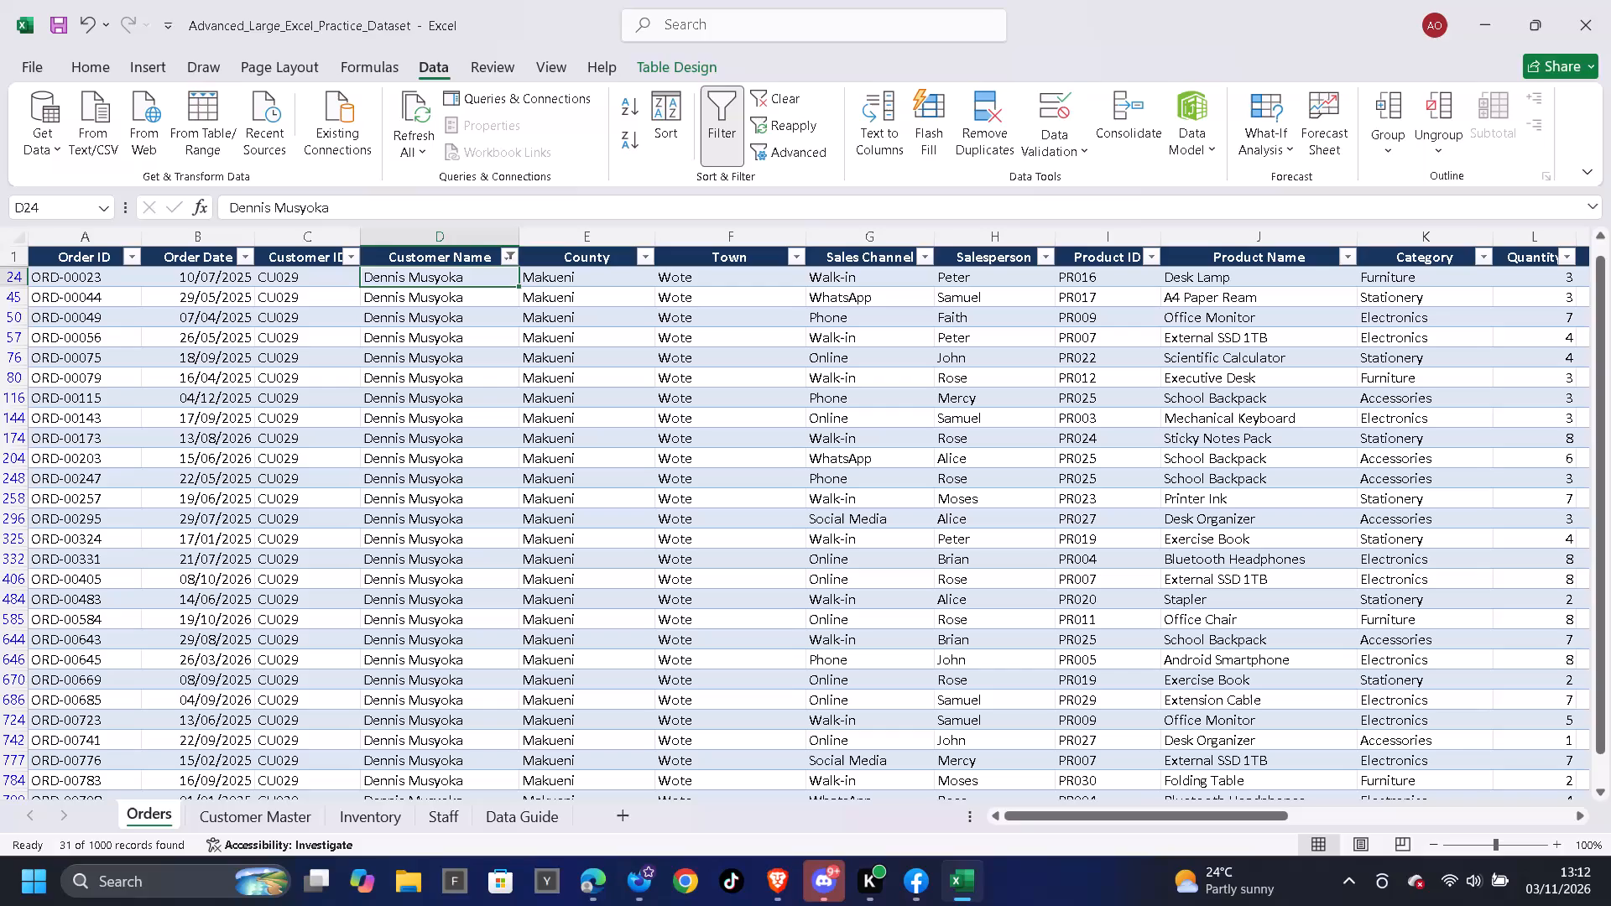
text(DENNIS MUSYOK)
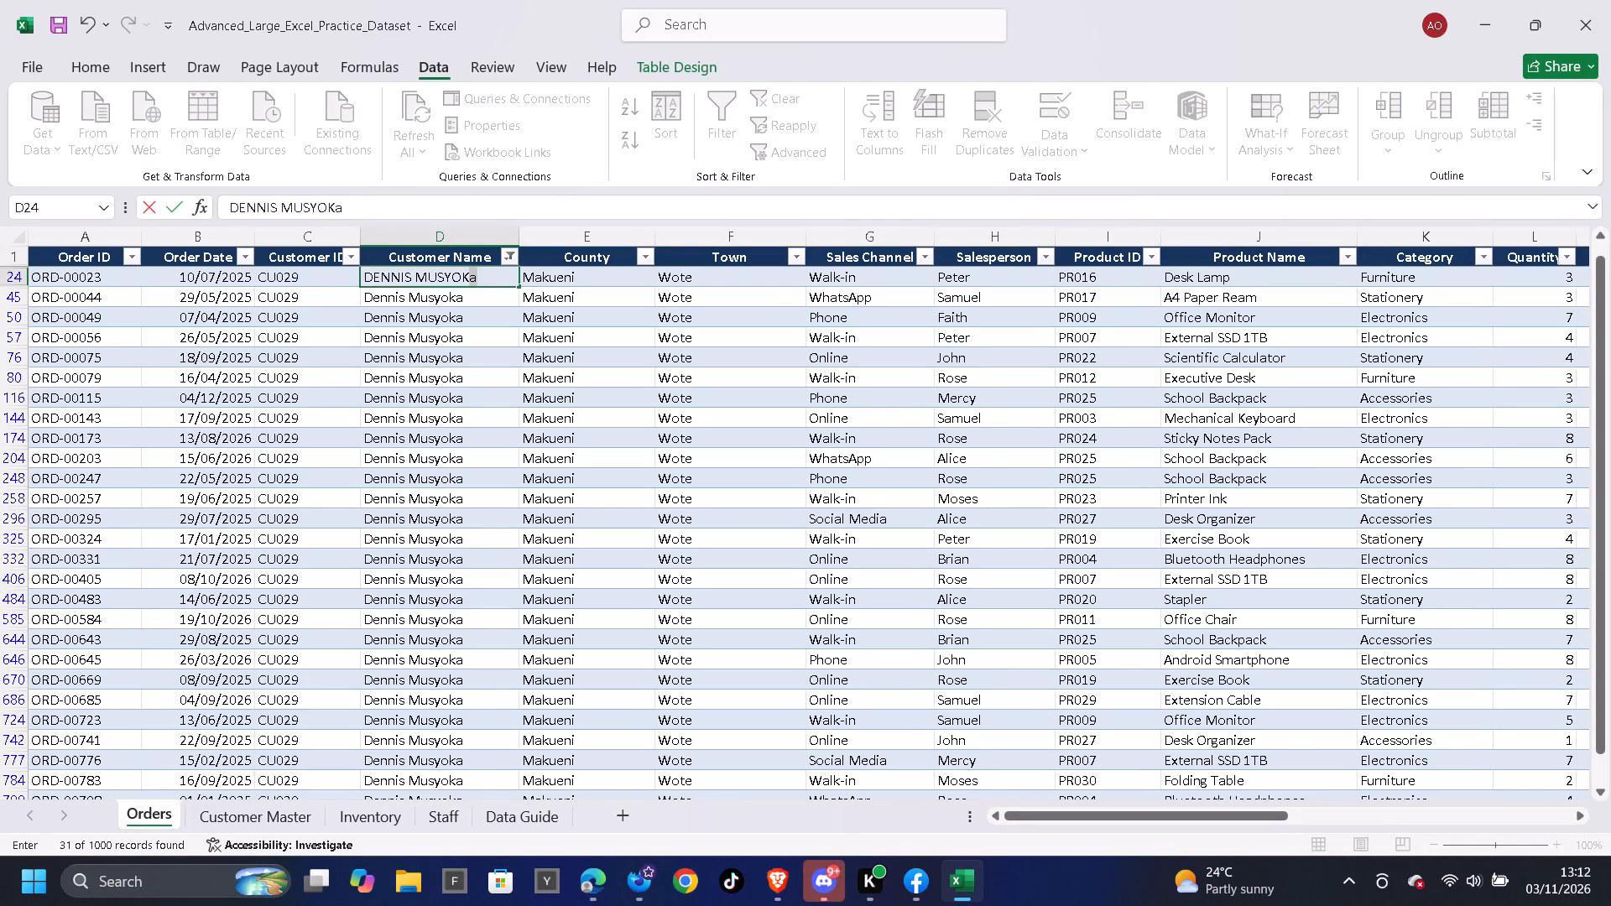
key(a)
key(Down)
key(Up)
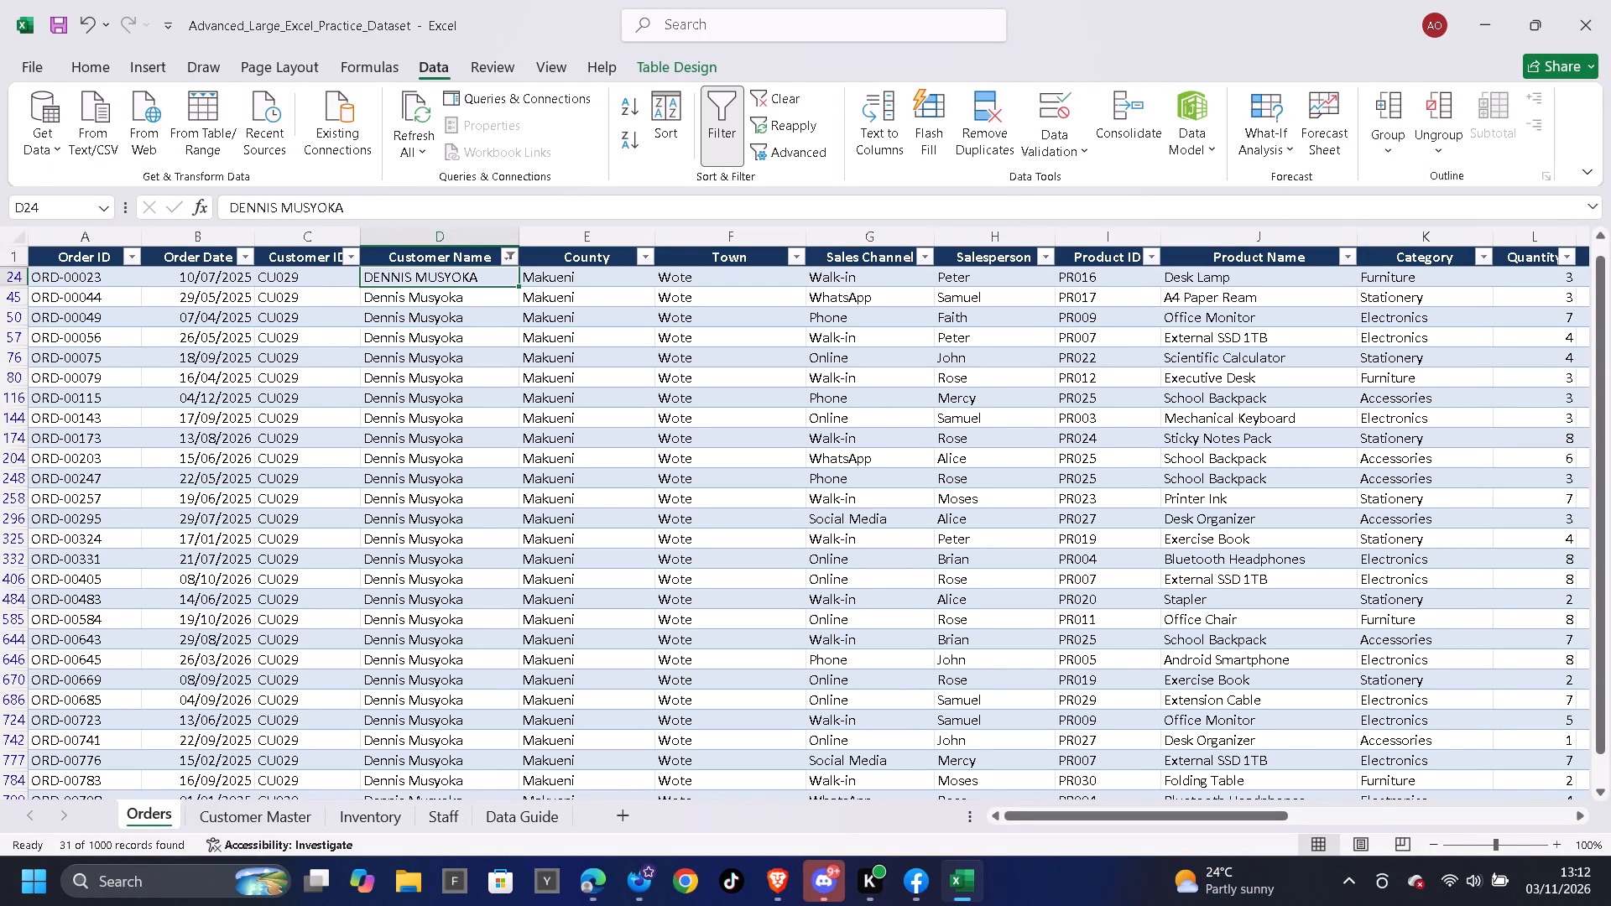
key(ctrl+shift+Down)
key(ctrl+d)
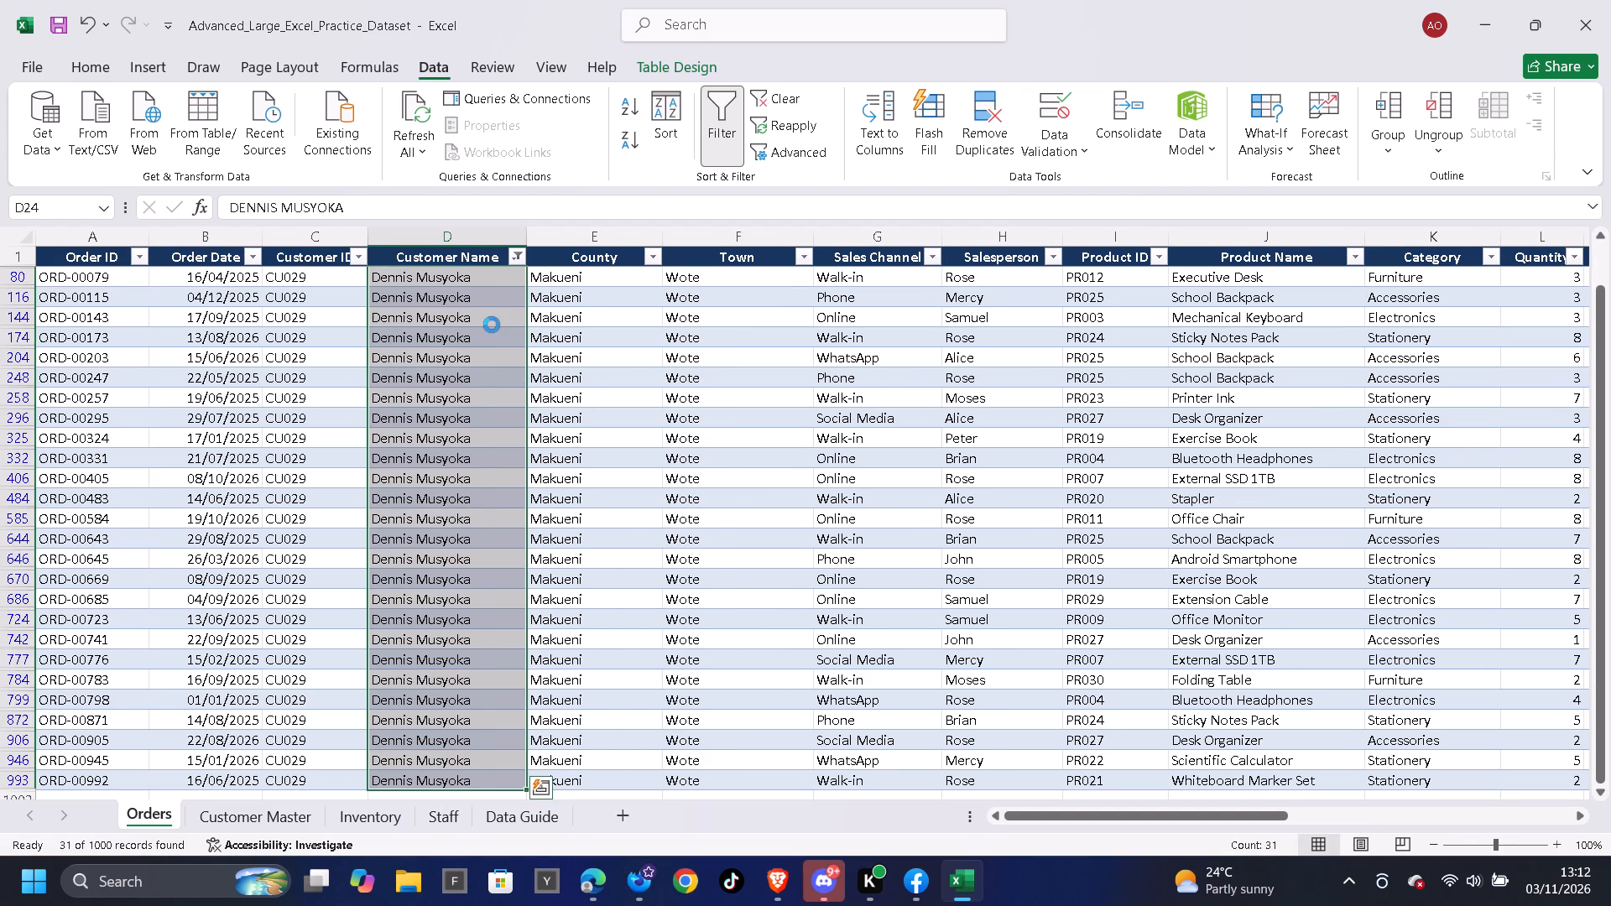
Clear the current filter and filter the Customer Name column to only customer CU005, the first name still in mixed case.
click(790, 98)
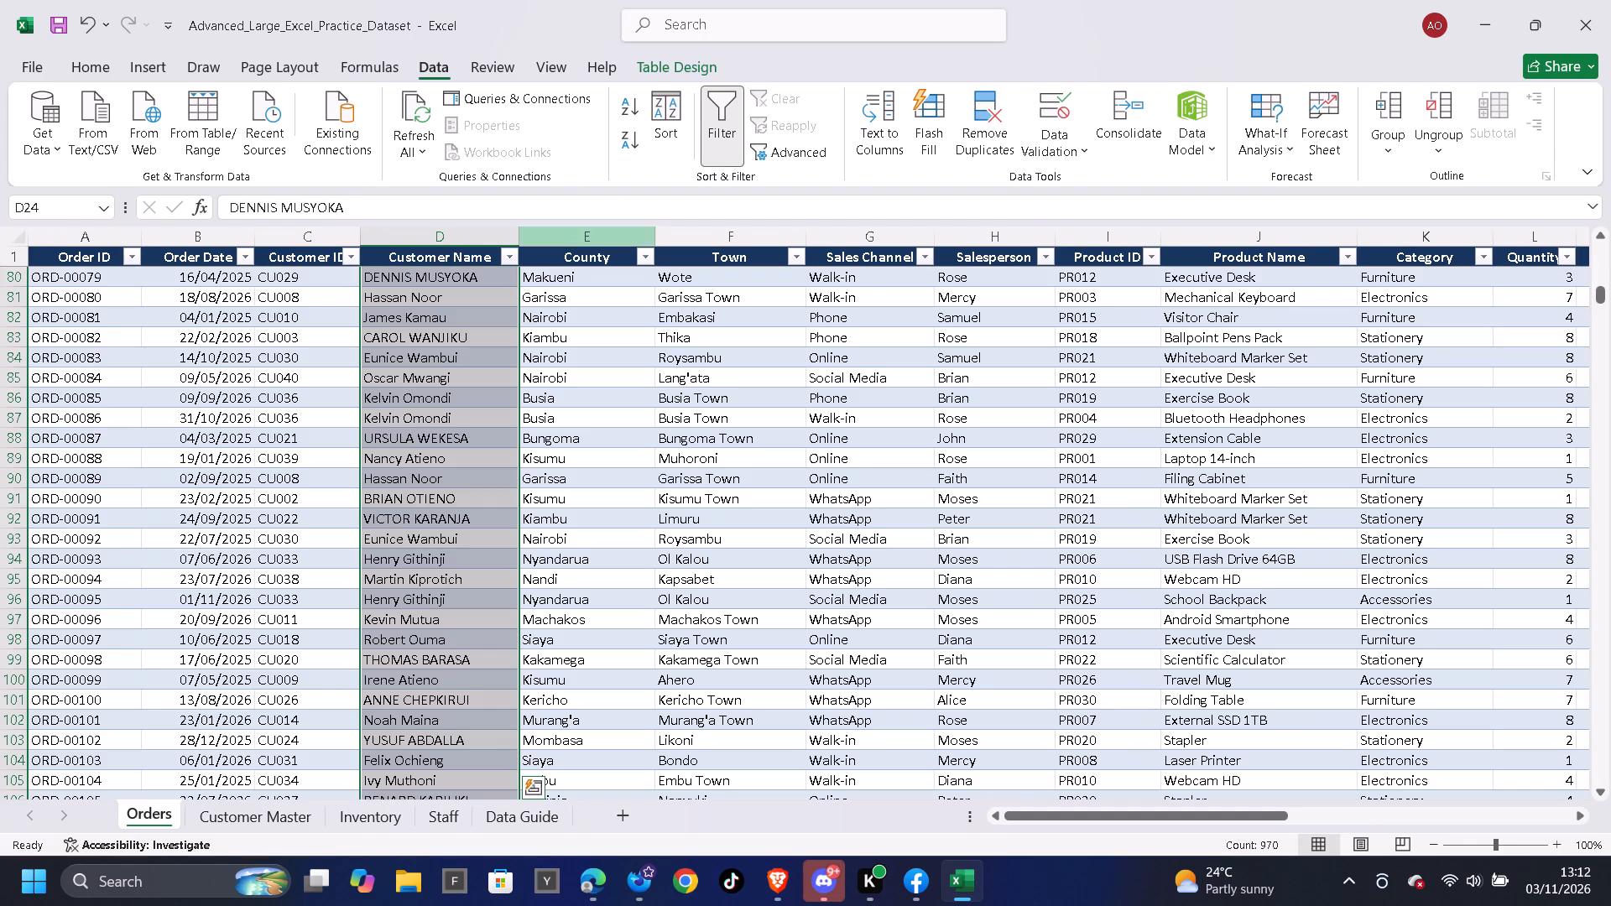
click(510, 260)
click(333, 523)
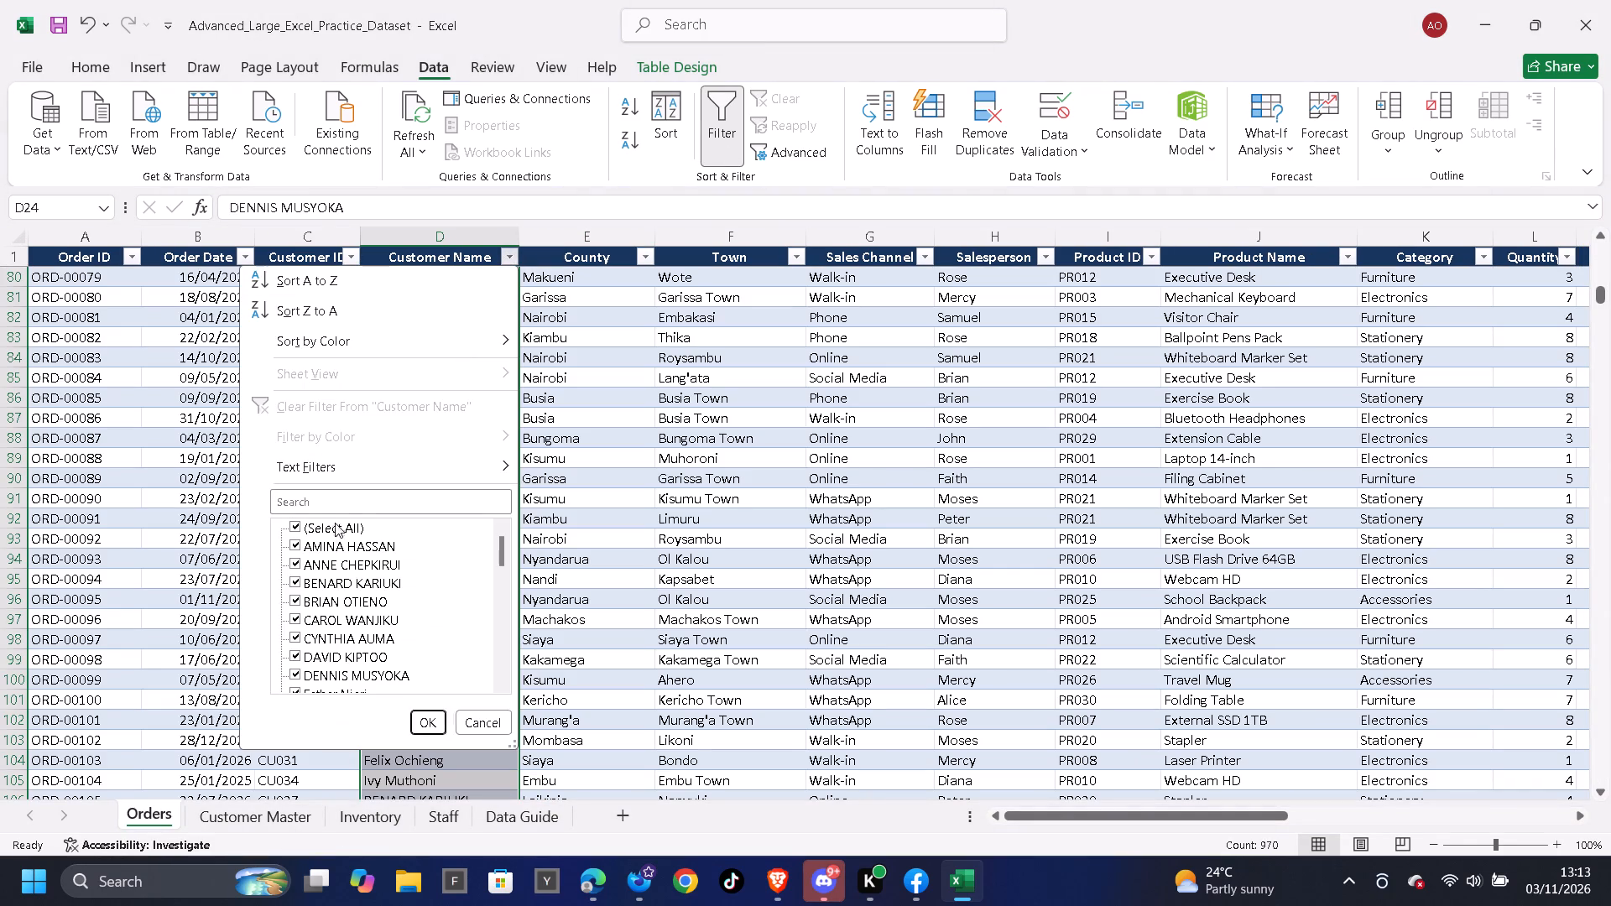
scroll(351, 634, down, 2)
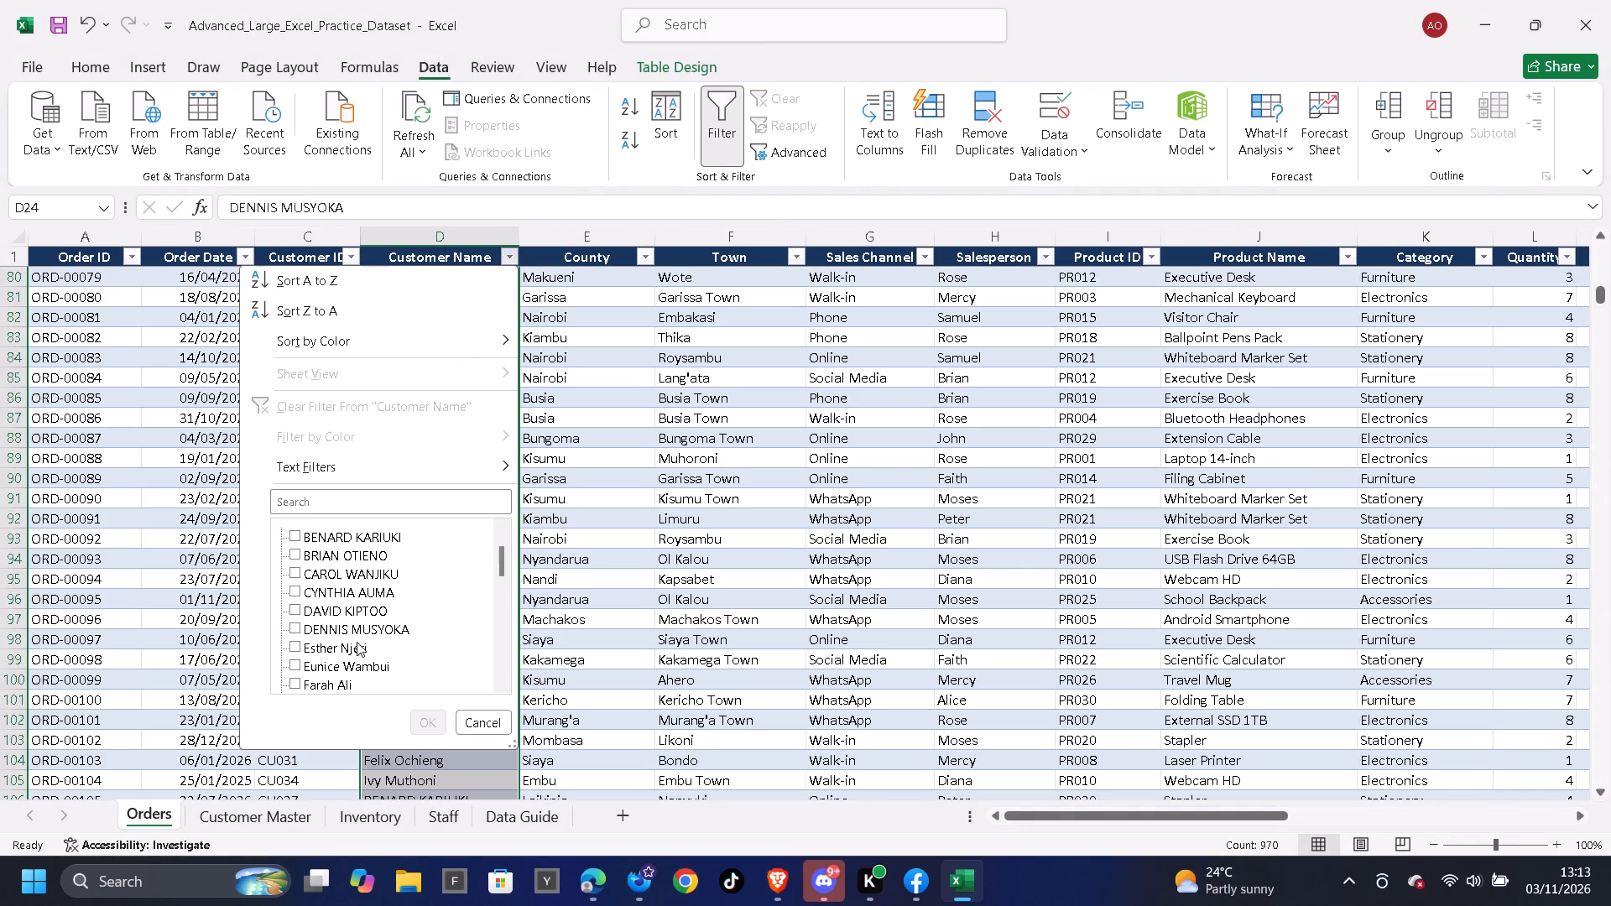
click(341, 634)
click(428, 717)
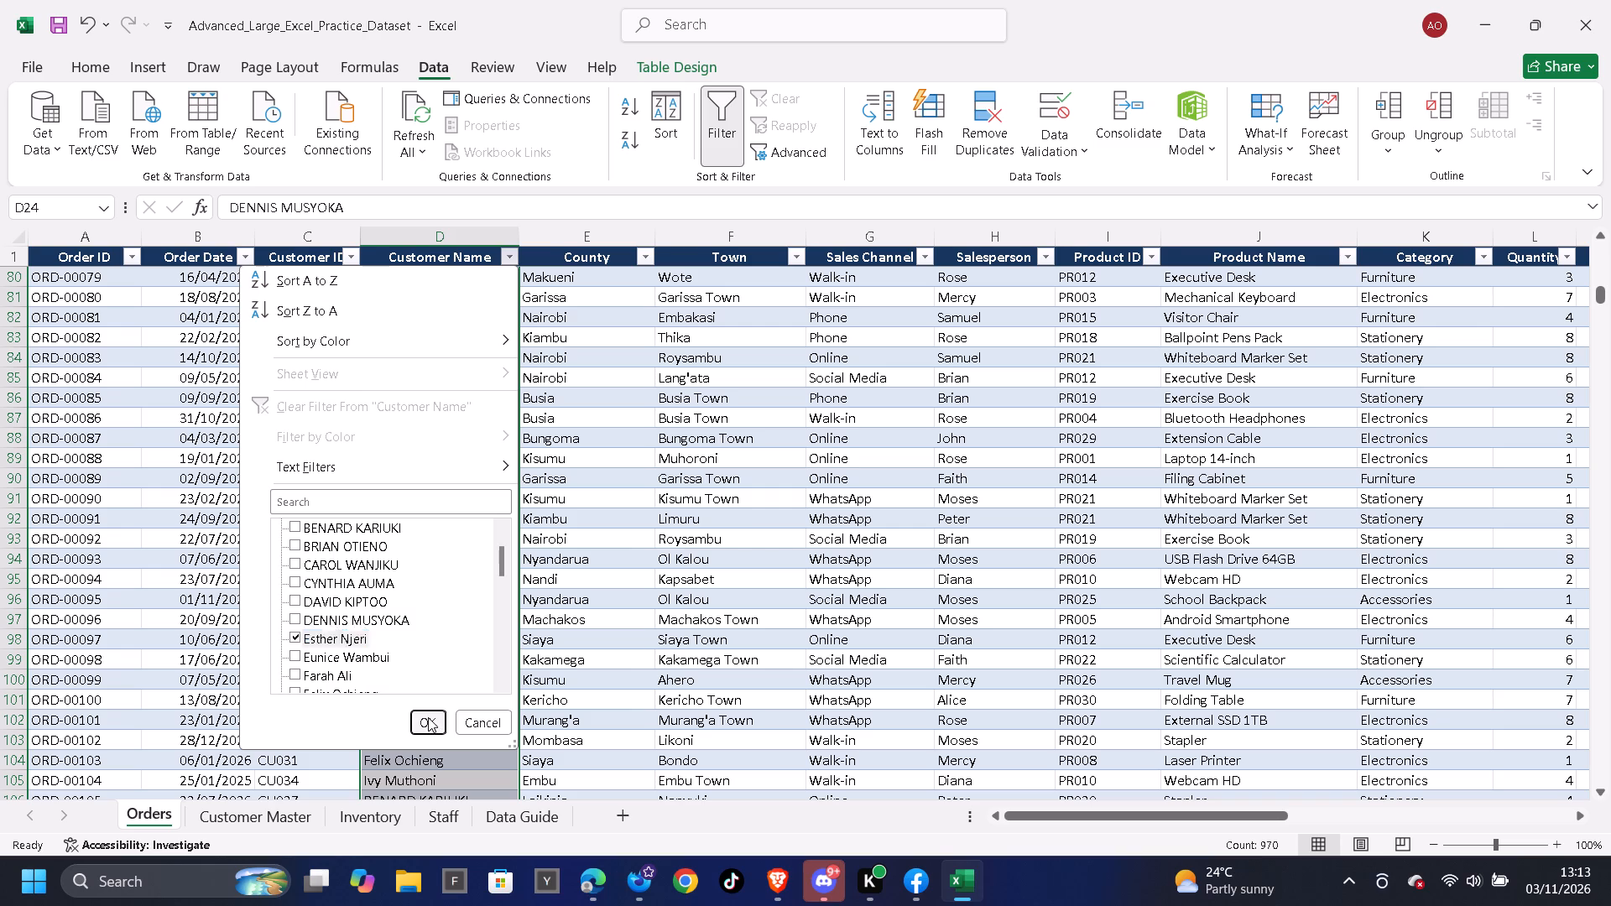
click(474, 255)
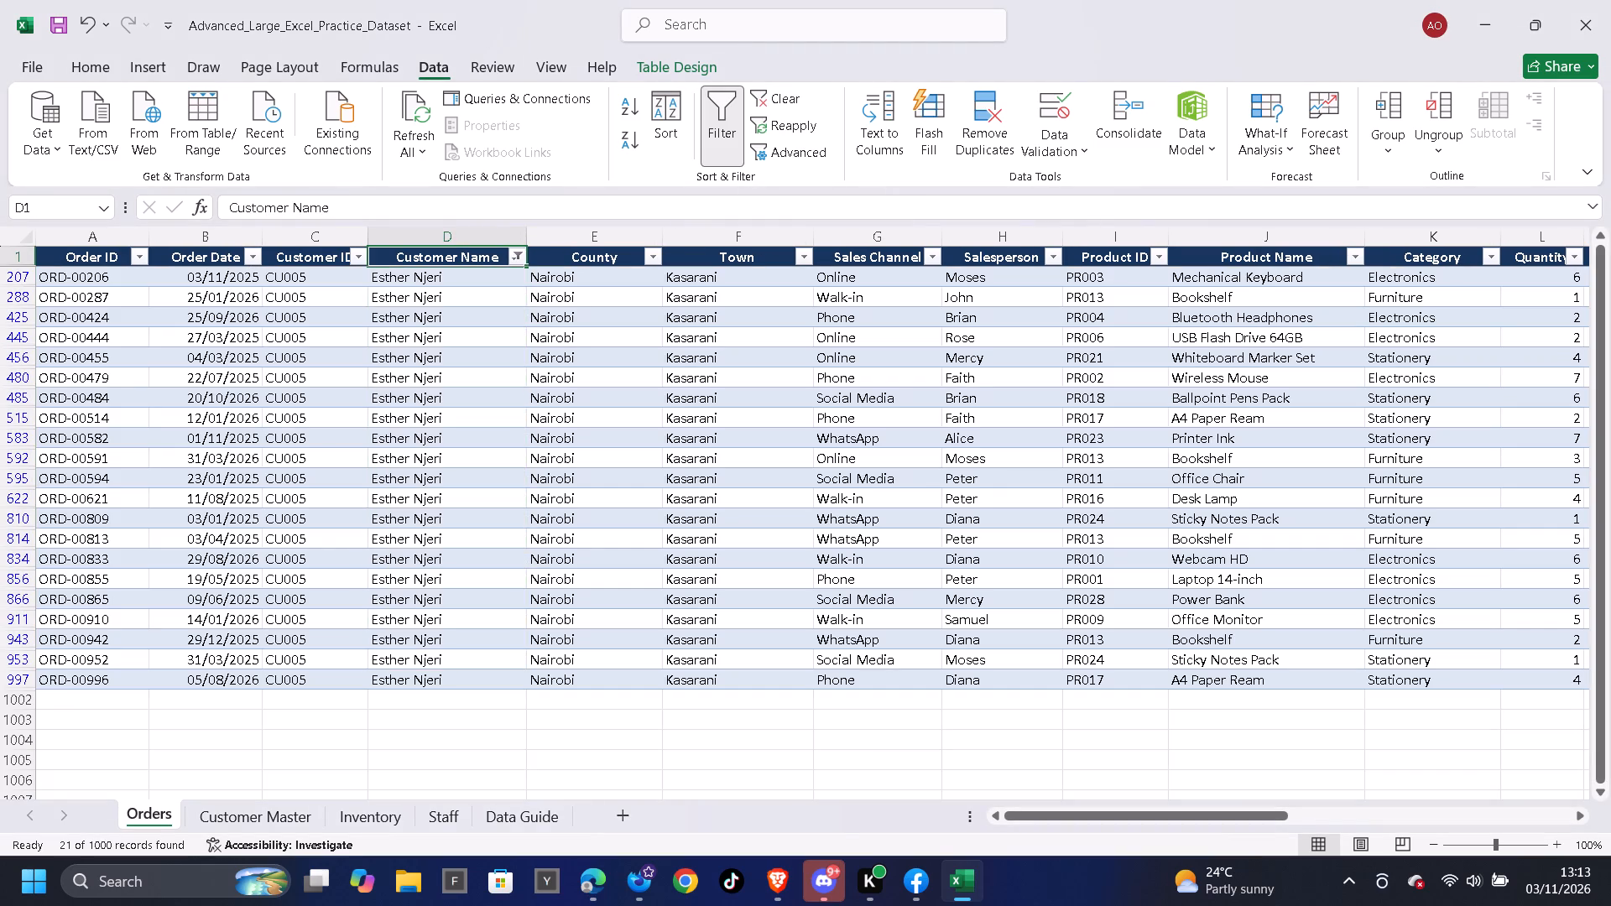
key(Down)
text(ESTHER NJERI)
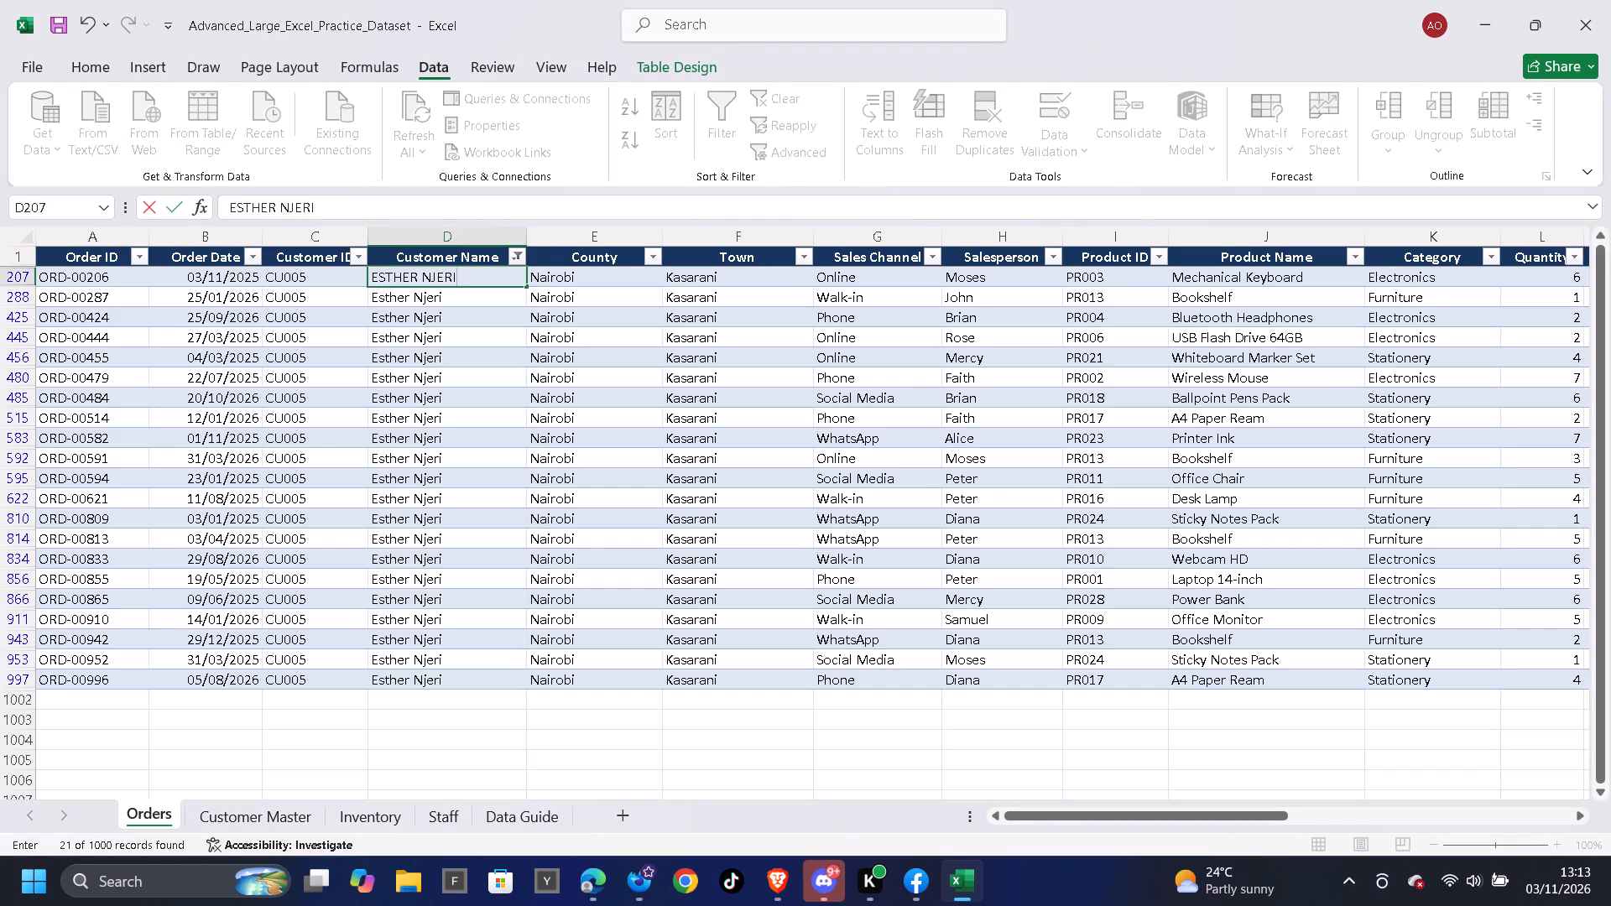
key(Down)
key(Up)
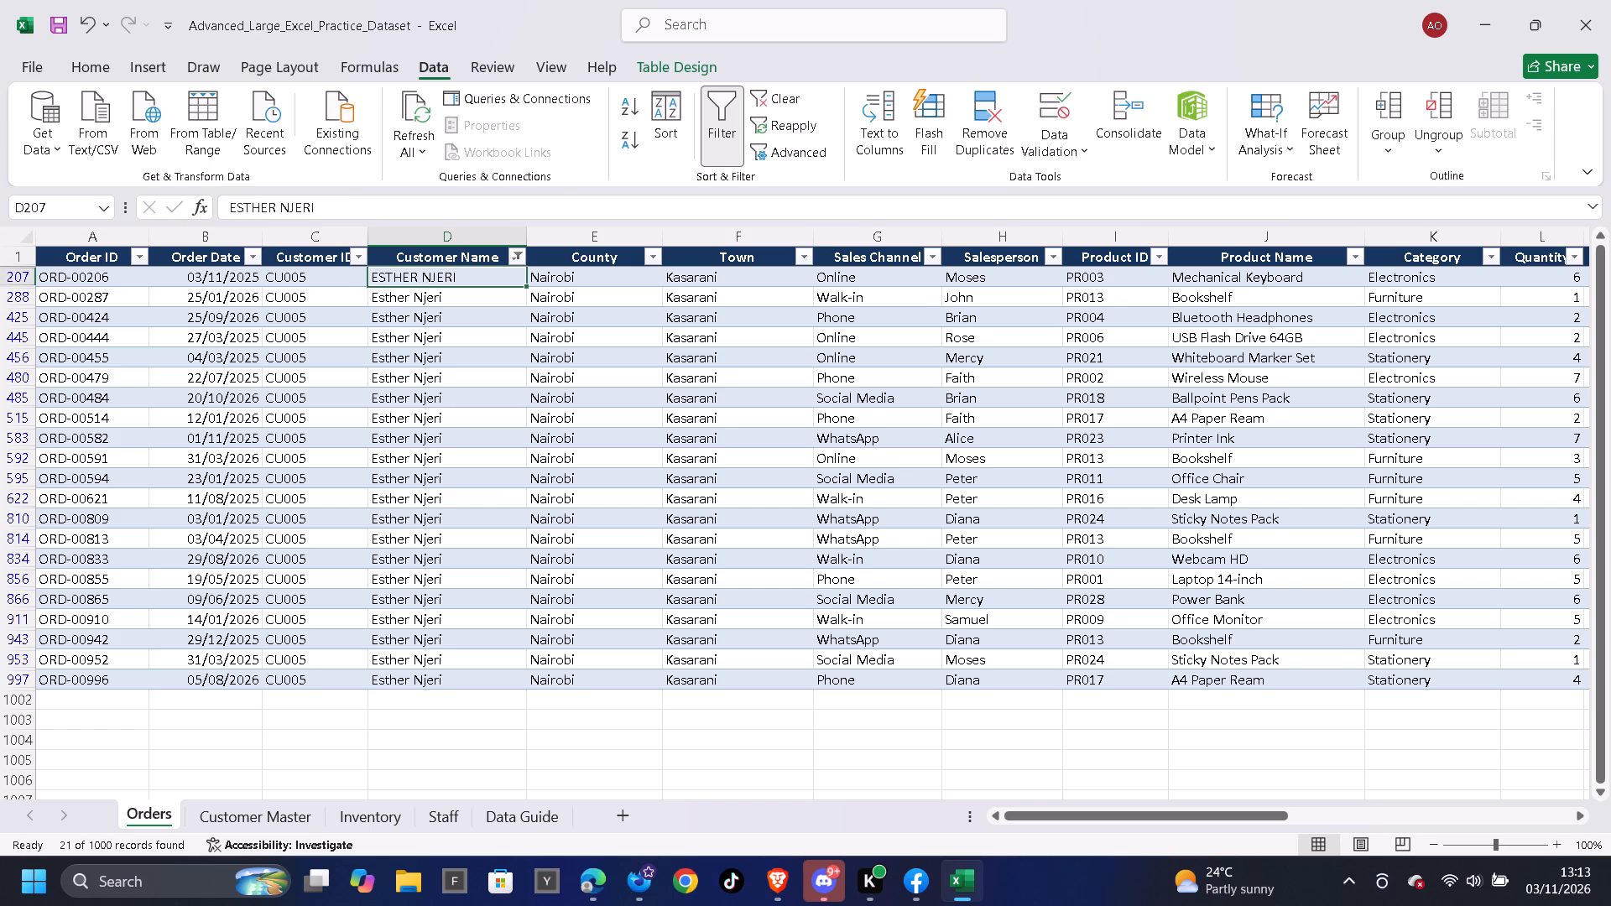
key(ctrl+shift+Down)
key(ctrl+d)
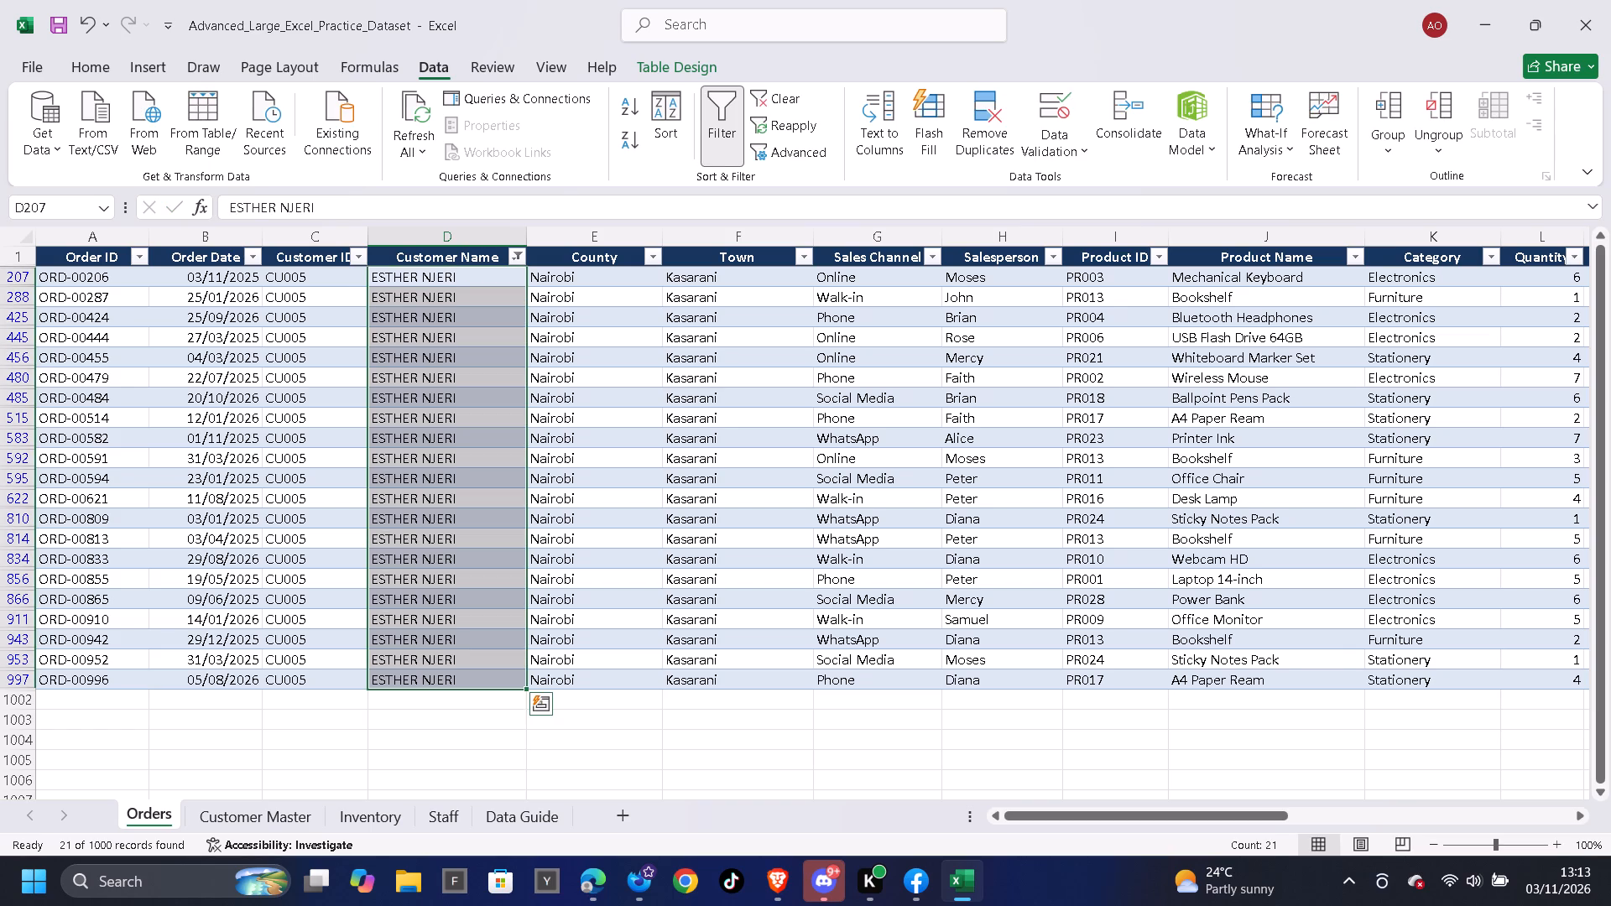
click(775, 97)
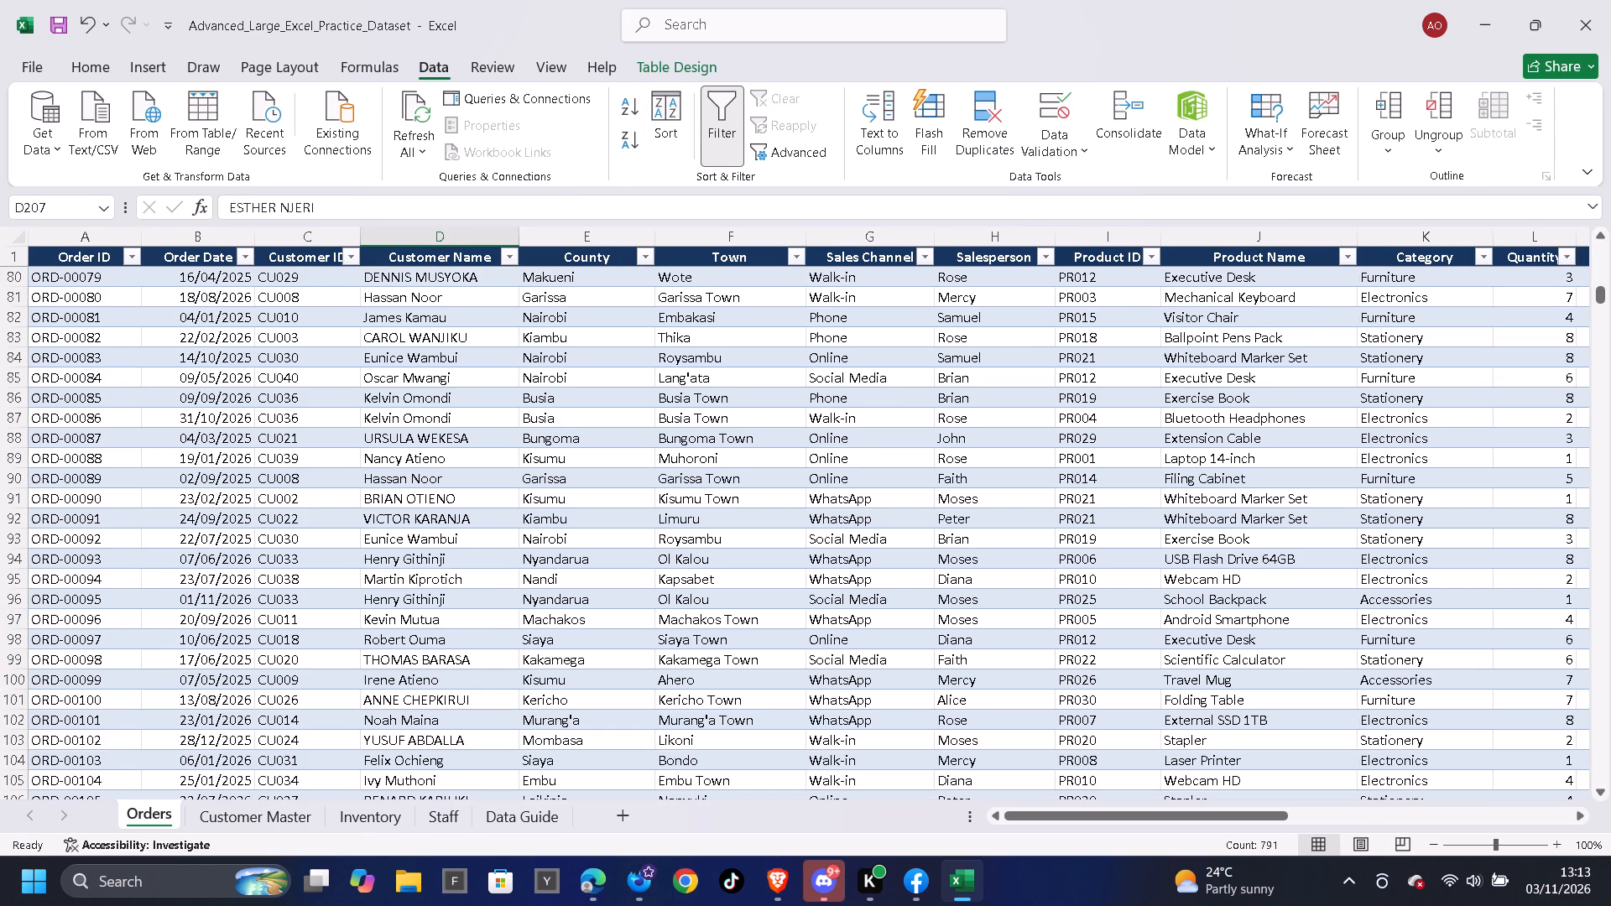
click(503, 261)
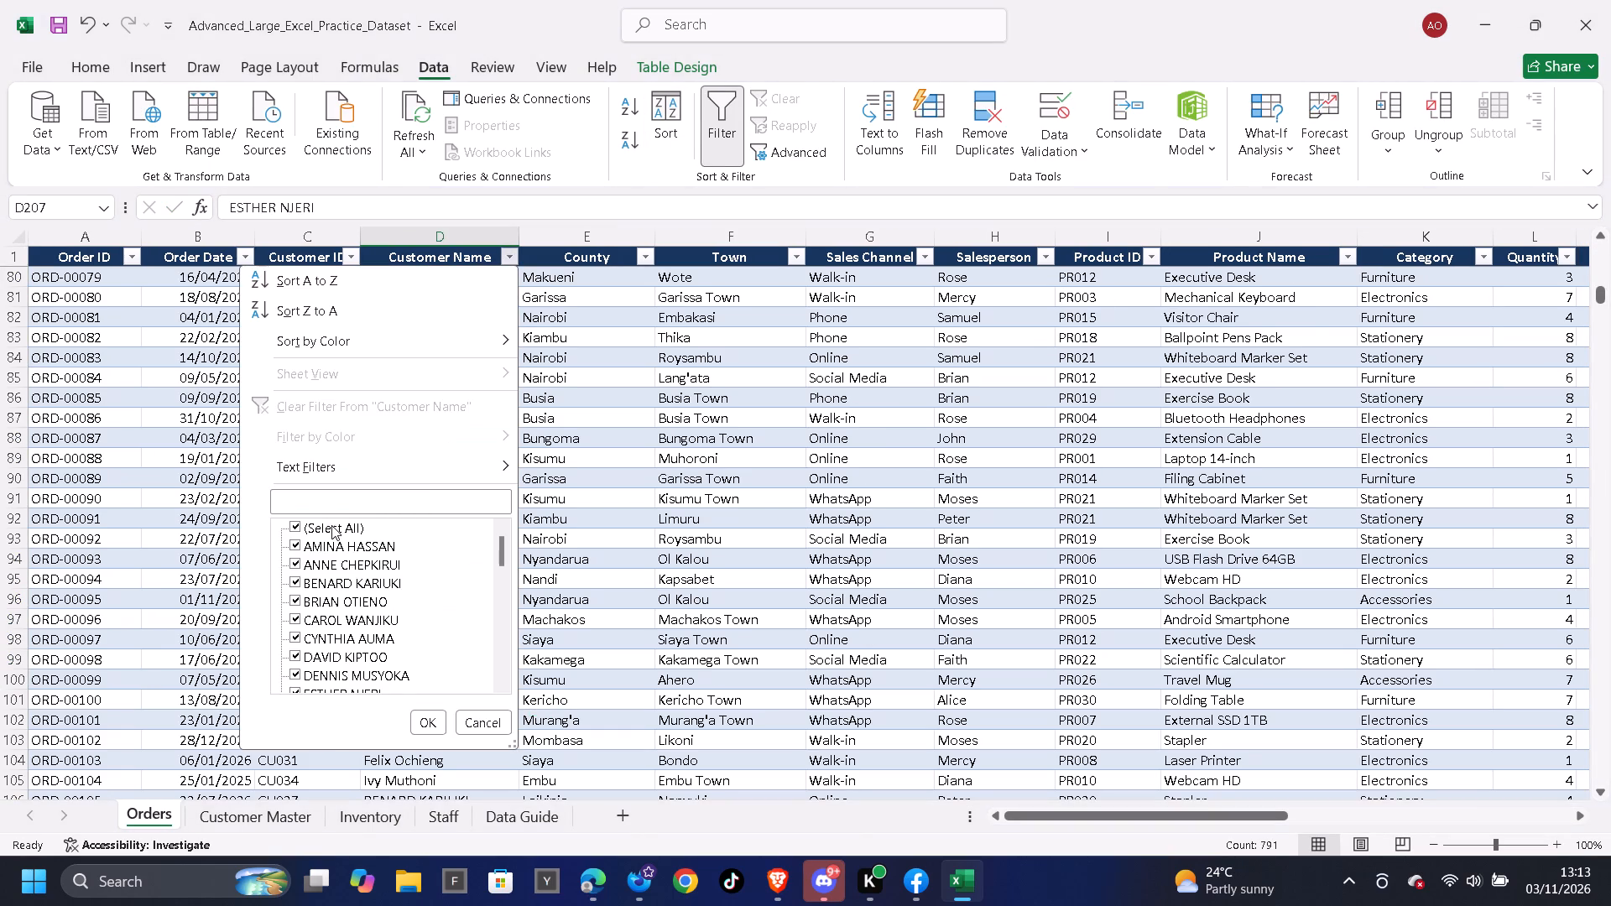
click(334, 525)
drag(503, 547, 513, 692)
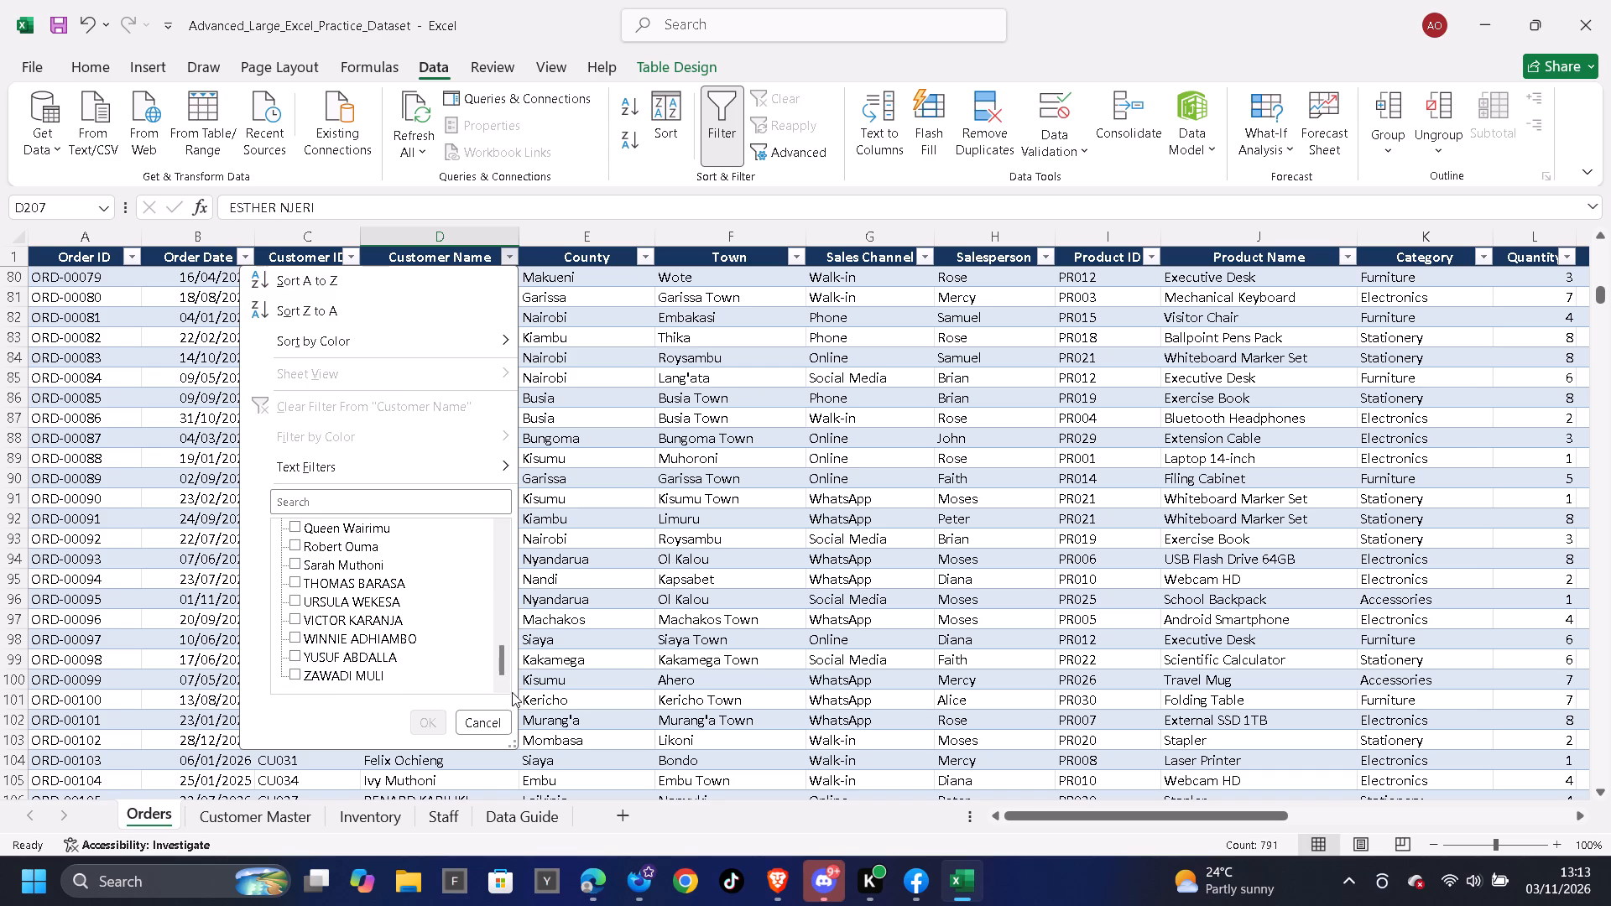
click(366, 562)
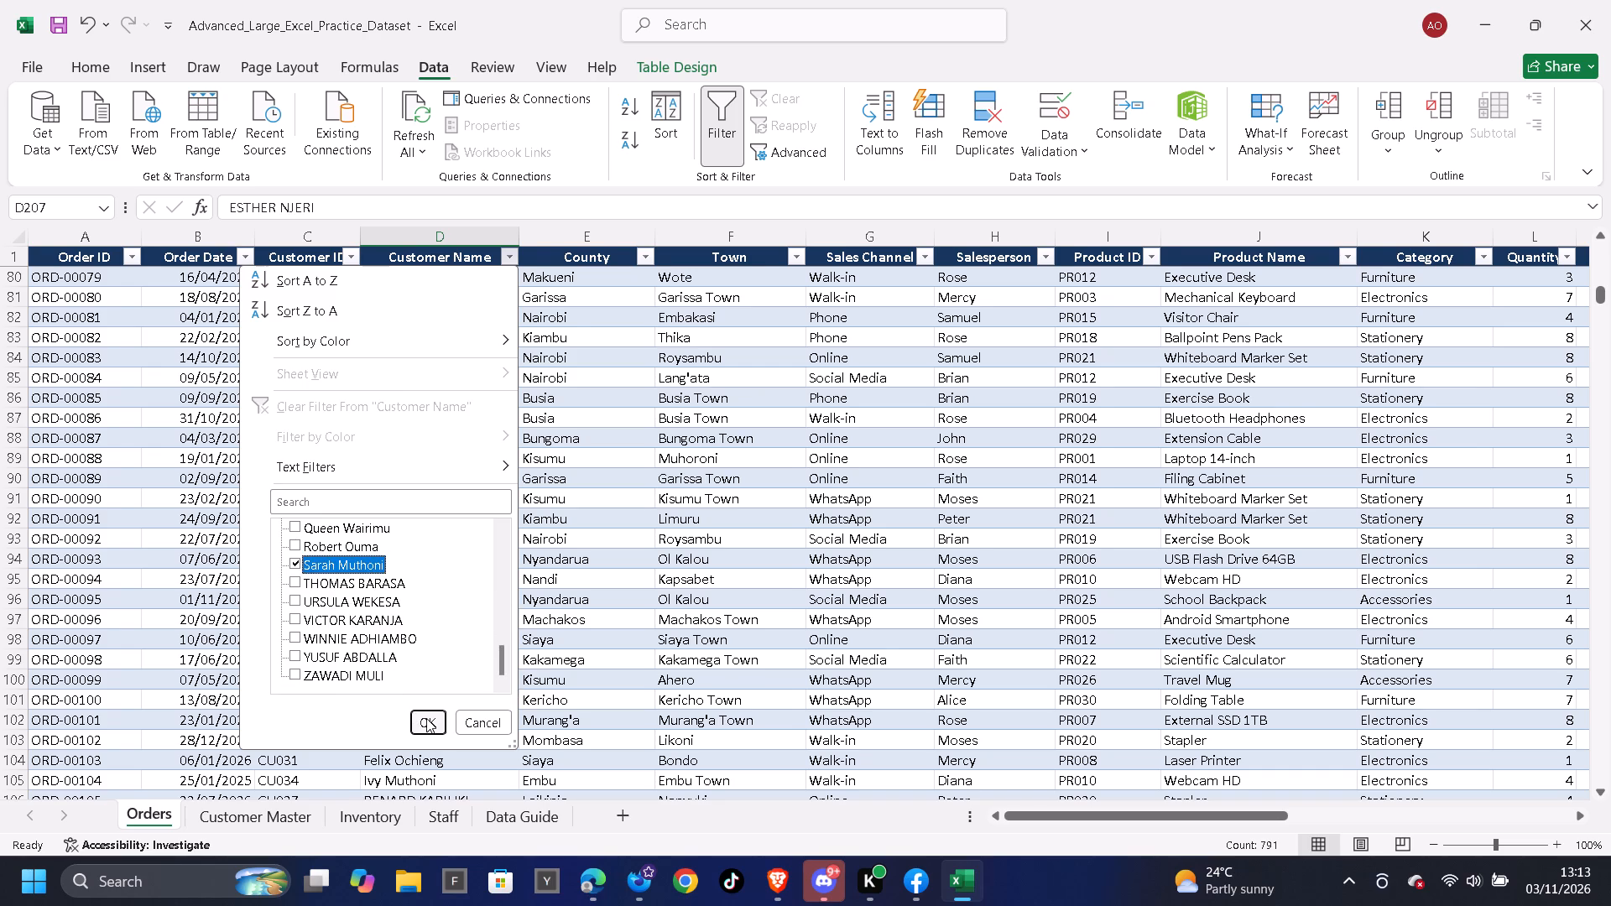
click(426, 718)
Enter customer CU019's name in all capitals in the first filtered row and fill it down the remaining visible rows.
click(446, 254)
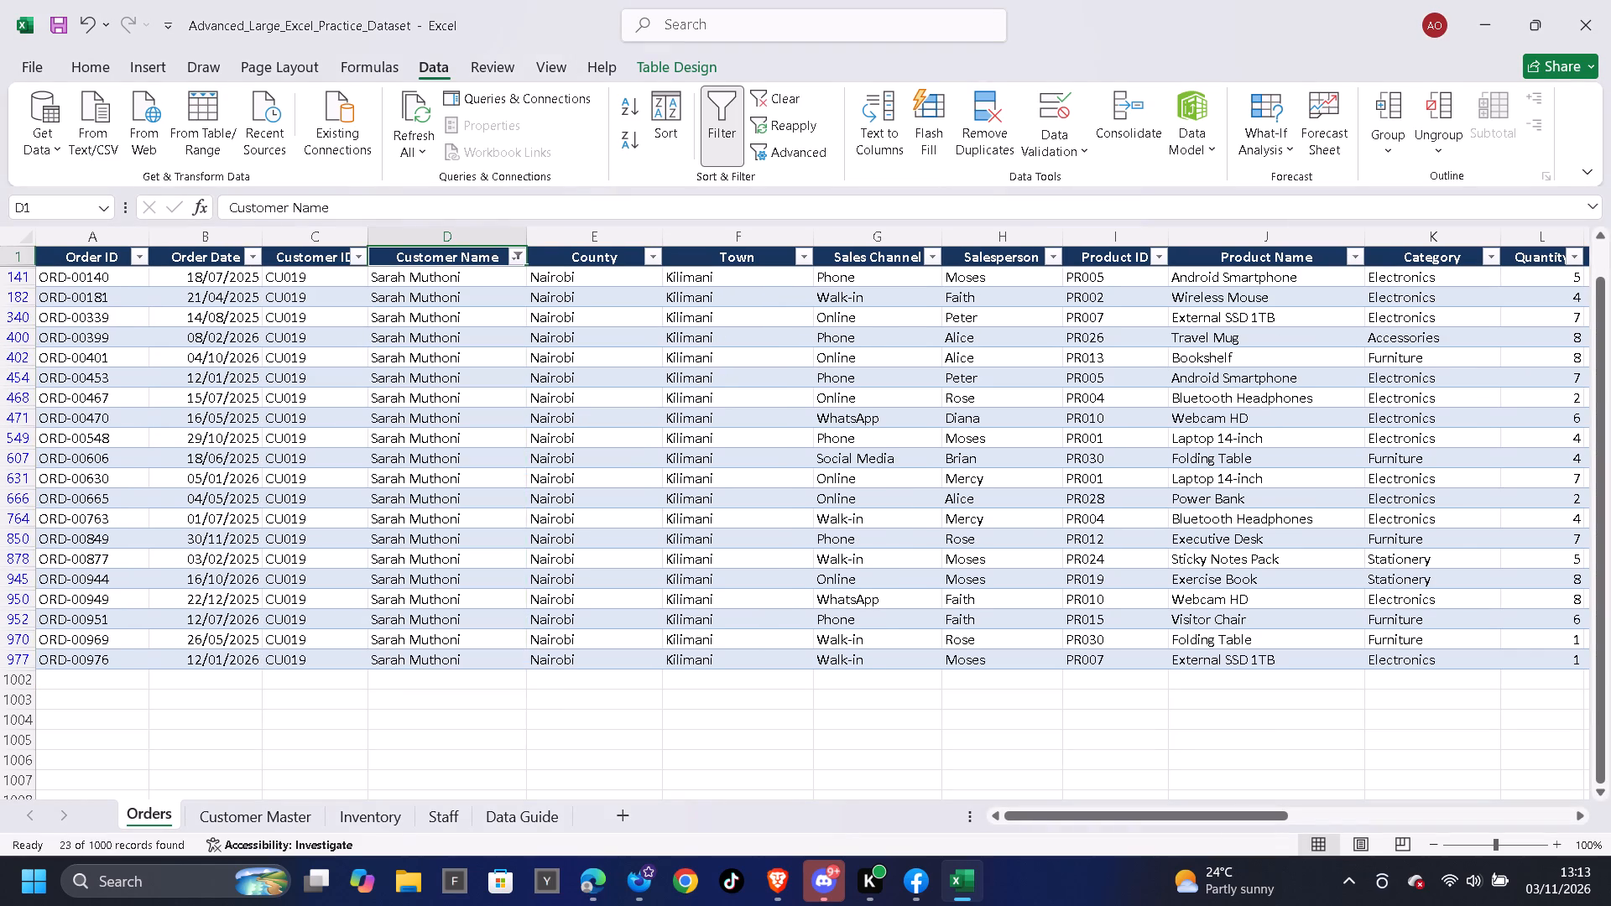
key(Down)
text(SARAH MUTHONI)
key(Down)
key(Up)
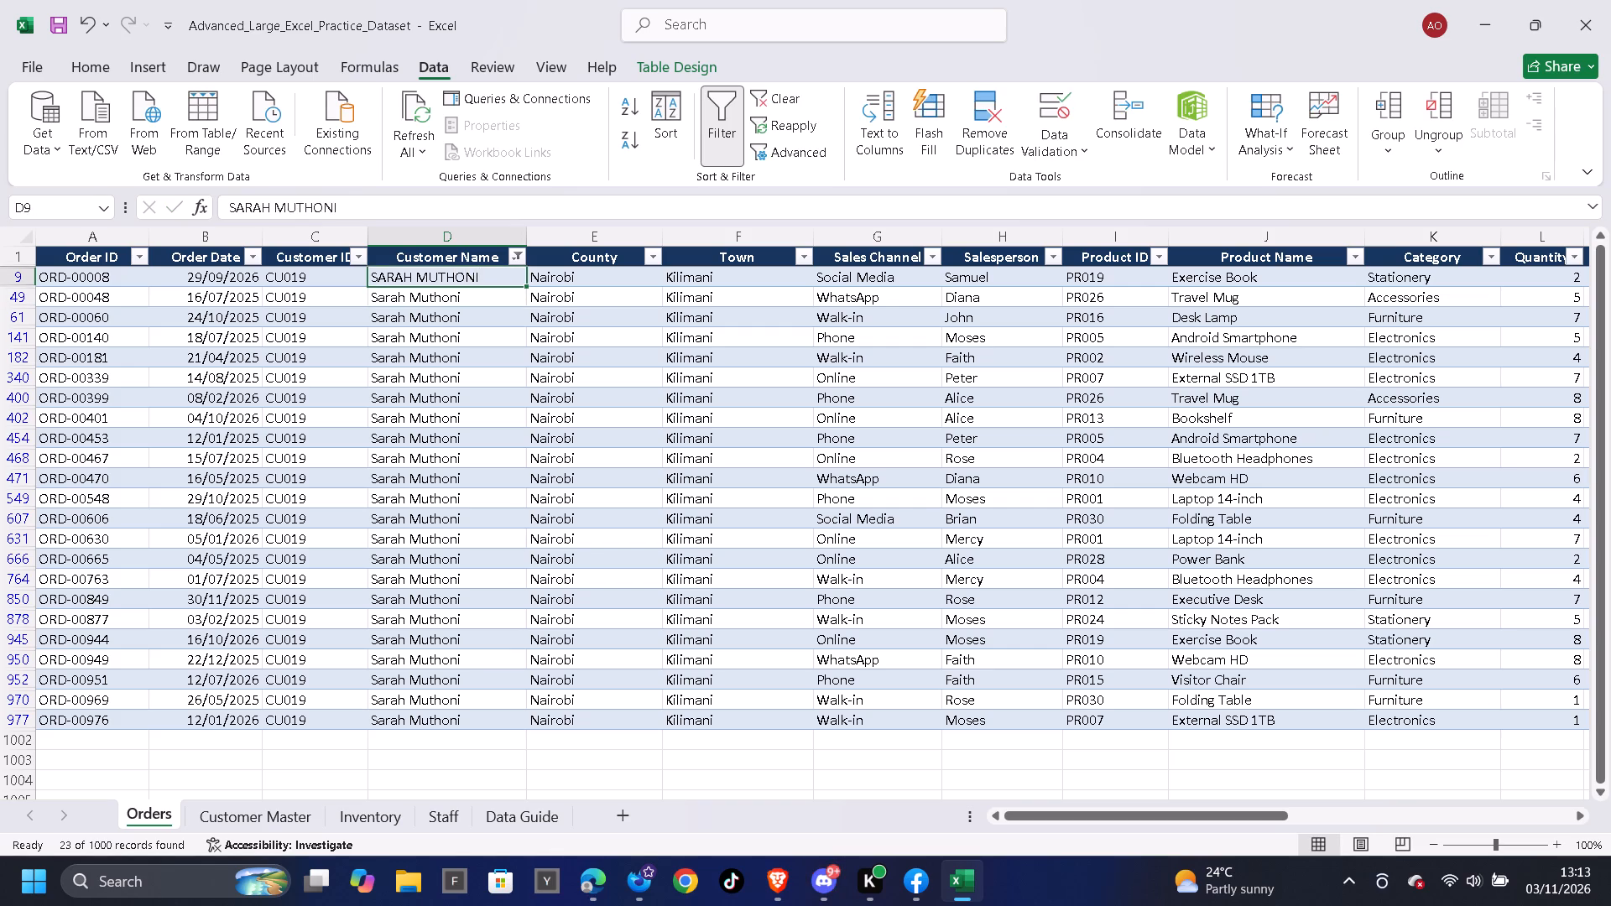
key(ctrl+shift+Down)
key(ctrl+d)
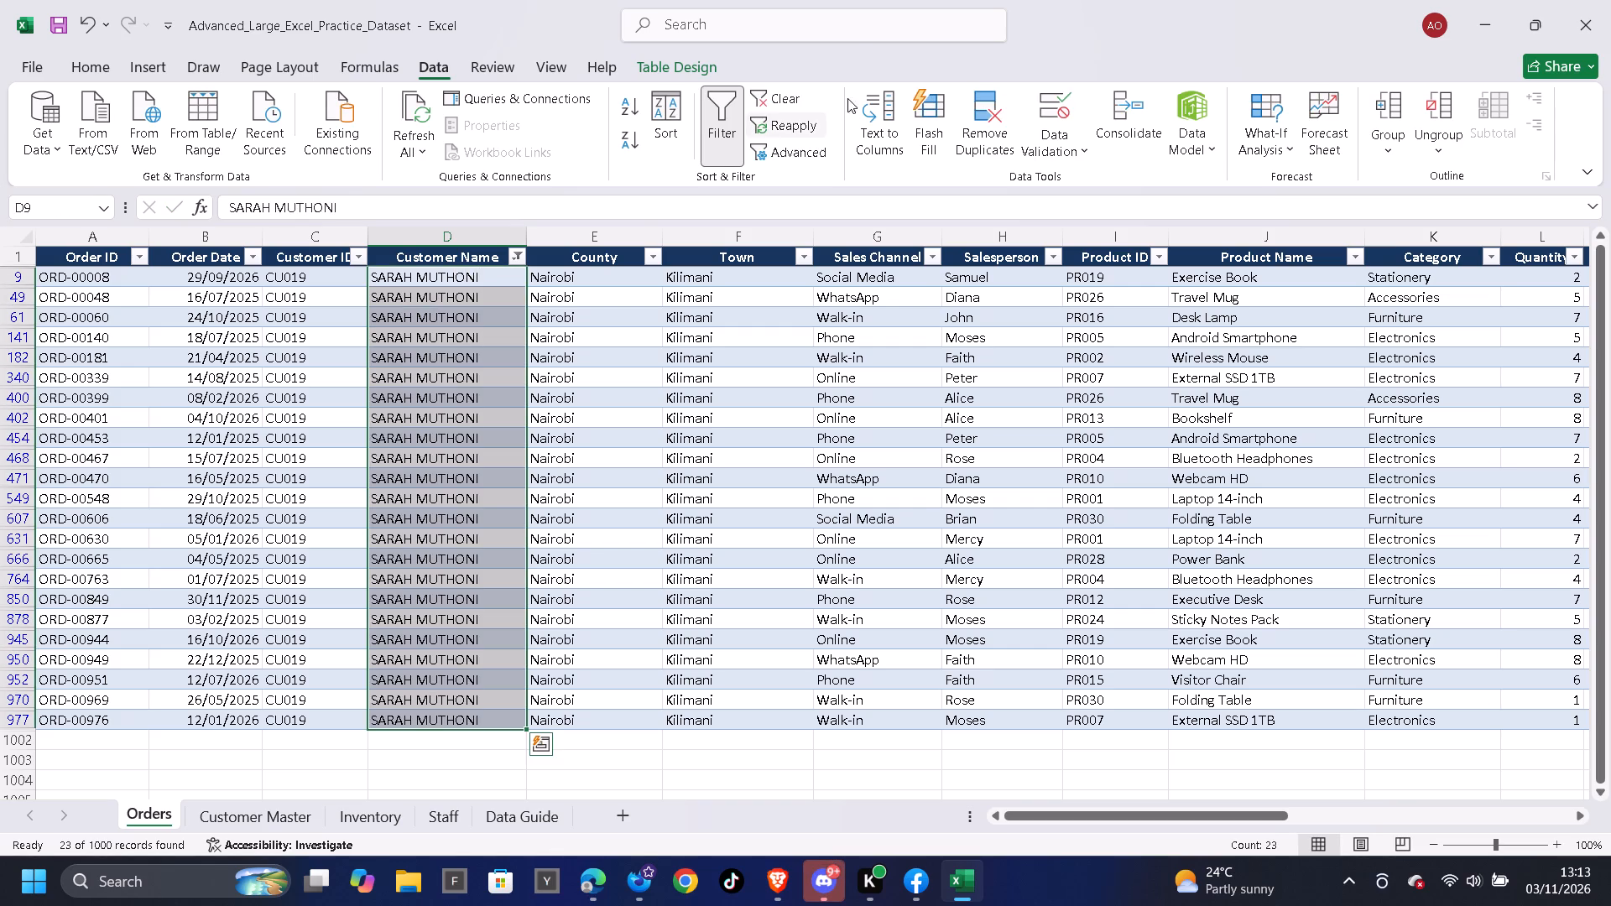
click(795, 98)
scroll(514, 359, up, 3)
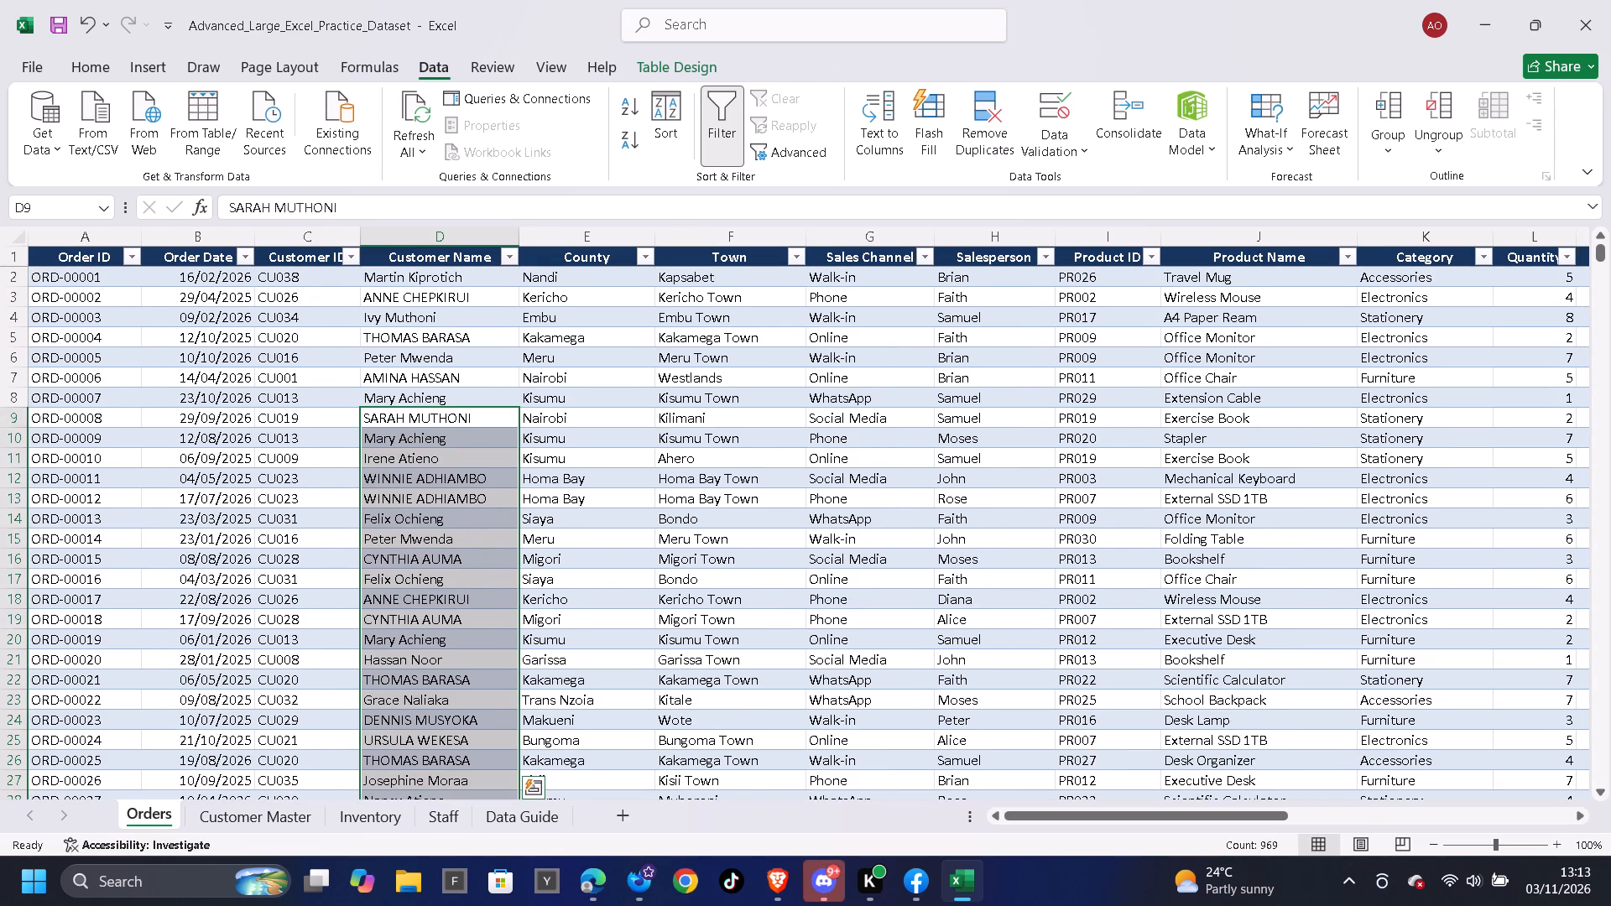
click(508, 261)
click(334, 528)
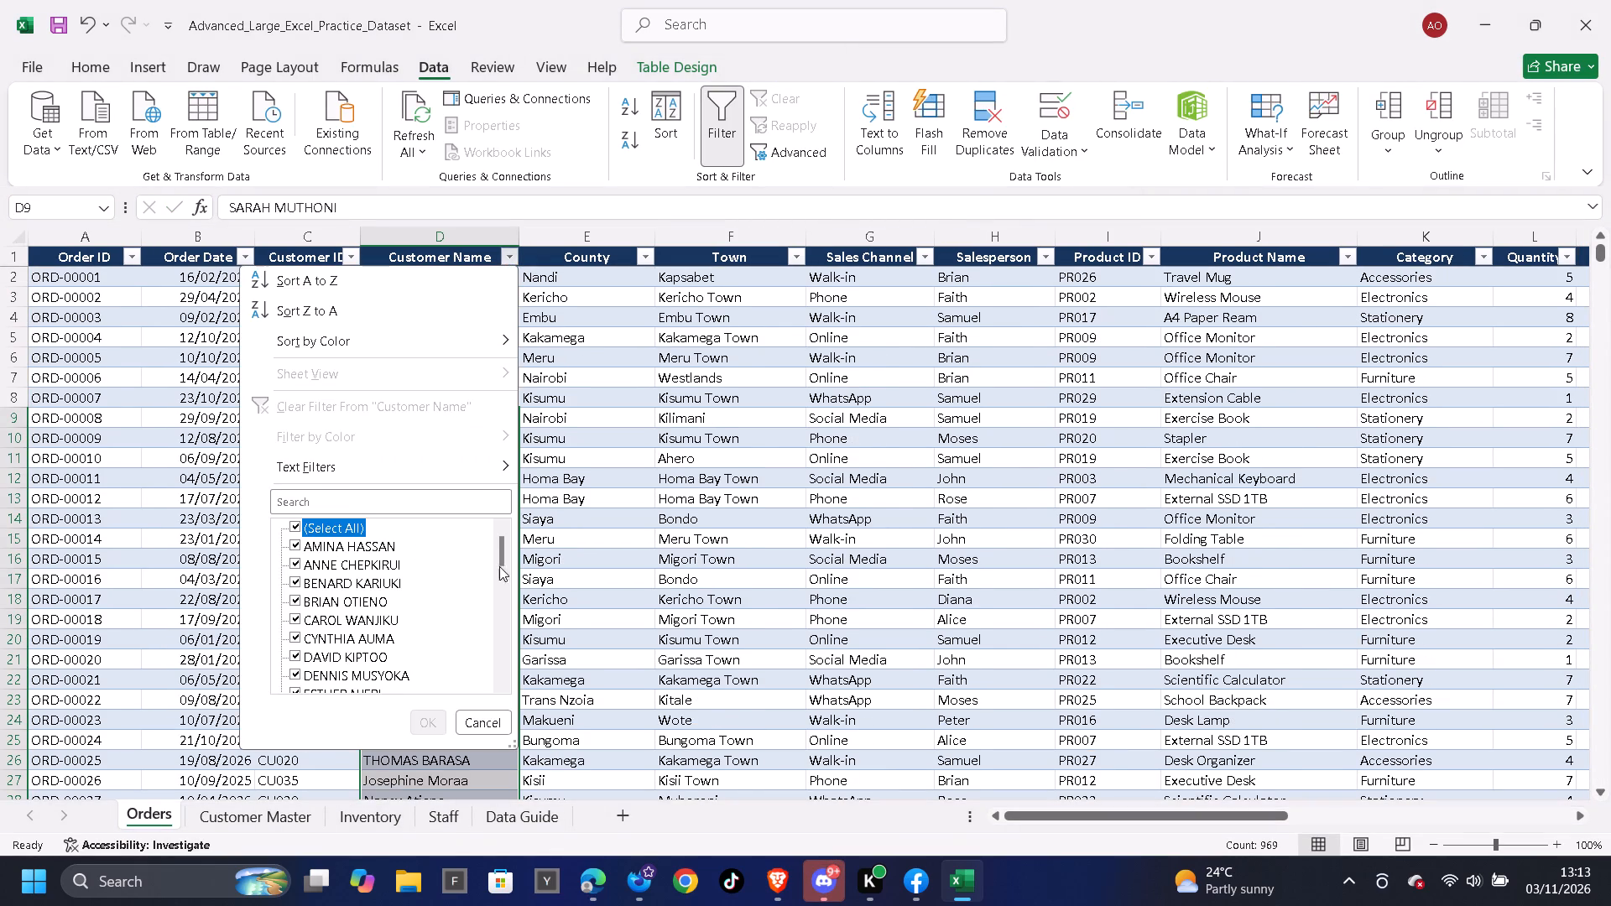
drag(498, 546, 505, 675)
click(365, 544)
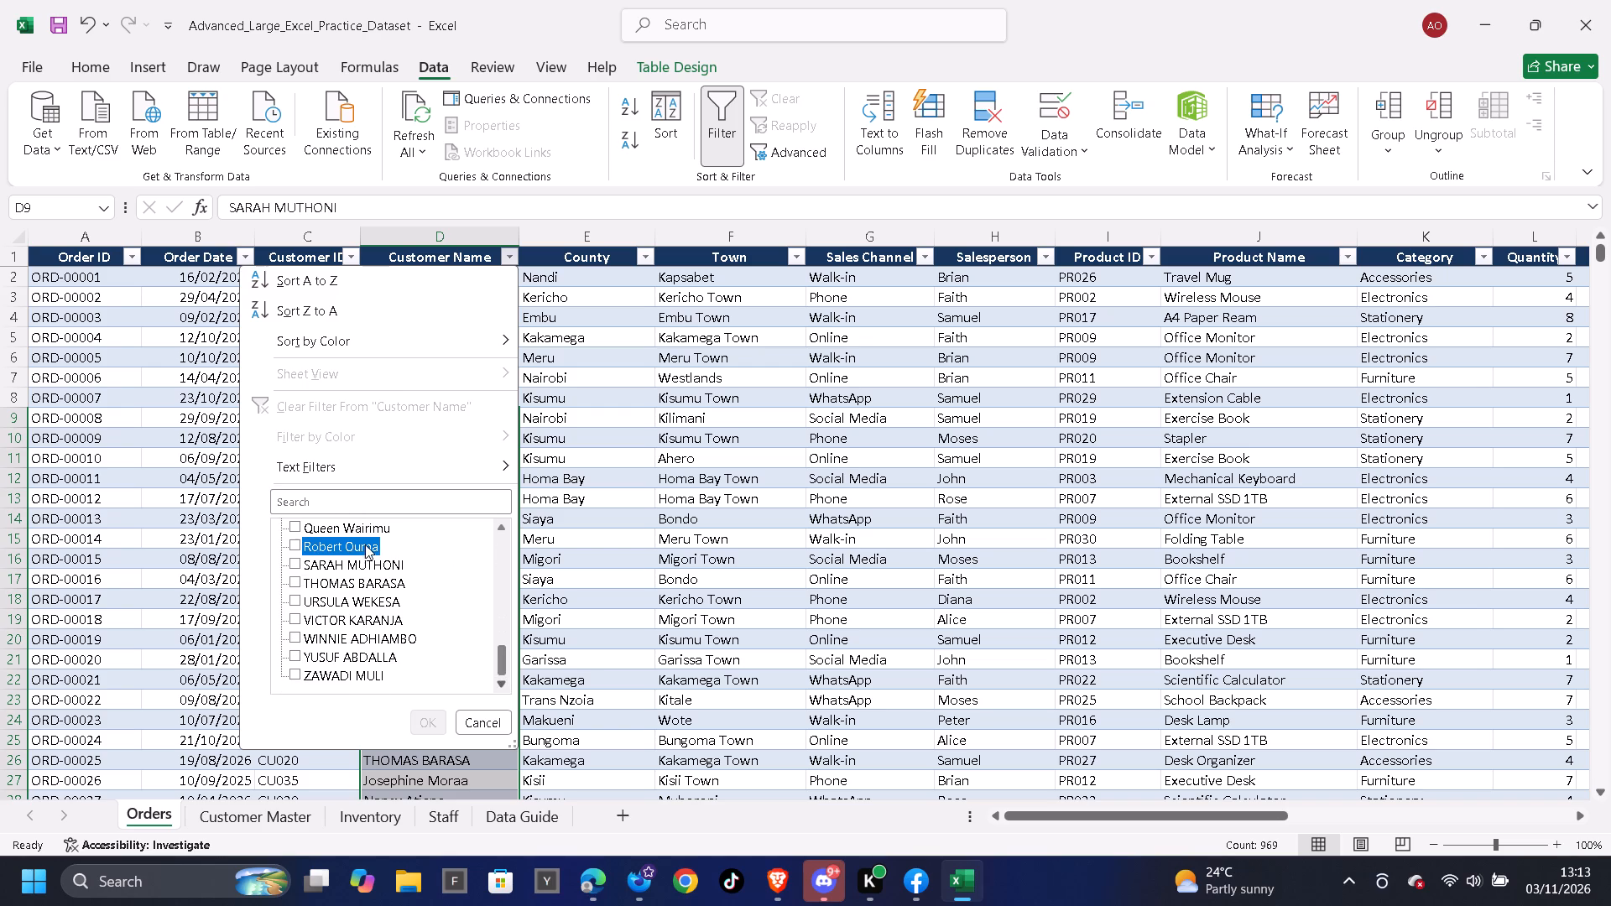
click(423, 721)
click(459, 252)
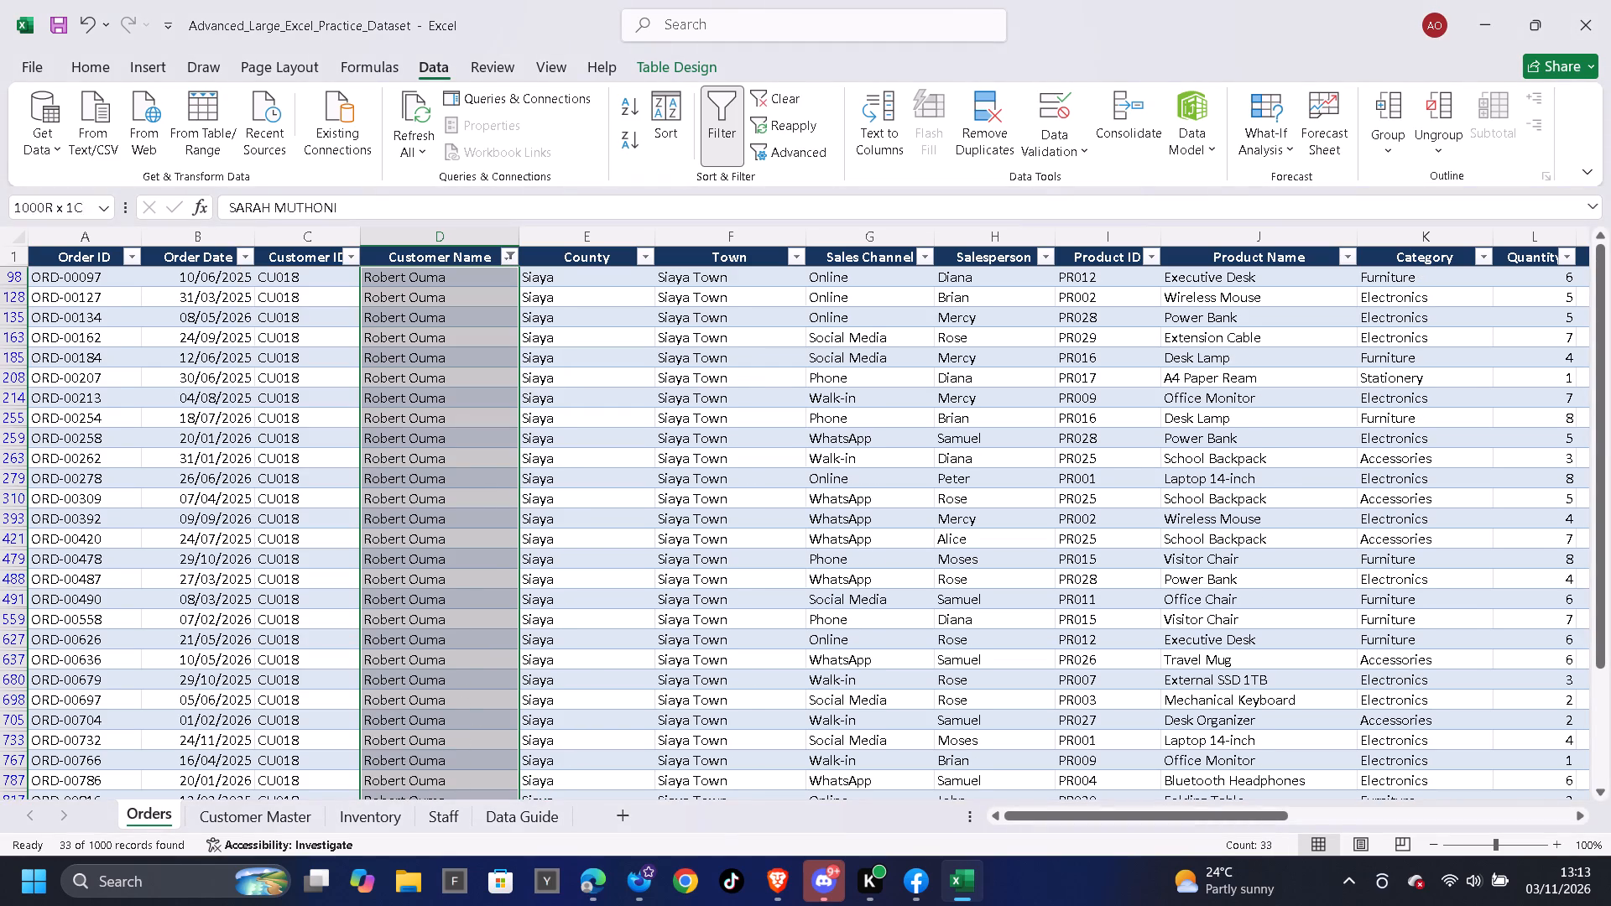
click(467, 258)
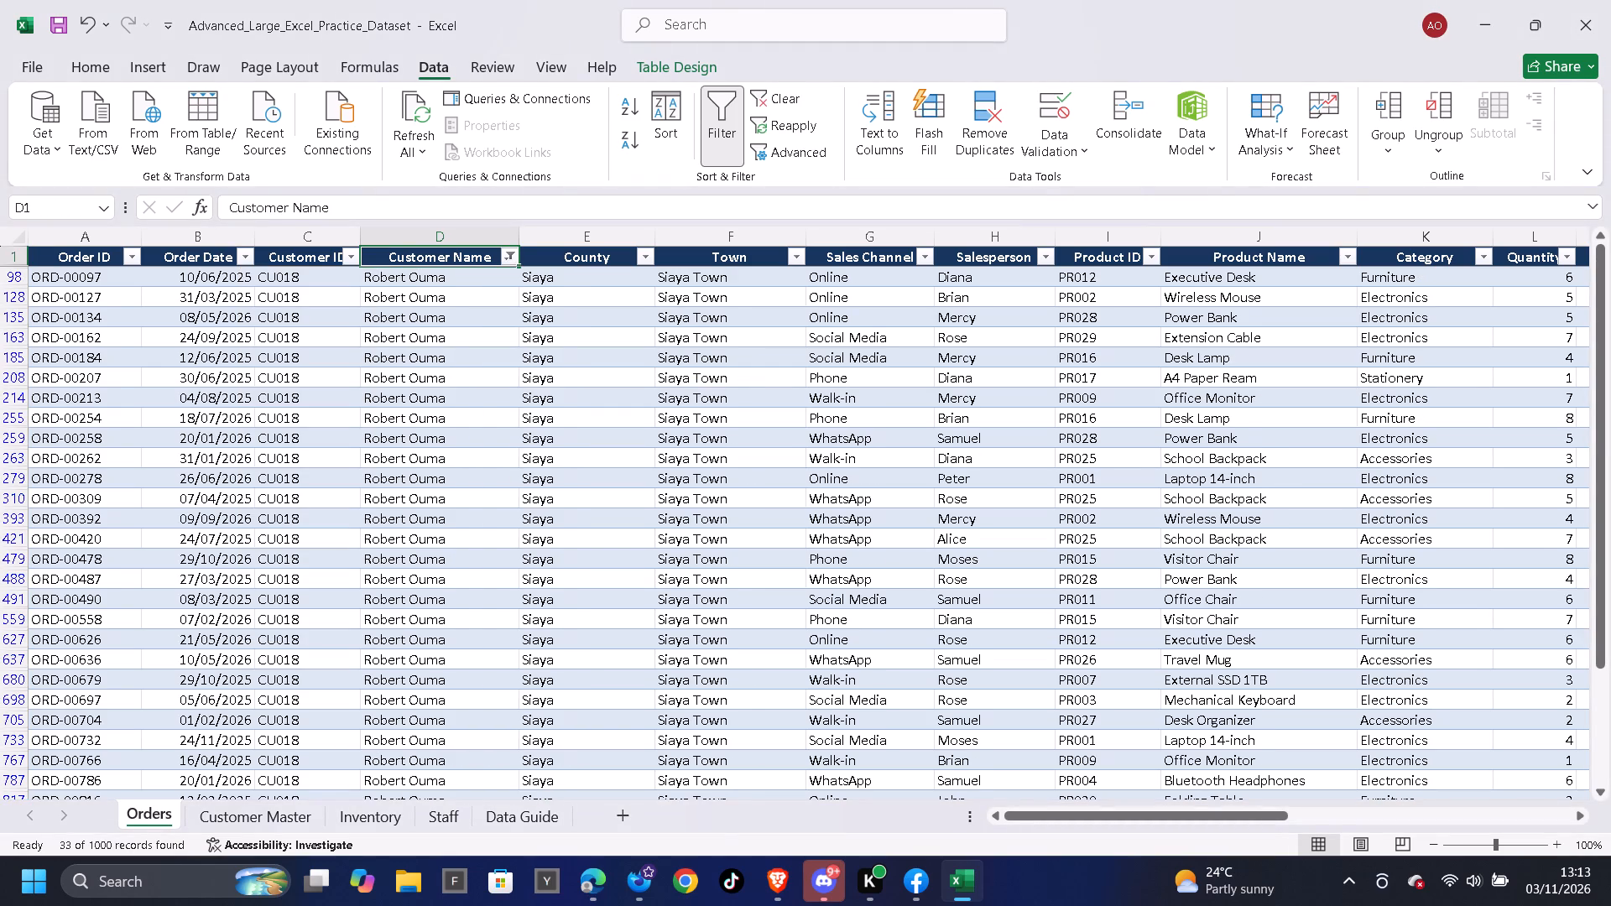
key(Down)
key(Up)
key(Down)
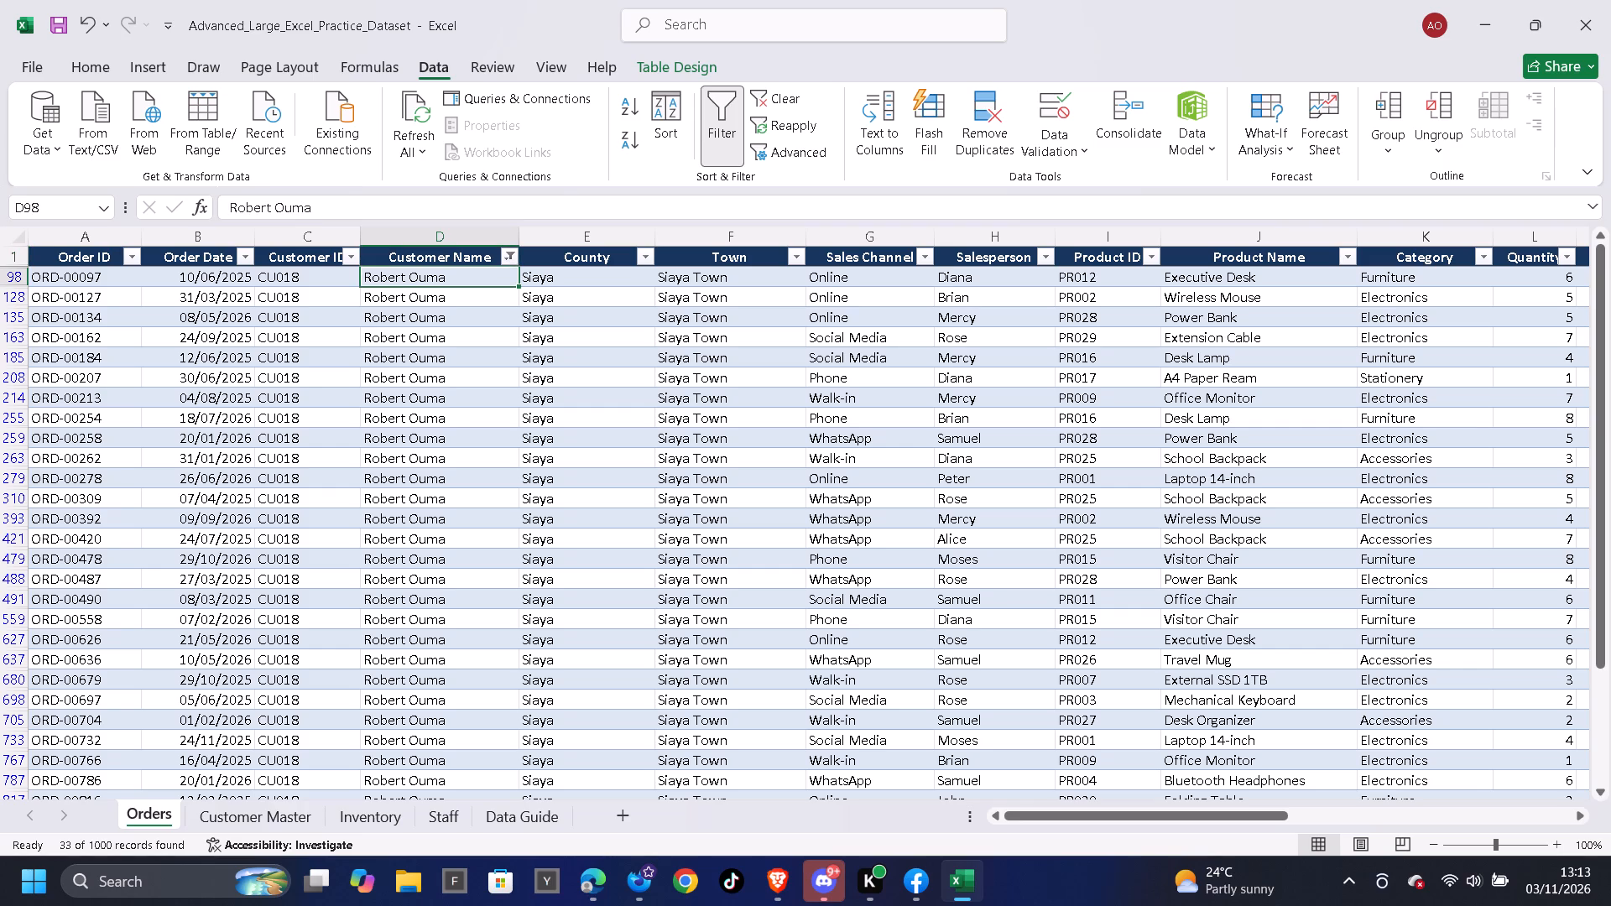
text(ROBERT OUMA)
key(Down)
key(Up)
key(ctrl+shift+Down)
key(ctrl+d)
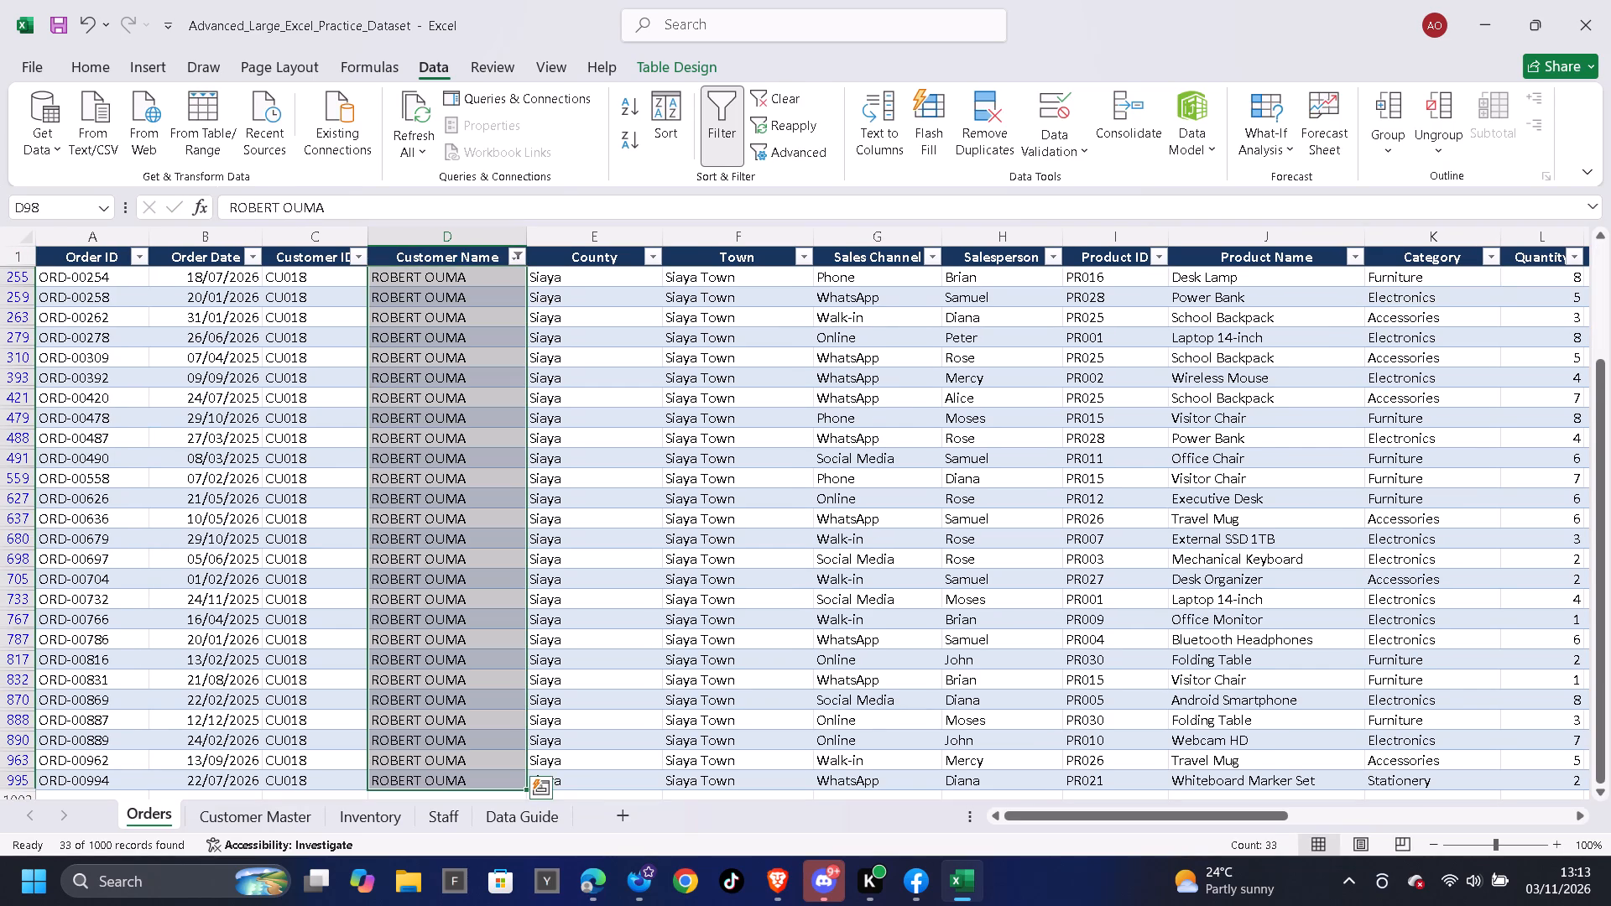
click(787, 94)
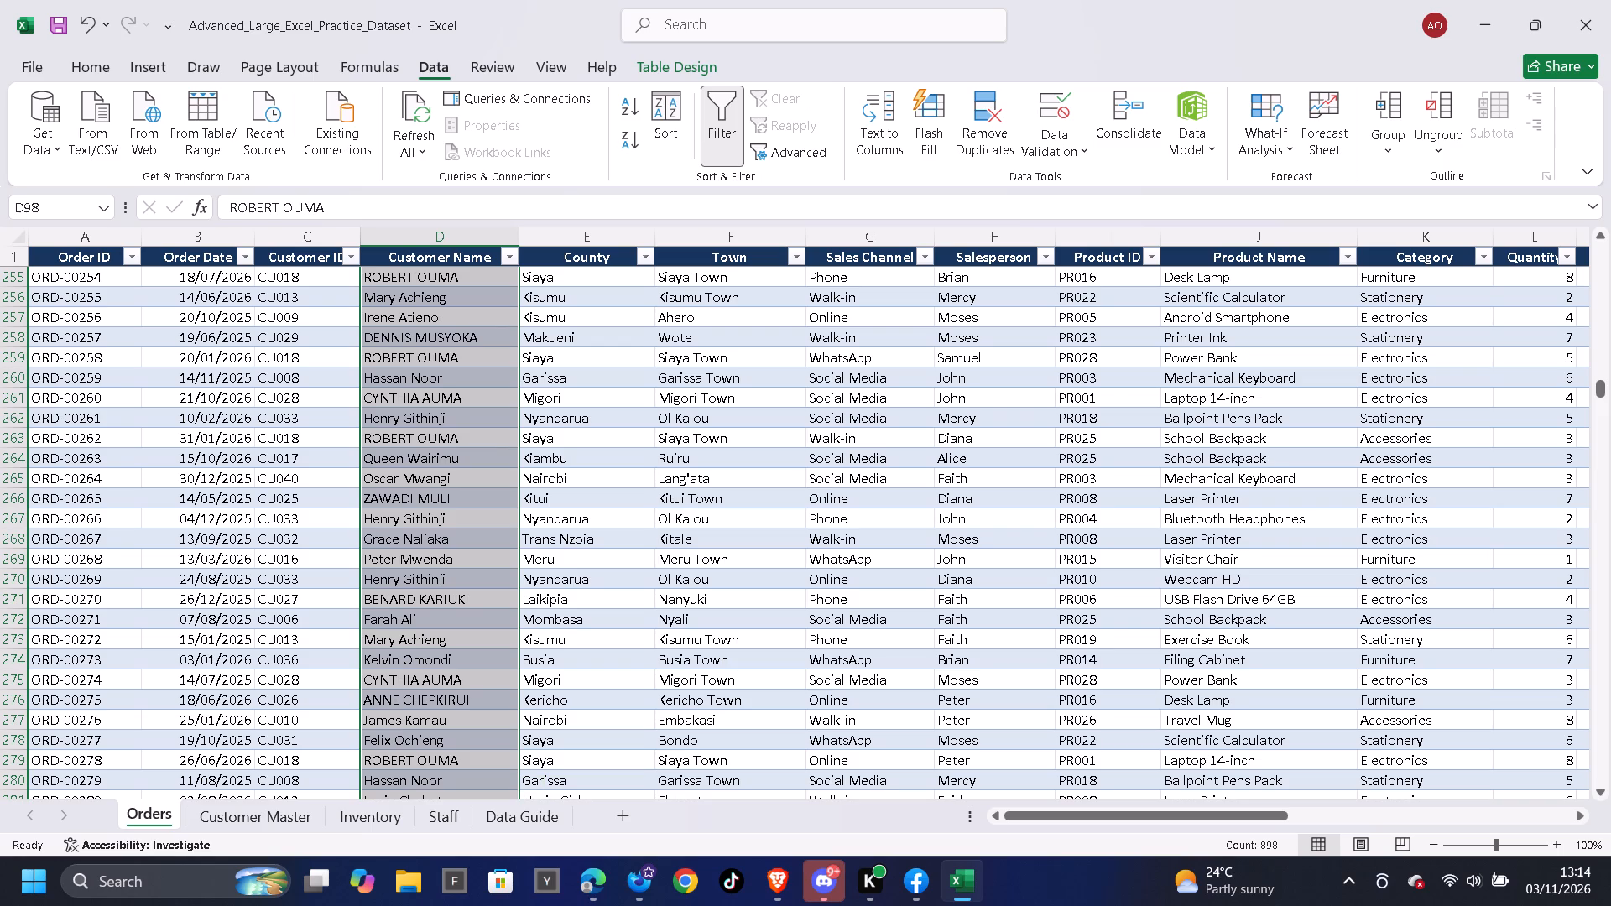
click(508, 265)
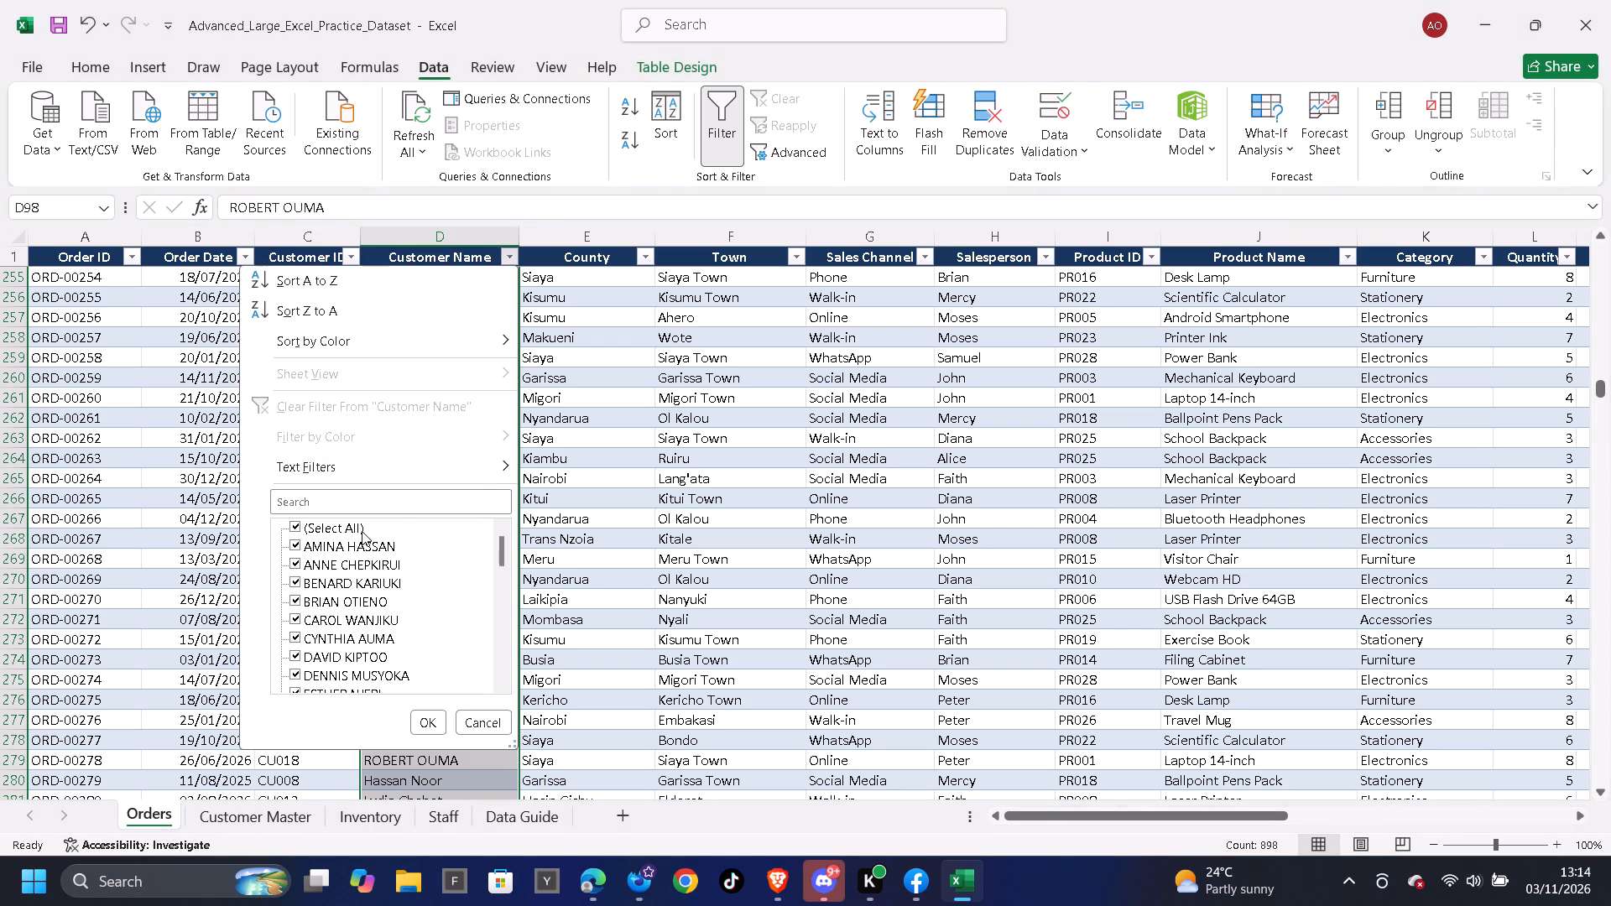
click(361, 529)
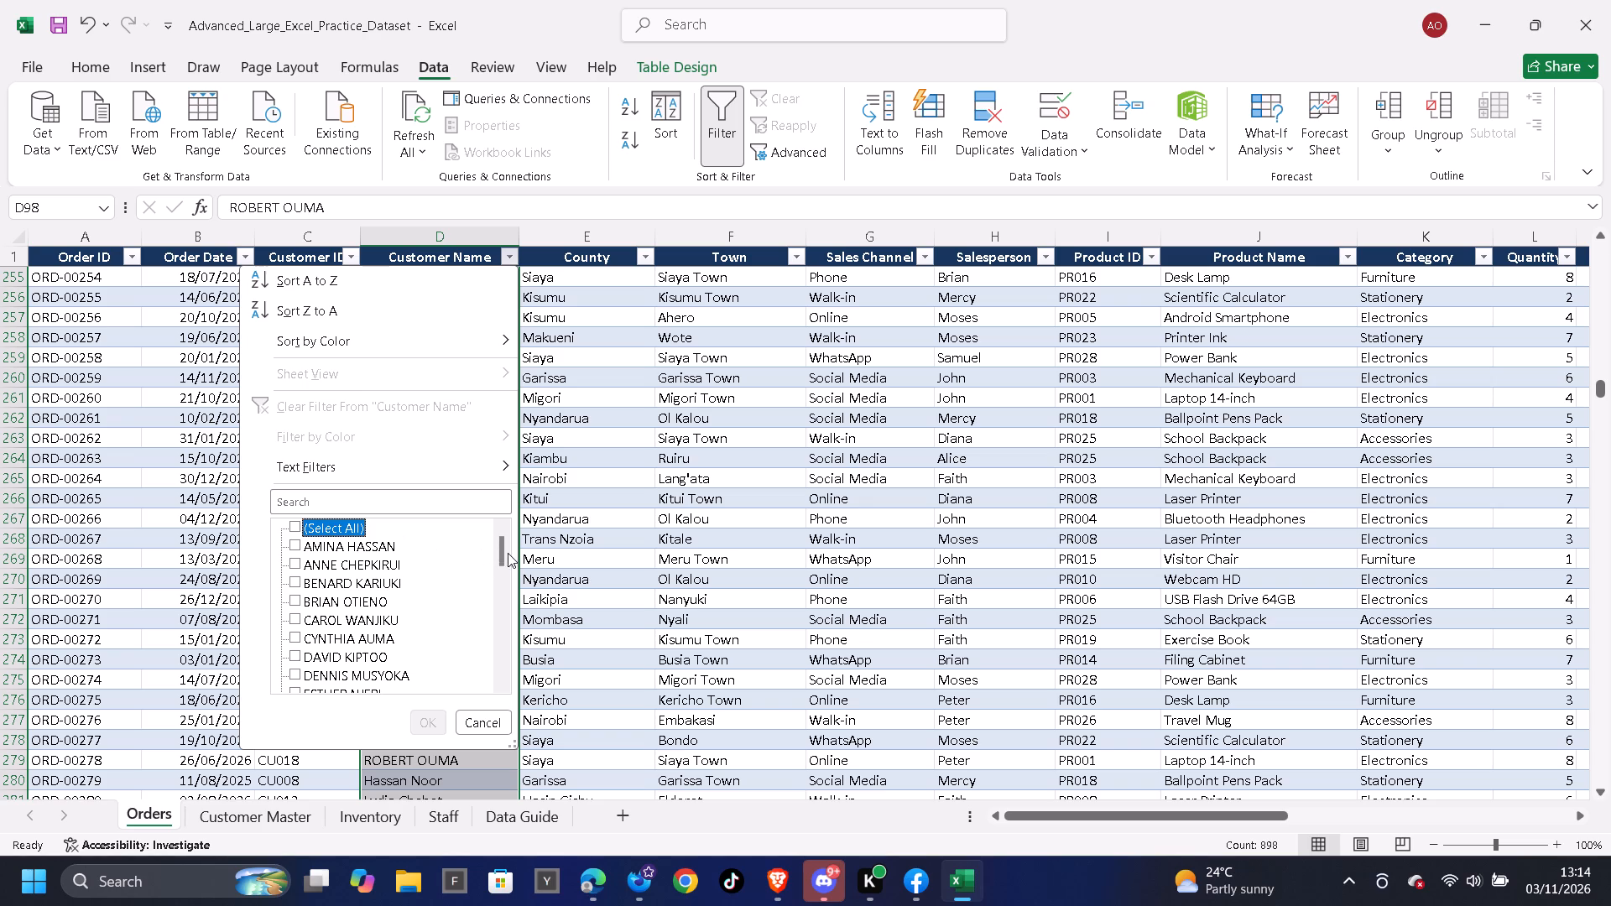
drag(502, 549, 508, 679)
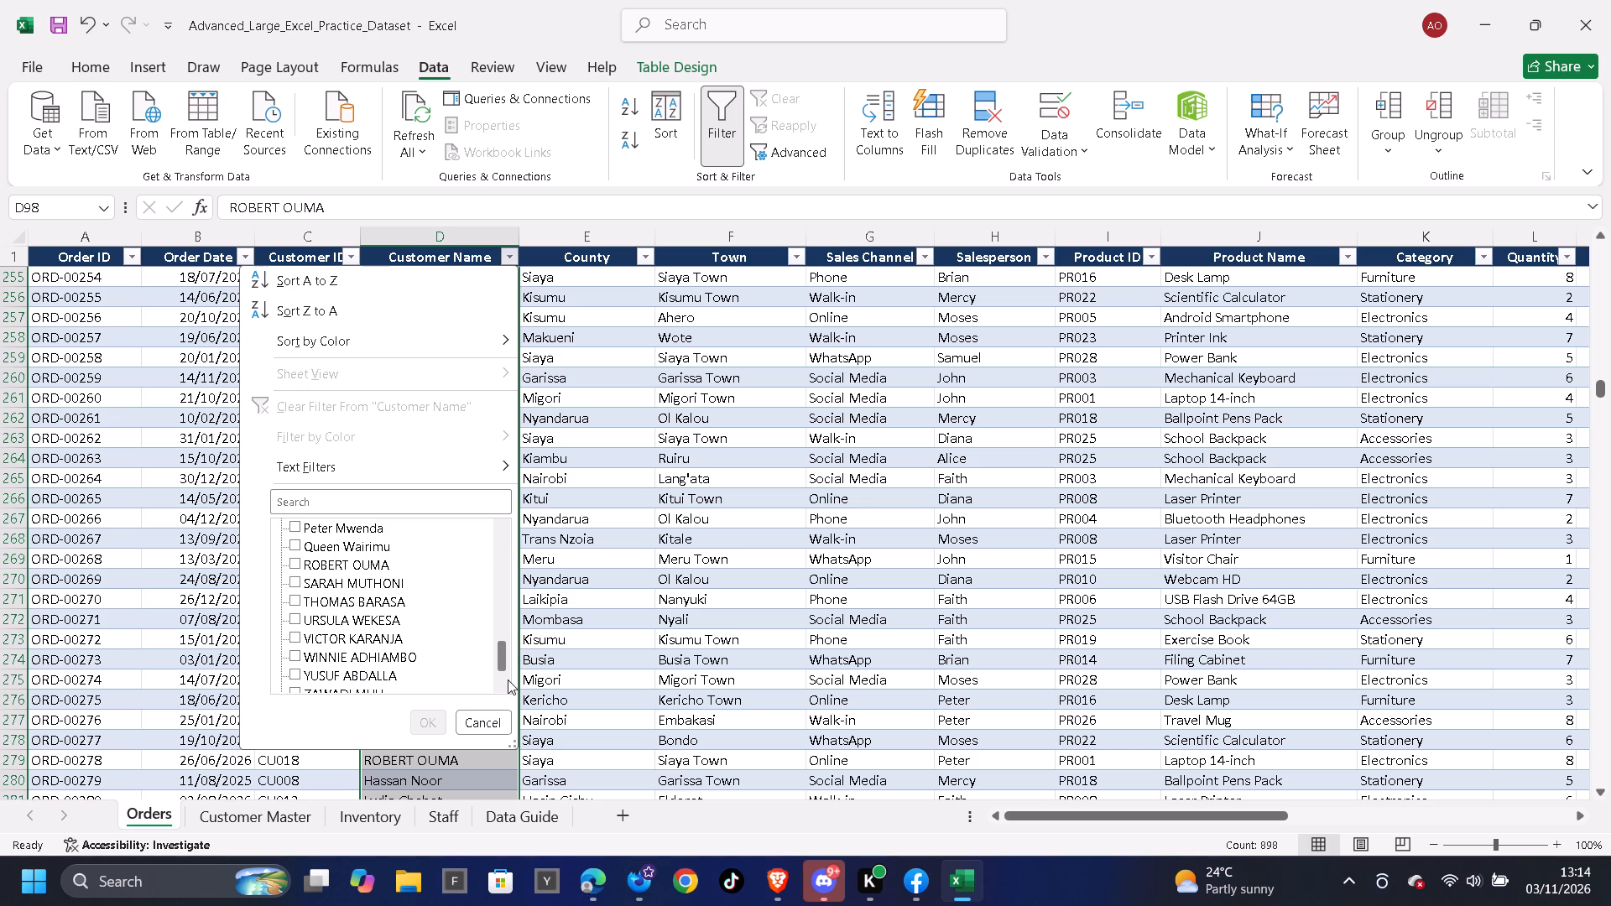
drag(508, 679, 503, 630)
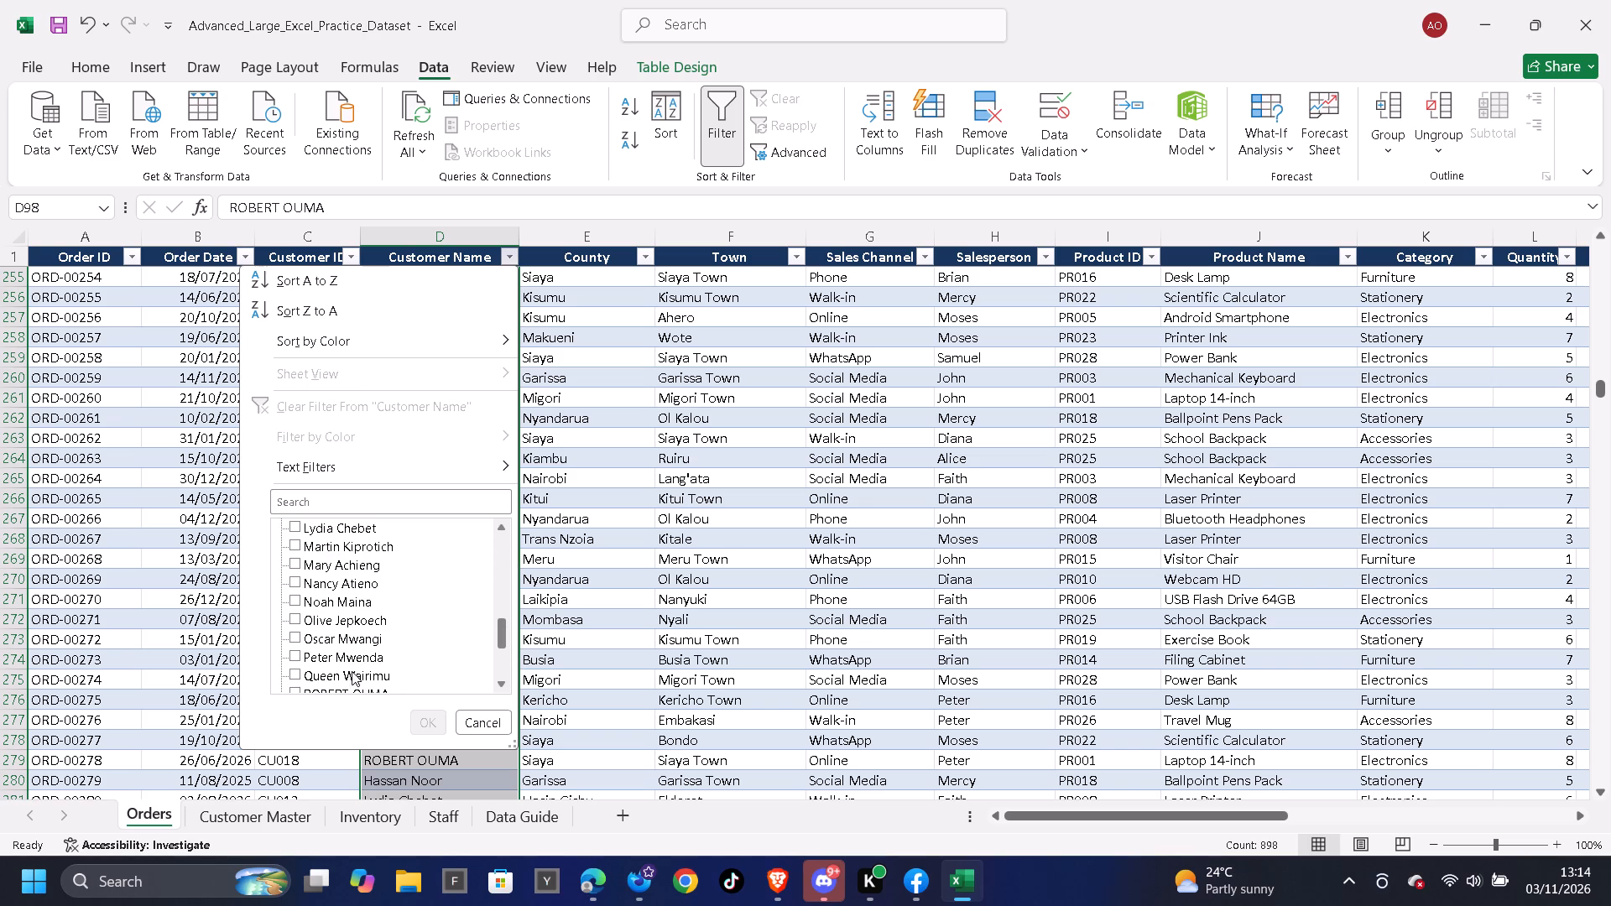
click(364, 680)
click(428, 721)
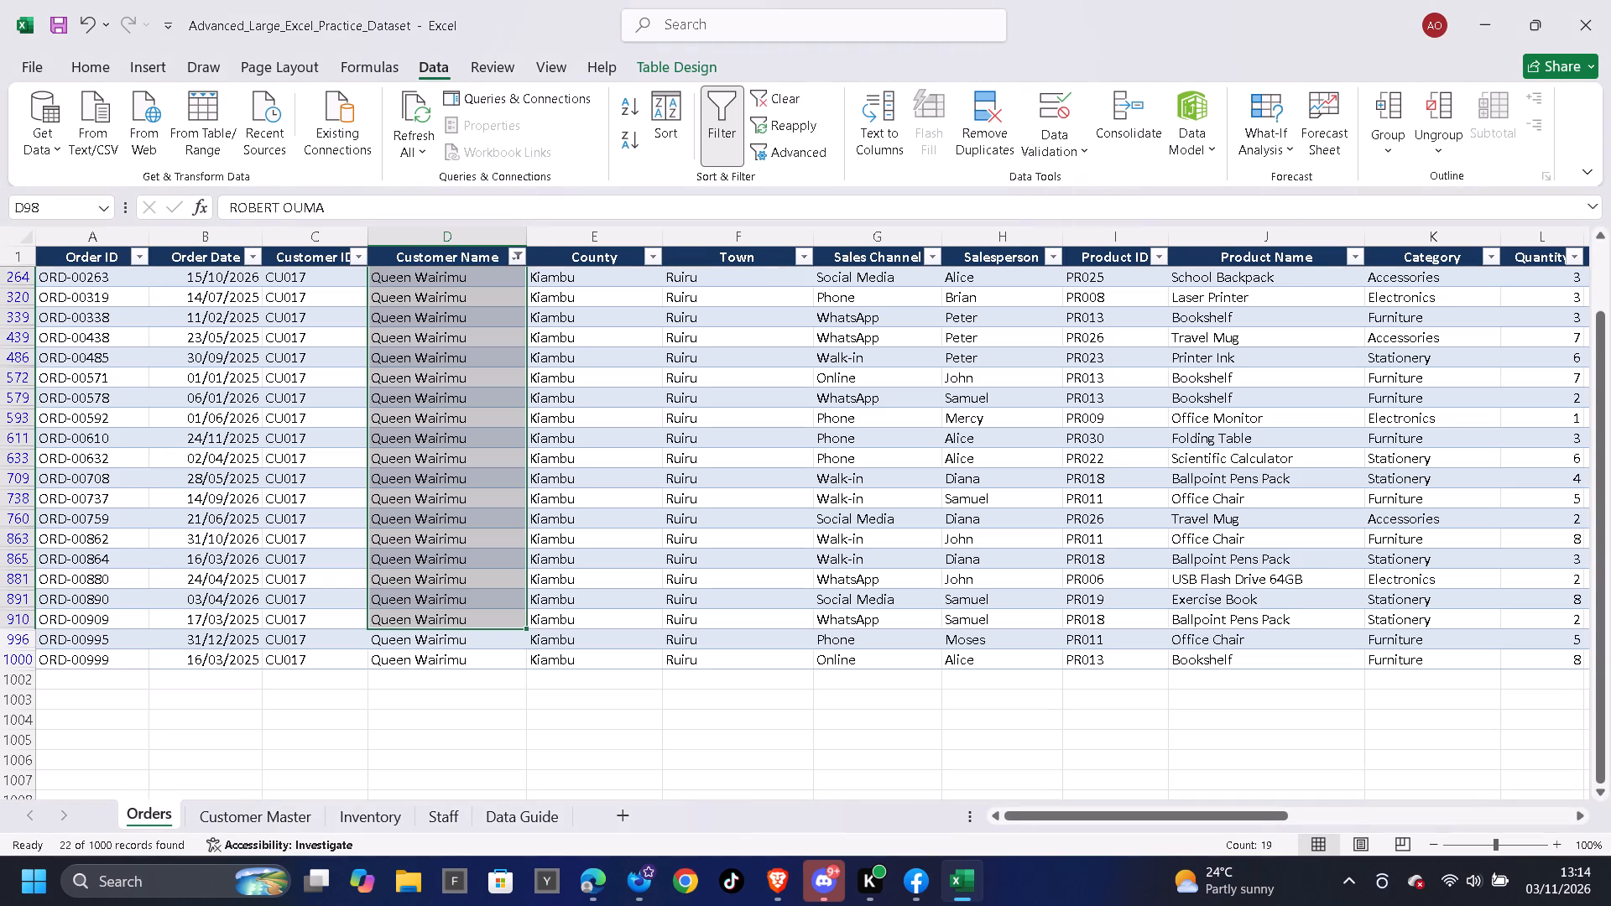
click(463, 257)
key(Down)
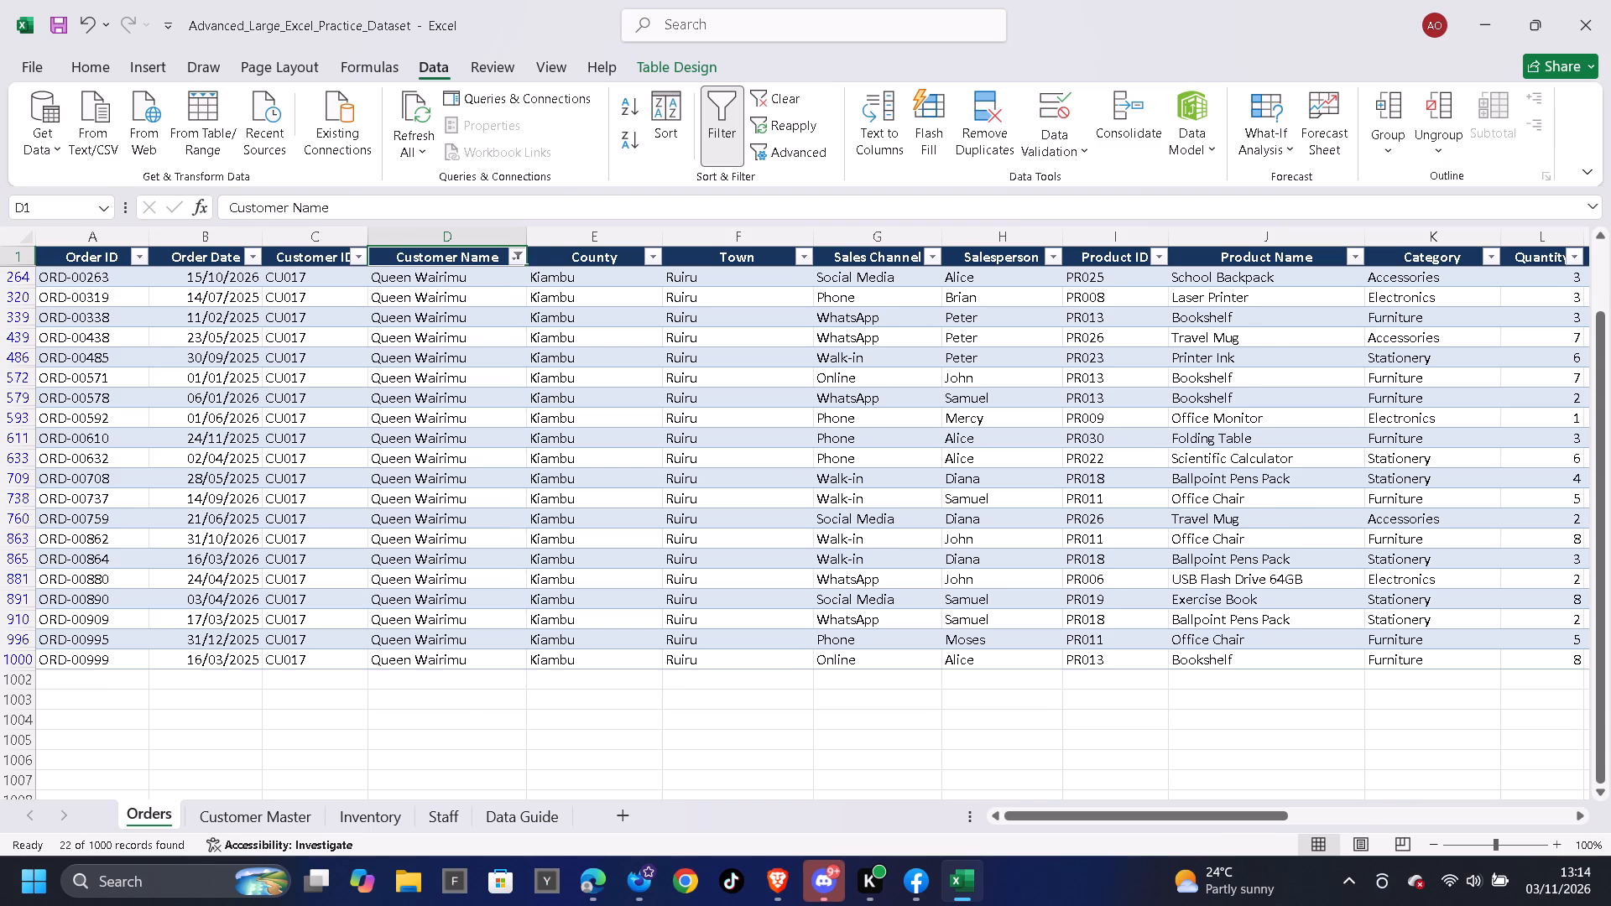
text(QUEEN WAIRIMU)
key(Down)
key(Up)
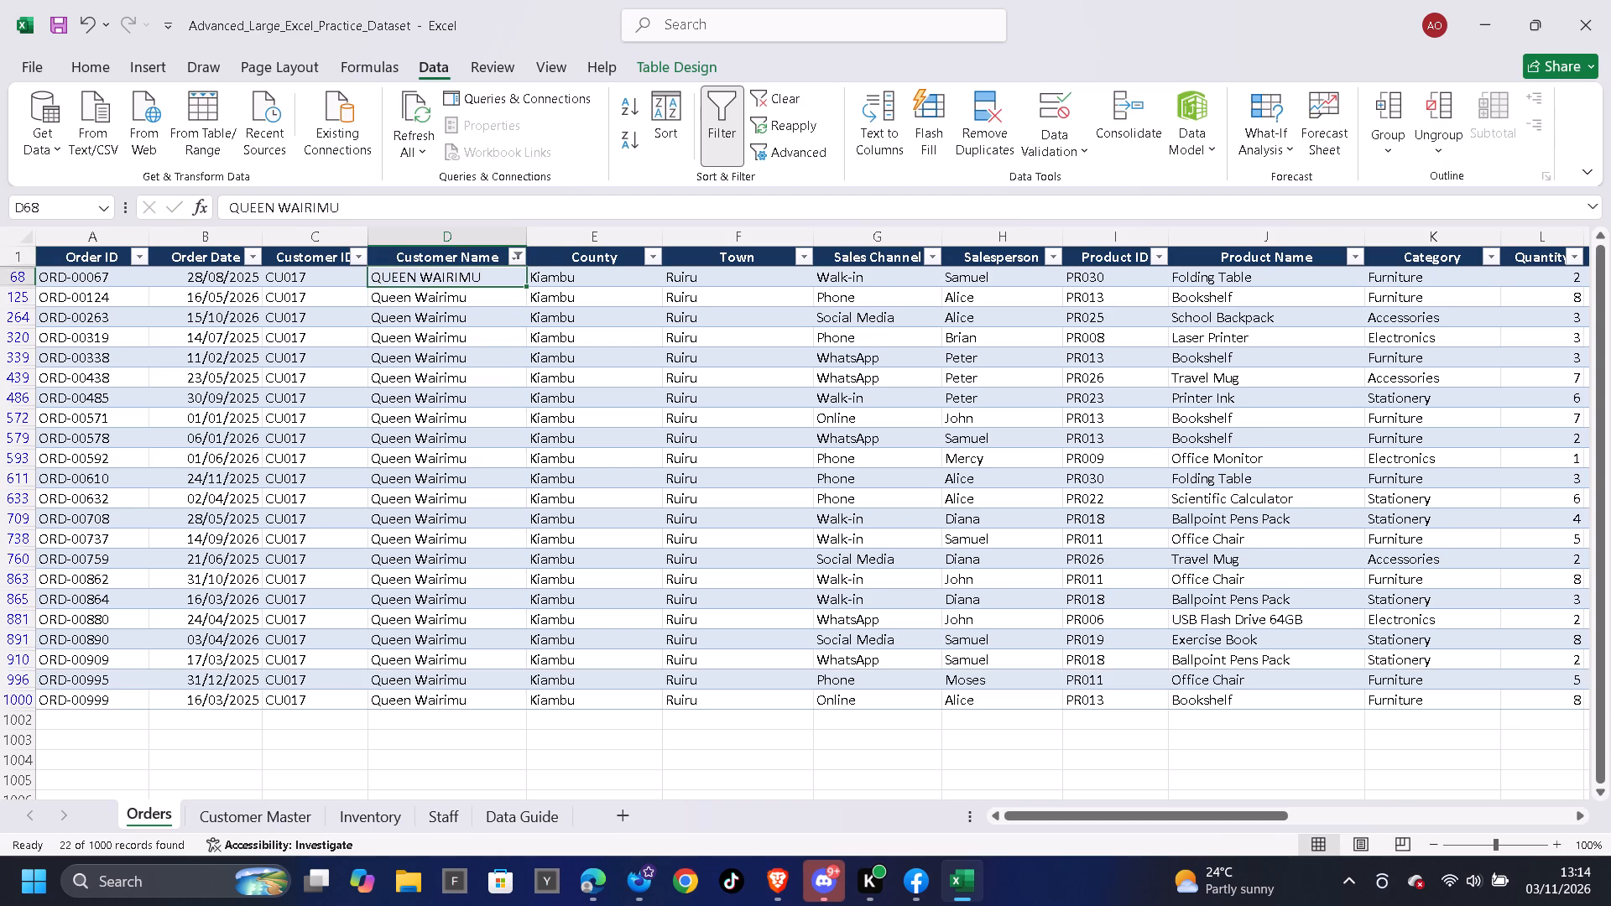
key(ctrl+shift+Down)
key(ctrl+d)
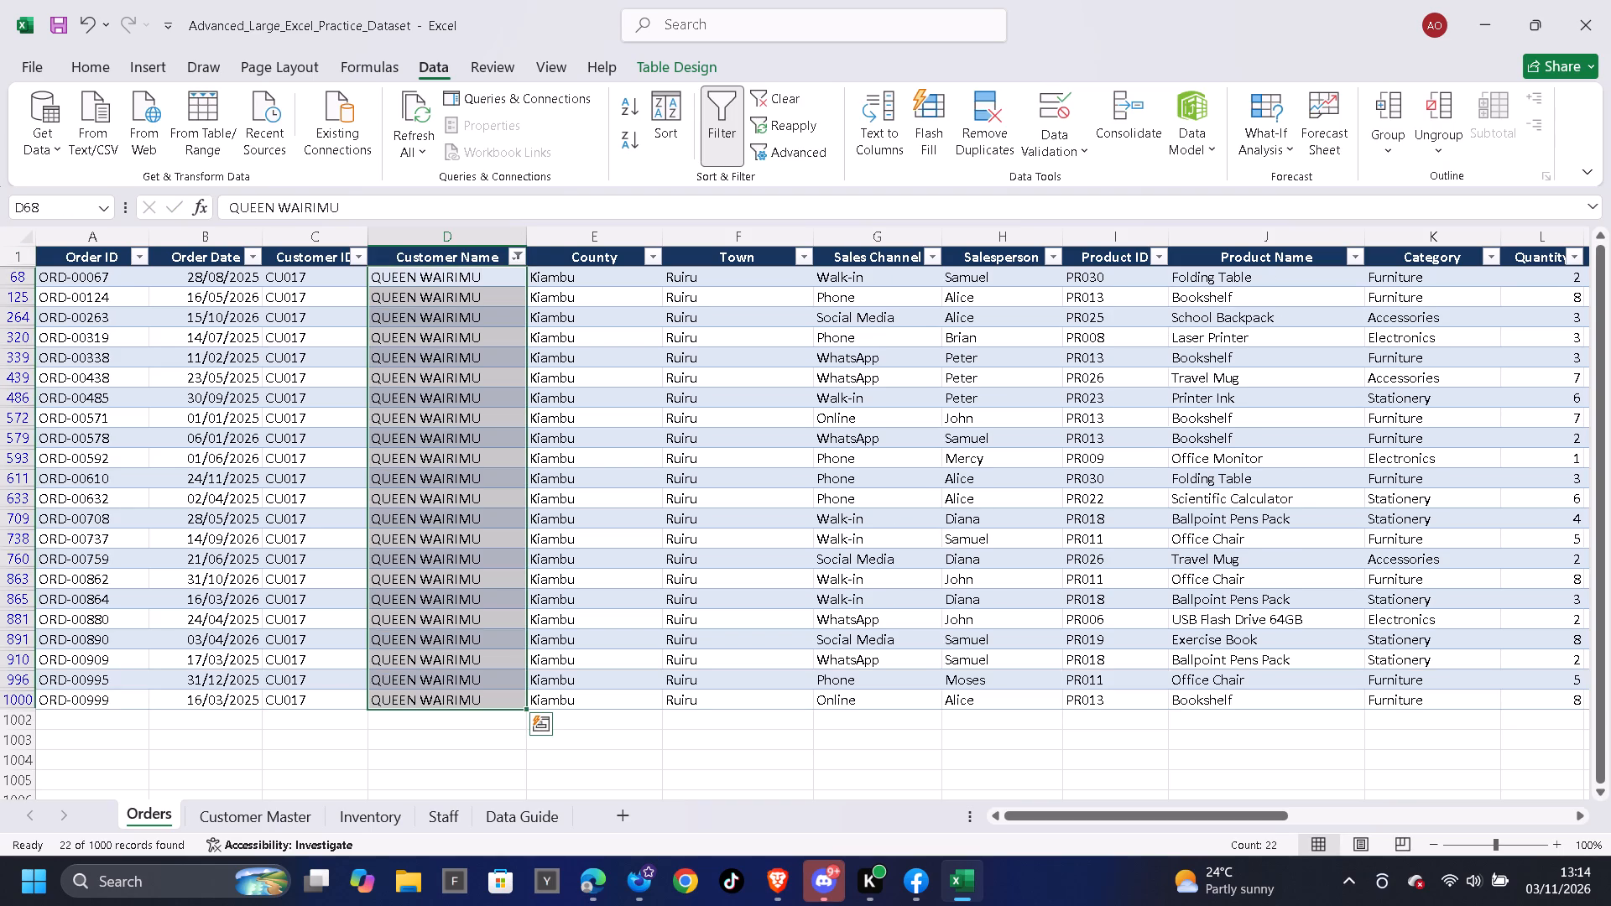
click(798, 97)
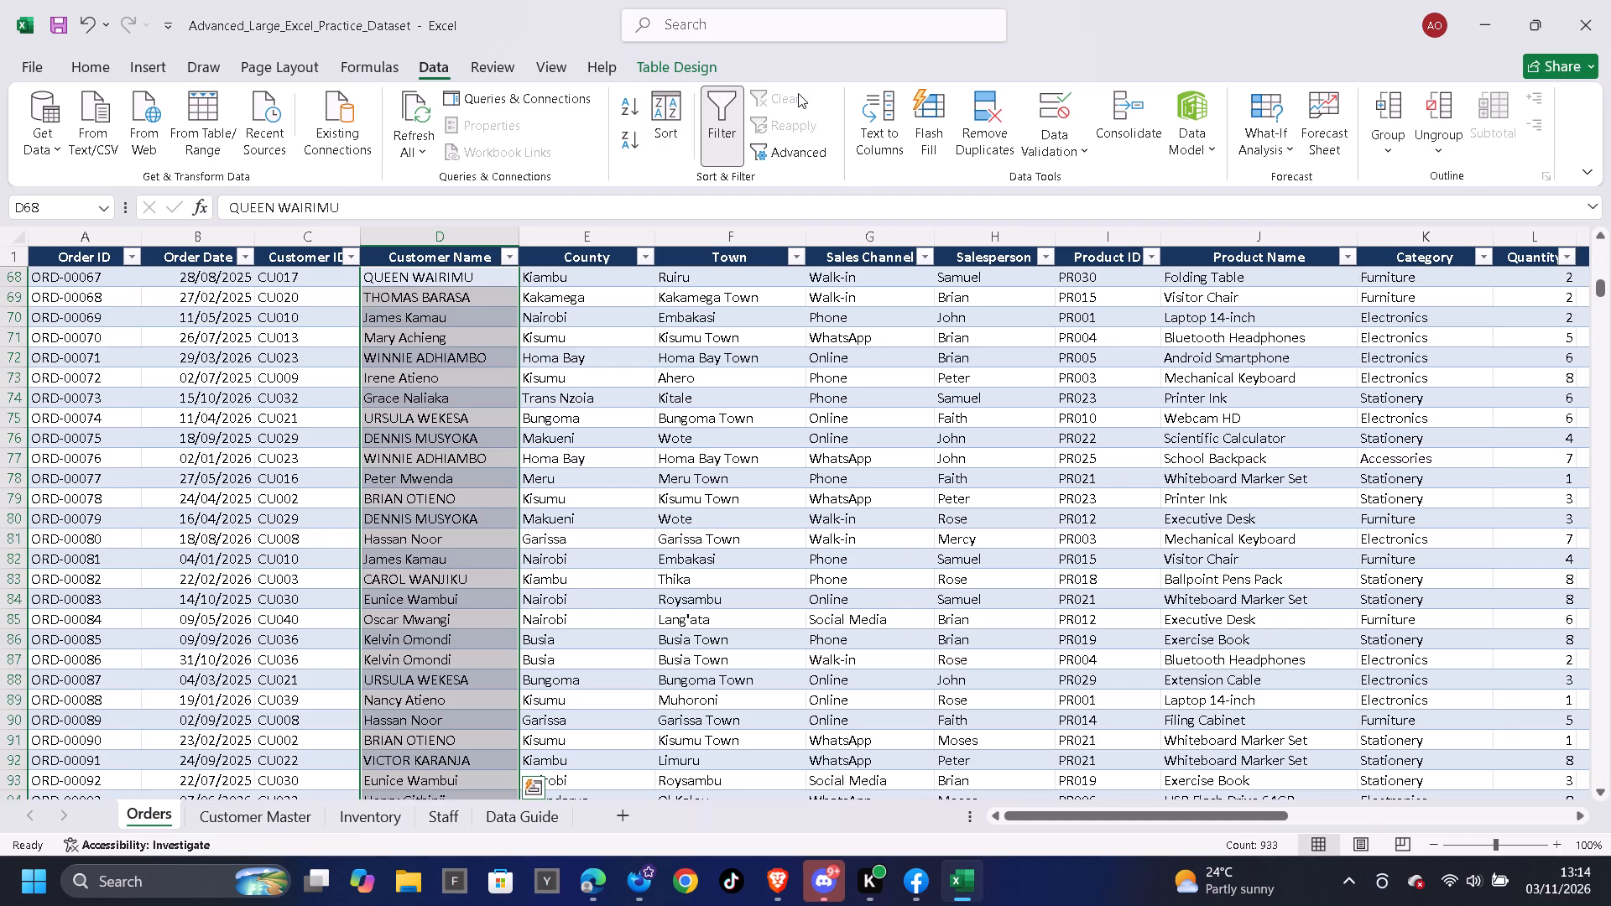
click(512, 255)
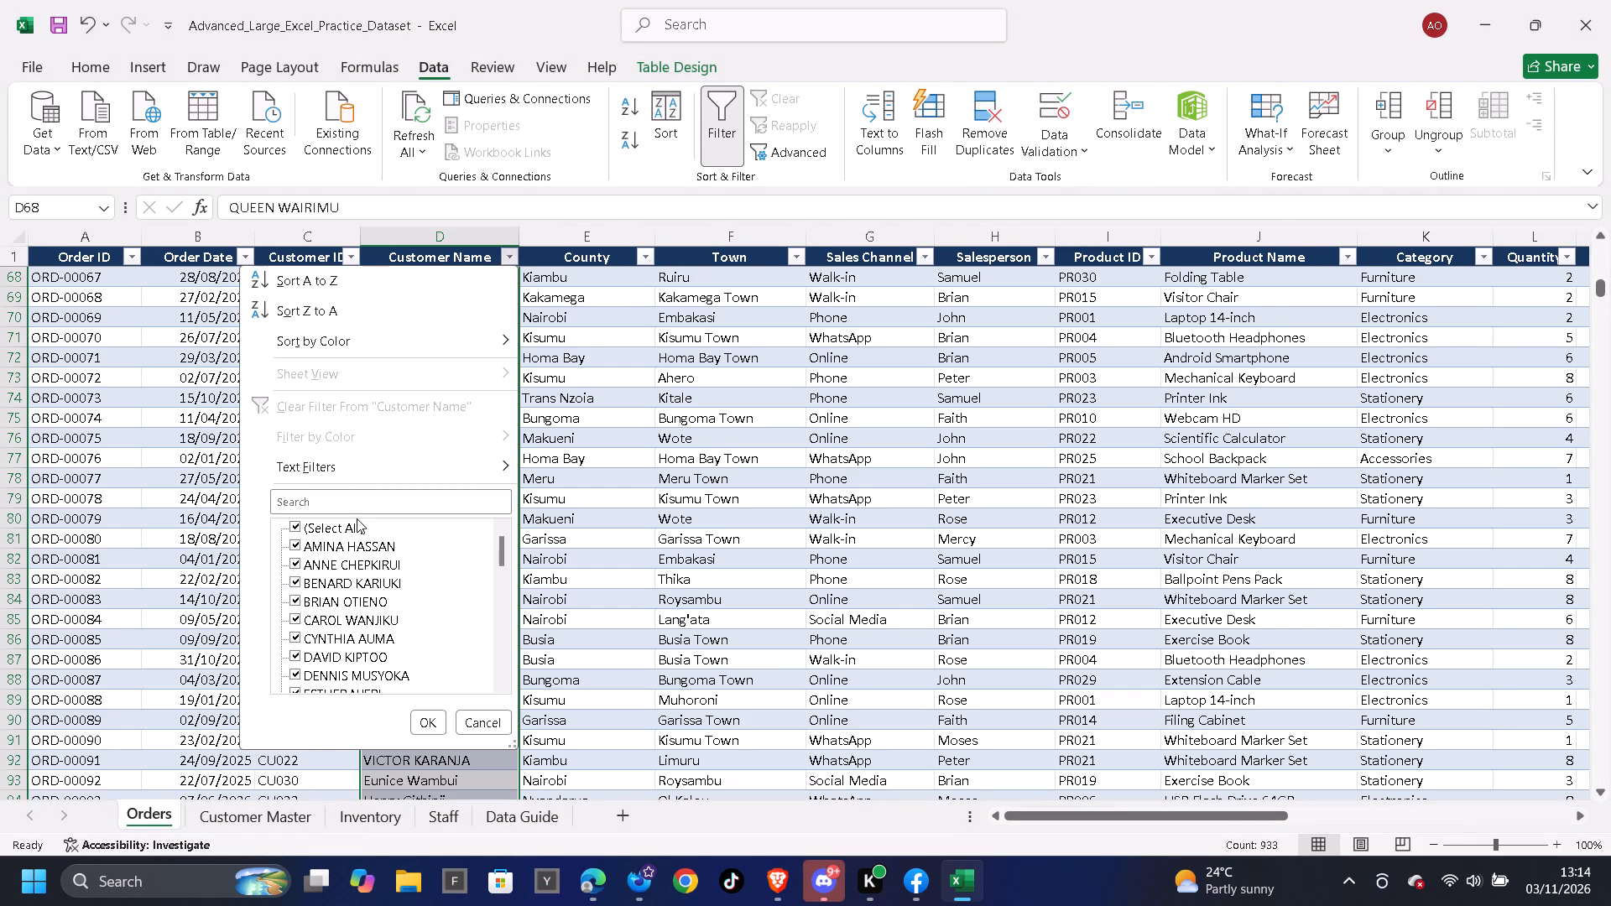
click(350, 523)
scroll(394, 589, down, 5)
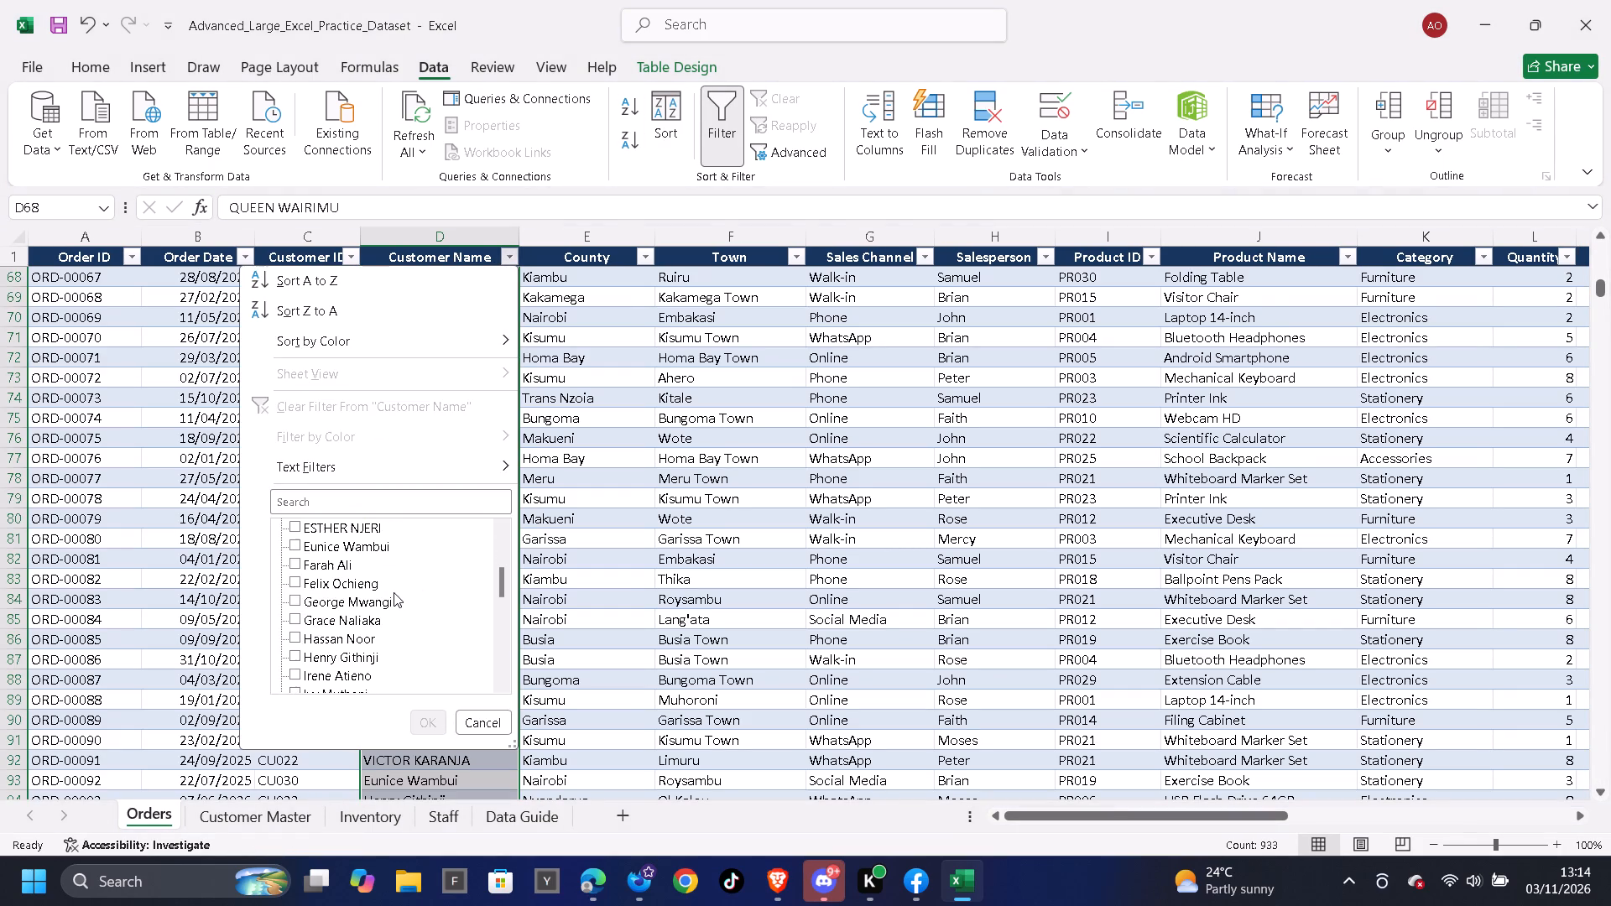
scroll(394, 592, up, 1)
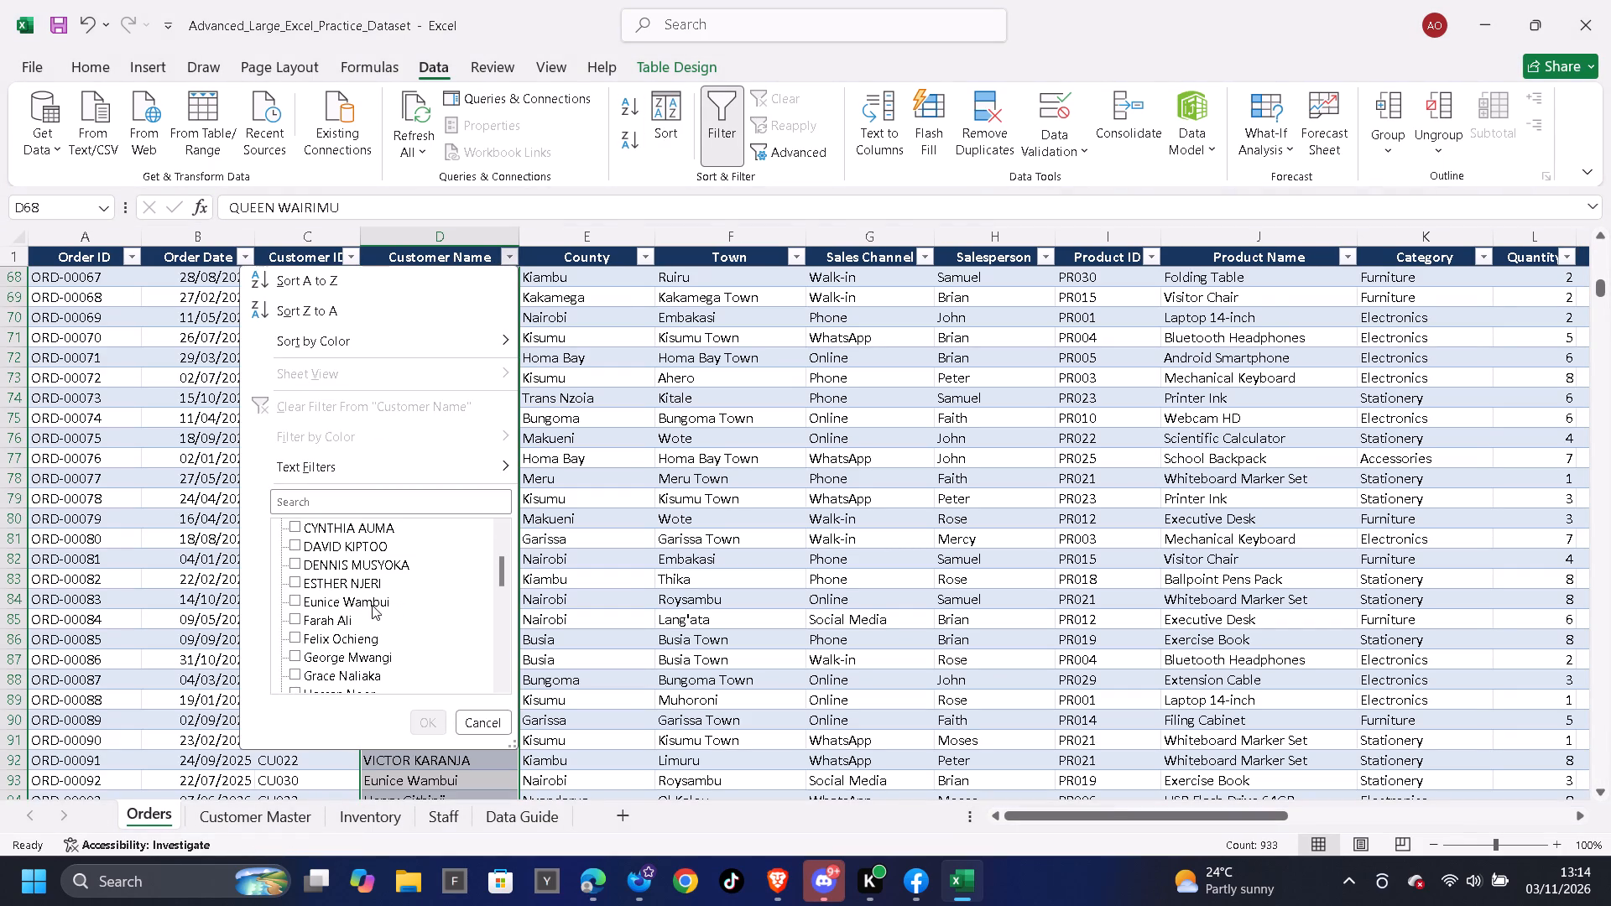
click(371, 605)
click(423, 722)
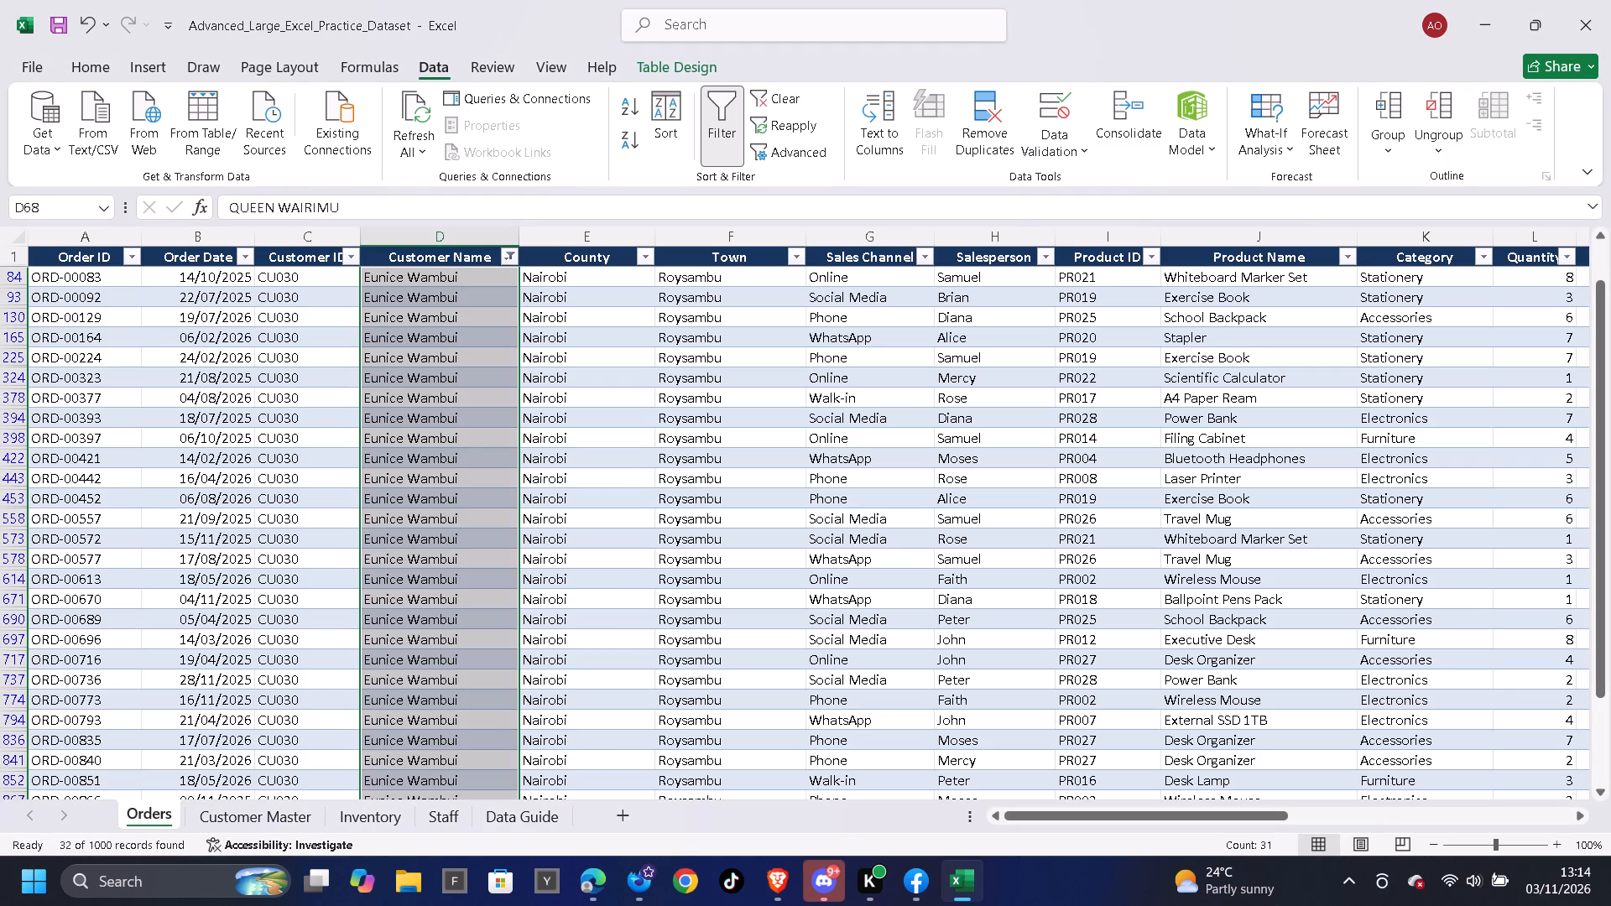
click(455, 255)
key(Down)
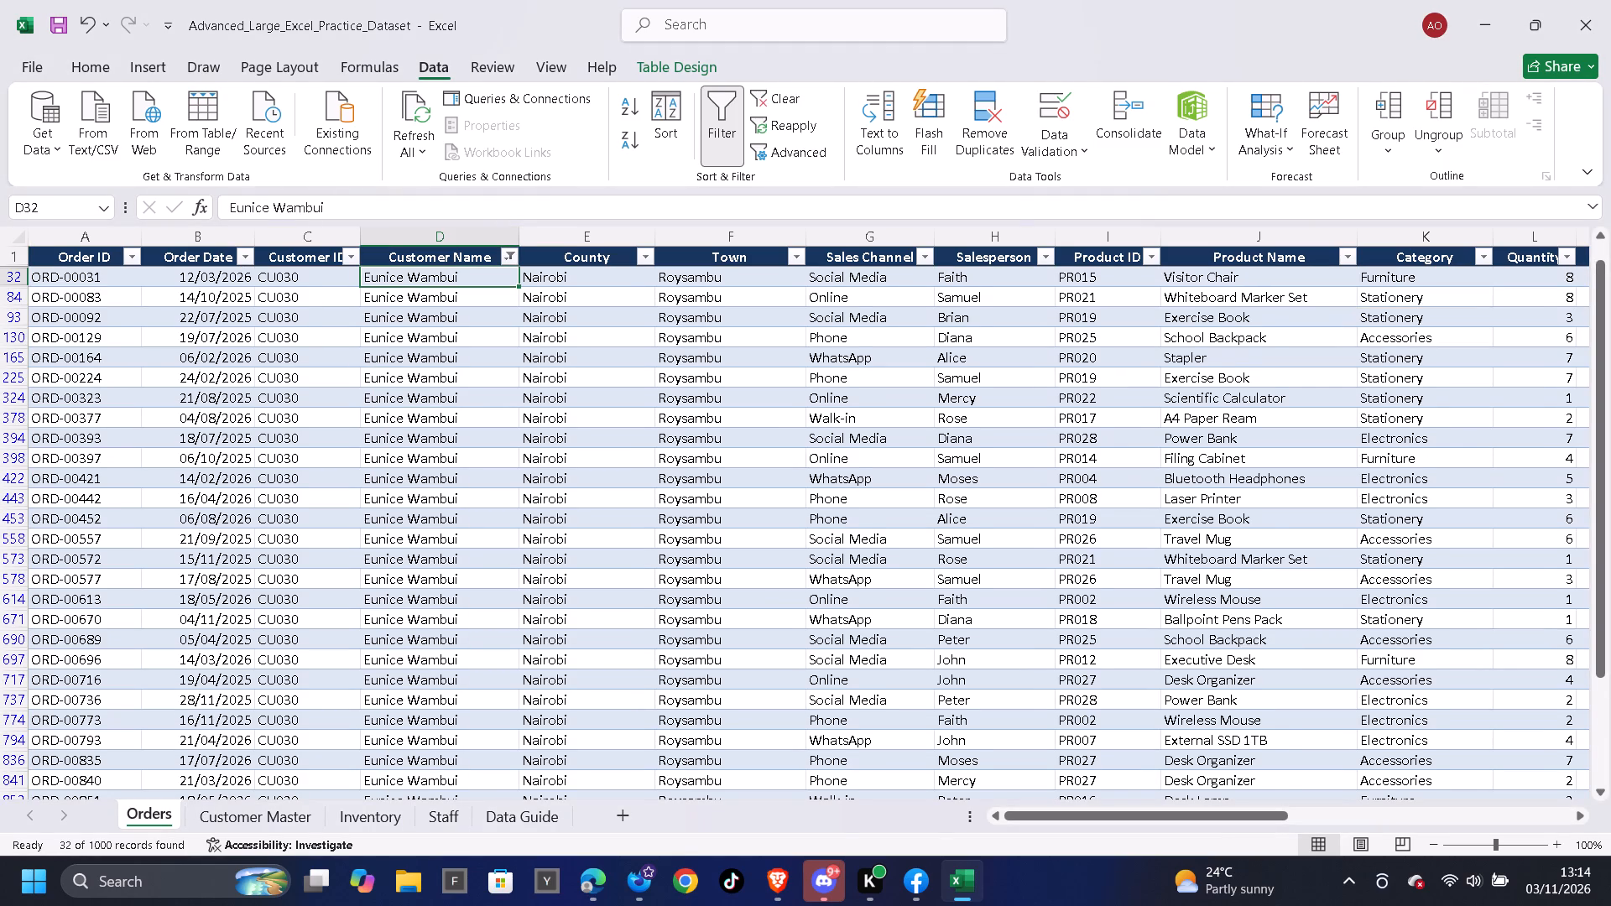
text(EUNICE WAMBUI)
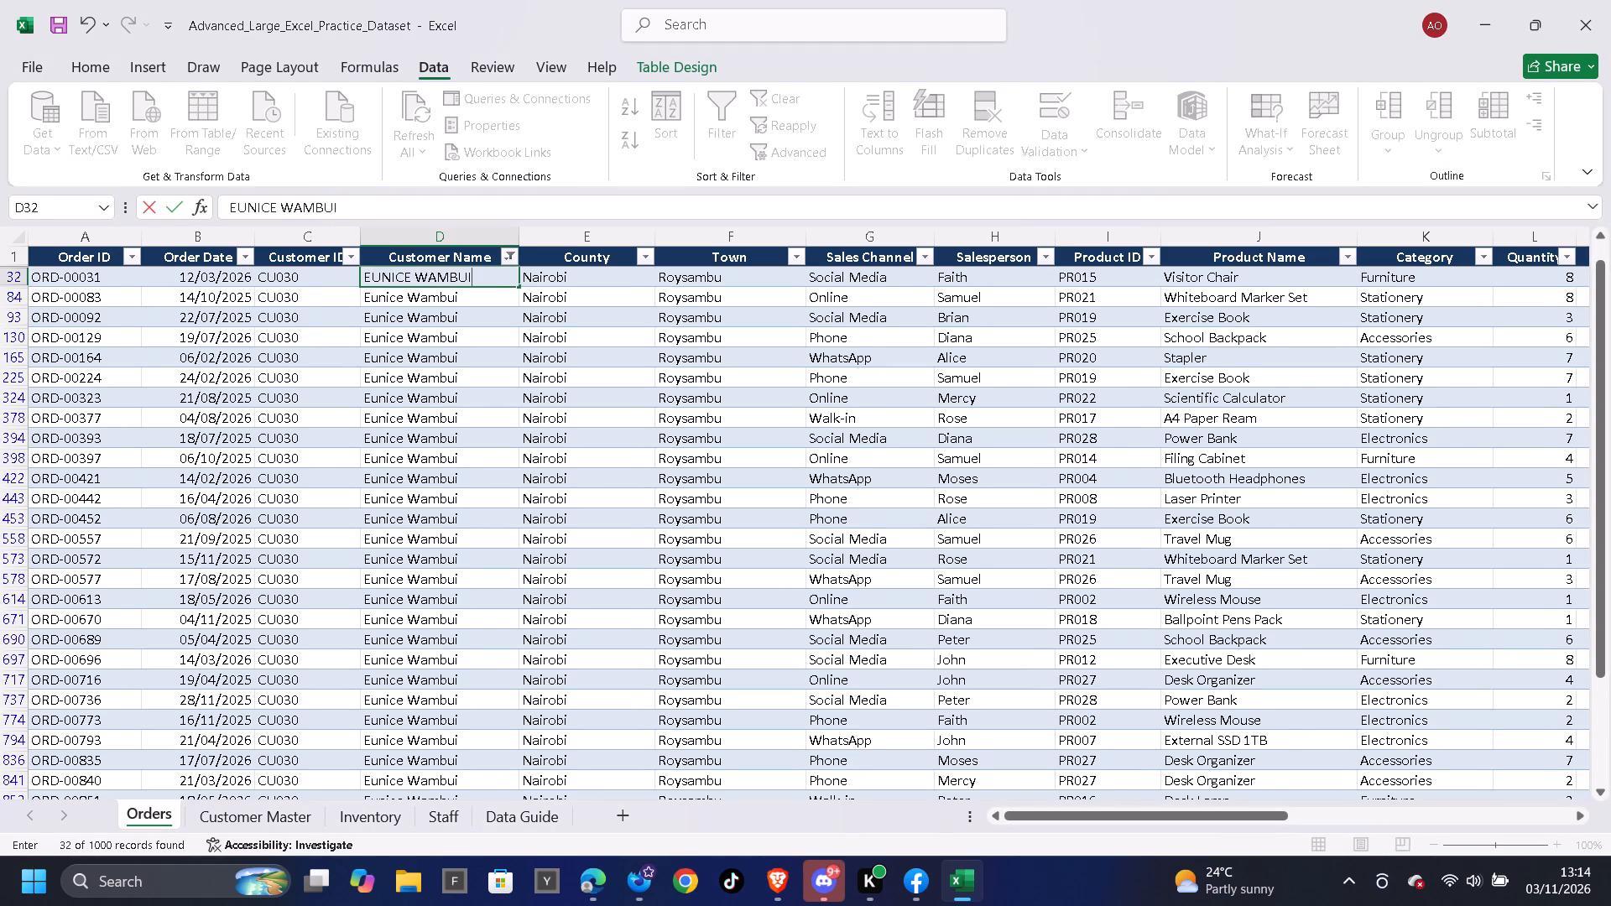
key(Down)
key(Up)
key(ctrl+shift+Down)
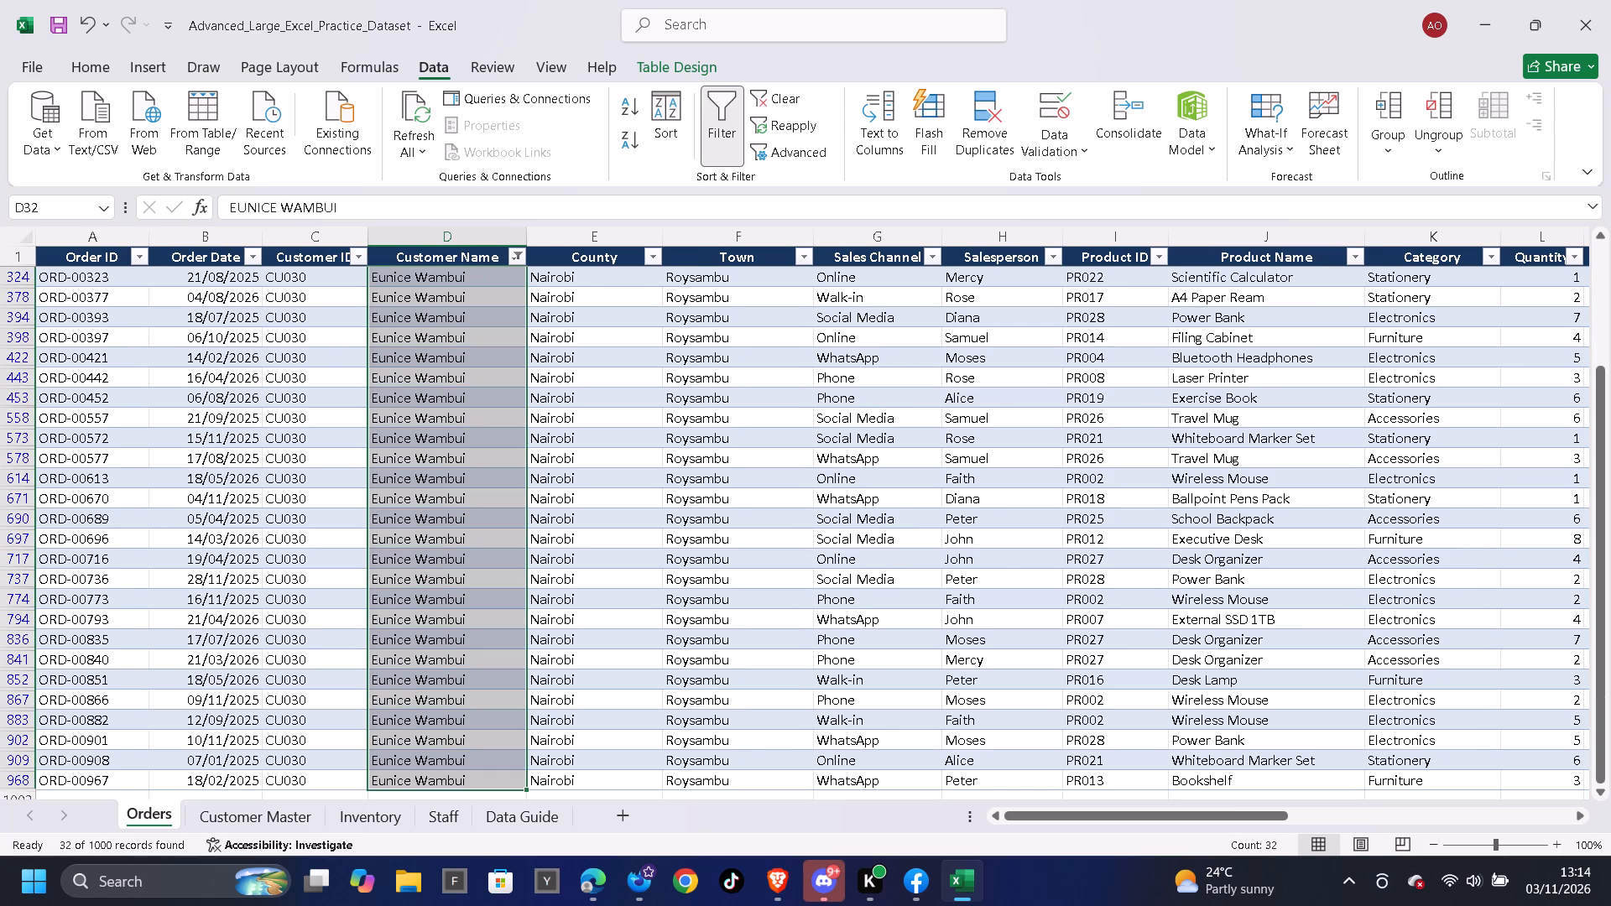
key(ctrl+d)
click(786, 100)
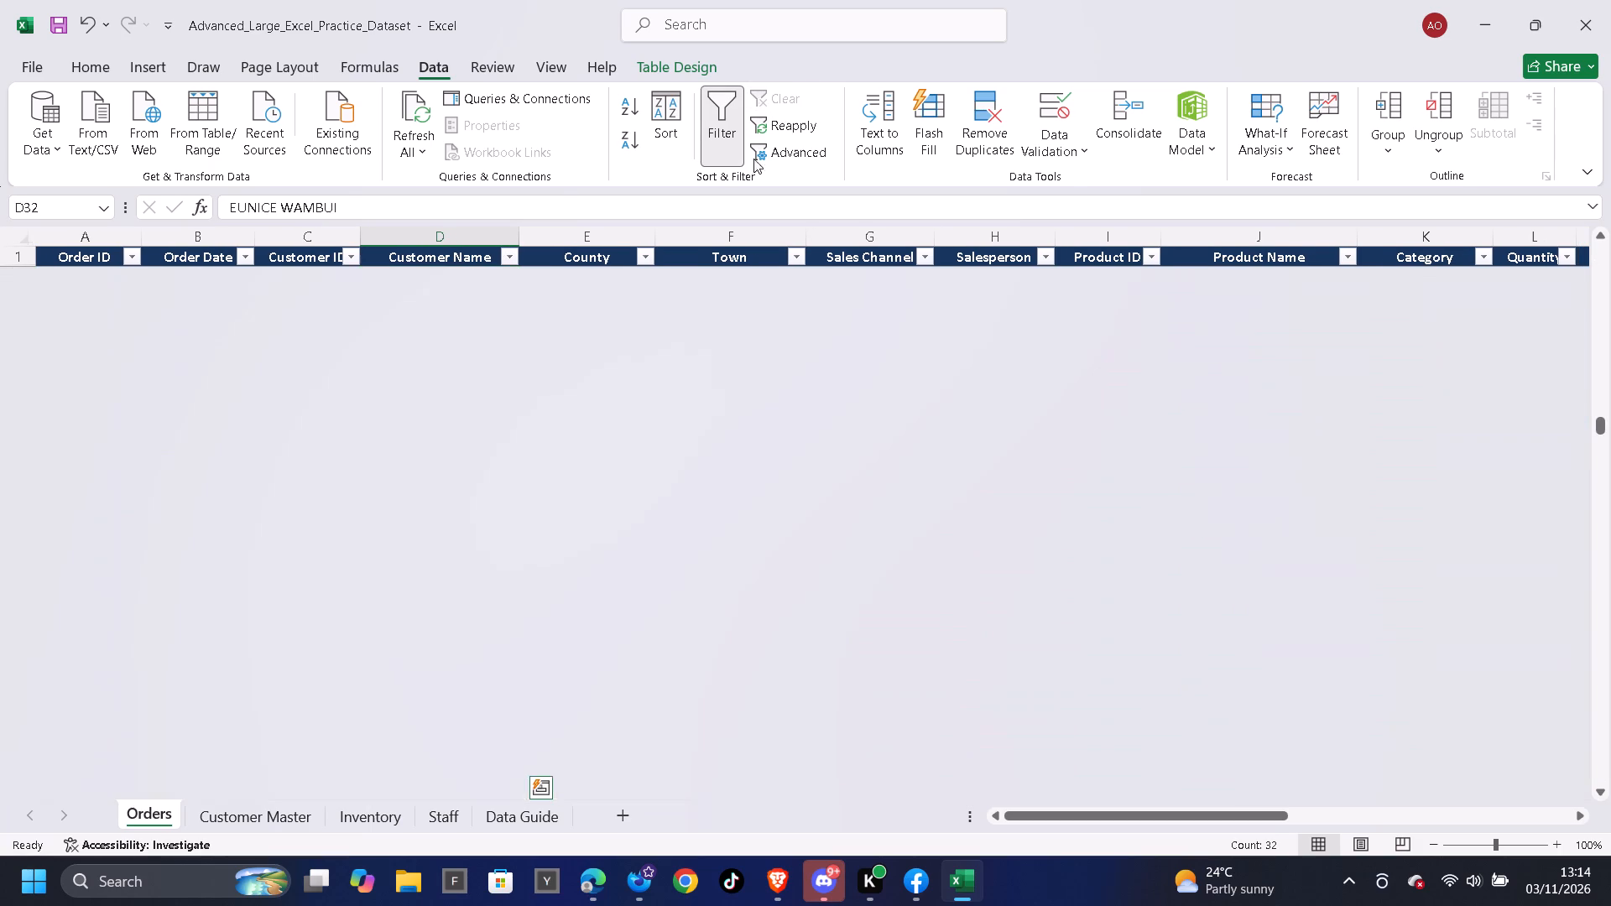
click(514, 261)
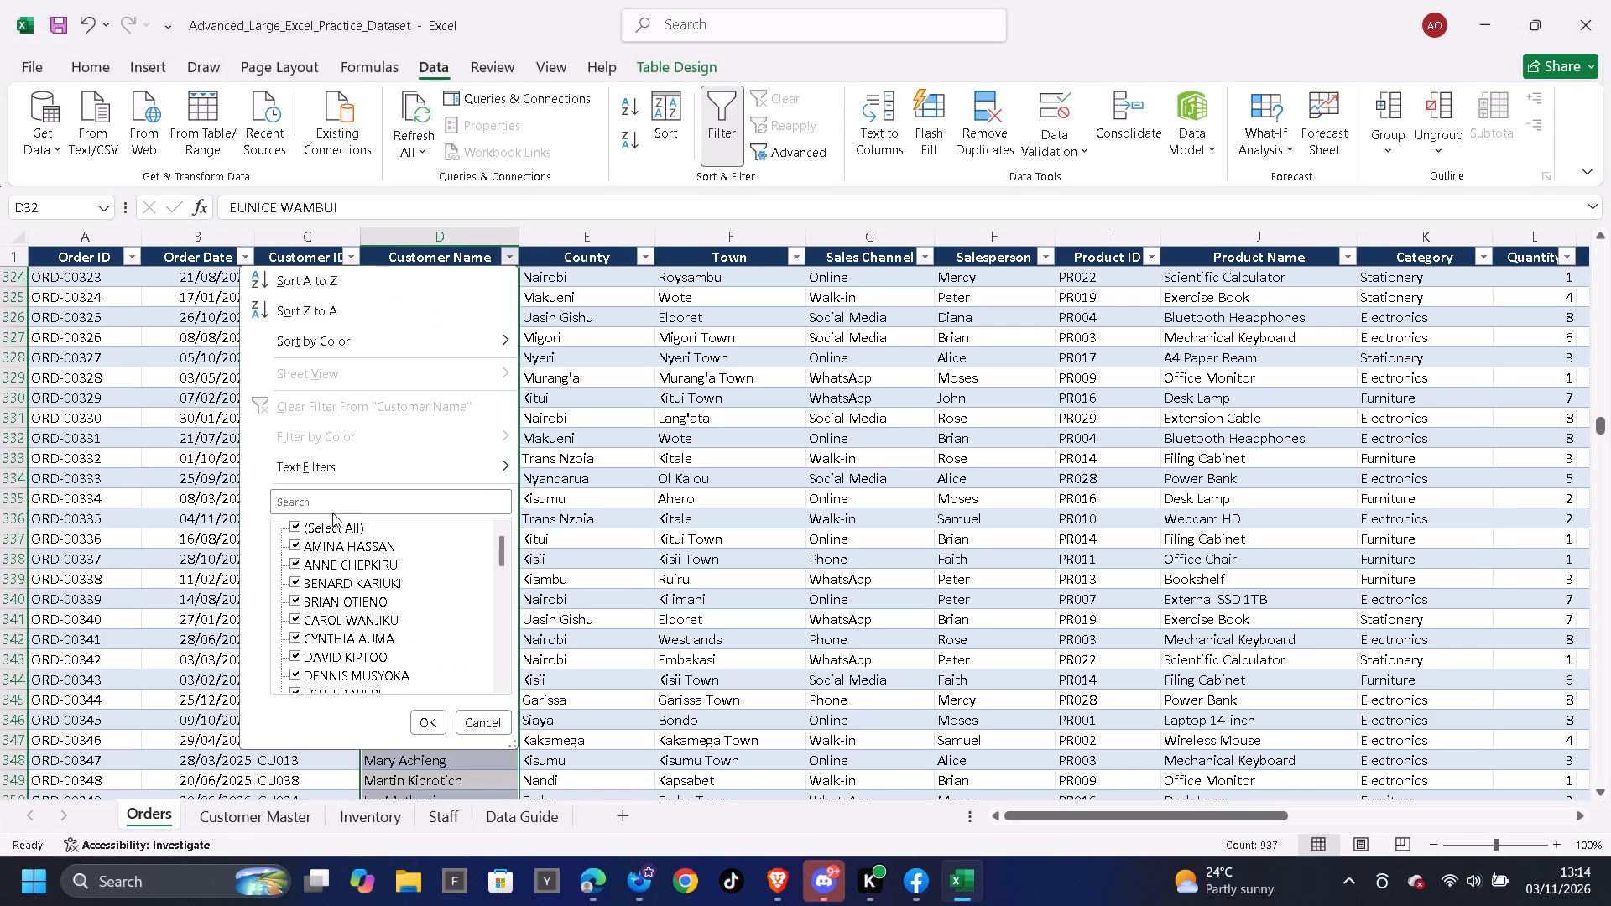
click(336, 533)
drag(504, 548, 505, 628)
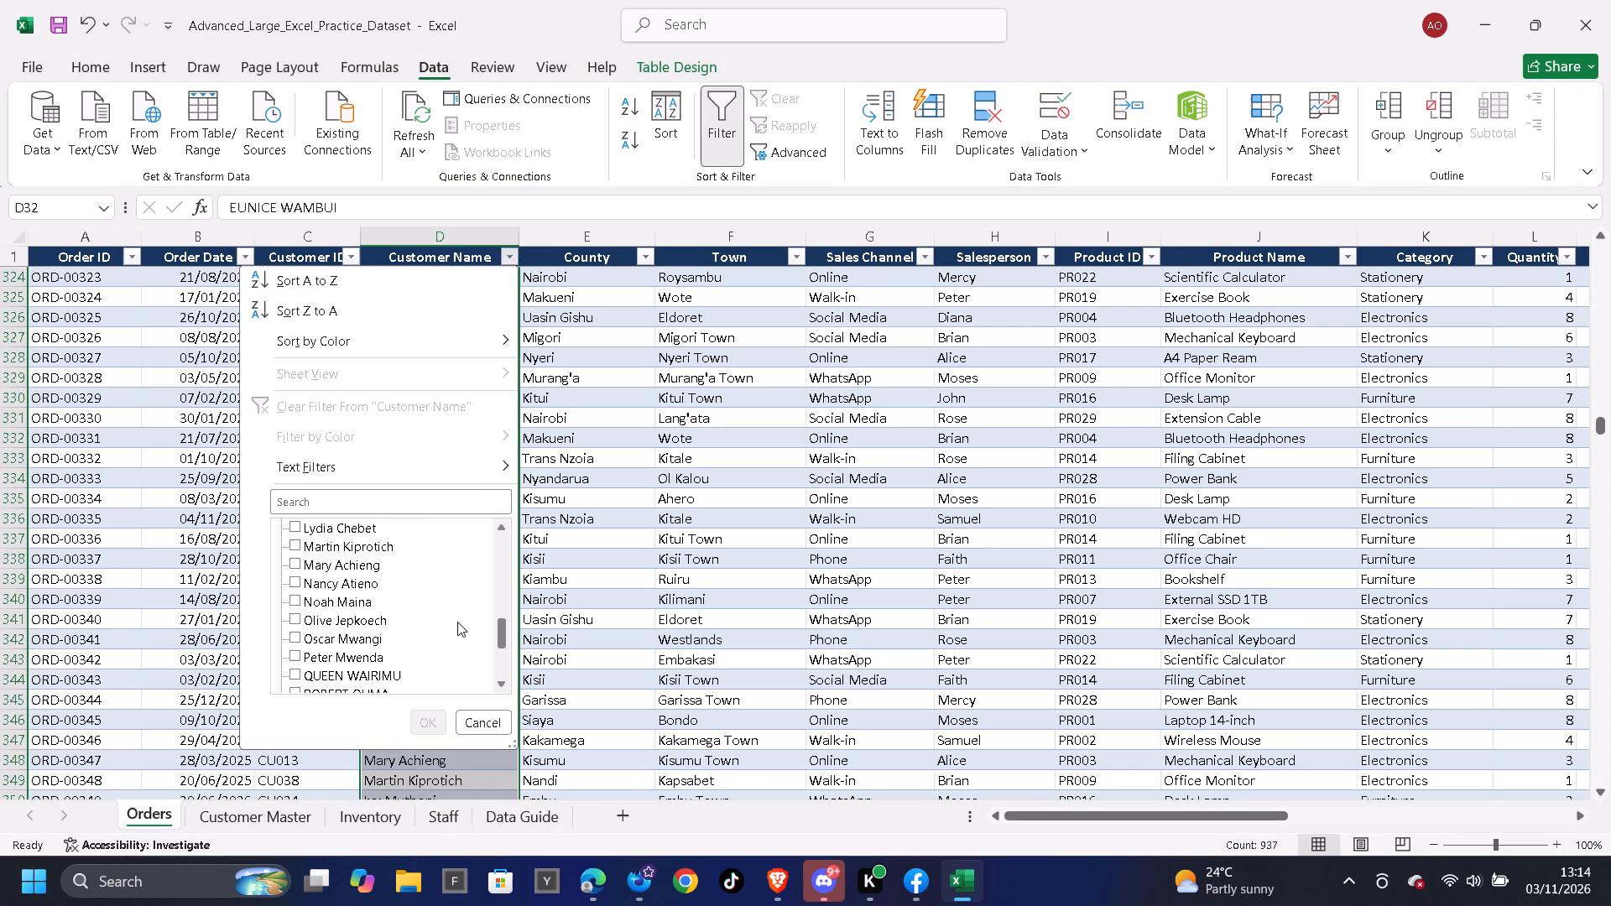
click(356, 601)
click(424, 727)
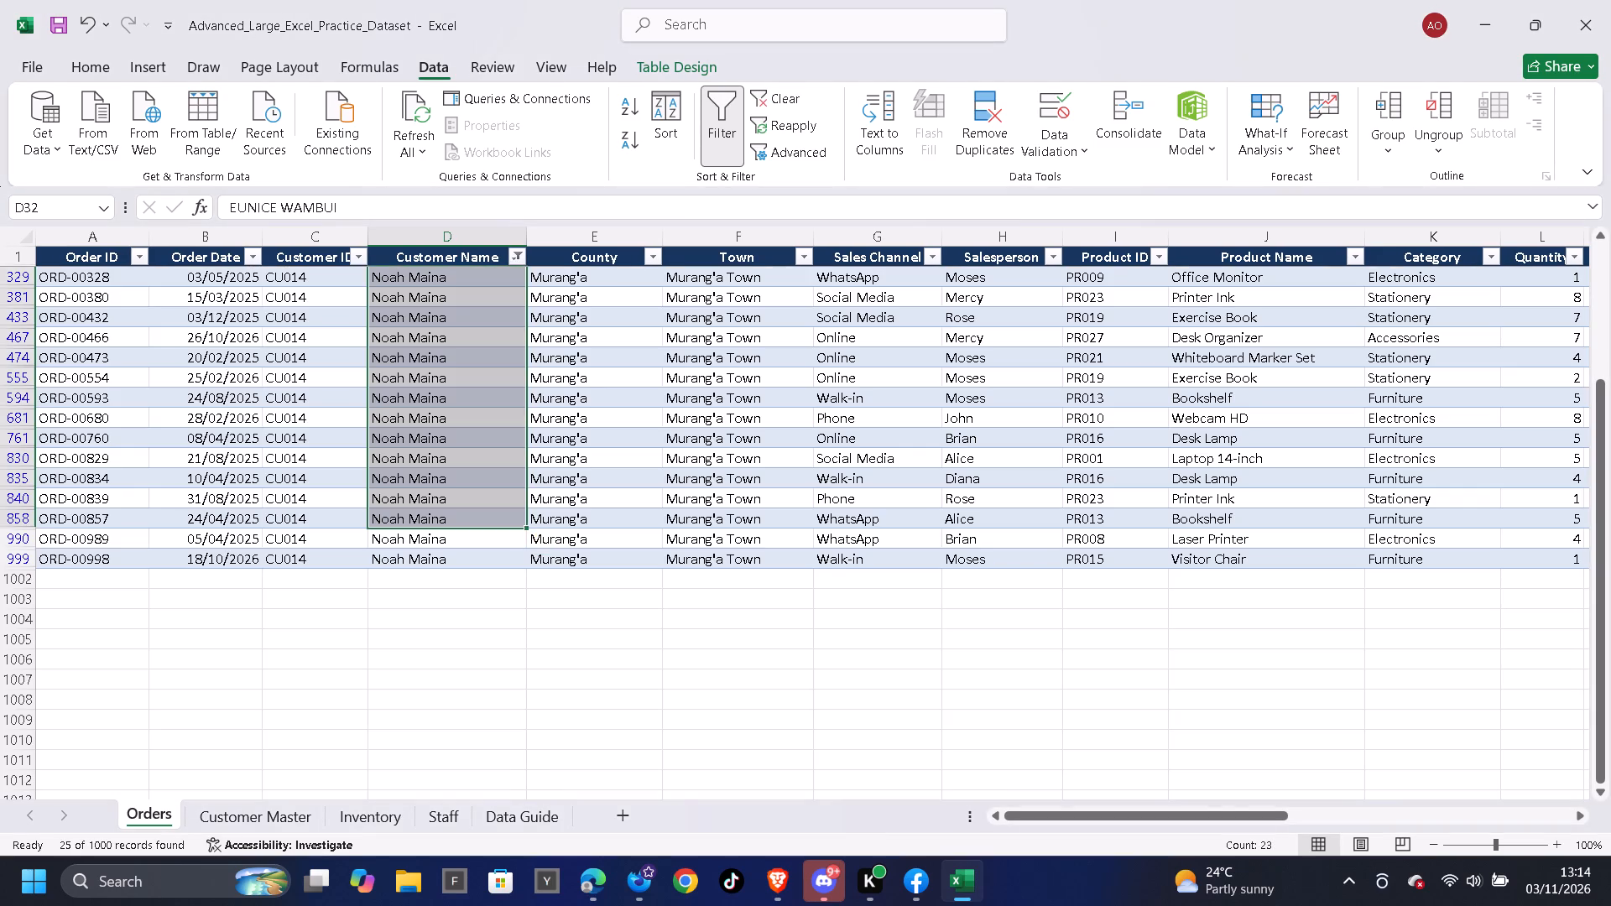
Enter customer CU014's name in all capitals in the first filtered row and fill it down the remaining visible rows.
click(463, 253)
key(Down)
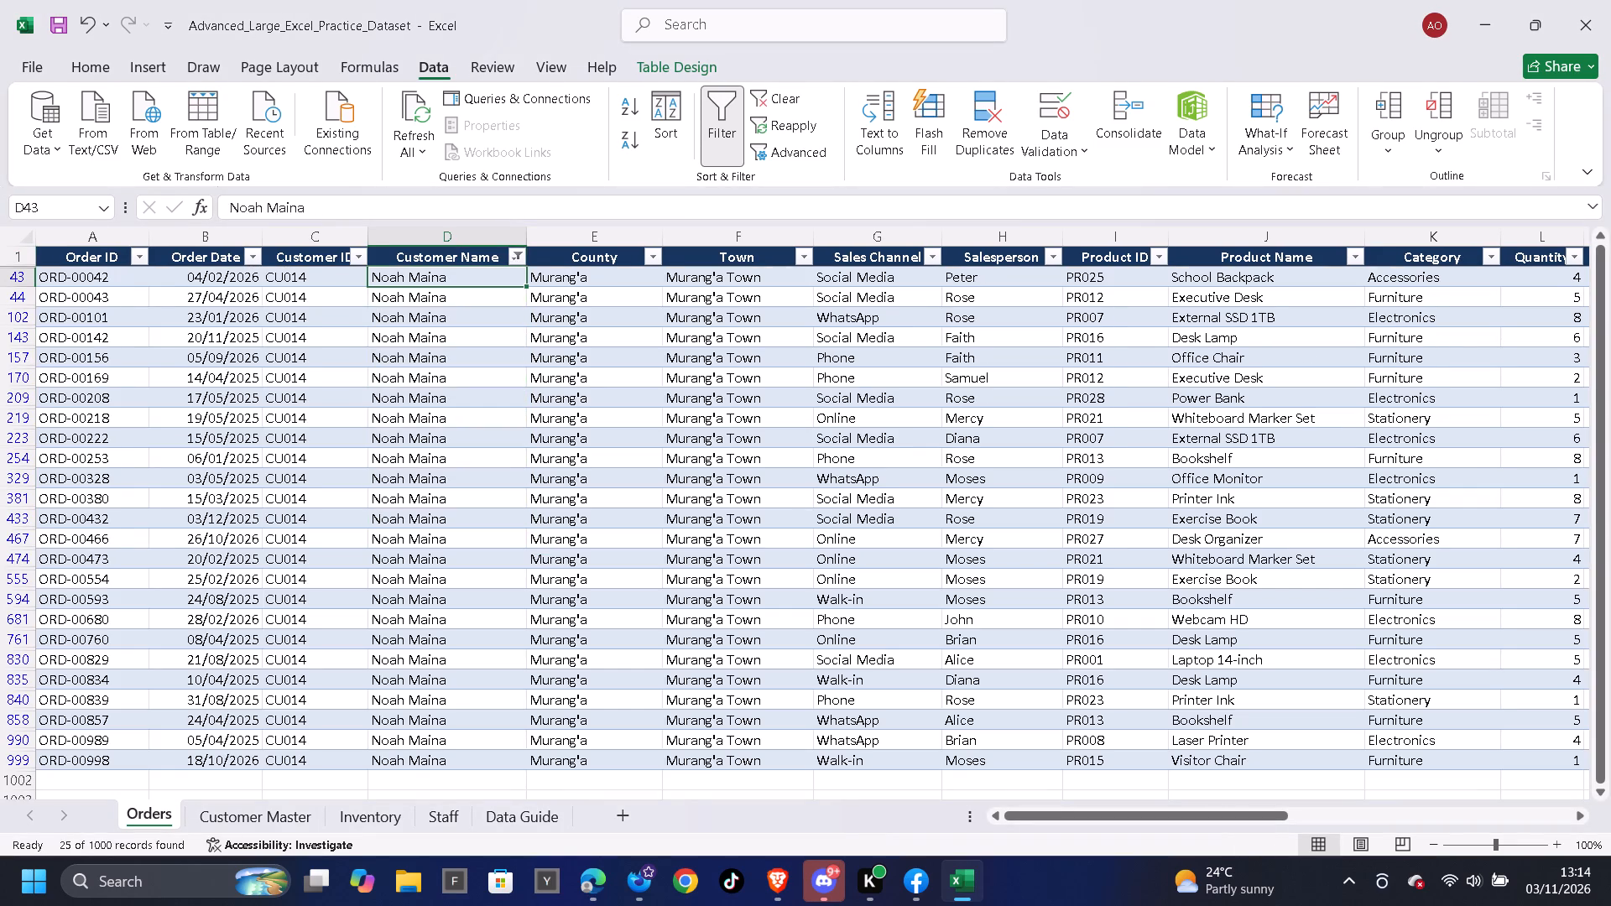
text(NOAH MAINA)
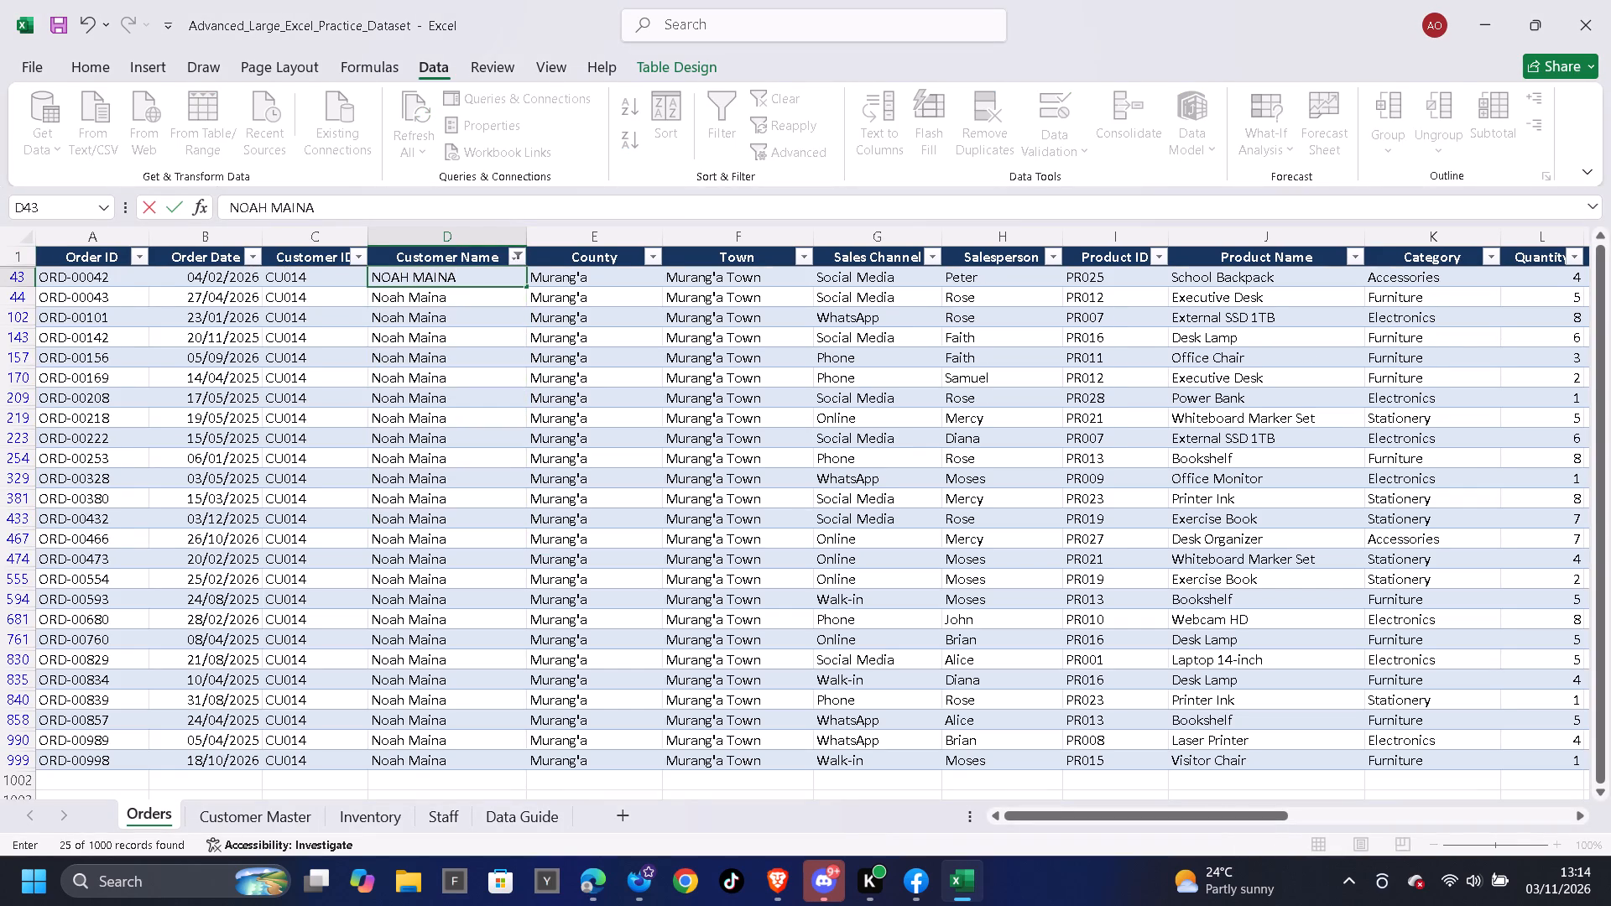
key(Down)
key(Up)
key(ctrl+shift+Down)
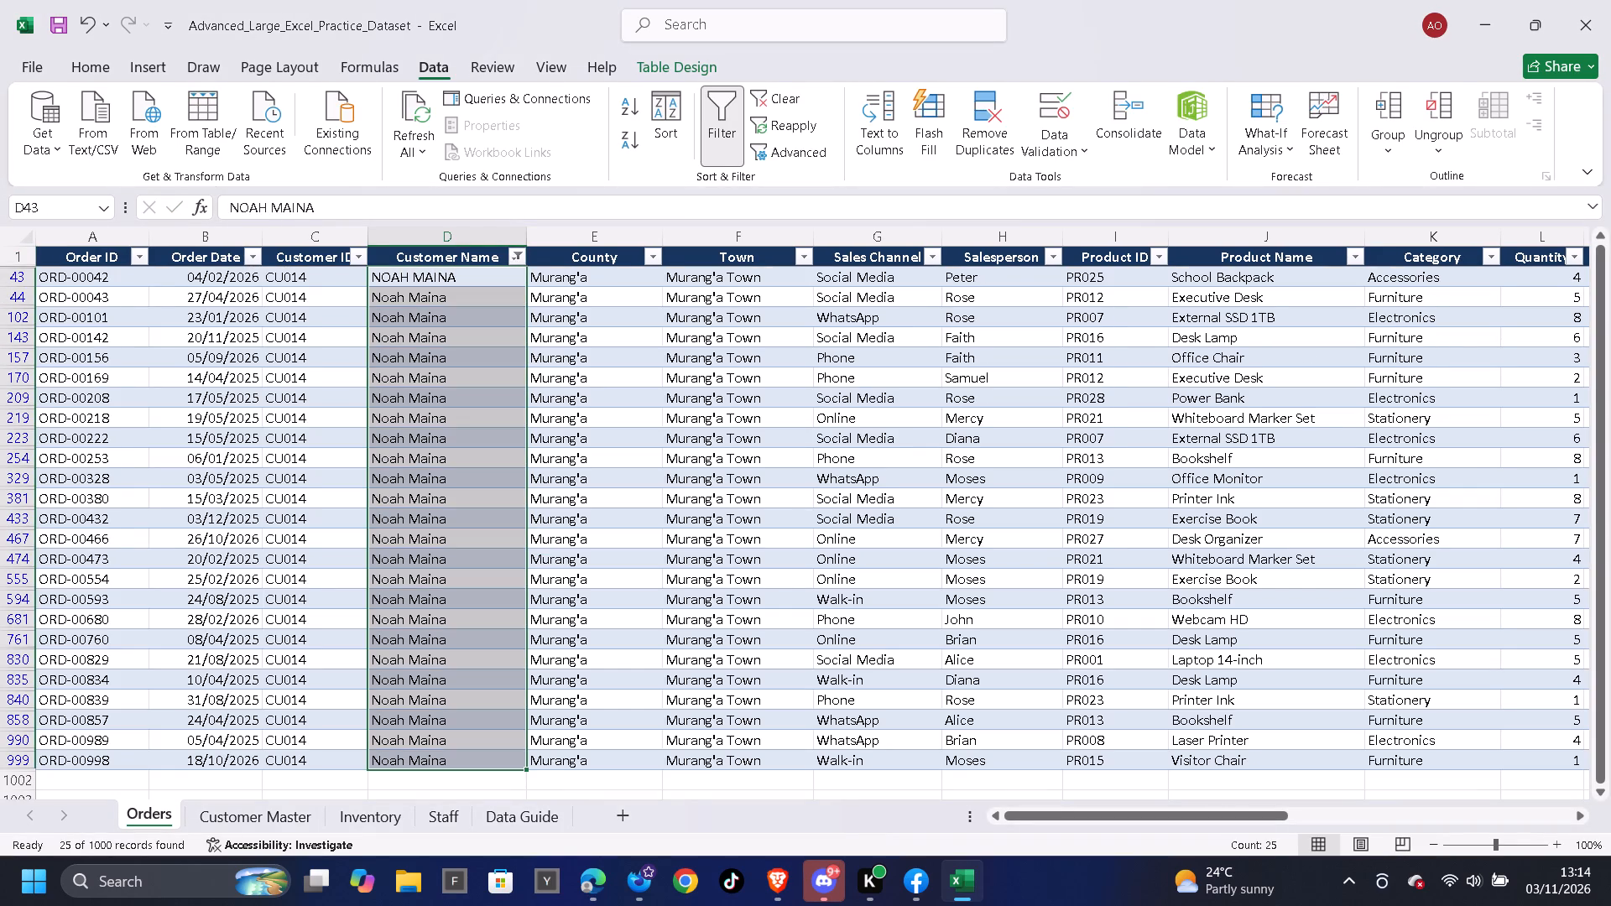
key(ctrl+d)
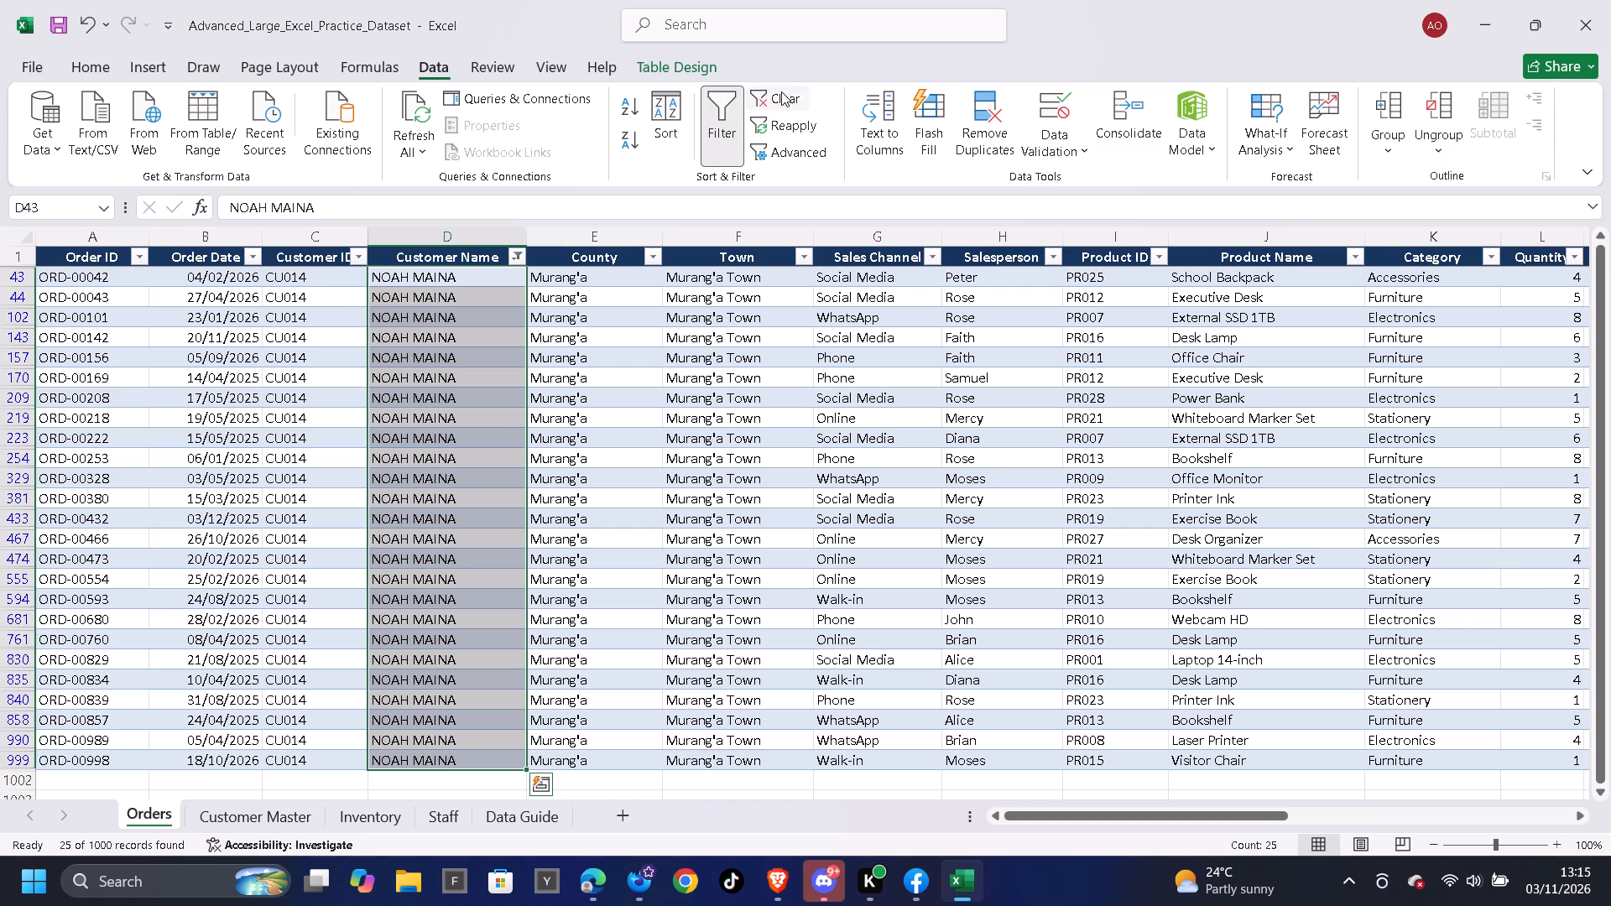
click(783, 93)
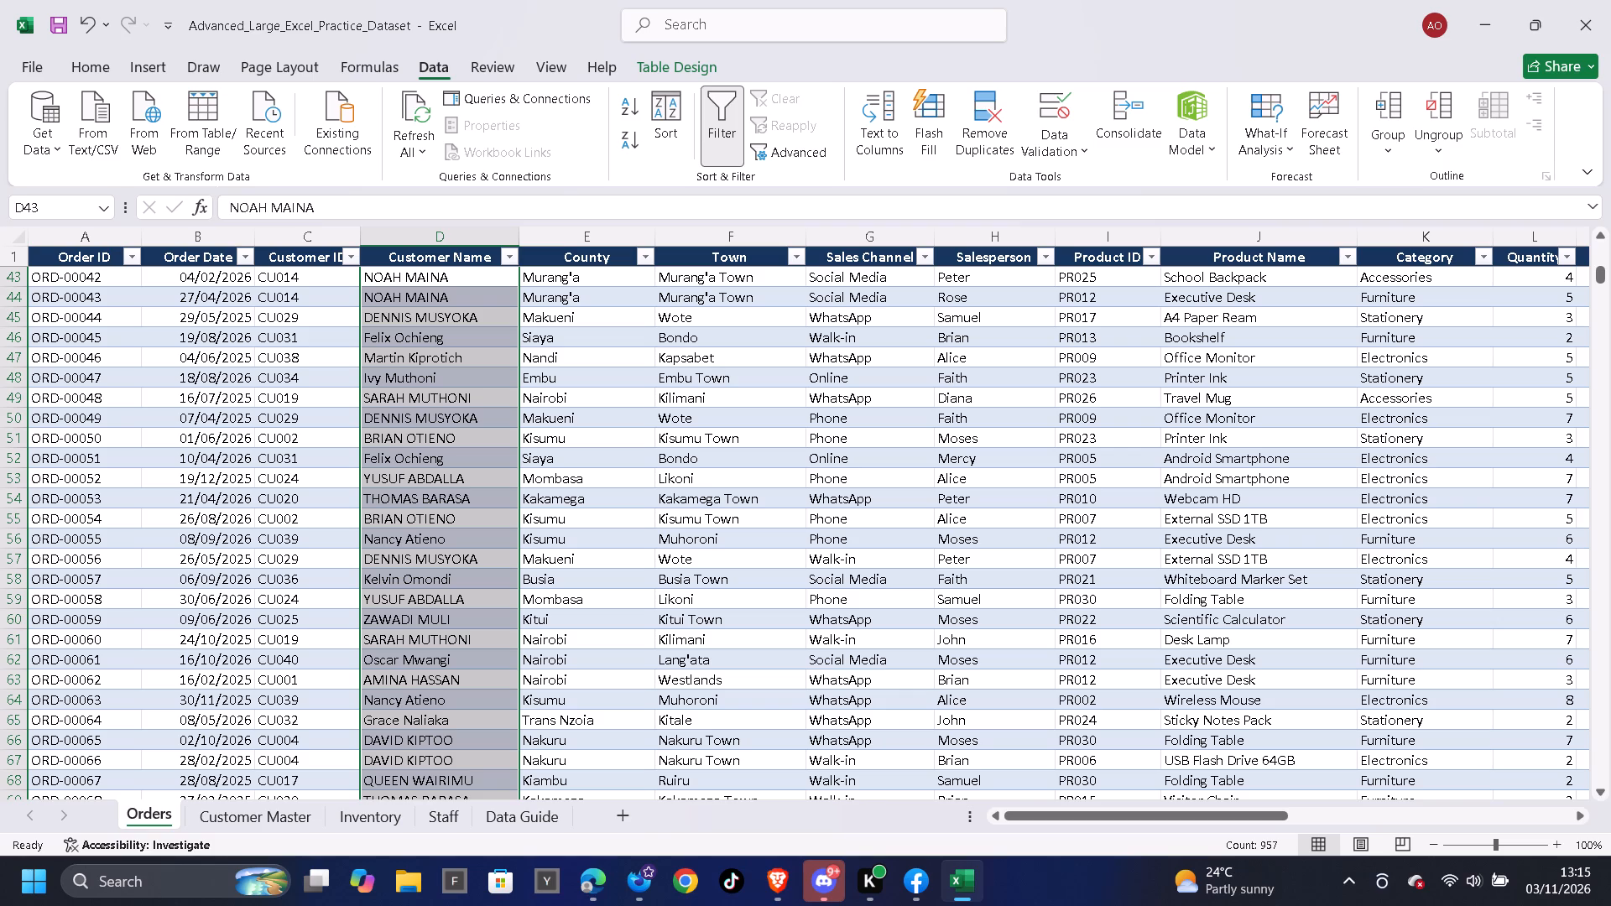
click(508, 259)
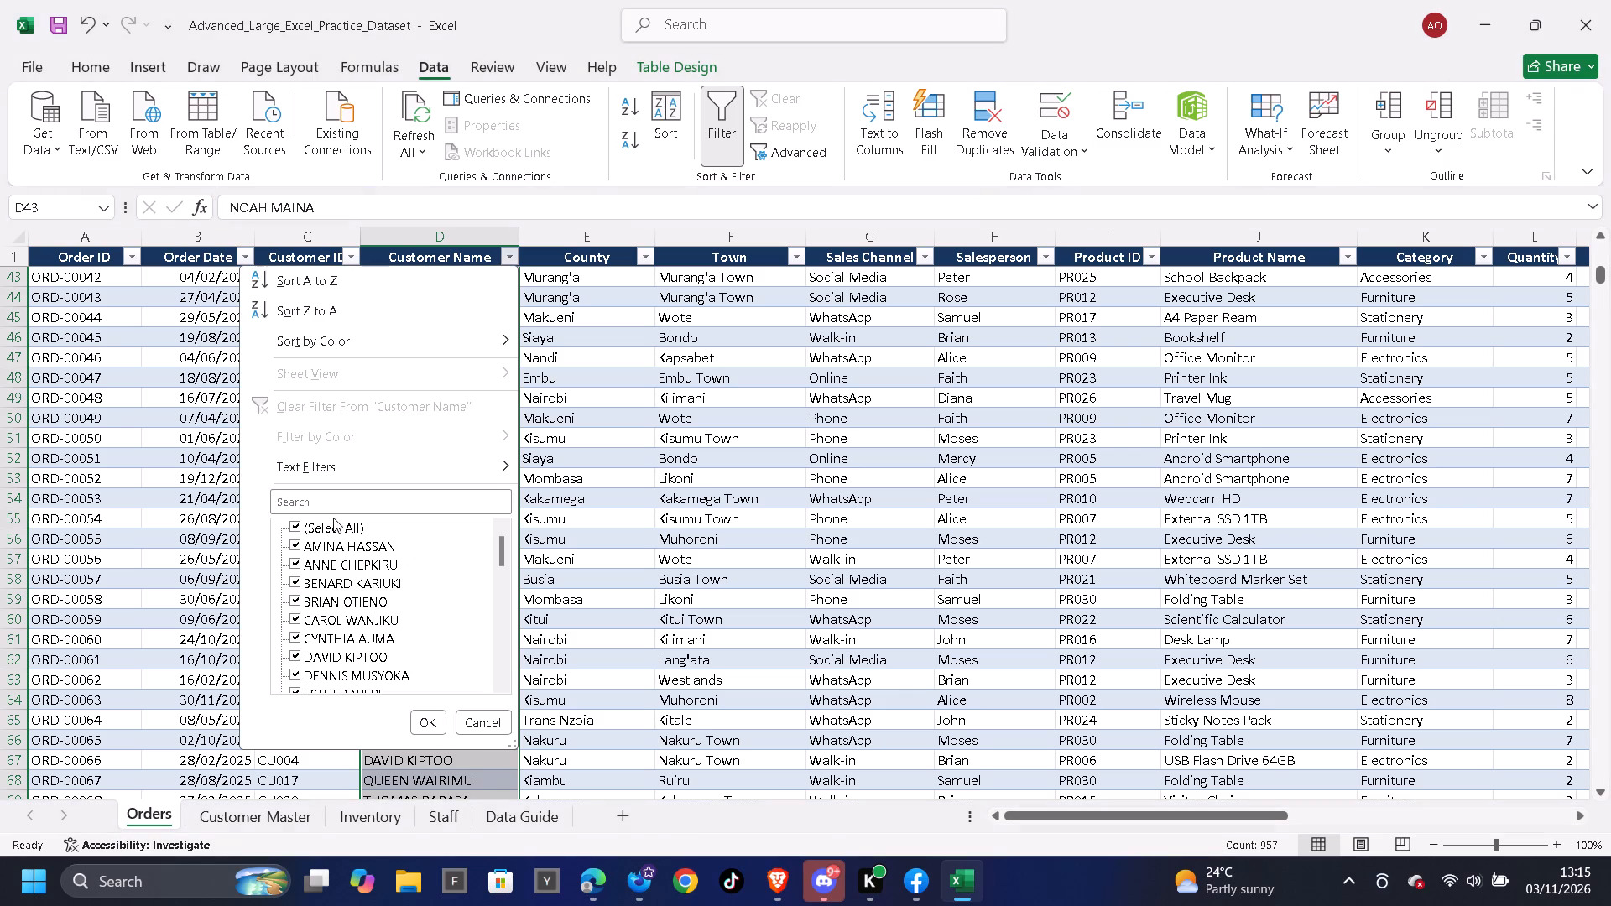
click(333, 518)
click(338, 527)
scroll(354, 644, down, 5)
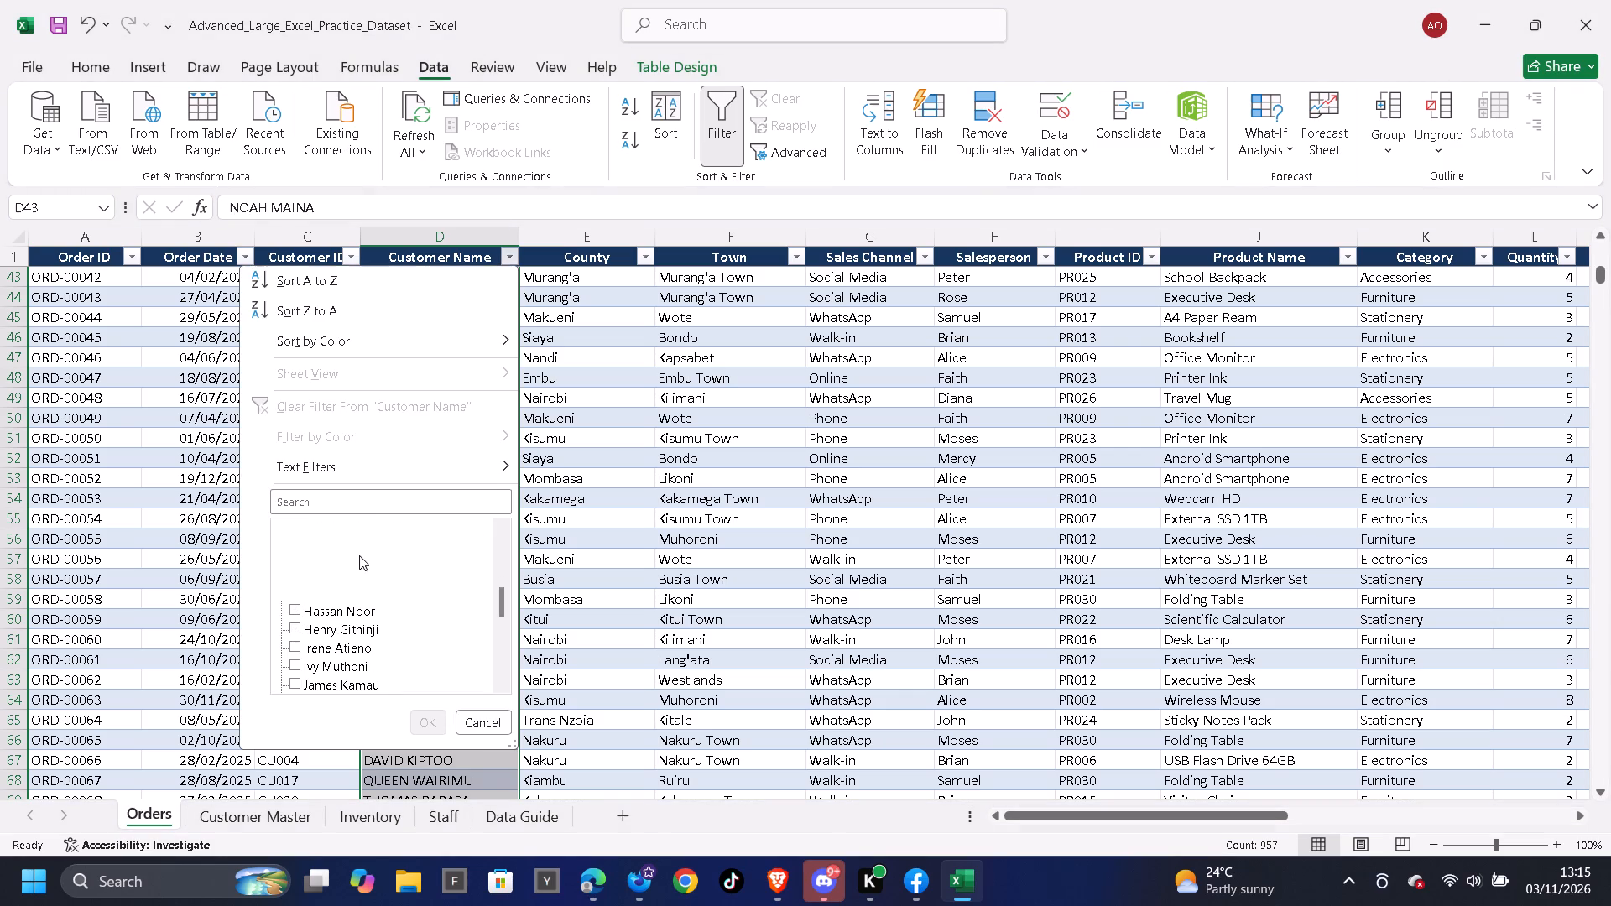
scroll(355, 571, up, 2)
scroll(355, 612, down, 4)
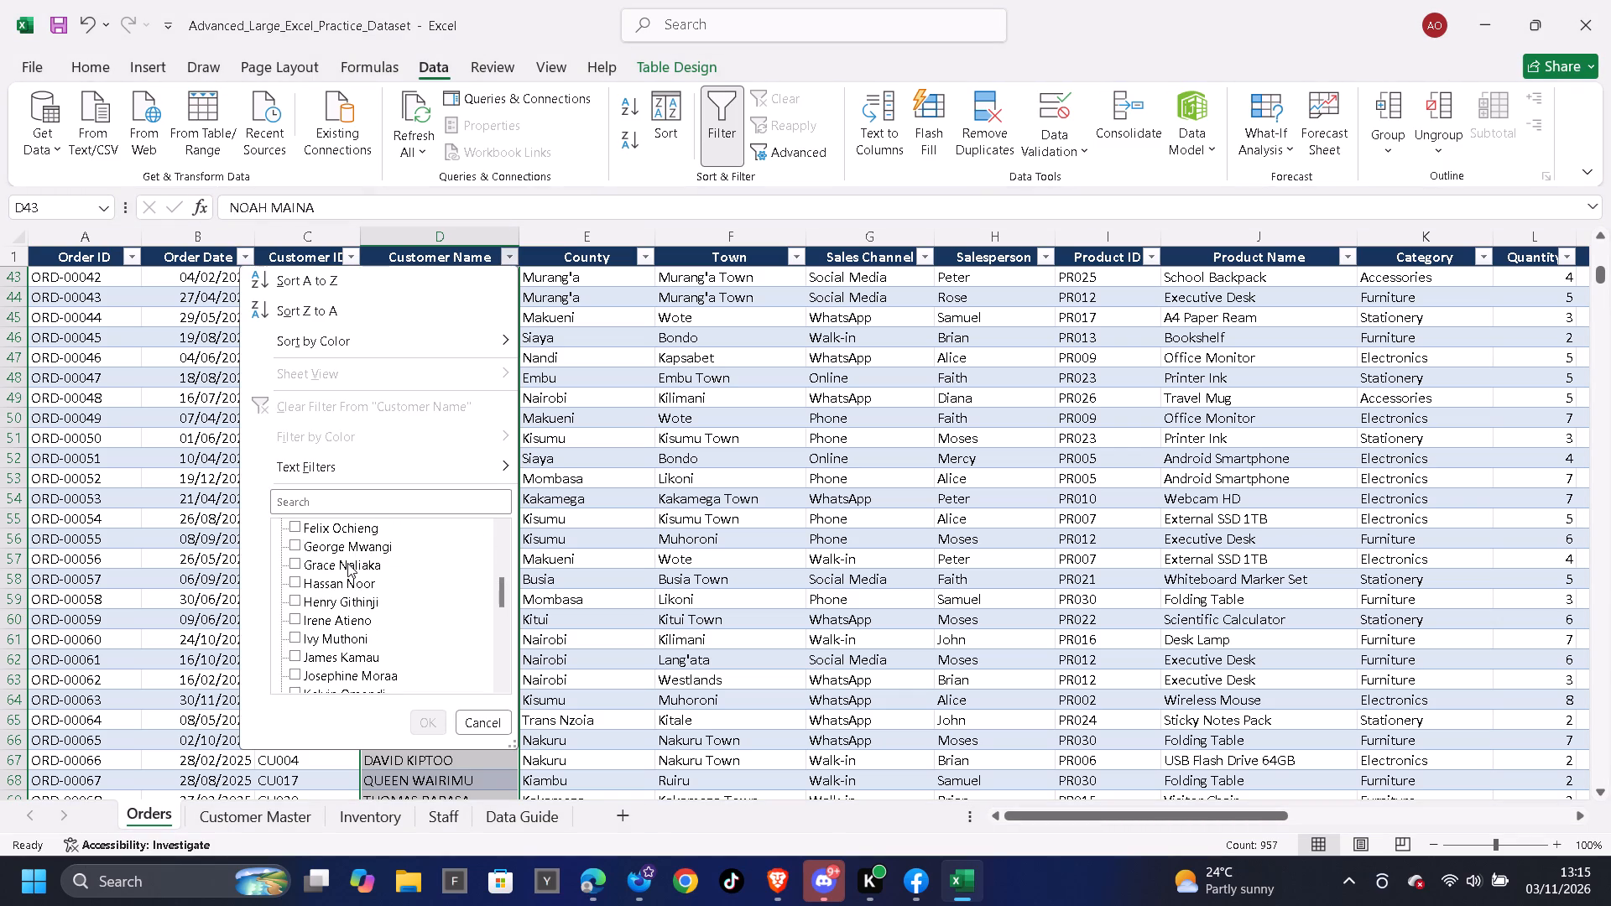
click(341, 527)
click(416, 725)
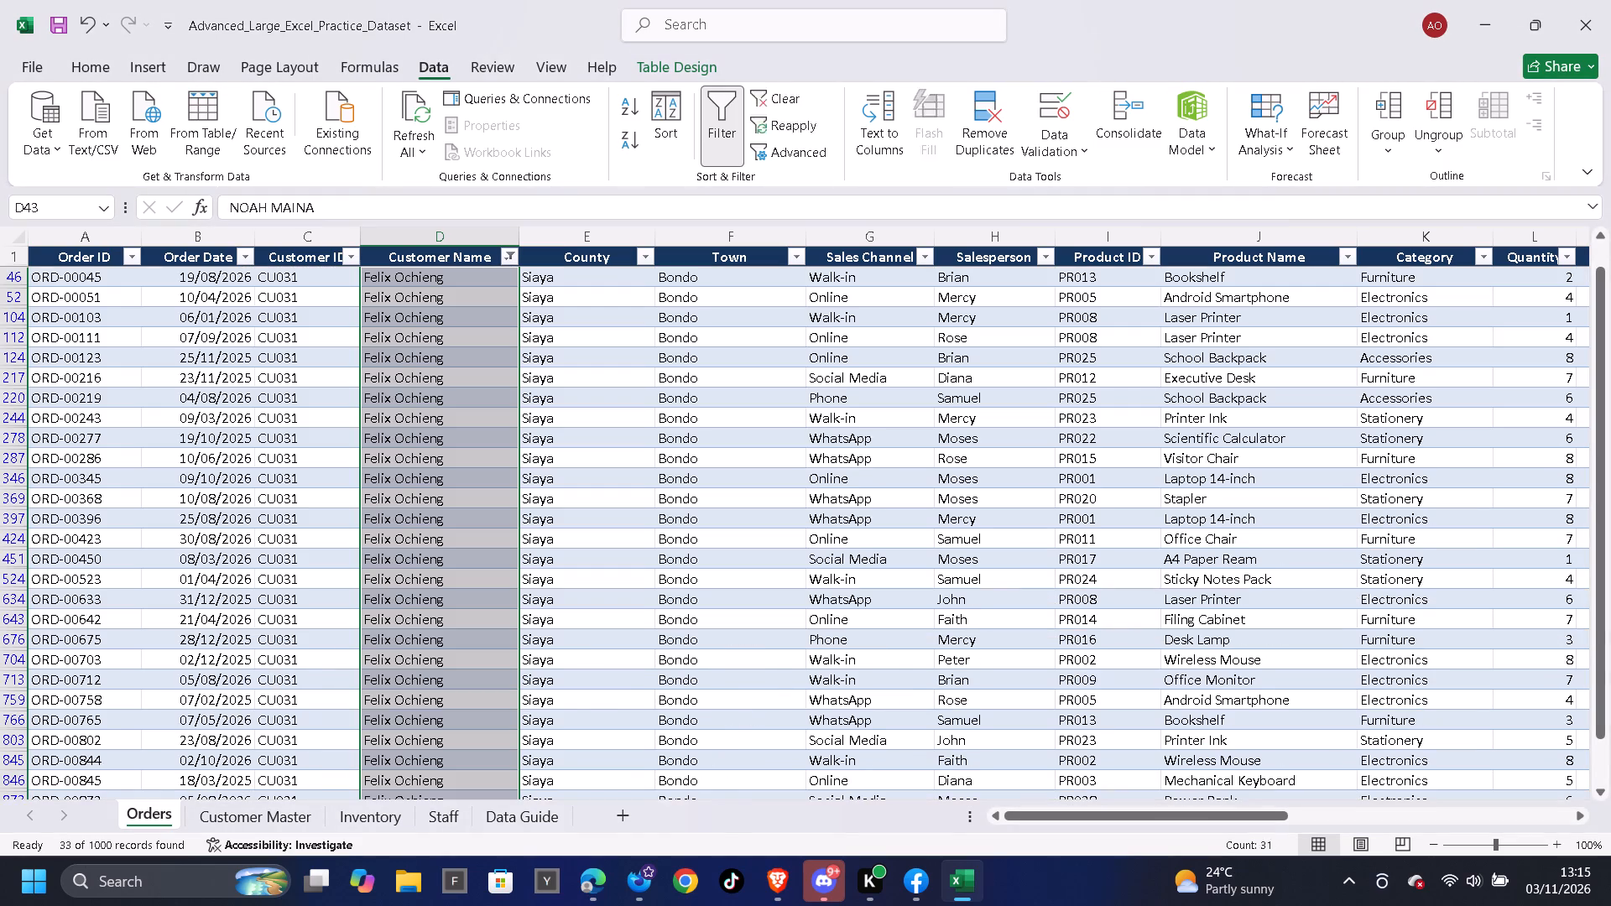
click(435, 252)
click(435, 255)
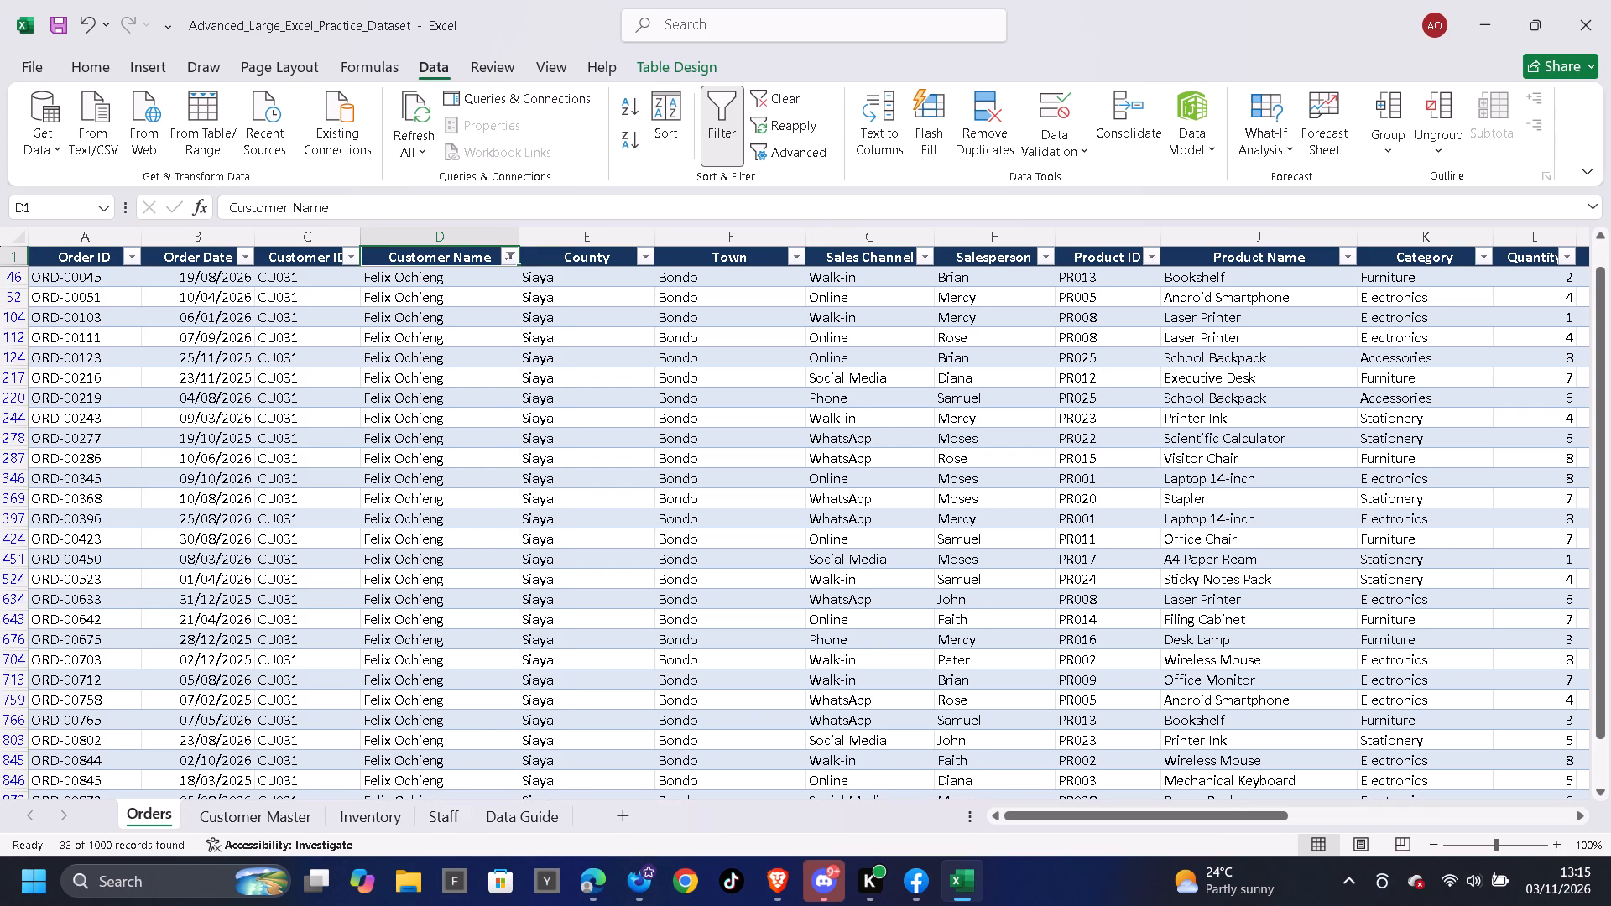
key(Down)
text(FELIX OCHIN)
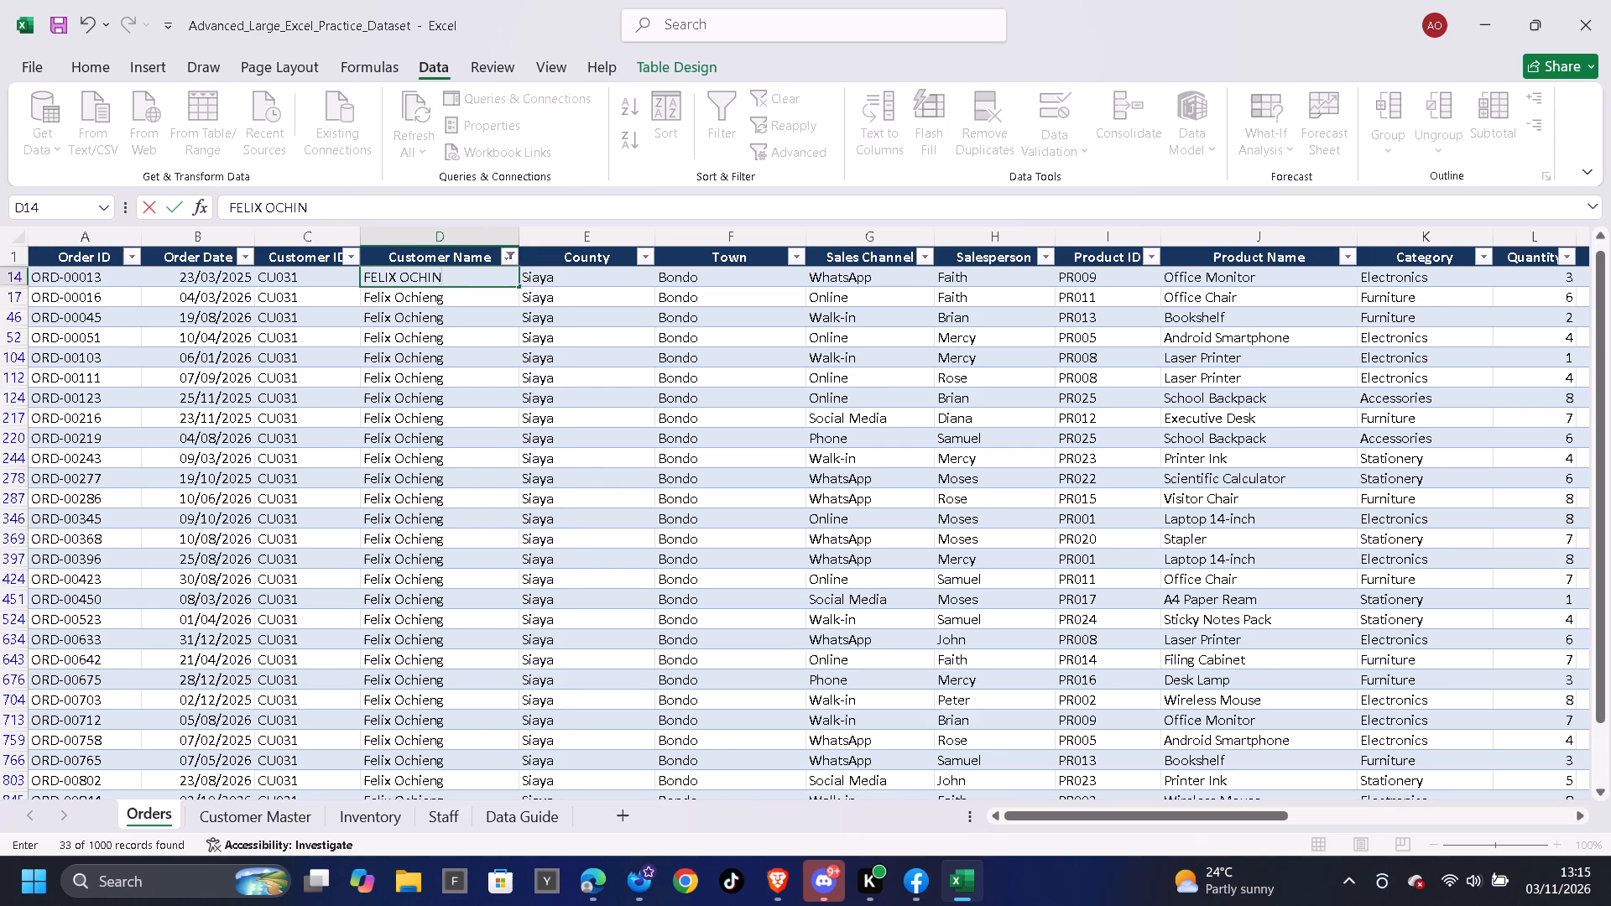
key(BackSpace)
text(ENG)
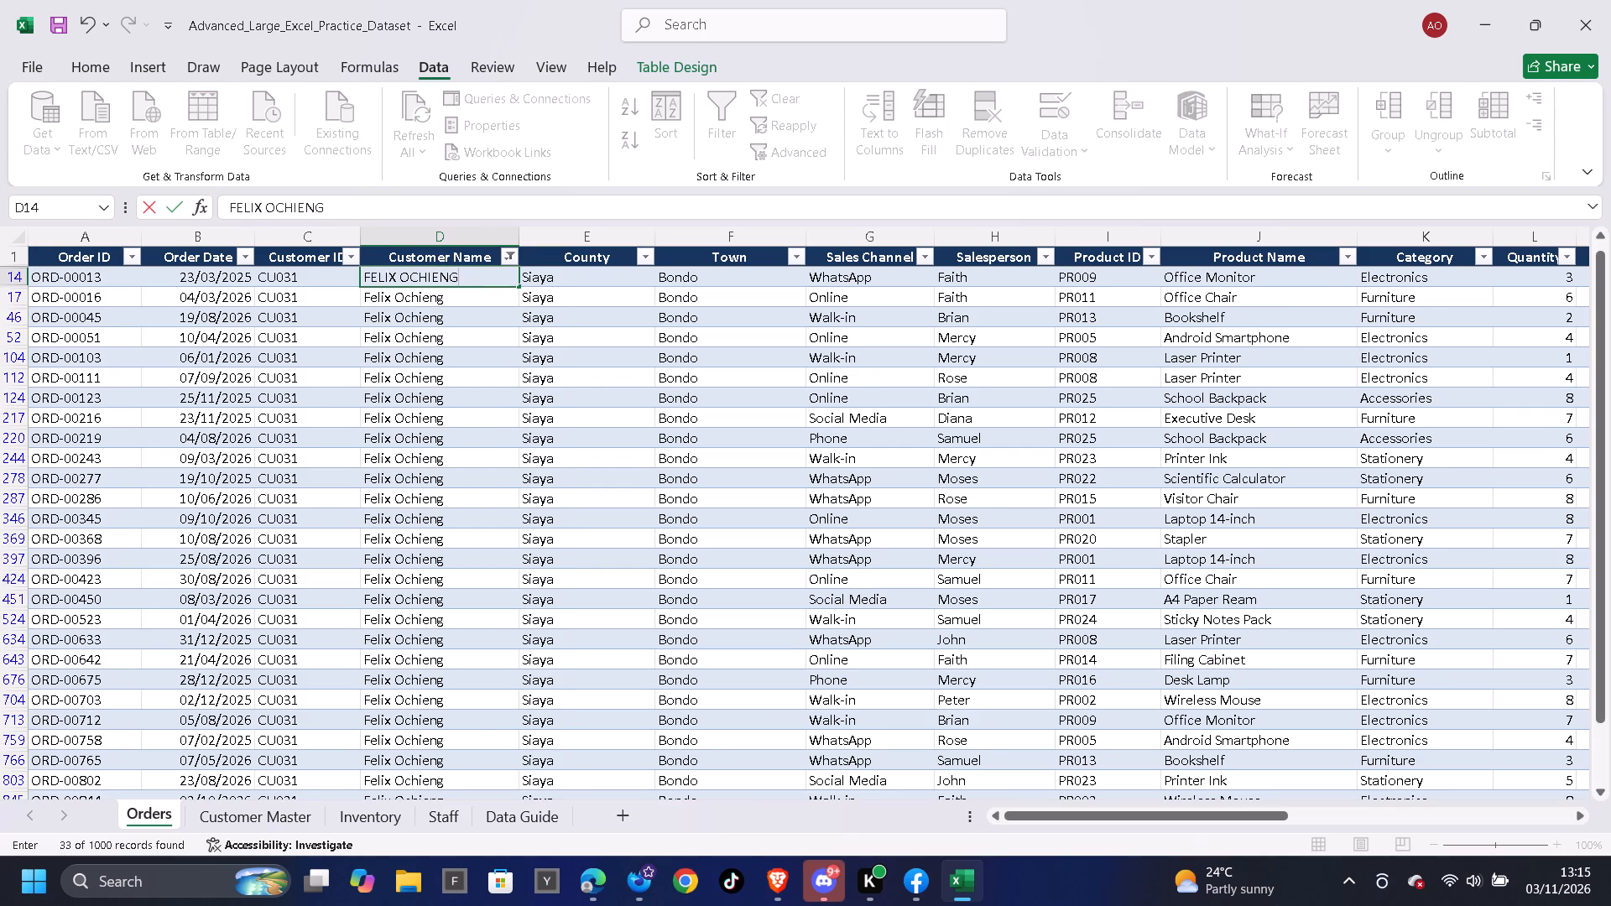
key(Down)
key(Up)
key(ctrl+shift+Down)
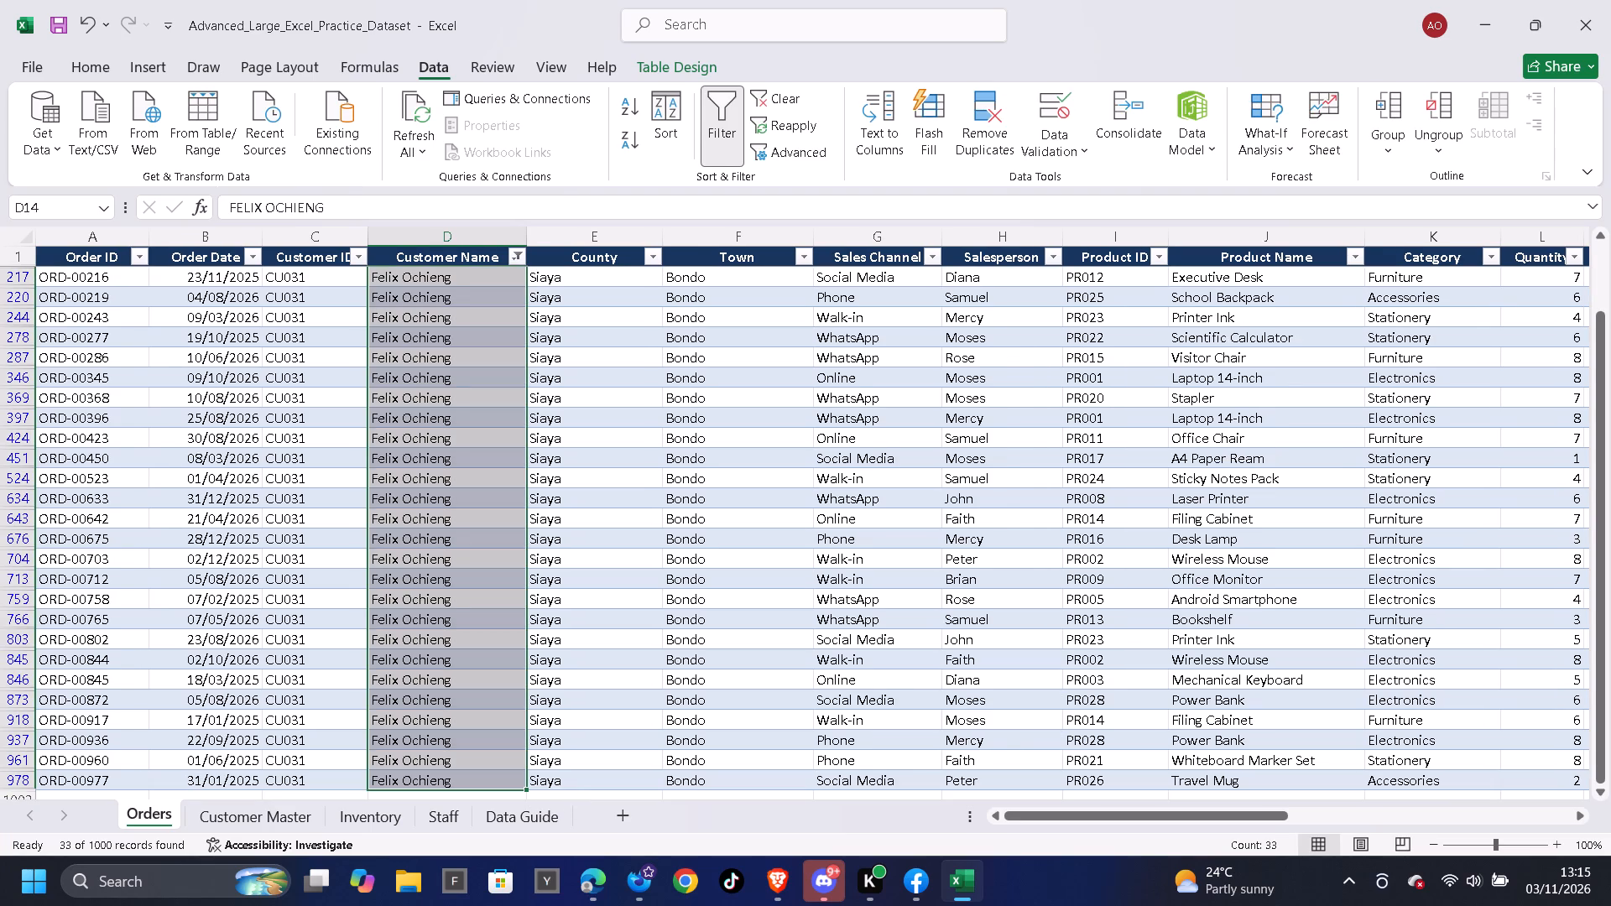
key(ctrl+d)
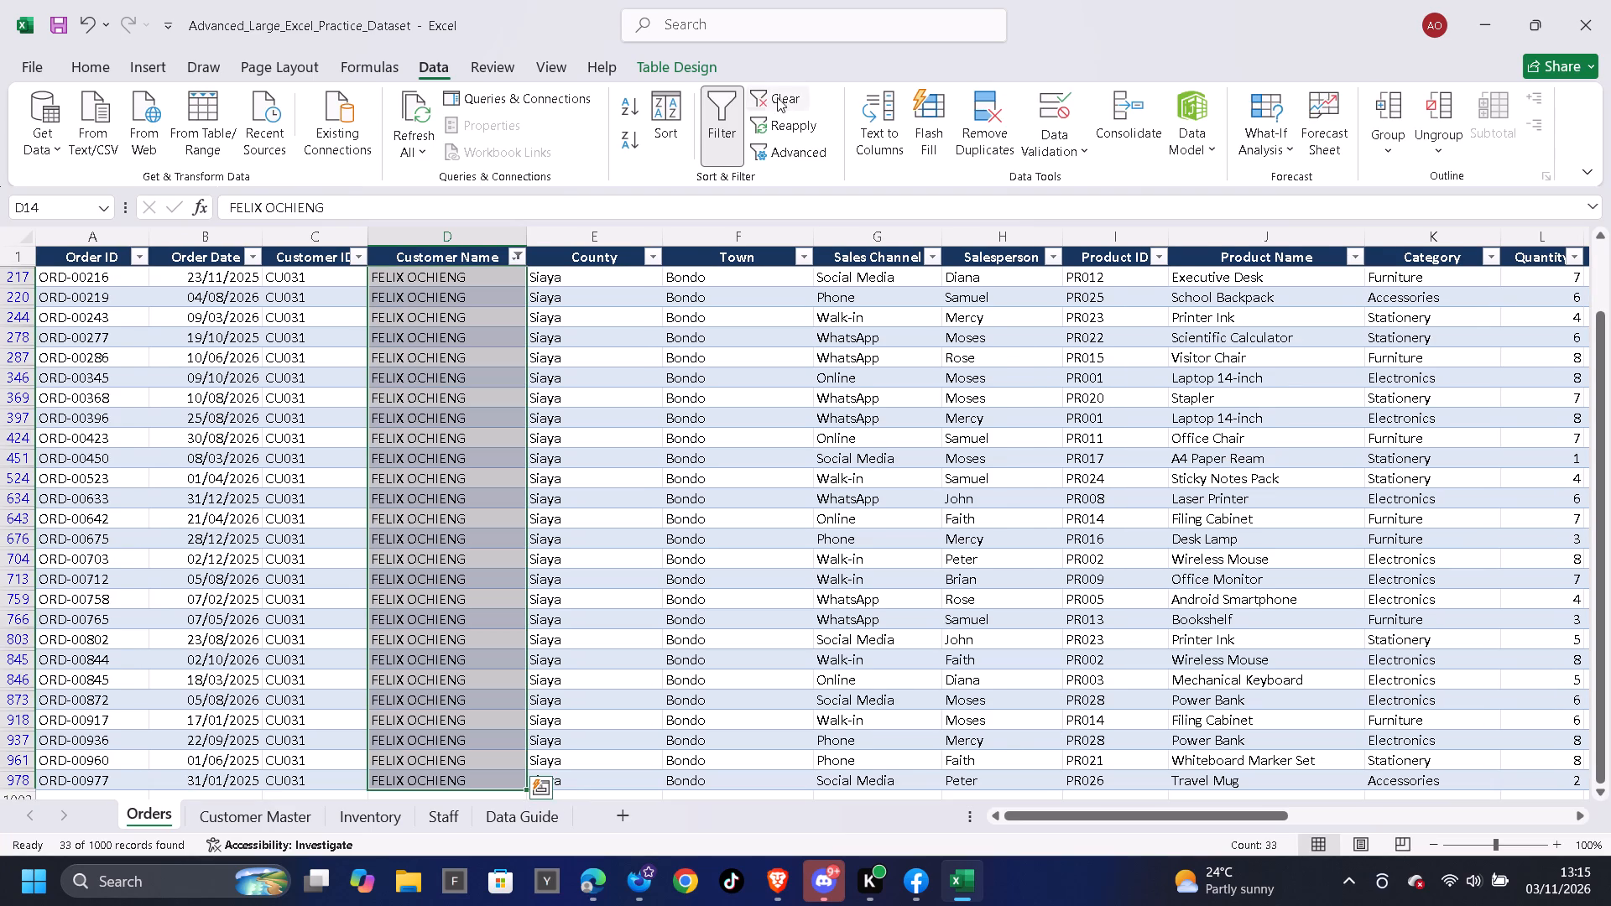
Clear the filter and filter the Customer Name column to only customer CU006, whose name is still in mixed case.
click(777, 97)
click(512, 261)
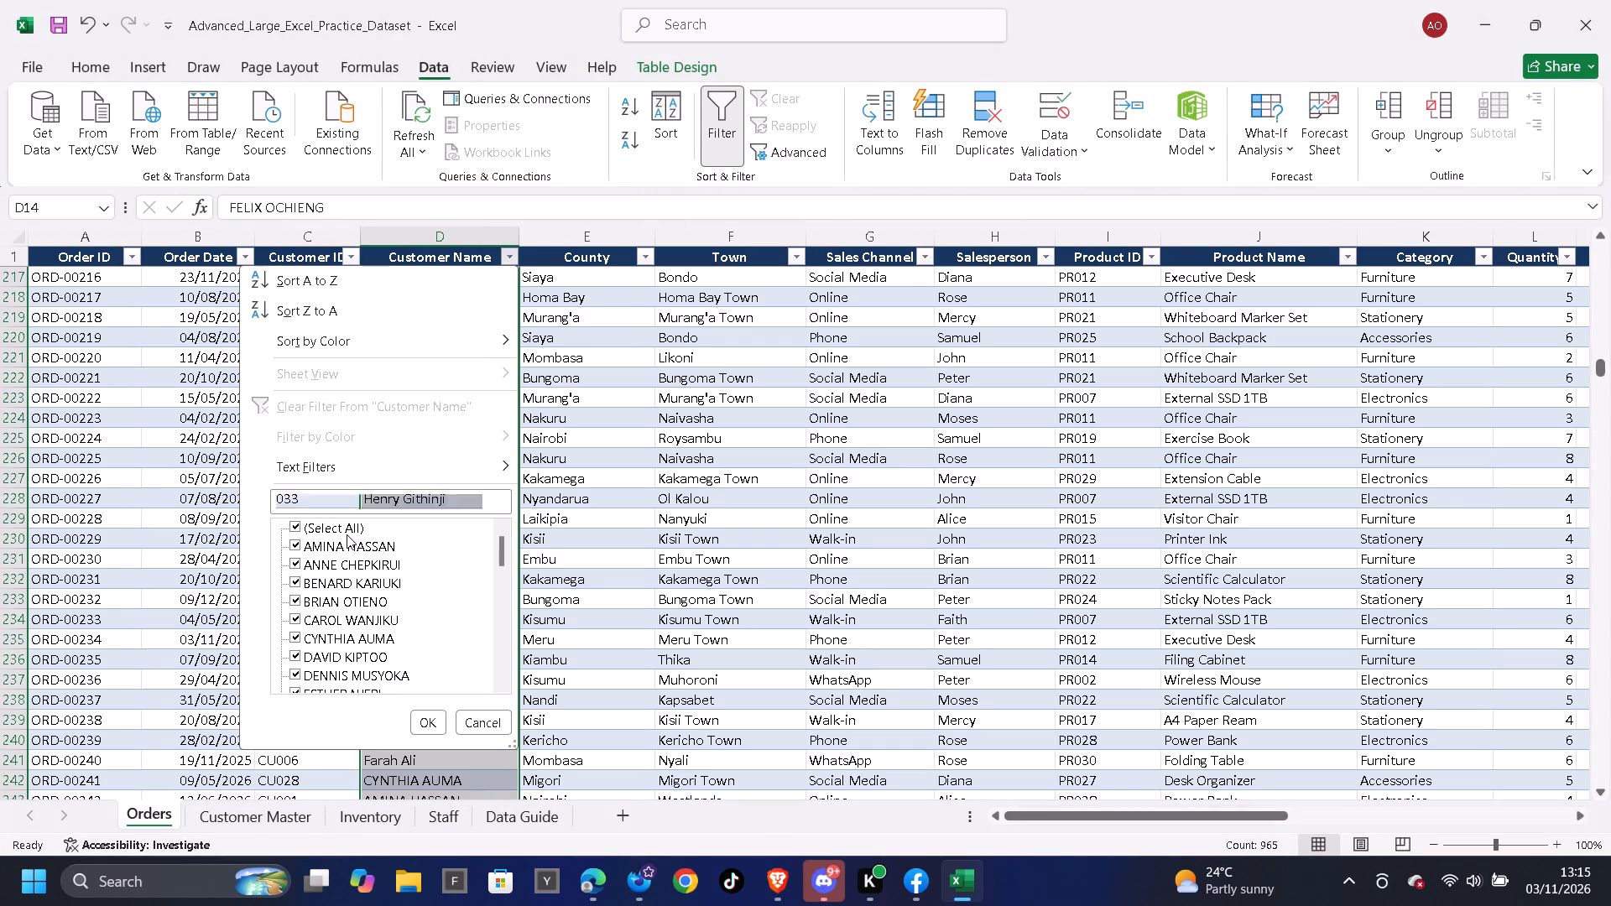
click(336, 529)
scroll(358, 605, down, 7)
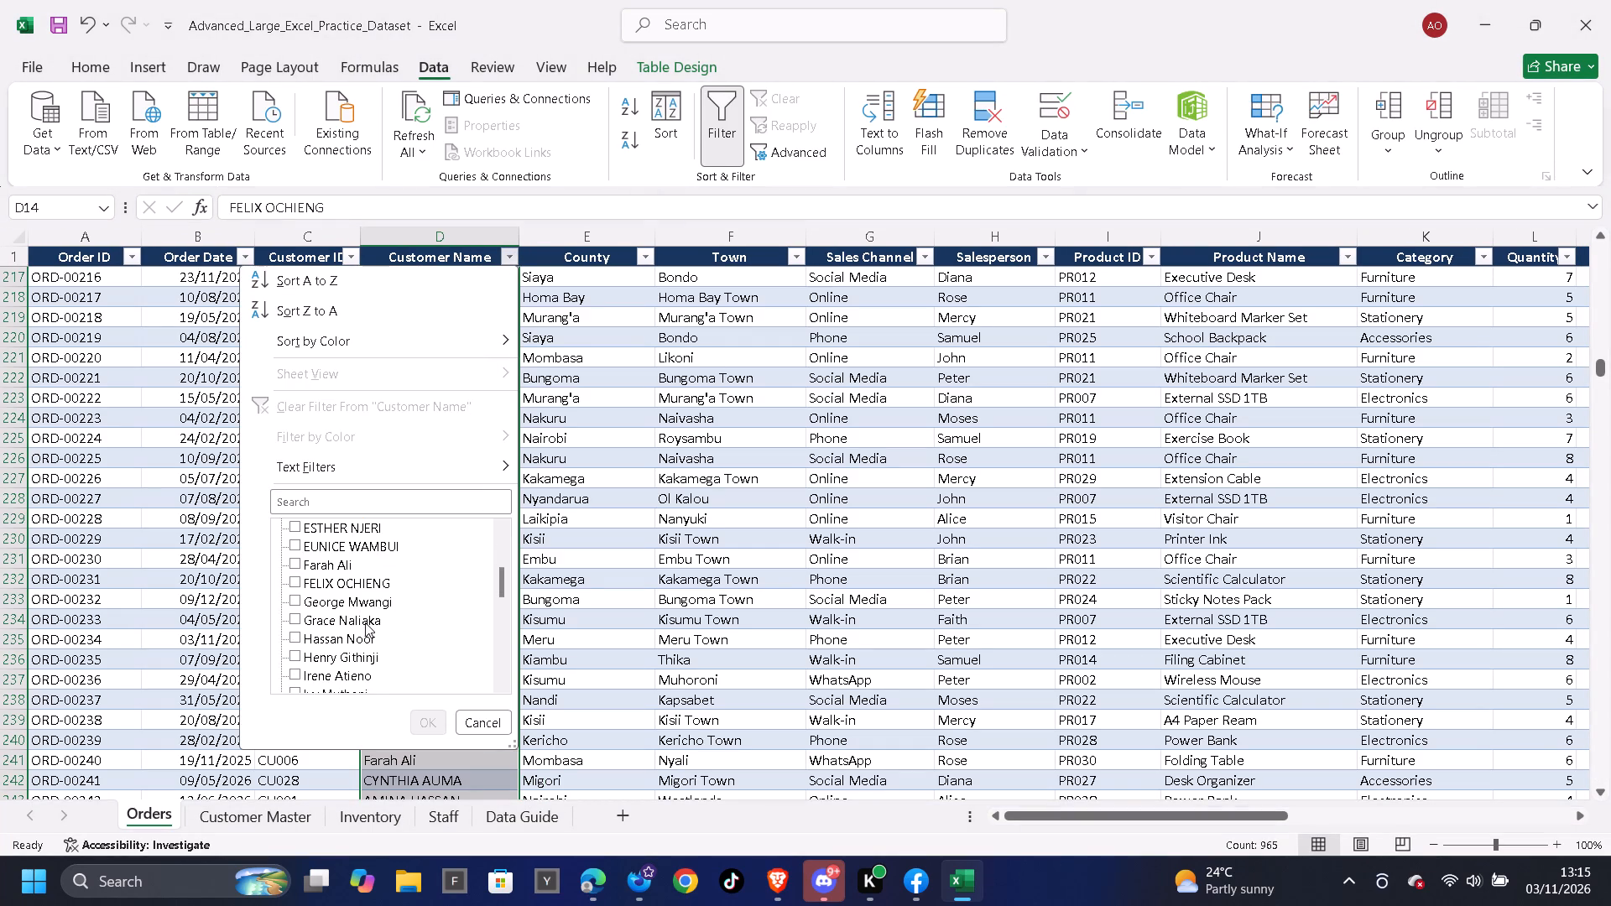
click(343, 565)
click(422, 726)
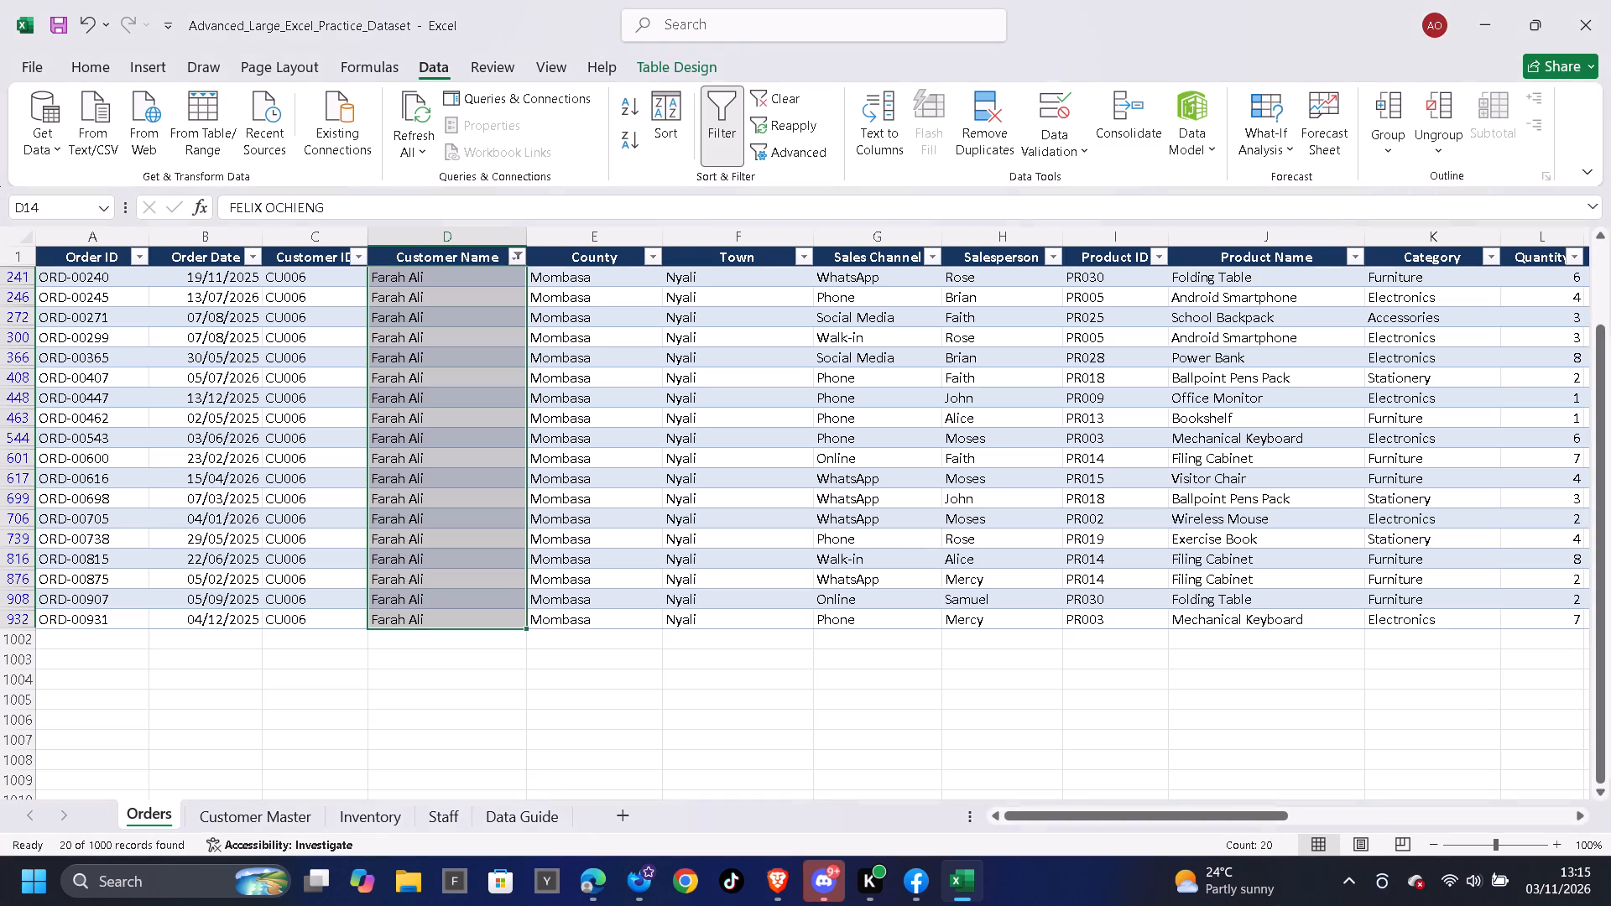
Enter customer CU006's name in all capitals in the first filtered row and fill it down the remaining visible rows.
click(437, 258)
key(Down)
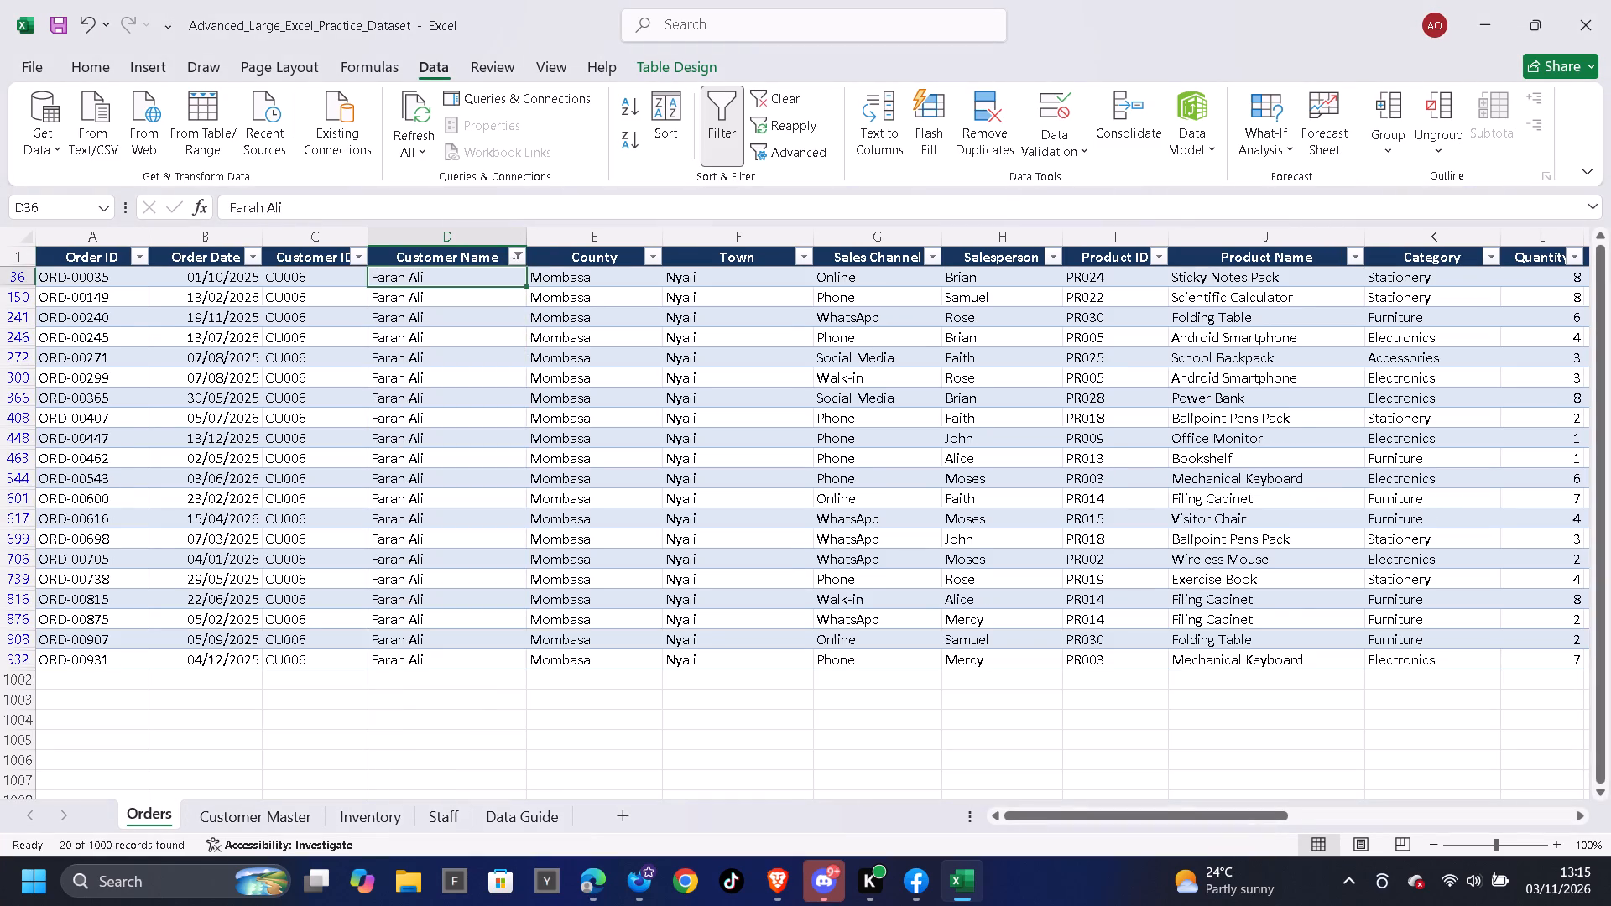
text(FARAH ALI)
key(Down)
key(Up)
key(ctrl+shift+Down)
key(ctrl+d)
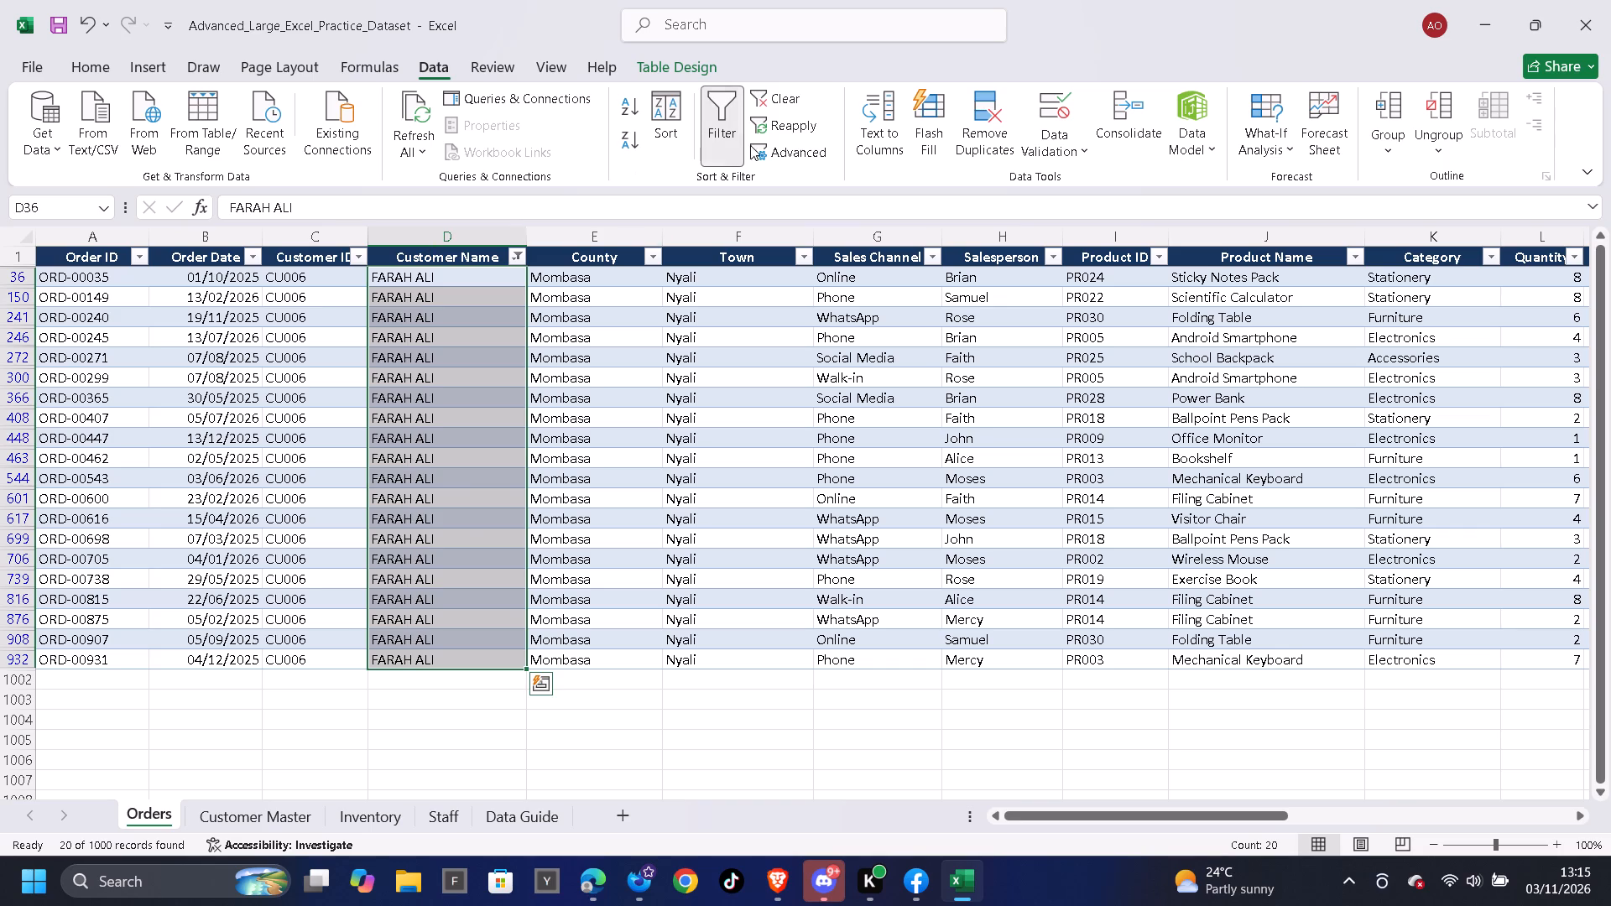
click(782, 96)
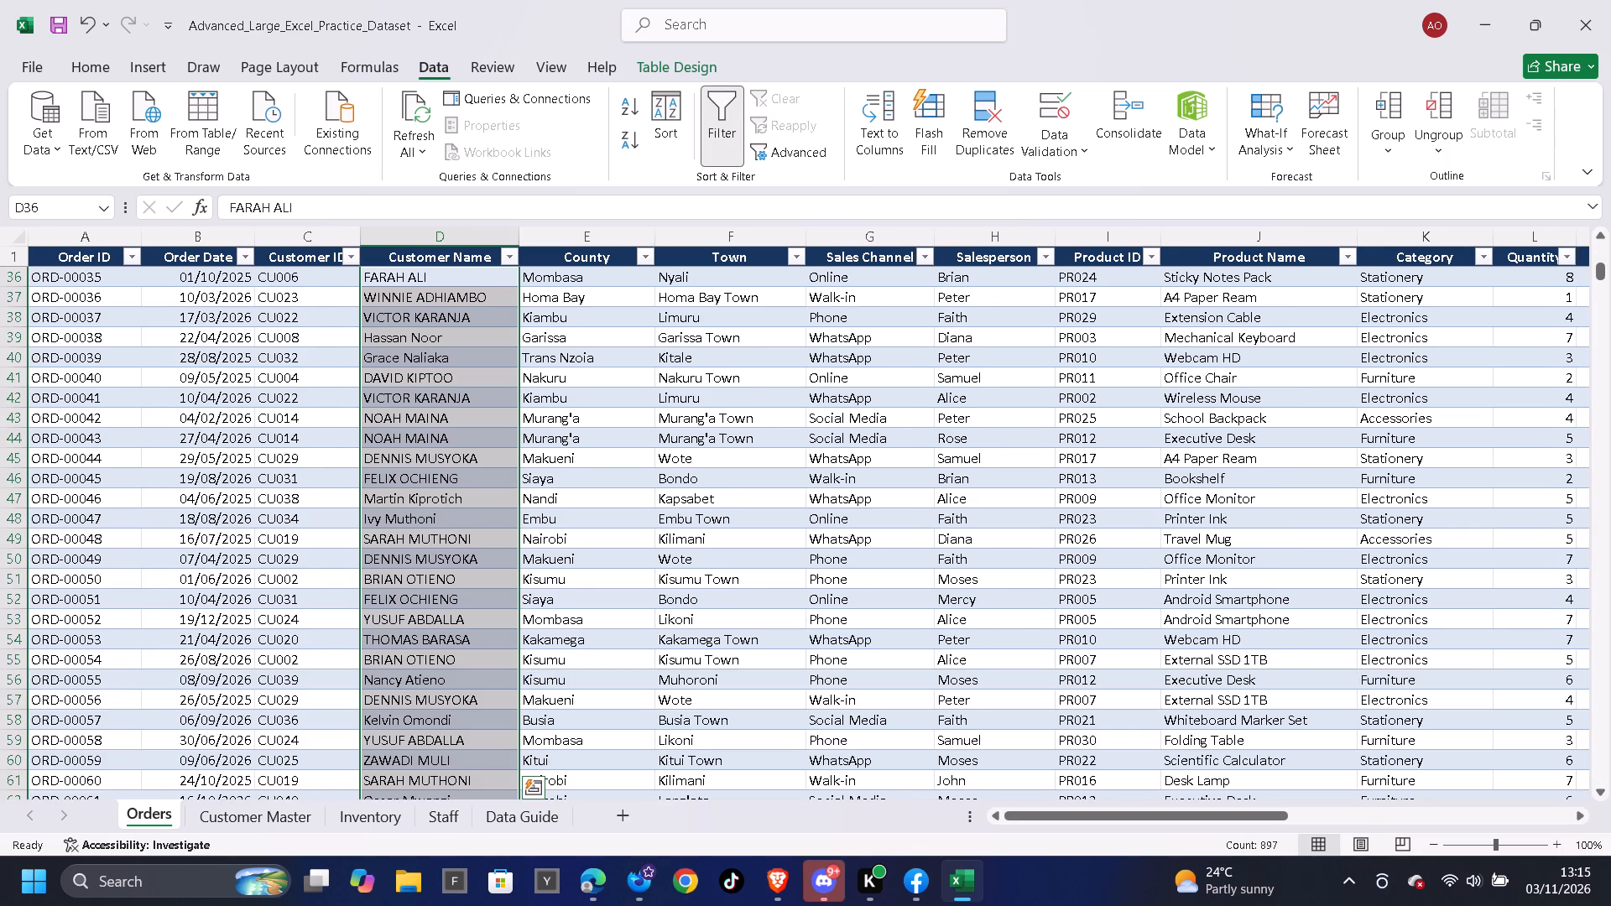
click(508, 261)
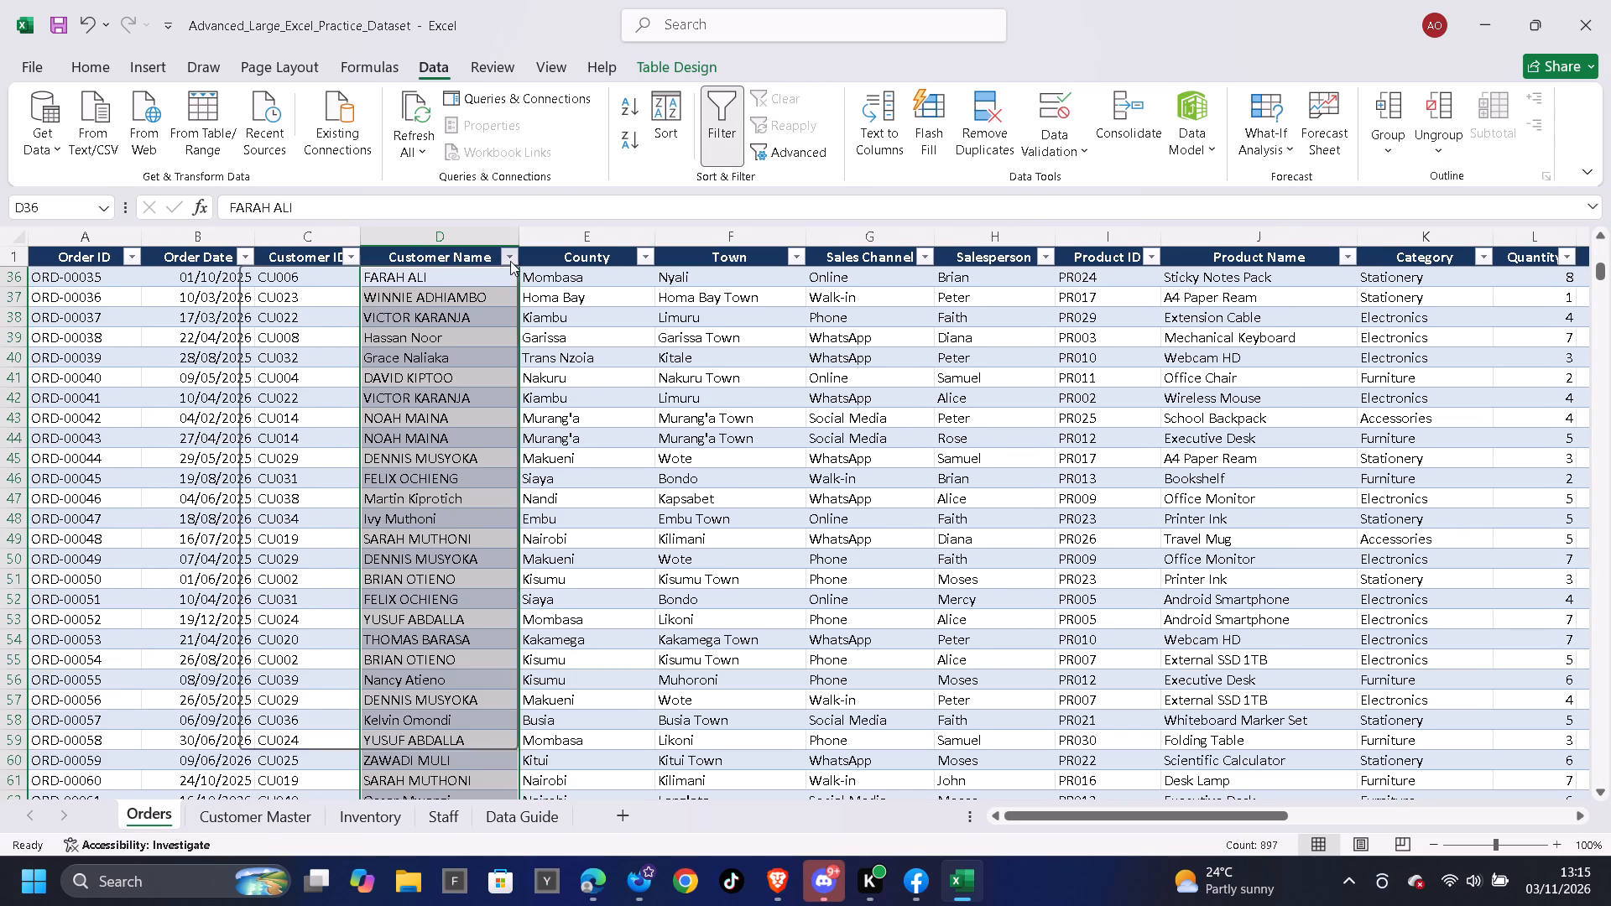
click(363, 524)
scroll(378, 566, down, 6)
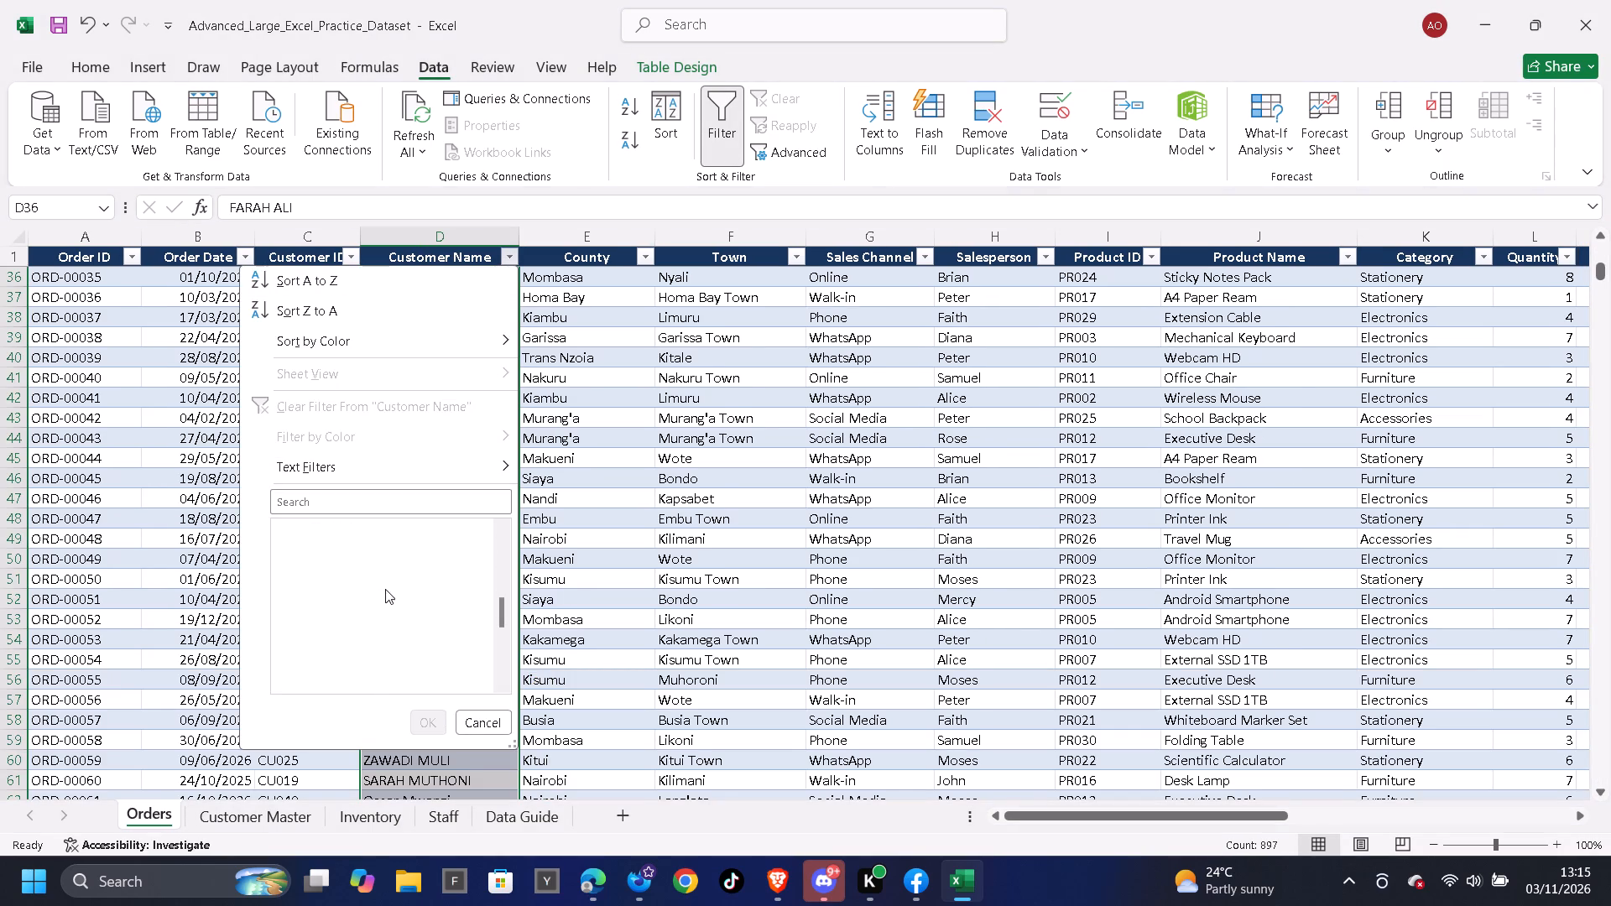
scroll(366, 622, down, 3)
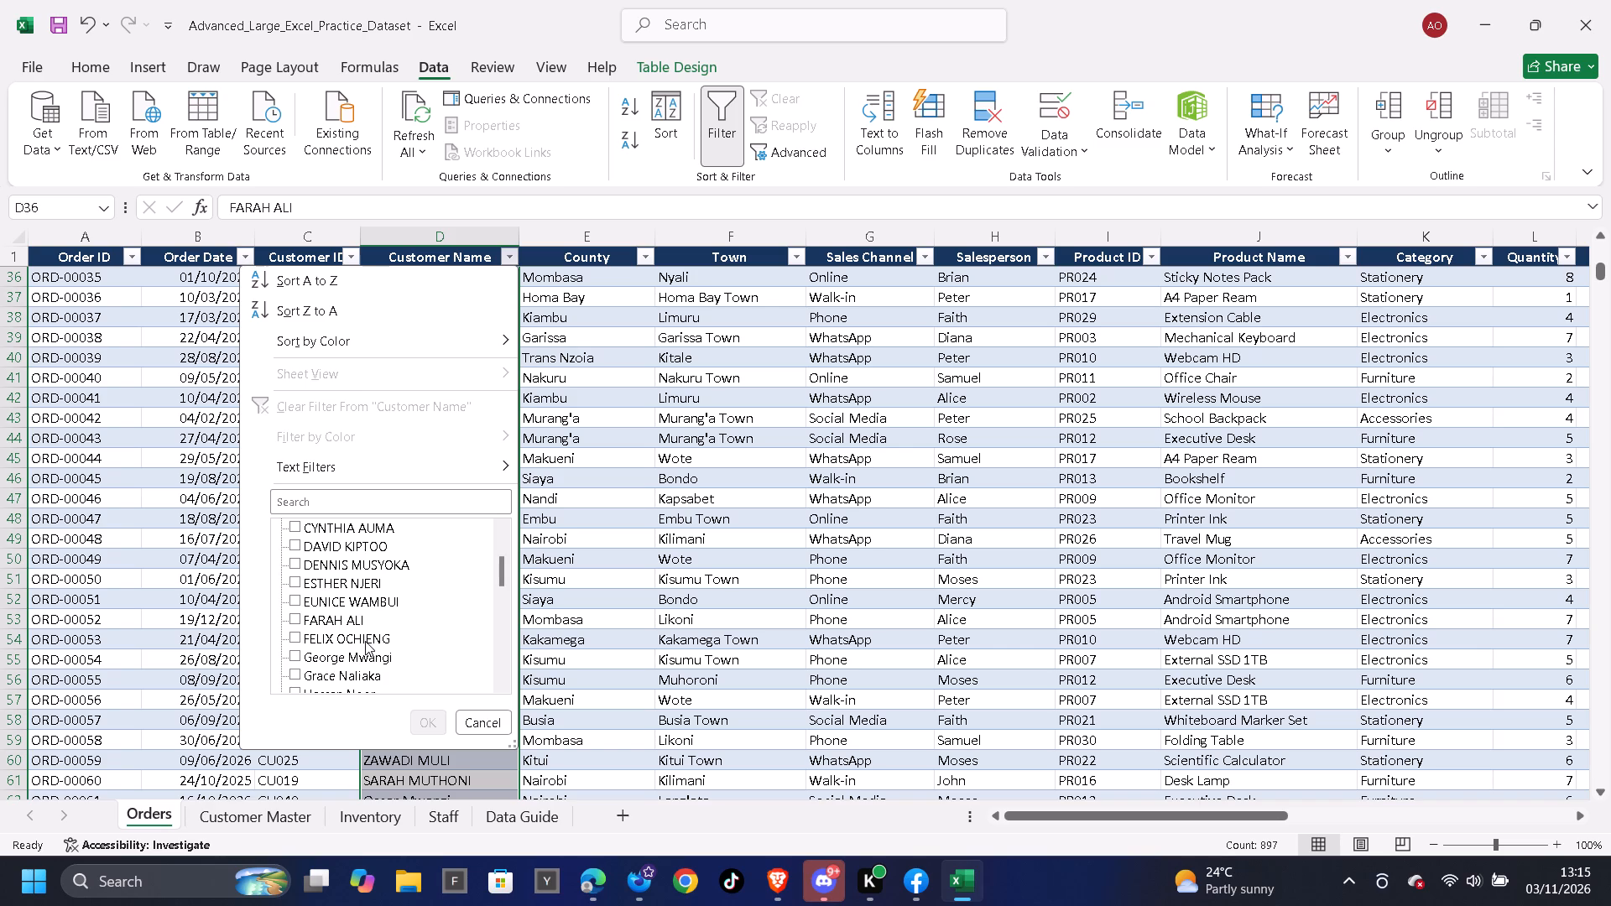
click(365, 641)
click(420, 719)
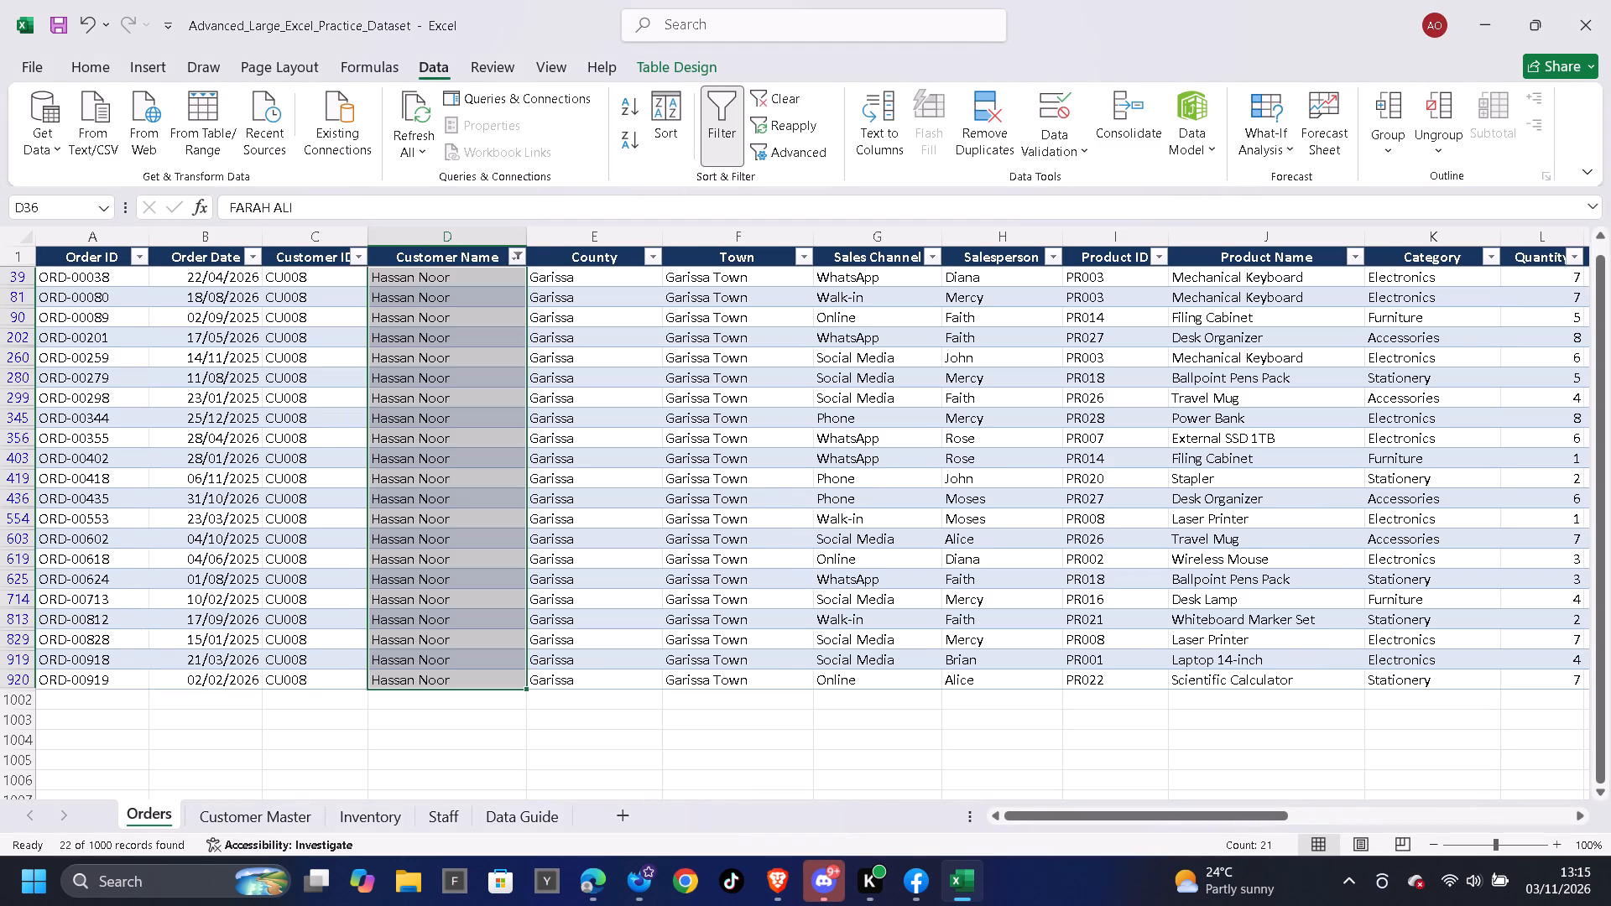
Enter customer CU008's name in all capitals in the first filtered row and fill it down the remaining visible rows.
click(452, 252)
click(452, 258)
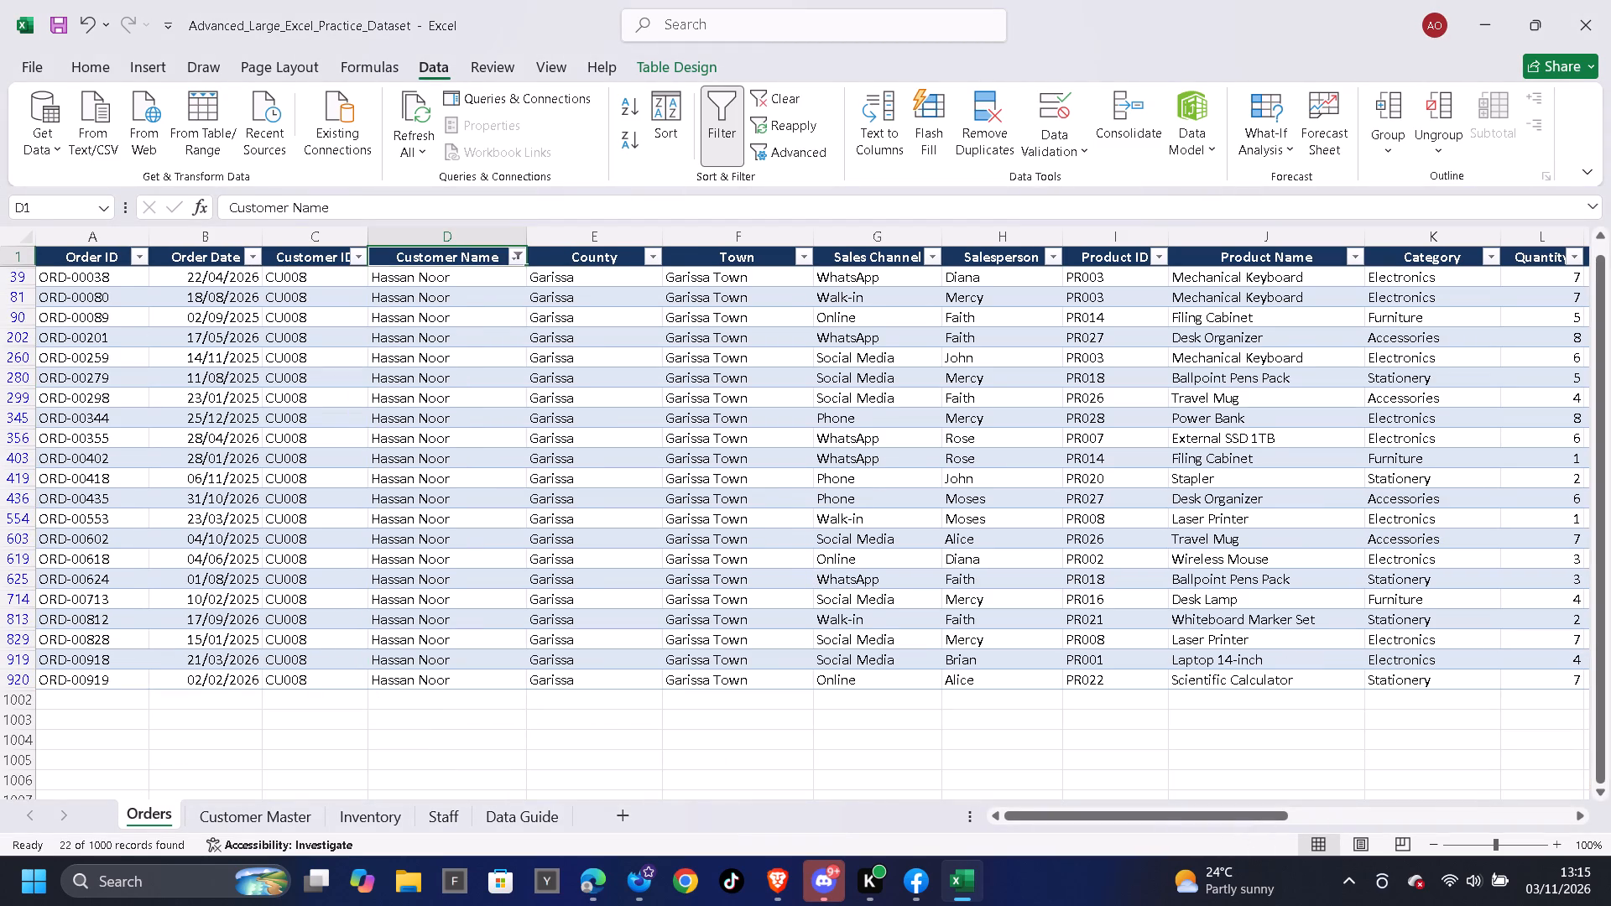
key(Down)
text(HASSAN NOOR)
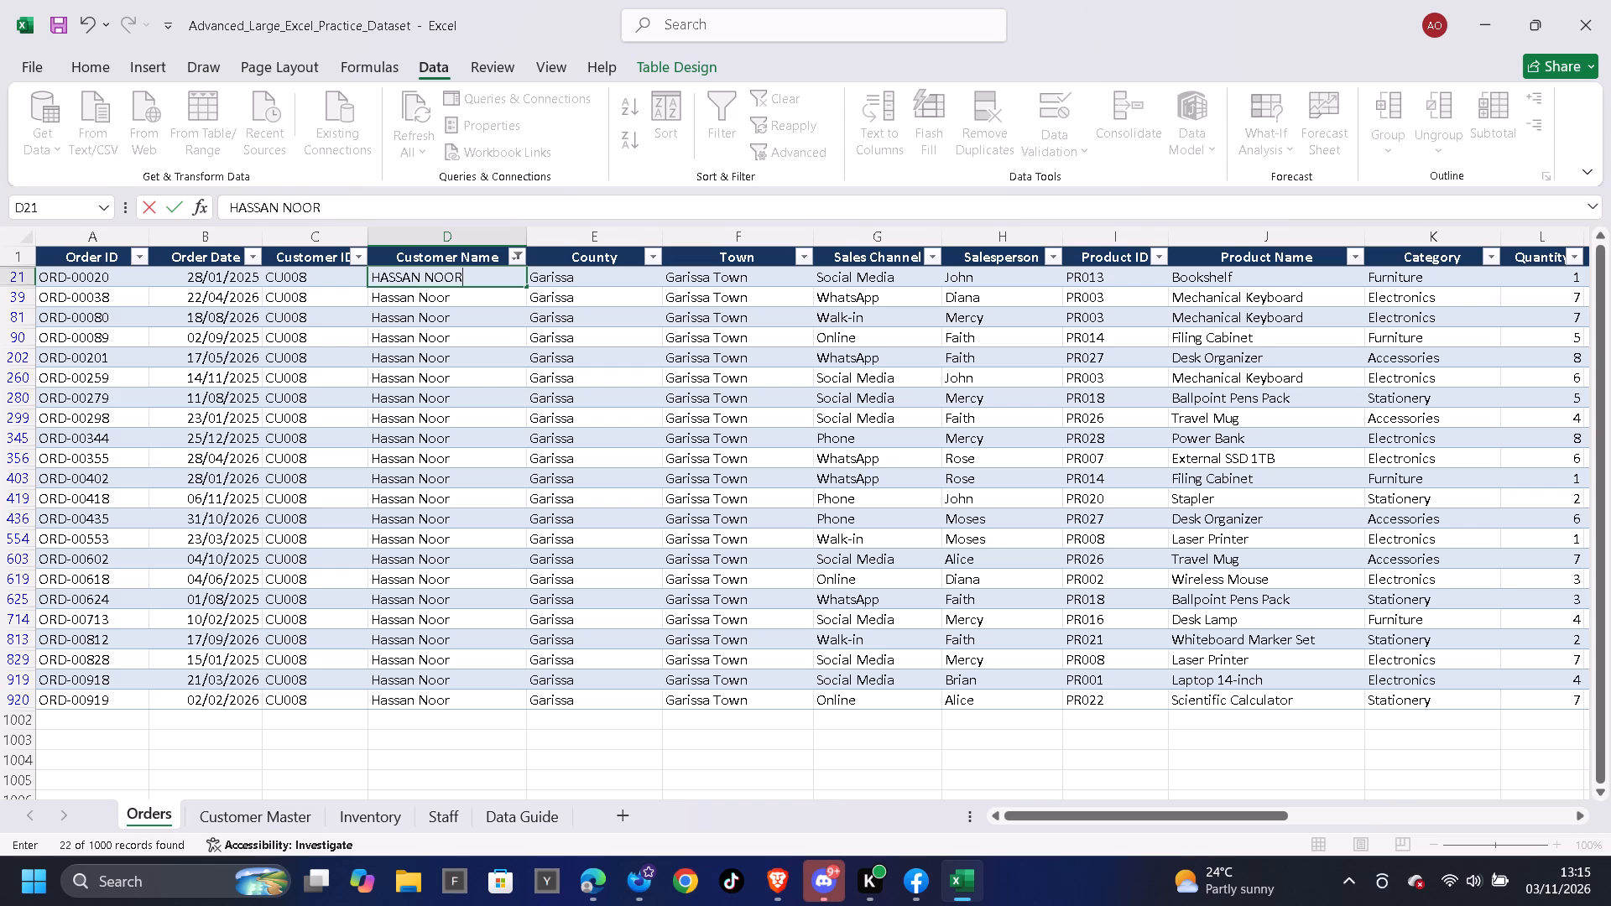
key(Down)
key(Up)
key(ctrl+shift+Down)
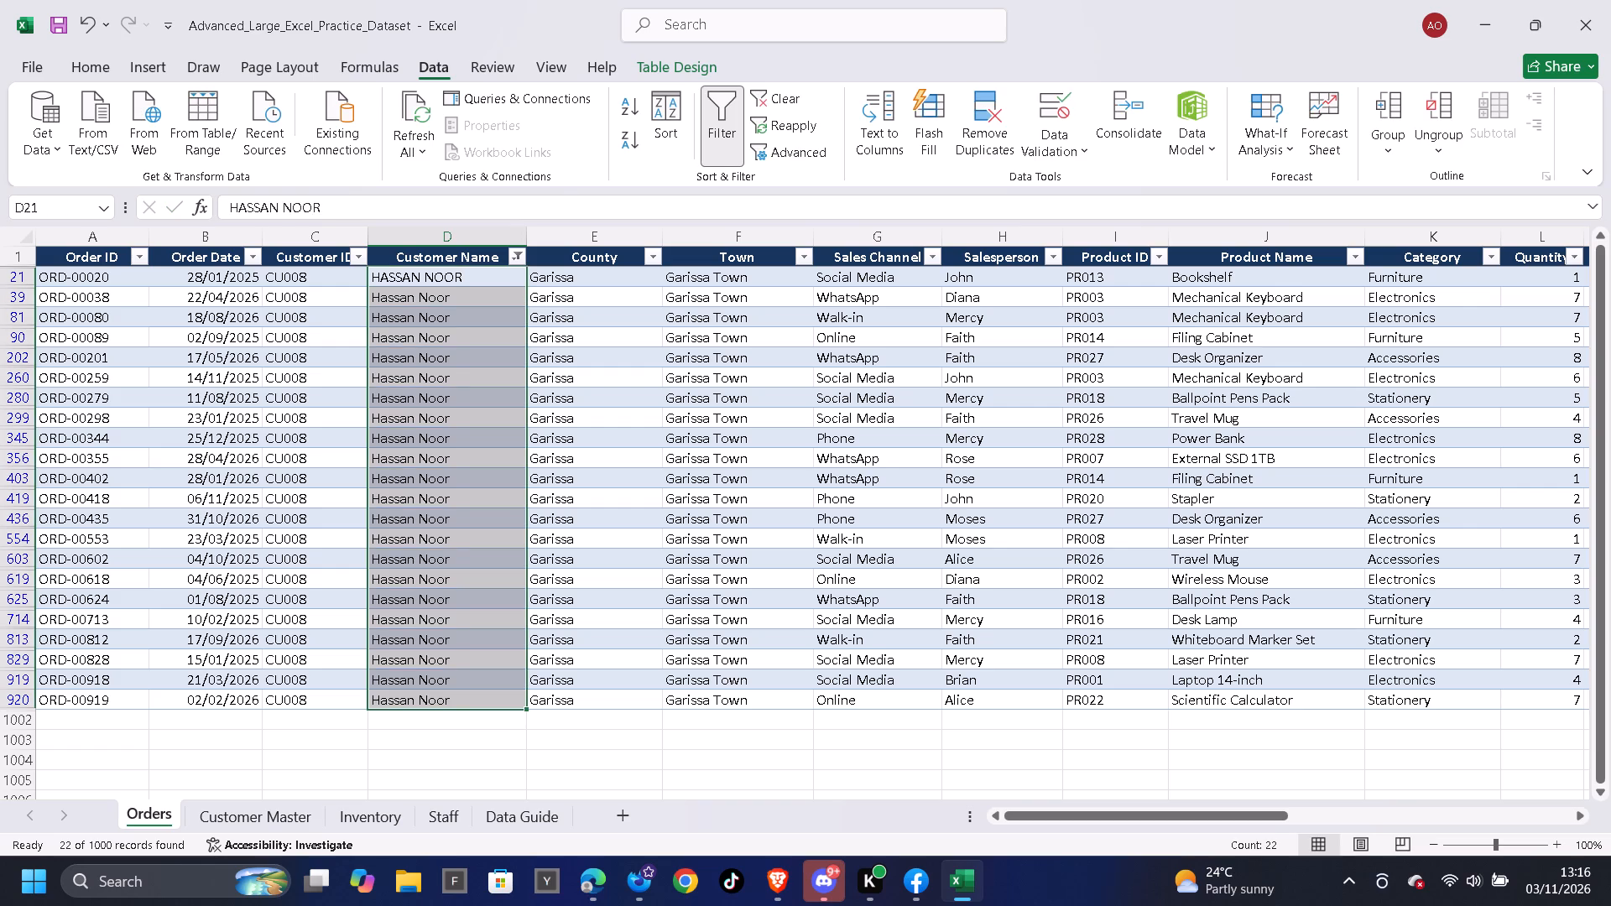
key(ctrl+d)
click(780, 93)
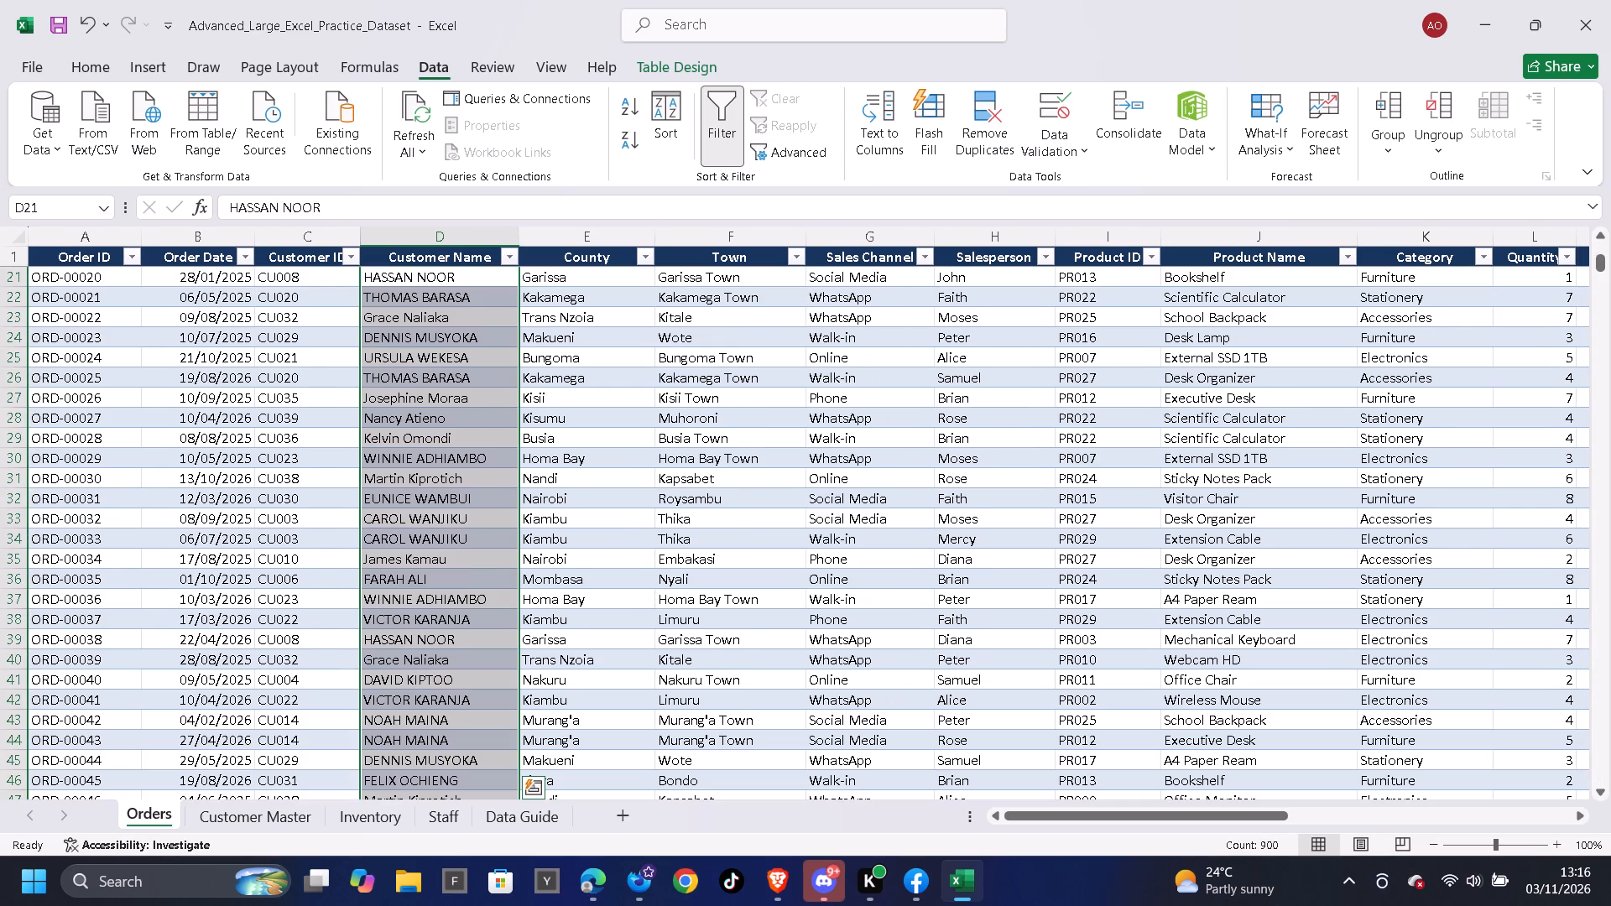
click(505, 262)
click(350, 526)
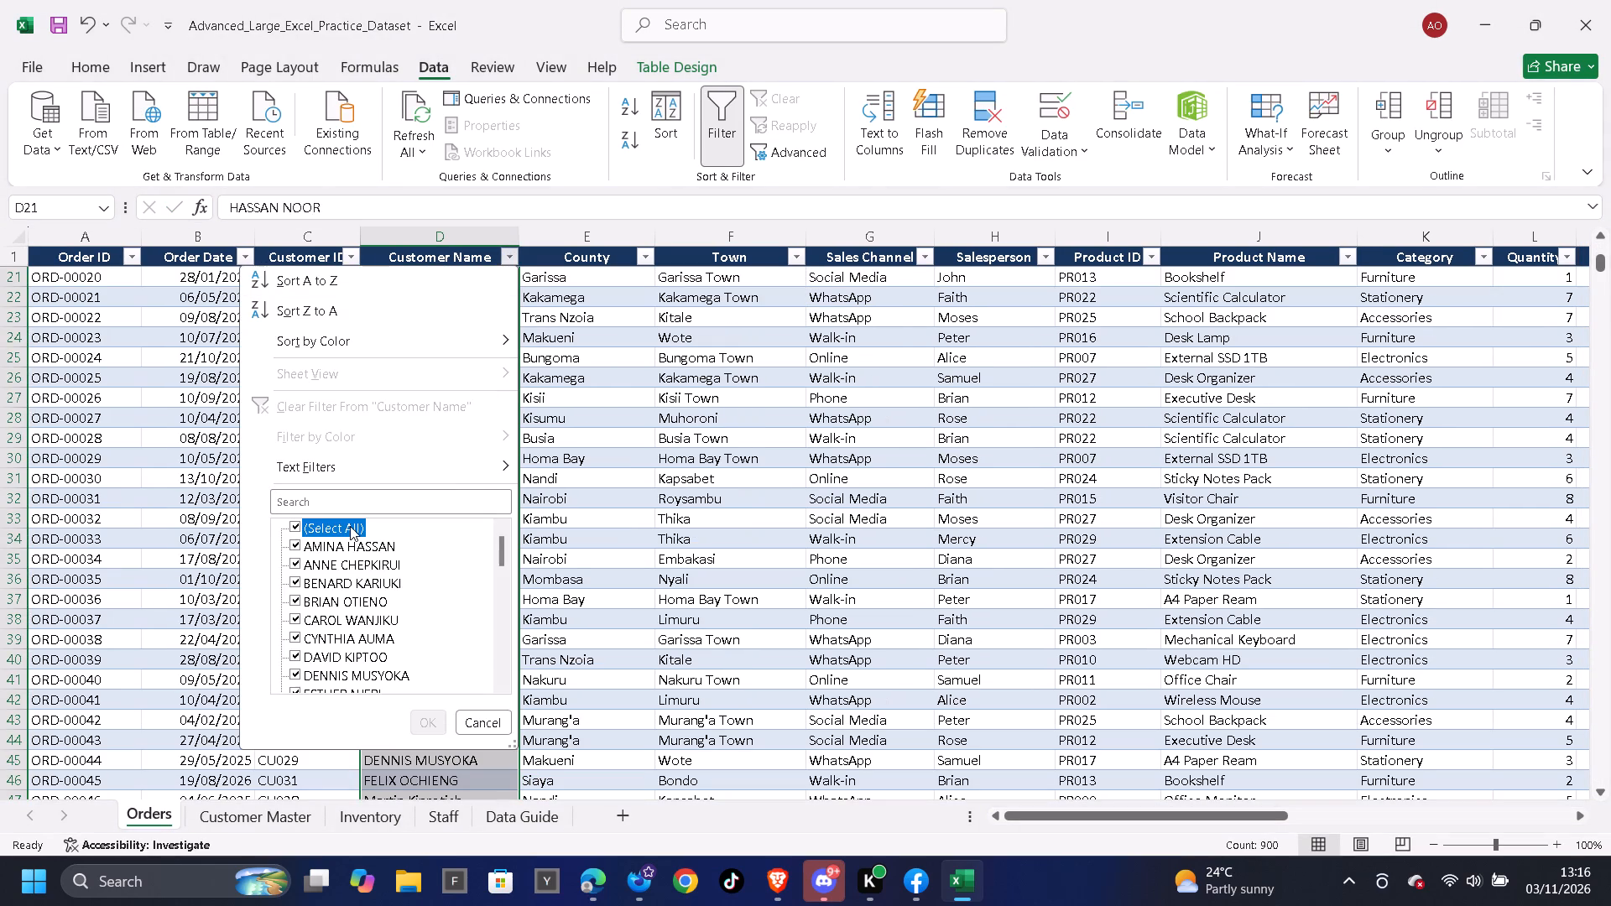
scroll(385, 575, down, 5)
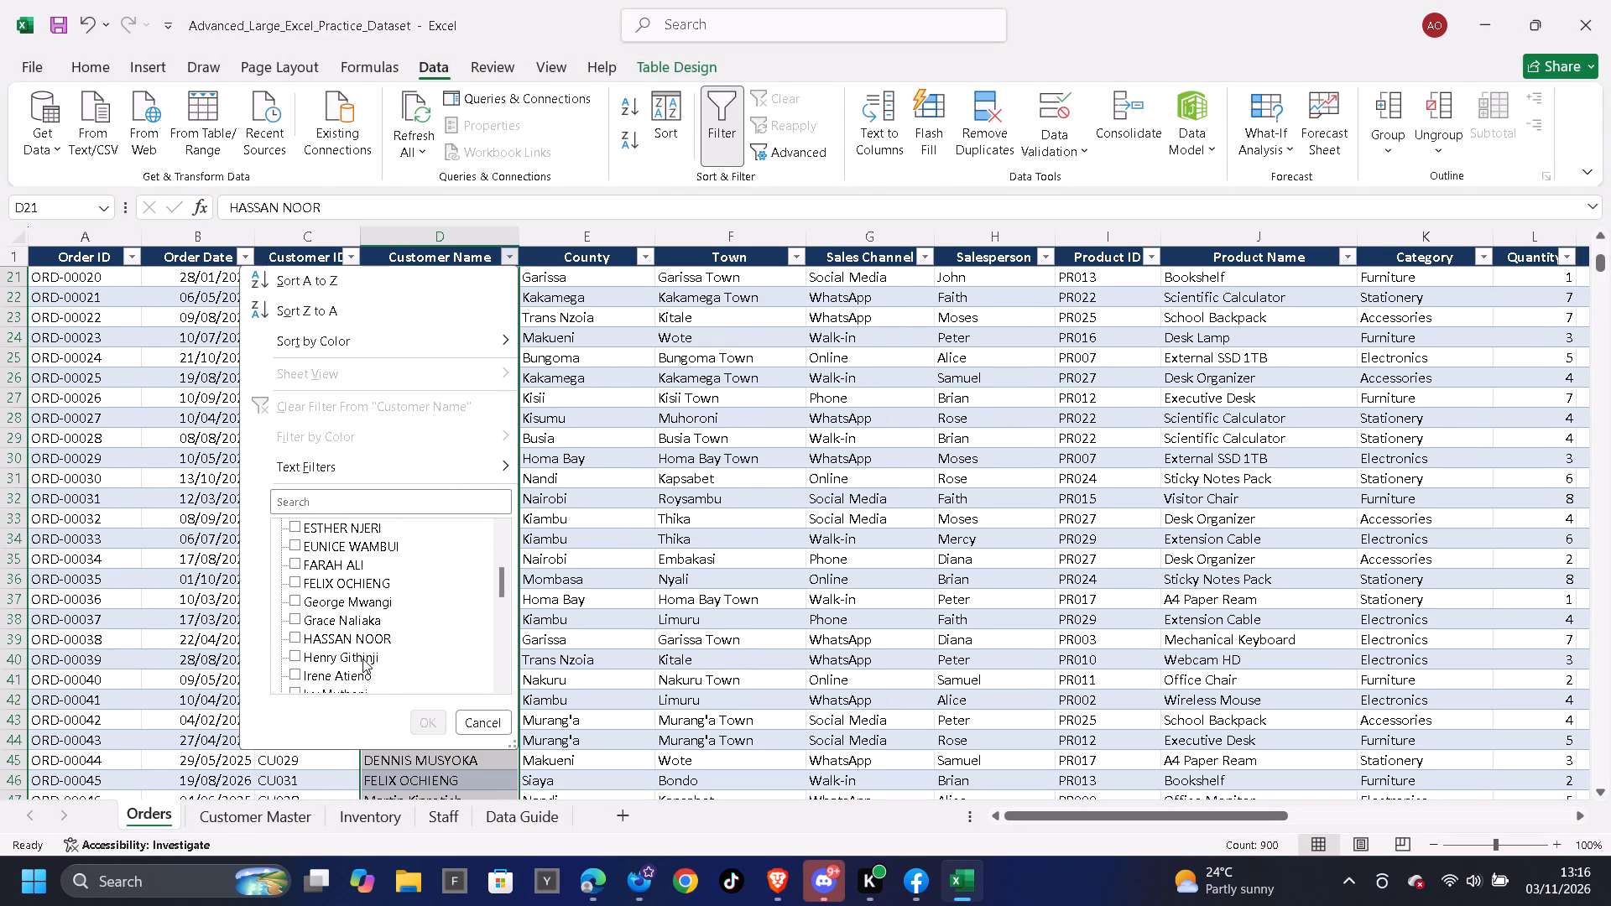
click(362, 659)
click(420, 721)
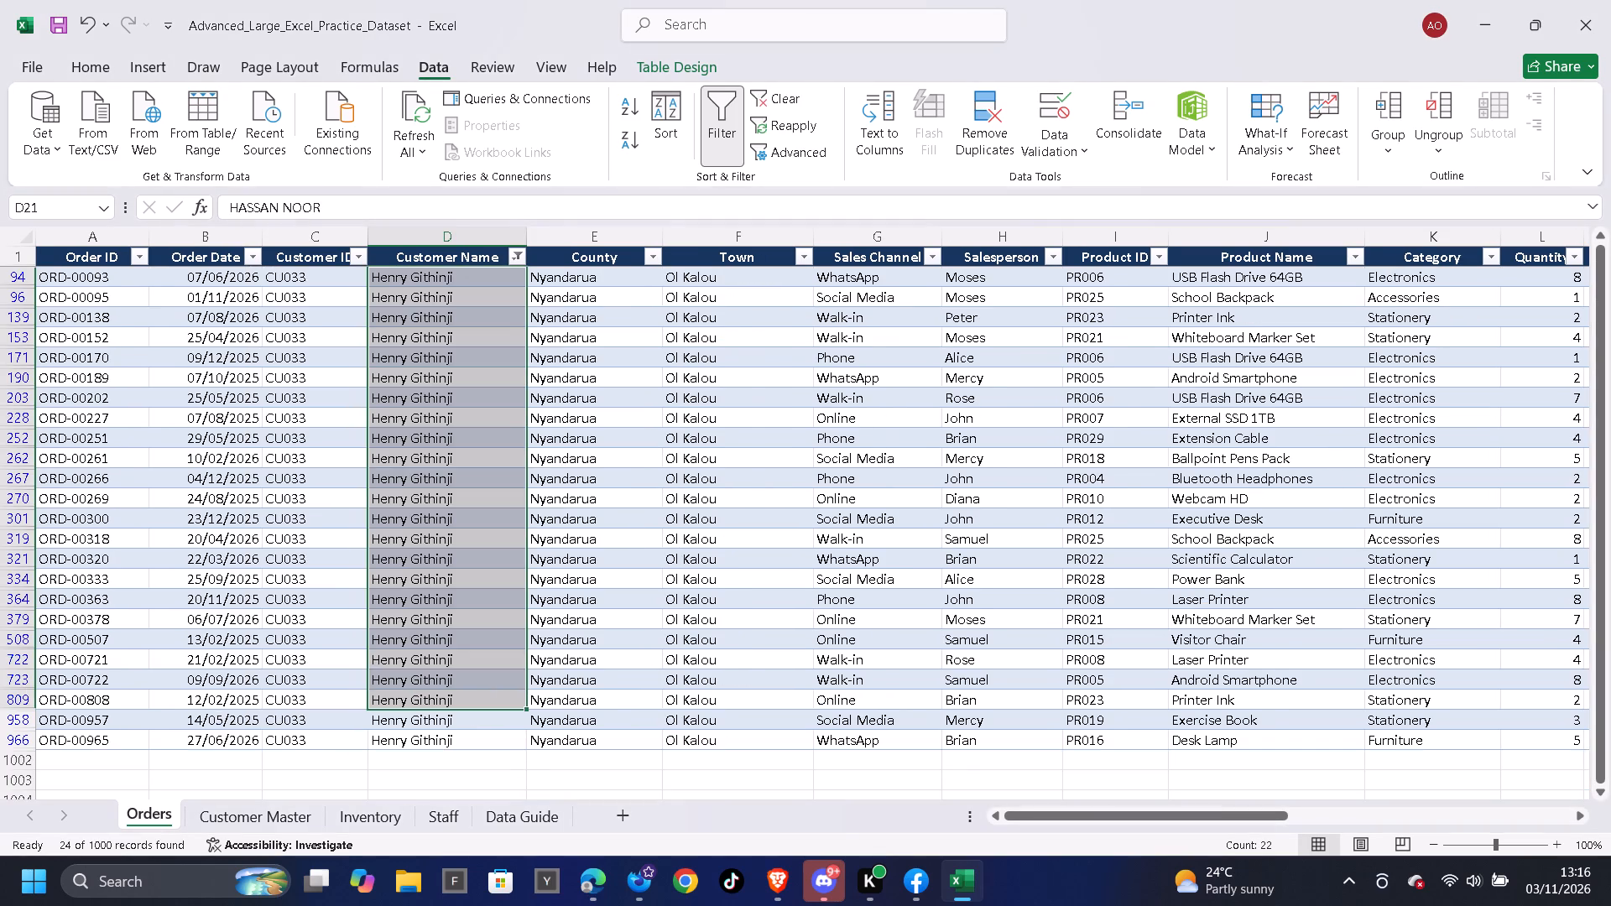
click(464, 251)
click(465, 253)
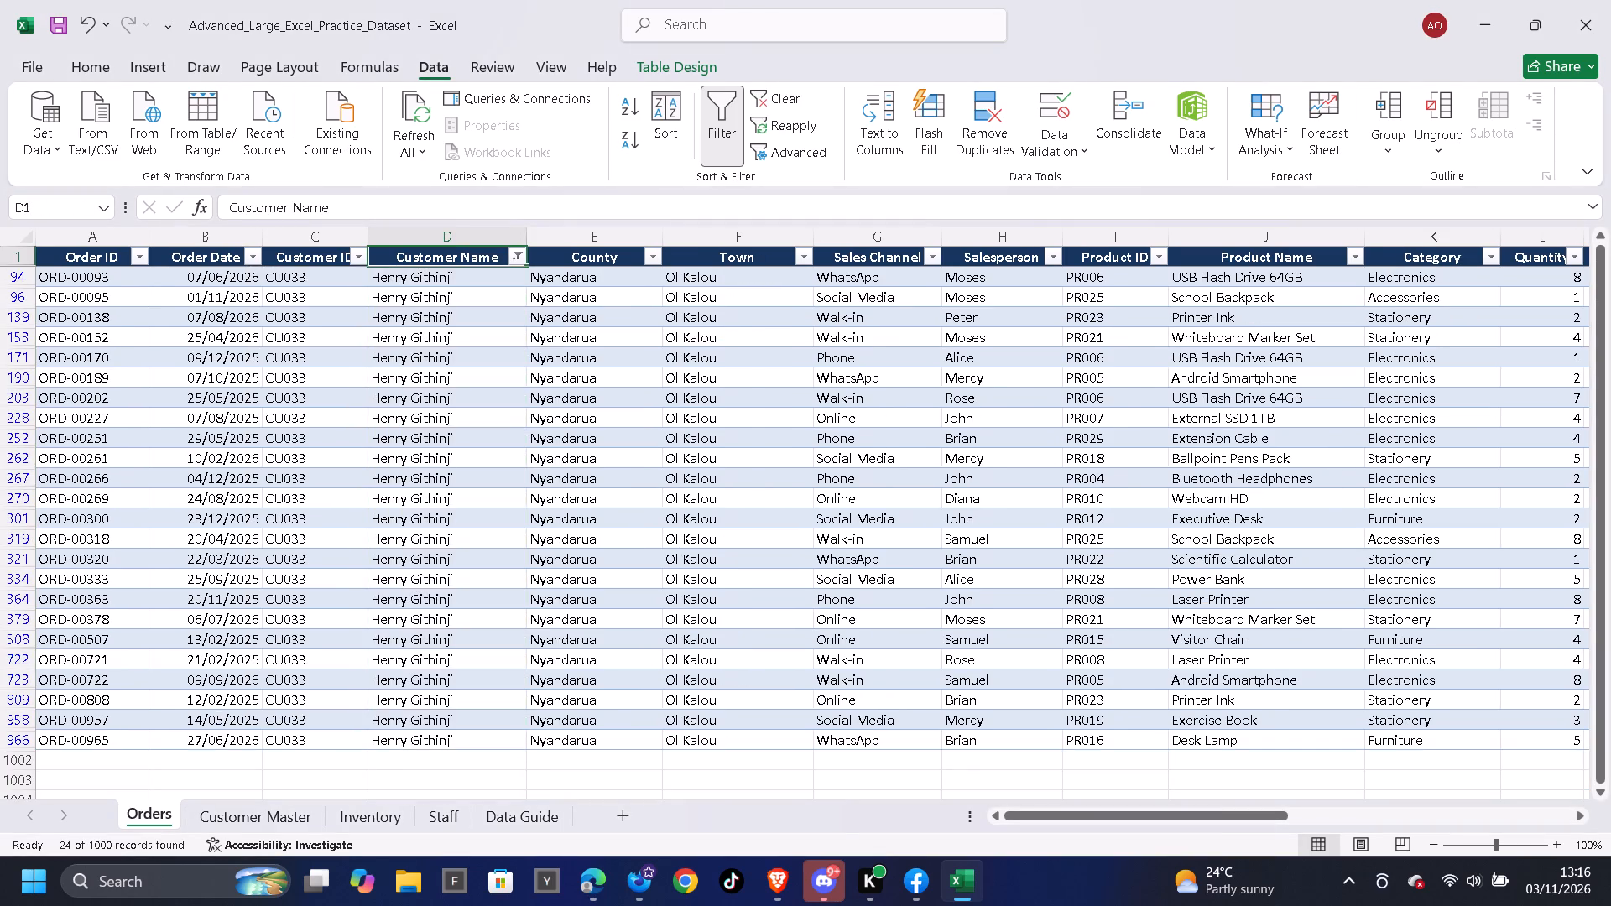
key(Down)
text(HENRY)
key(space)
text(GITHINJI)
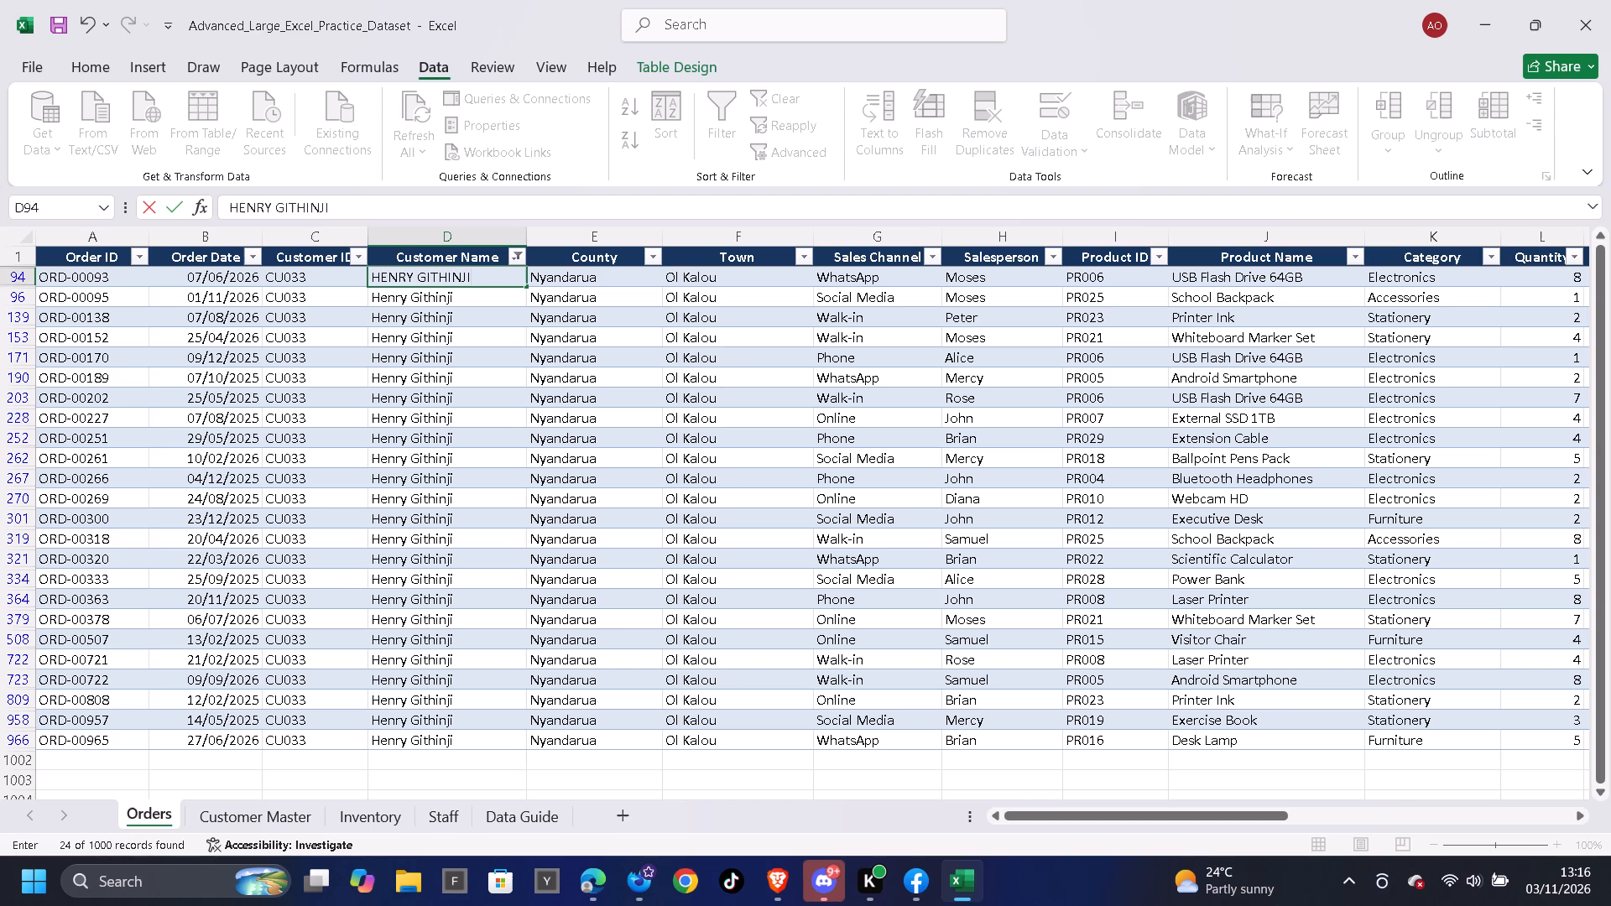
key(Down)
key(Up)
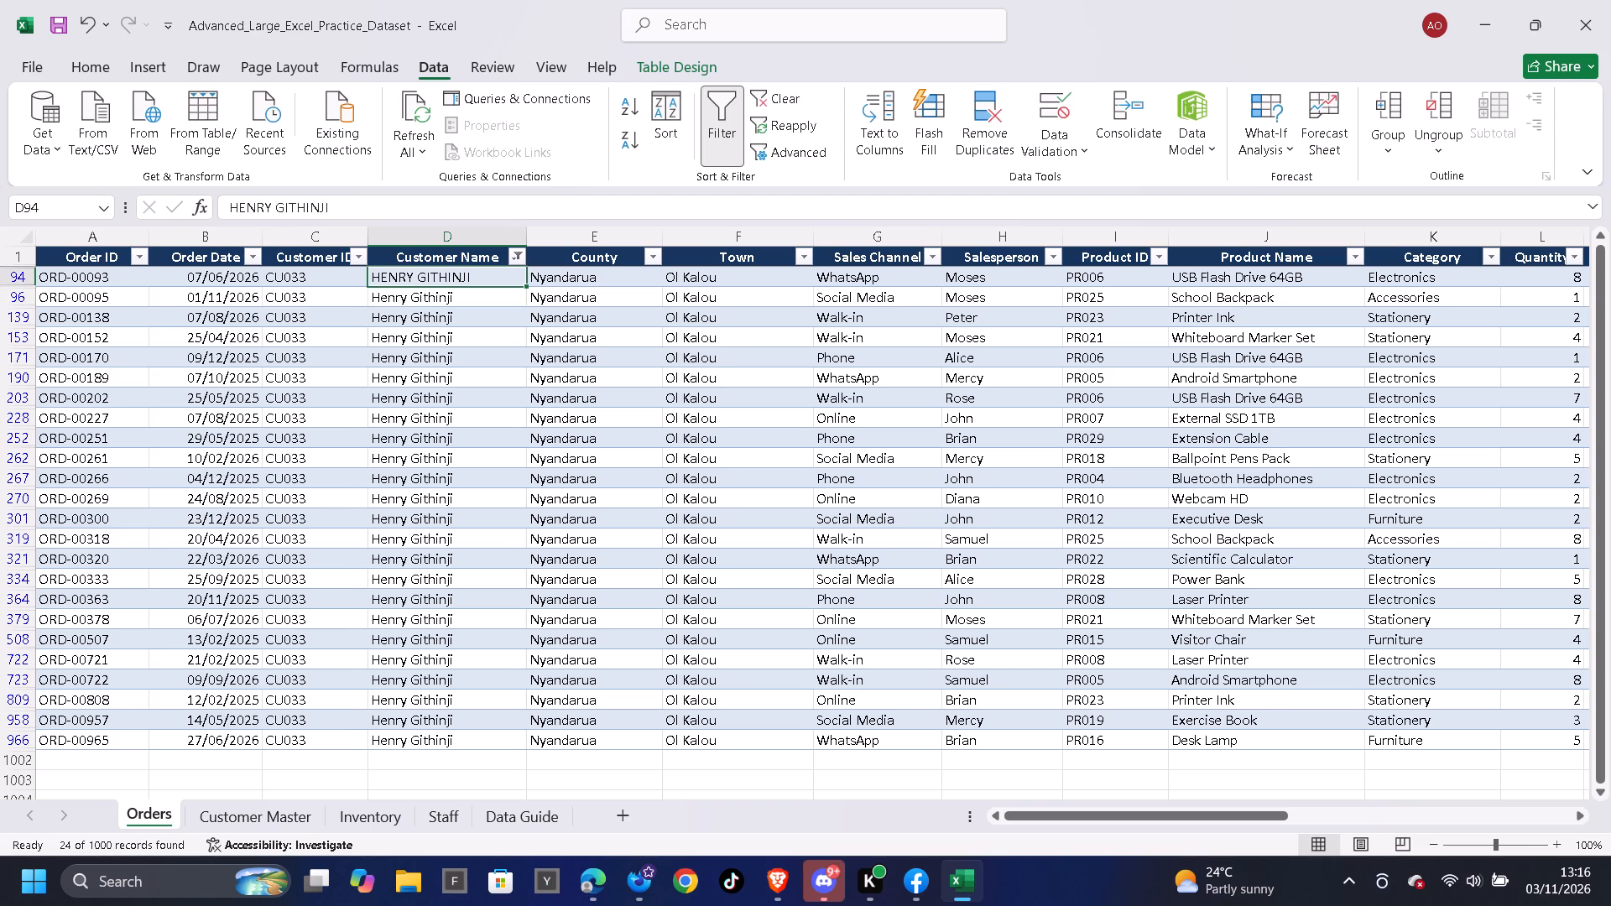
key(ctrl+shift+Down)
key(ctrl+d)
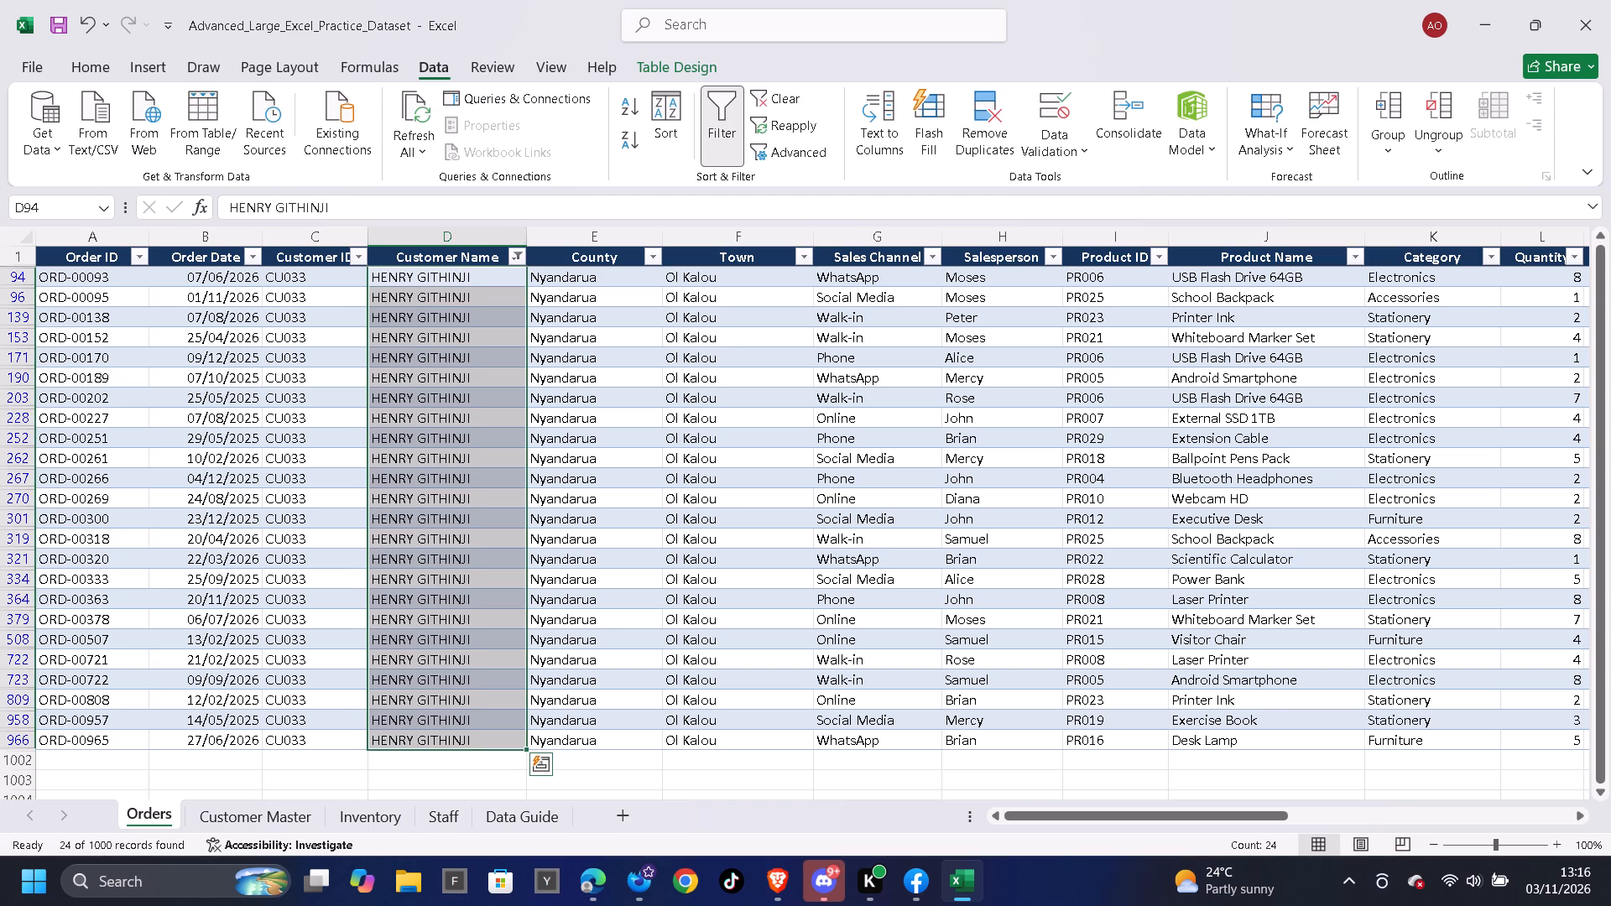
click(800, 99)
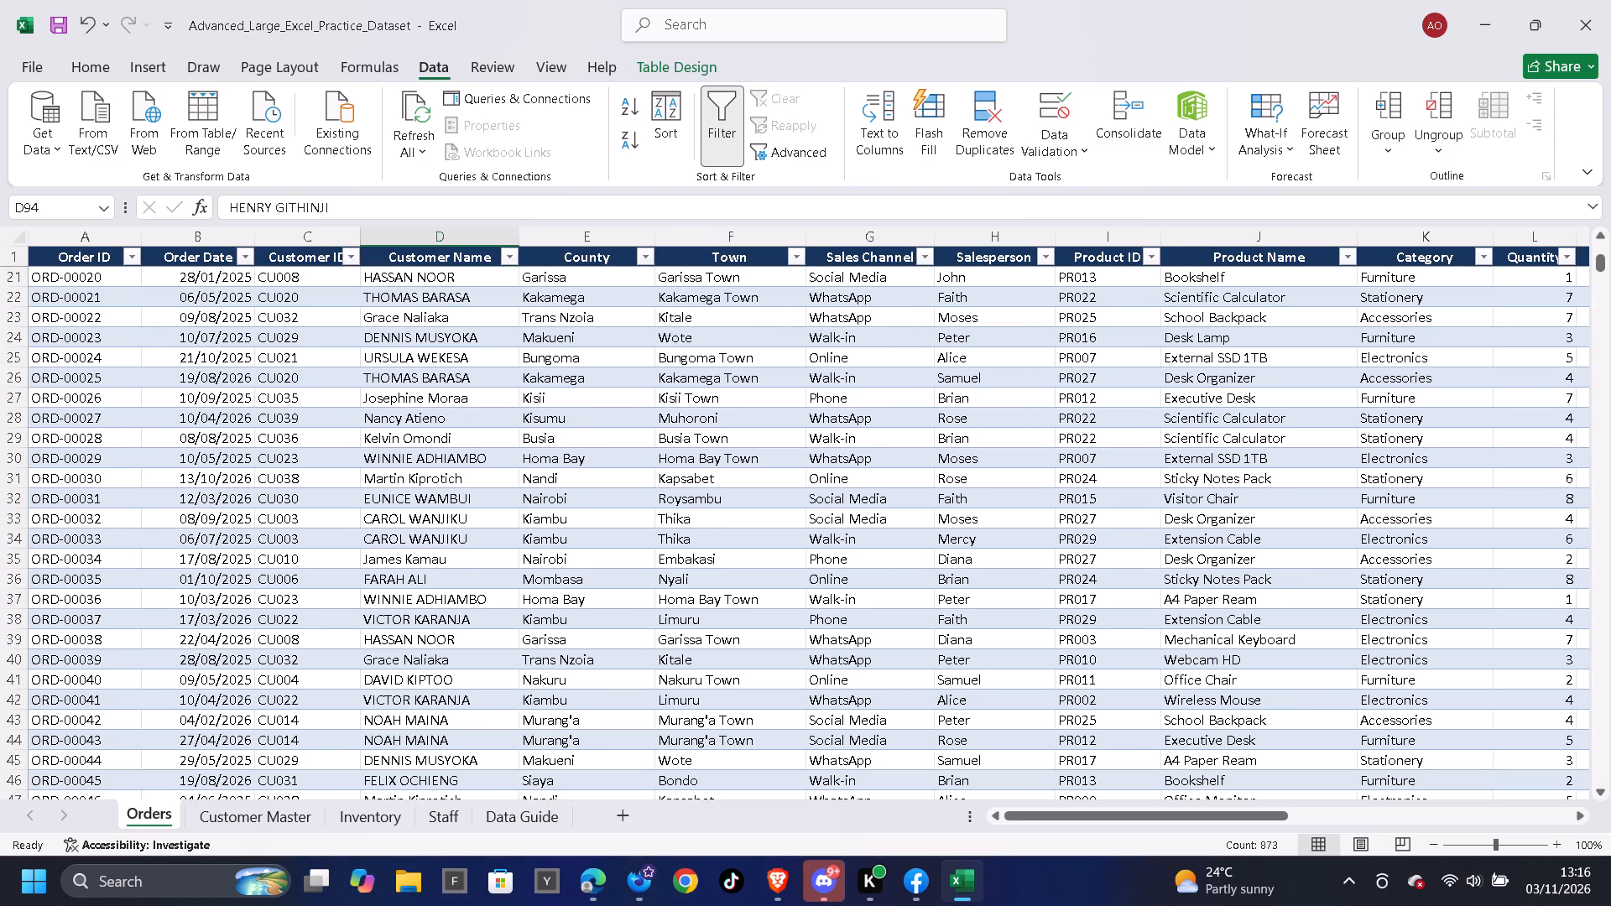
click(503, 253)
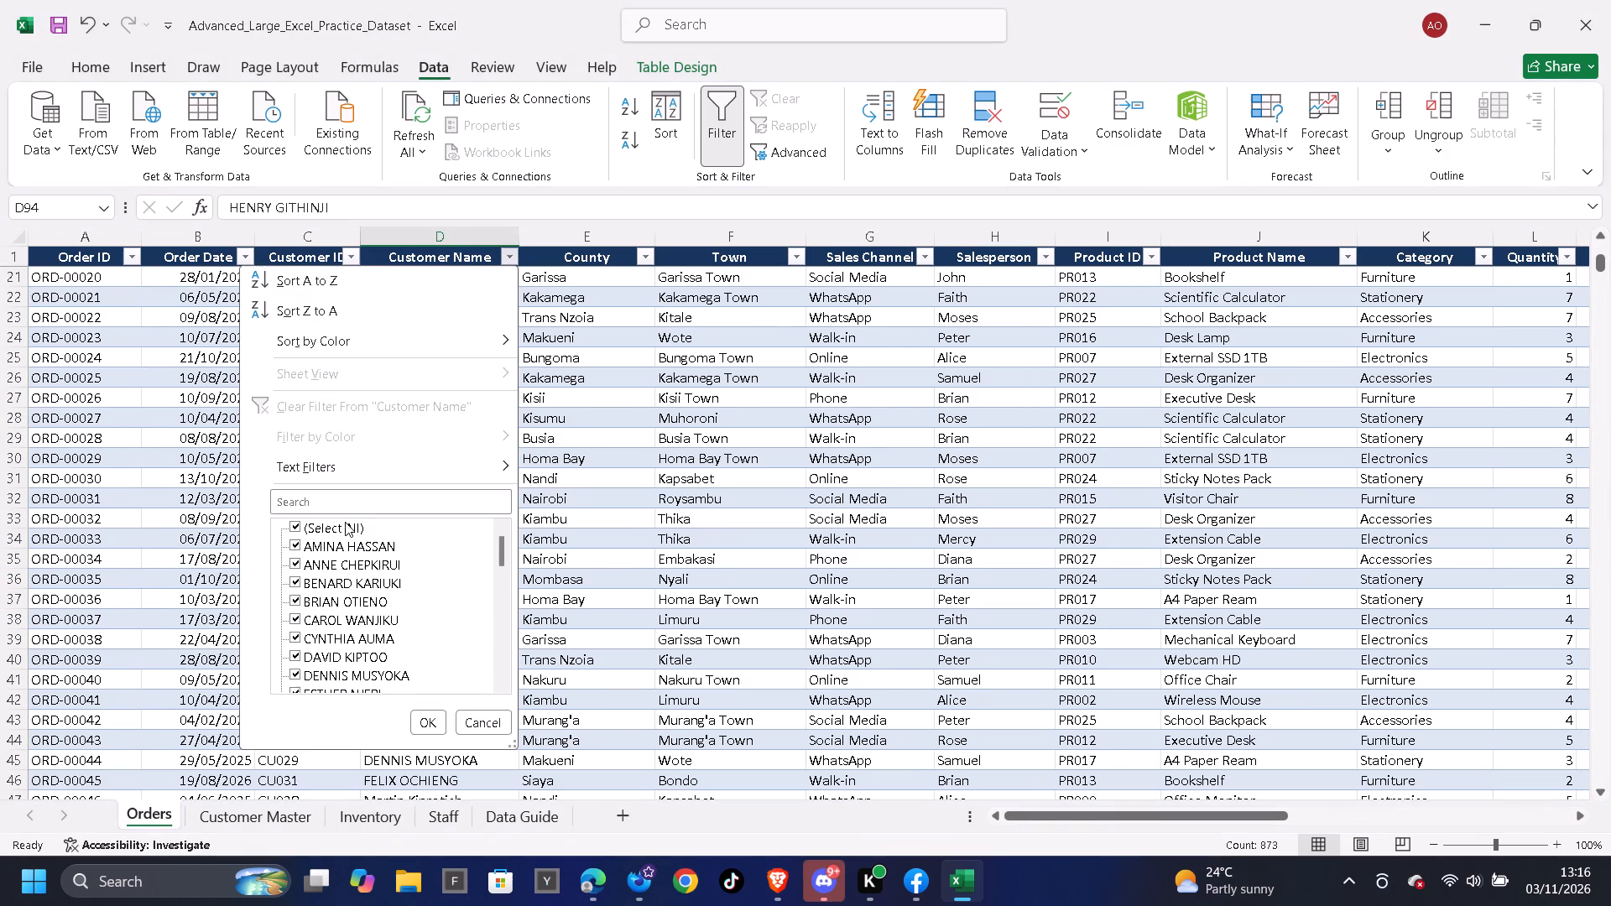
click(345, 522)
scroll(378, 603, down, 6)
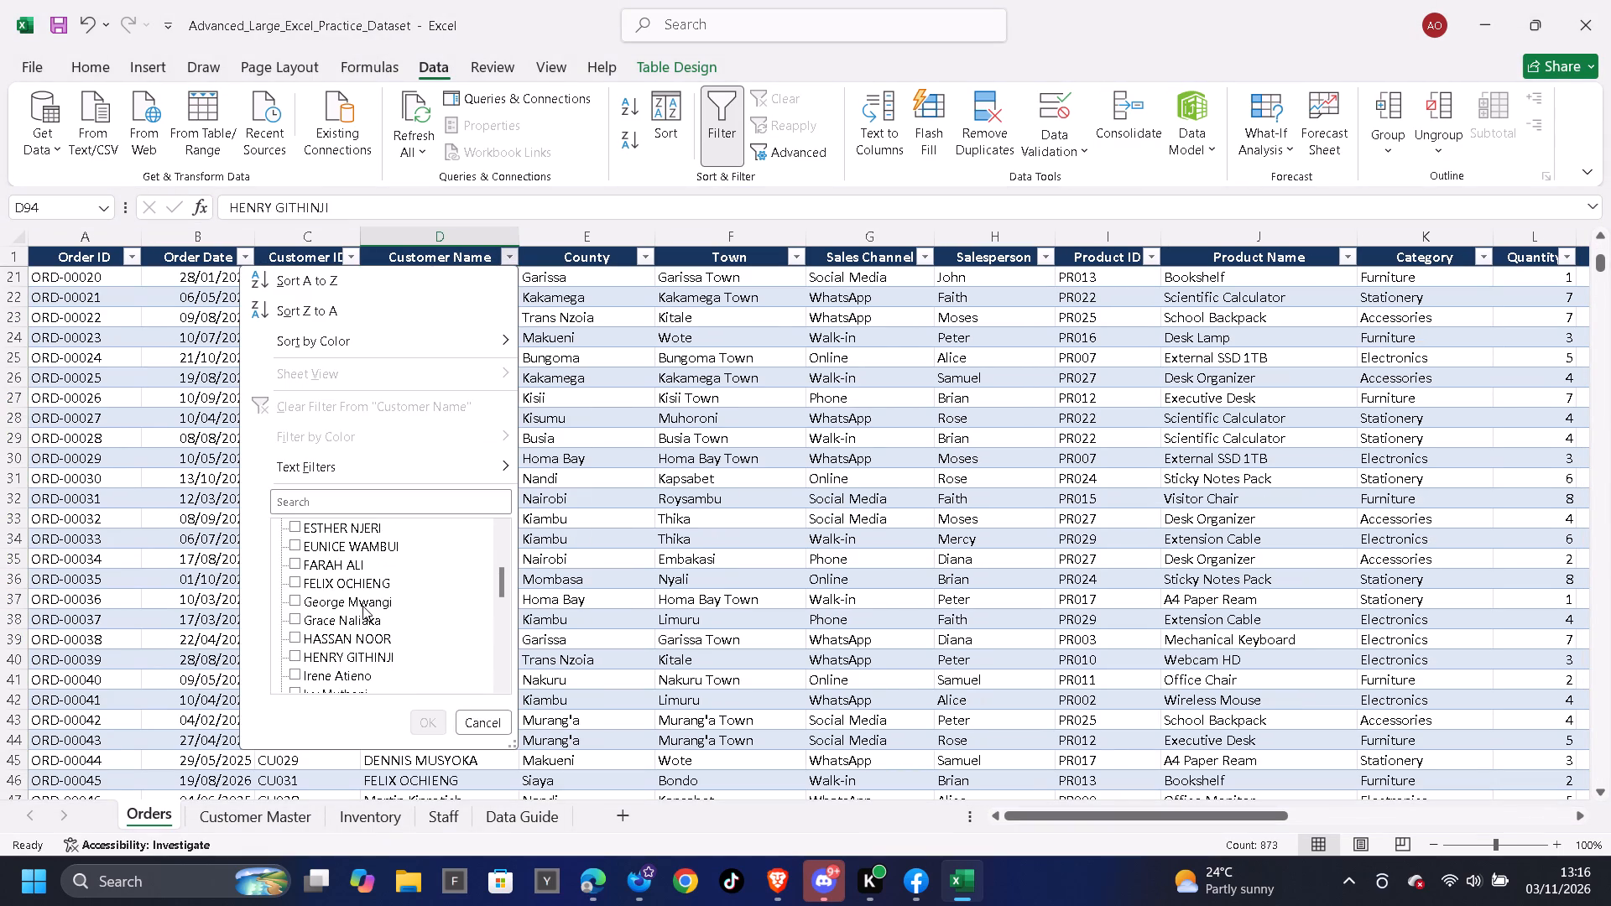
click(362, 604)
click(422, 727)
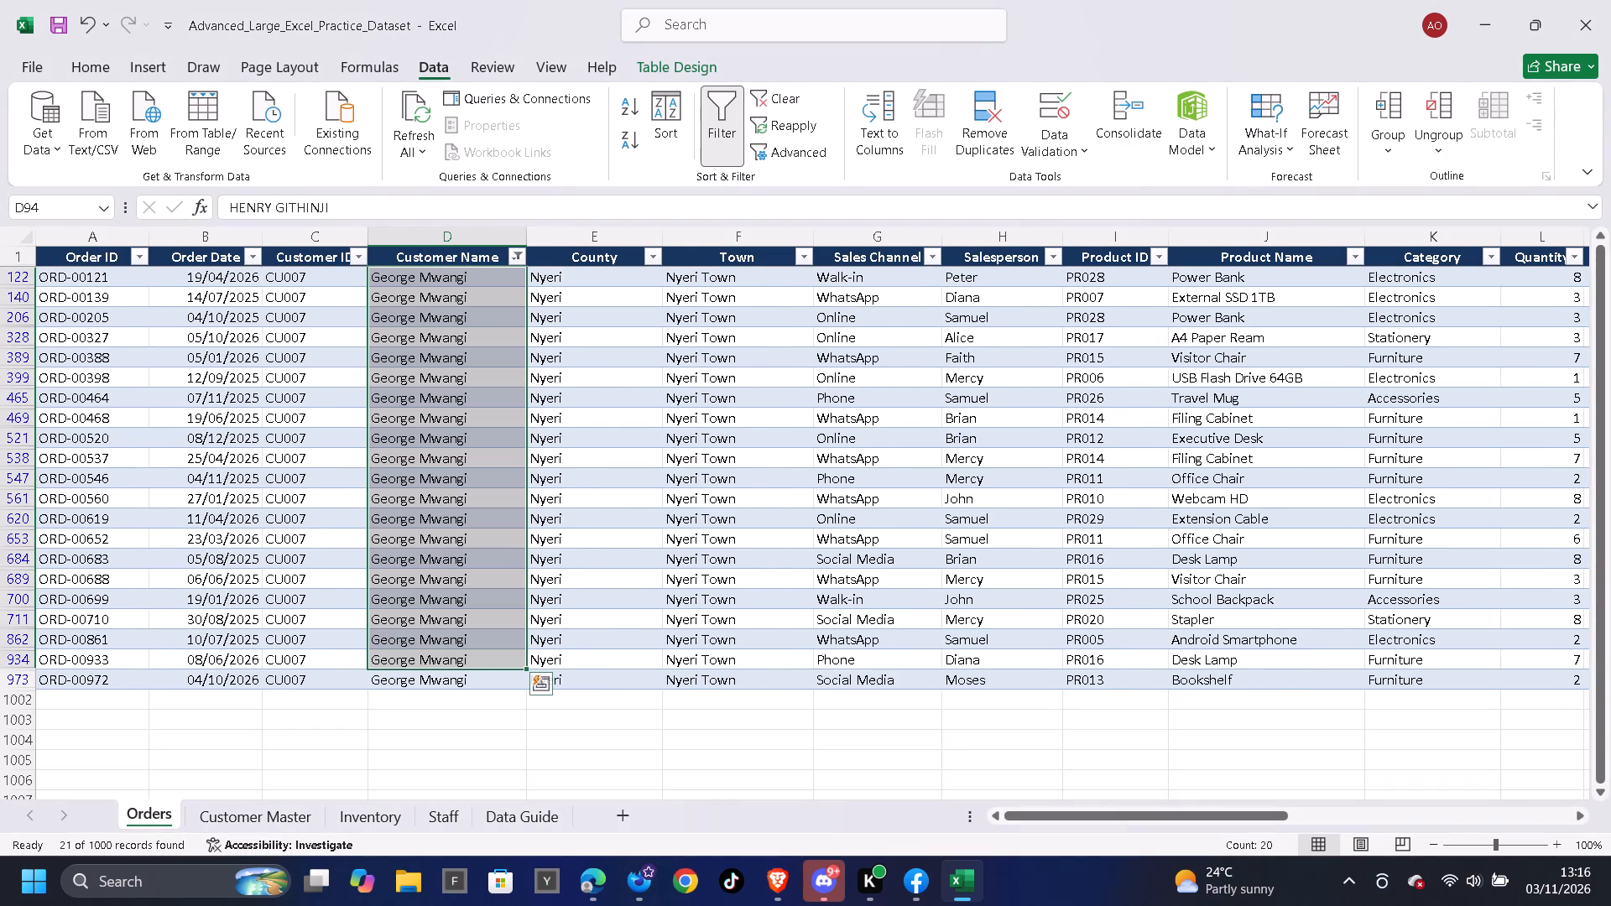
Enter customer CU007's name in all capitals in the first filtered row and fill it down the remaining visible rows.
click(450, 255)
key(Down)
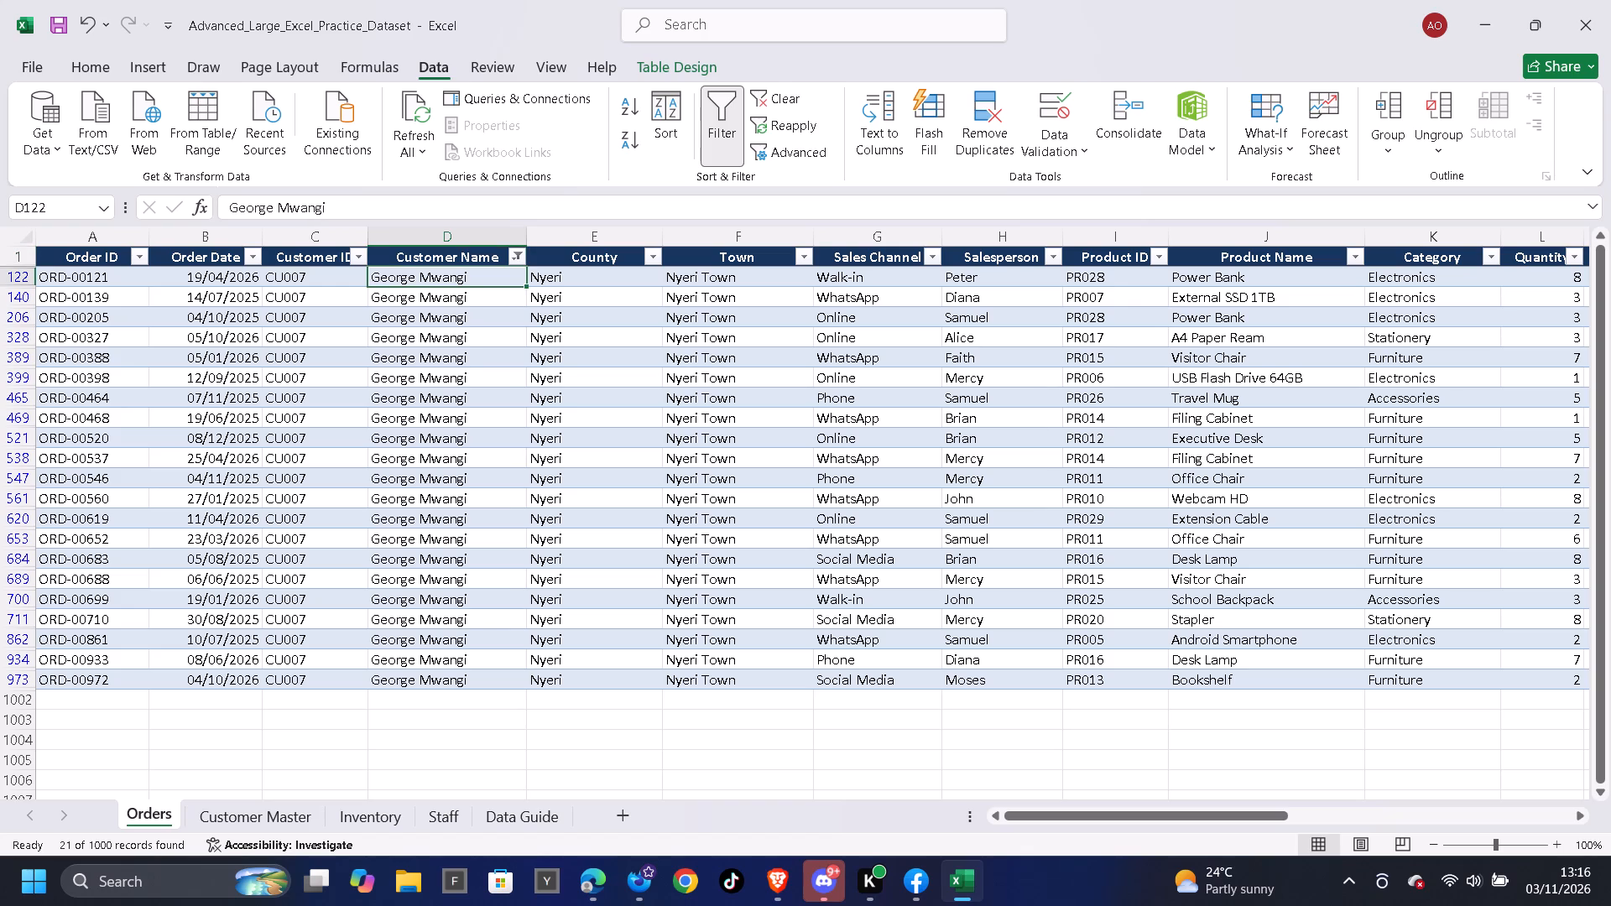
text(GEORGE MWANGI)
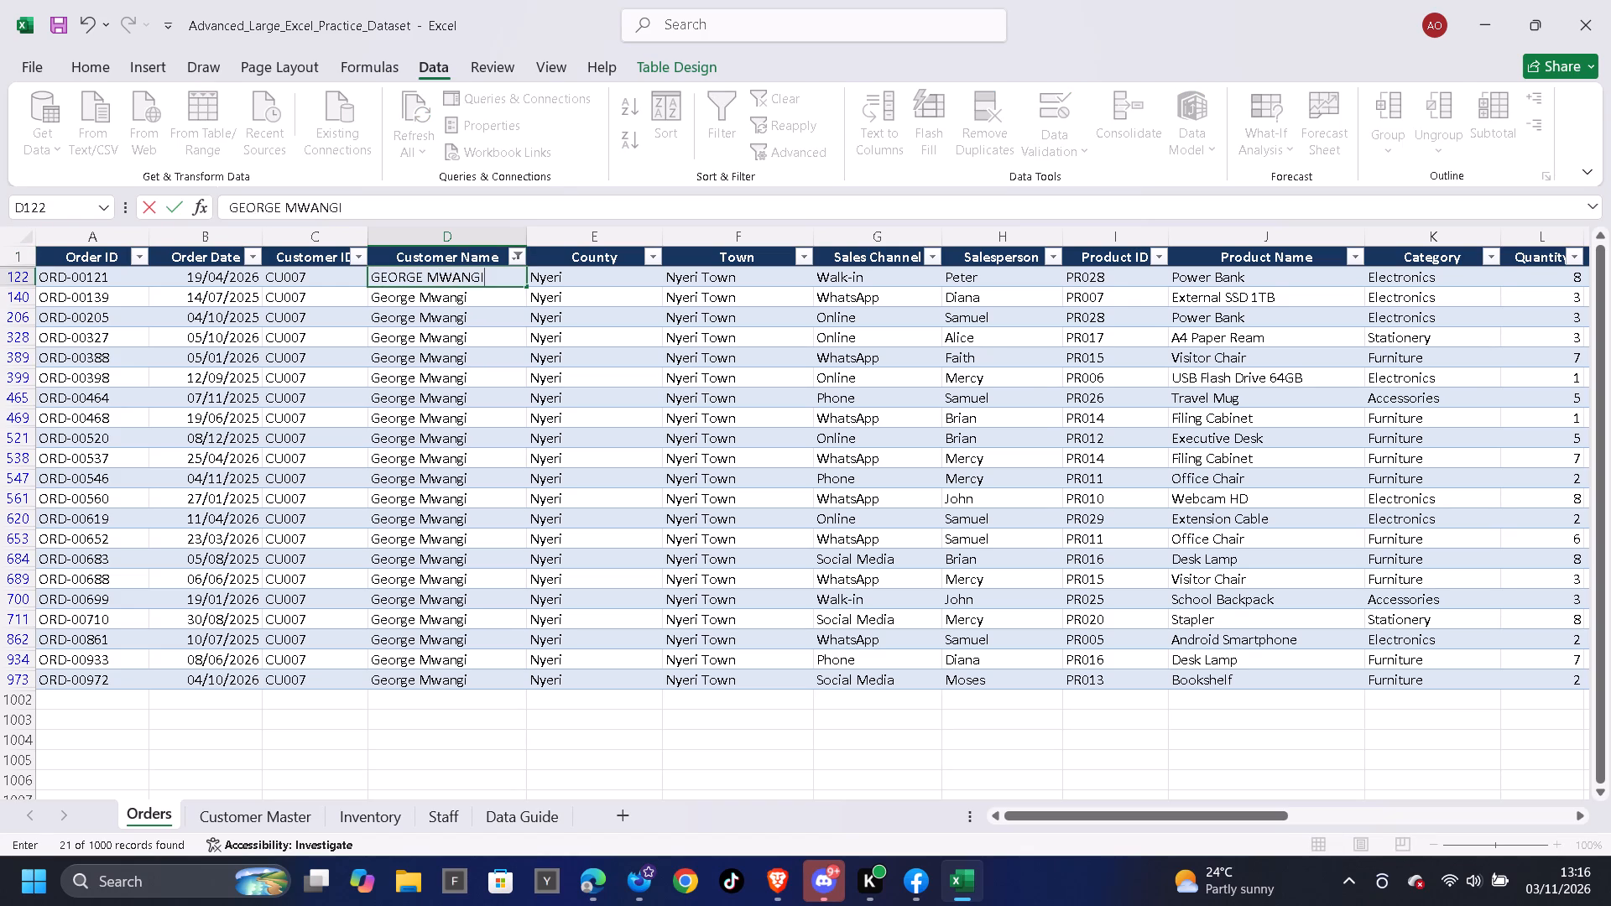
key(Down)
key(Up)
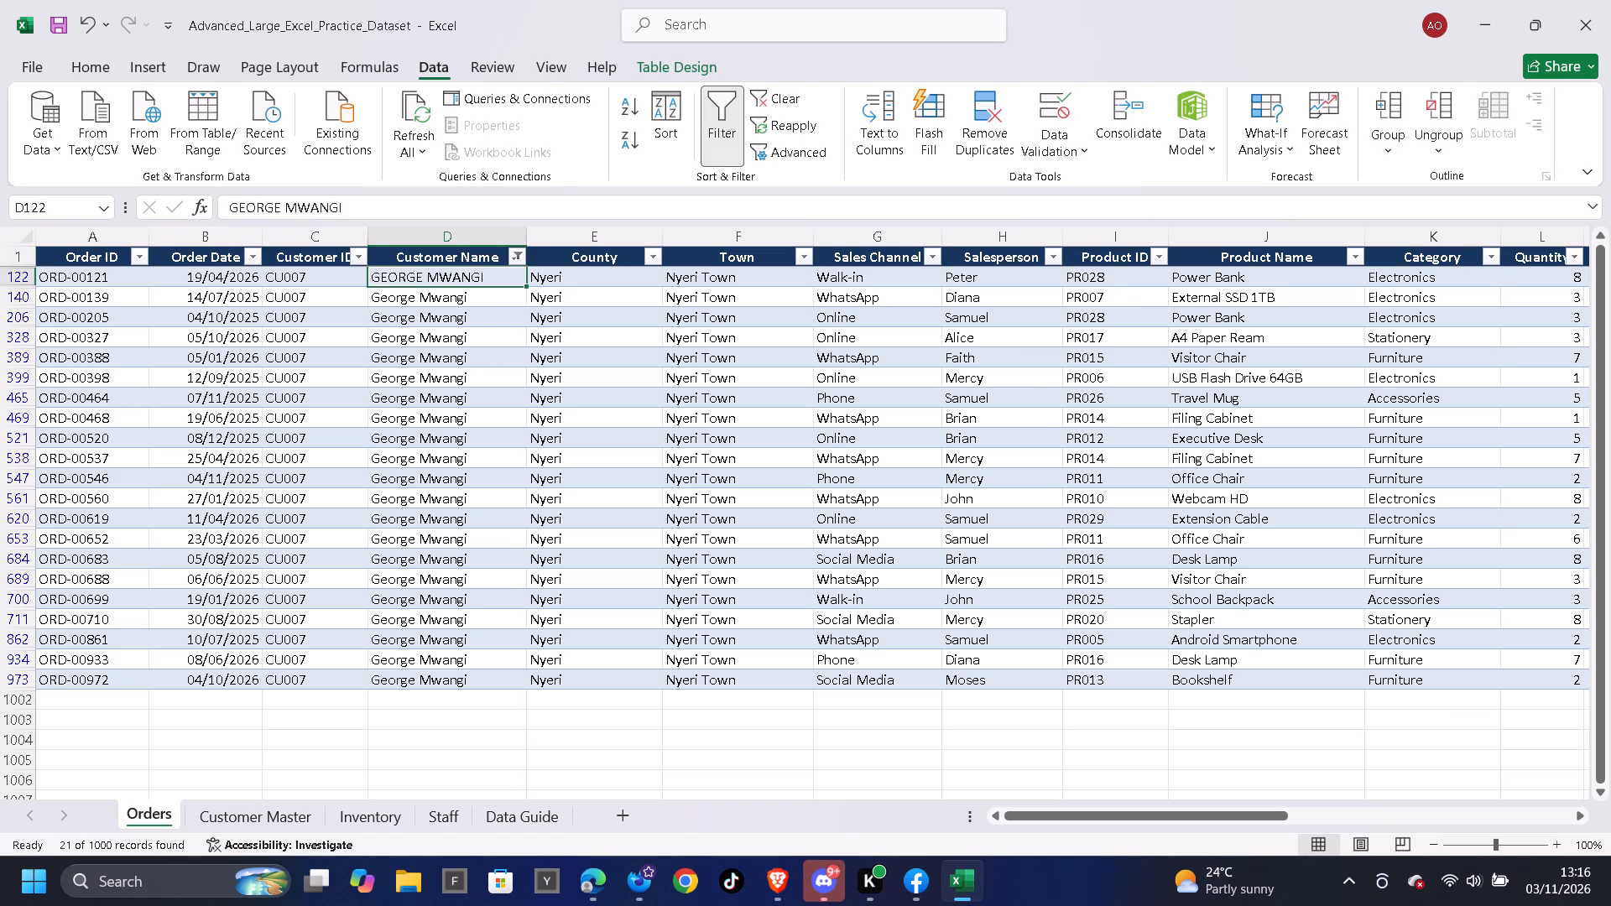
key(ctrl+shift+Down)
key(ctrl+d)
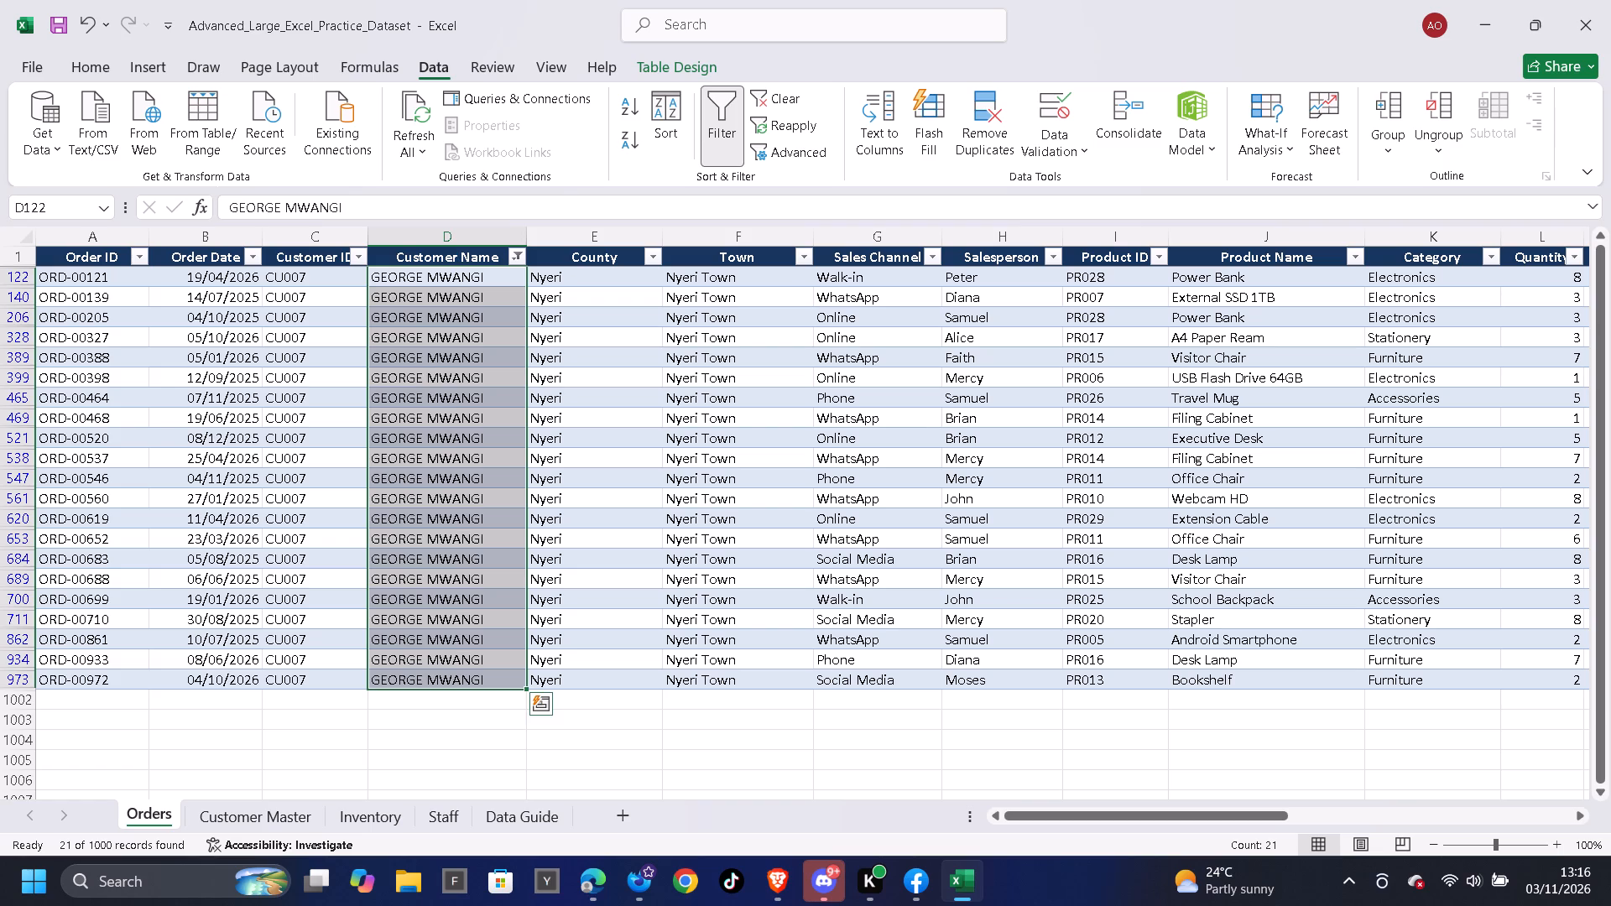
click(791, 96)
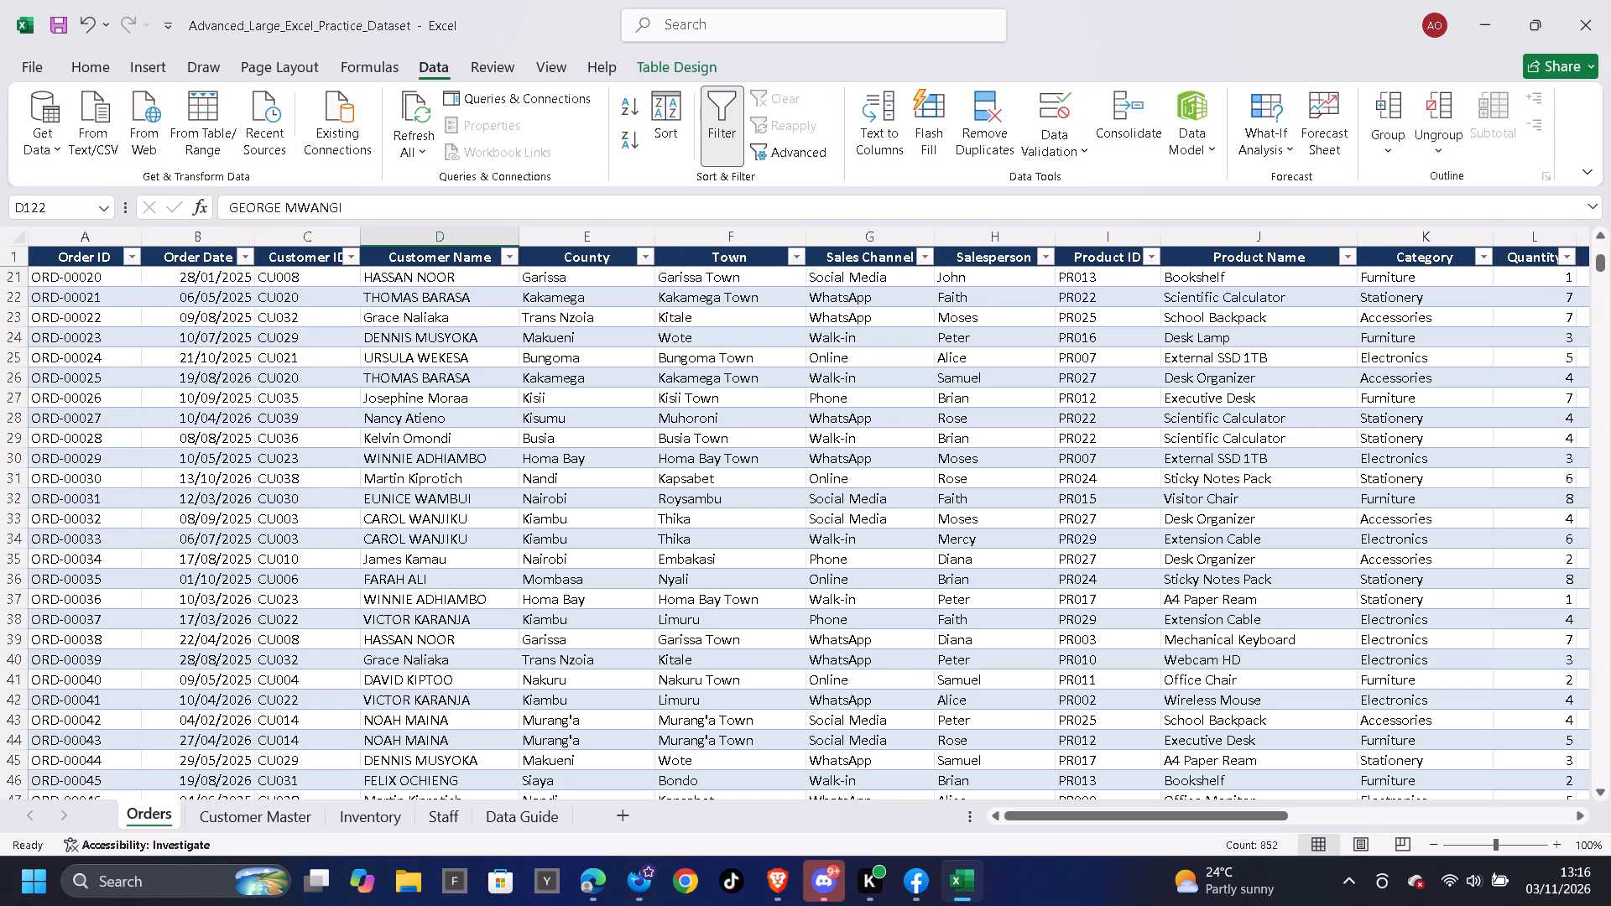
click(510, 255)
click(349, 530)
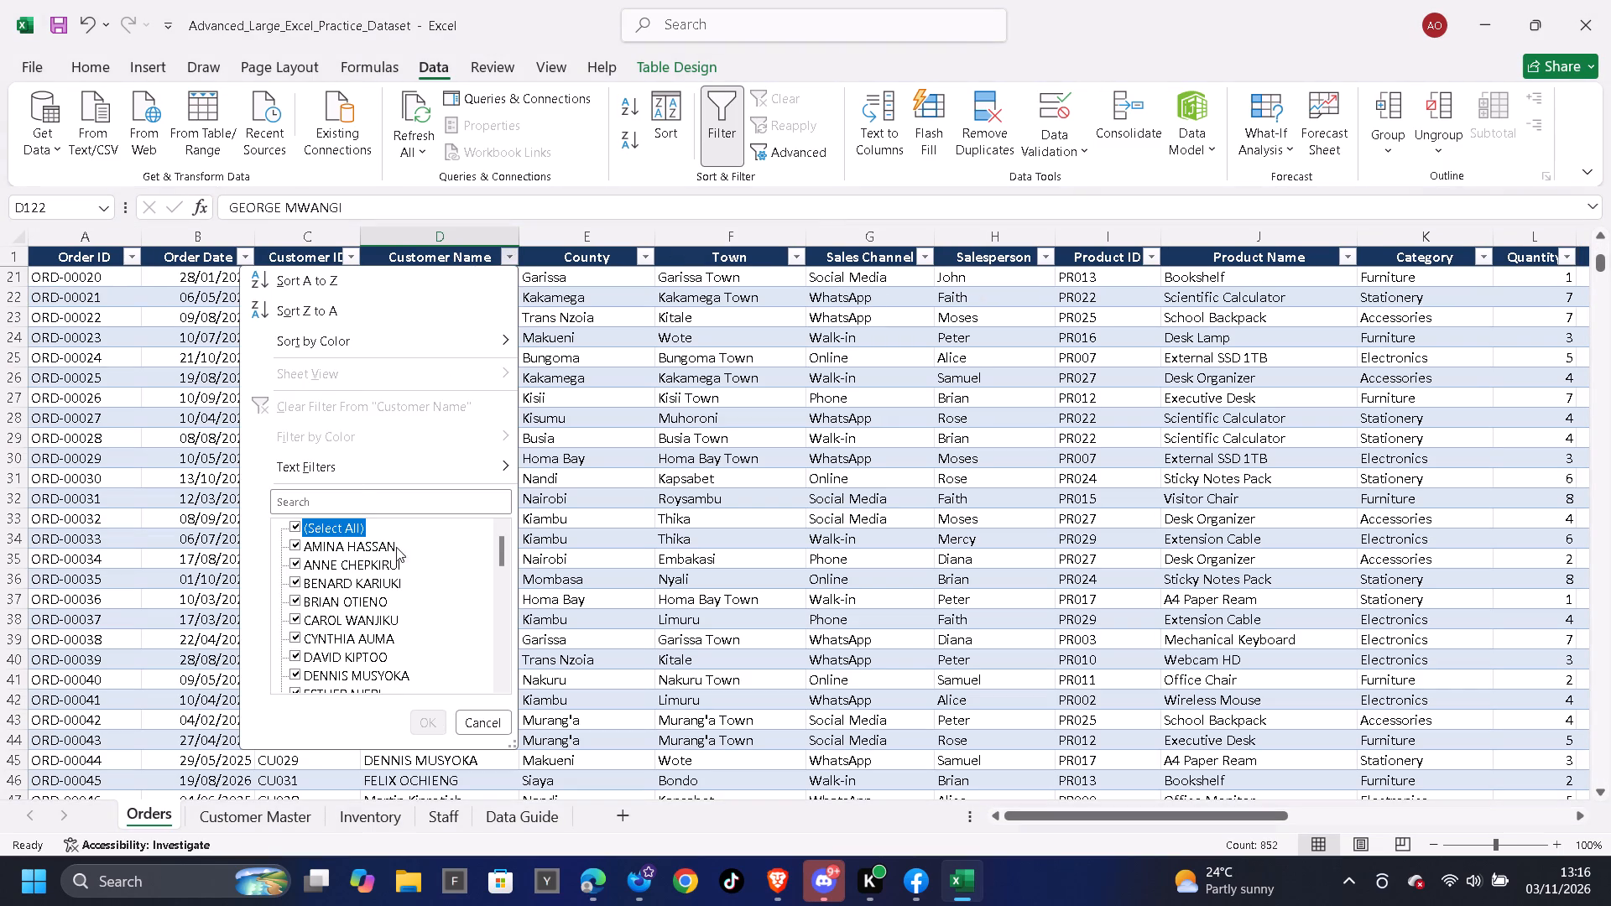
scroll(392, 580, down, 5)
click(352, 561)
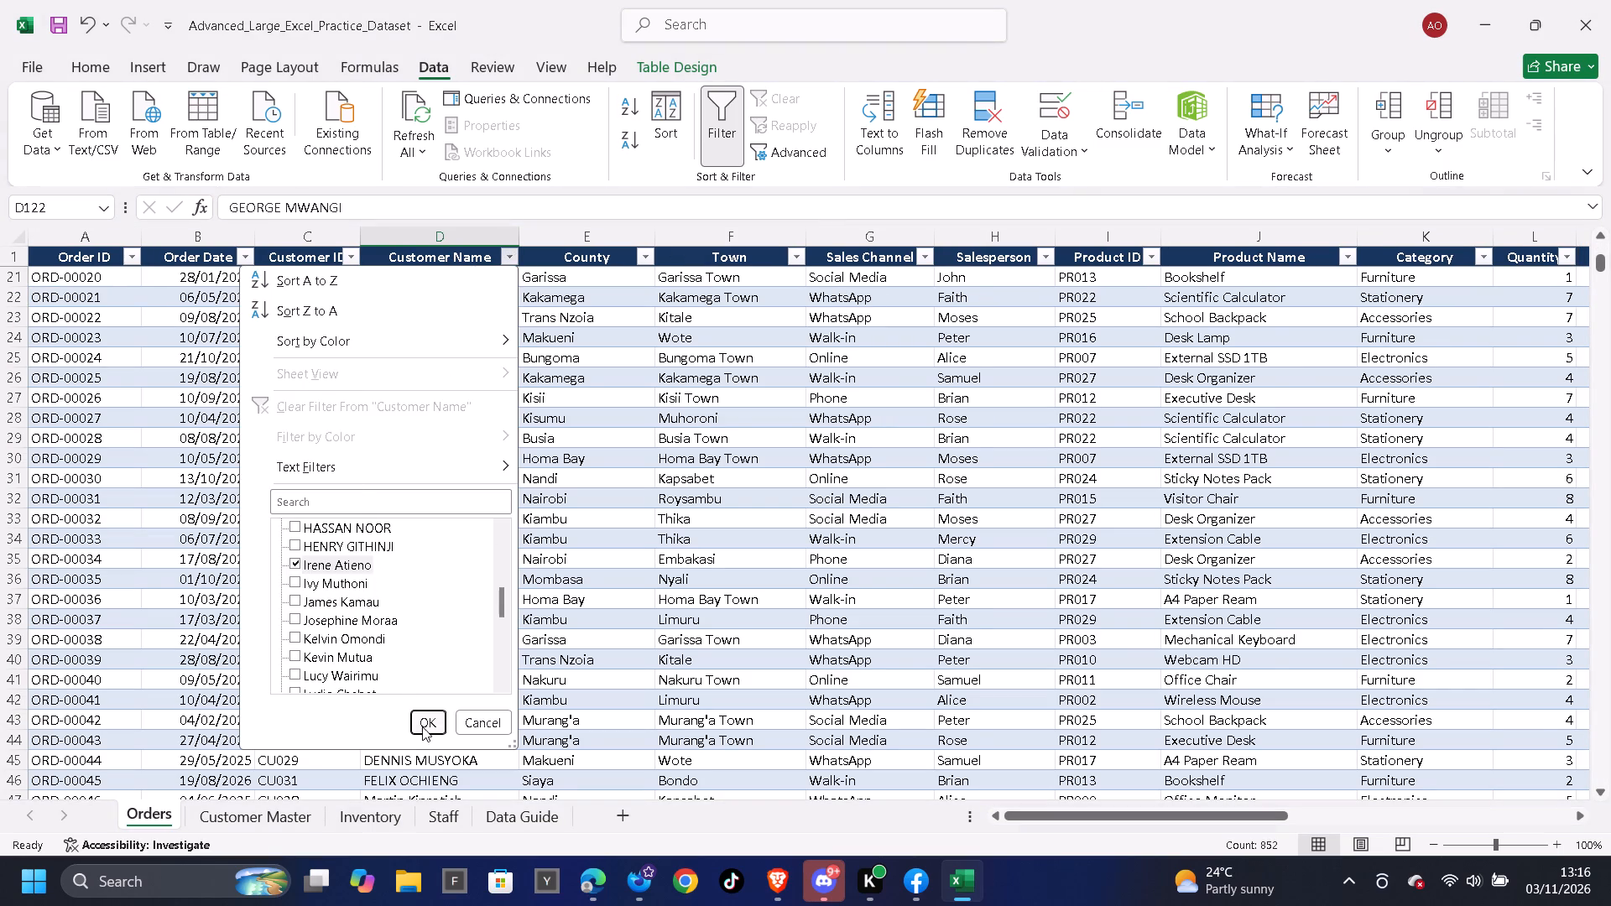
click(429, 726)
click(456, 253)
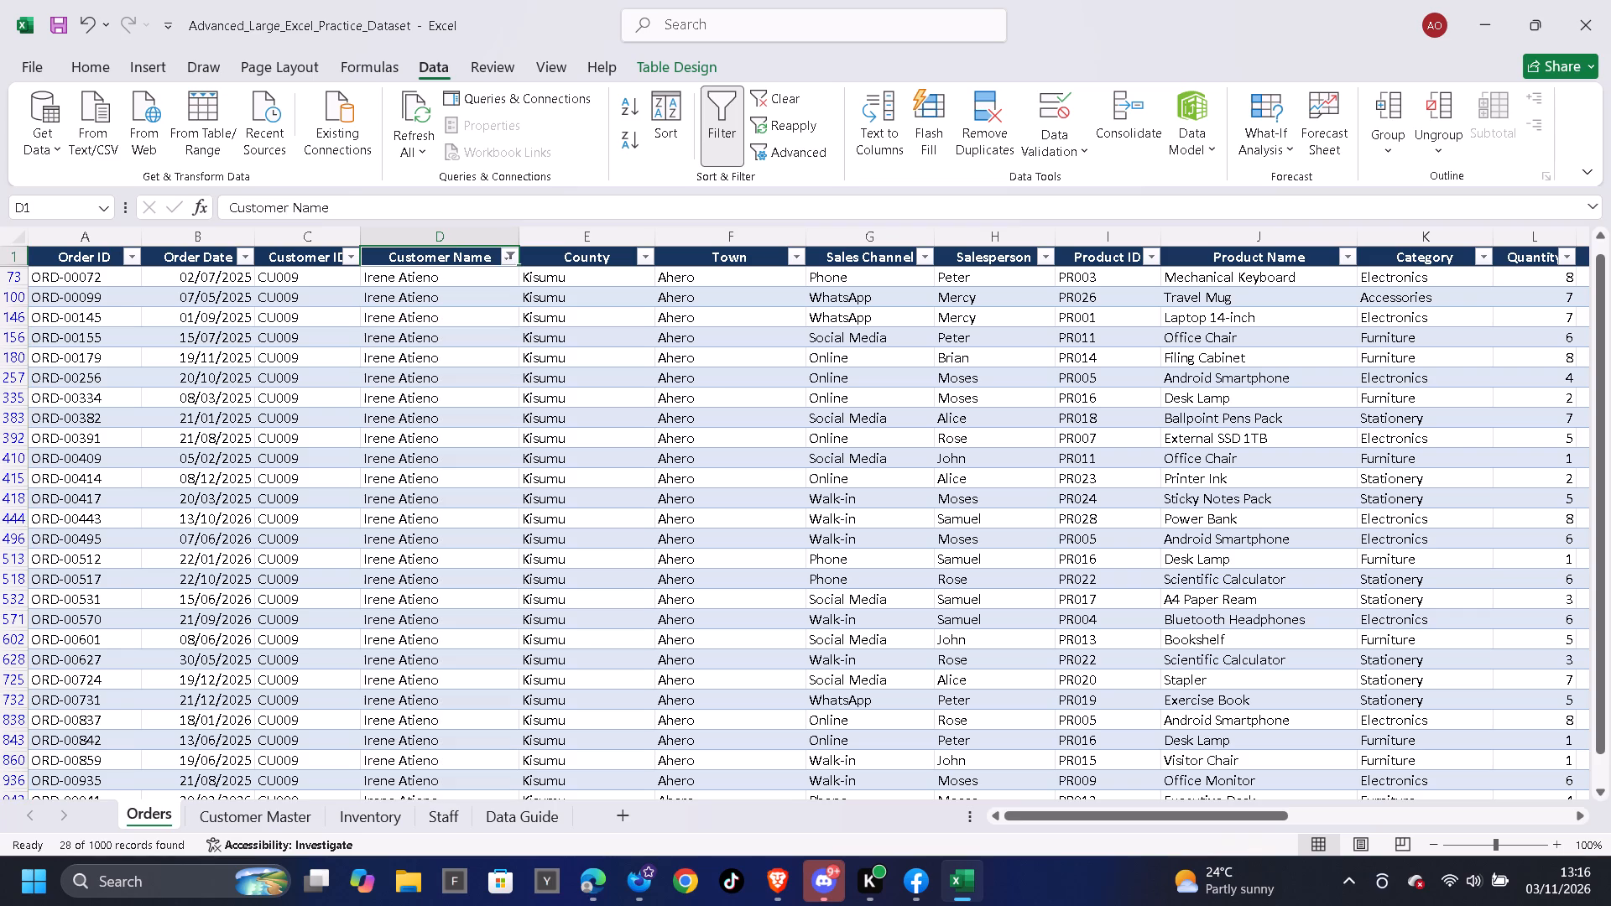
key(Down)
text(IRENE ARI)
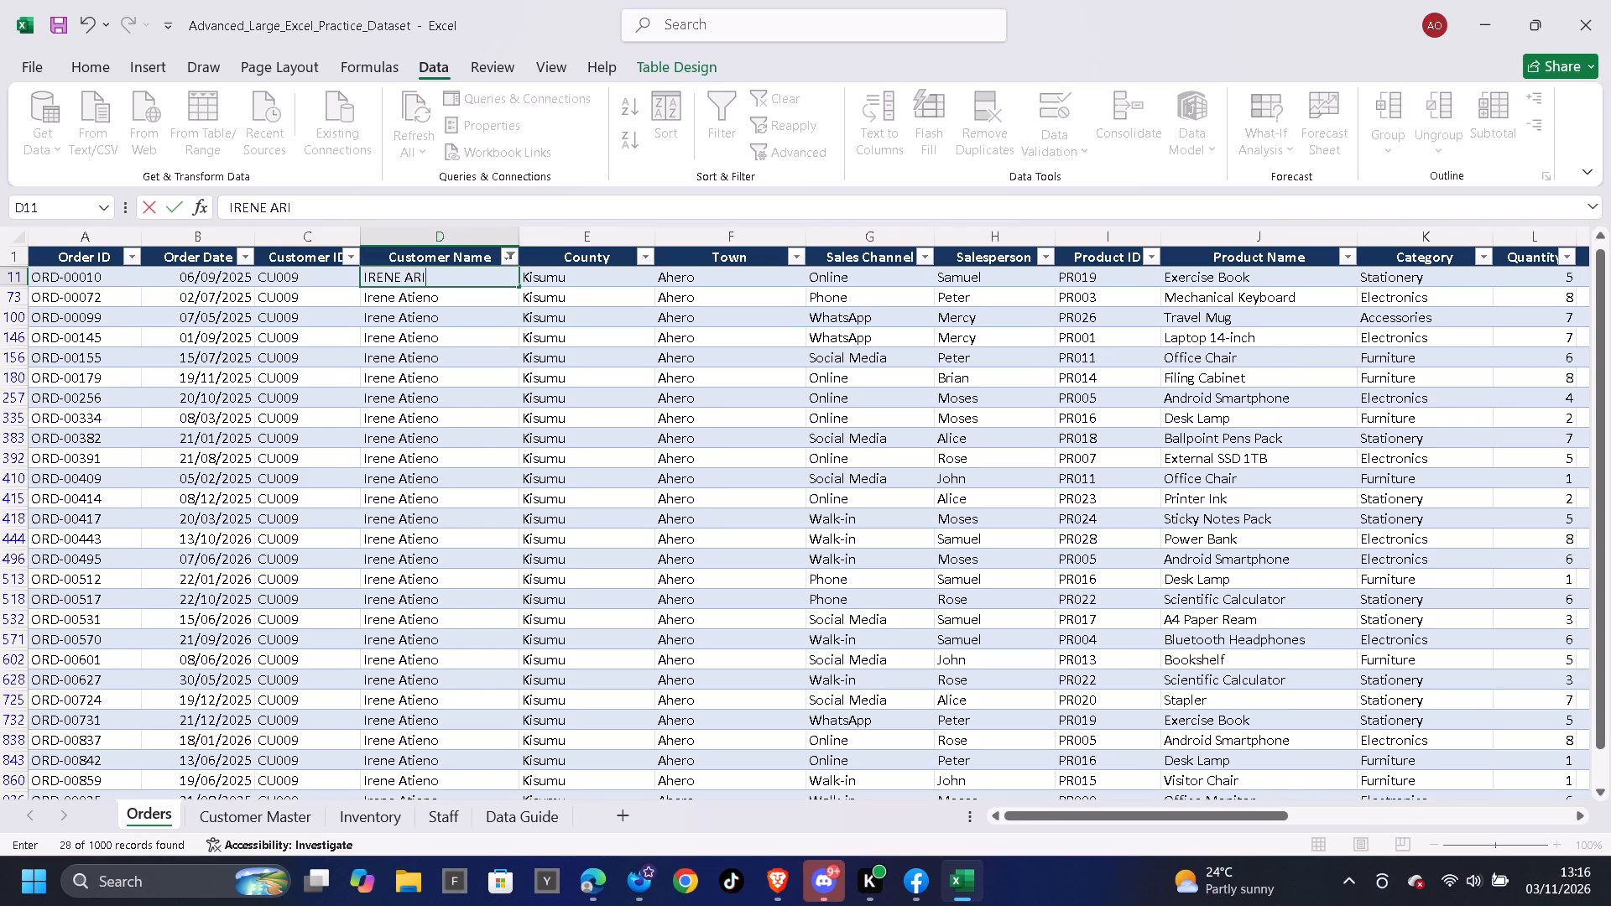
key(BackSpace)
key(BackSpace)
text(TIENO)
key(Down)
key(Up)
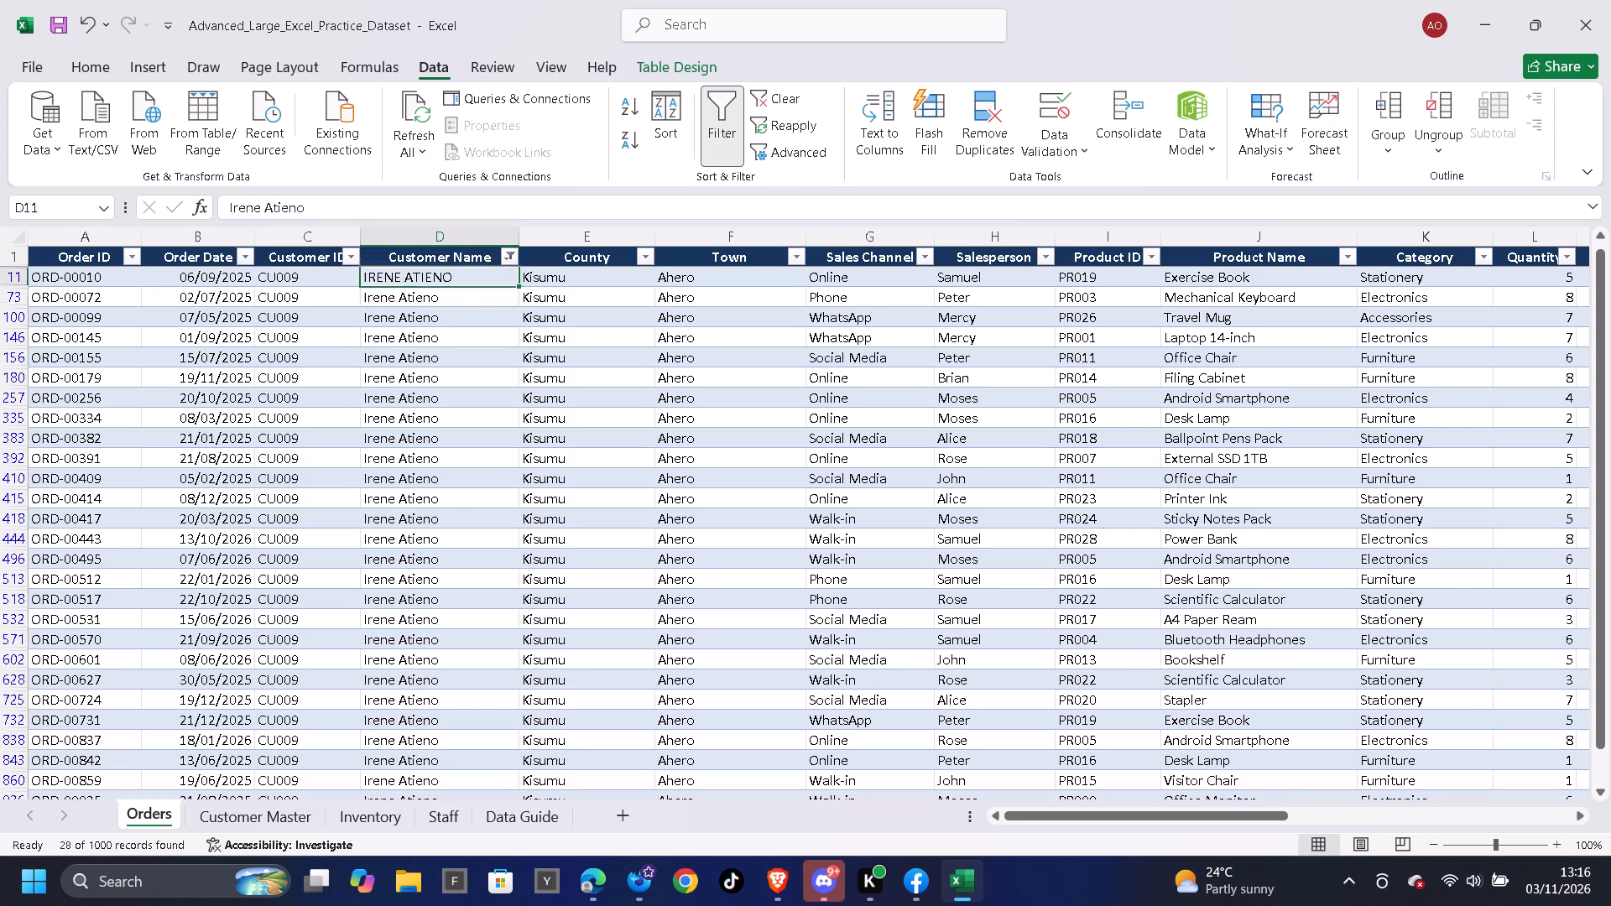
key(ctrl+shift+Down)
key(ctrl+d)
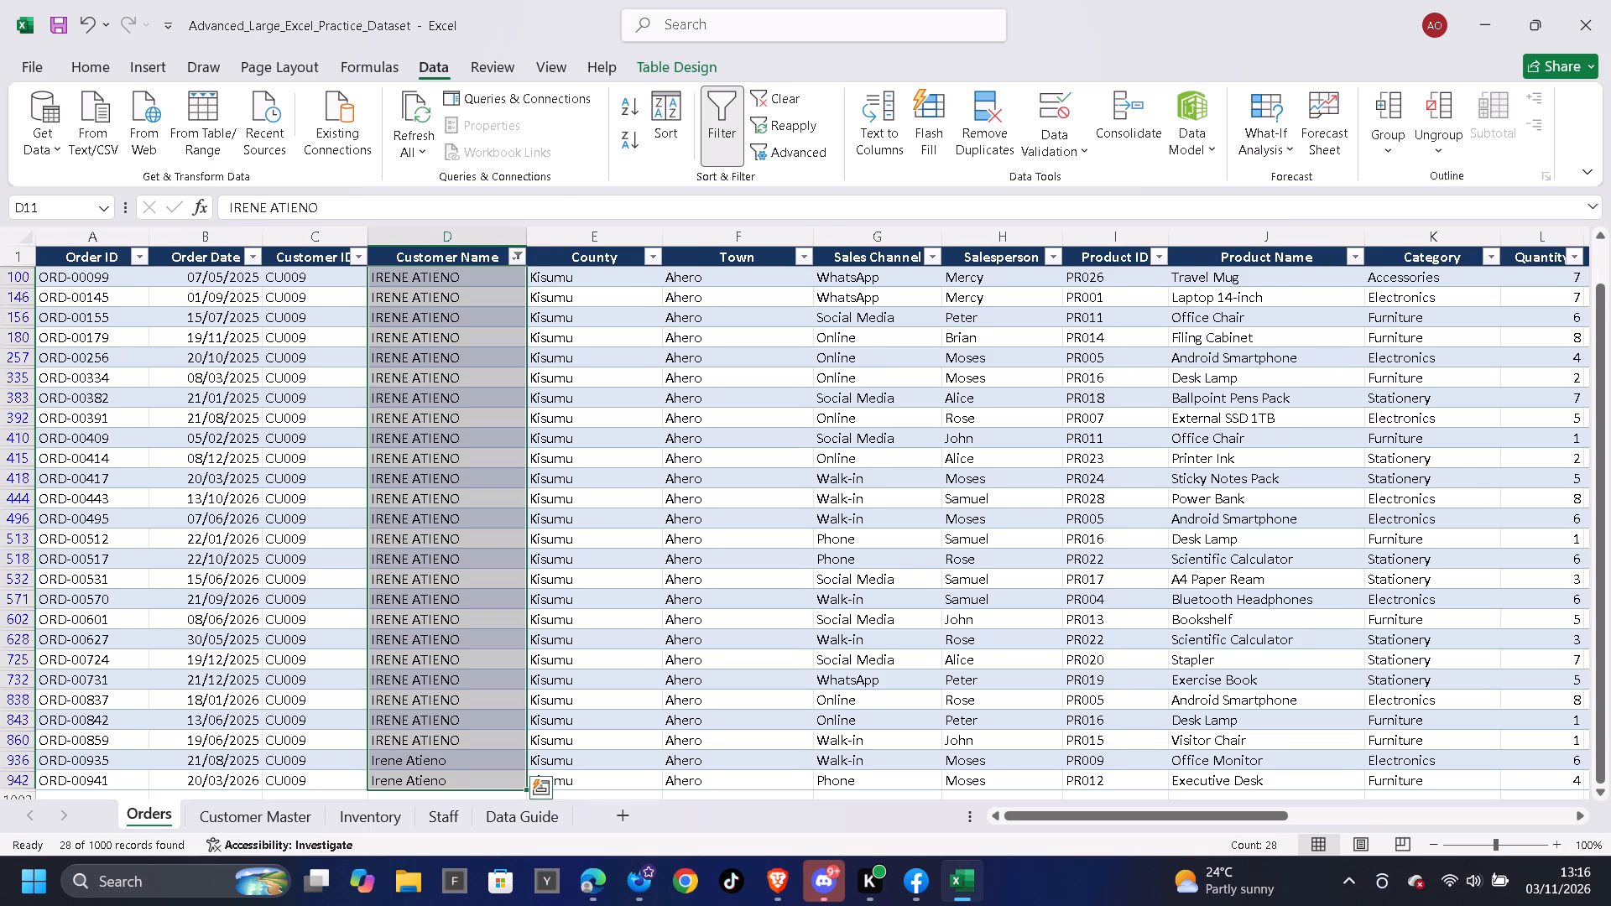
scroll(503, 284, down, 2)
click(774, 97)
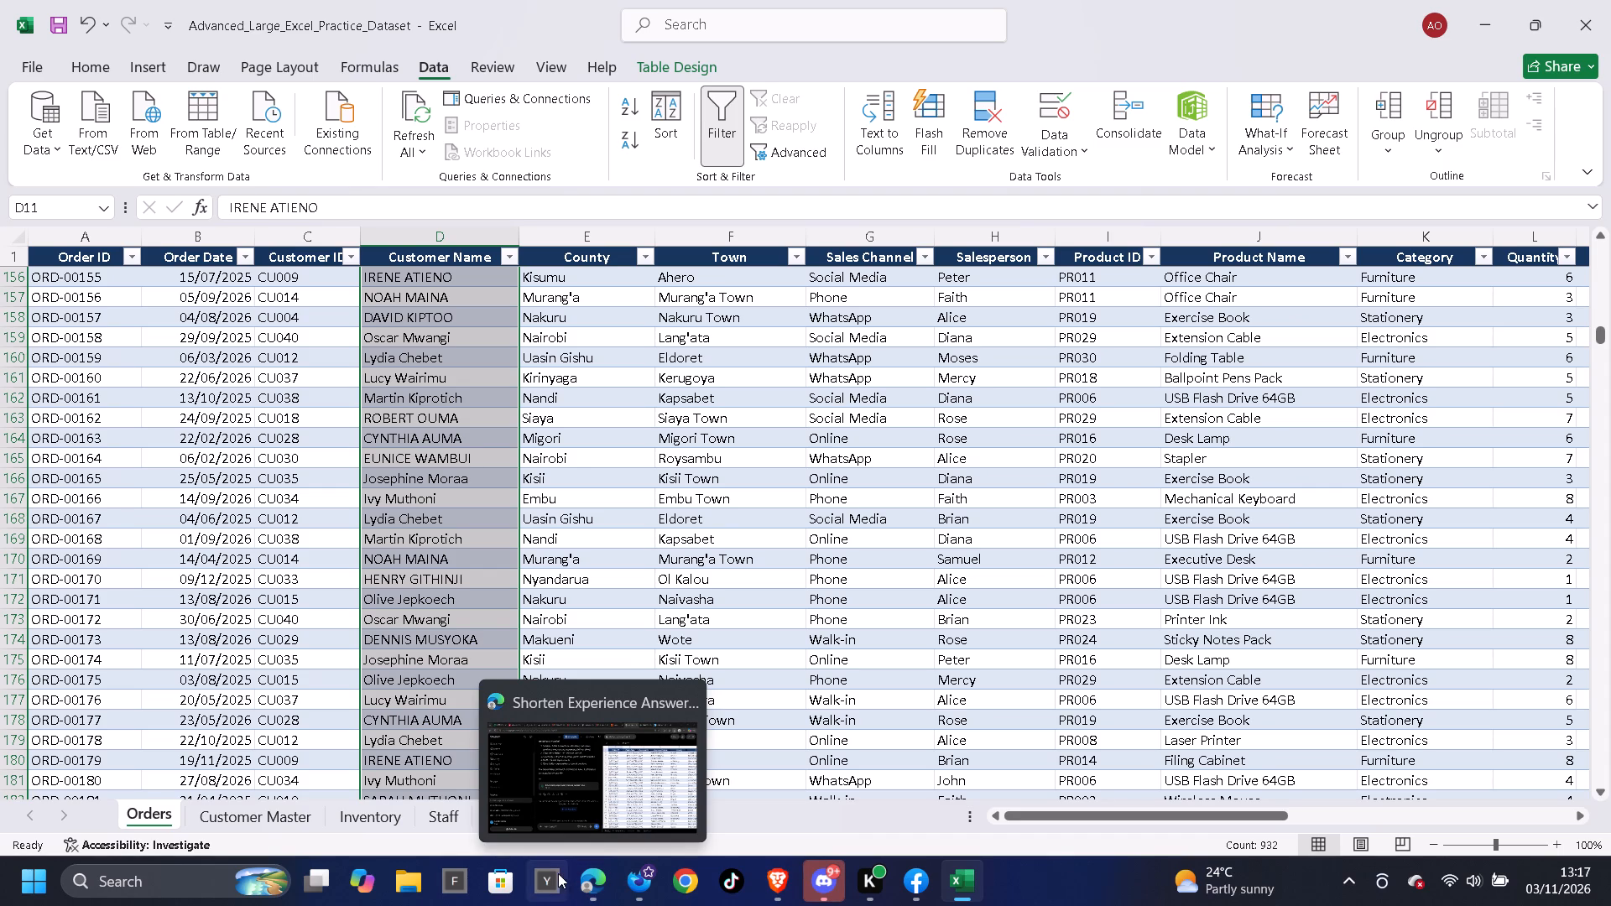
click(505, 251)
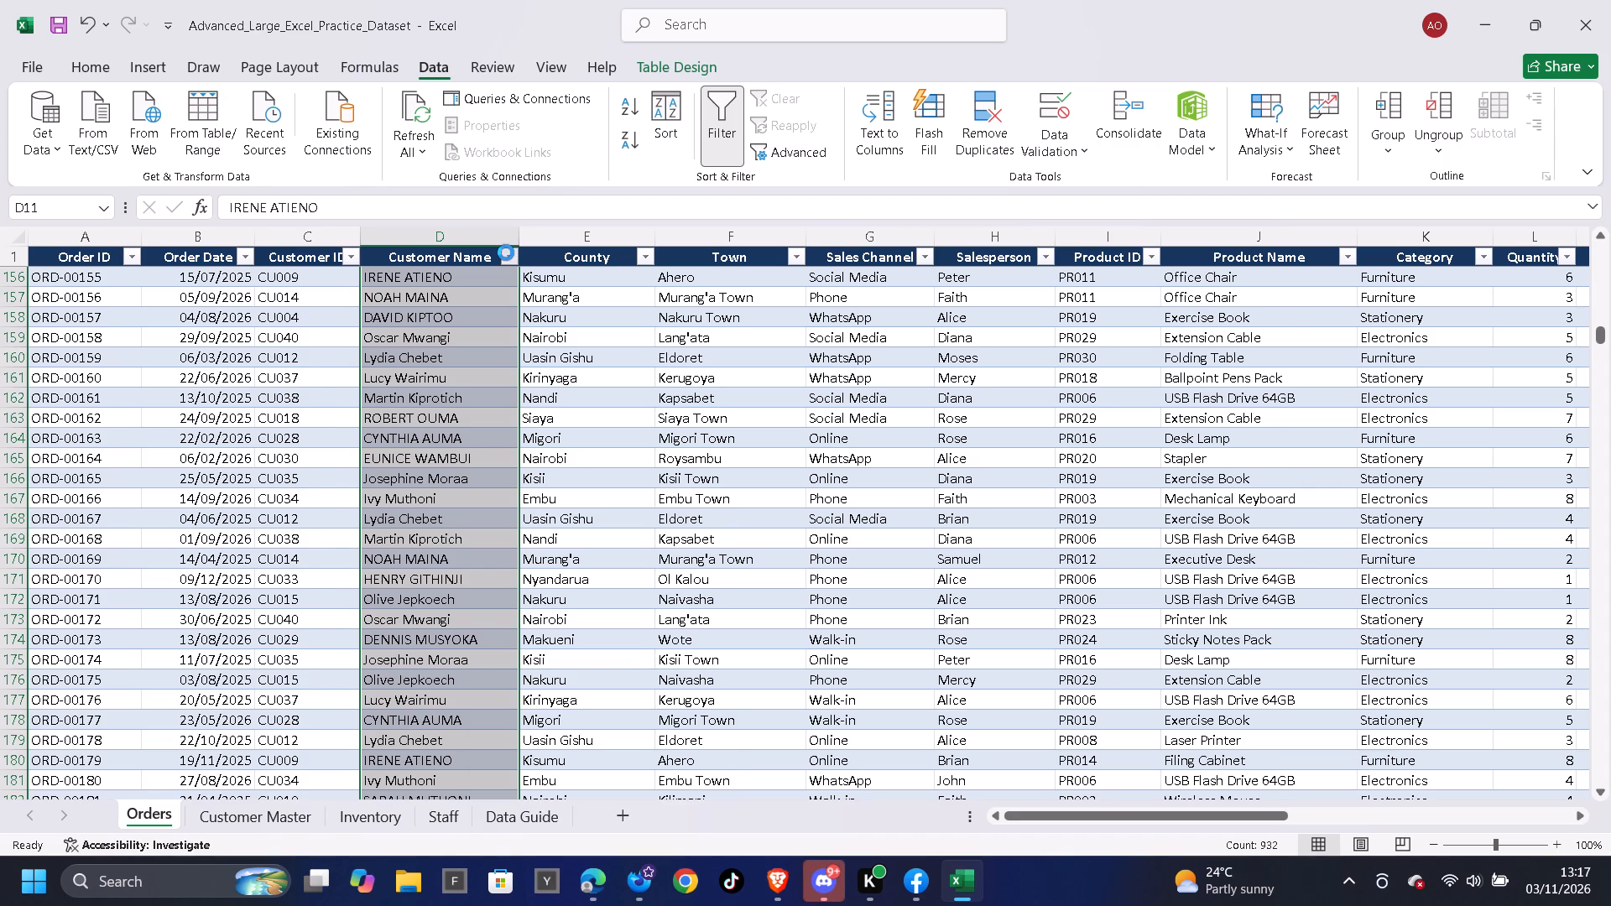
click(349, 527)
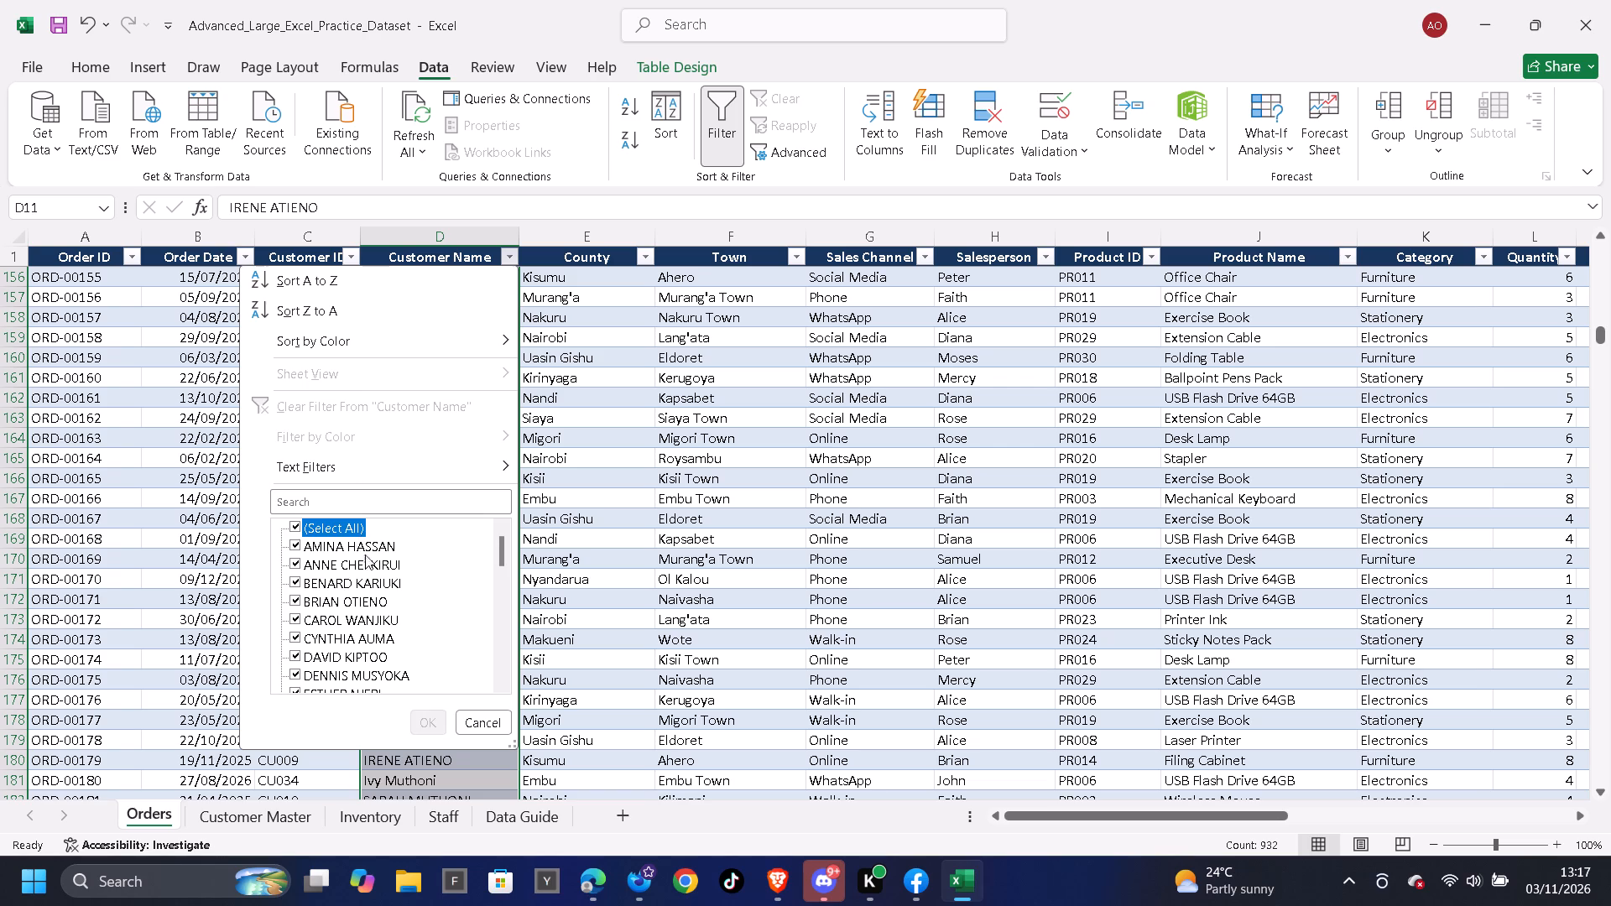
scroll(360, 607, down, 5)
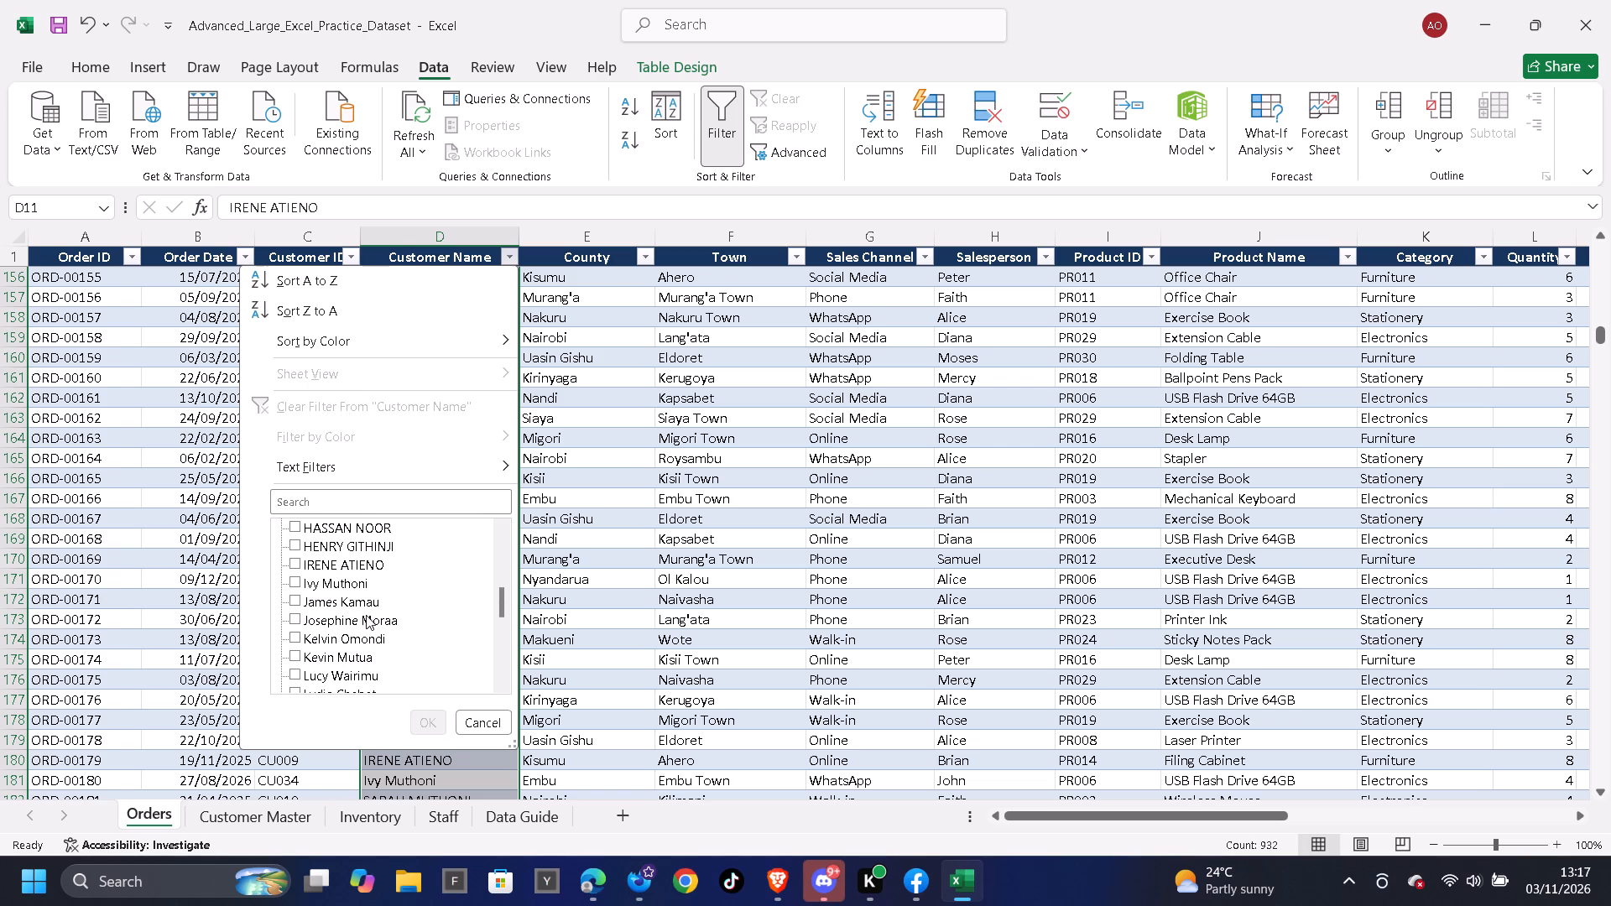
click(357, 586)
click(426, 718)
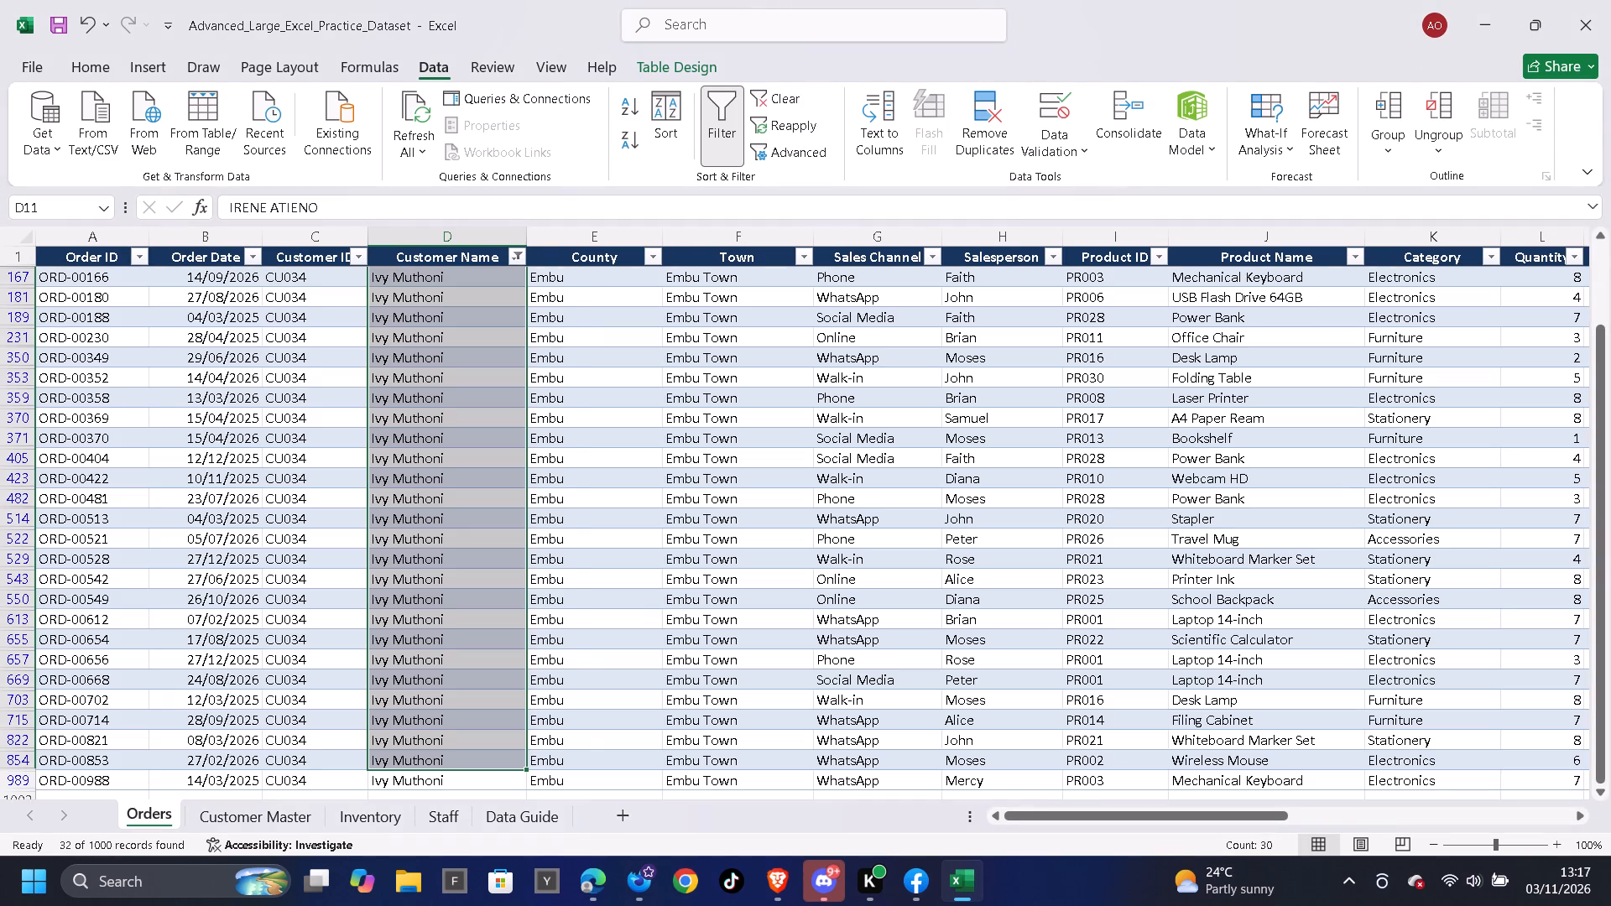
click(451, 258)
key(Down)
key(Up)
key(Down)
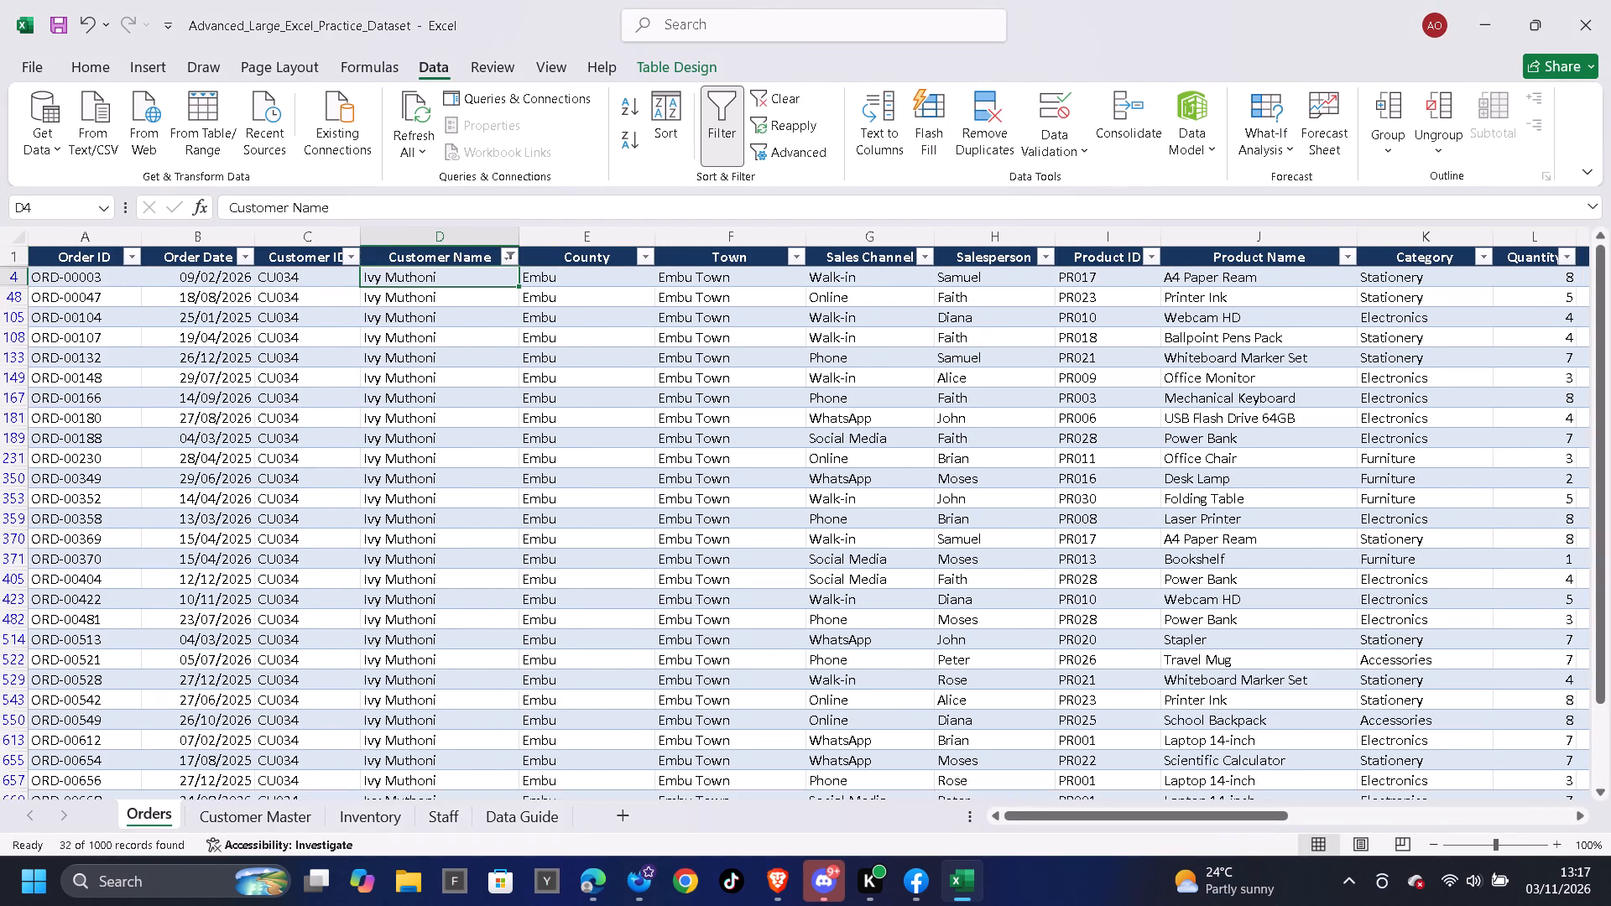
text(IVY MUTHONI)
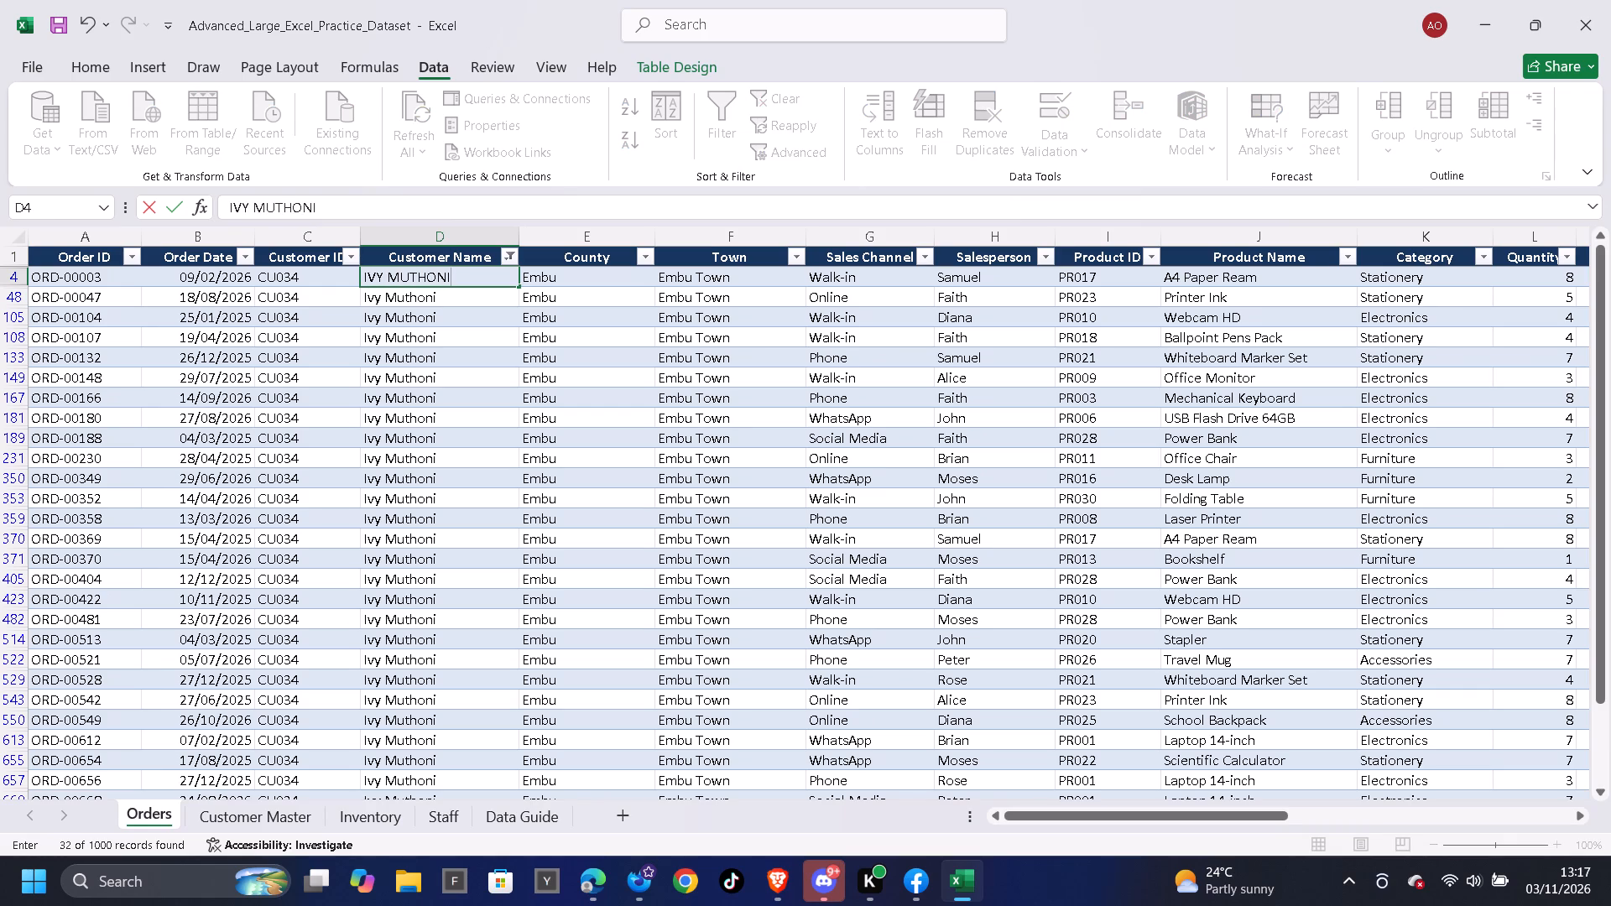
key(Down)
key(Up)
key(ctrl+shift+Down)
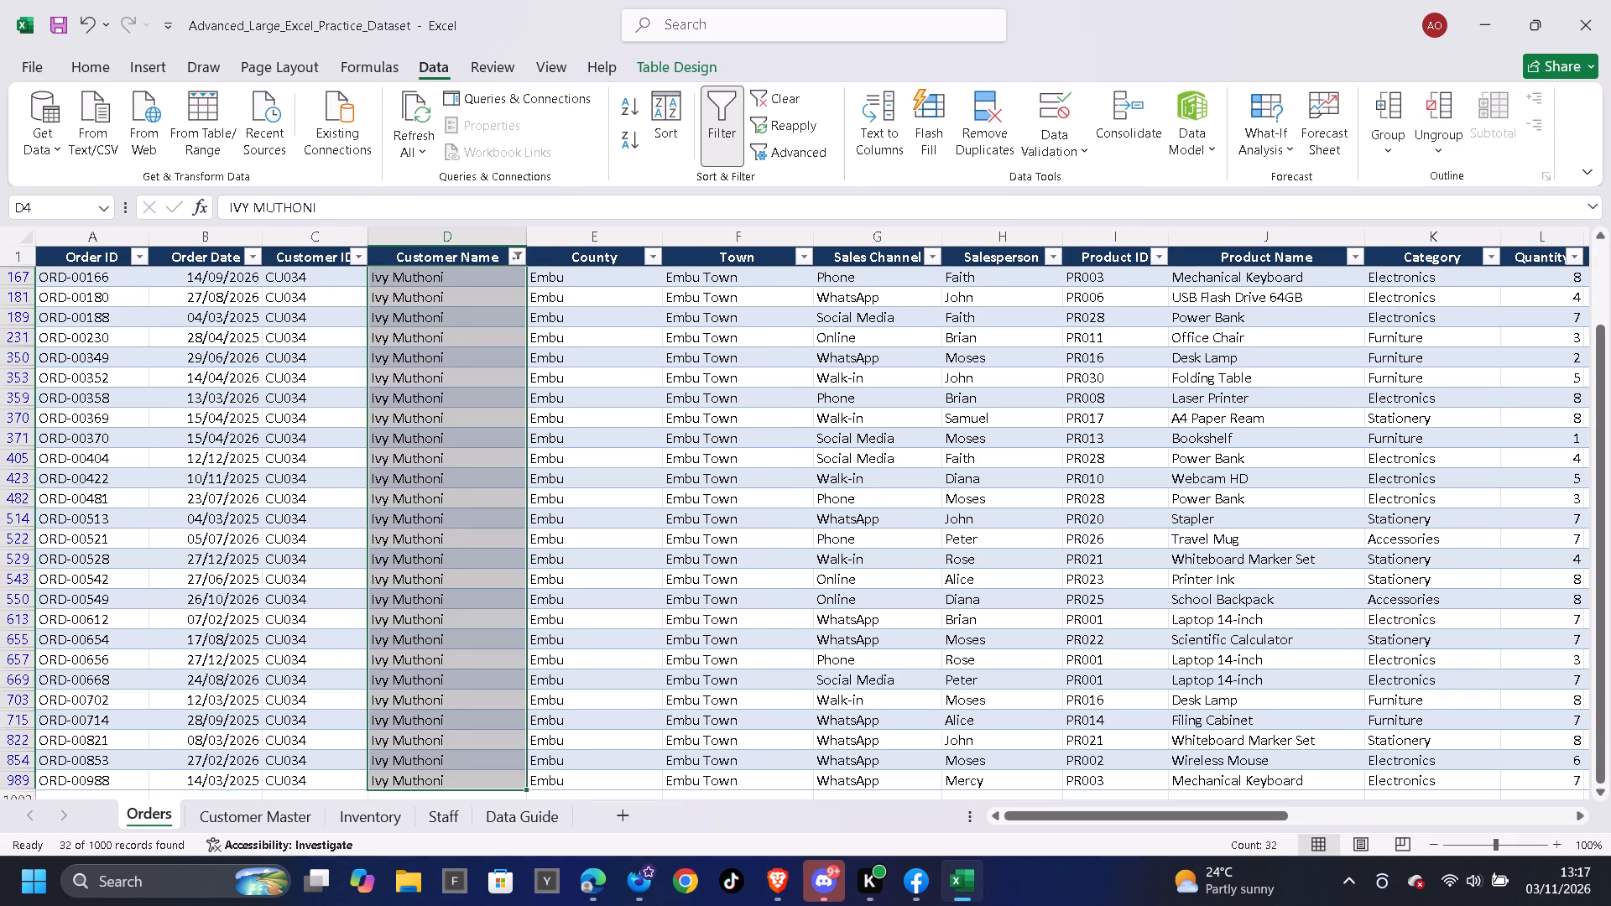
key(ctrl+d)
click(792, 101)
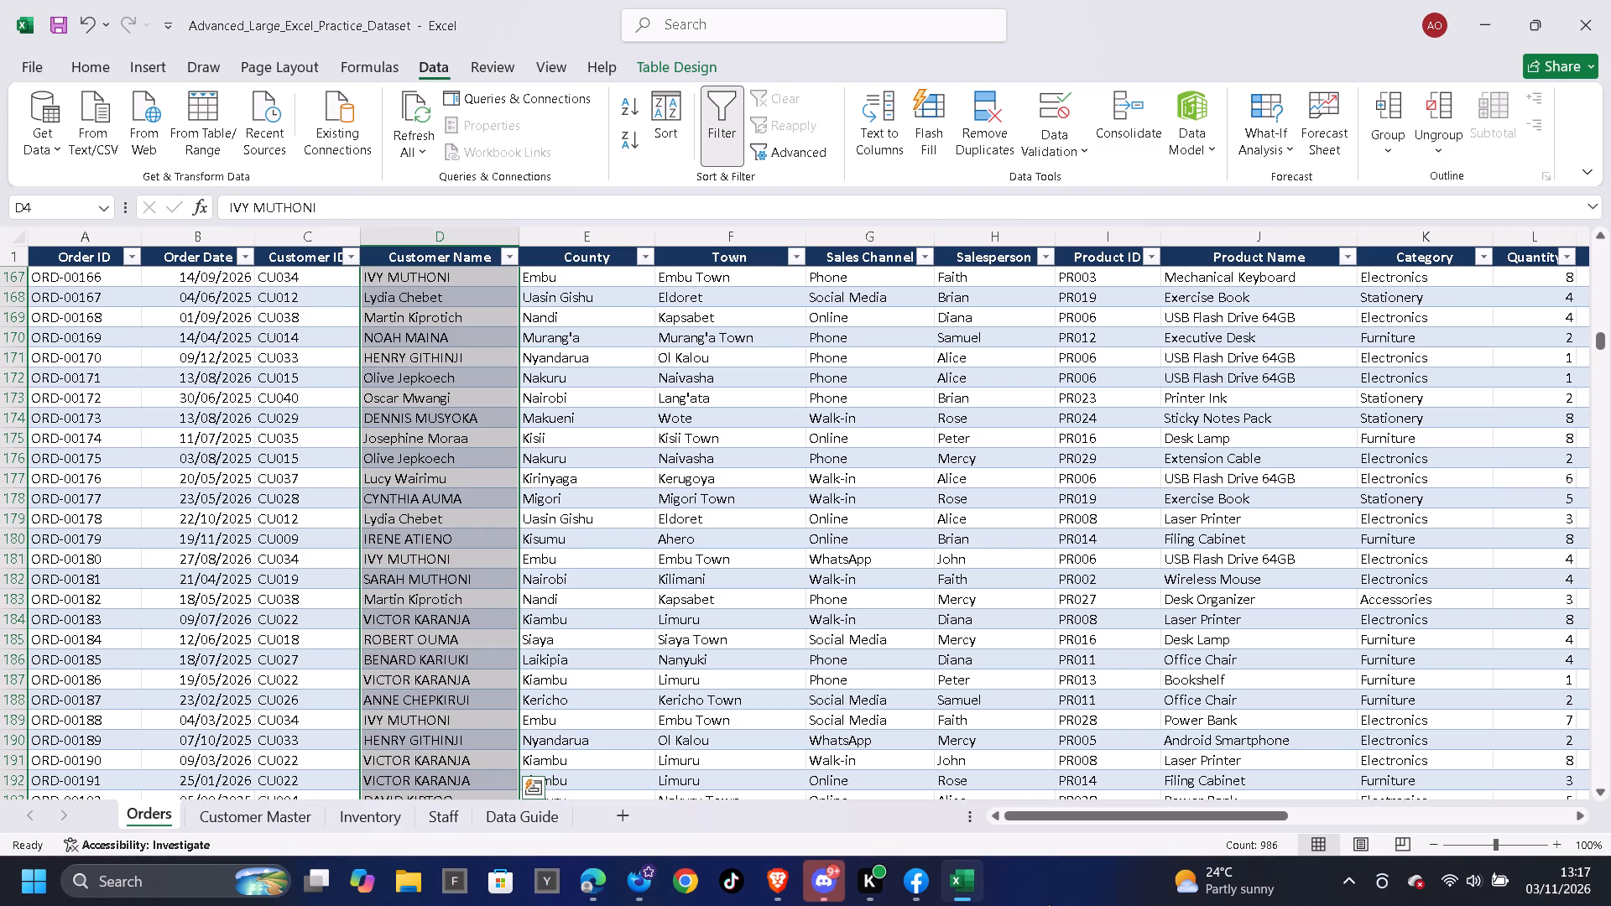
click(511, 251)
click(359, 528)
scroll(434, 643, down, 5)
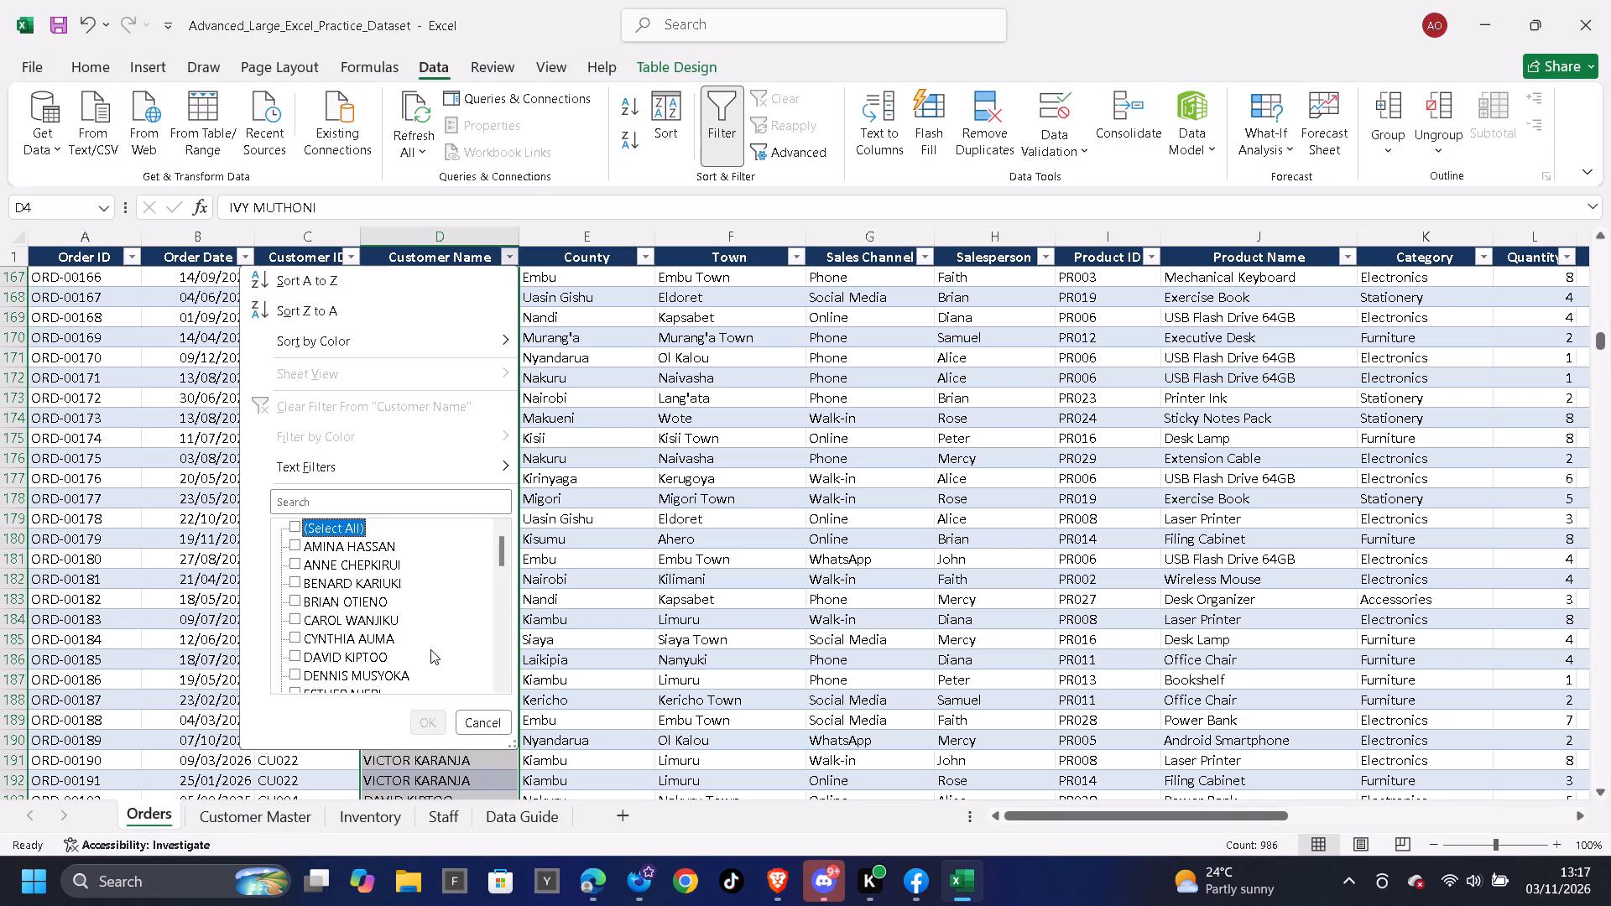
scroll(386, 617, down, 5)
click(359, 600)
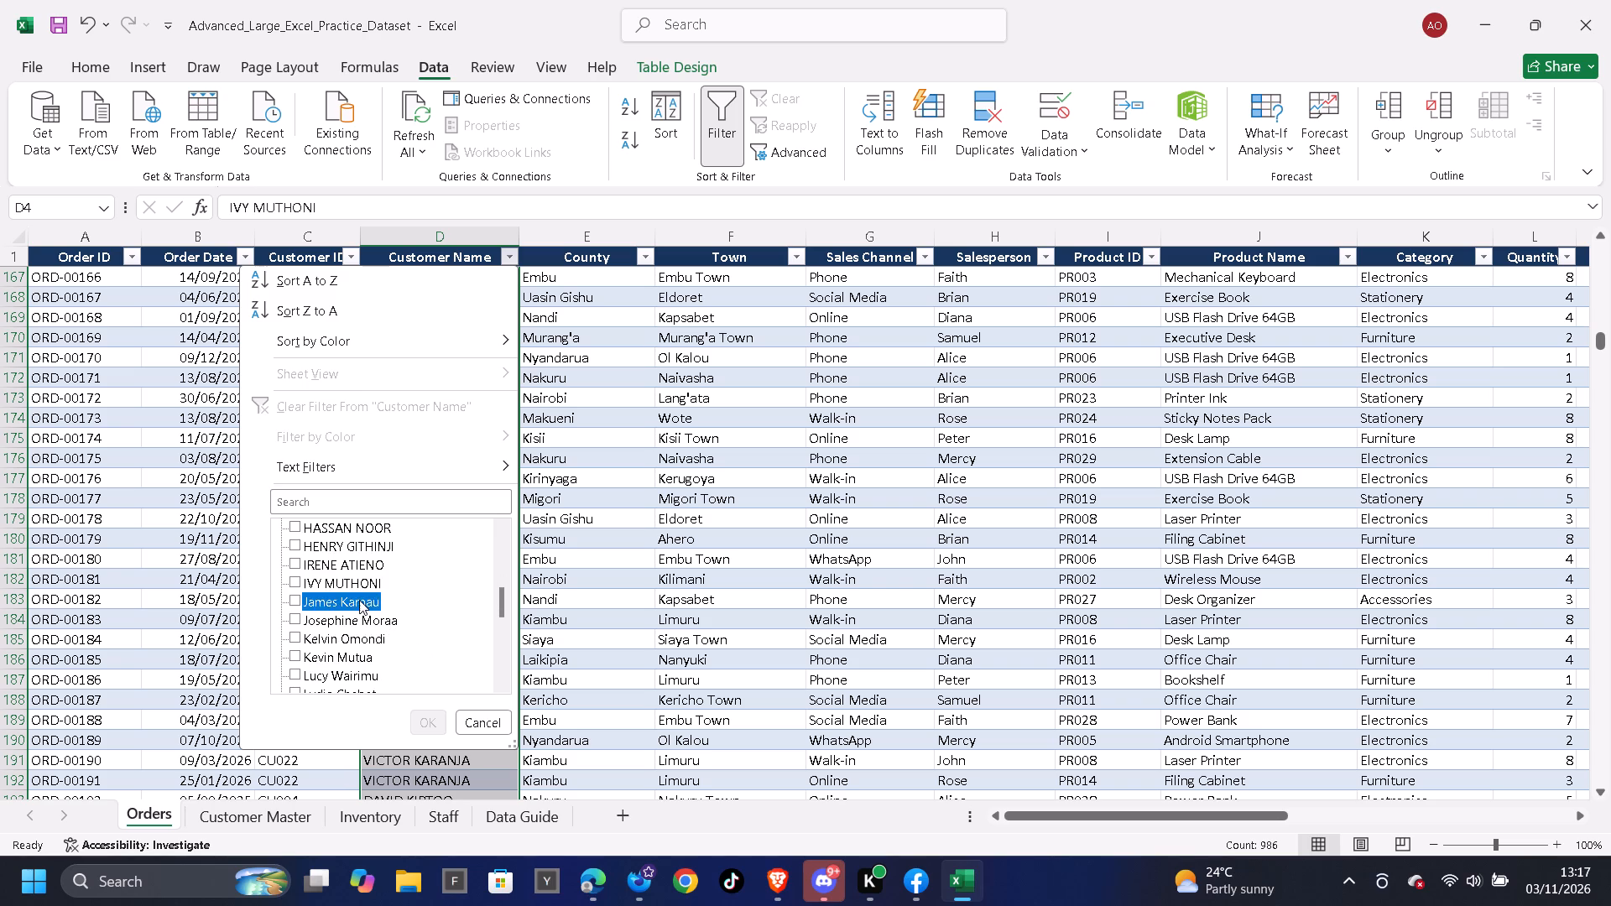
click(435, 725)
Enter customer CU010's name in all capitals in the first filtered row and fill it down the remaining visible rows.
click(457, 253)
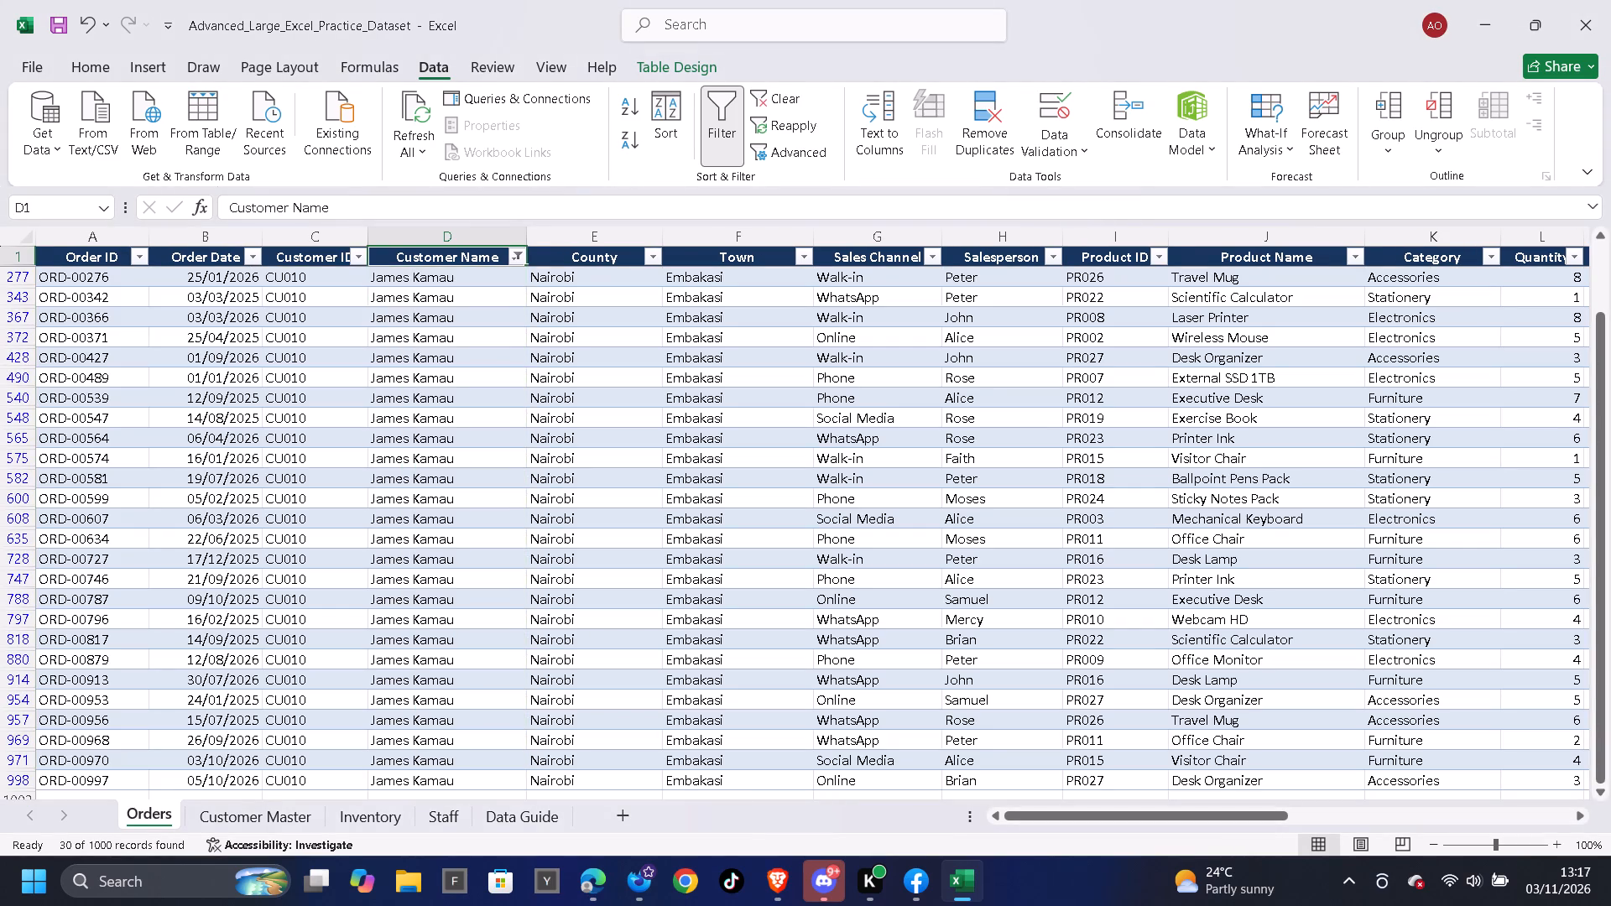
key(Down)
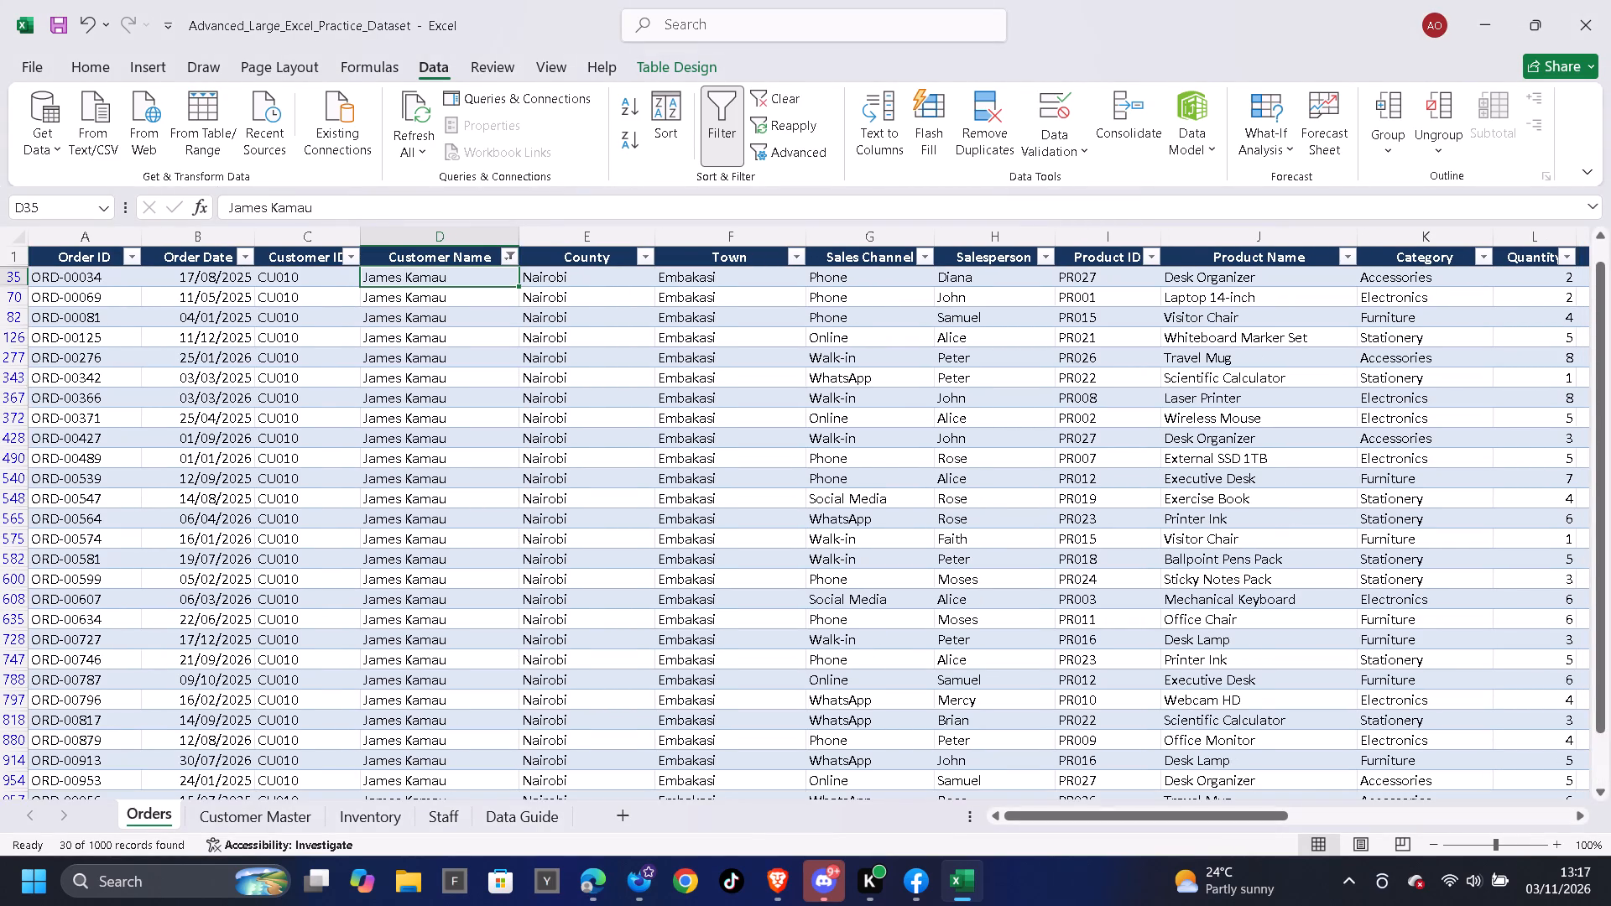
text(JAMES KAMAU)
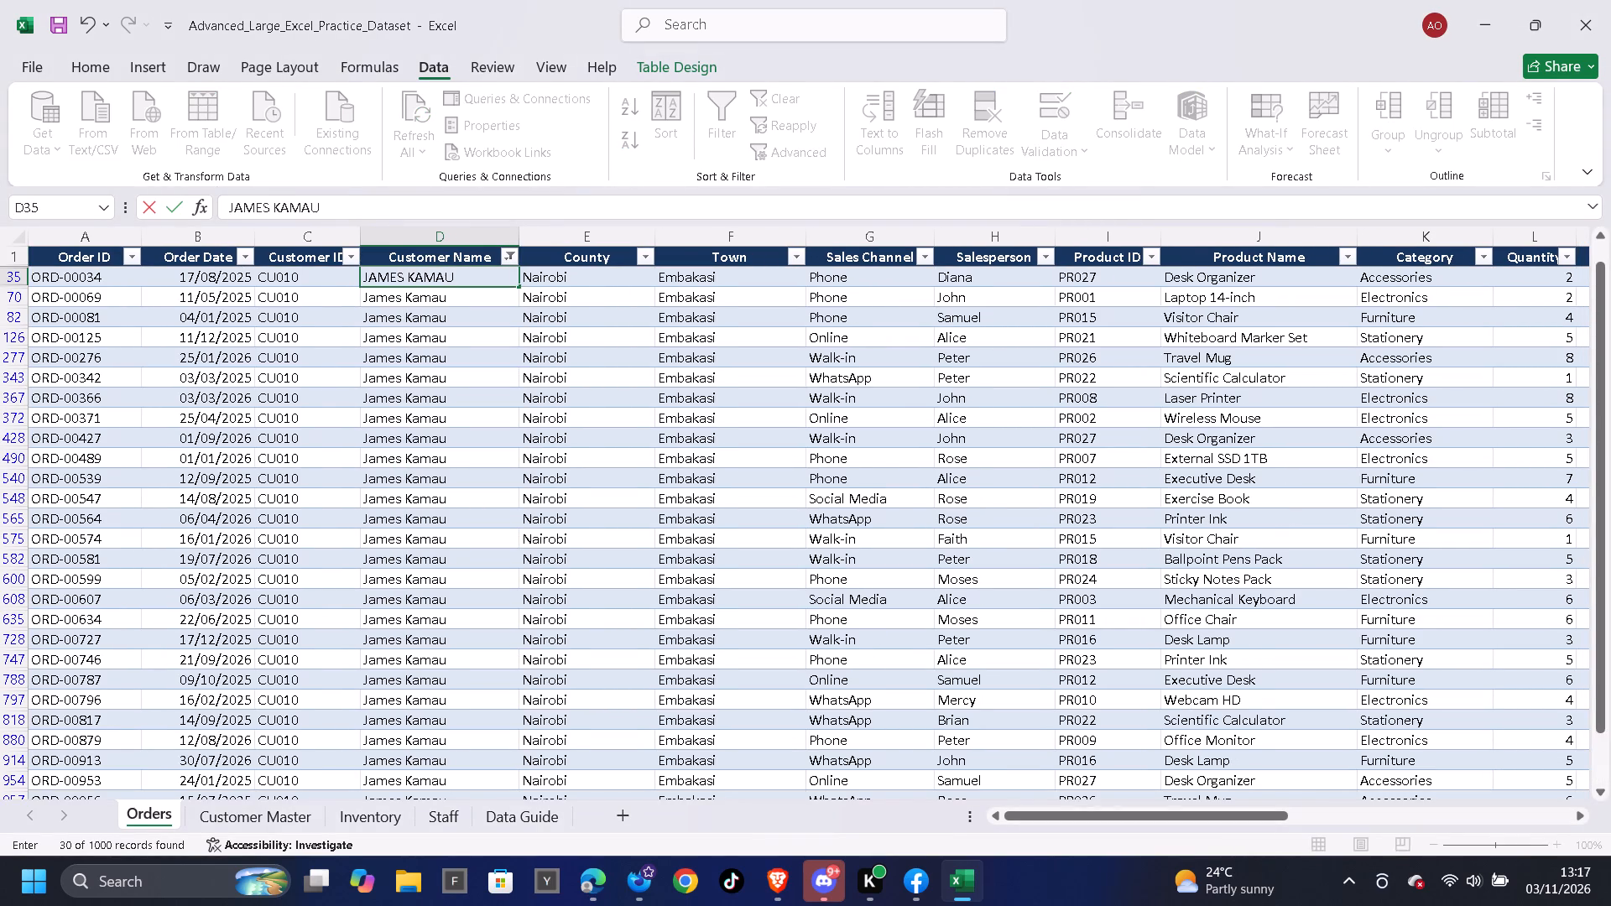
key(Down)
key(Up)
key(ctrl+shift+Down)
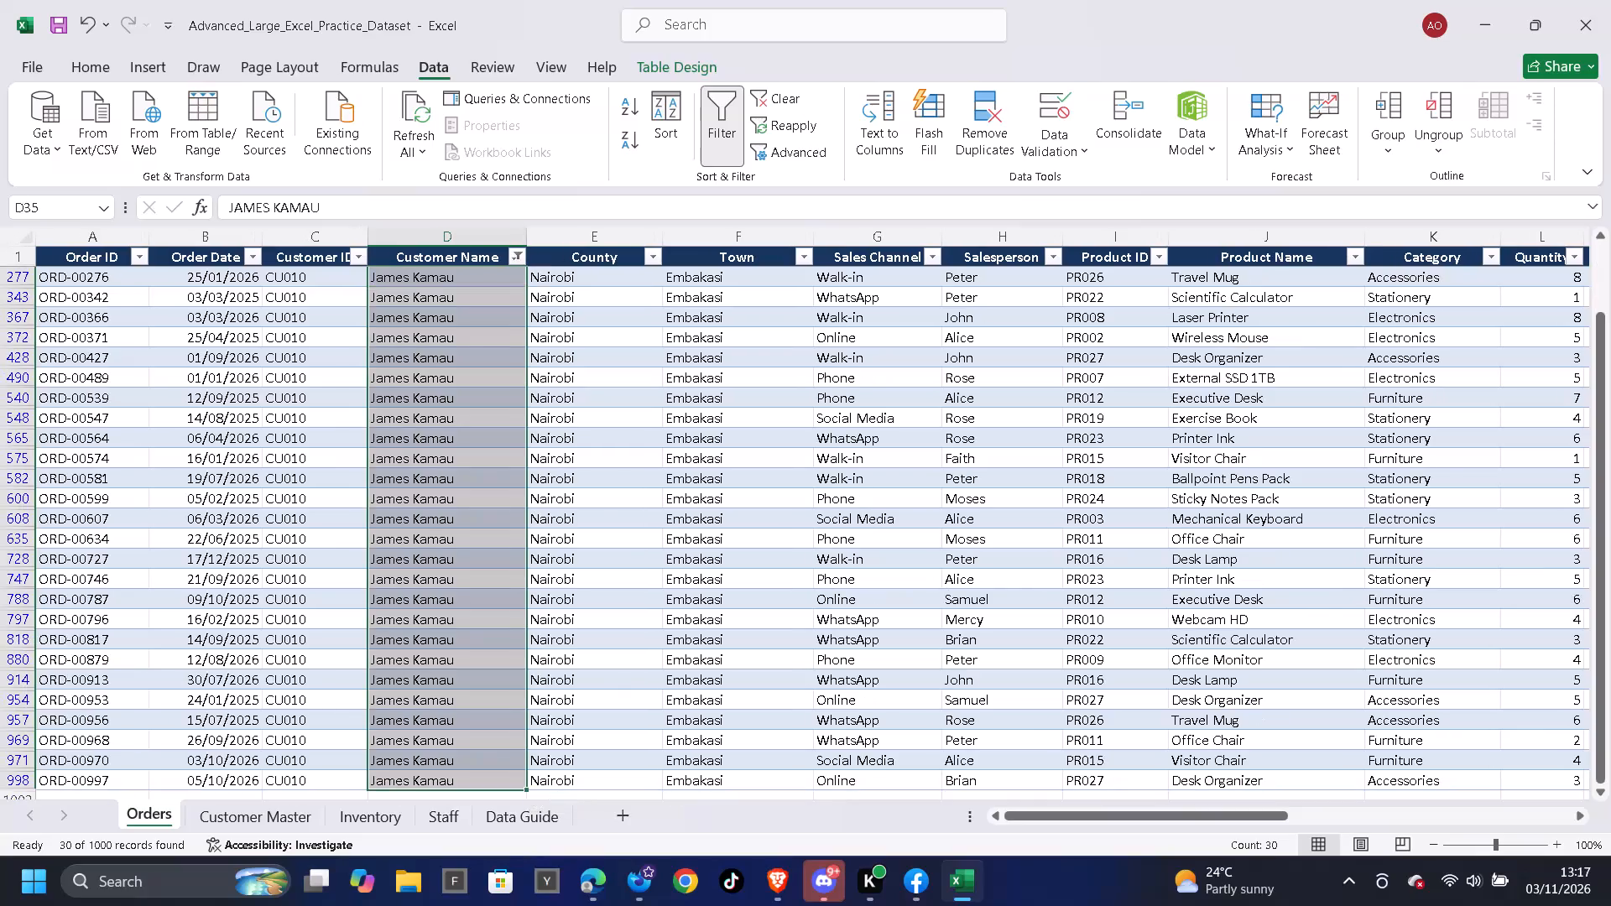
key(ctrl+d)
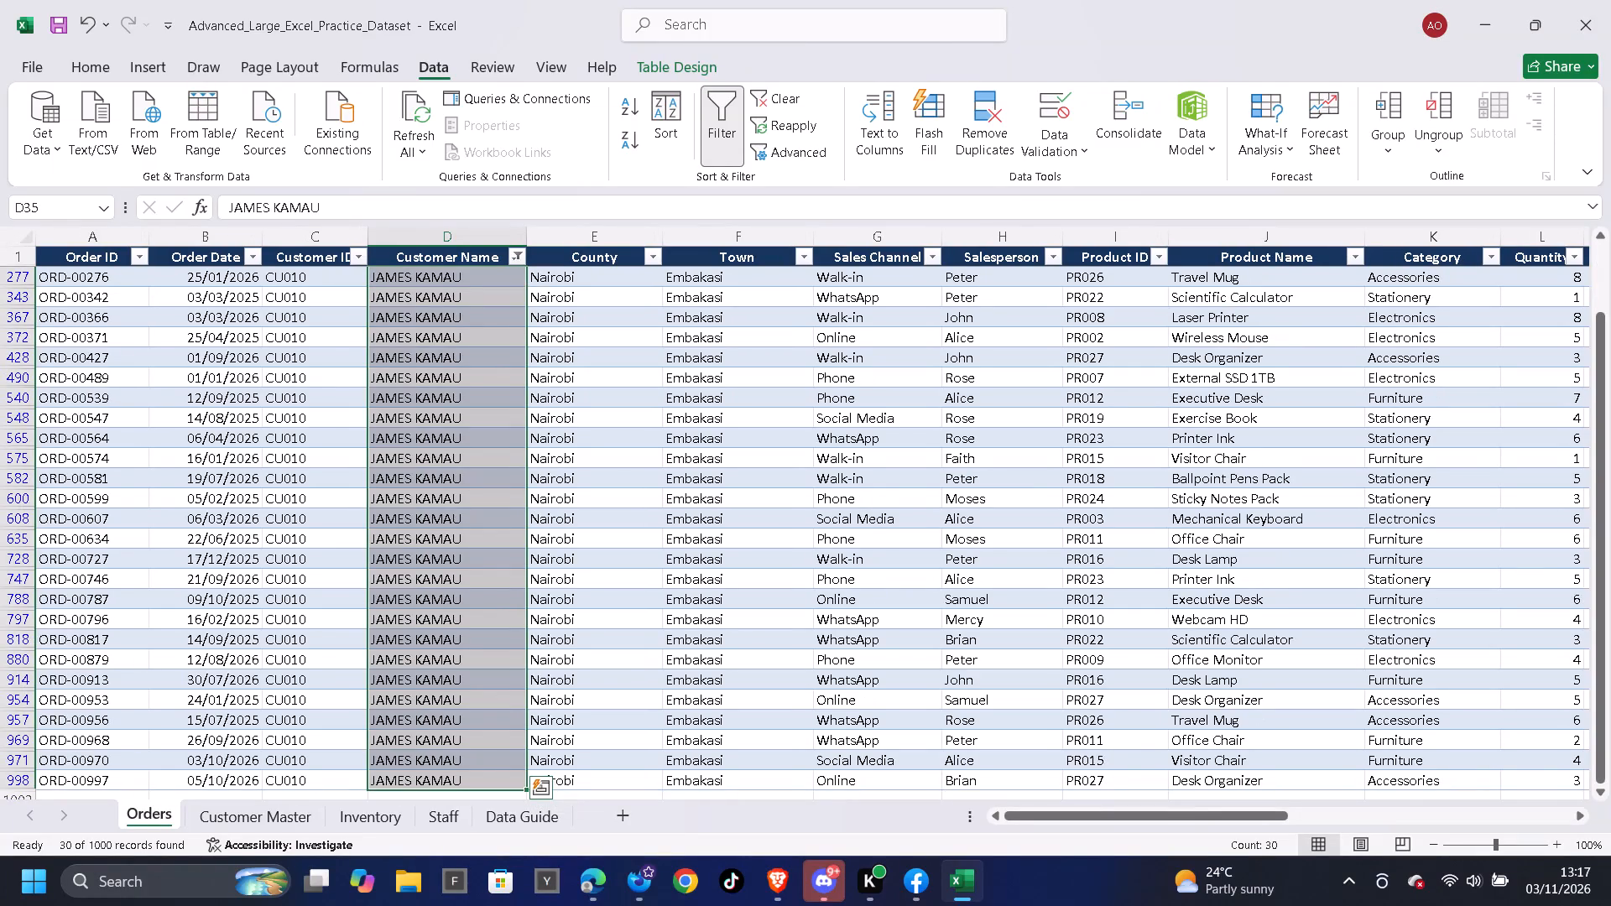
scroll(499, 198, down, 2)
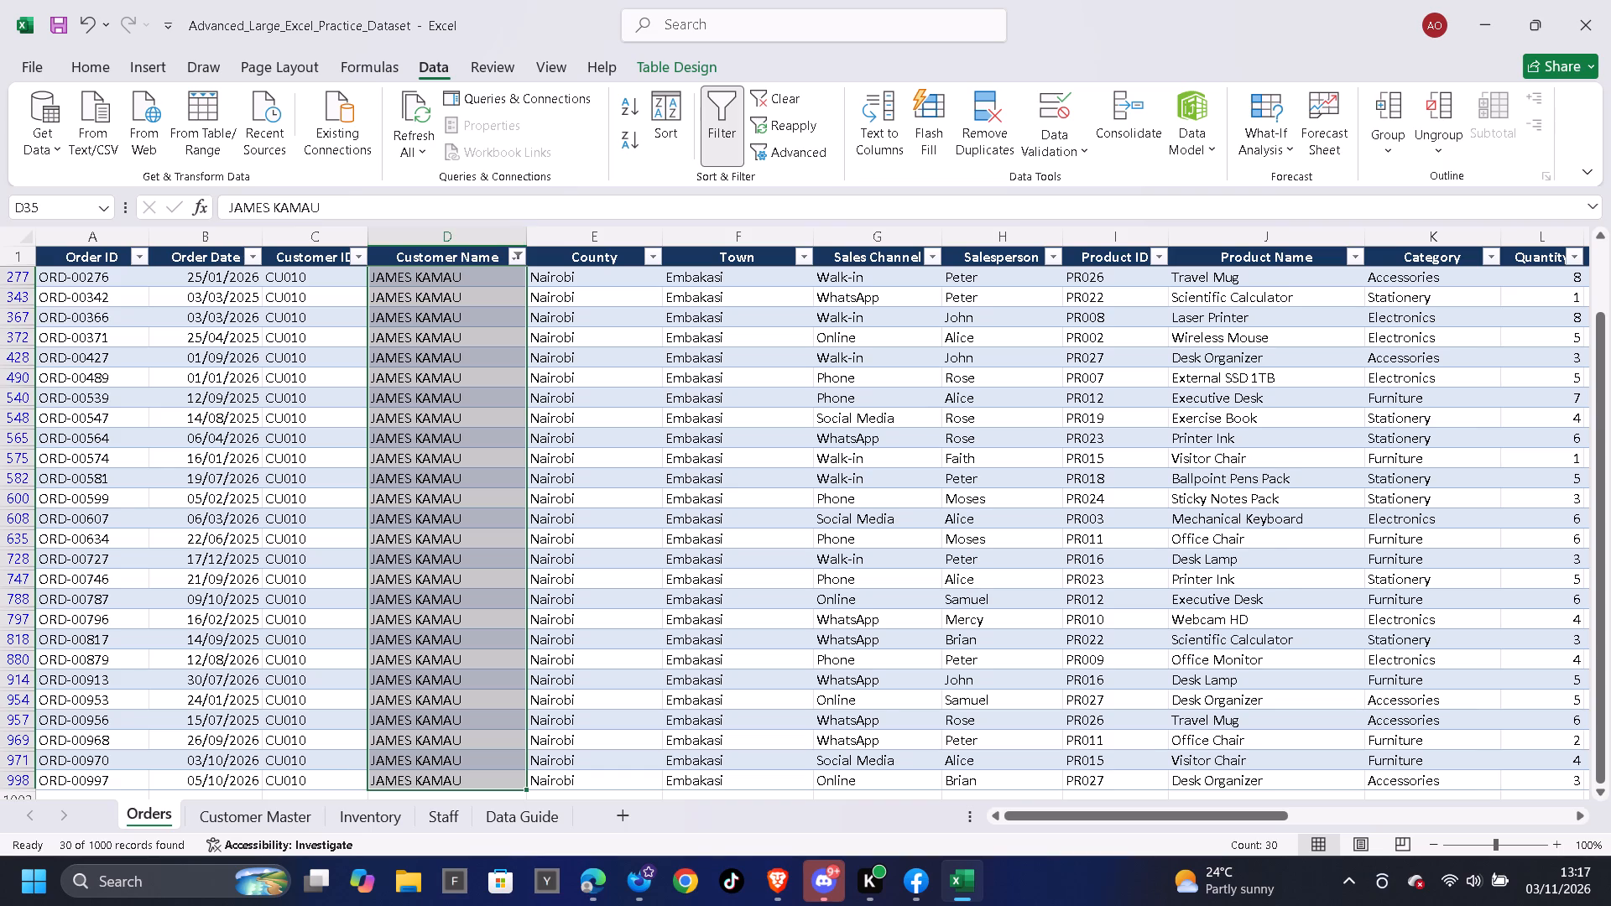
scroll(566, 526, down, 3)
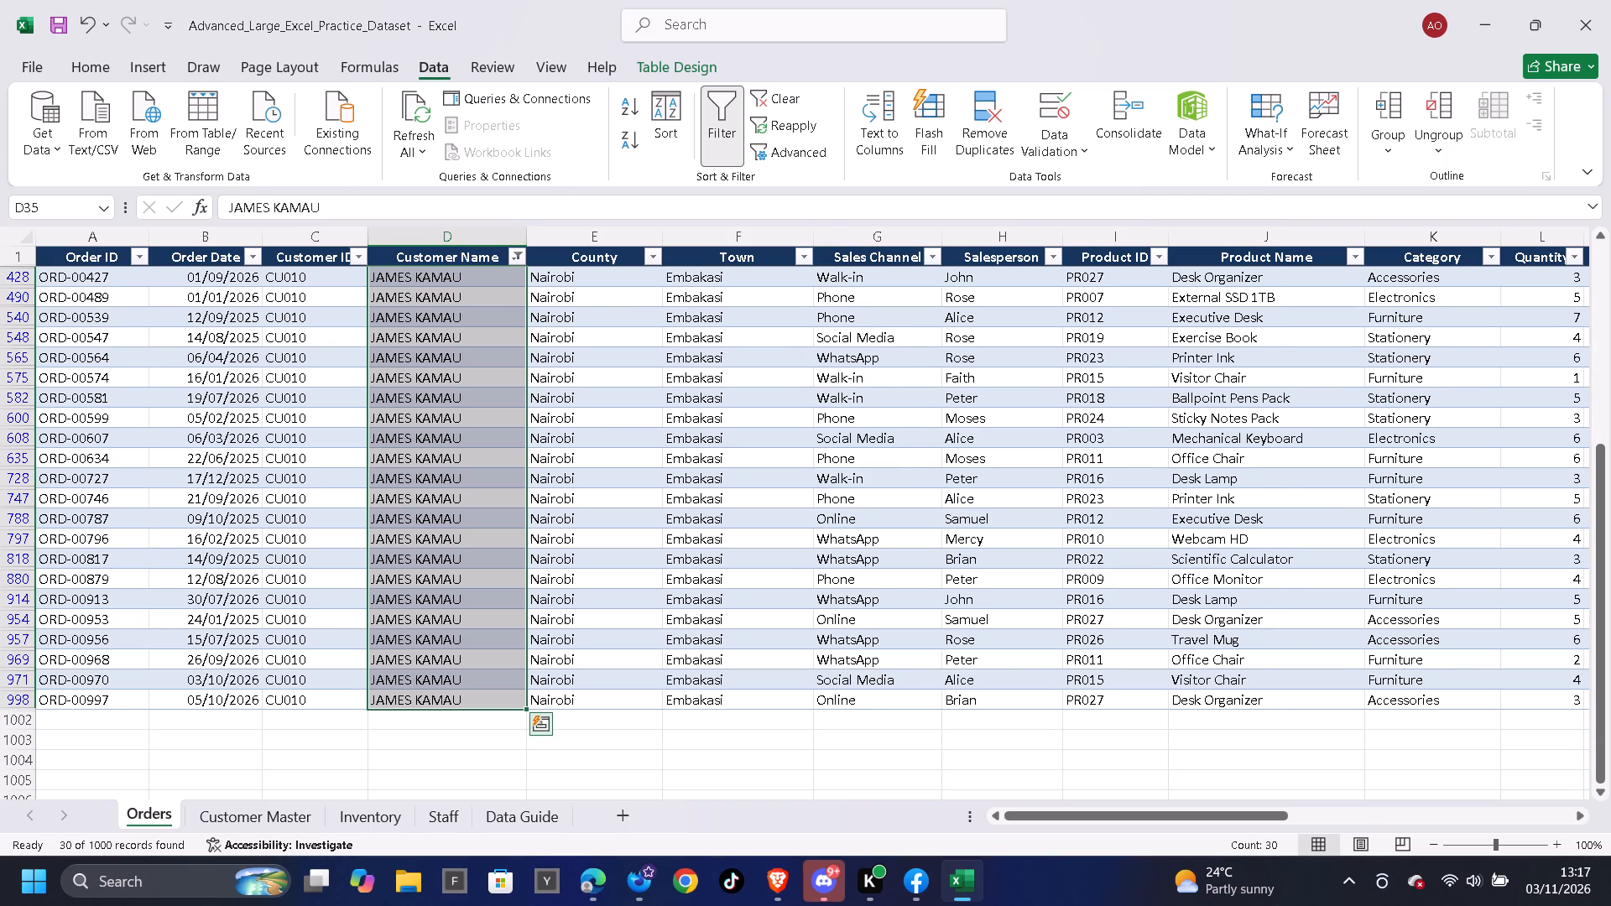
click(784, 106)
click(511, 260)
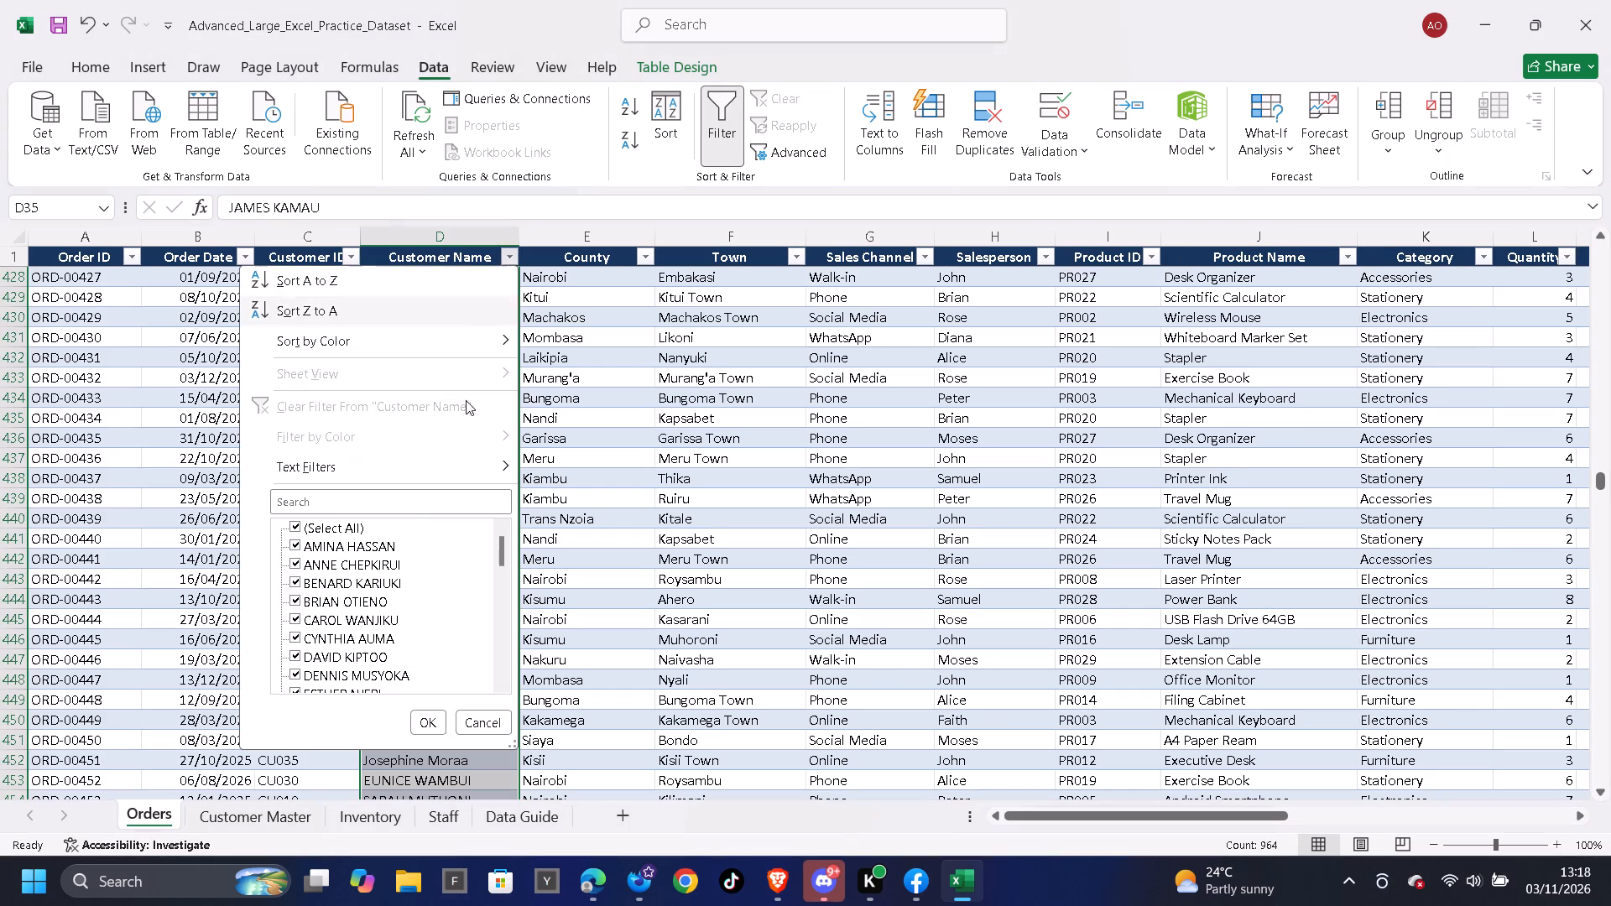
click(323, 529)
scroll(385, 594, down, 8)
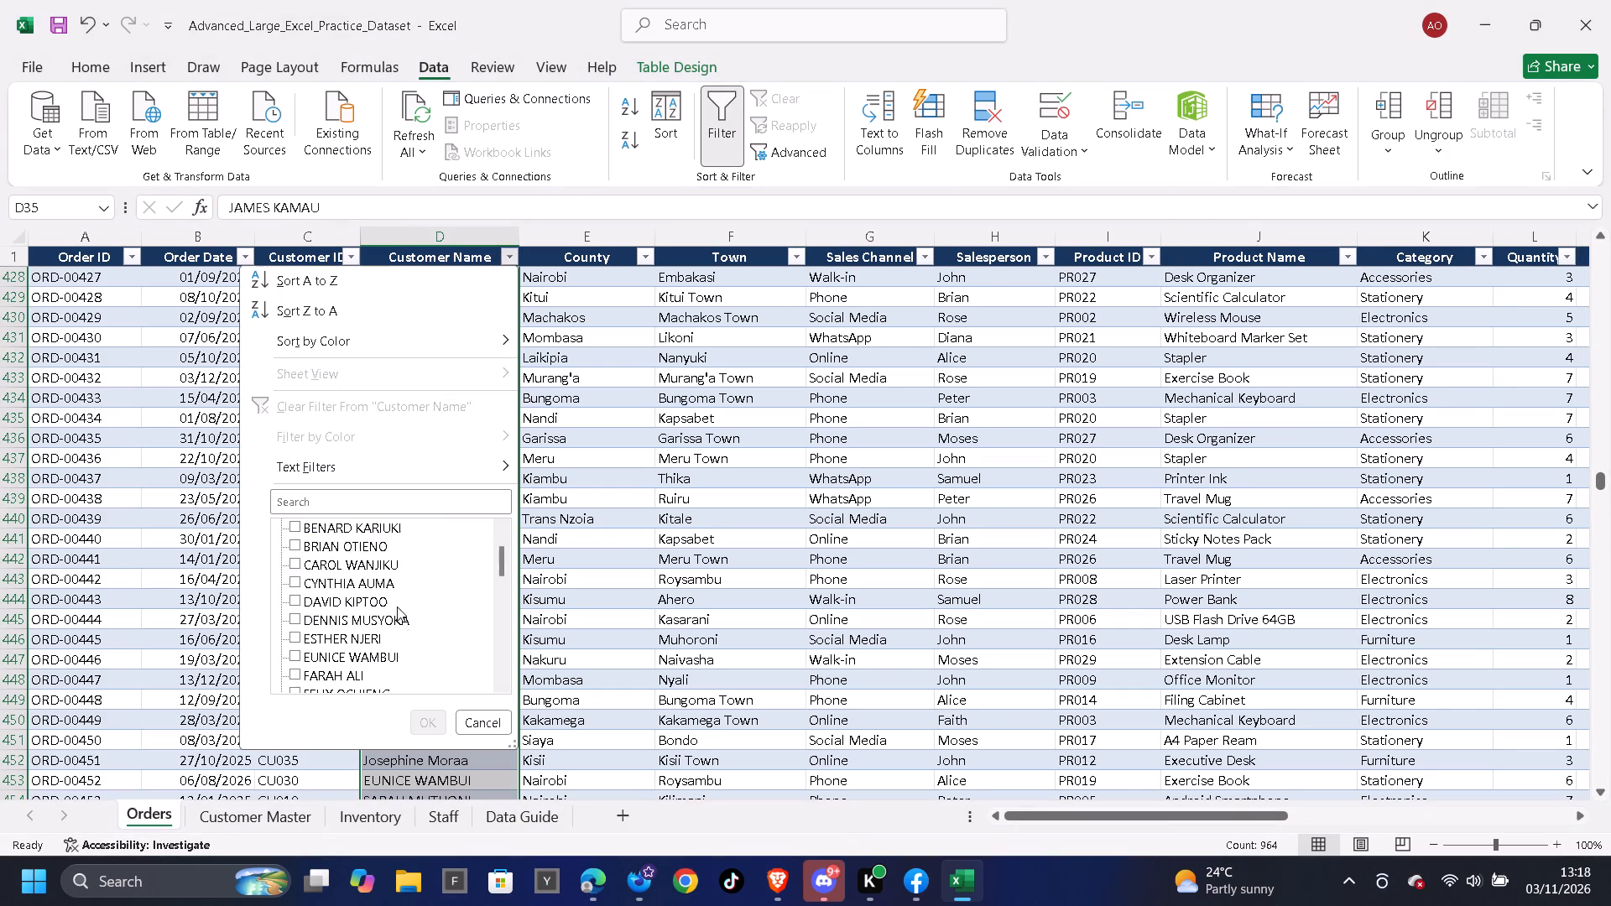
scroll(395, 605, down, 5)
click(339, 605)
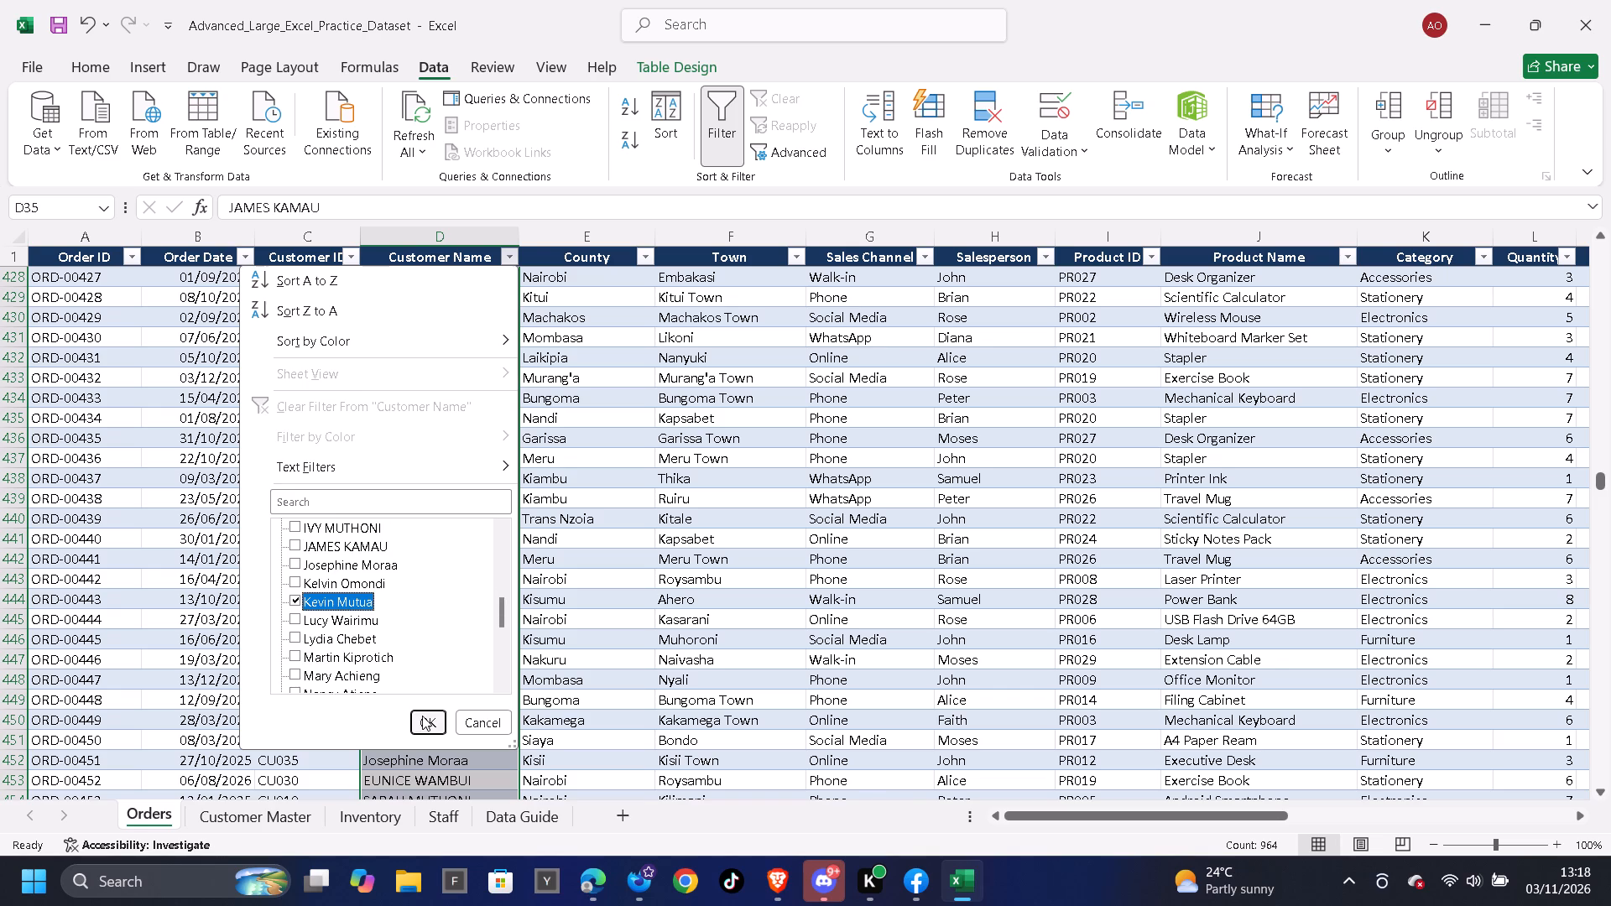
click(423, 716)
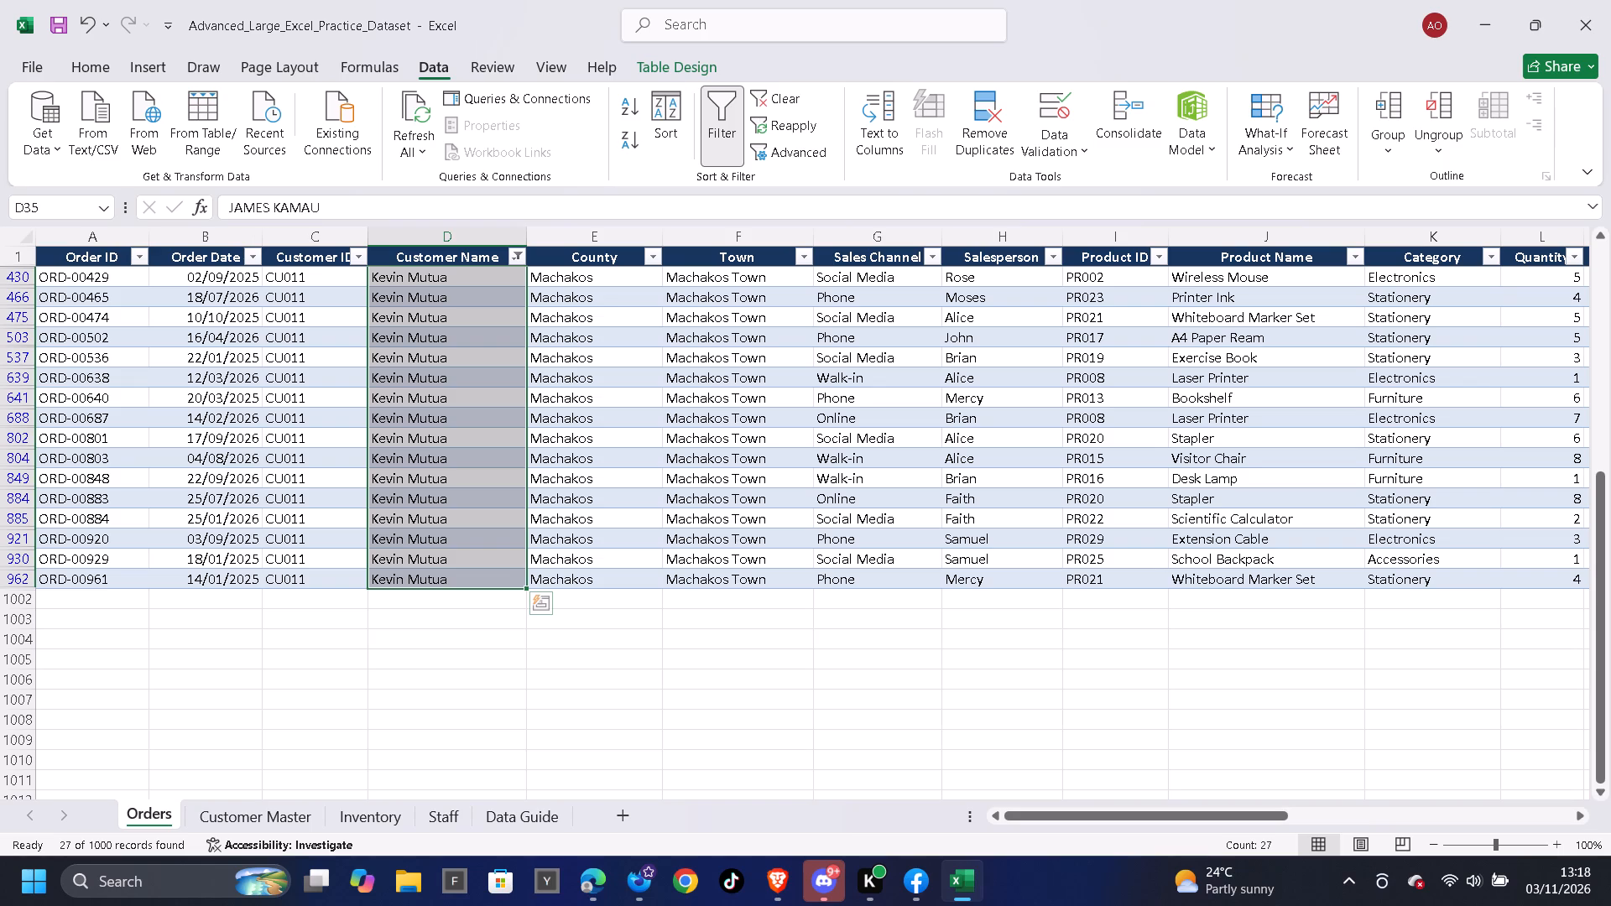
click(436, 255)
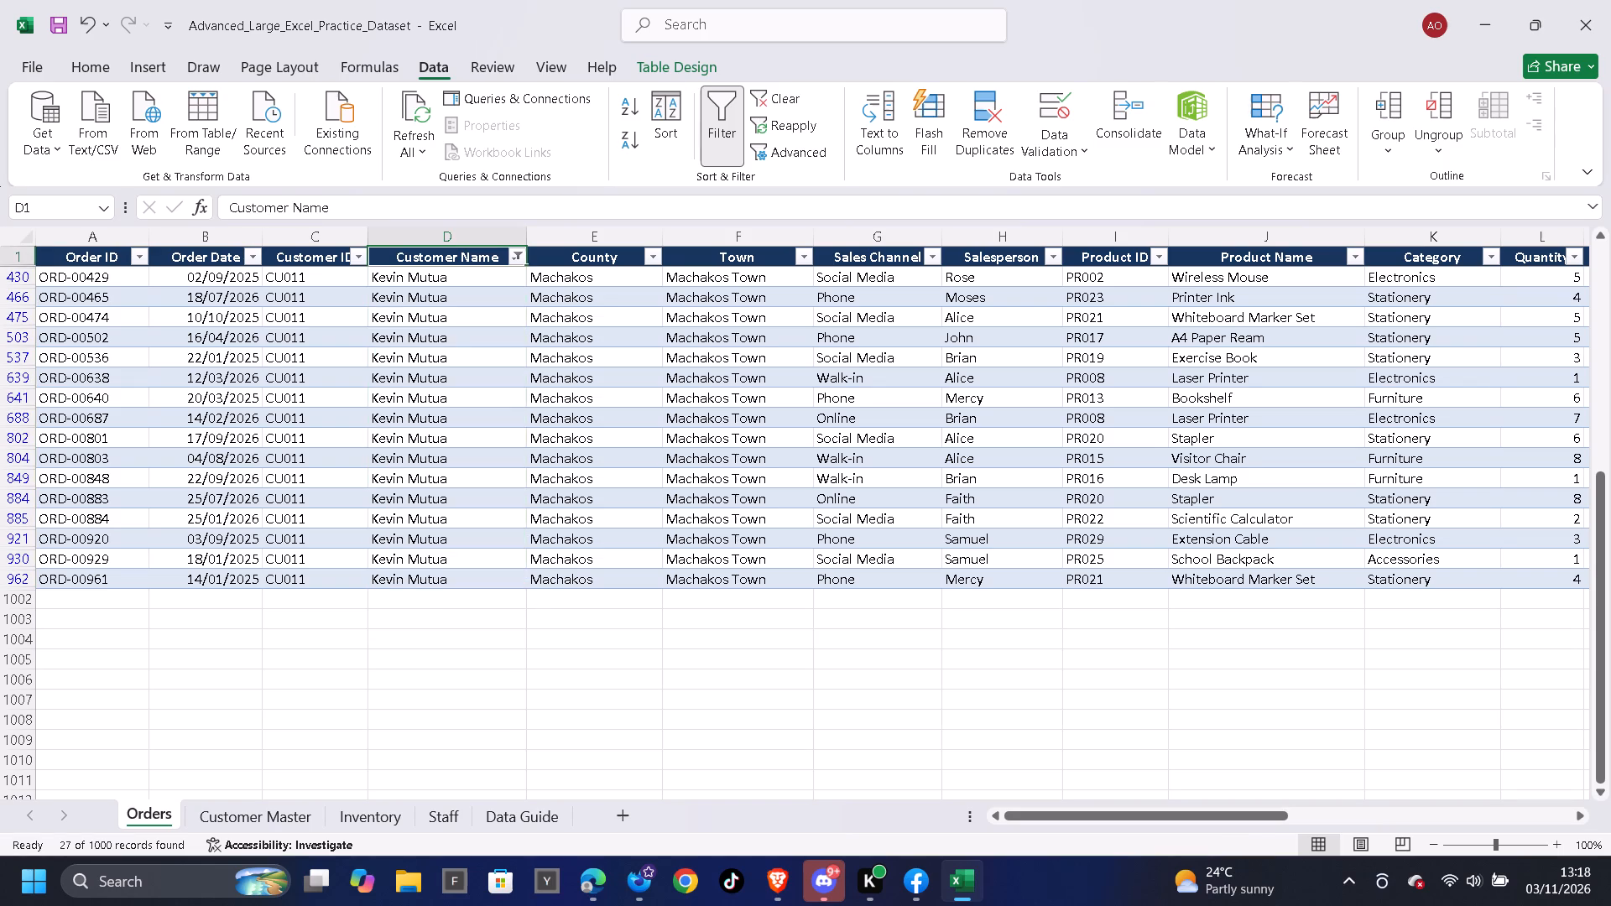
key(Down)
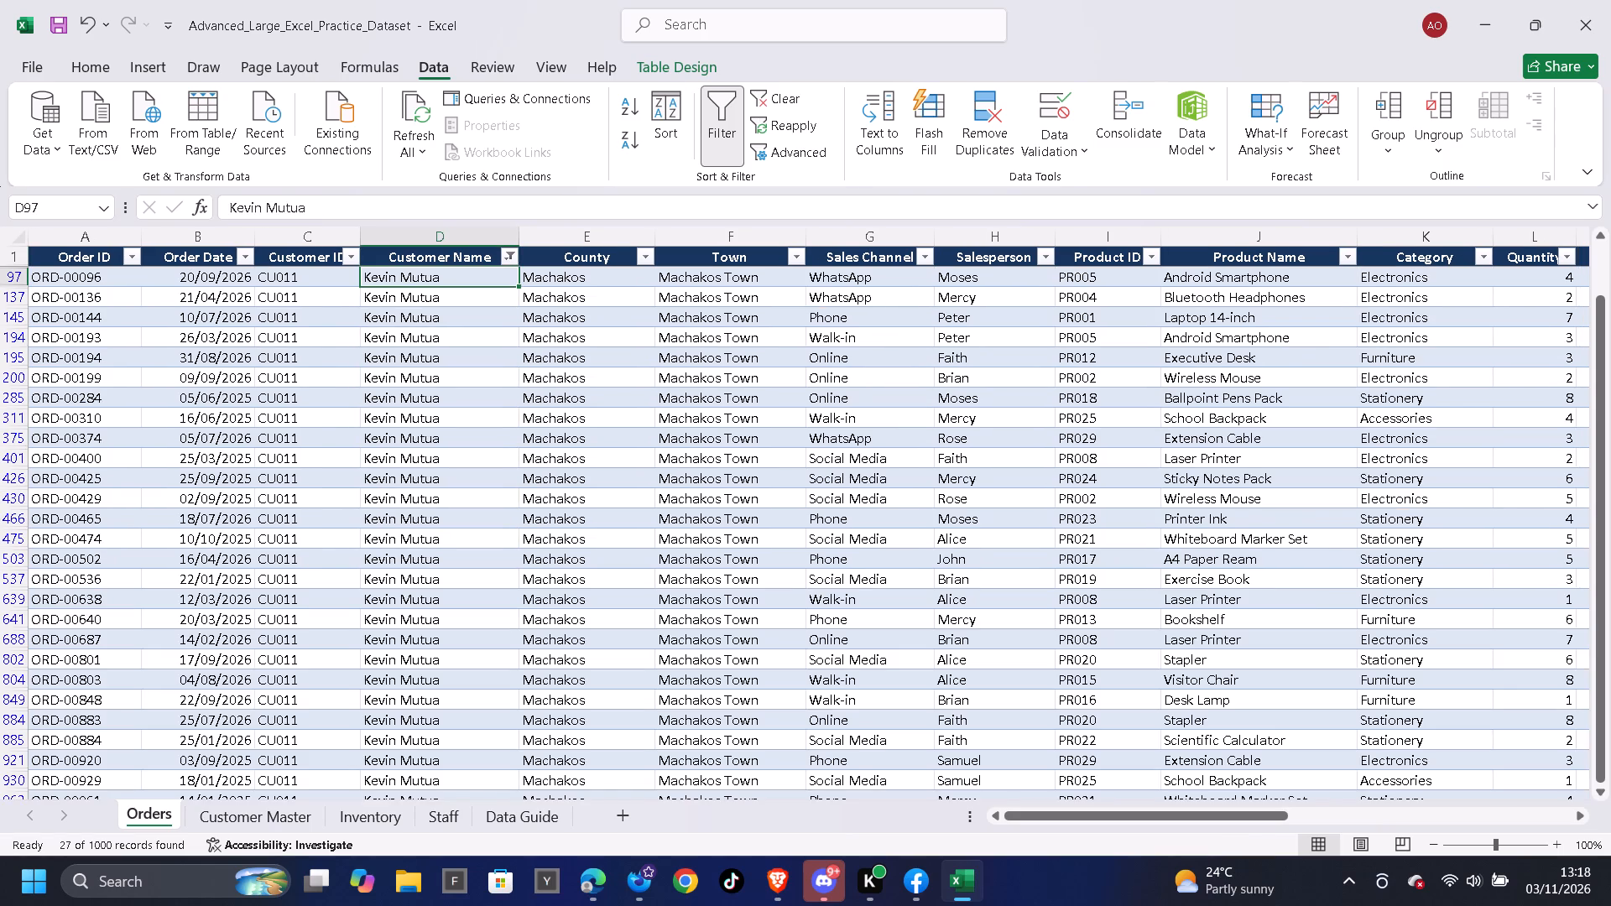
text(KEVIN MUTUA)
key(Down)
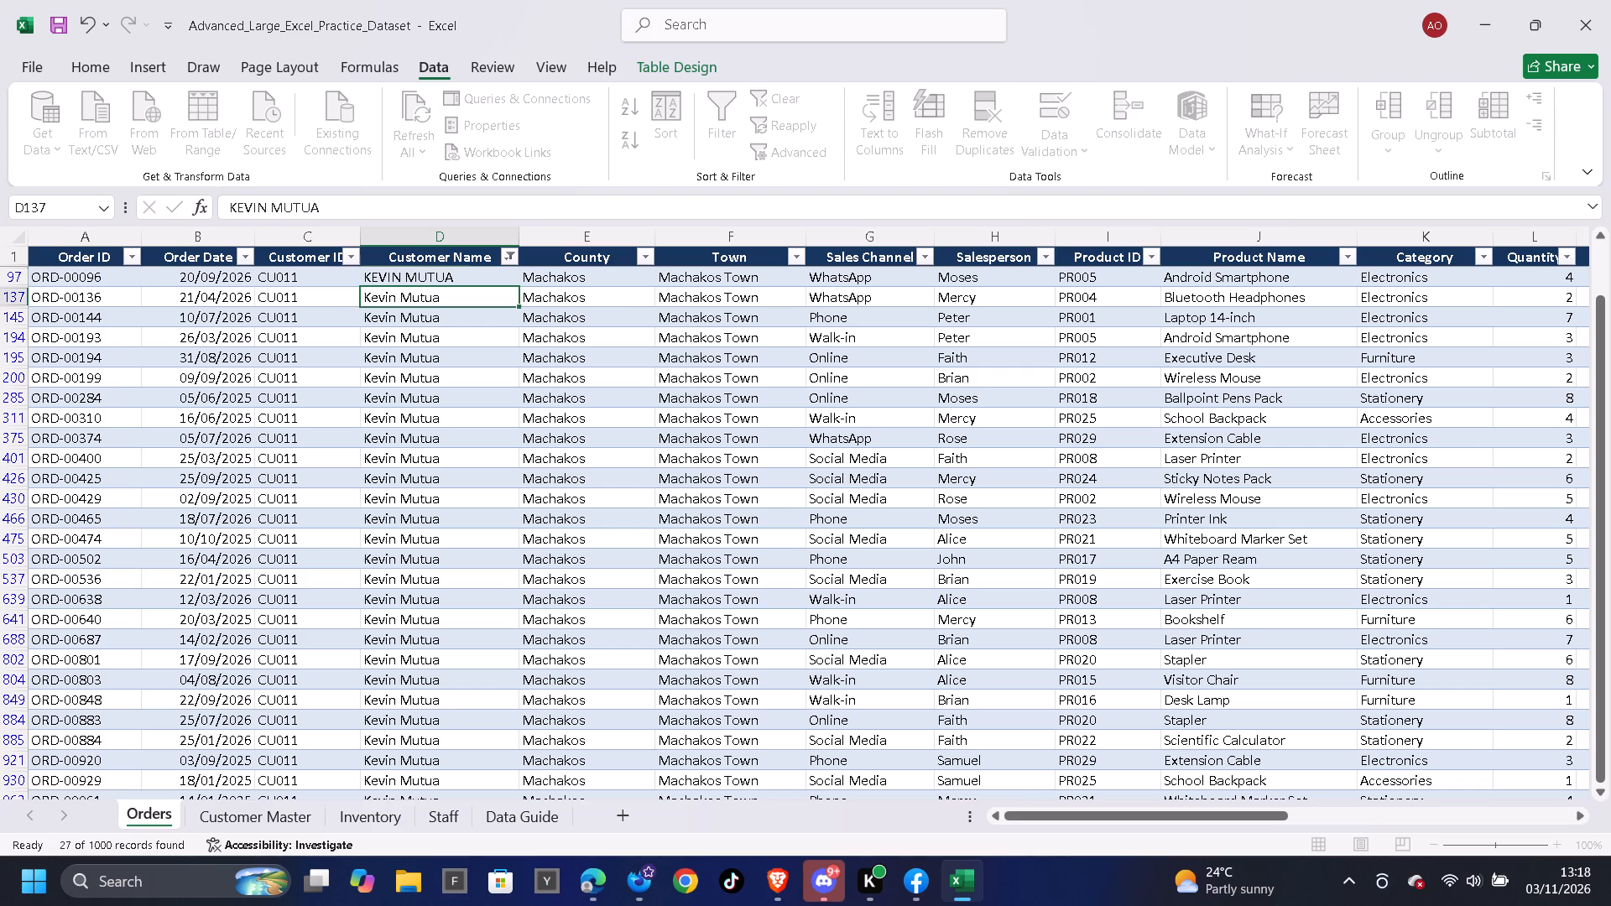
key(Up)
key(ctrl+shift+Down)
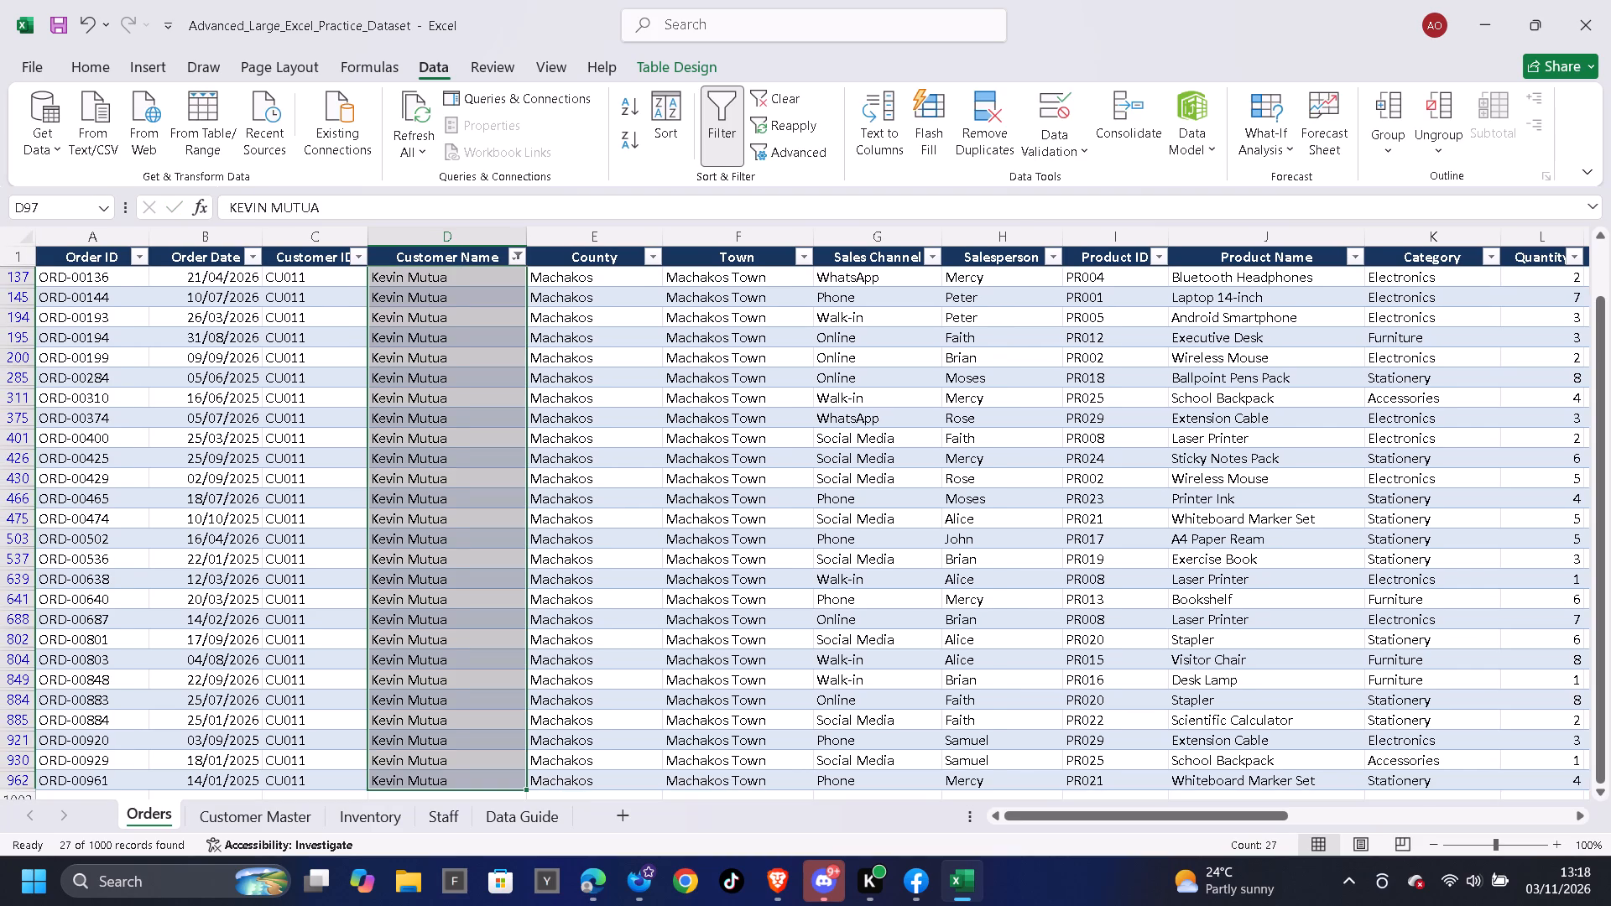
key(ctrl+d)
click(799, 96)
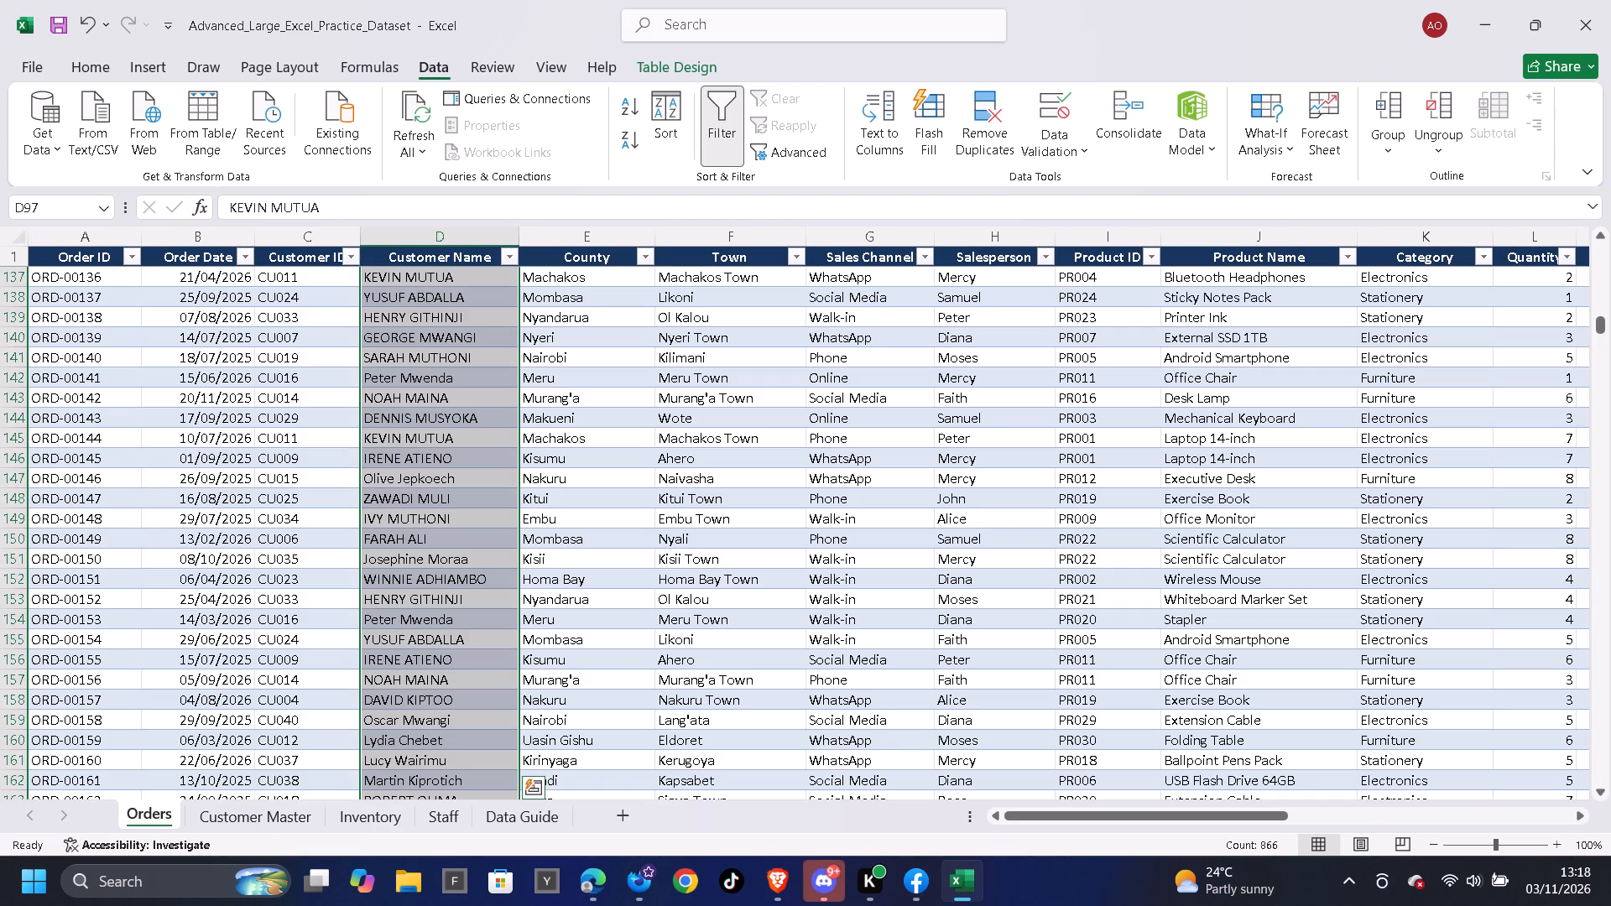
click(507, 251)
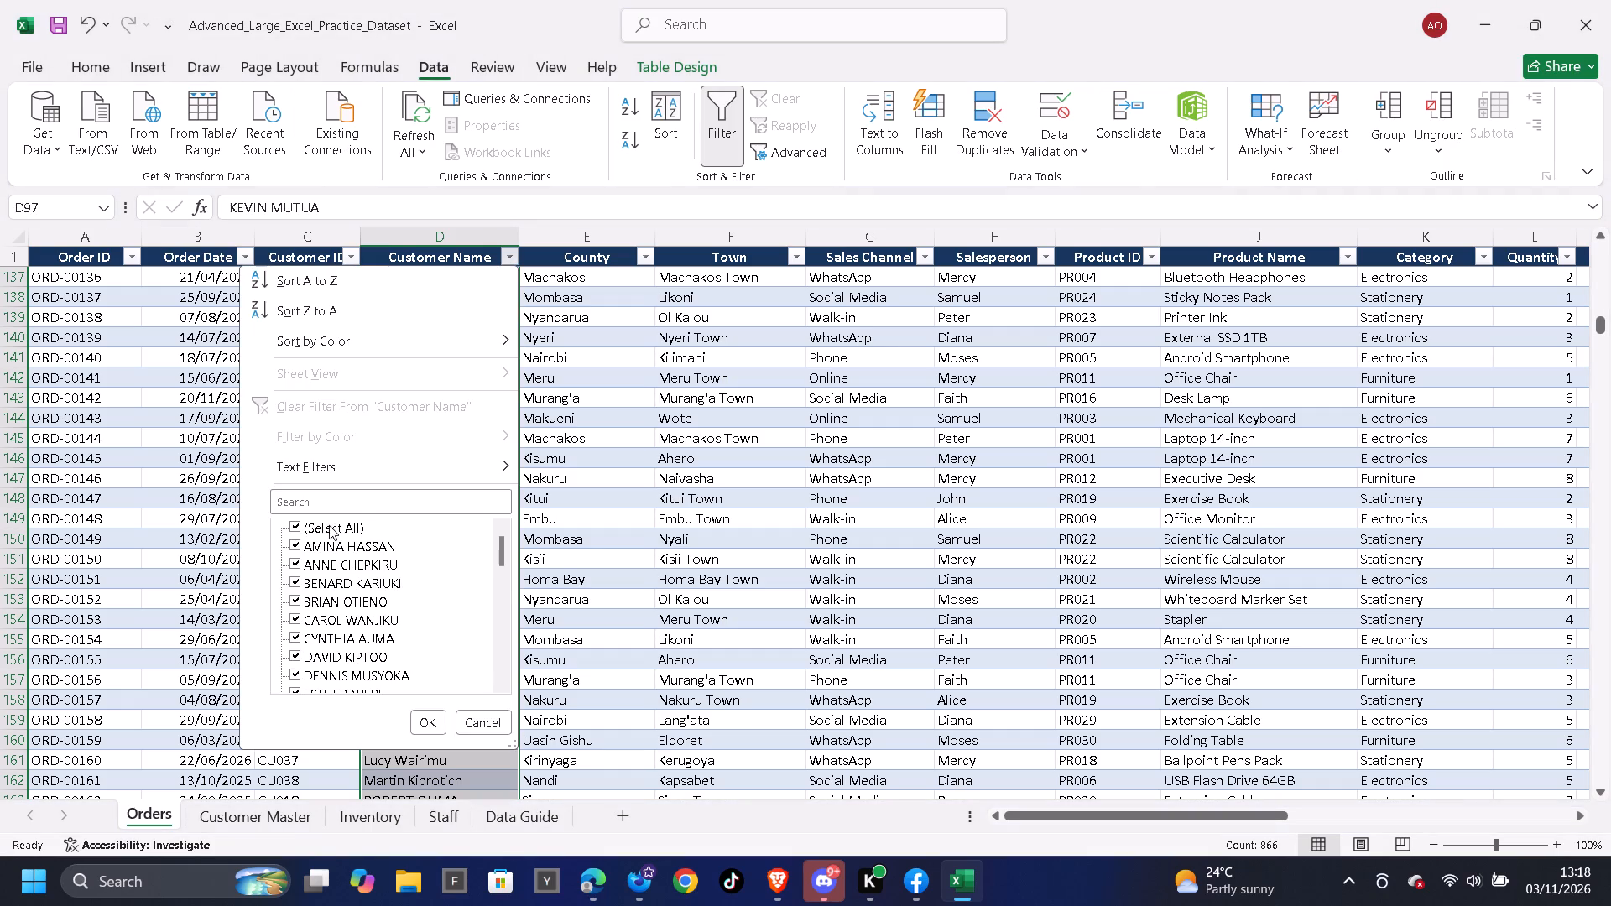
click(329, 525)
drag(502, 552, 500, 642)
click(369, 579)
click(425, 715)
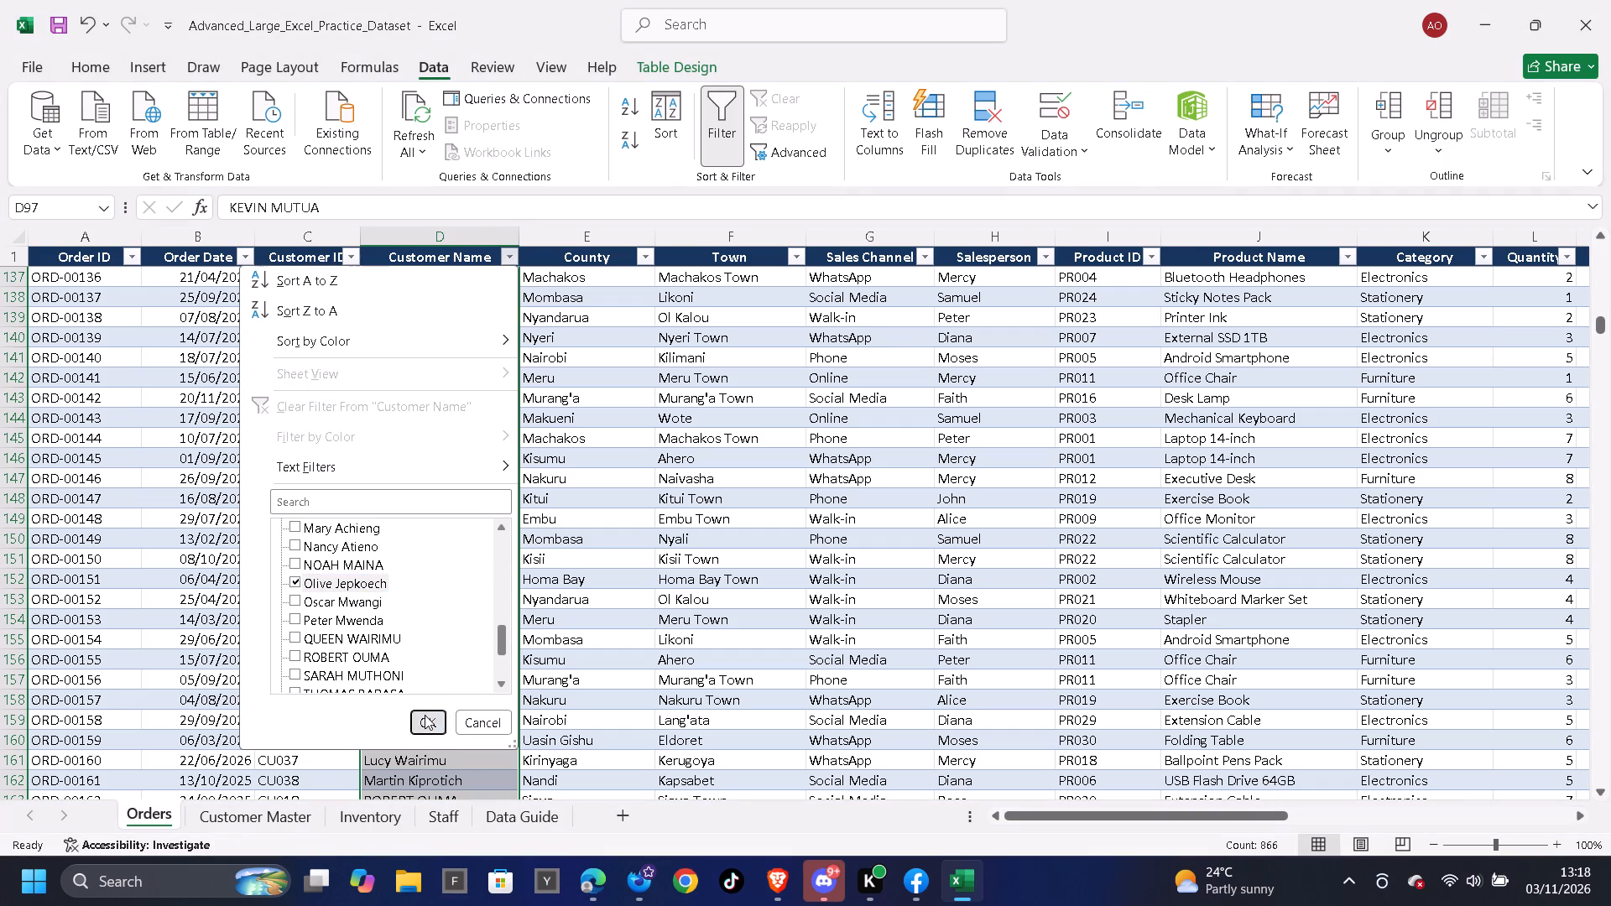
click(450, 254)
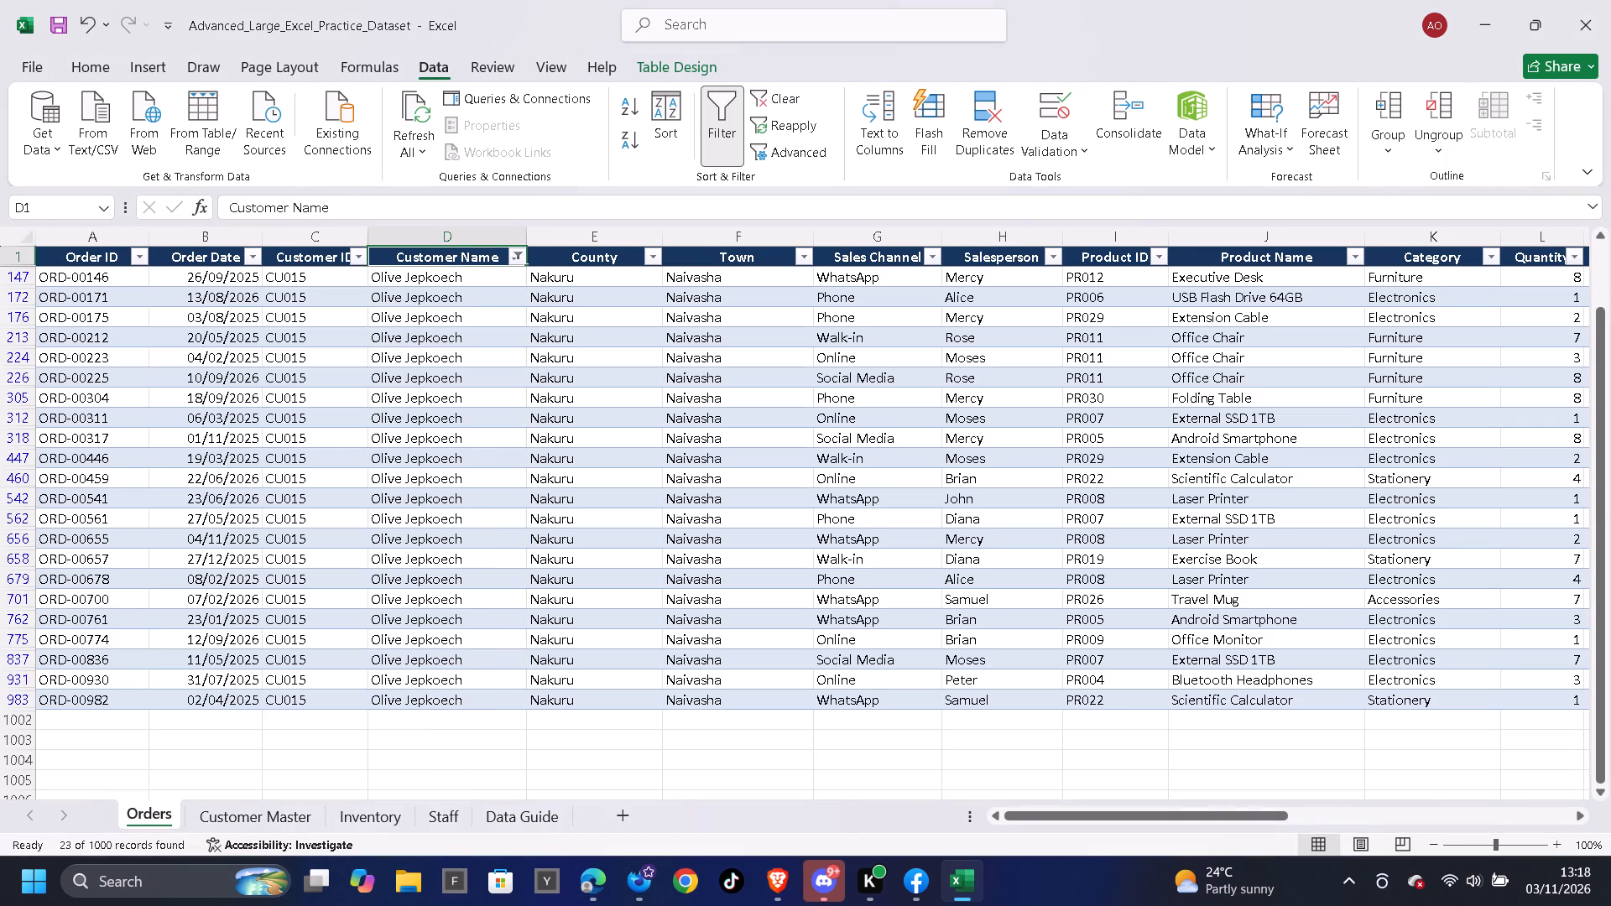
key(Down)
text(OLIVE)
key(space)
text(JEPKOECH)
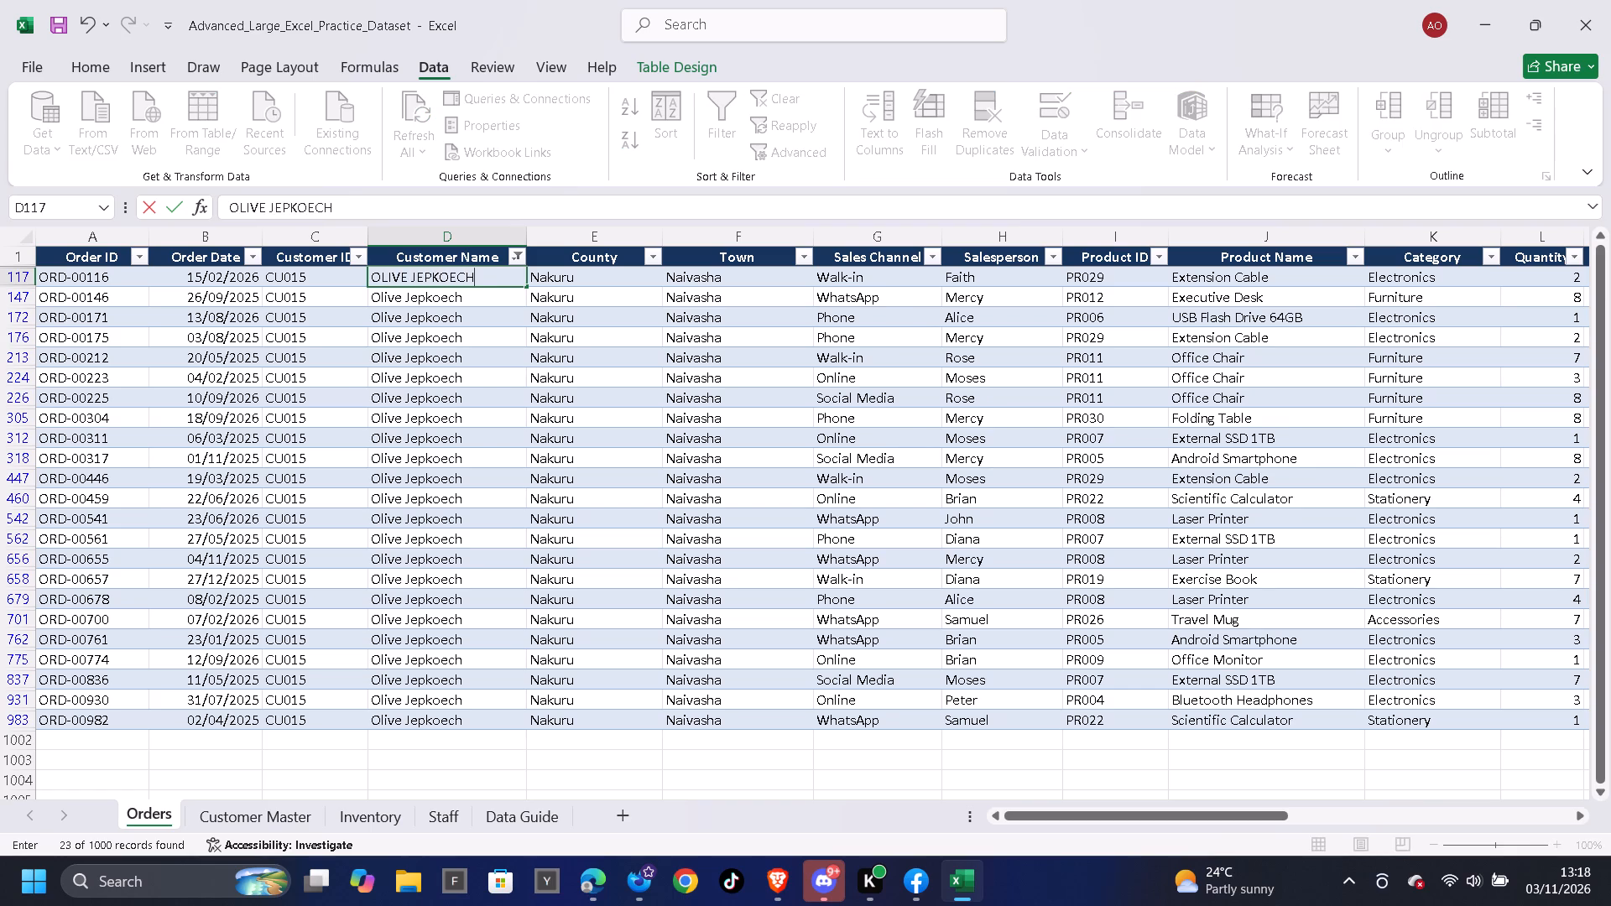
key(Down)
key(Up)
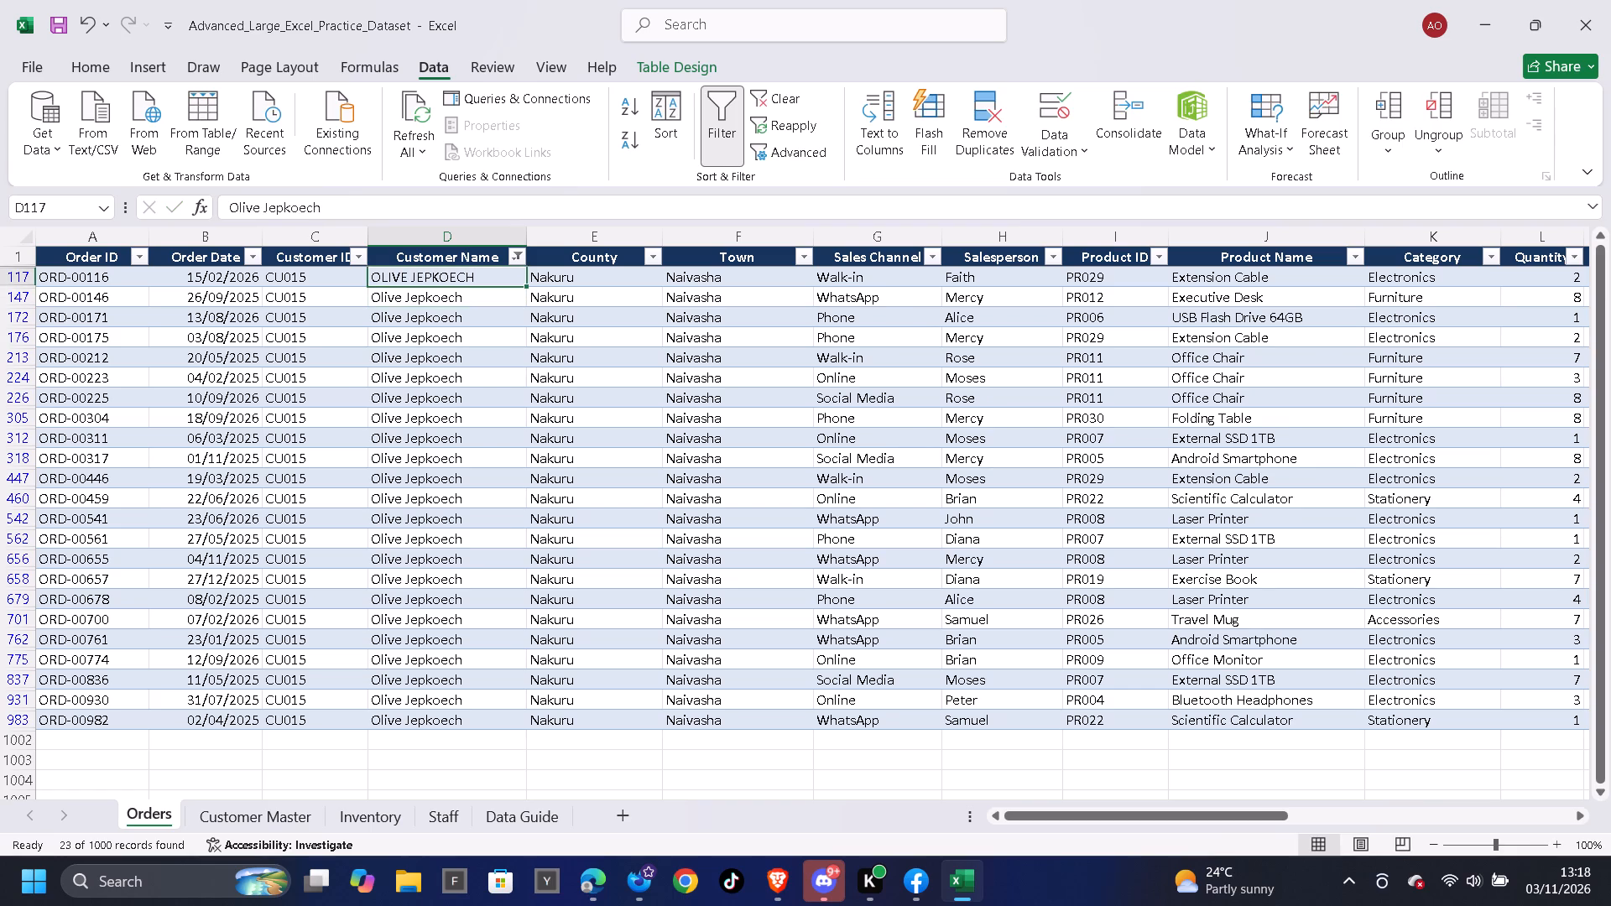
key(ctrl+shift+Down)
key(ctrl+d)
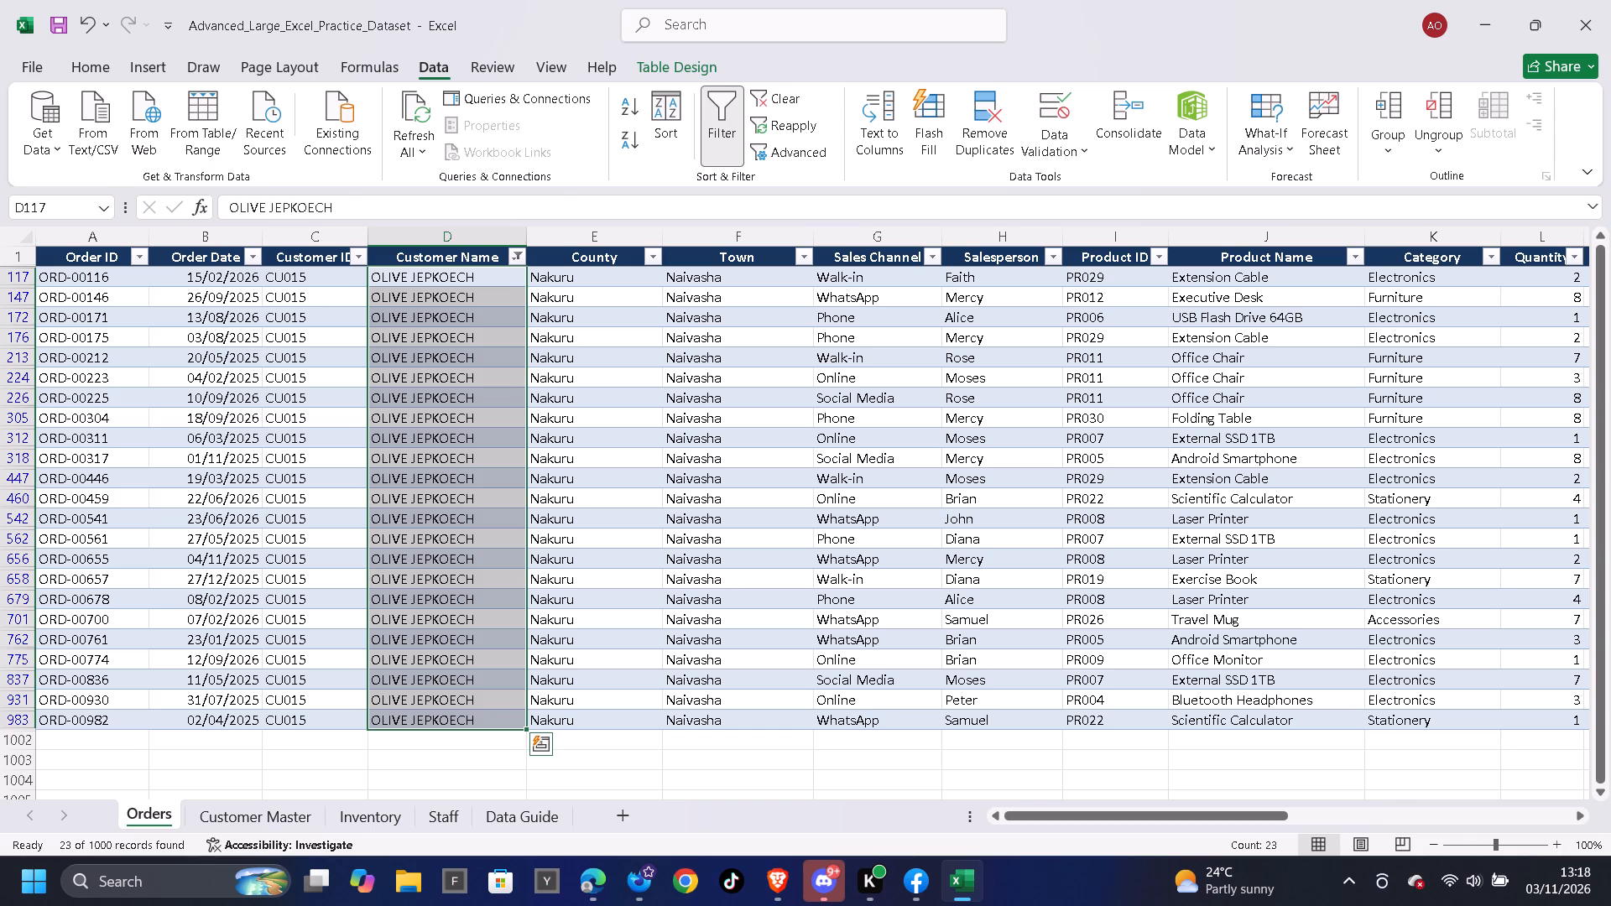
click(792, 97)
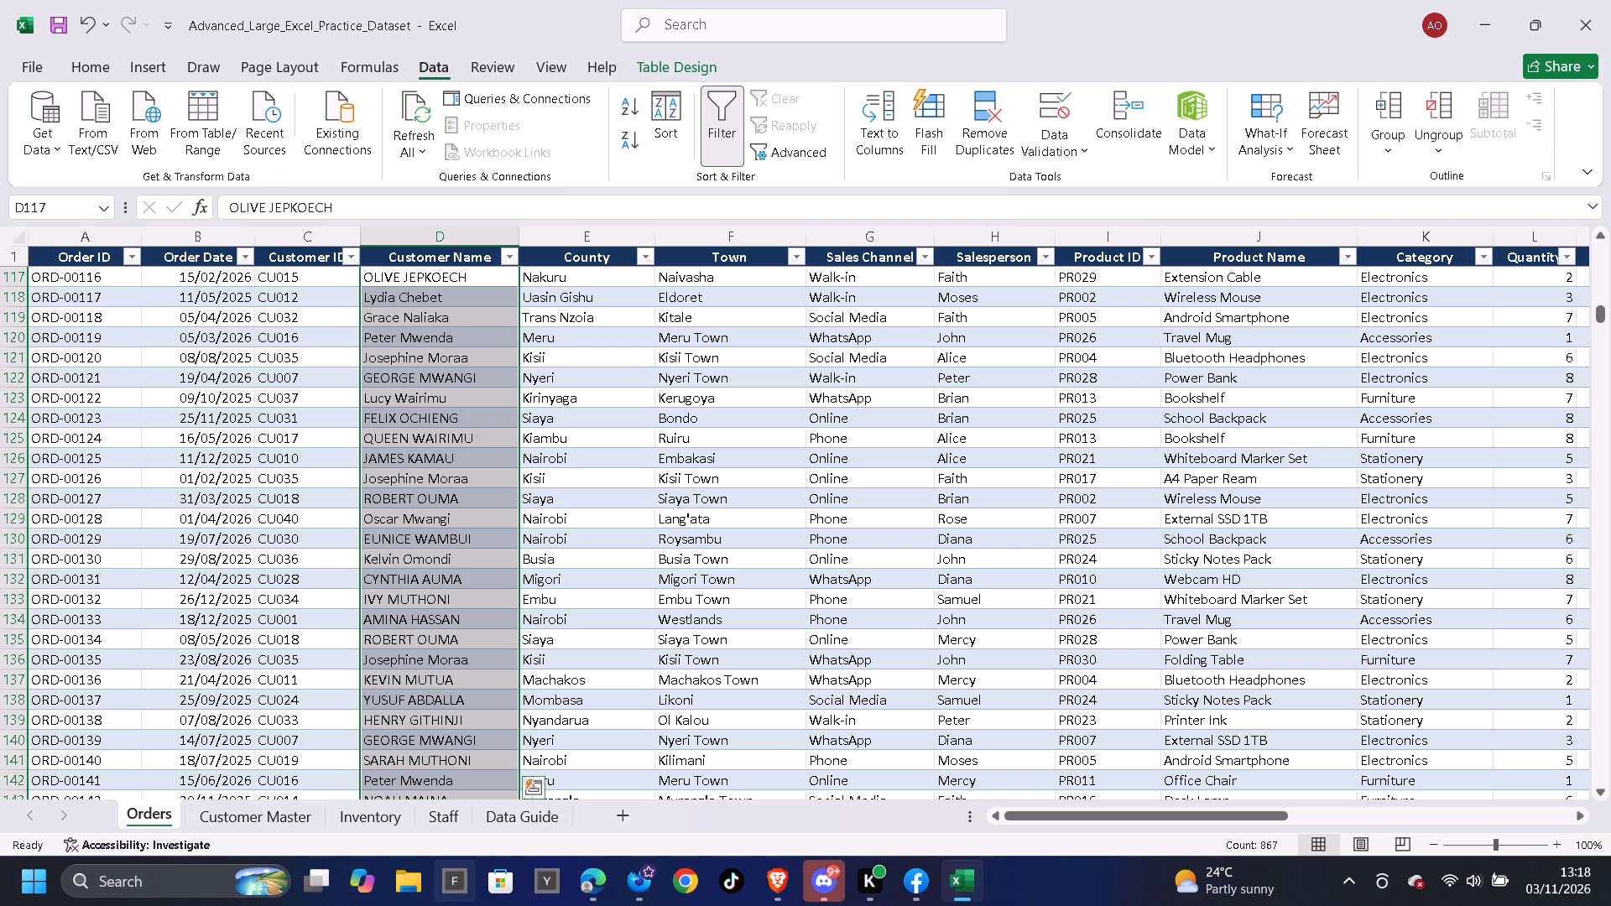
click(508, 253)
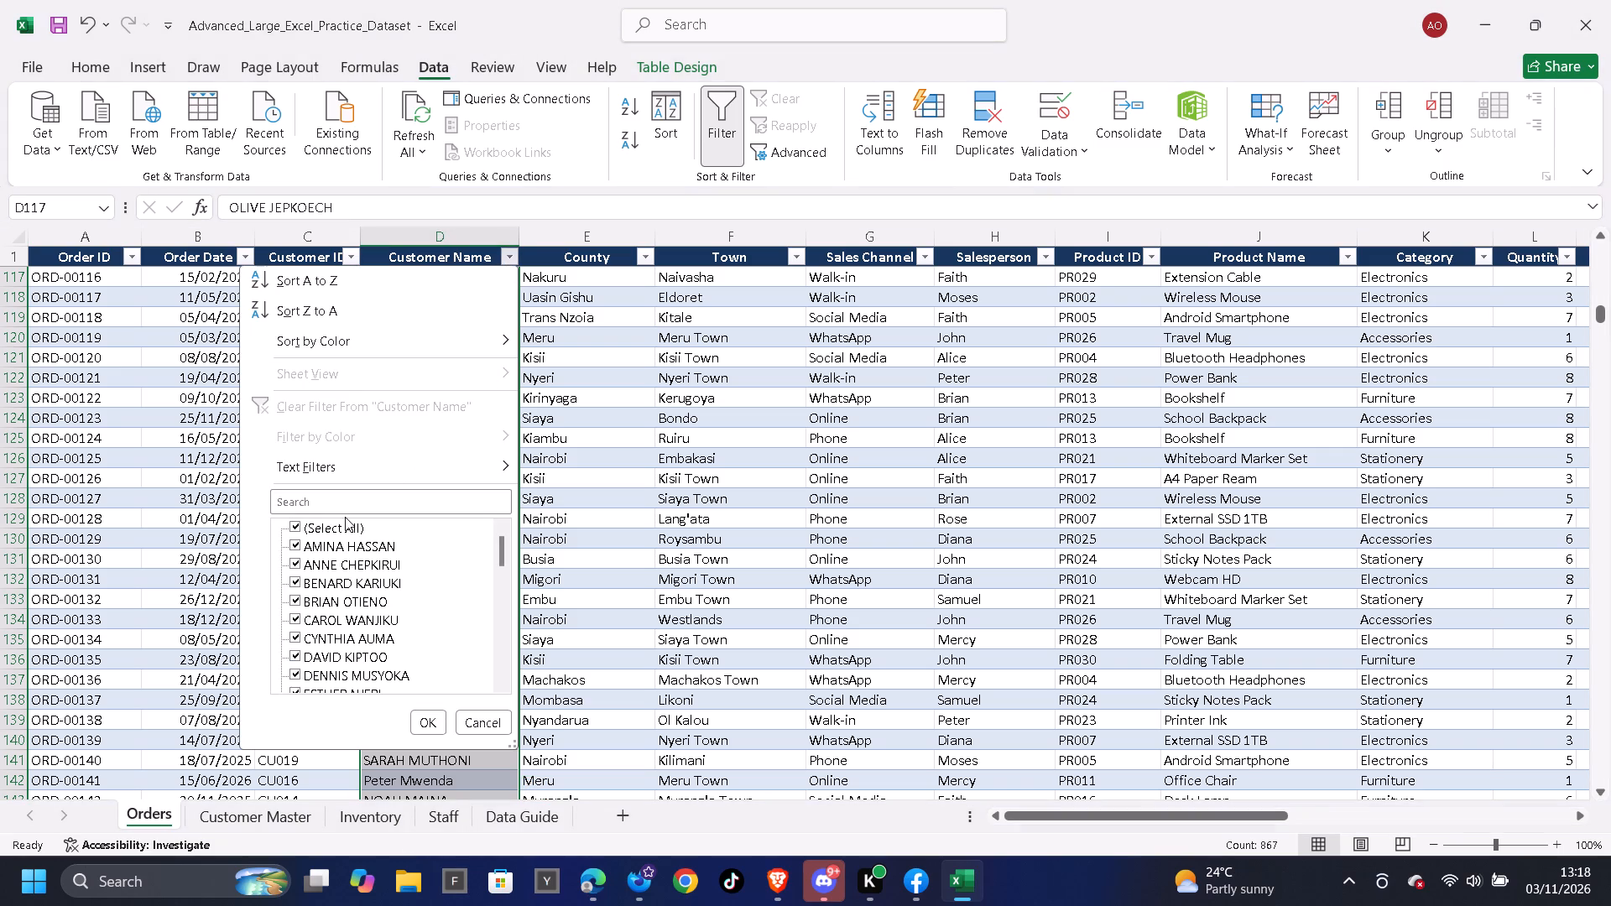
click(349, 523)
scroll(396, 601, down, 10)
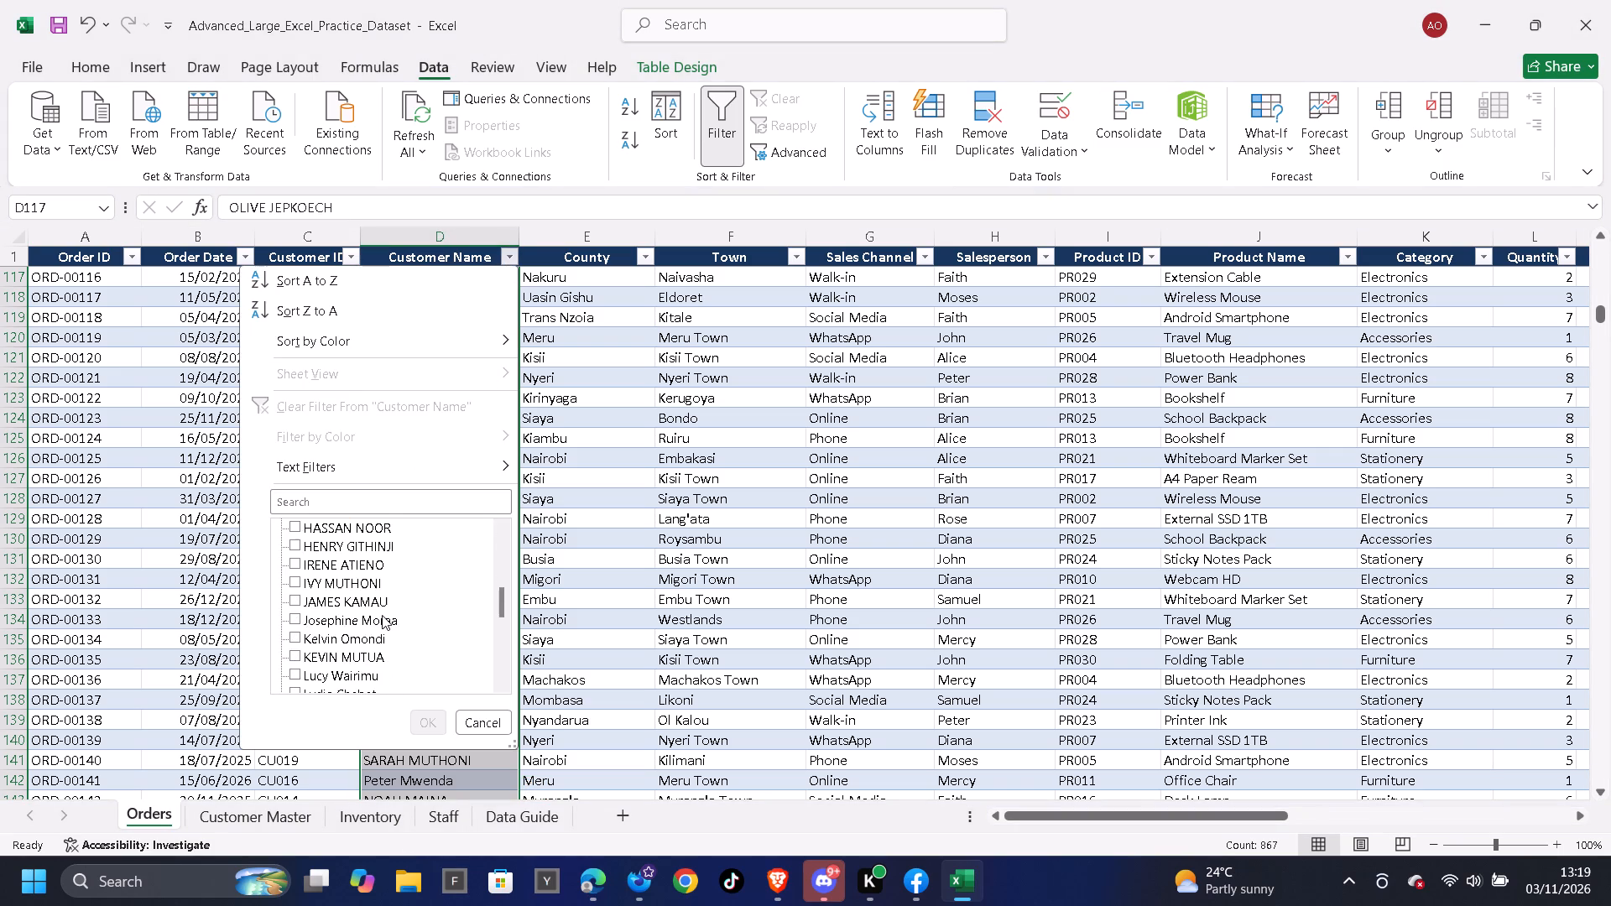
scroll(379, 618, down, 1)
click(362, 575)
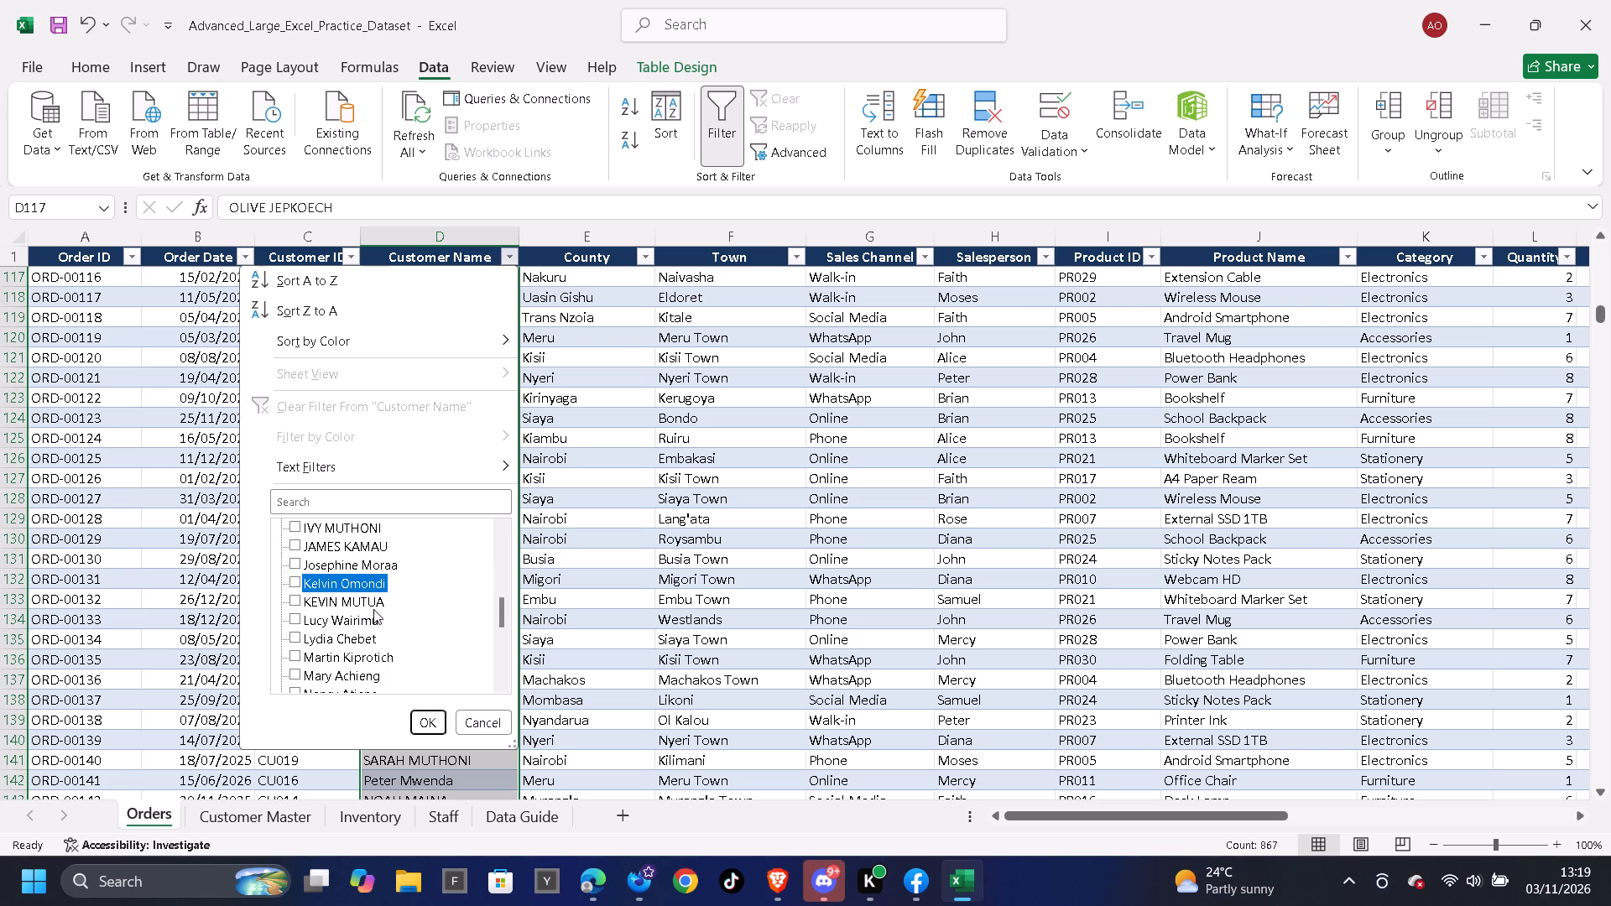
click(424, 718)
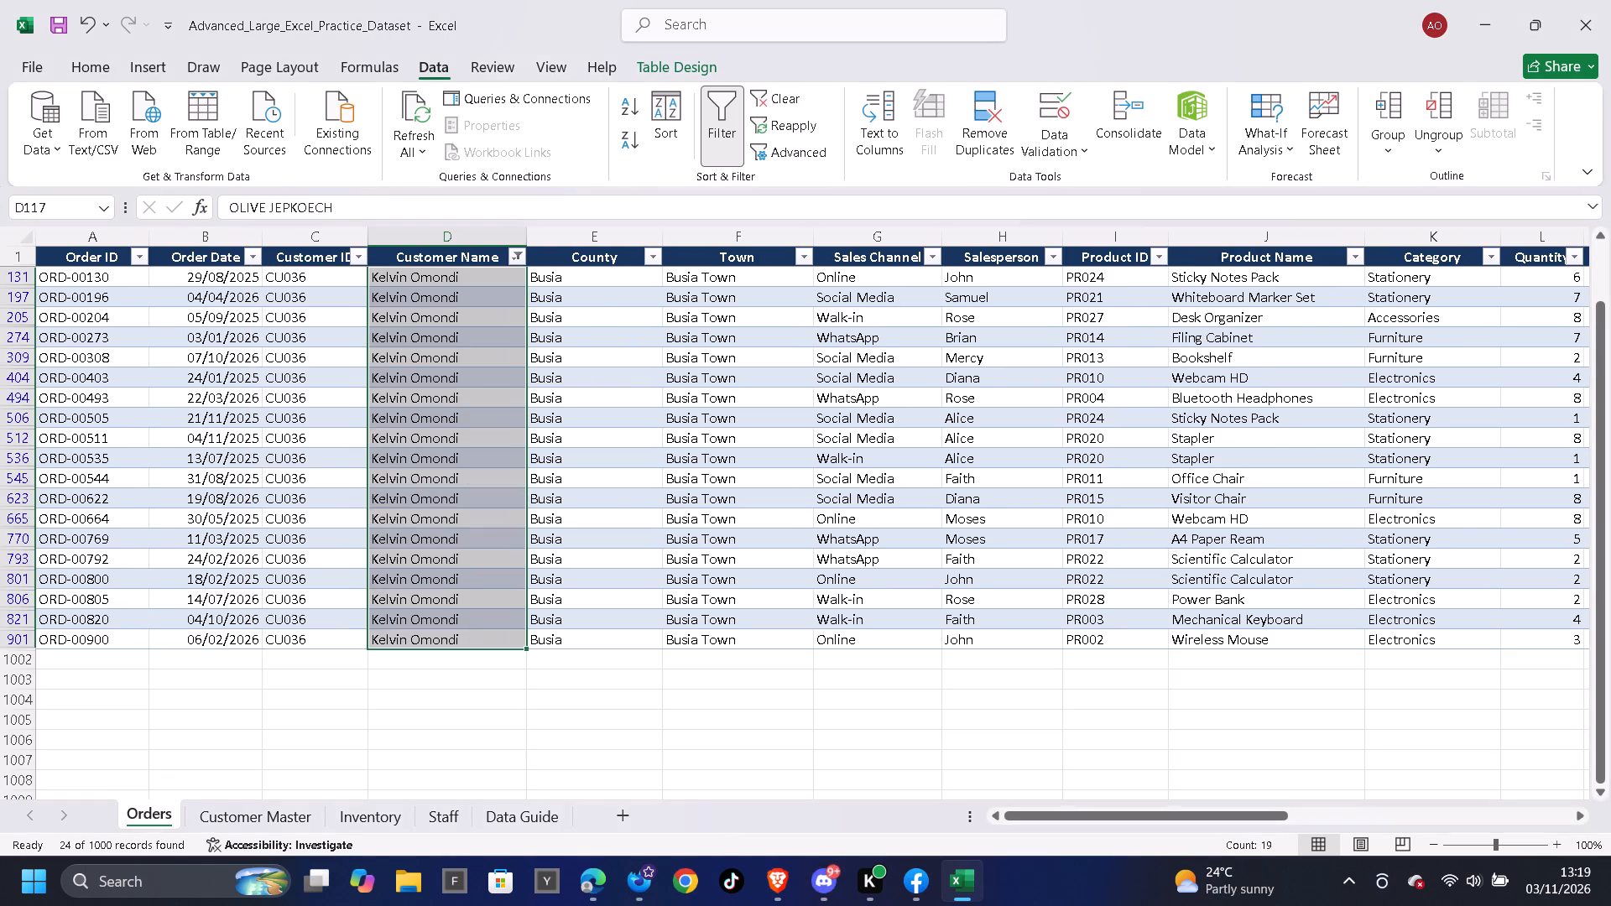
click(460, 257)
key(Down)
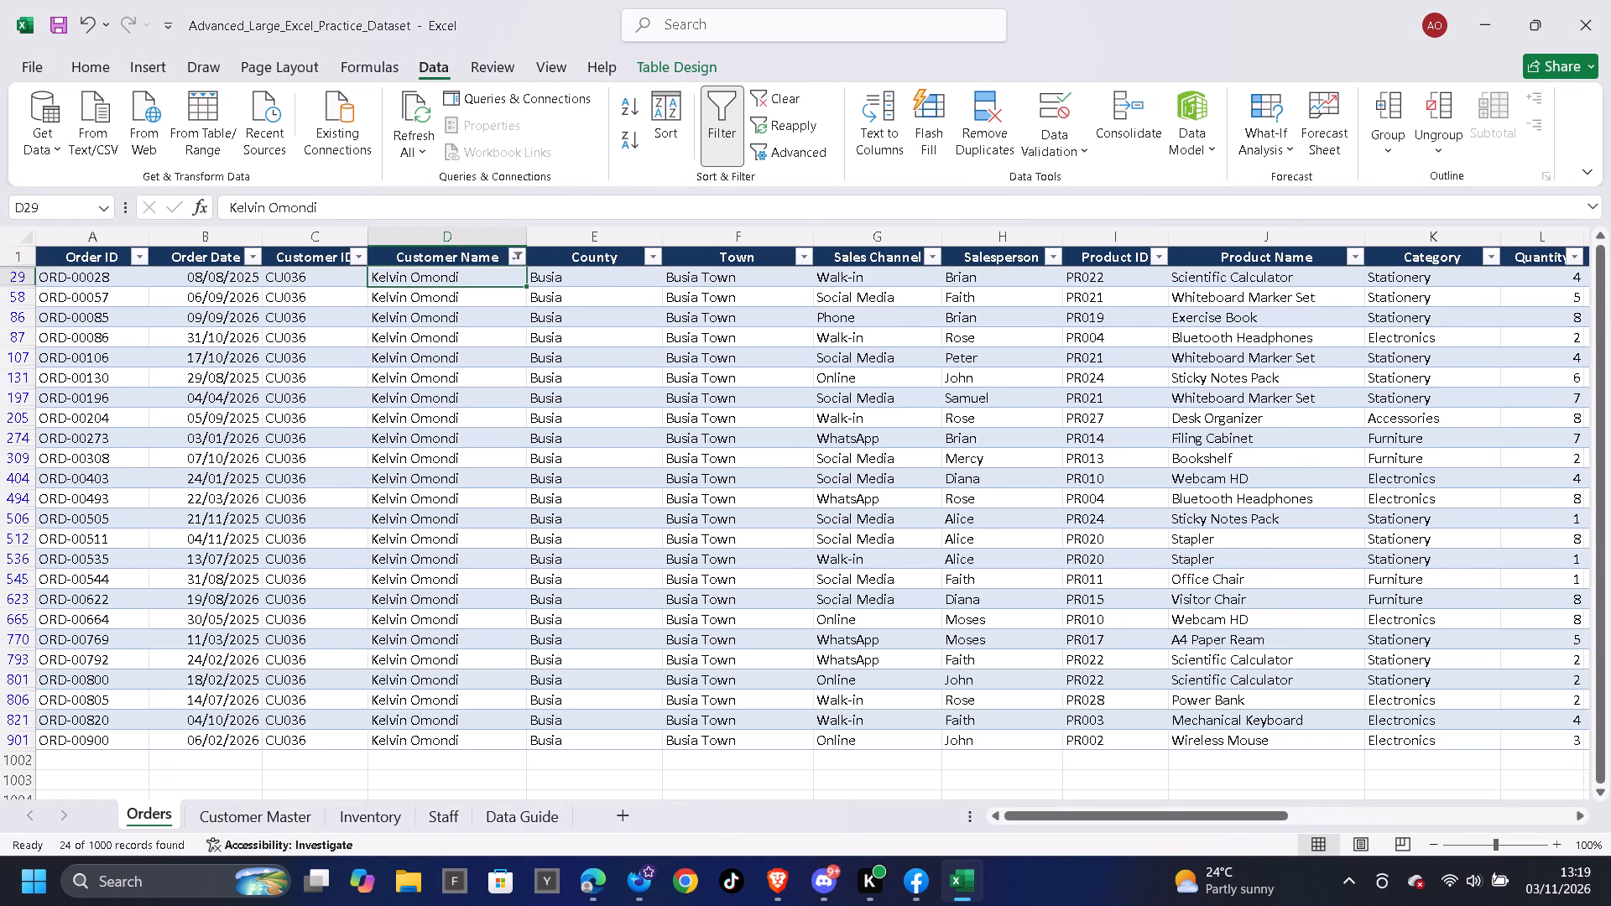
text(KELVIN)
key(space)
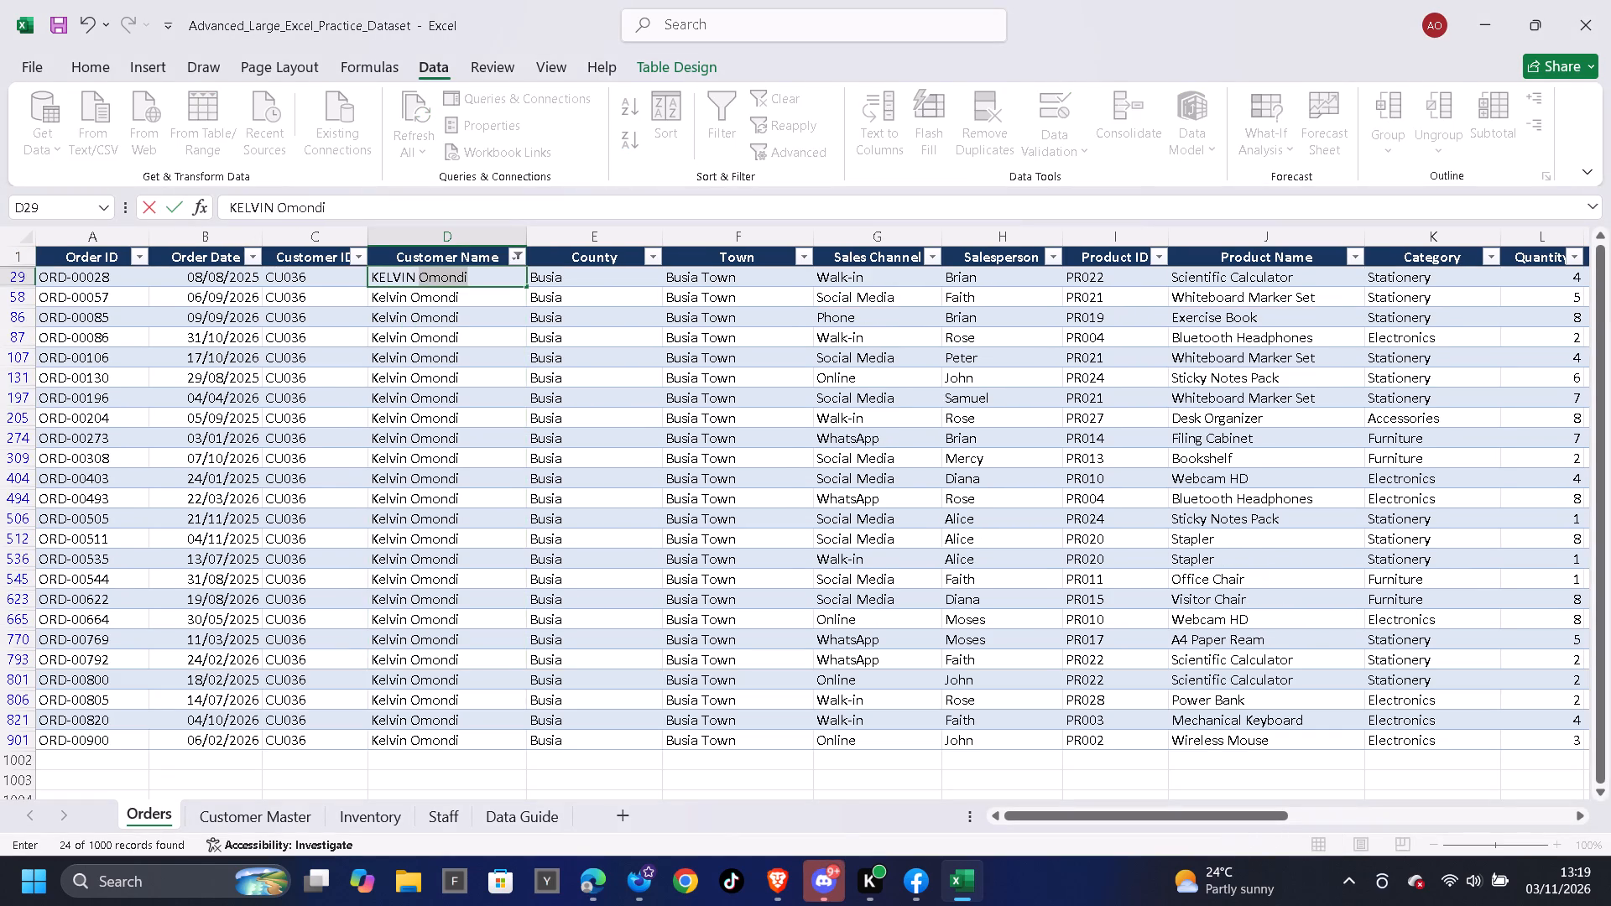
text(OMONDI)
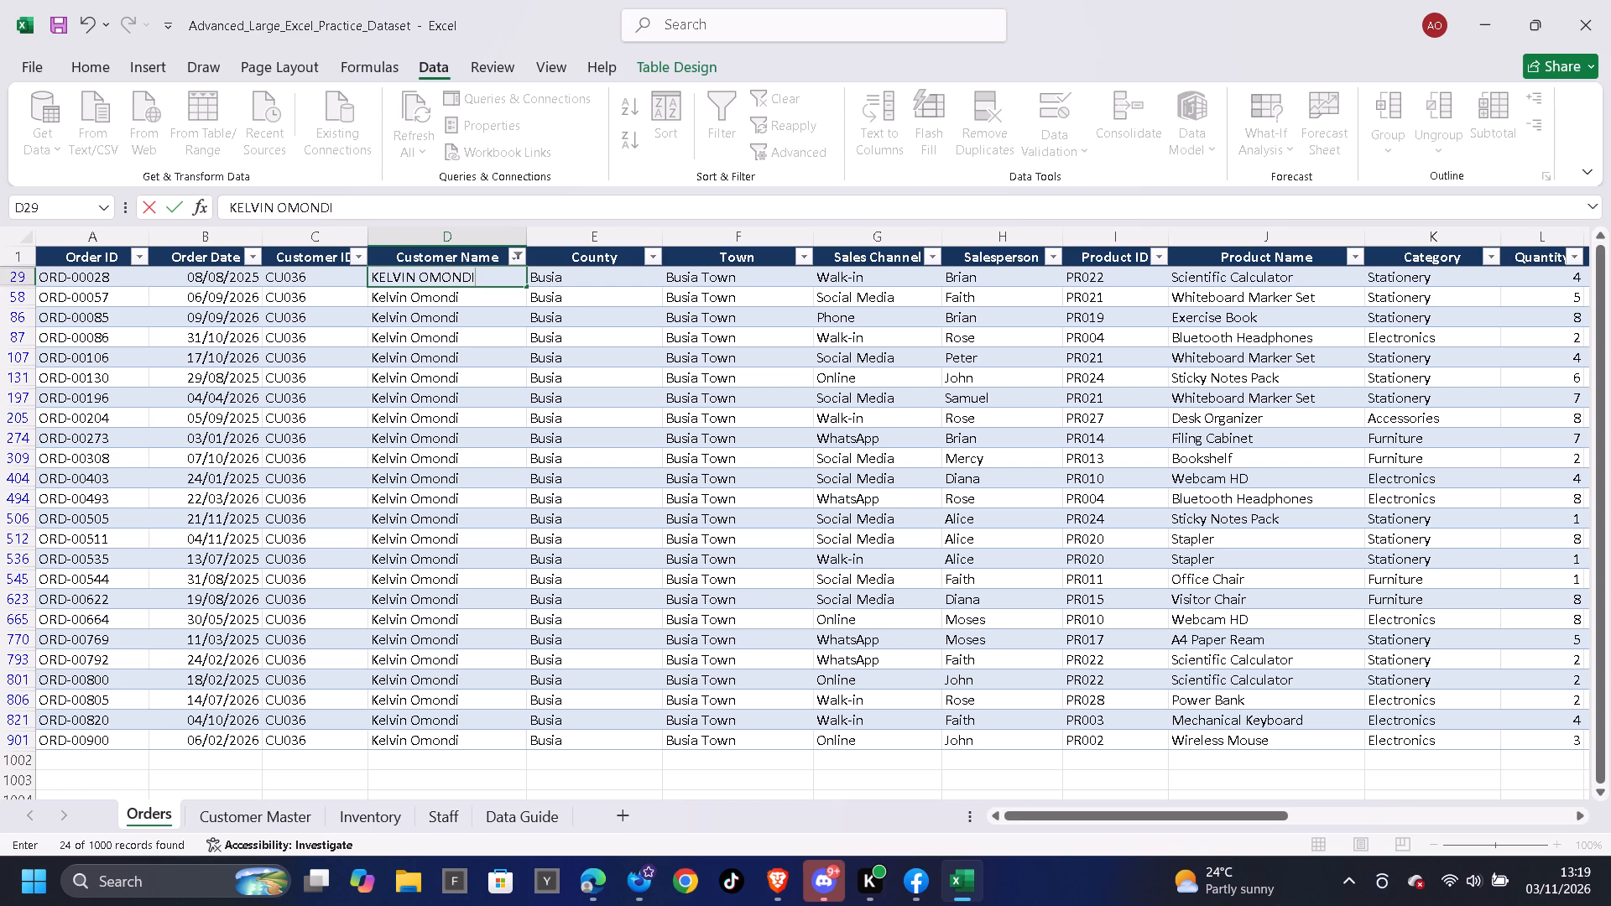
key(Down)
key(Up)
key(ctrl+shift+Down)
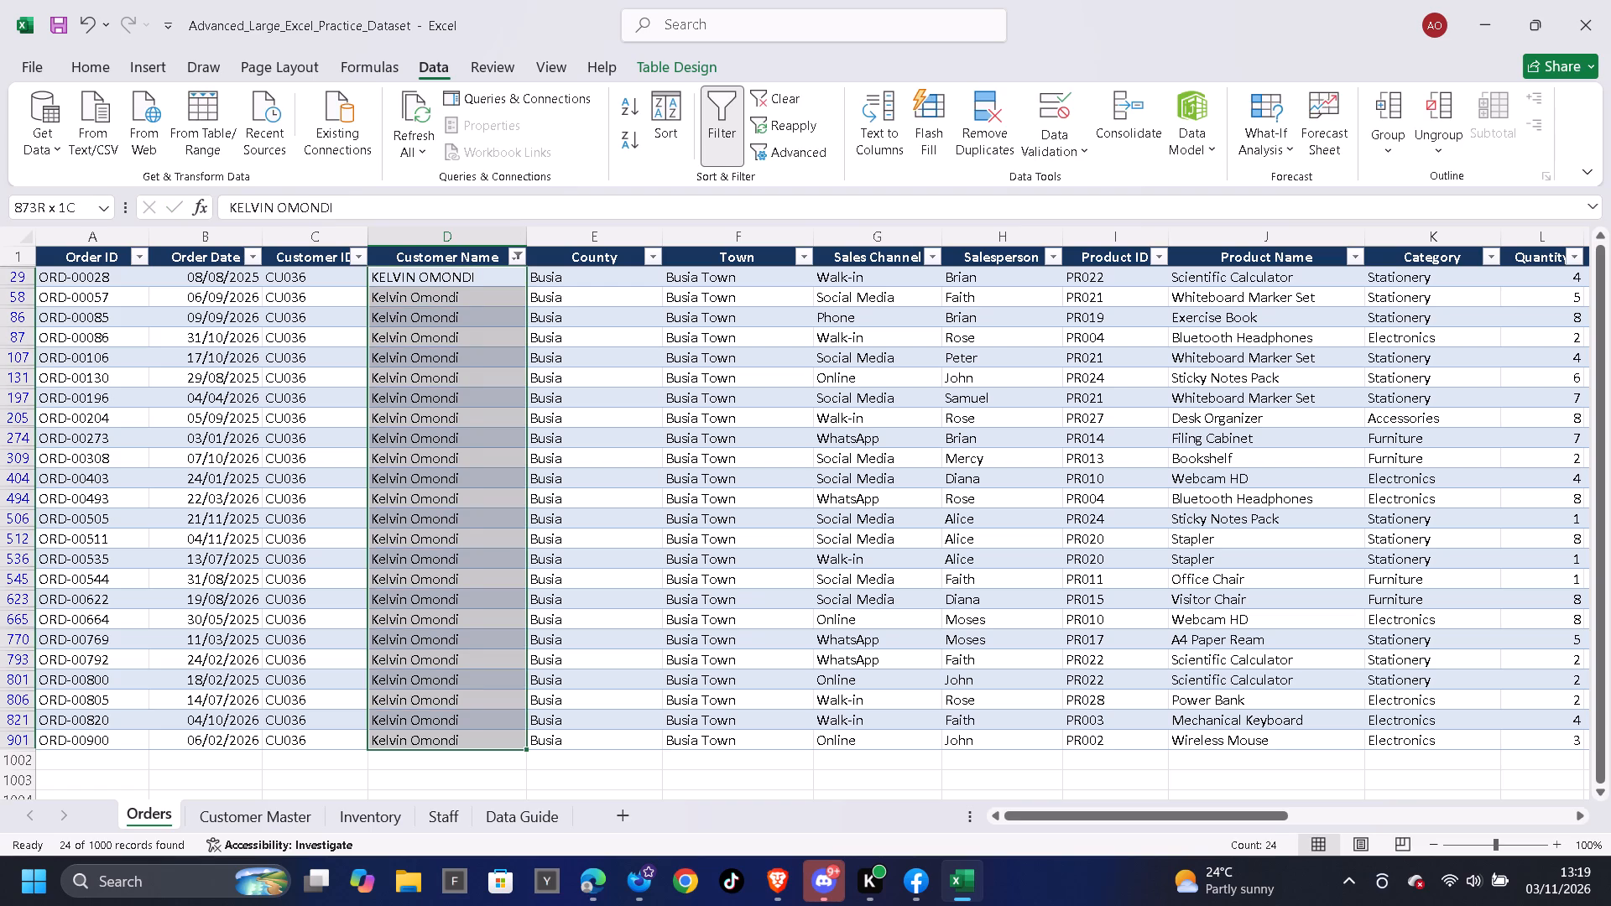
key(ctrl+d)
click(794, 94)
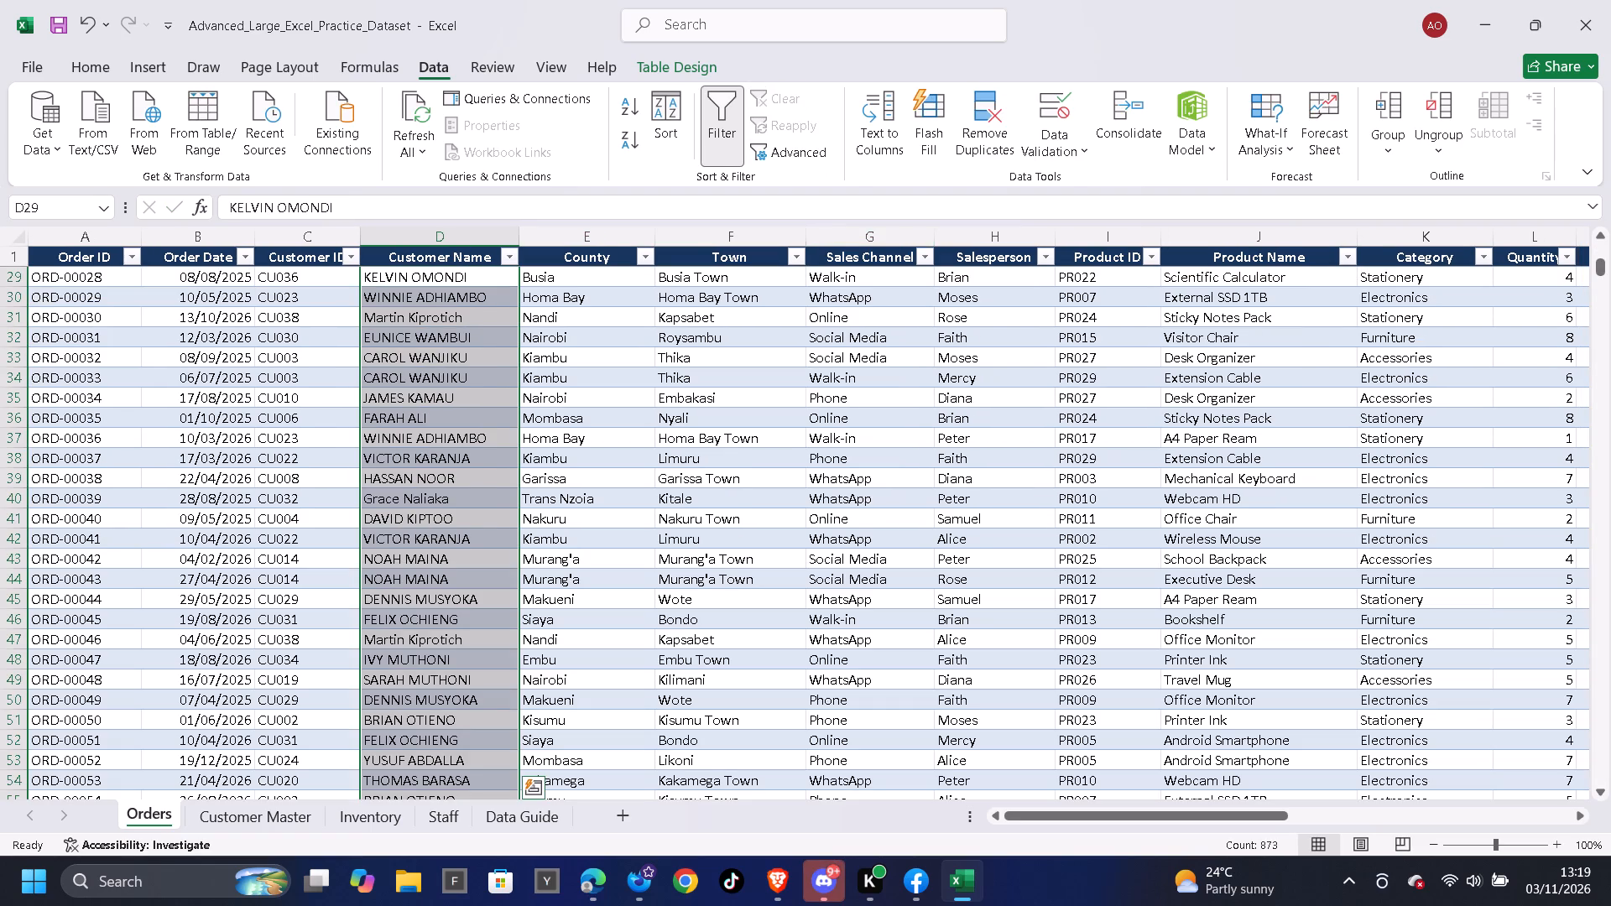
click(501, 266)
click(510, 253)
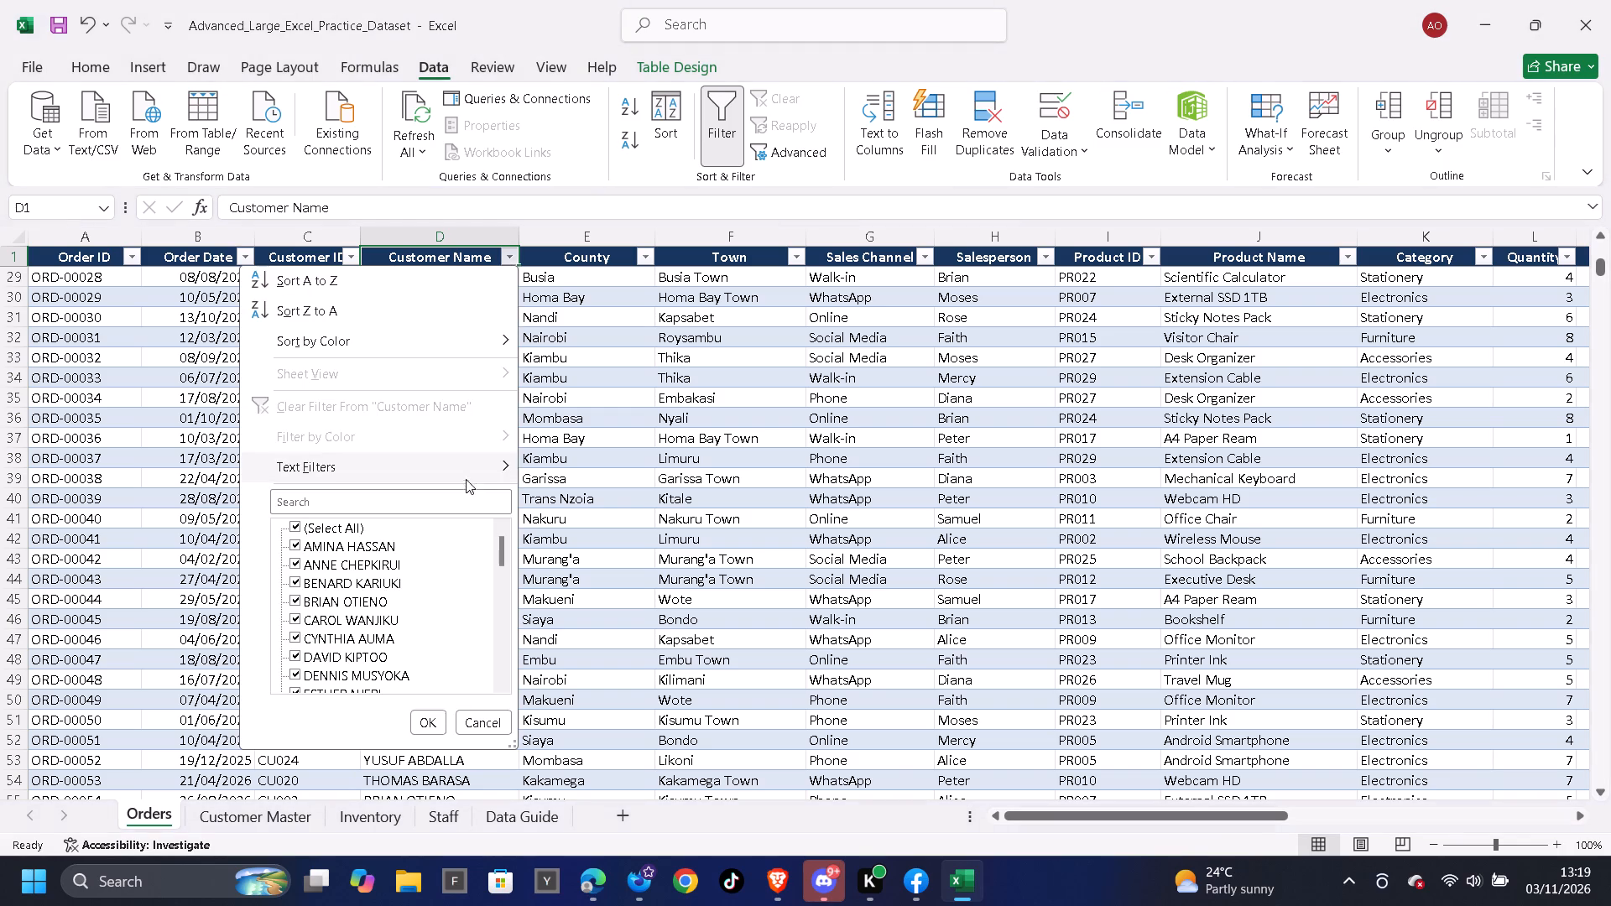
click(336, 524)
scroll(362, 575, down, 5)
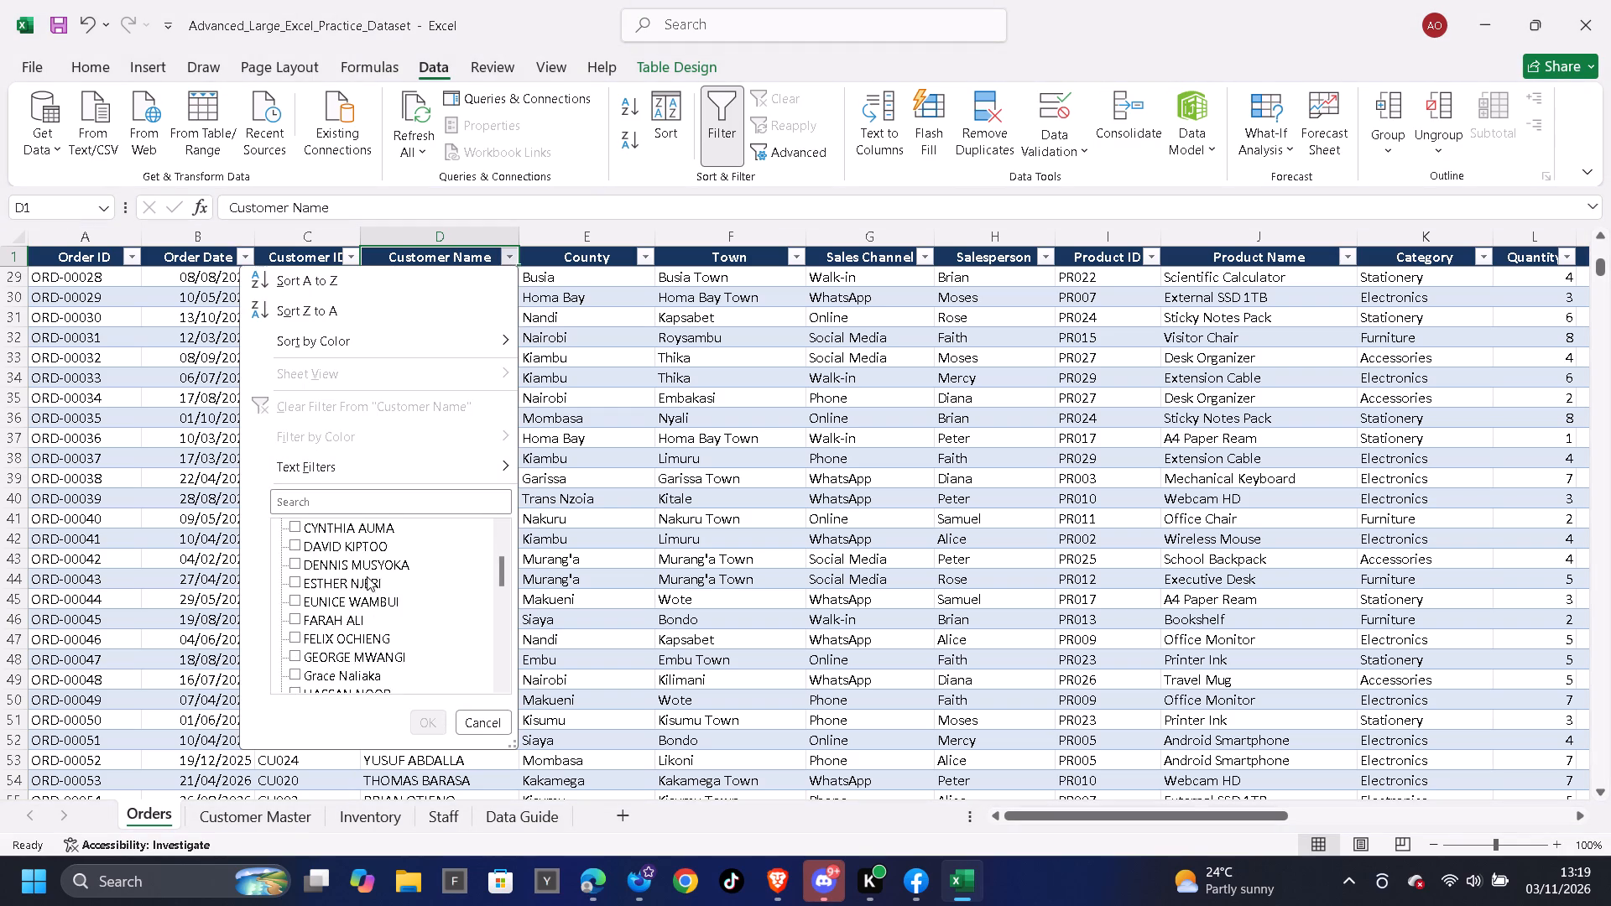
scroll(367, 576, down, 4)
click(365, 562)
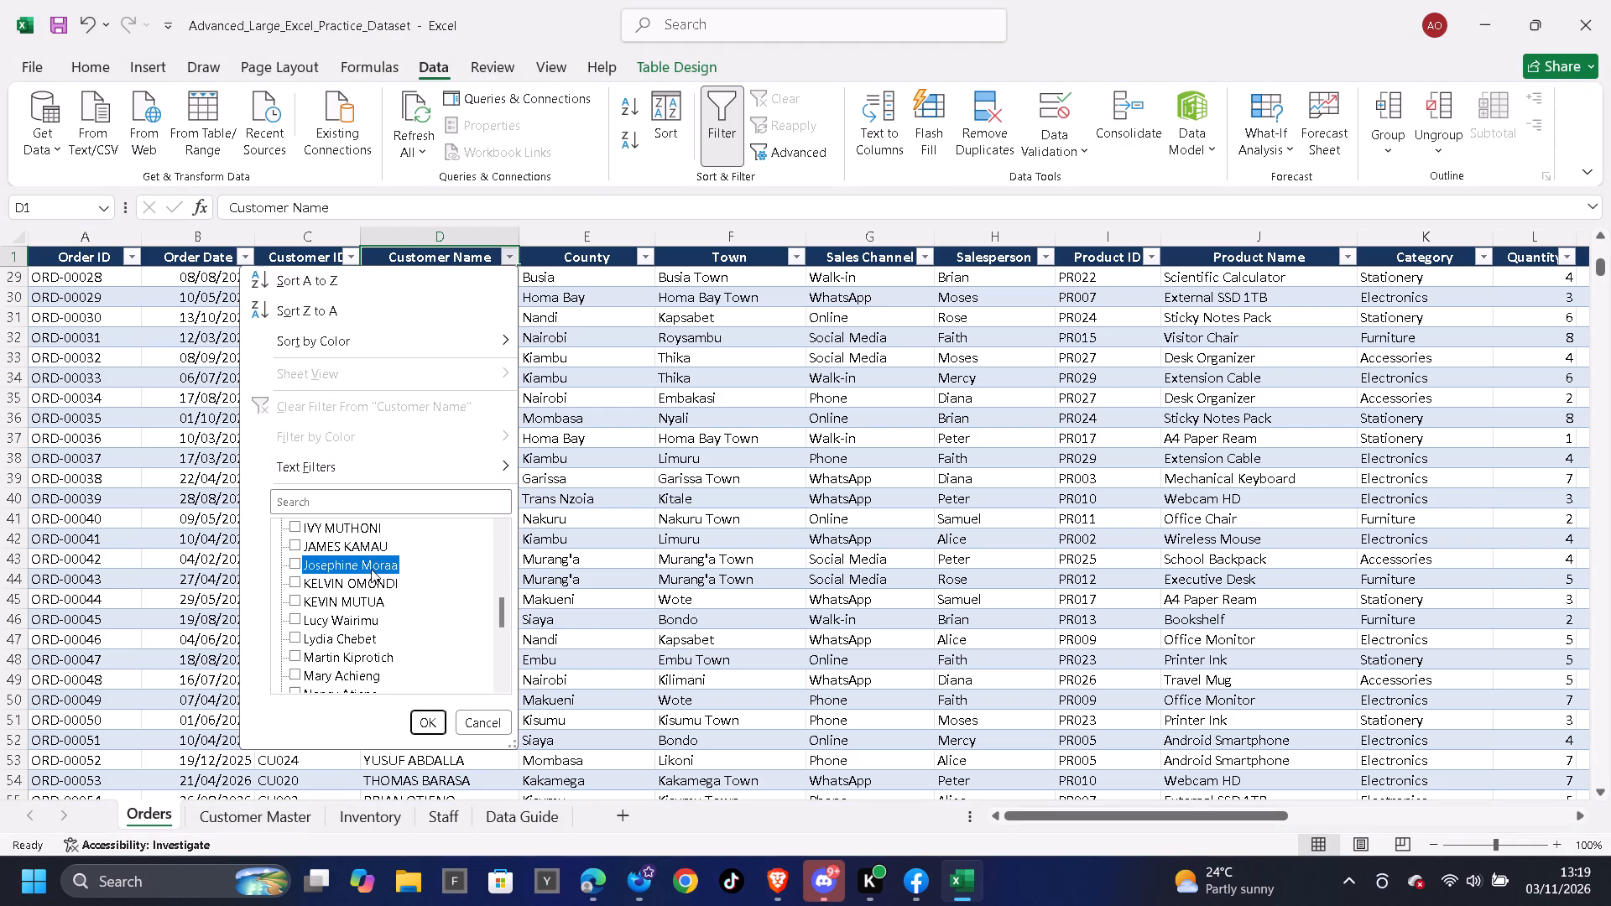
click(423, 720)
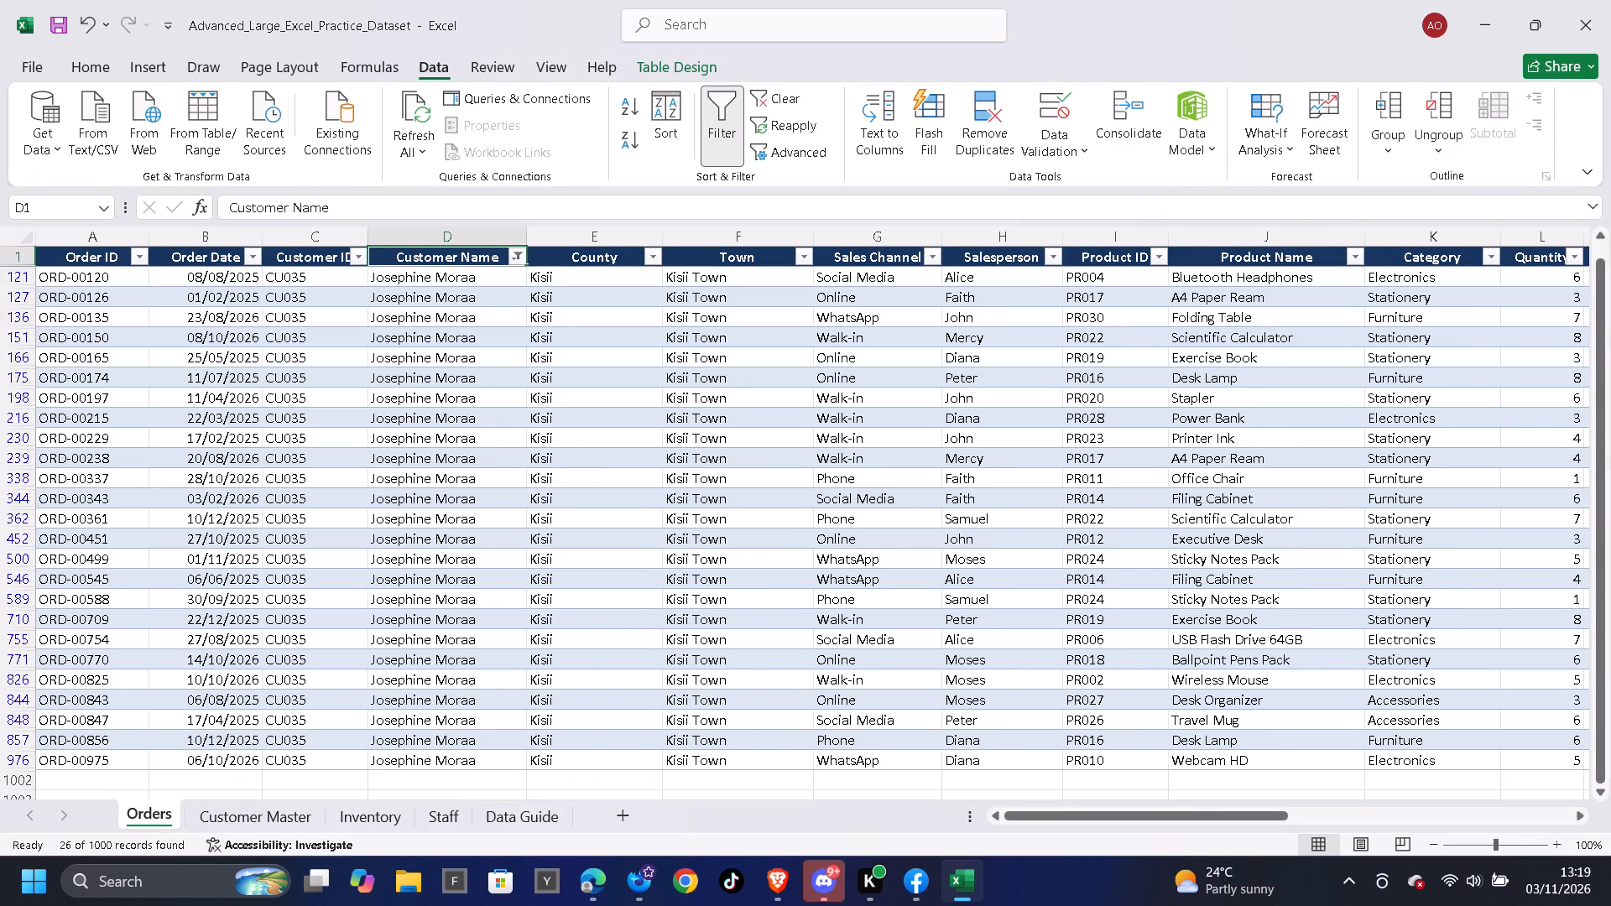
click(442, 253)
key(Down)
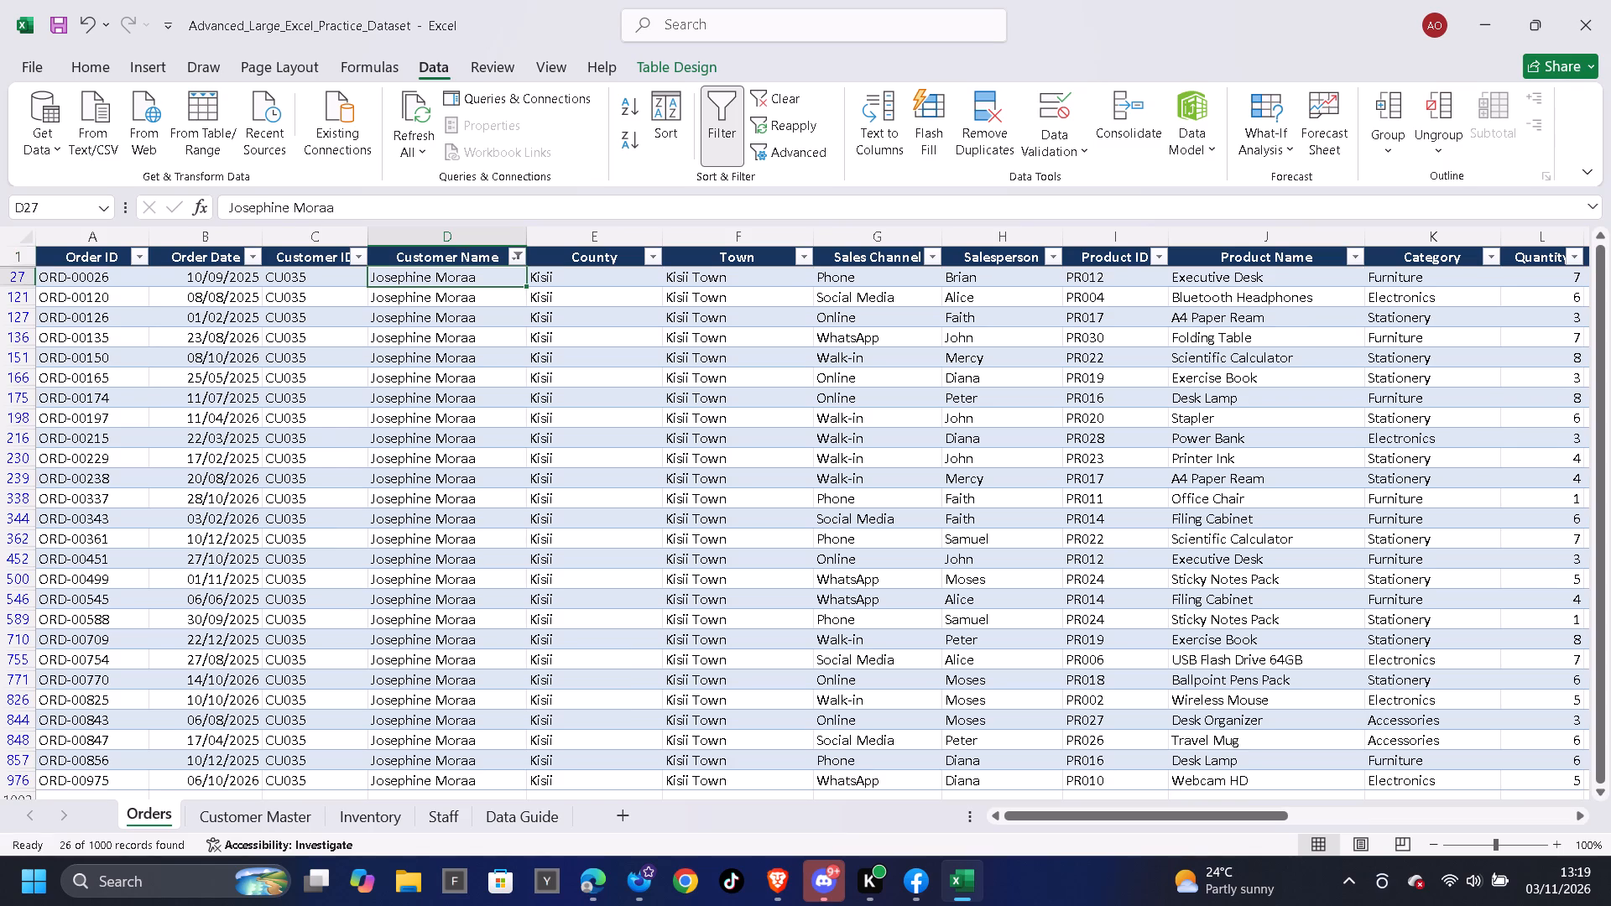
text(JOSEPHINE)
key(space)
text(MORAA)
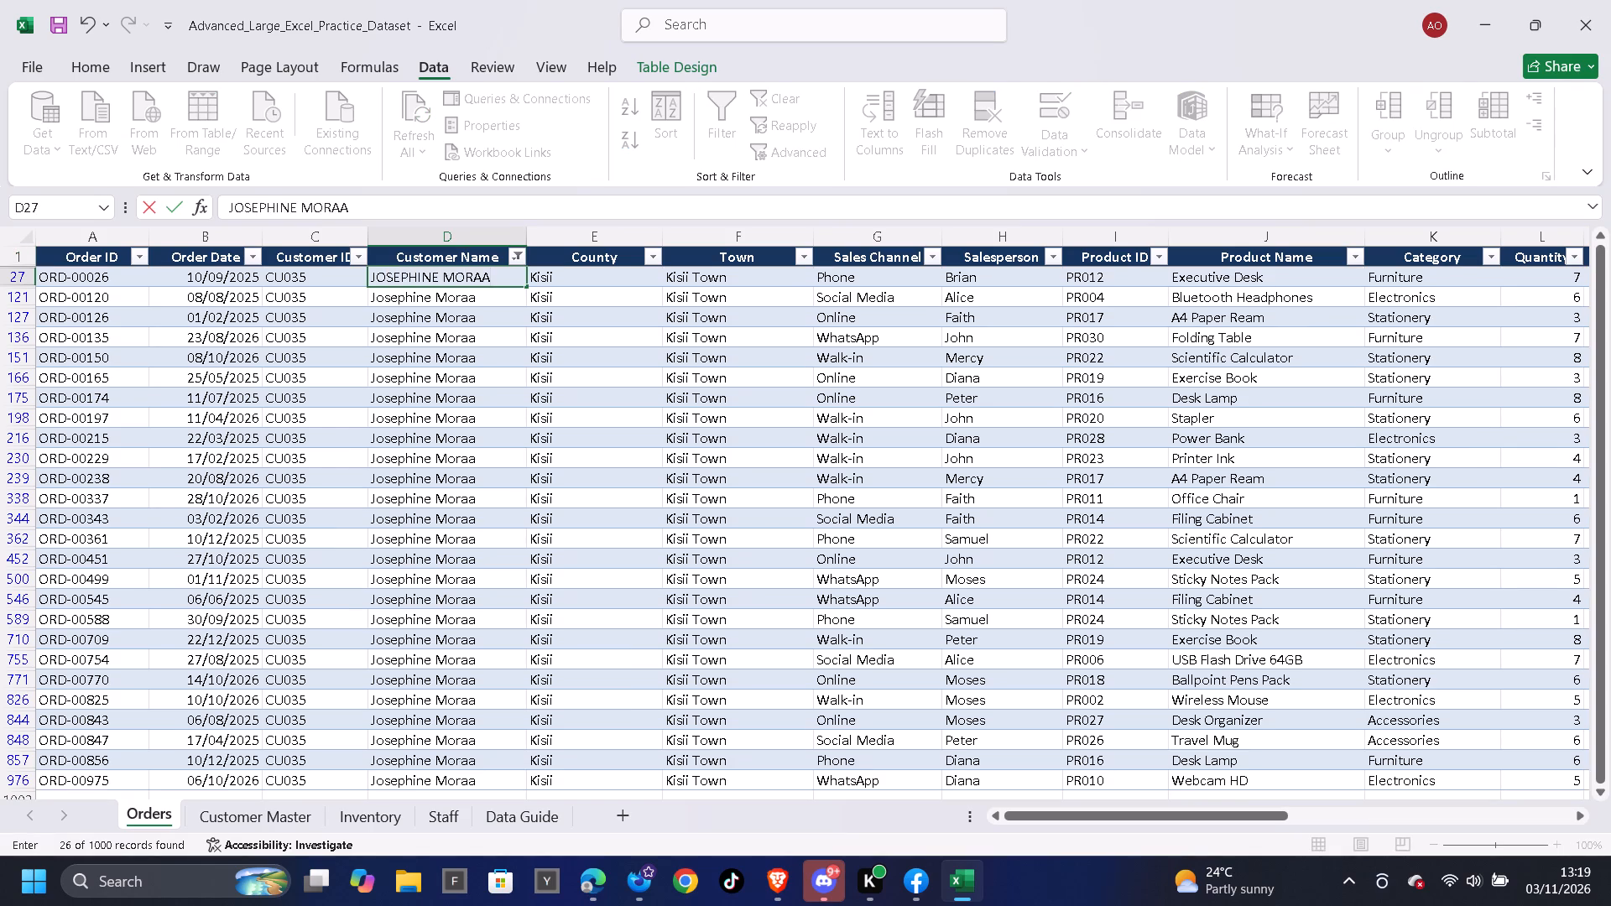
click(489, 300)
key(Up)
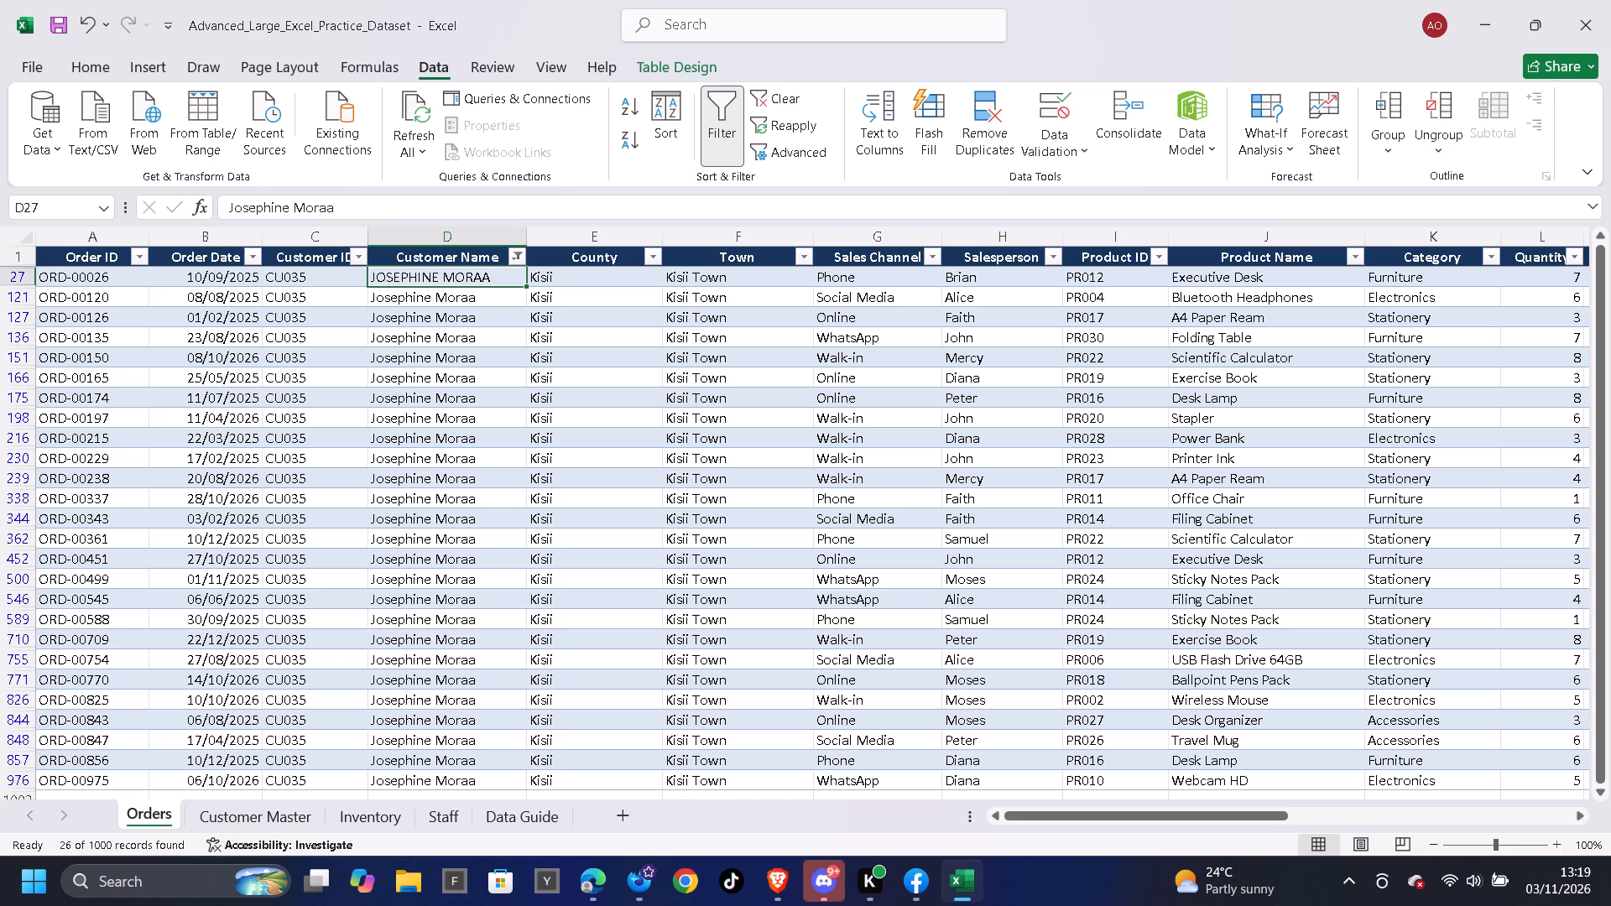
key(ctrl+shift+Down)
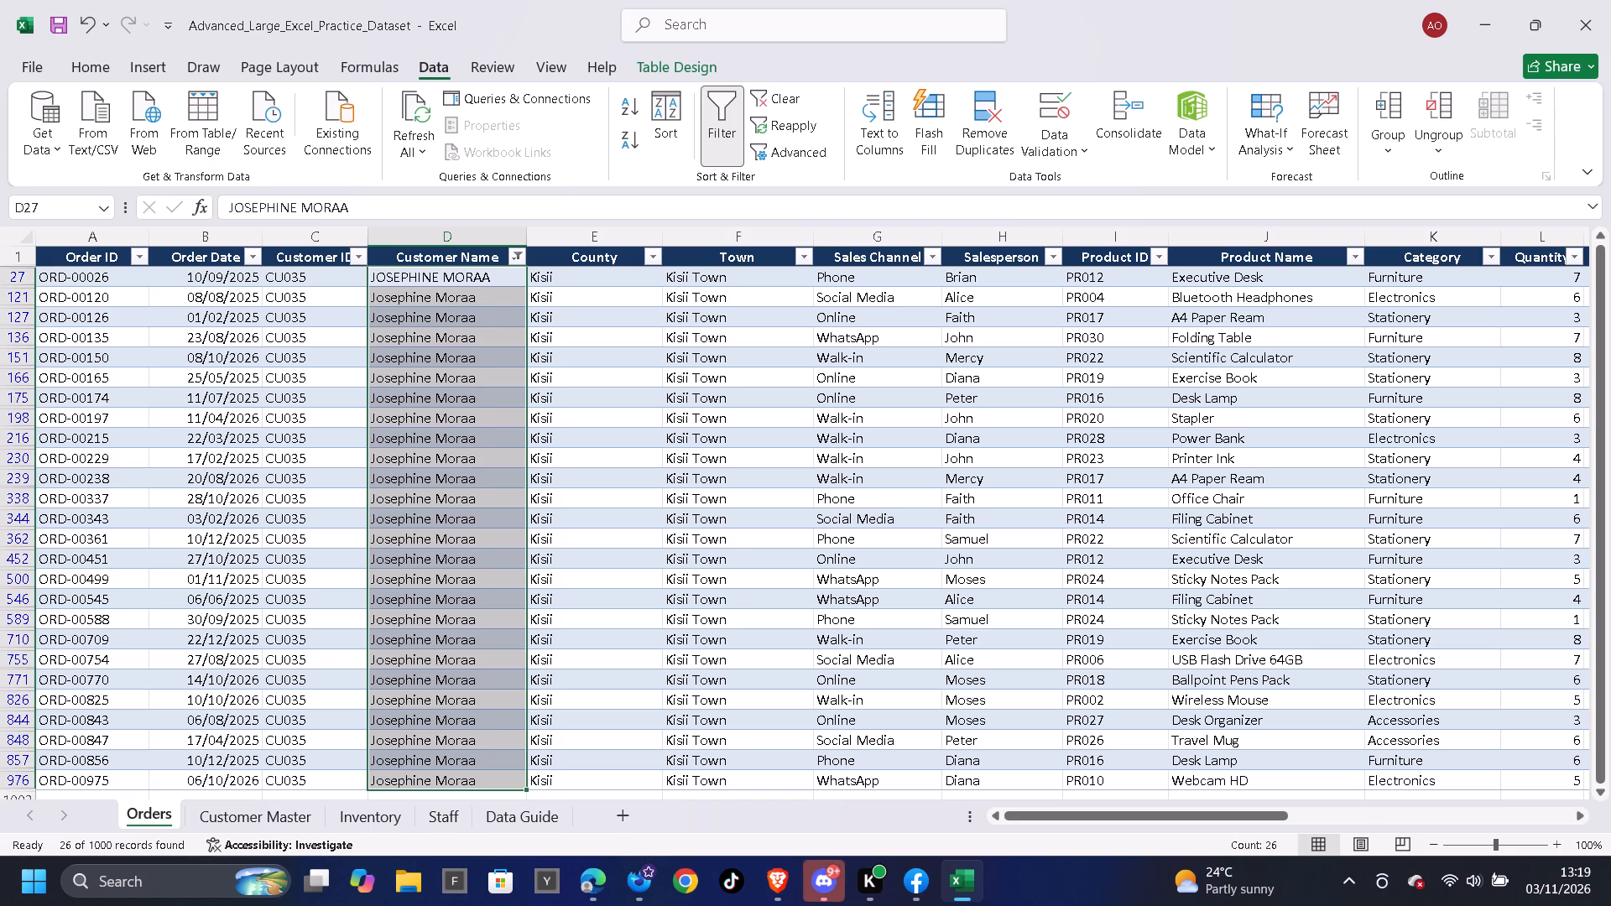
key(ctrl+d)
scroll(472, 297, down, 5)
click(789, 101)
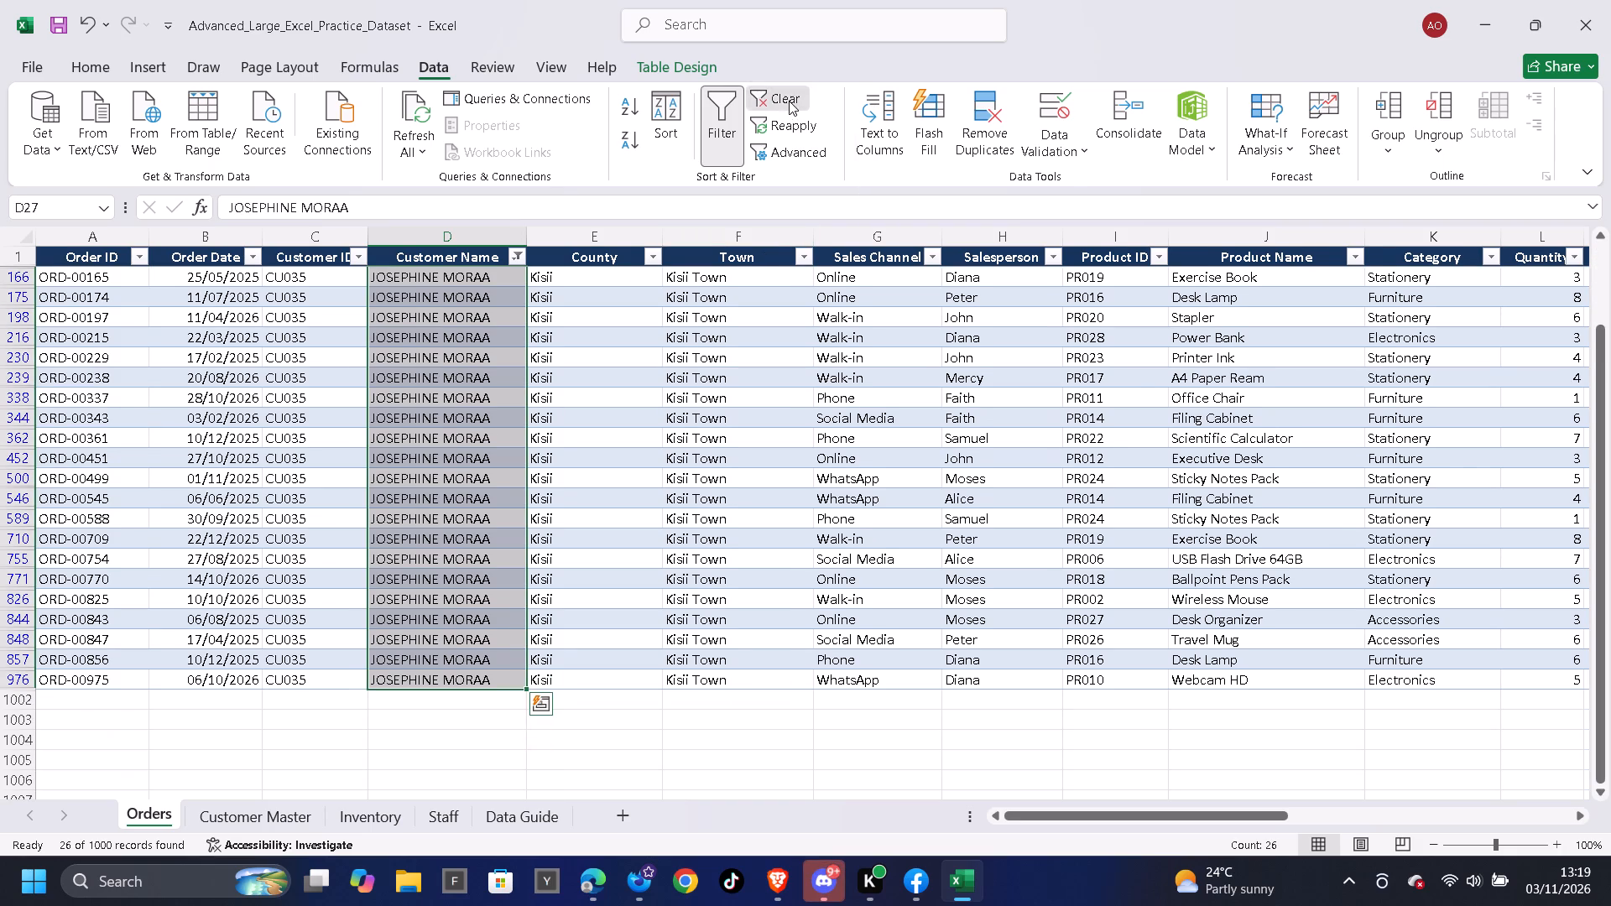
click(512, 253)
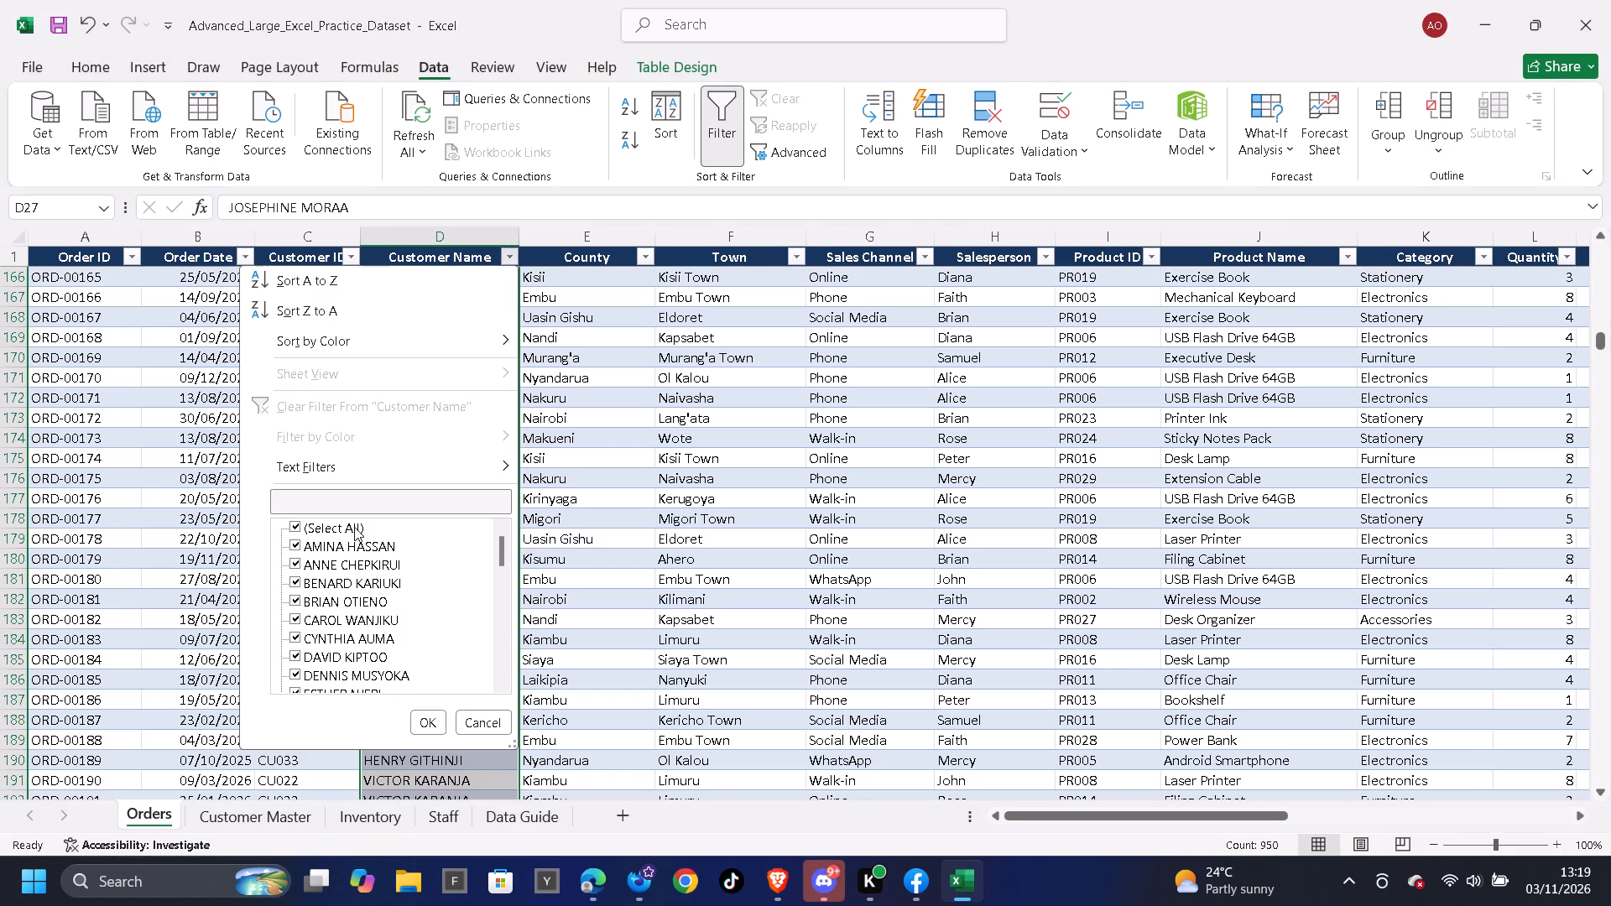
click(352, 525)
scroll(438, 555, down, 9)
scroll(414, 588, up, 2)
click(358, 622)
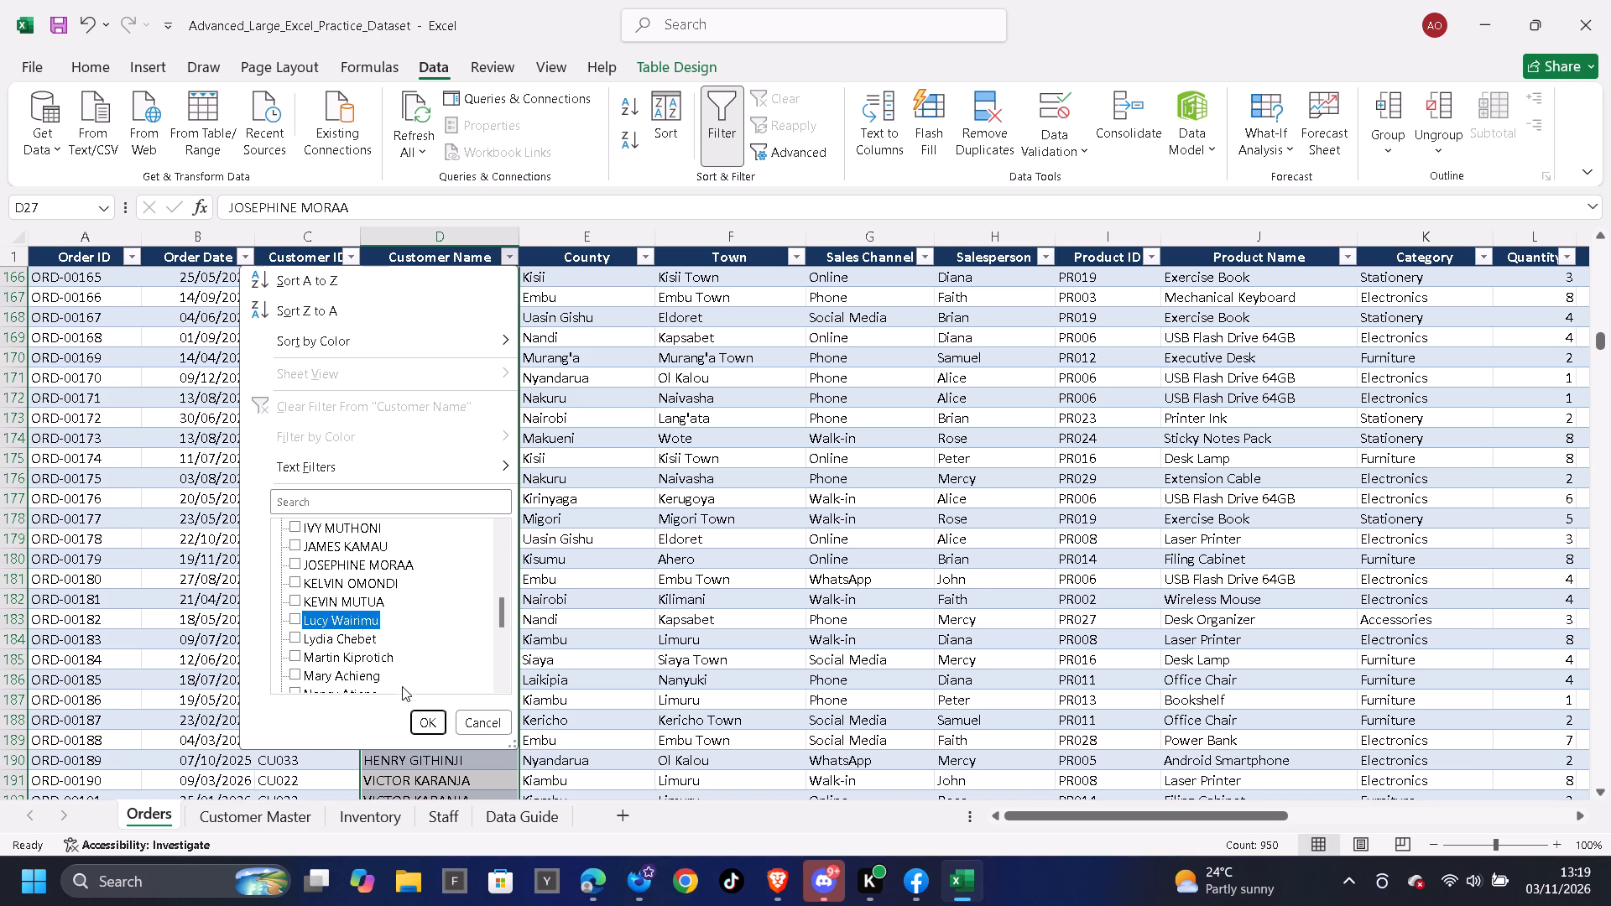
click(426, 717)
click(447, 255)
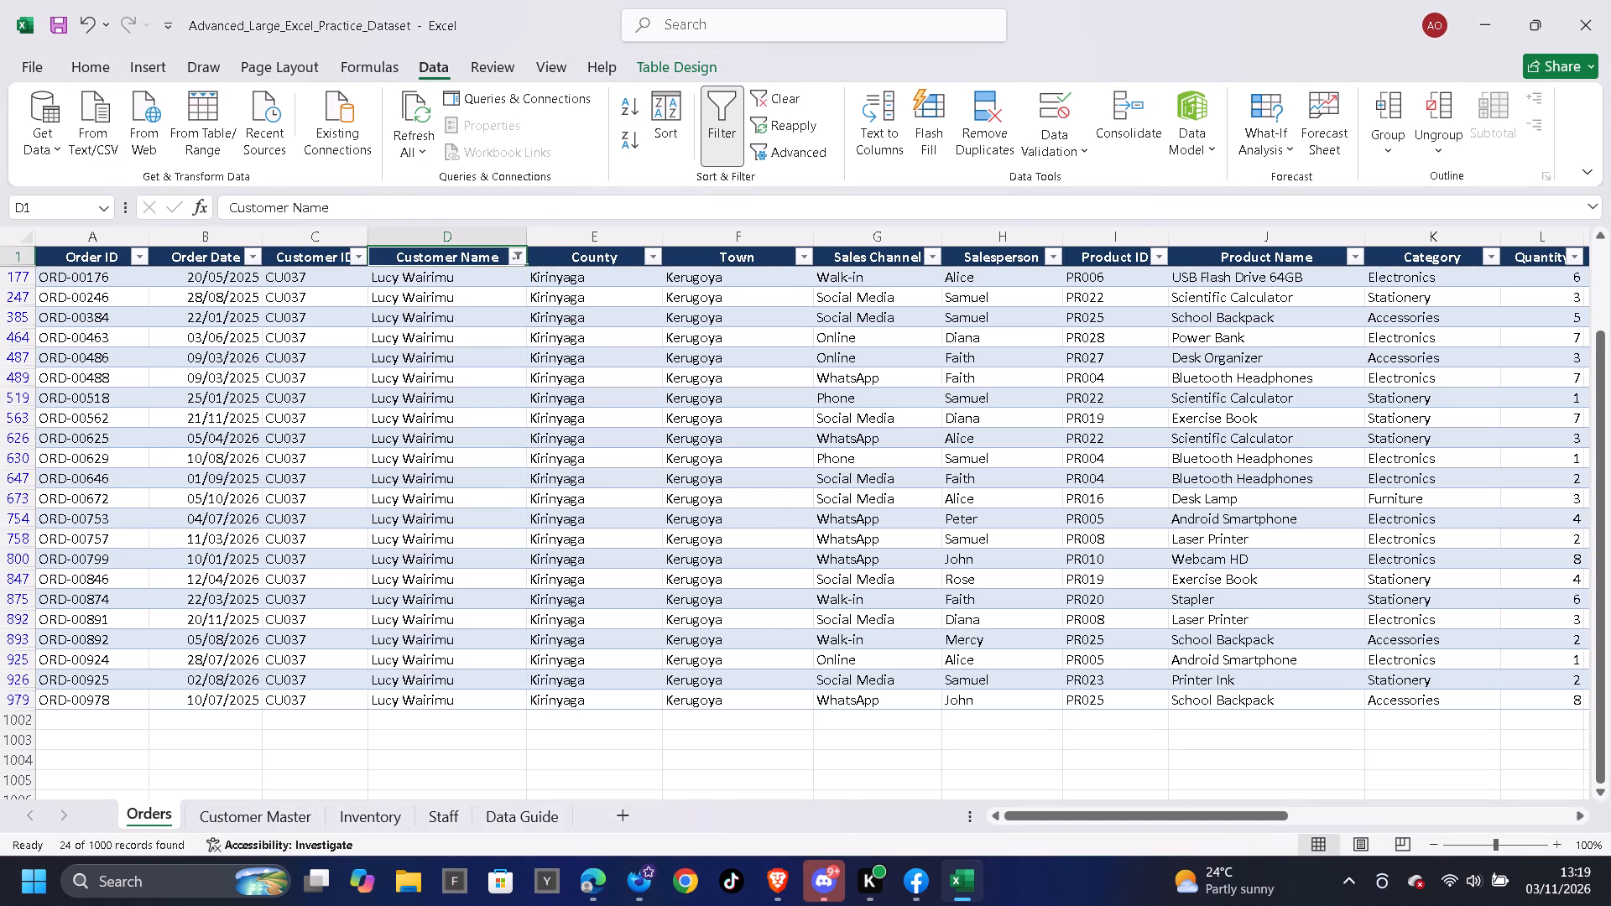
key(Down)
key(Up)
key(Down)
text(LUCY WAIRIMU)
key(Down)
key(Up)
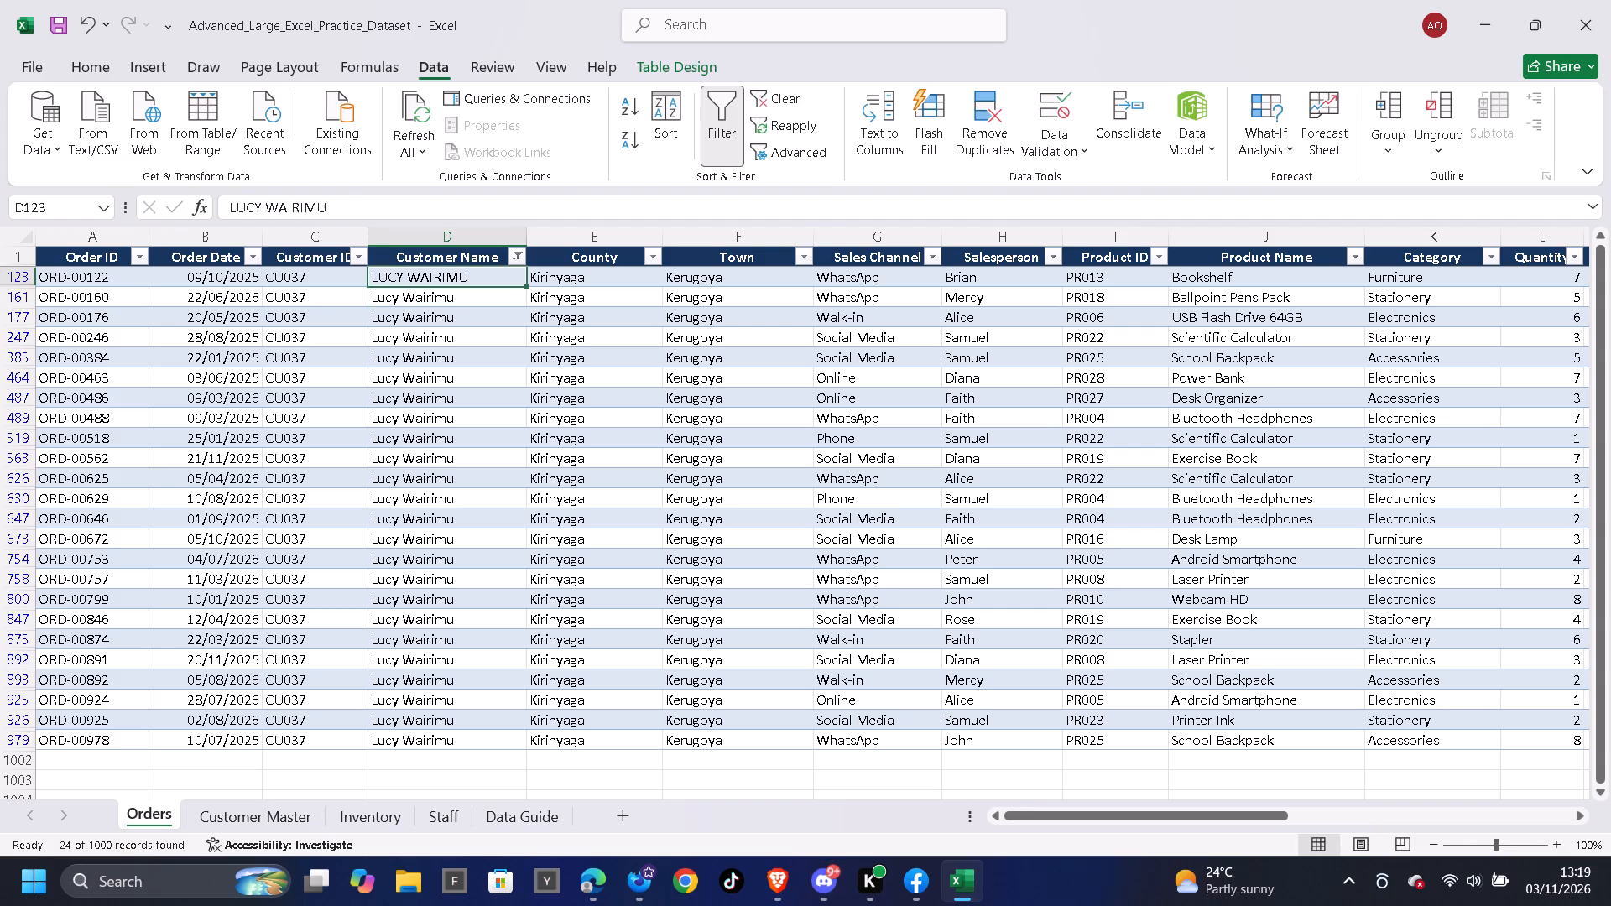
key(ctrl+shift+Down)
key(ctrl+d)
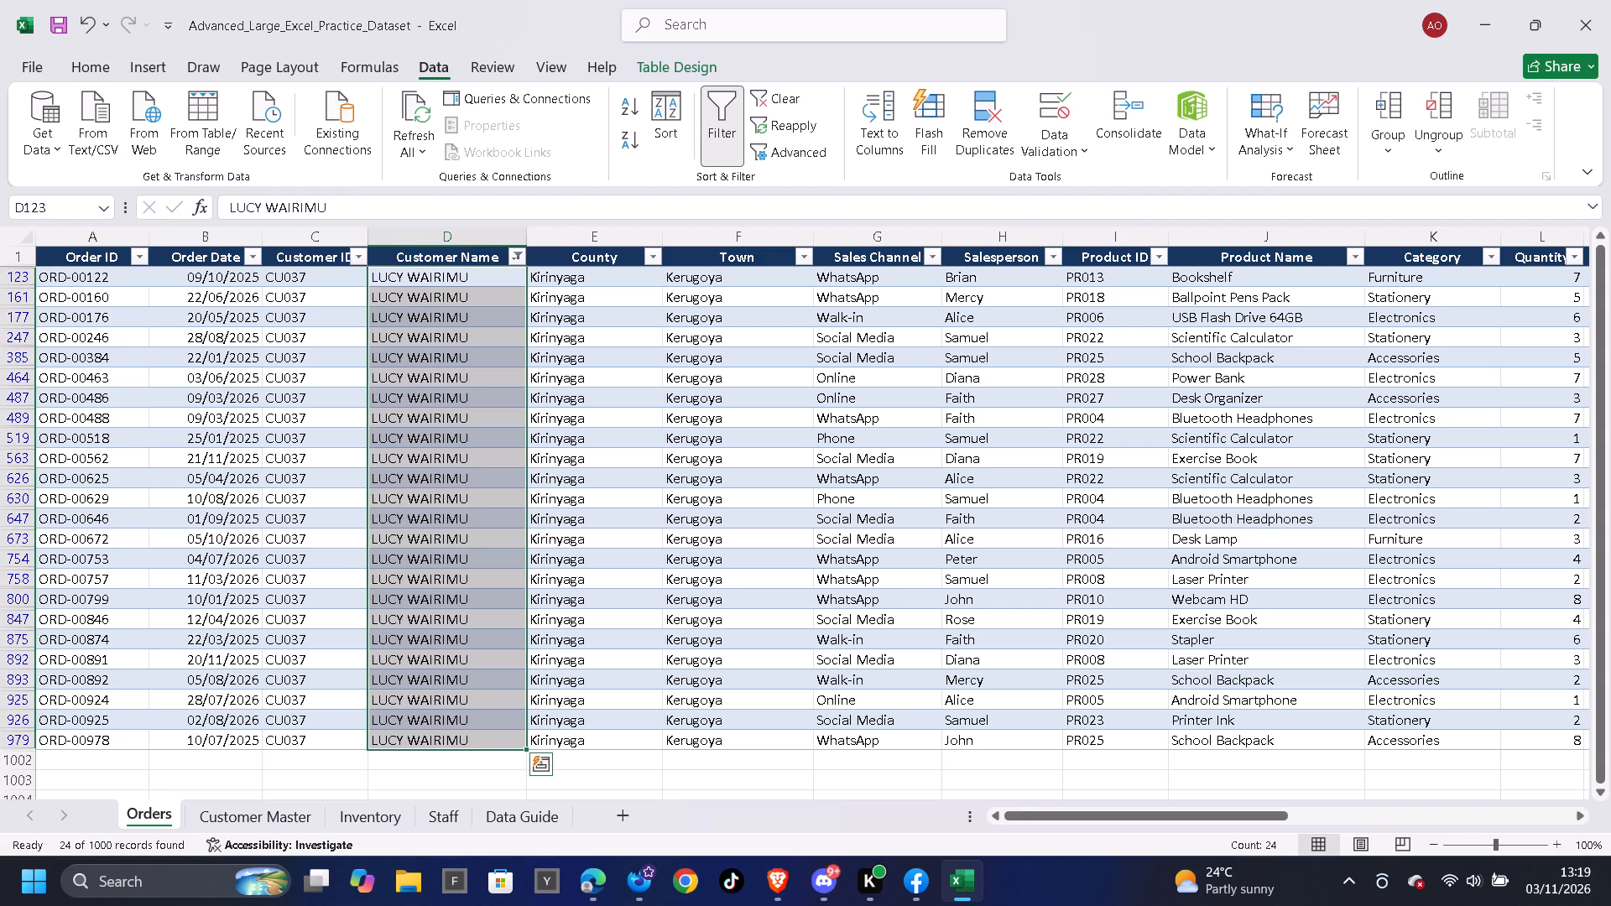
click(787, 93)
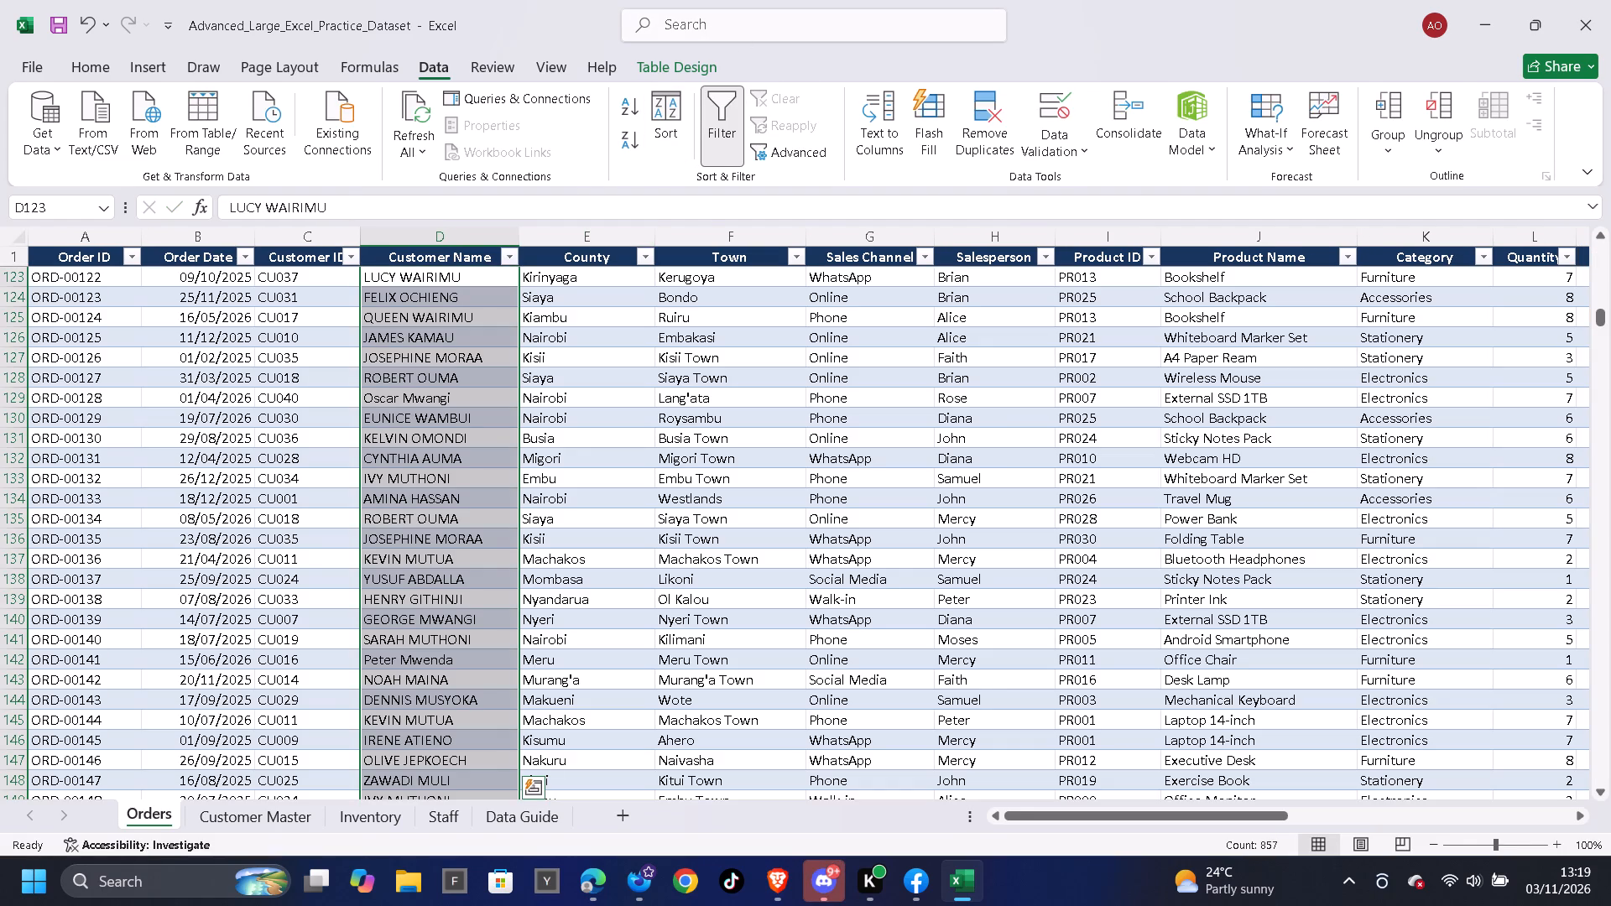
click(514, 256)
click(336, 528)
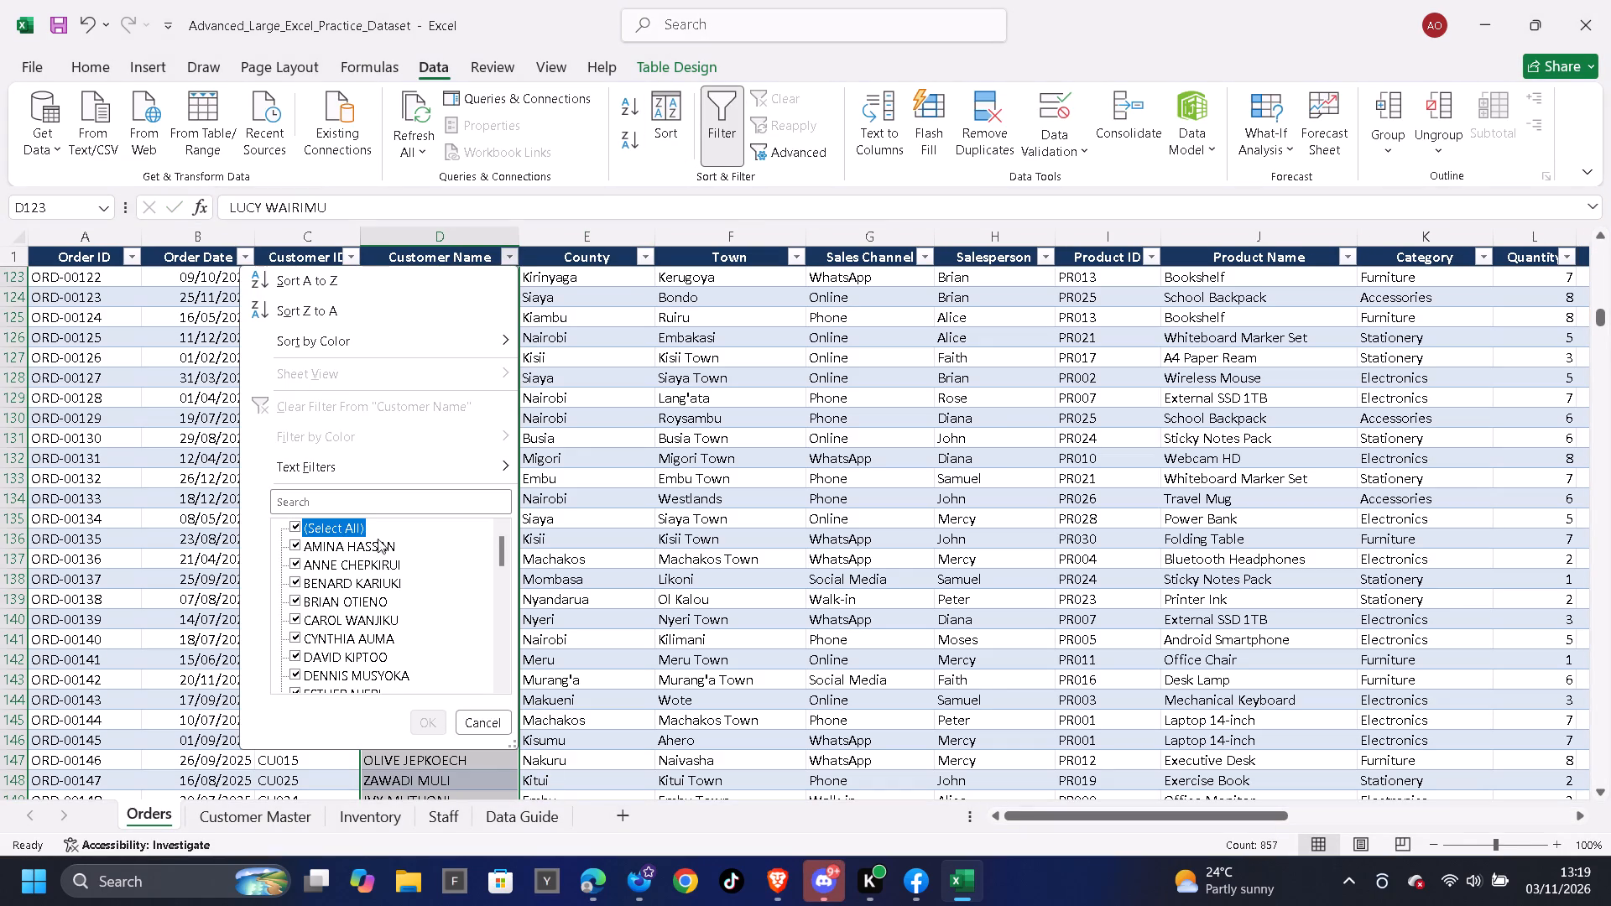
scroll(399, 567, down, 10)
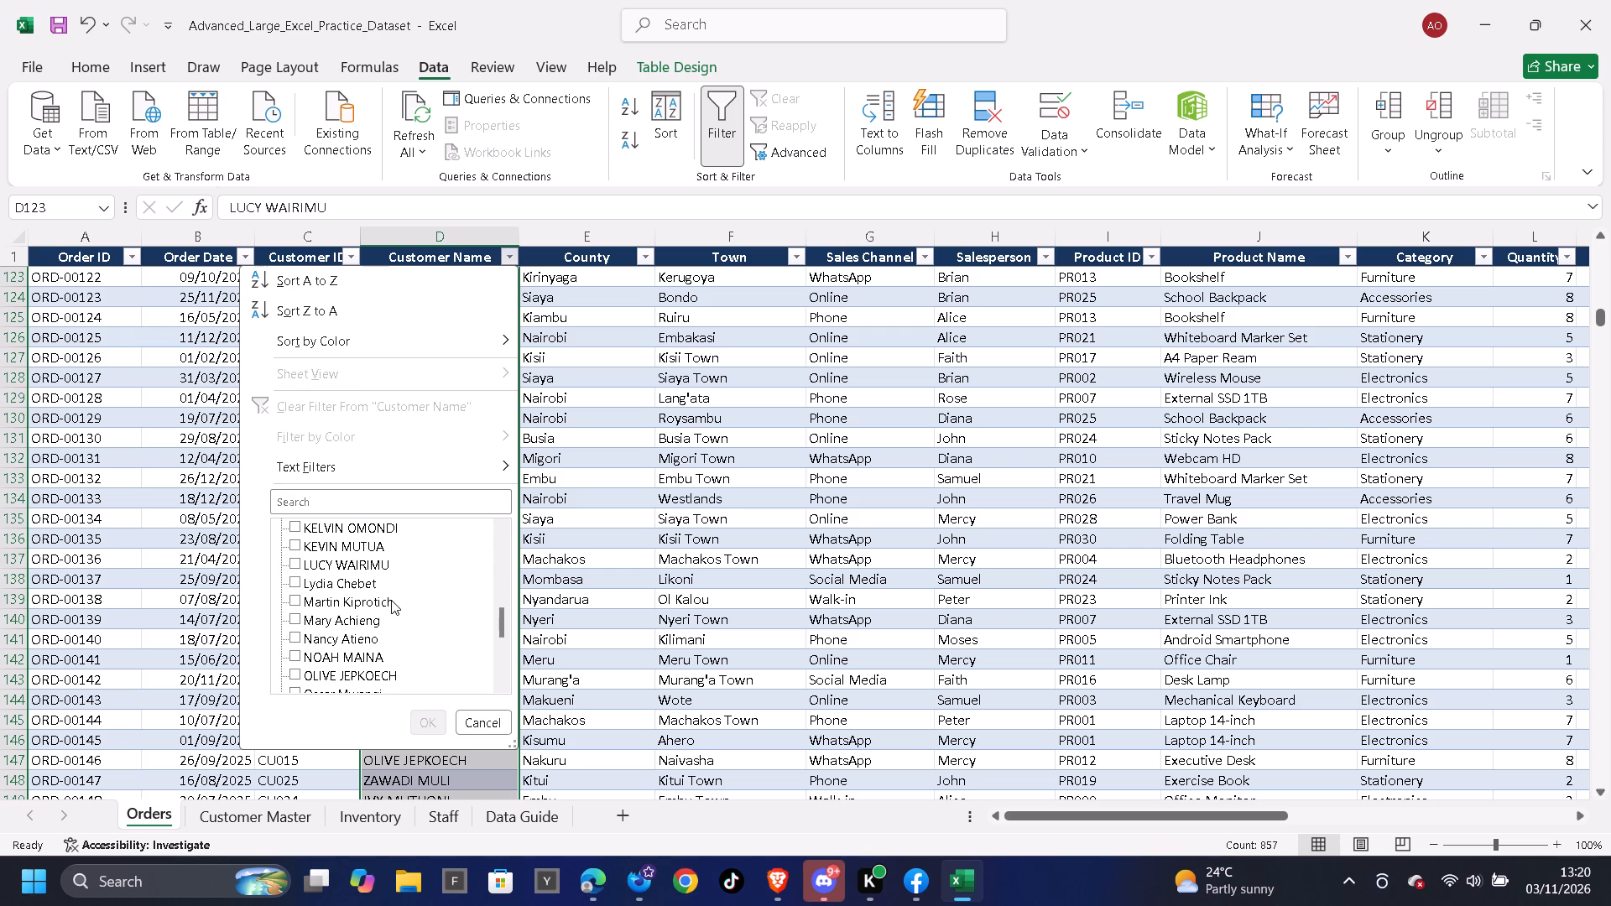
click(354, 579)
click(428, 724)
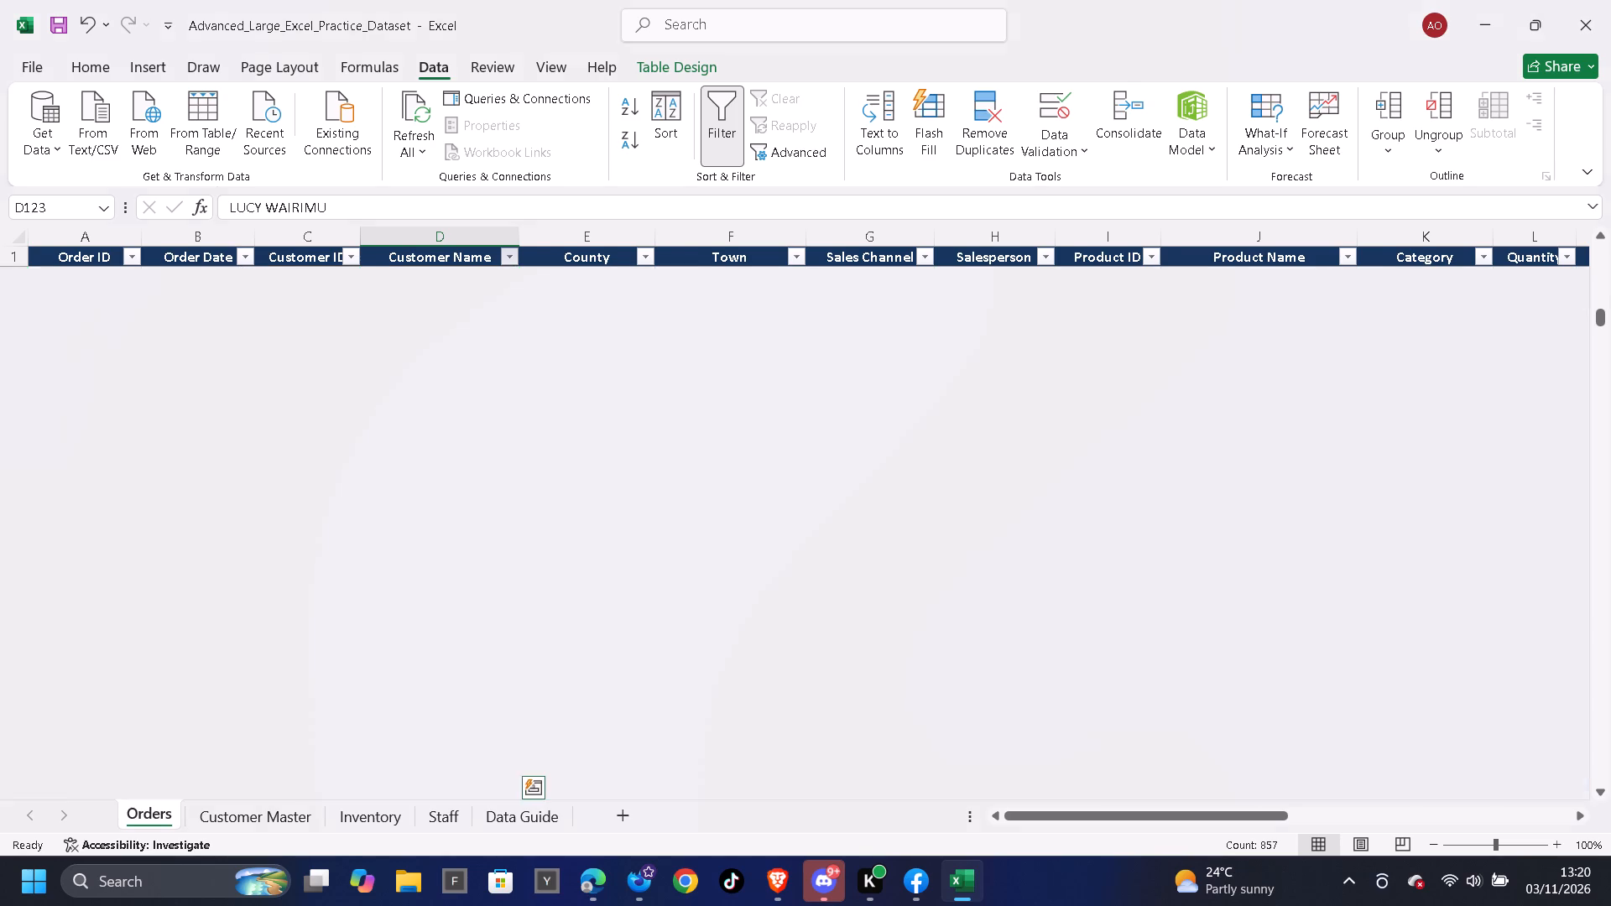
Enter customer CU012's name in all capitals in the first filtered row and fill it down the remaining visible rows.
click(446, 259)
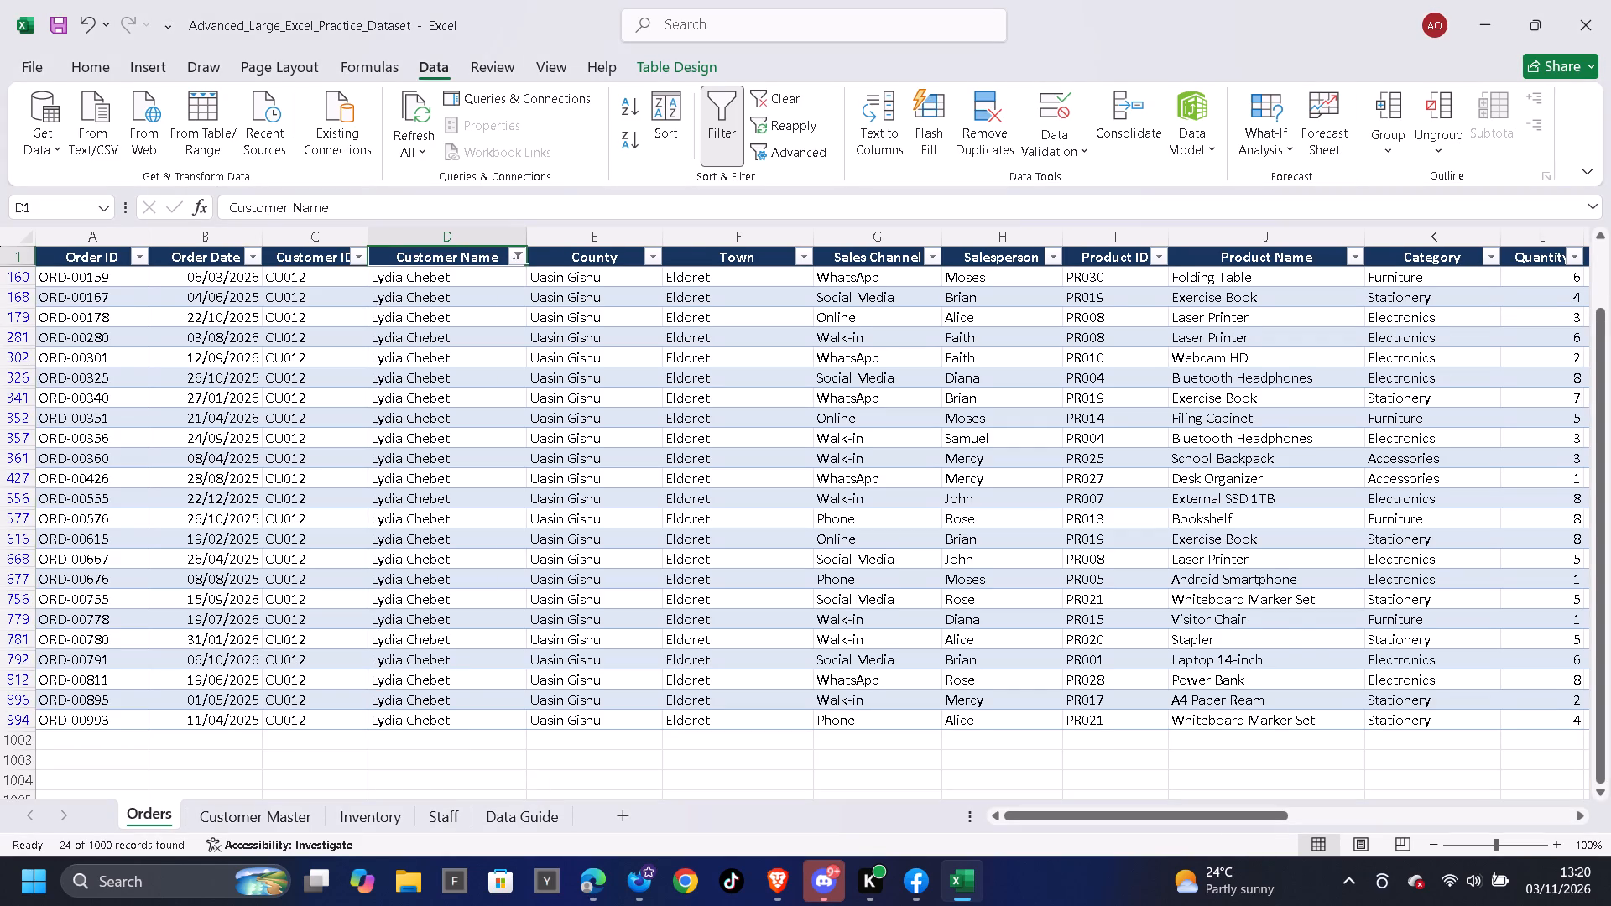
key(Down)
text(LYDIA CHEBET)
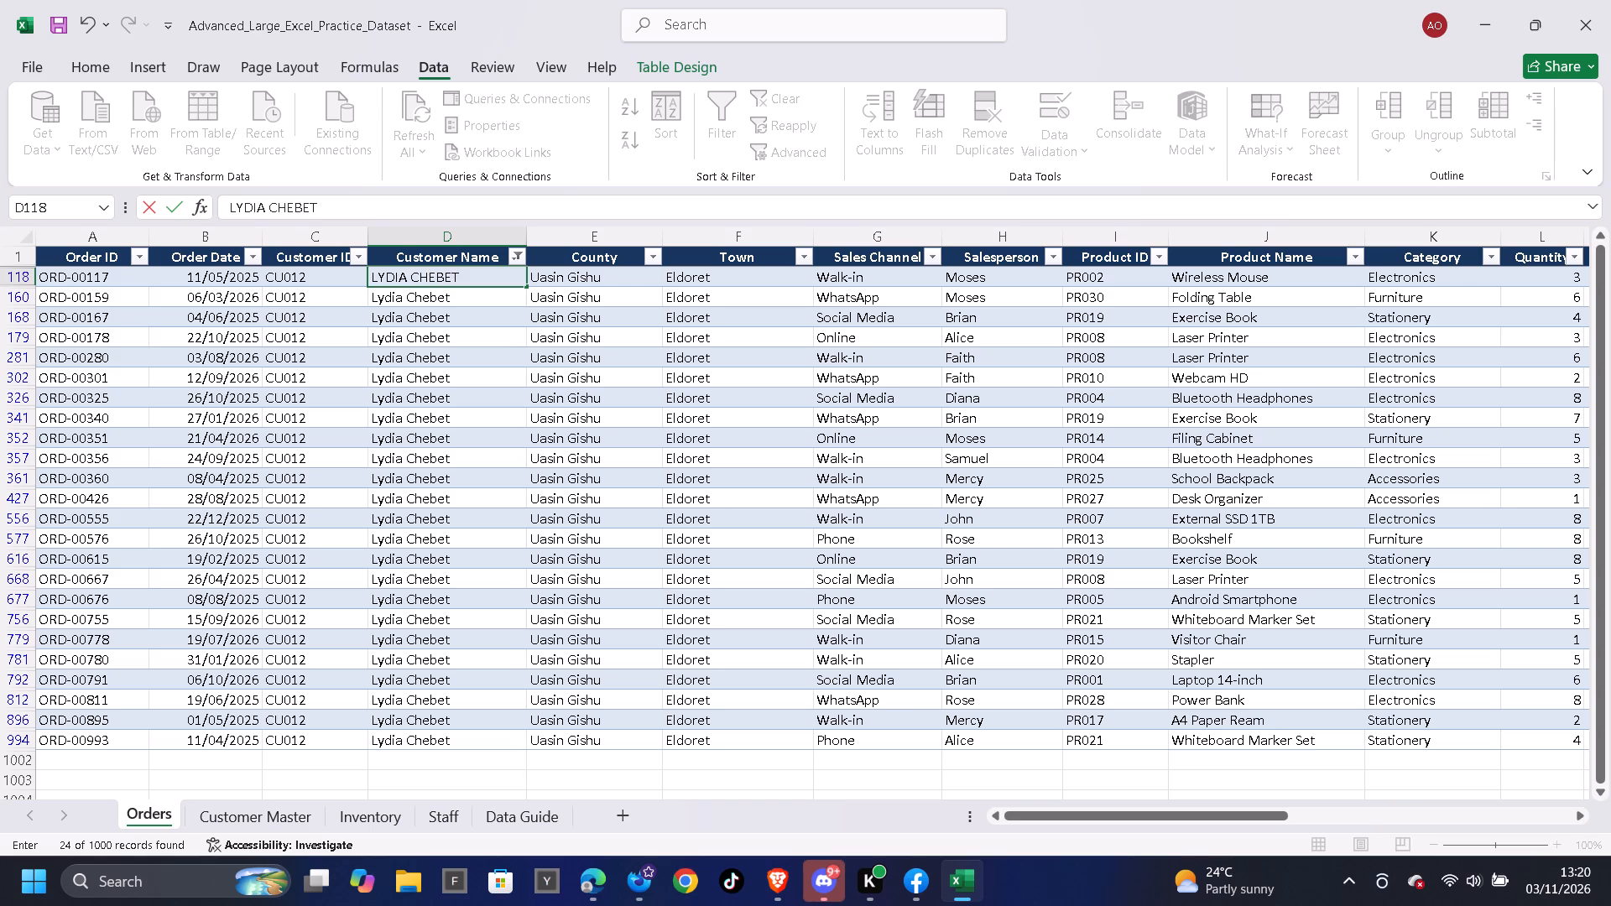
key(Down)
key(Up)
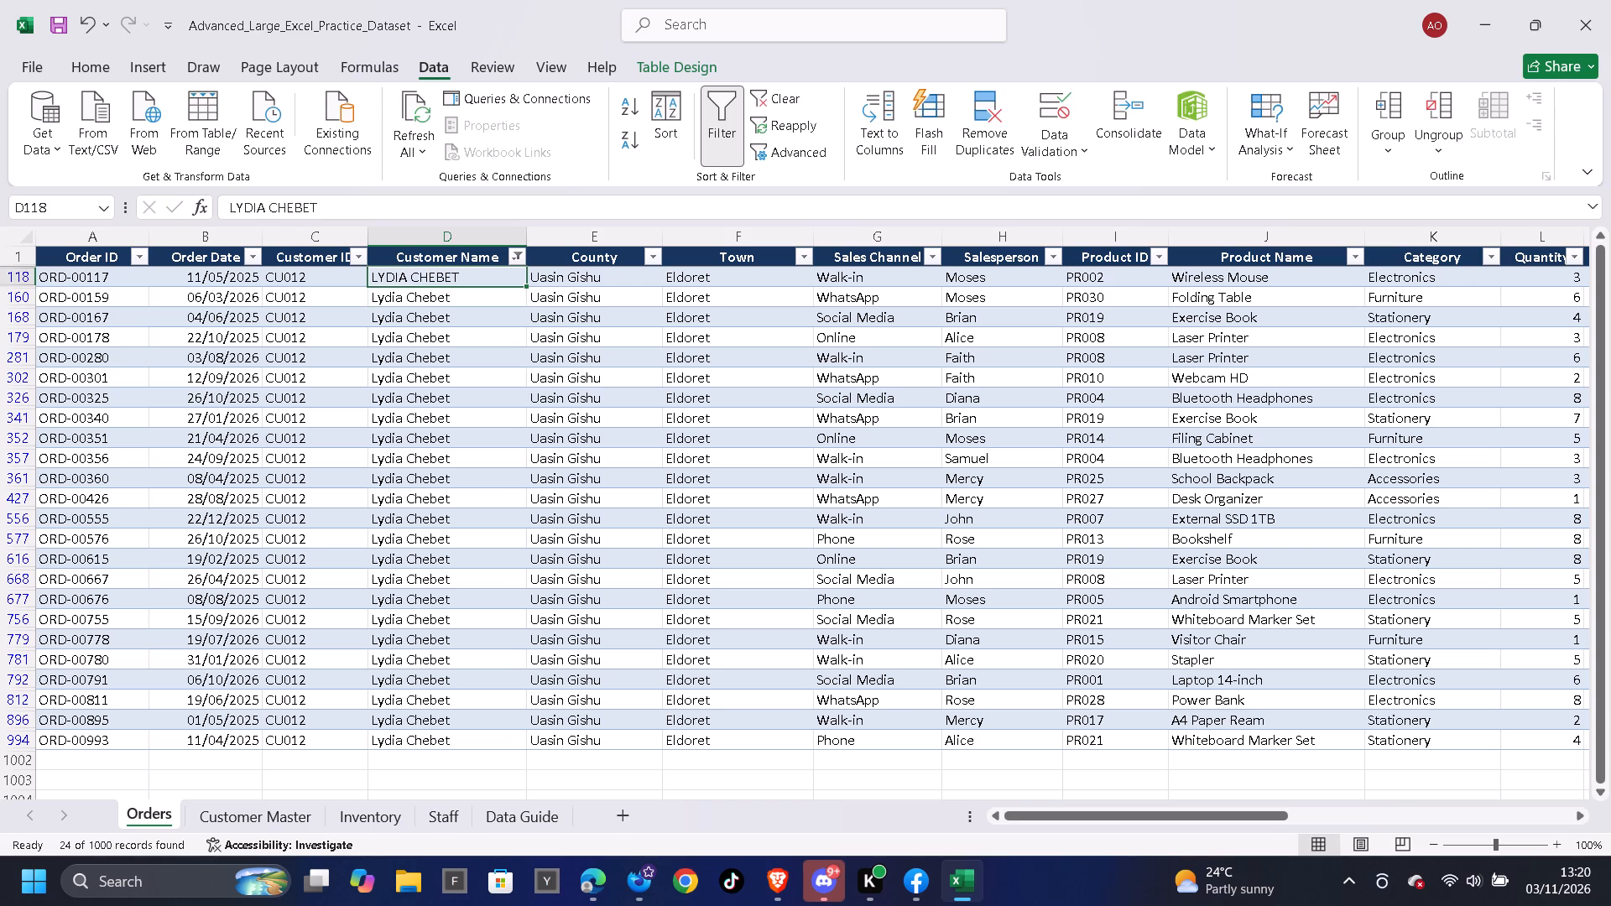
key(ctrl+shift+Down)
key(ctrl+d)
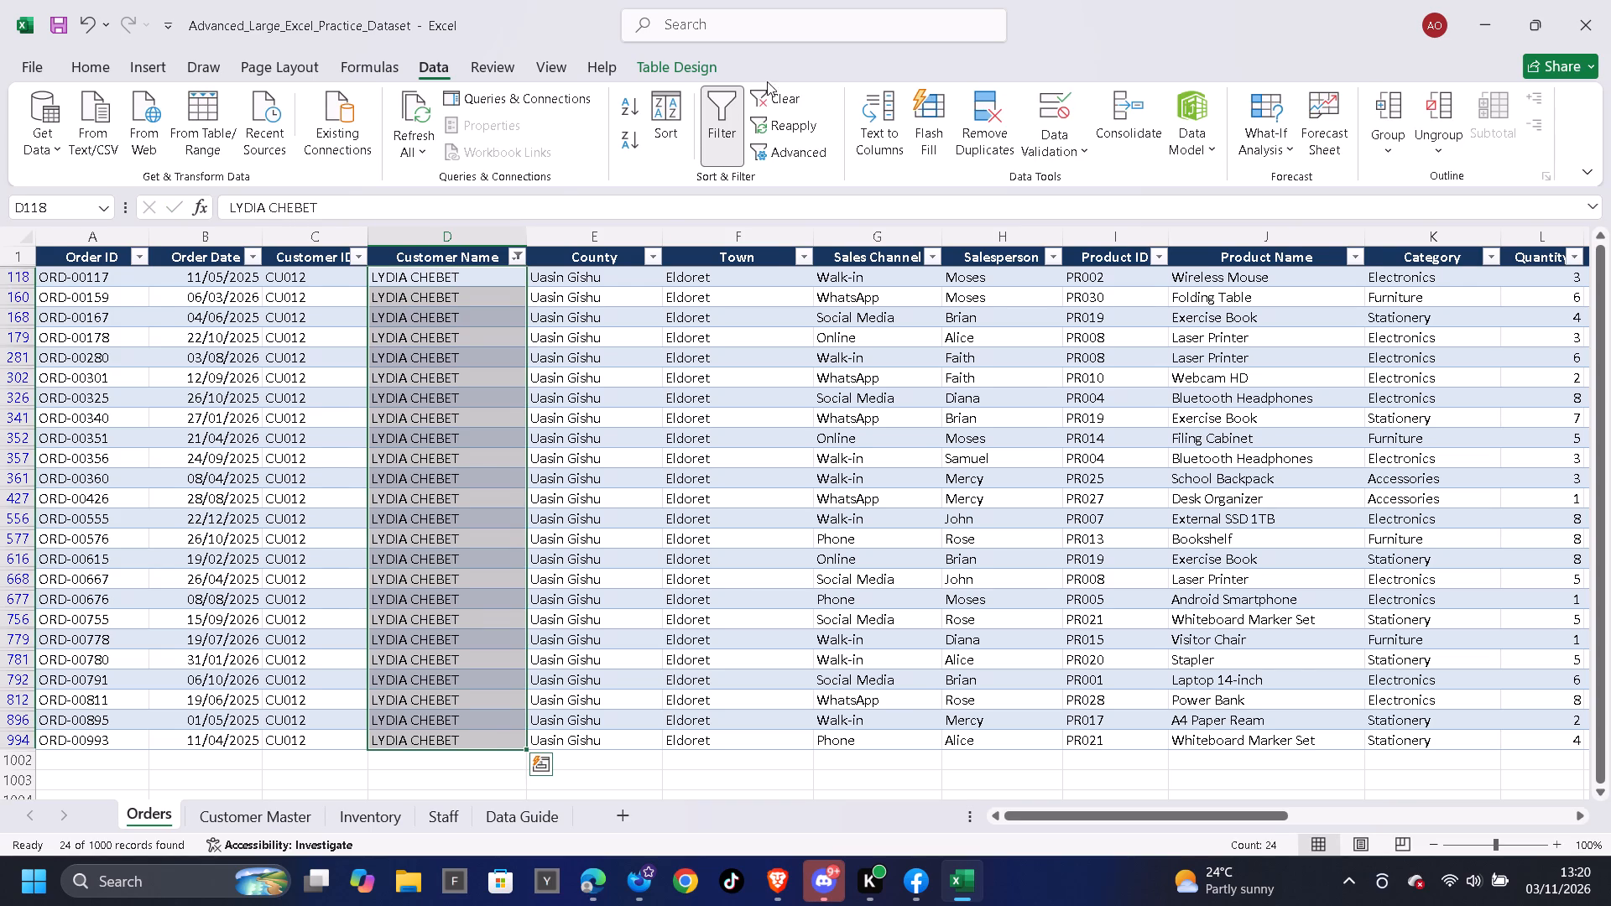
click(780, 96)
click(503, 251)
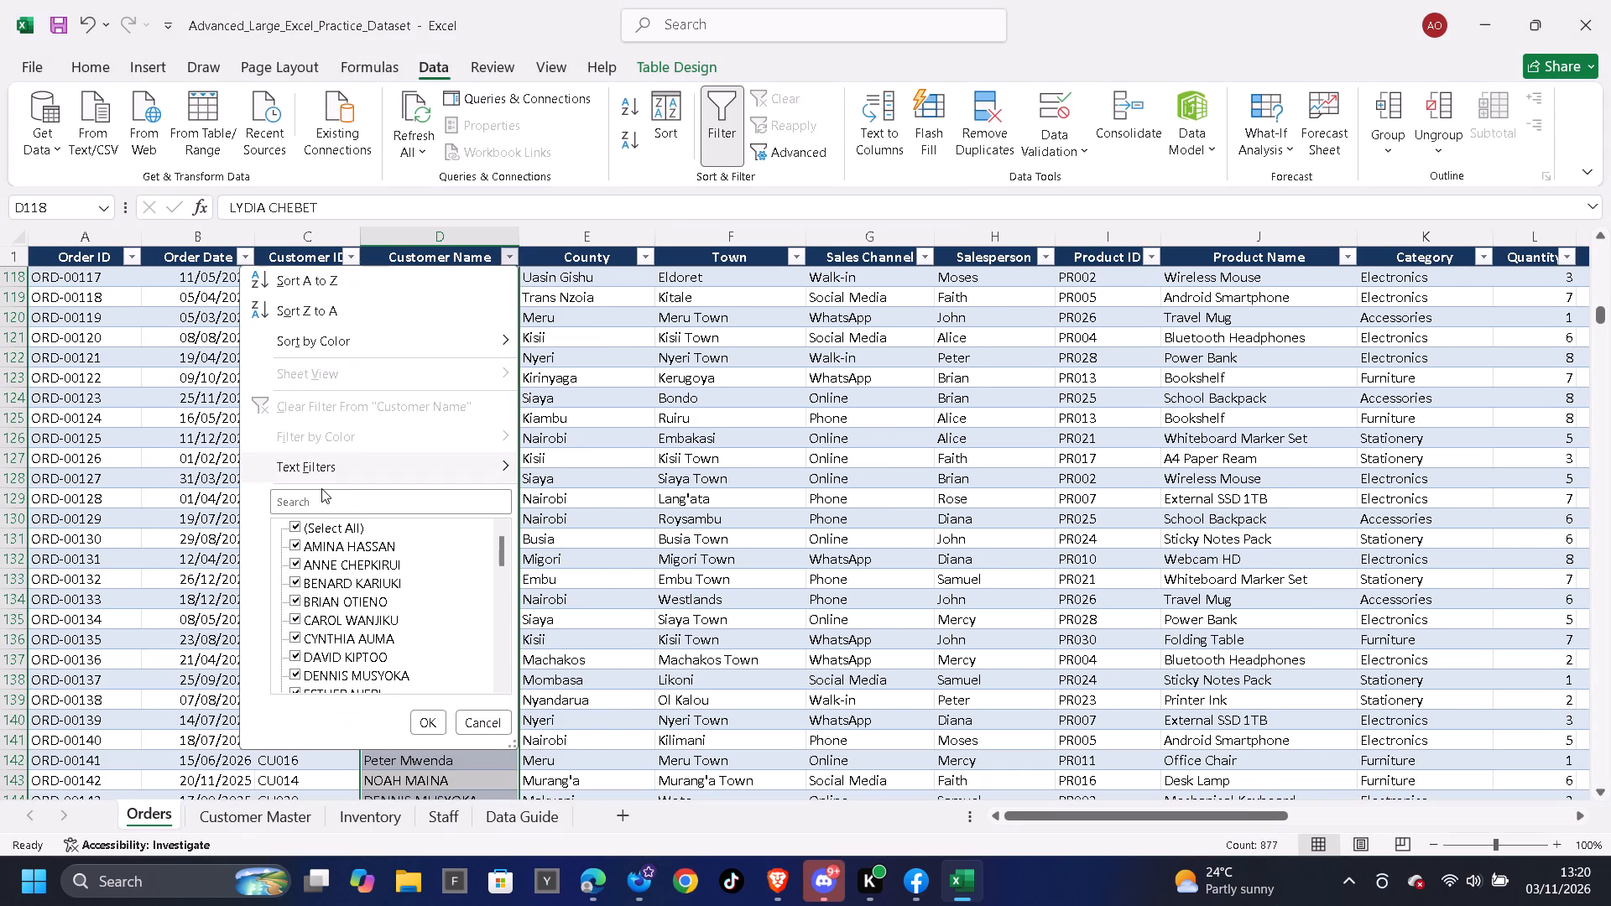
click(315, 528)
drag(503, 548, 503, 549)
drag(503, 549, 507, 657)
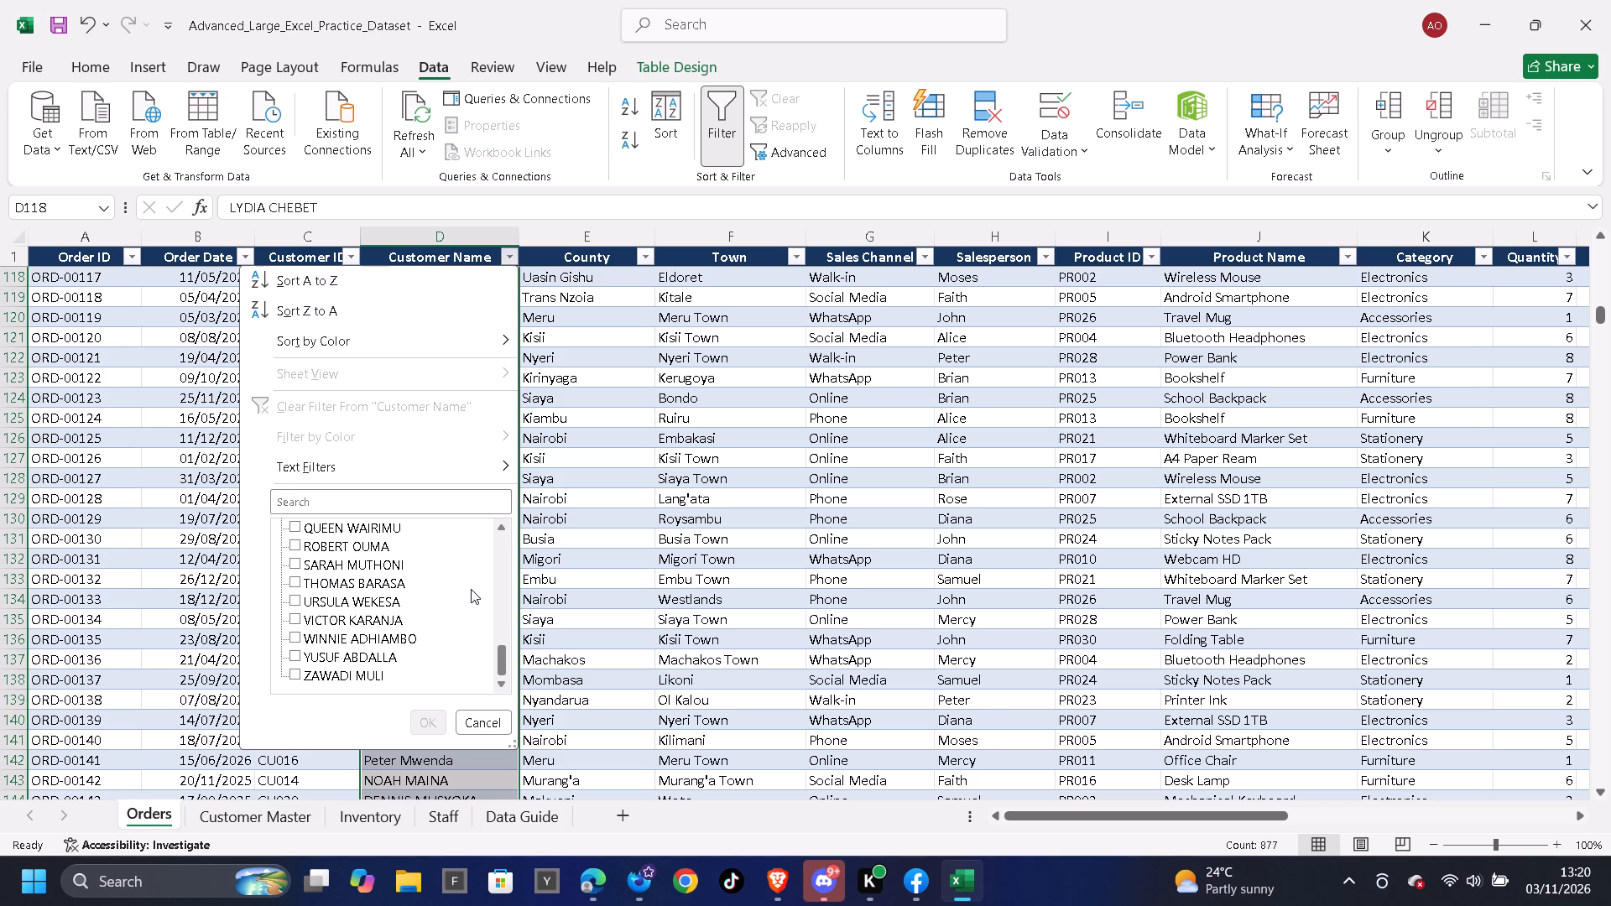
scroll(411, 553, down, 6)
scroll(361, 617, up, 3)
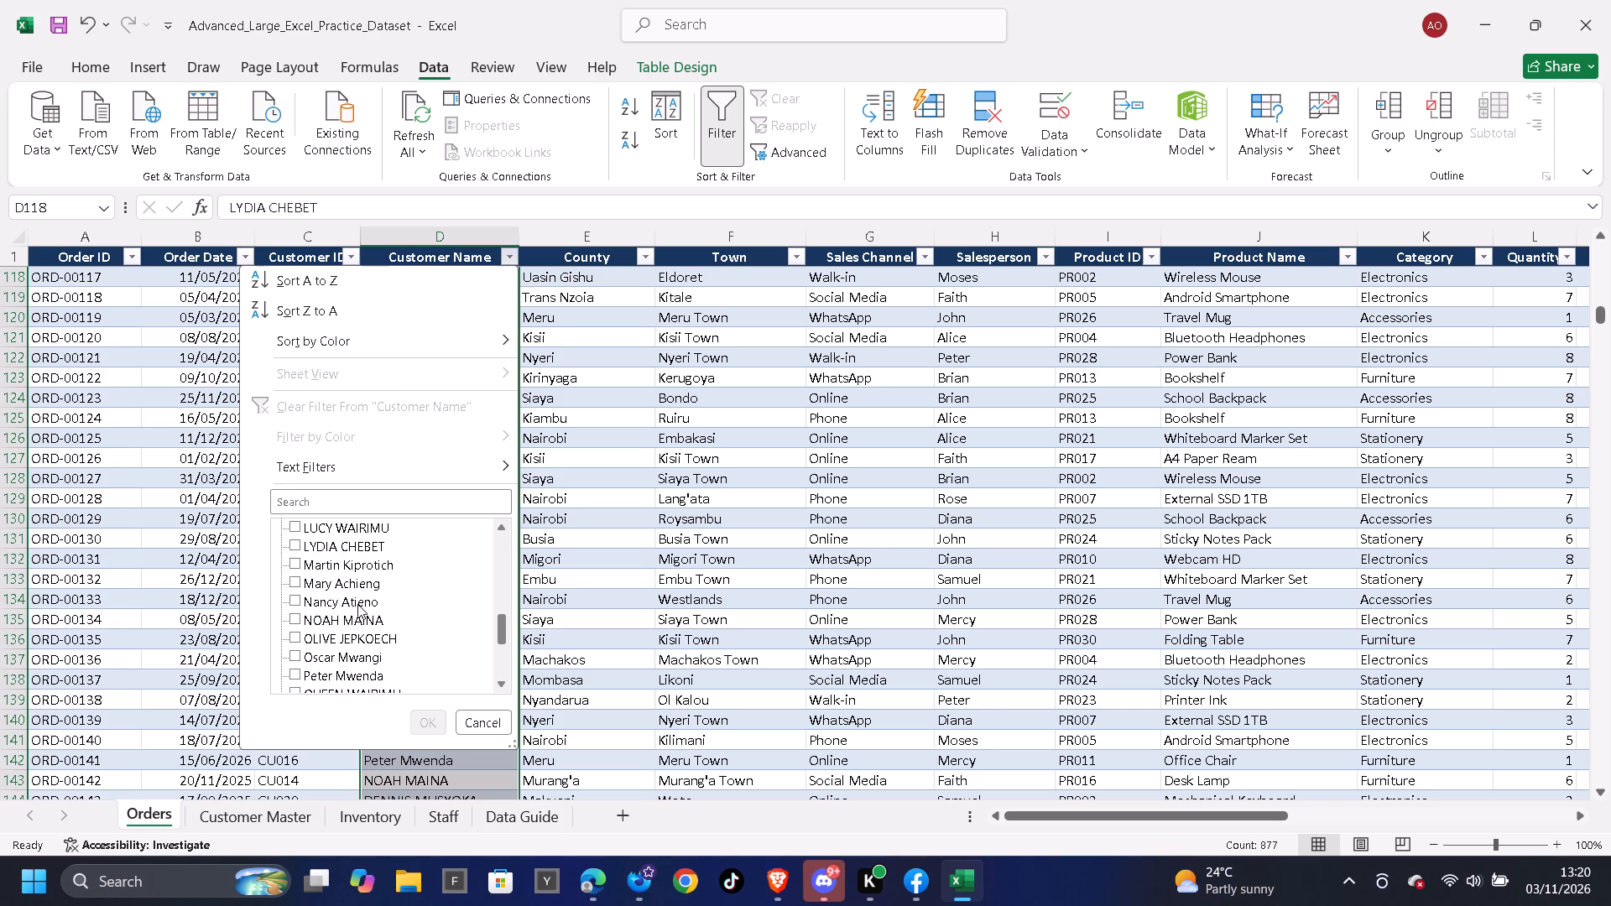
click(356, 601)
click(427, 722)
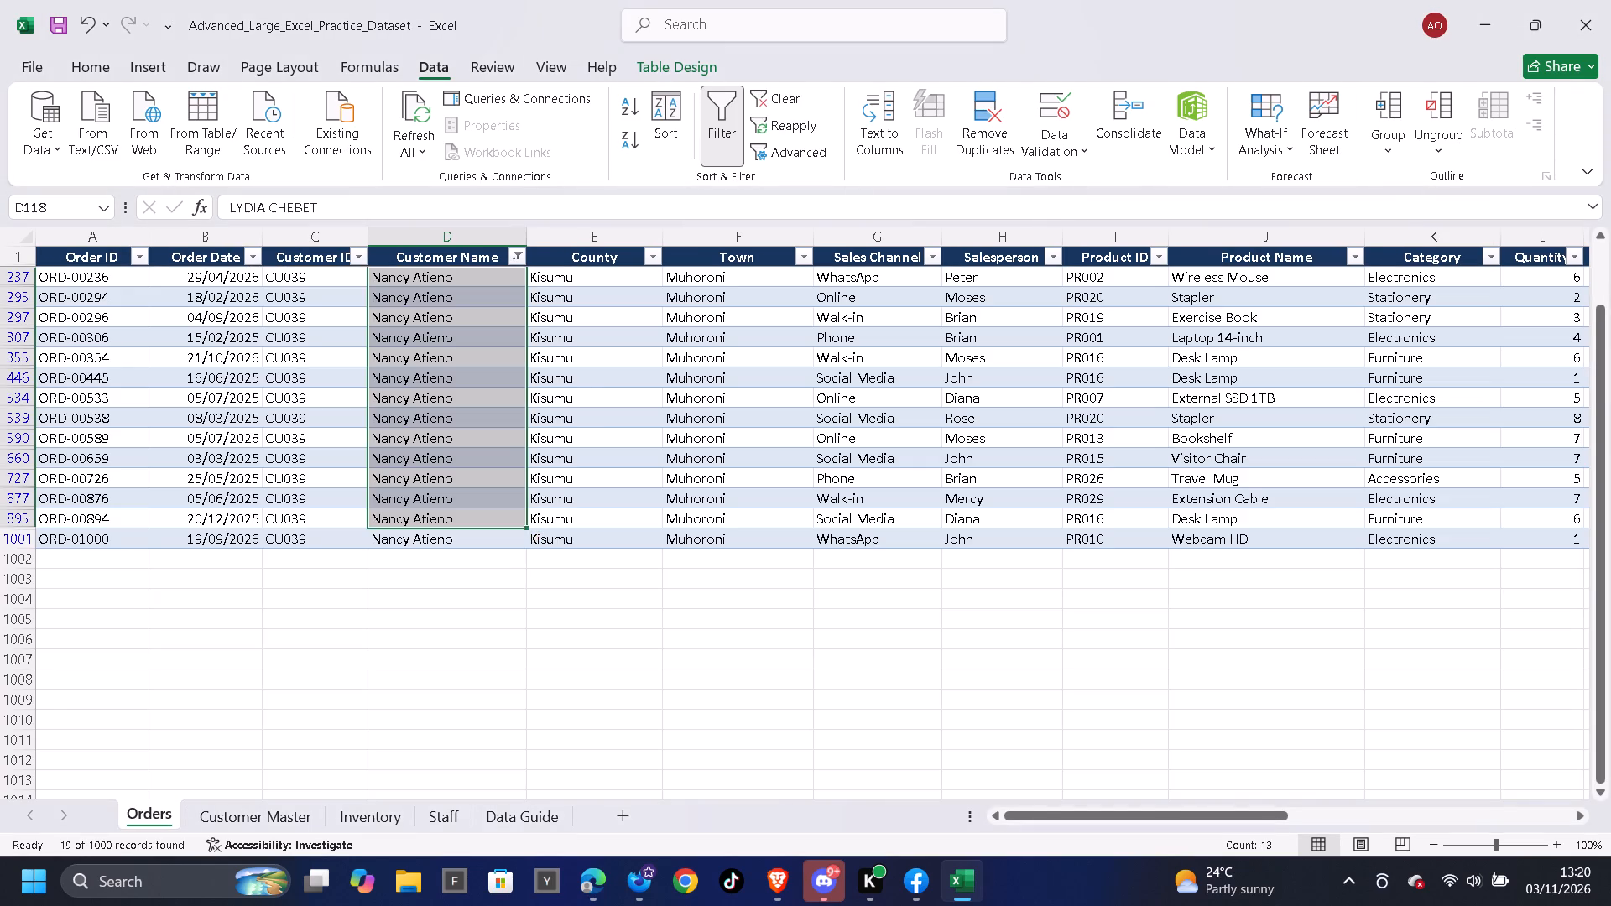
click(474, 259)
key(Down)
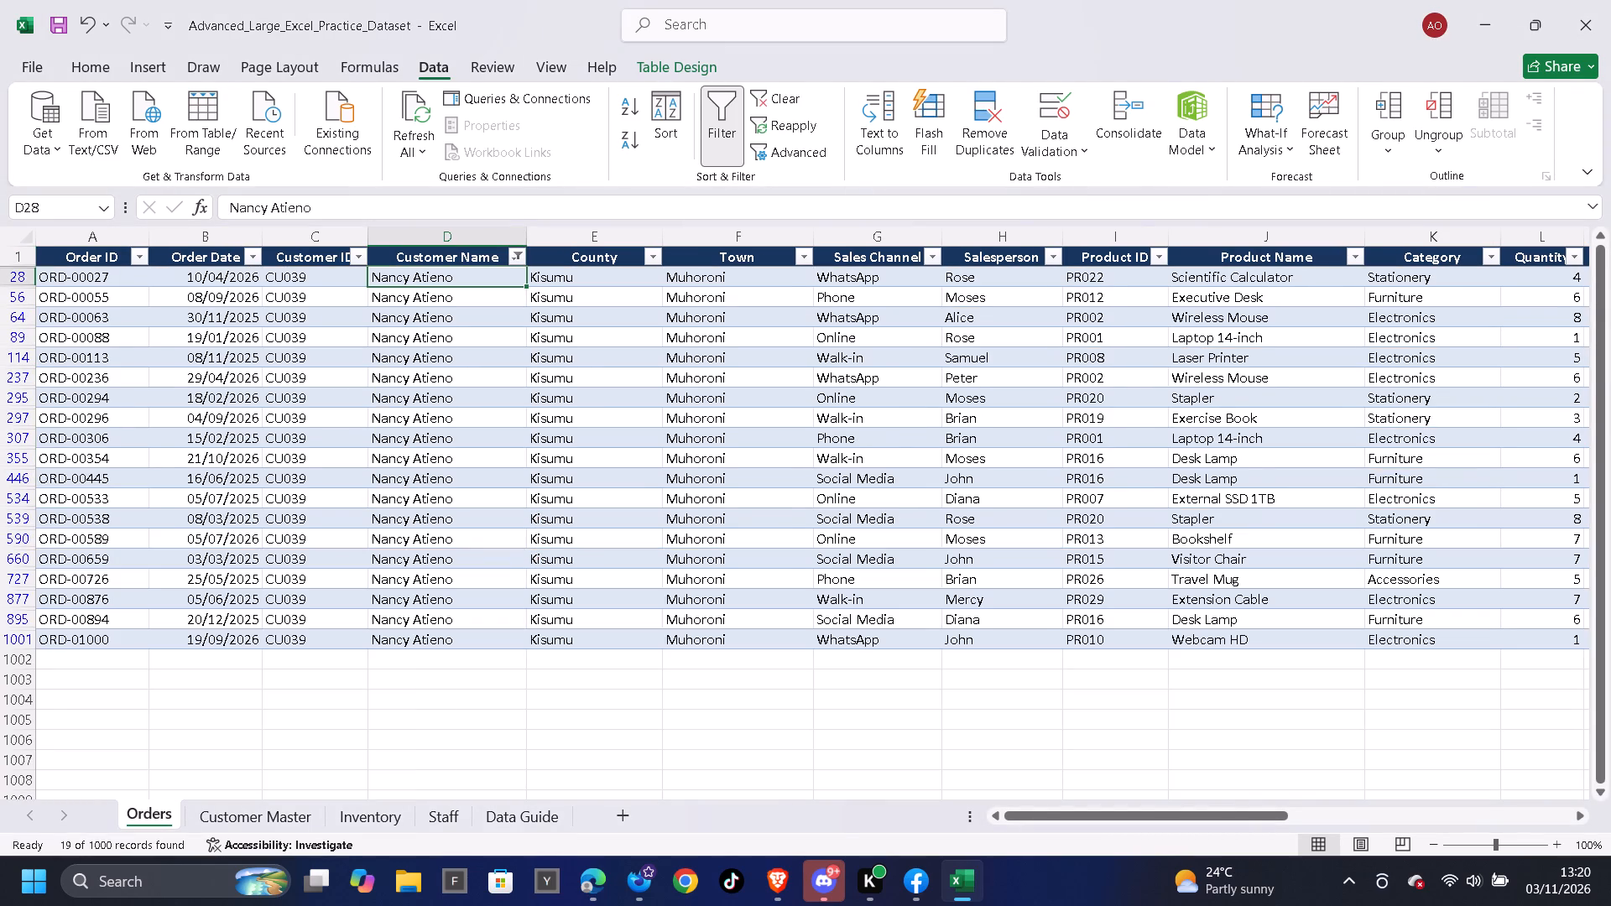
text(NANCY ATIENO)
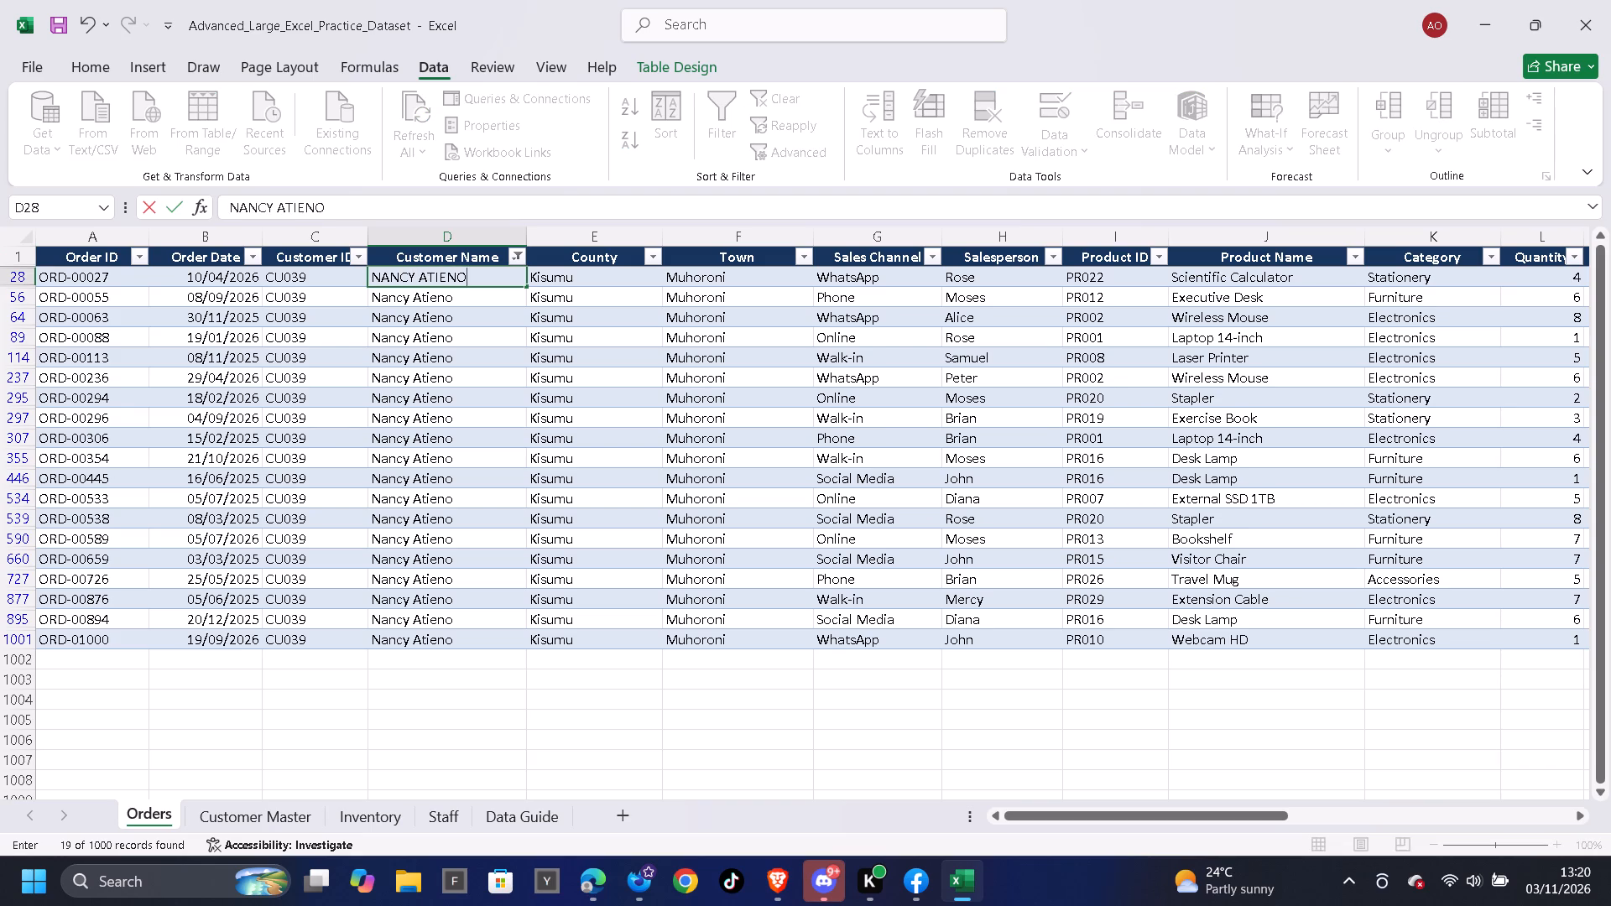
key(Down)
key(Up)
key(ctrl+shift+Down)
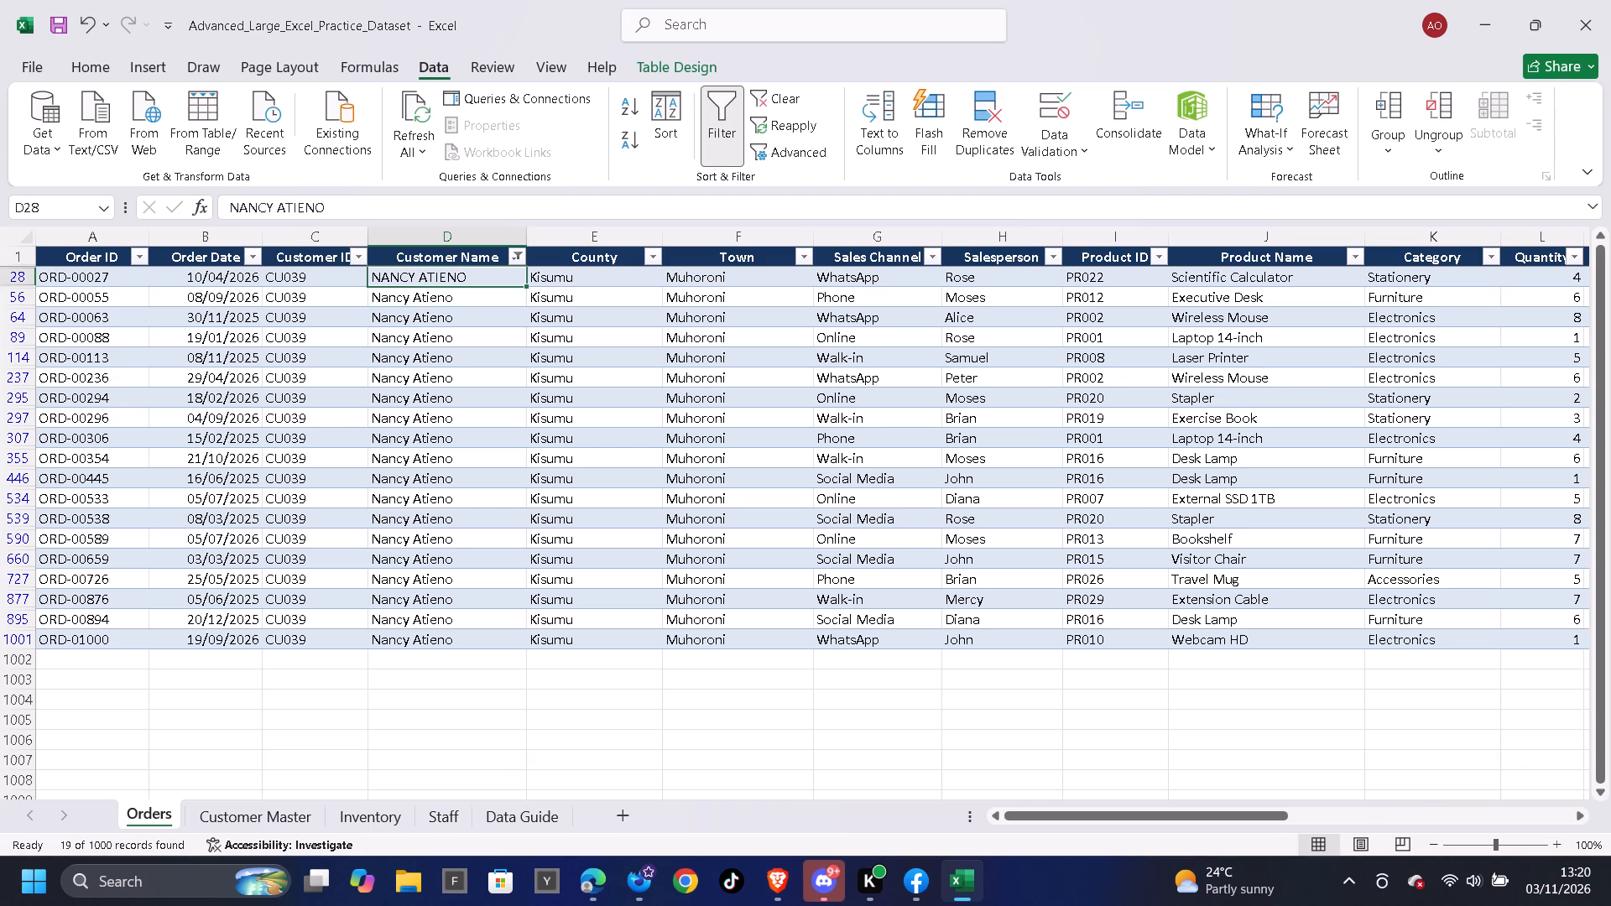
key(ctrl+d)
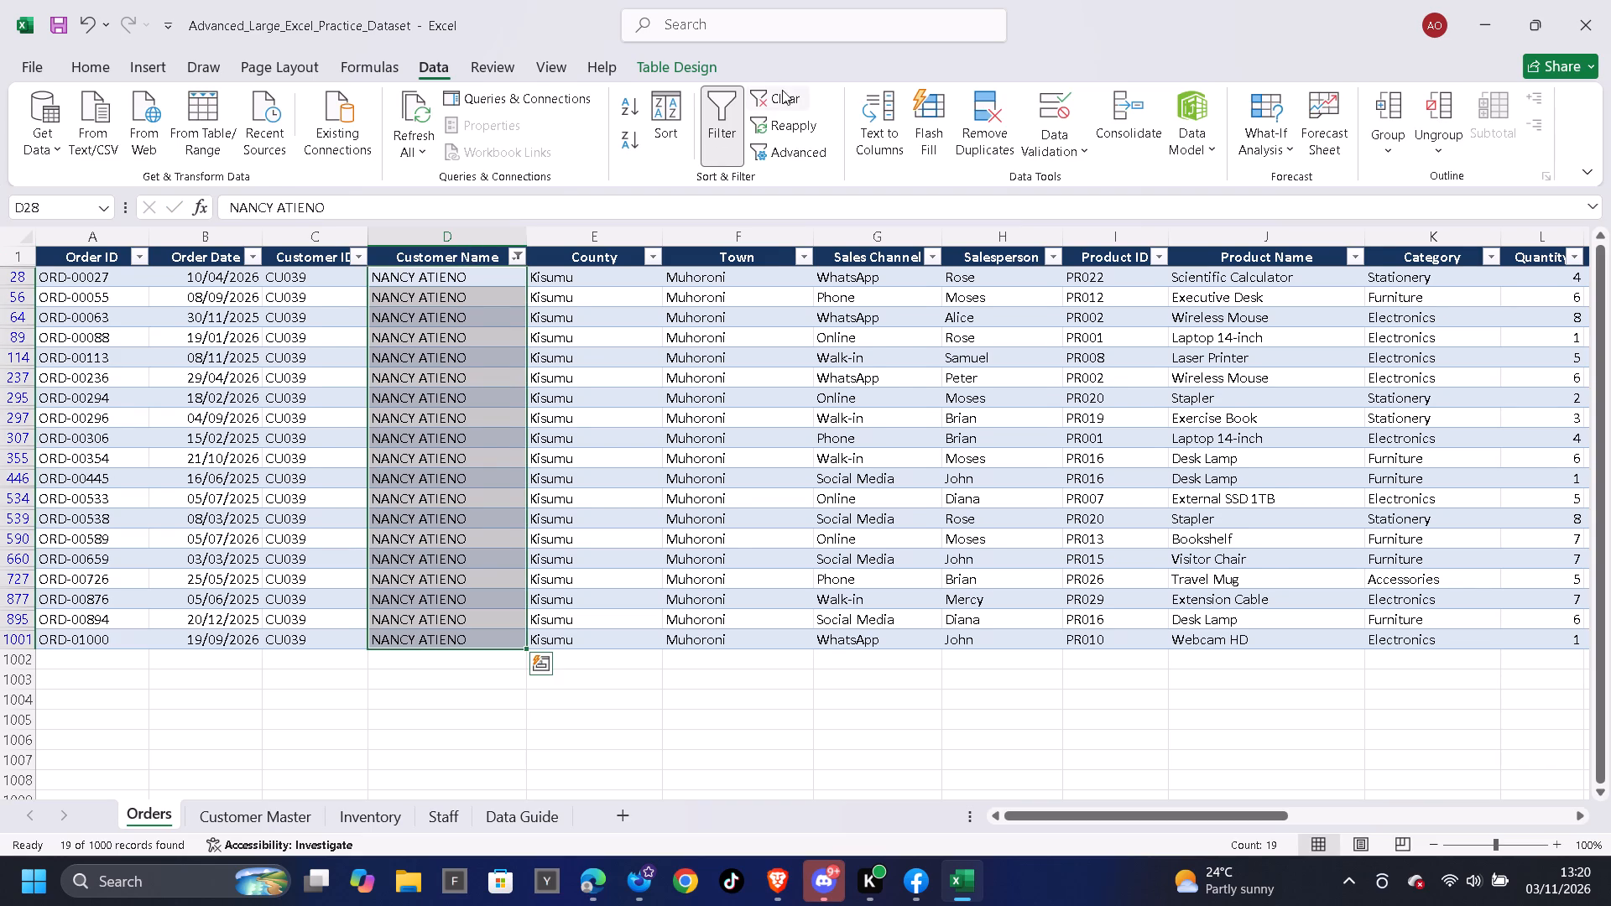
click(787, 91)
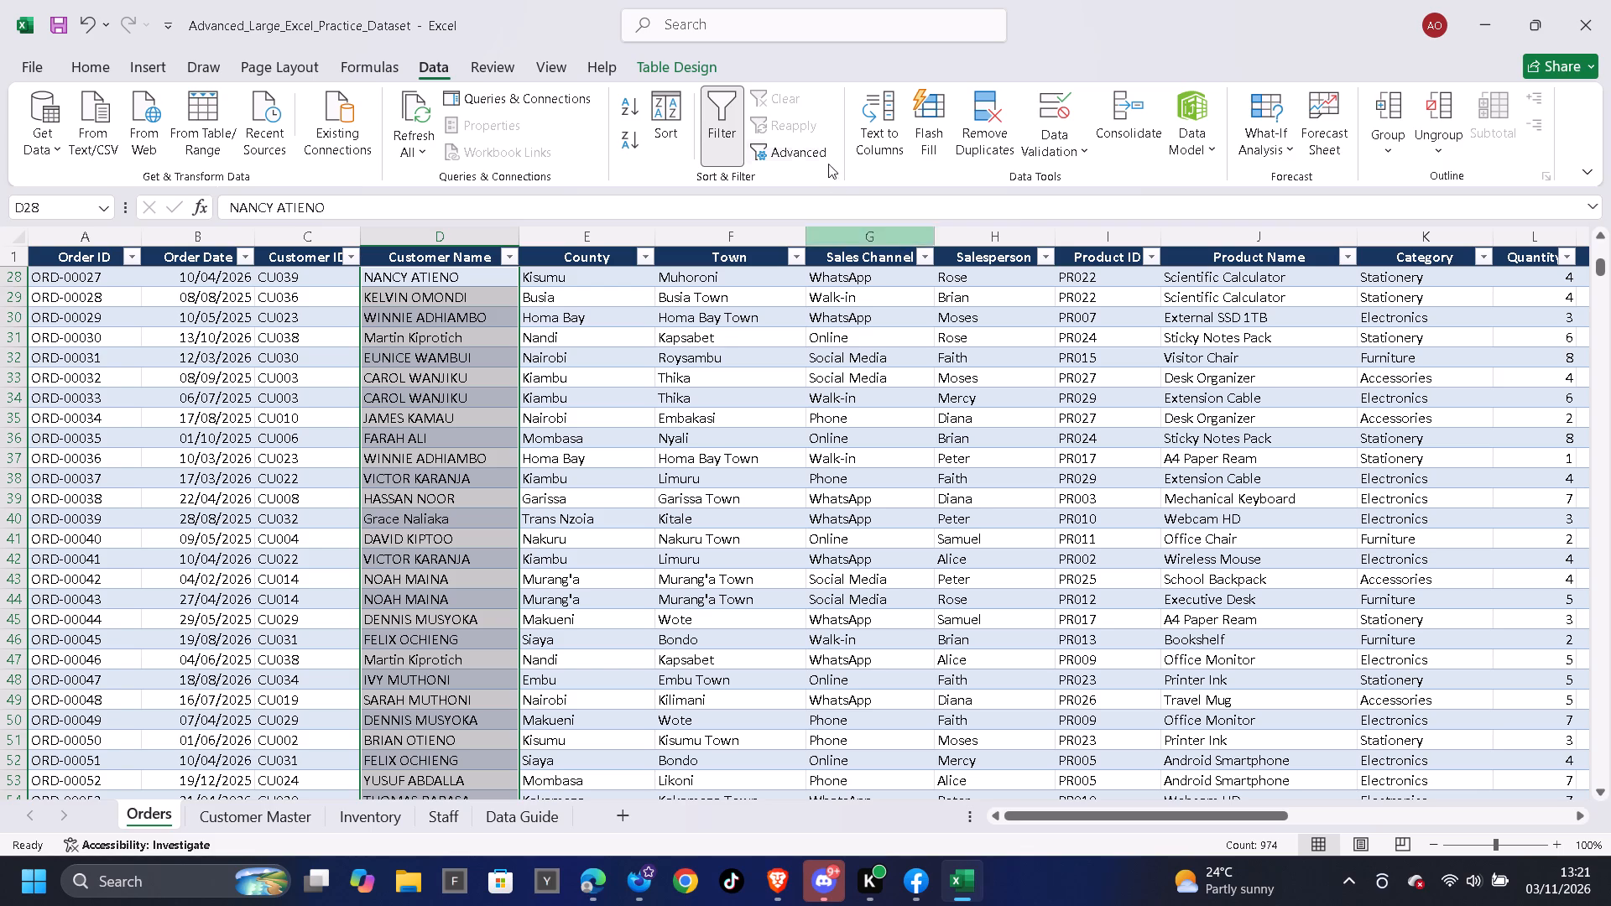
click(506, 257)
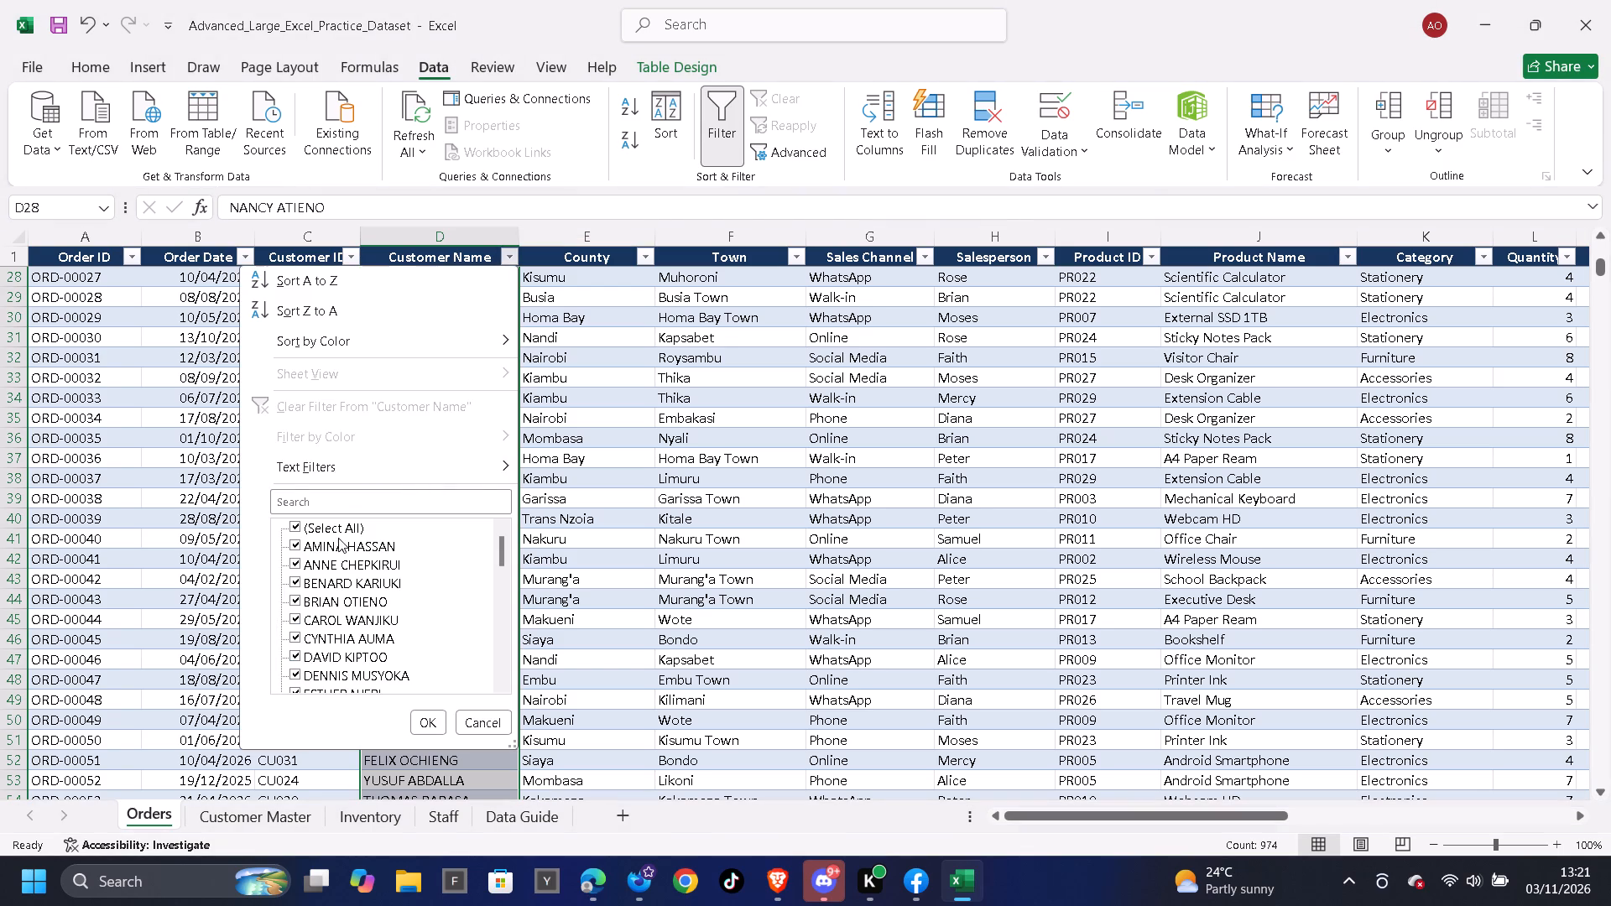
click(339, 529)
scroll(361, 569, down, 6)
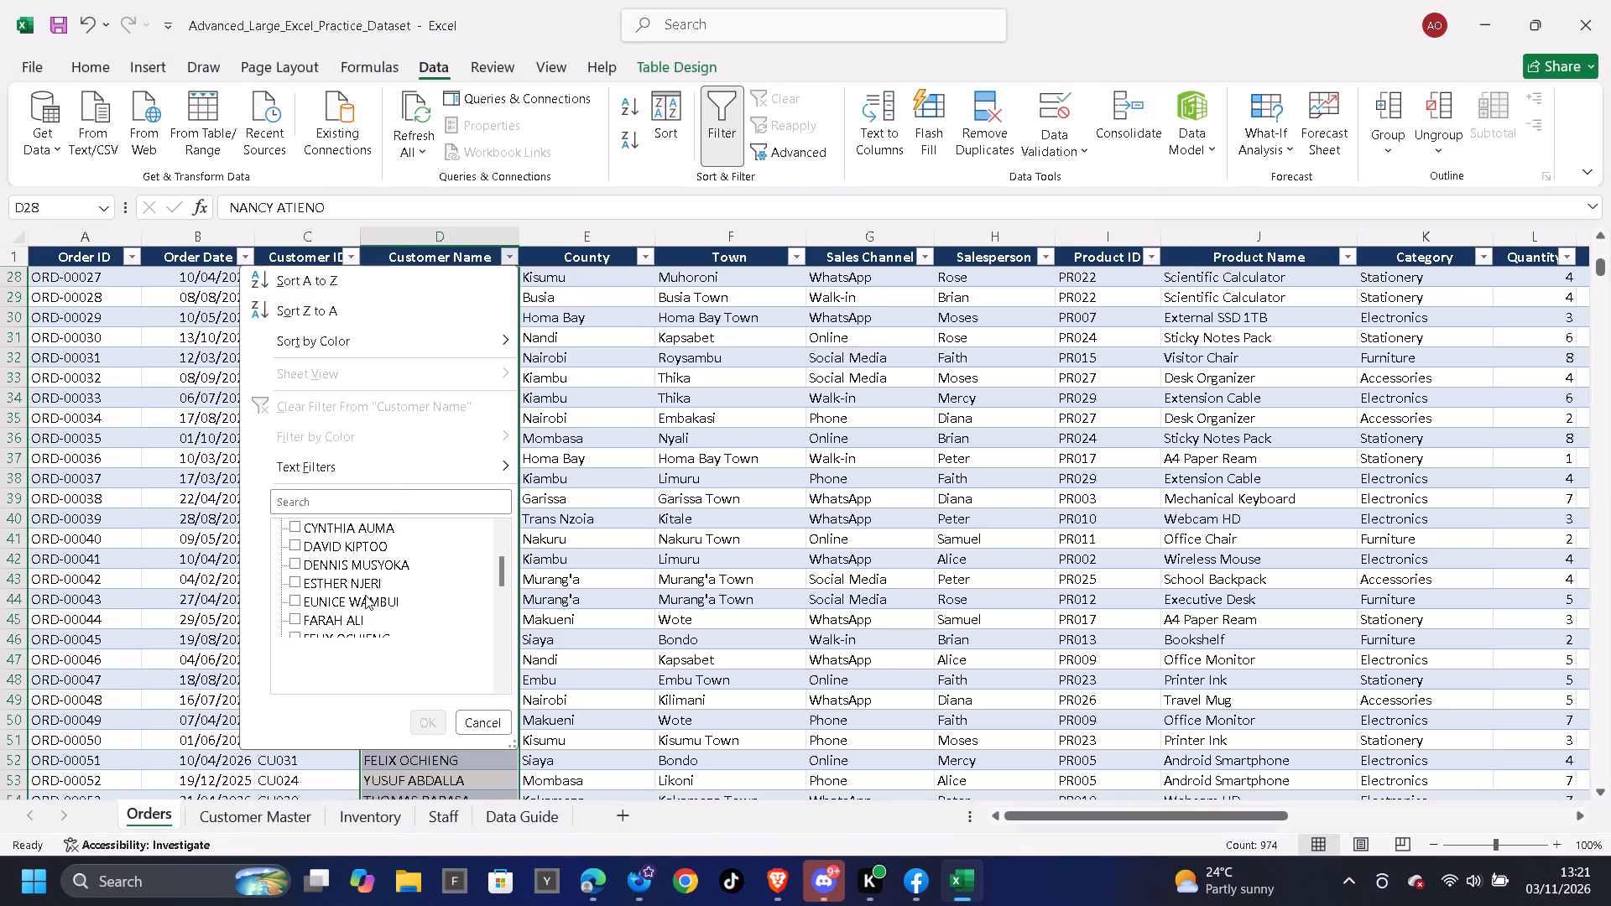
scroll(364, 602, down, 2)
click(358, 565)
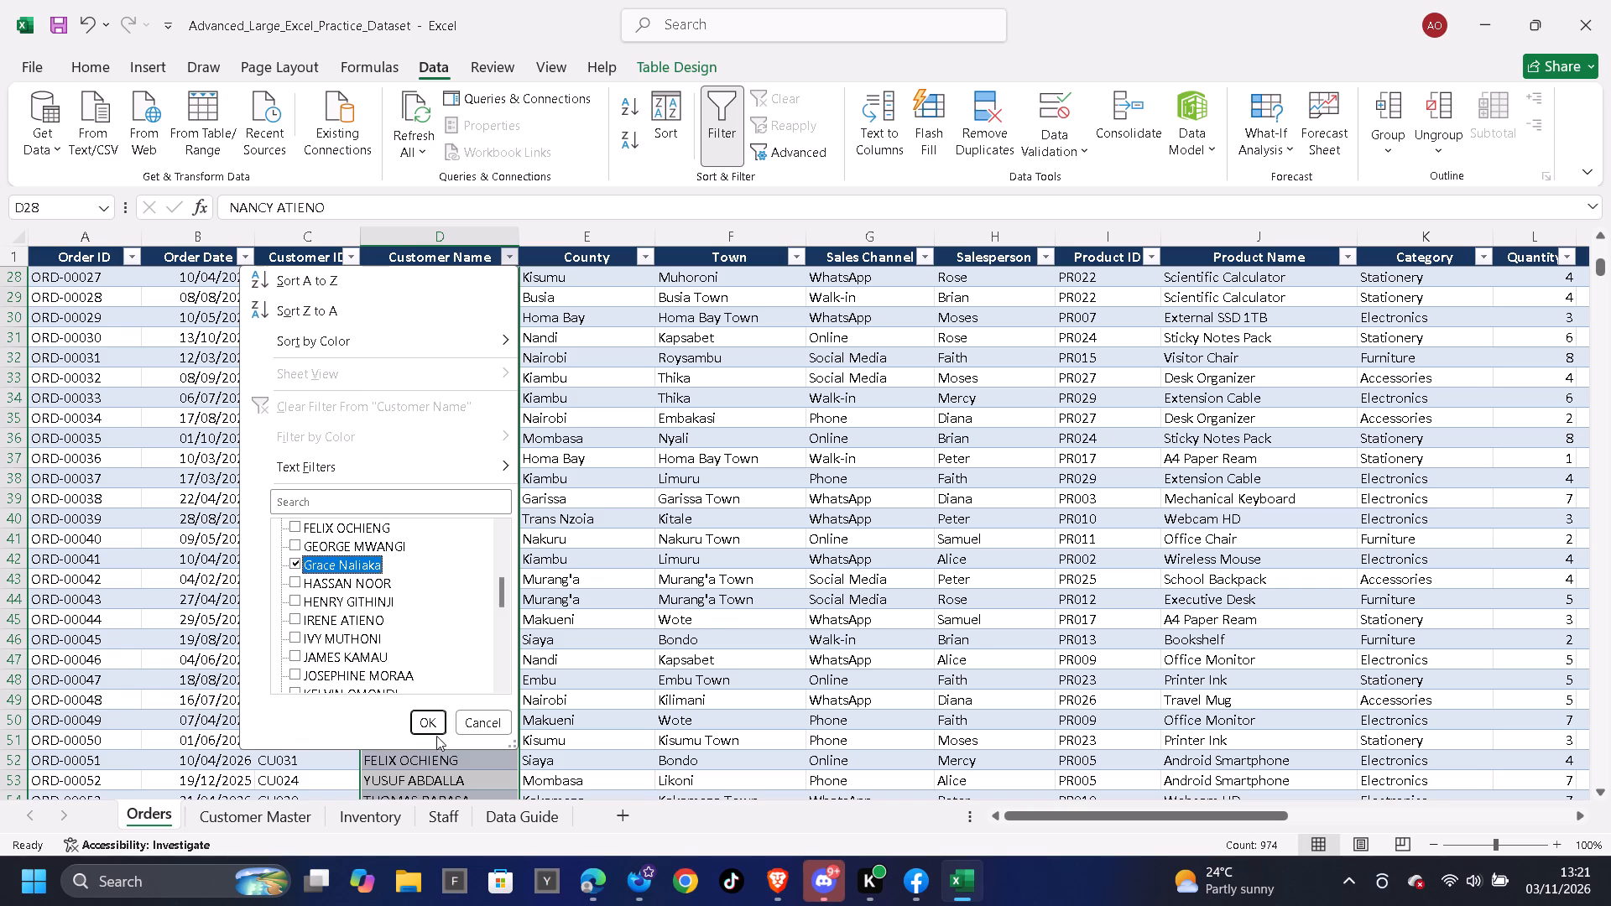
click(431, 726)
click(434, 255)
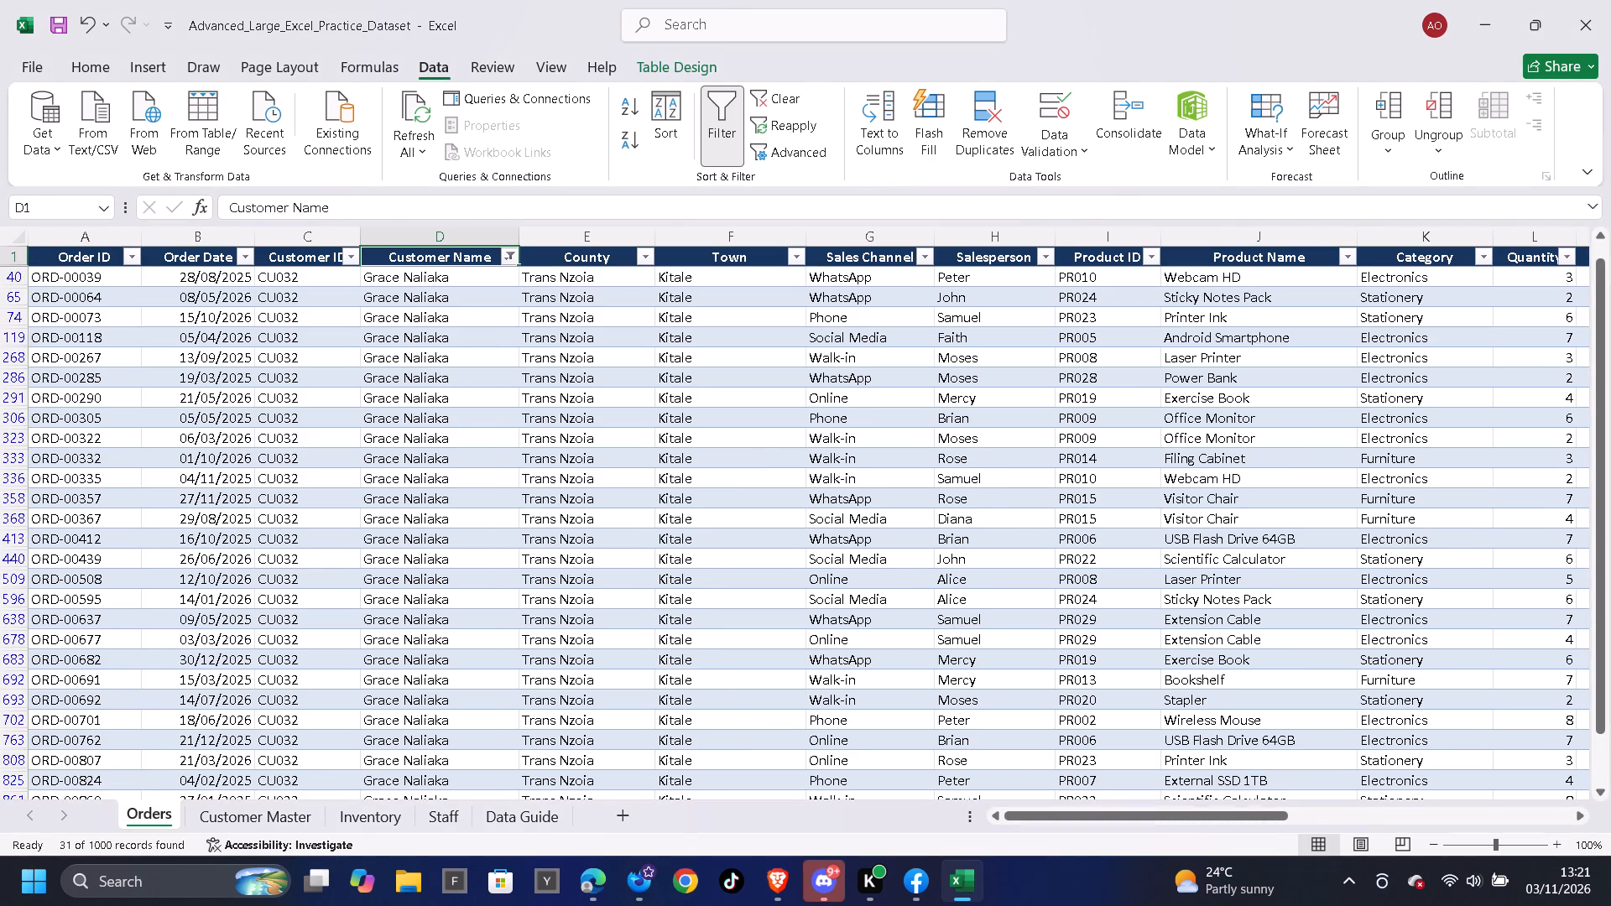
key(Down)
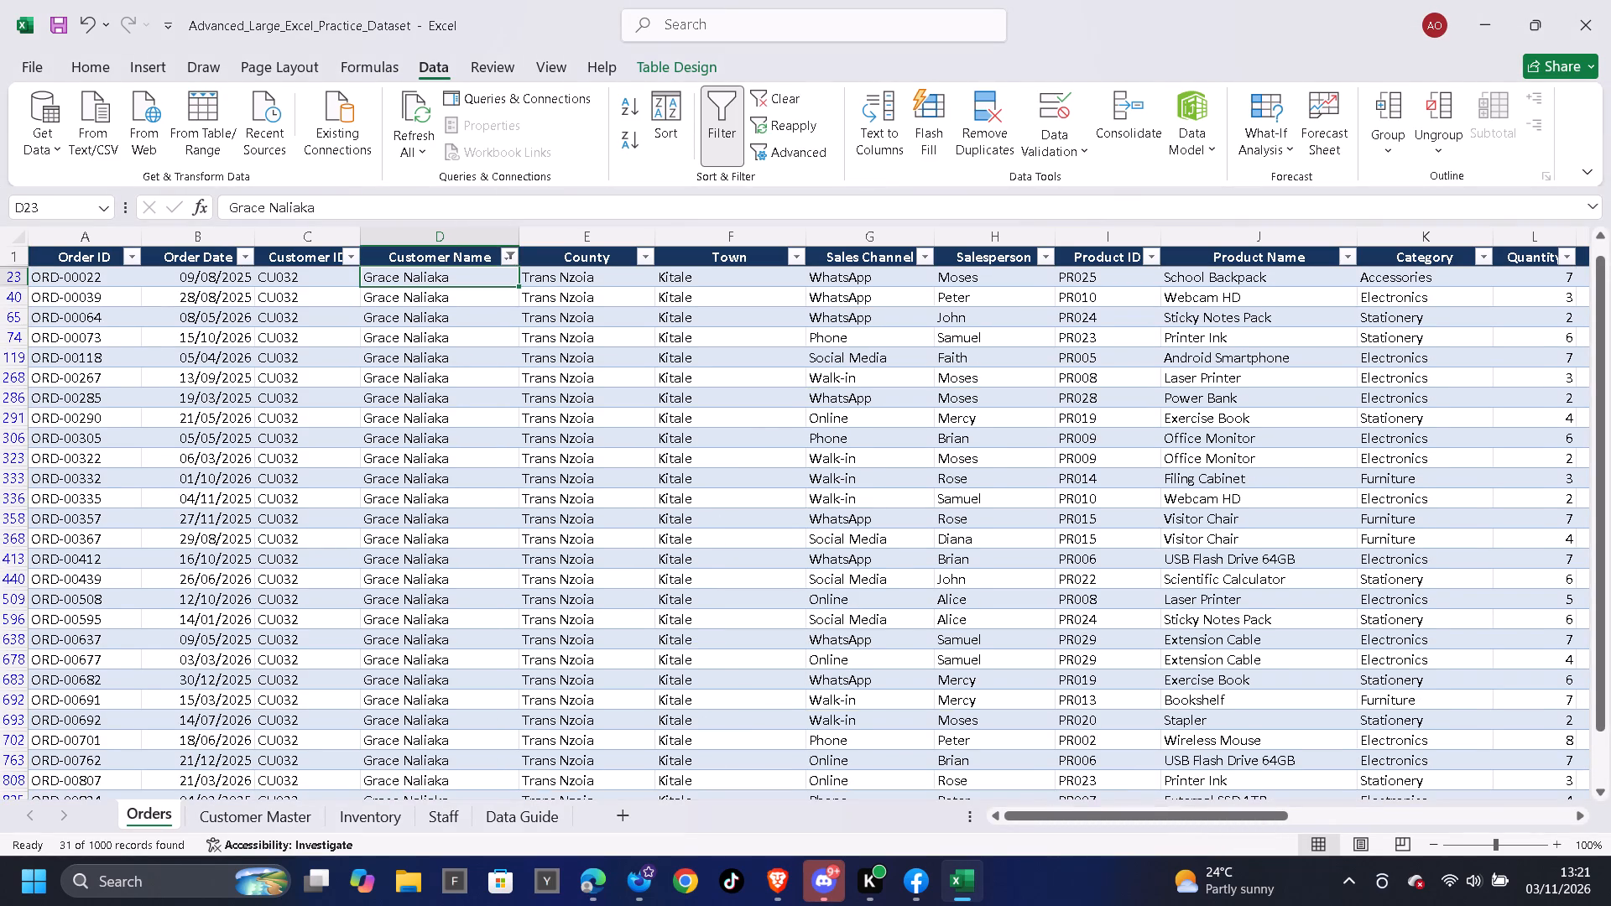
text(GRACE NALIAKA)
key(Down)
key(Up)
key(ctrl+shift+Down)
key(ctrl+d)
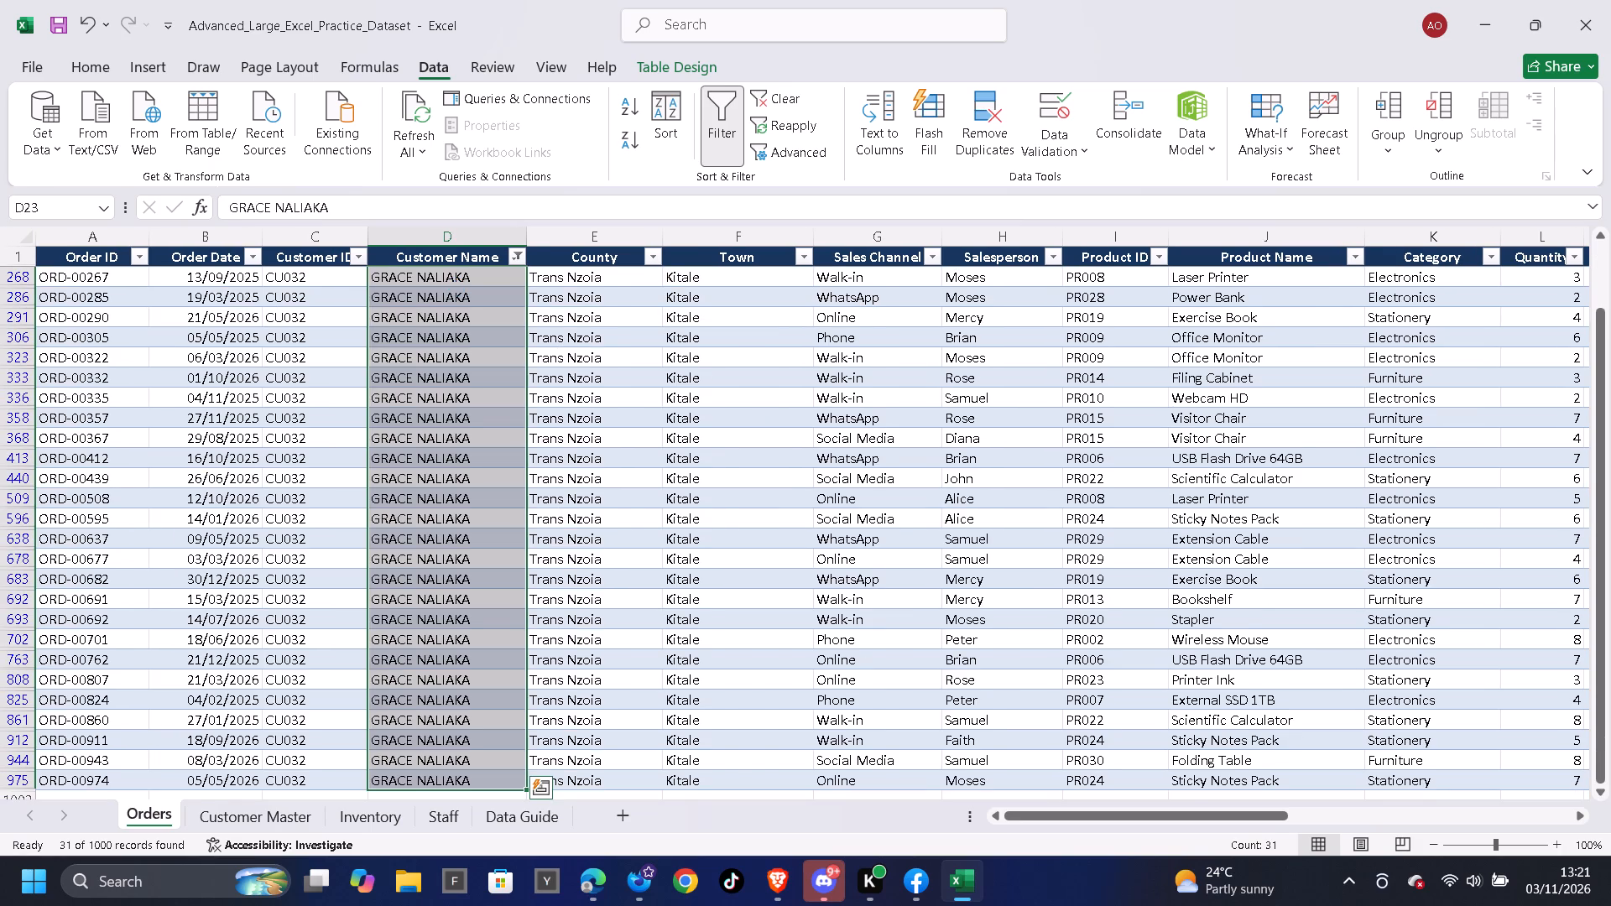
scroll(457, 288, down, 2)
click(791, 93)
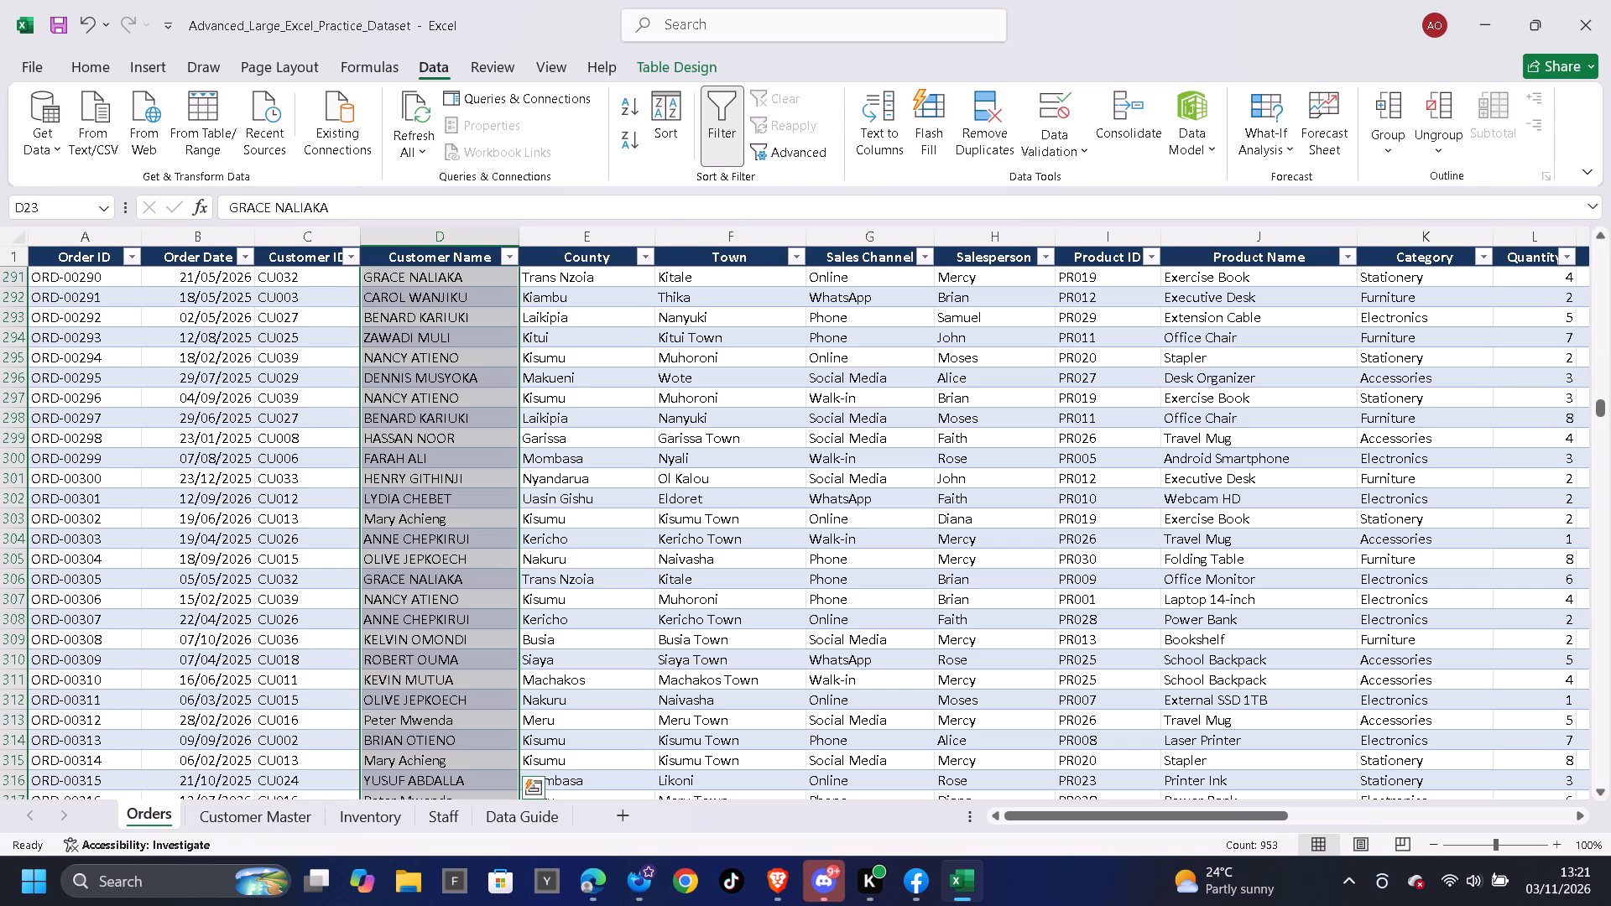
click(511, 260)
click(329, 529)
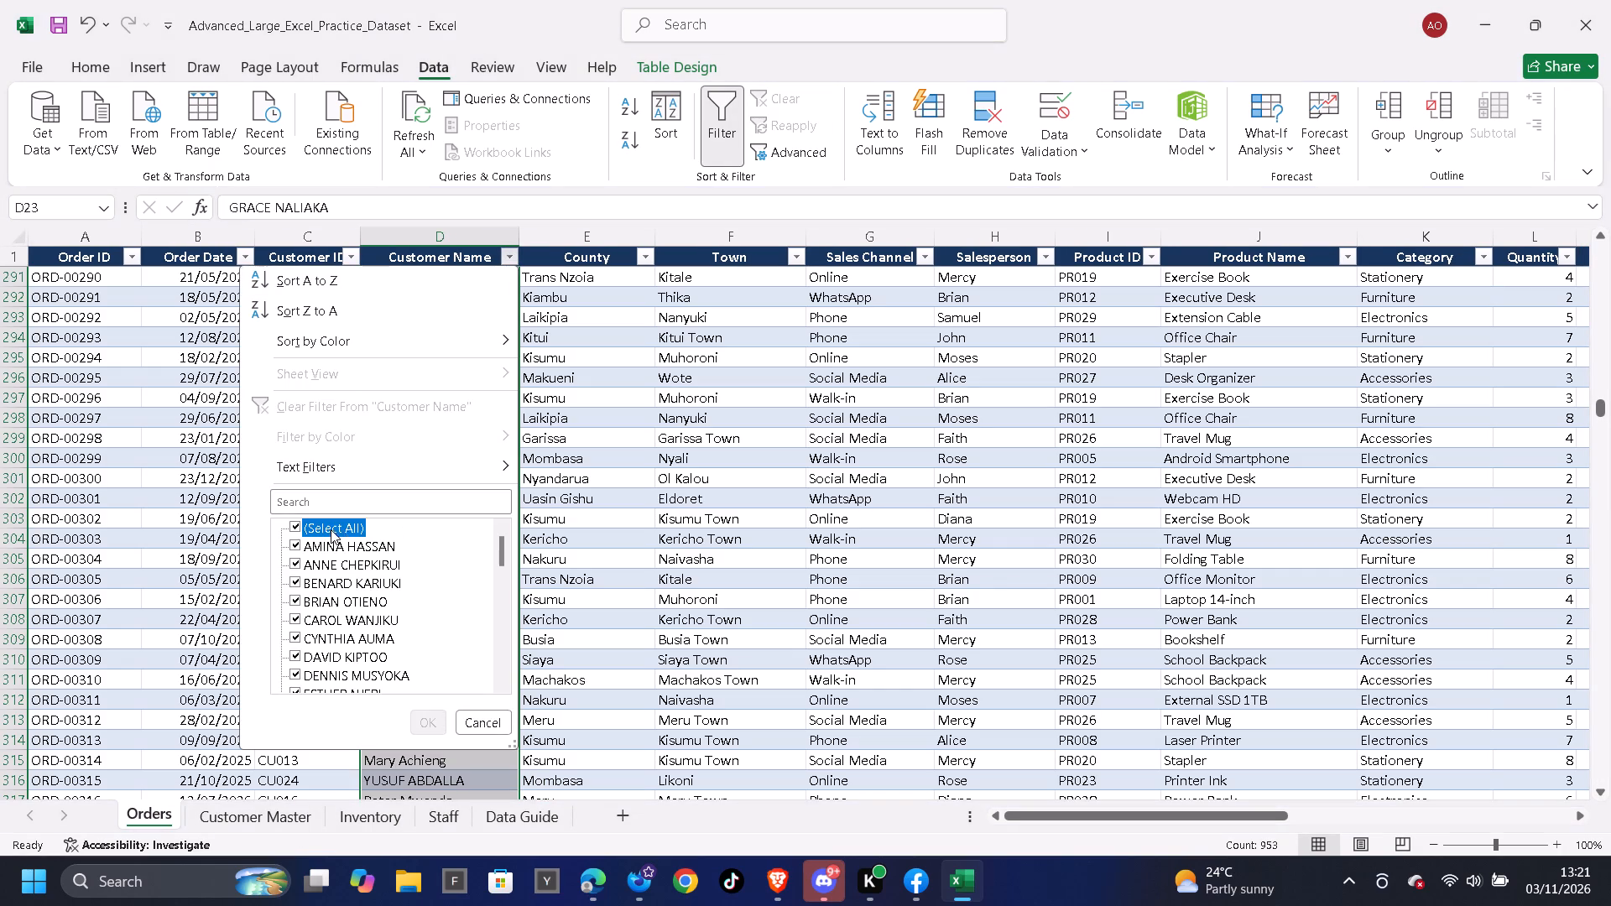
scroll(388, 582, down, 6)
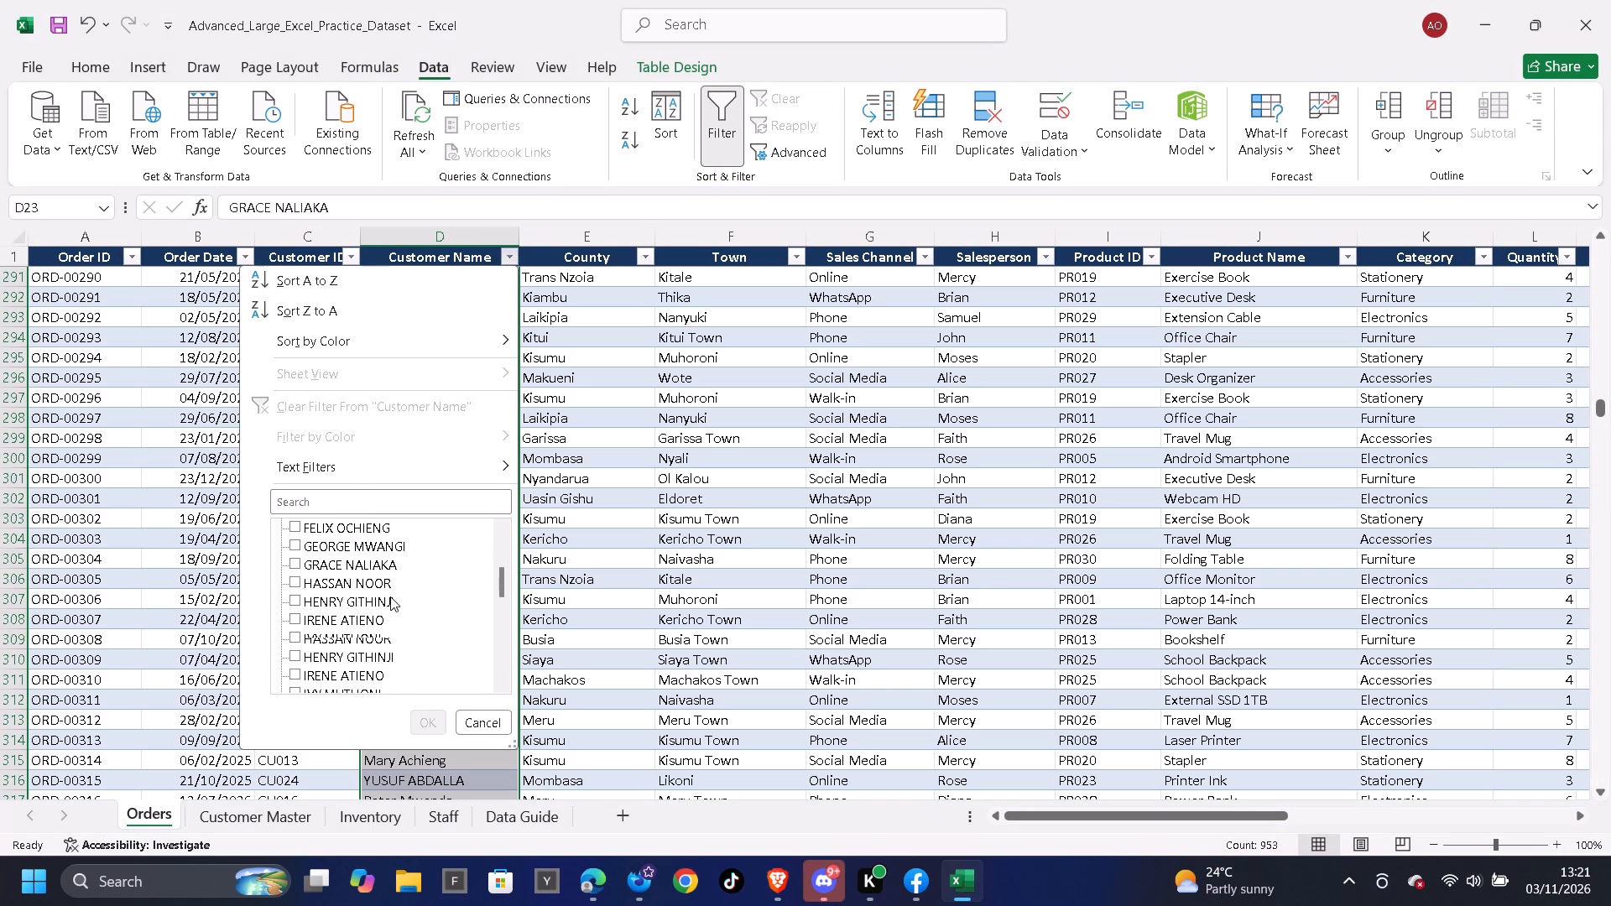
scroll(390, 596, down, 3)
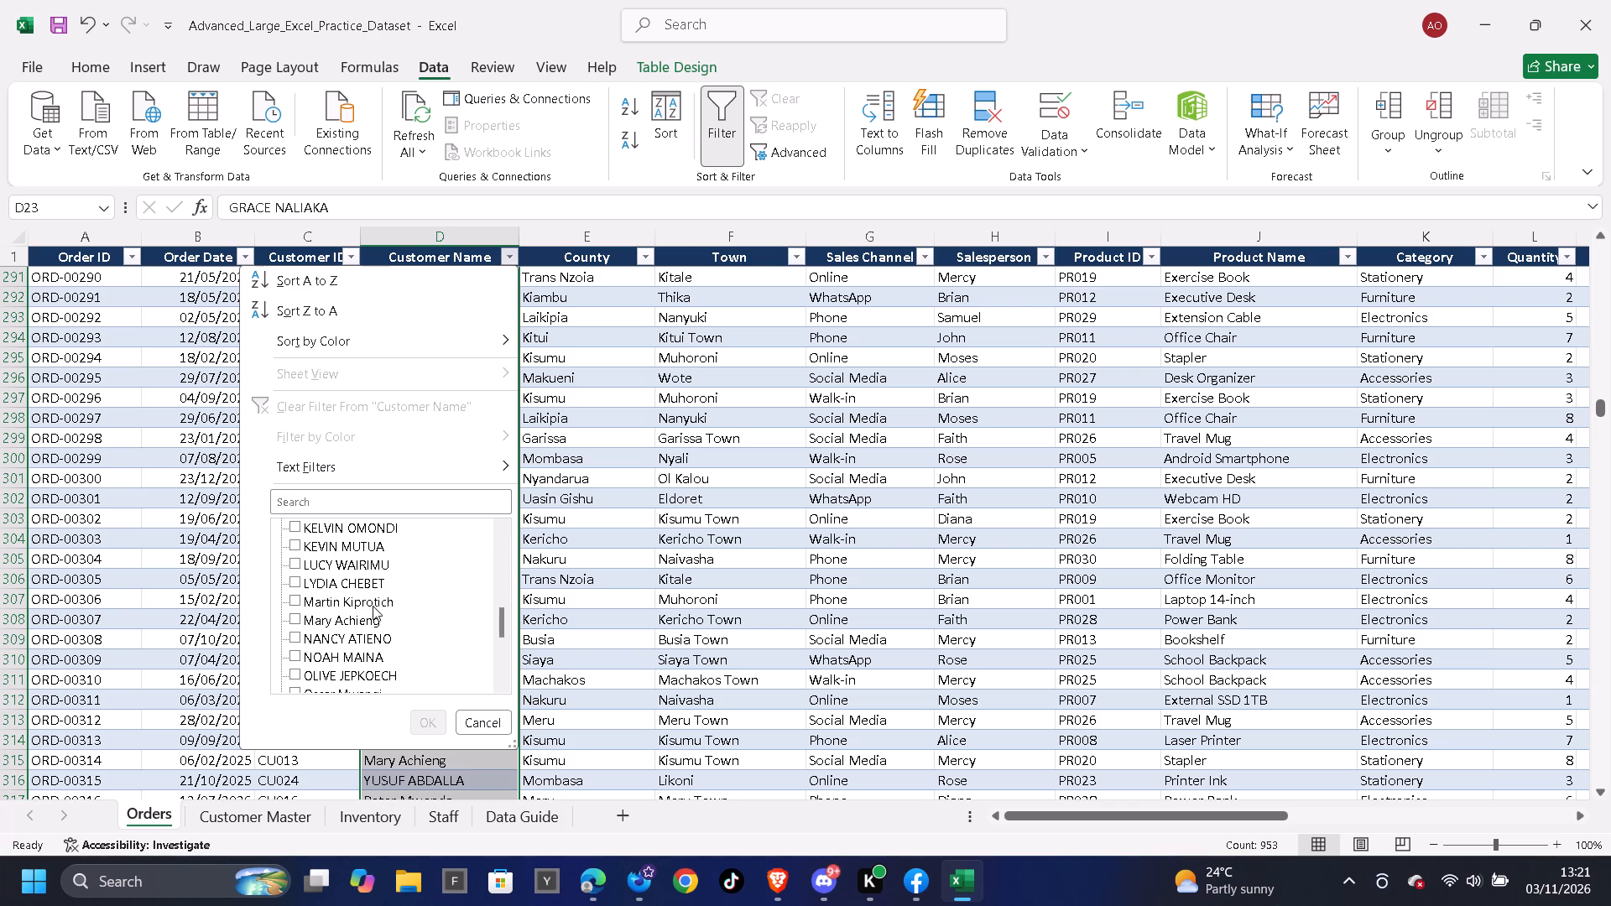
click(368, 601)
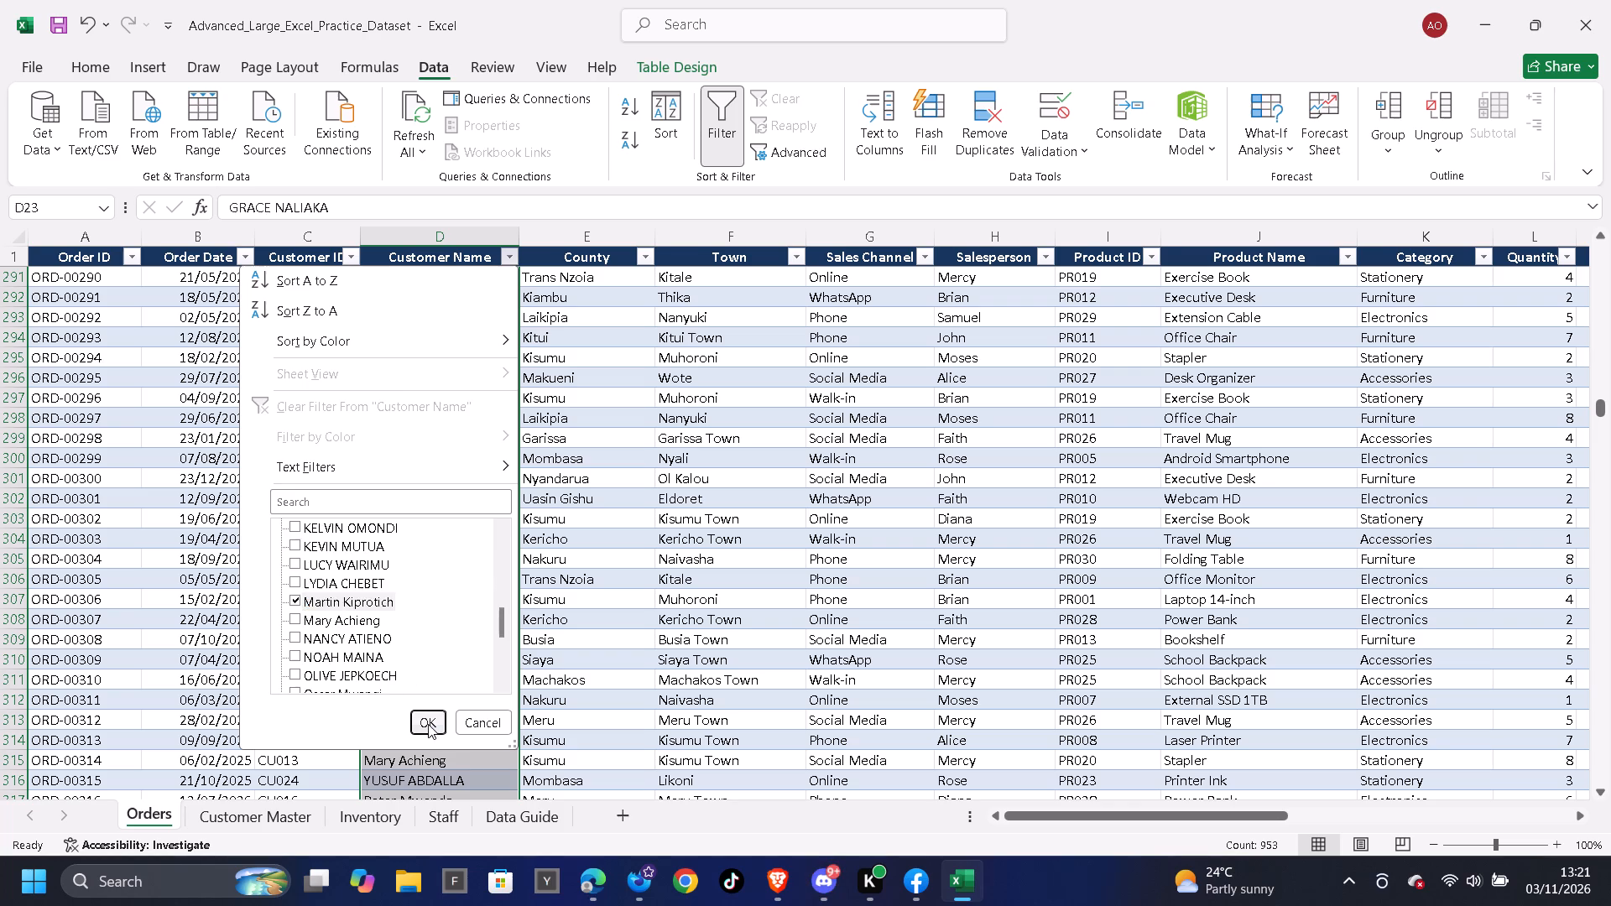
click(428, 724)
click(461, 253)
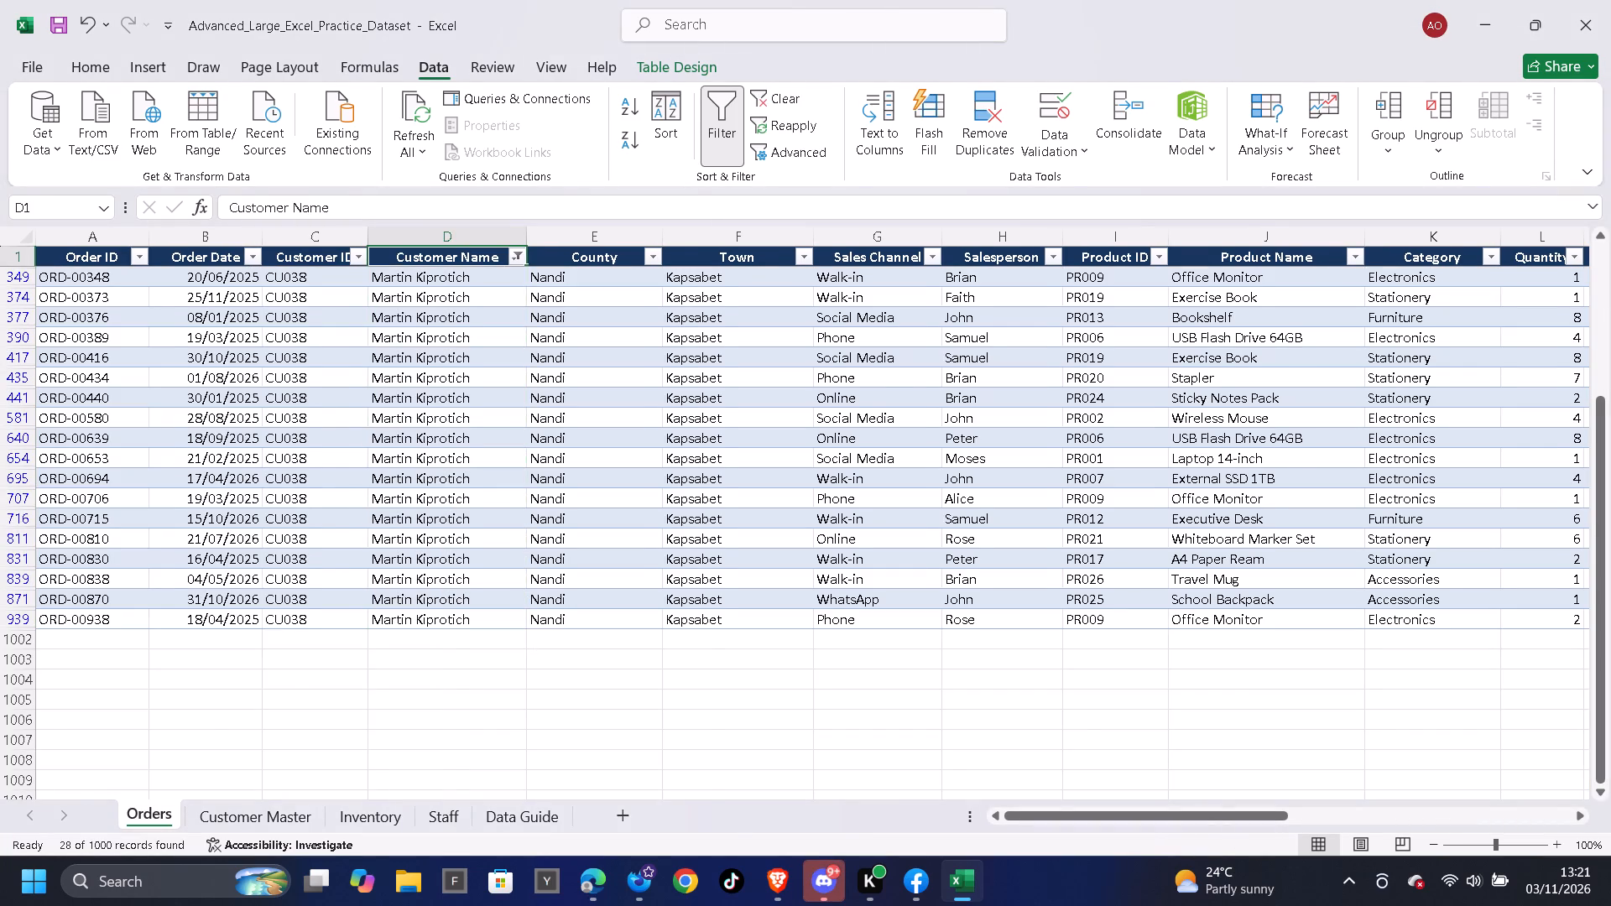
key(Down)
key(Up)
key(Down)
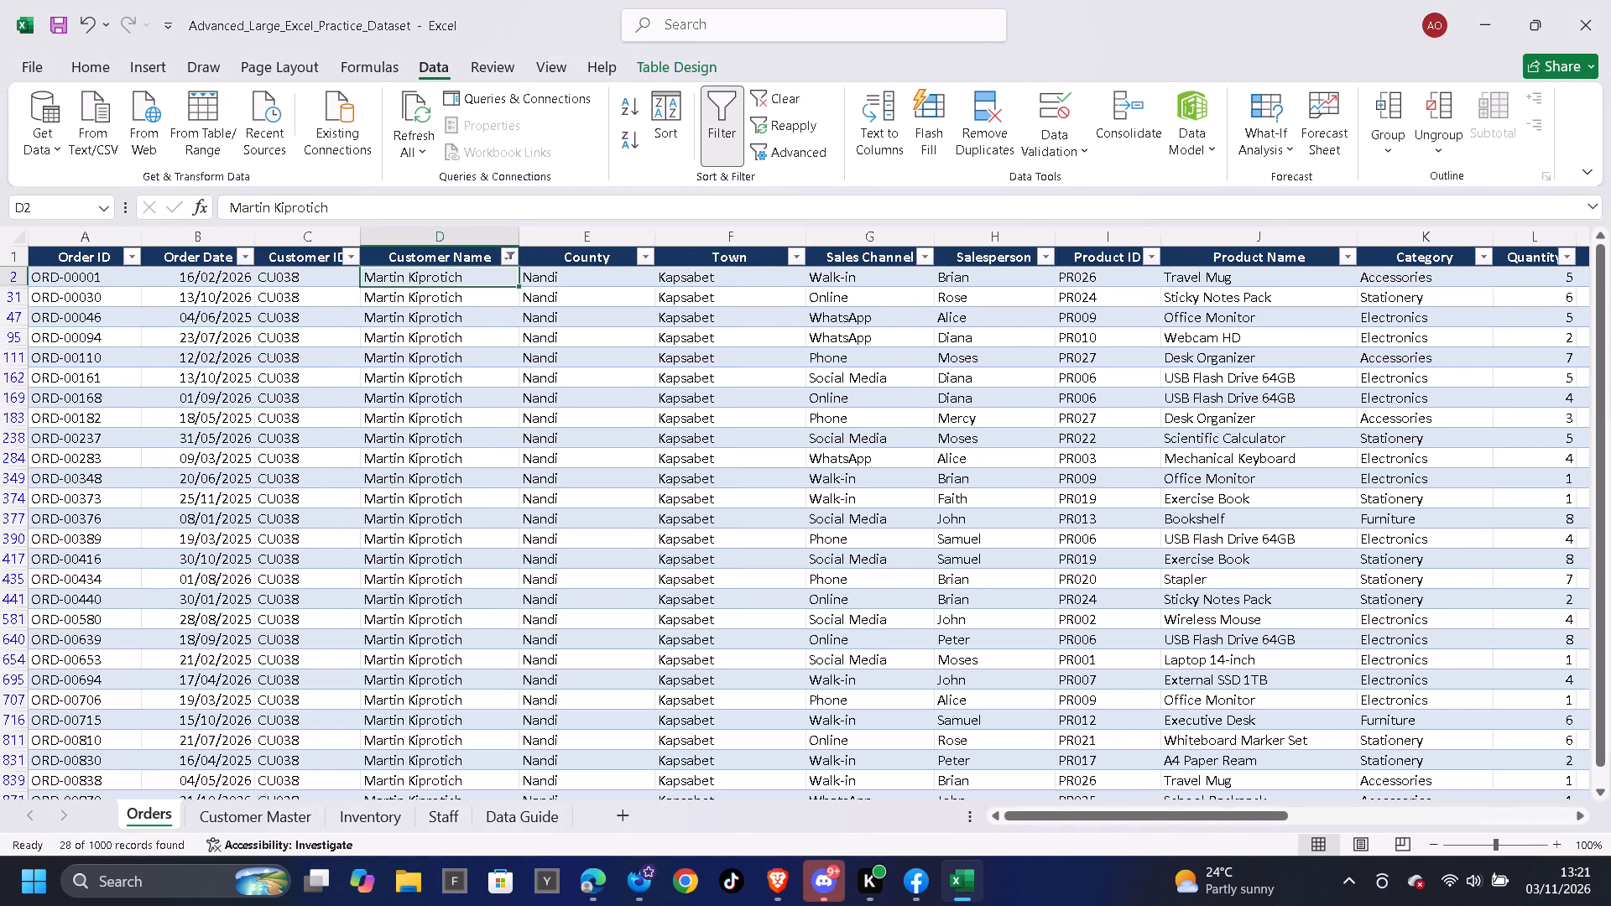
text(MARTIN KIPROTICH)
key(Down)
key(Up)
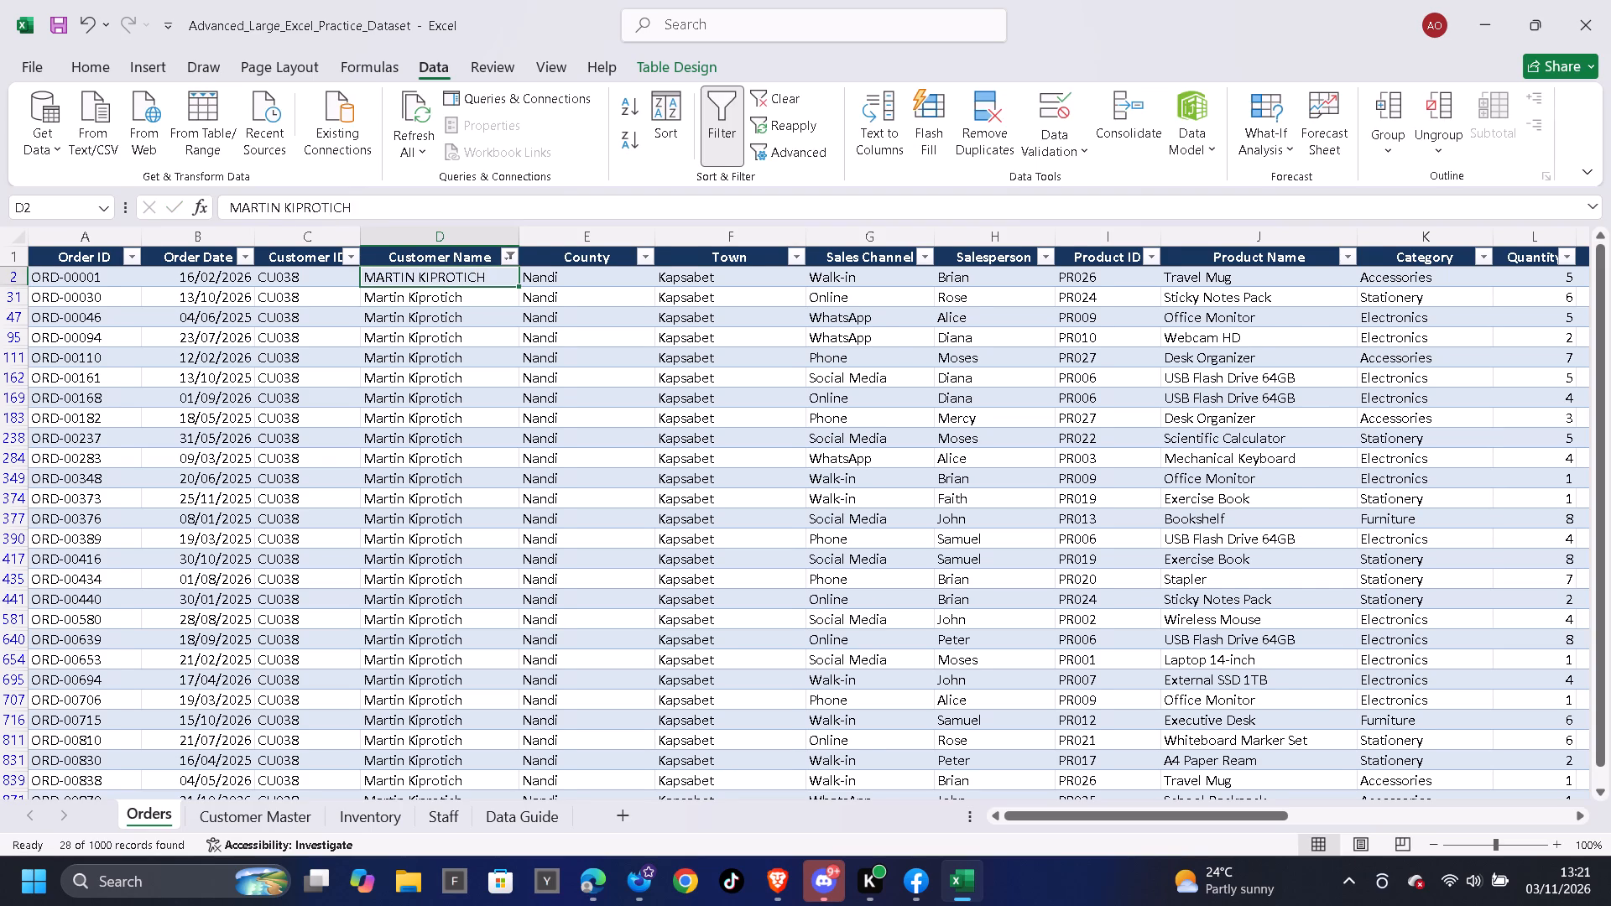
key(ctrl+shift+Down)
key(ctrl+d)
scroll(509, 336, down, 3)
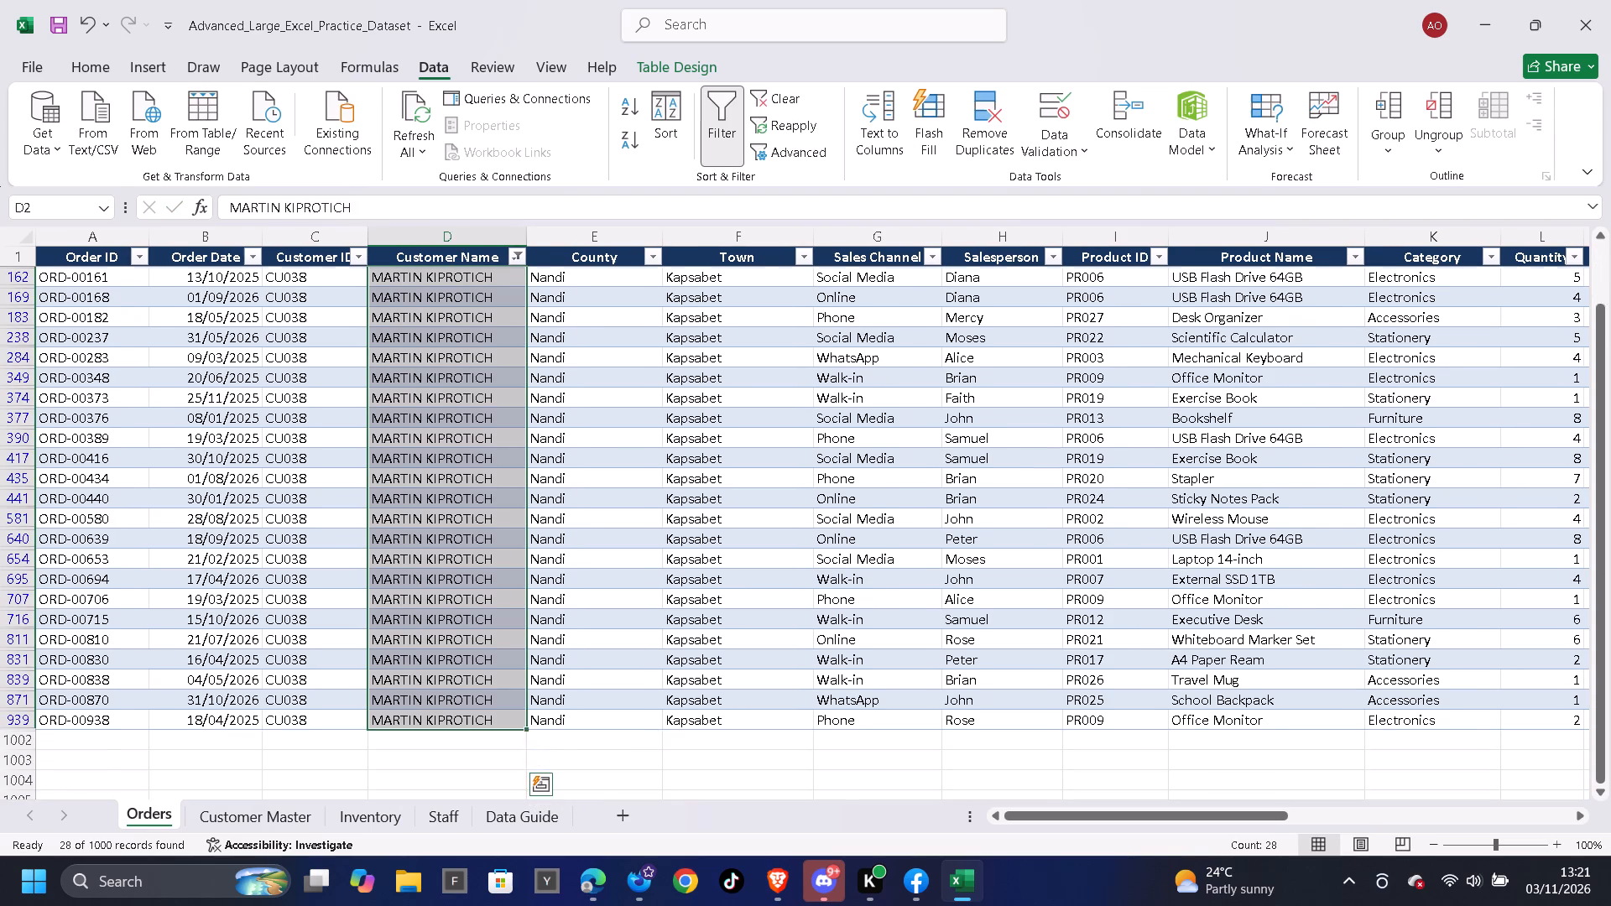
scroll(698, 270, up, 1)
click(785, 103)
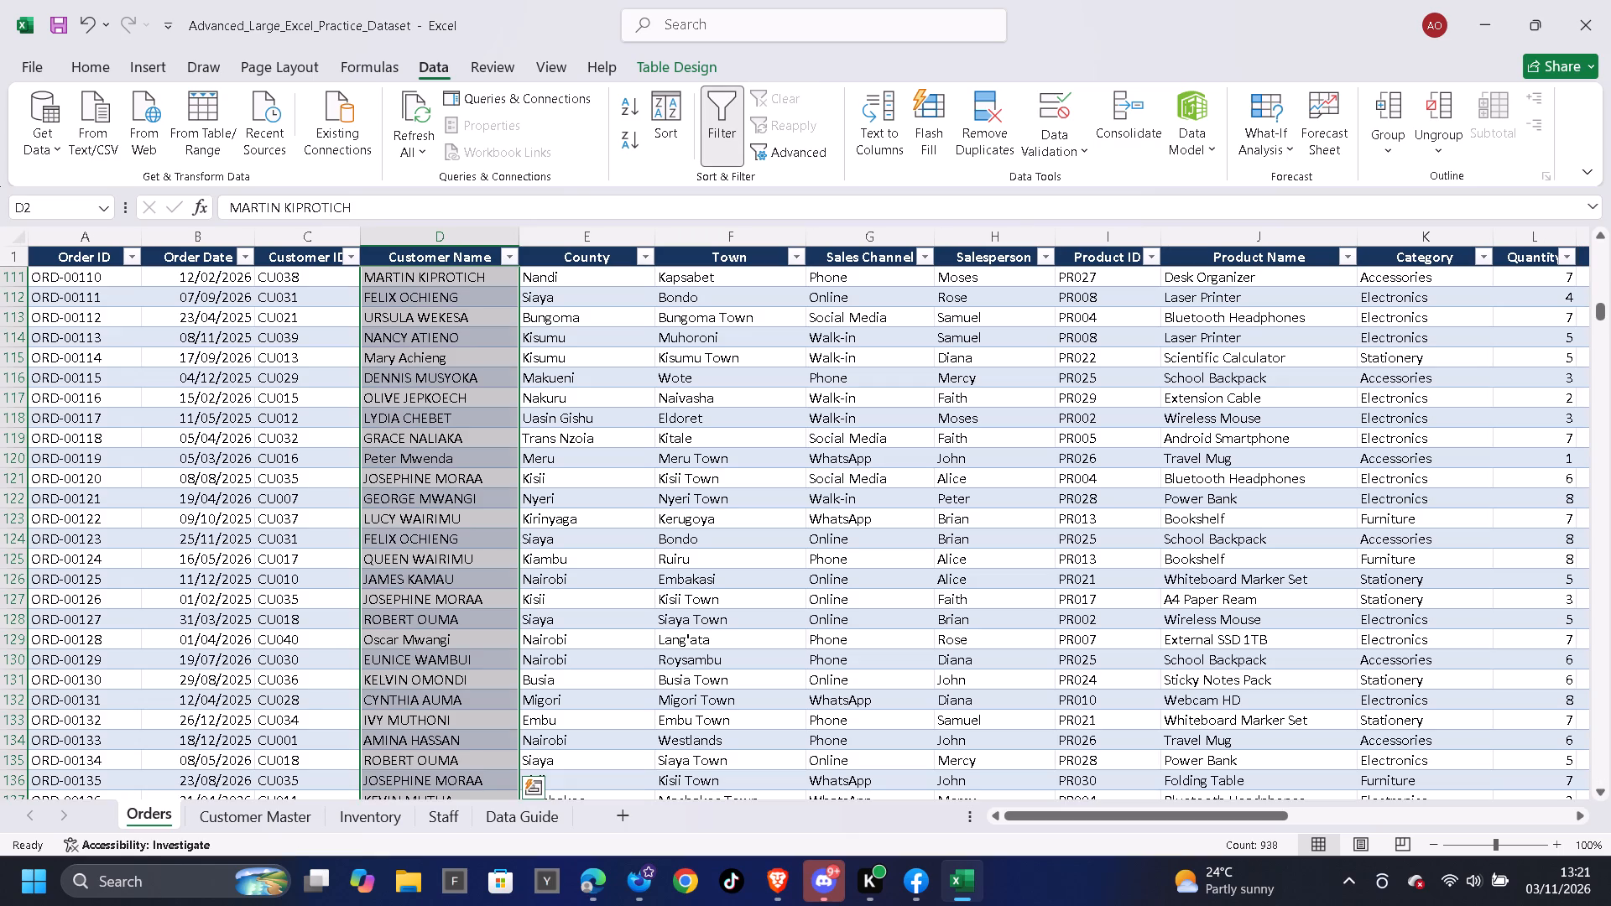
click(508, 255)
click(354, 529)
scroll(375, 582, down, 4)
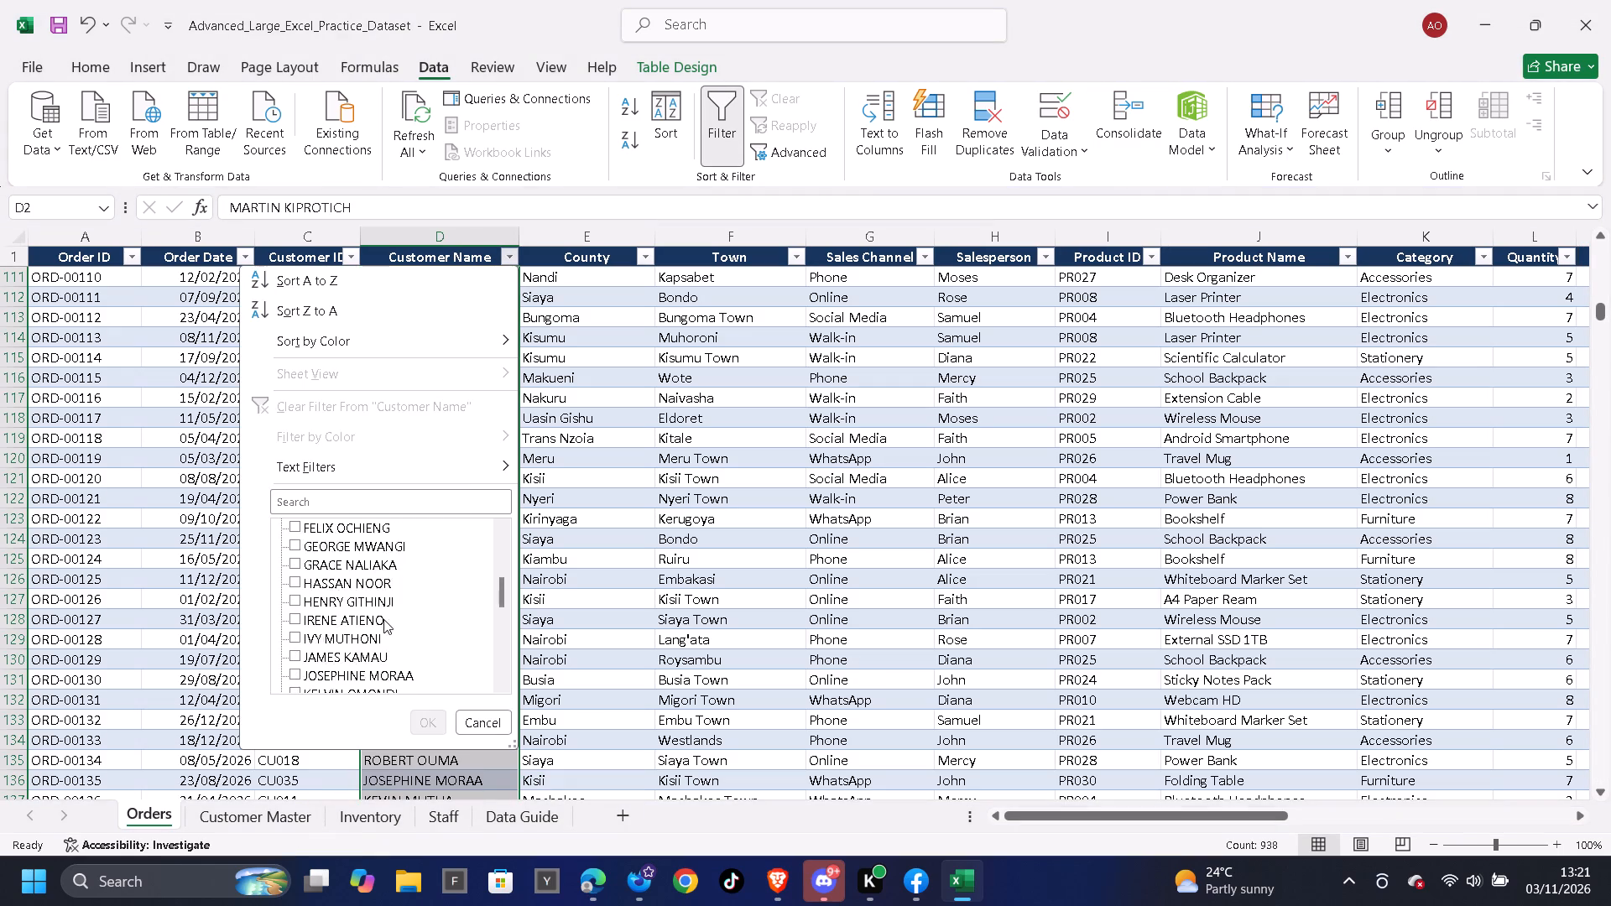
scroll(383, 619, down, 3)
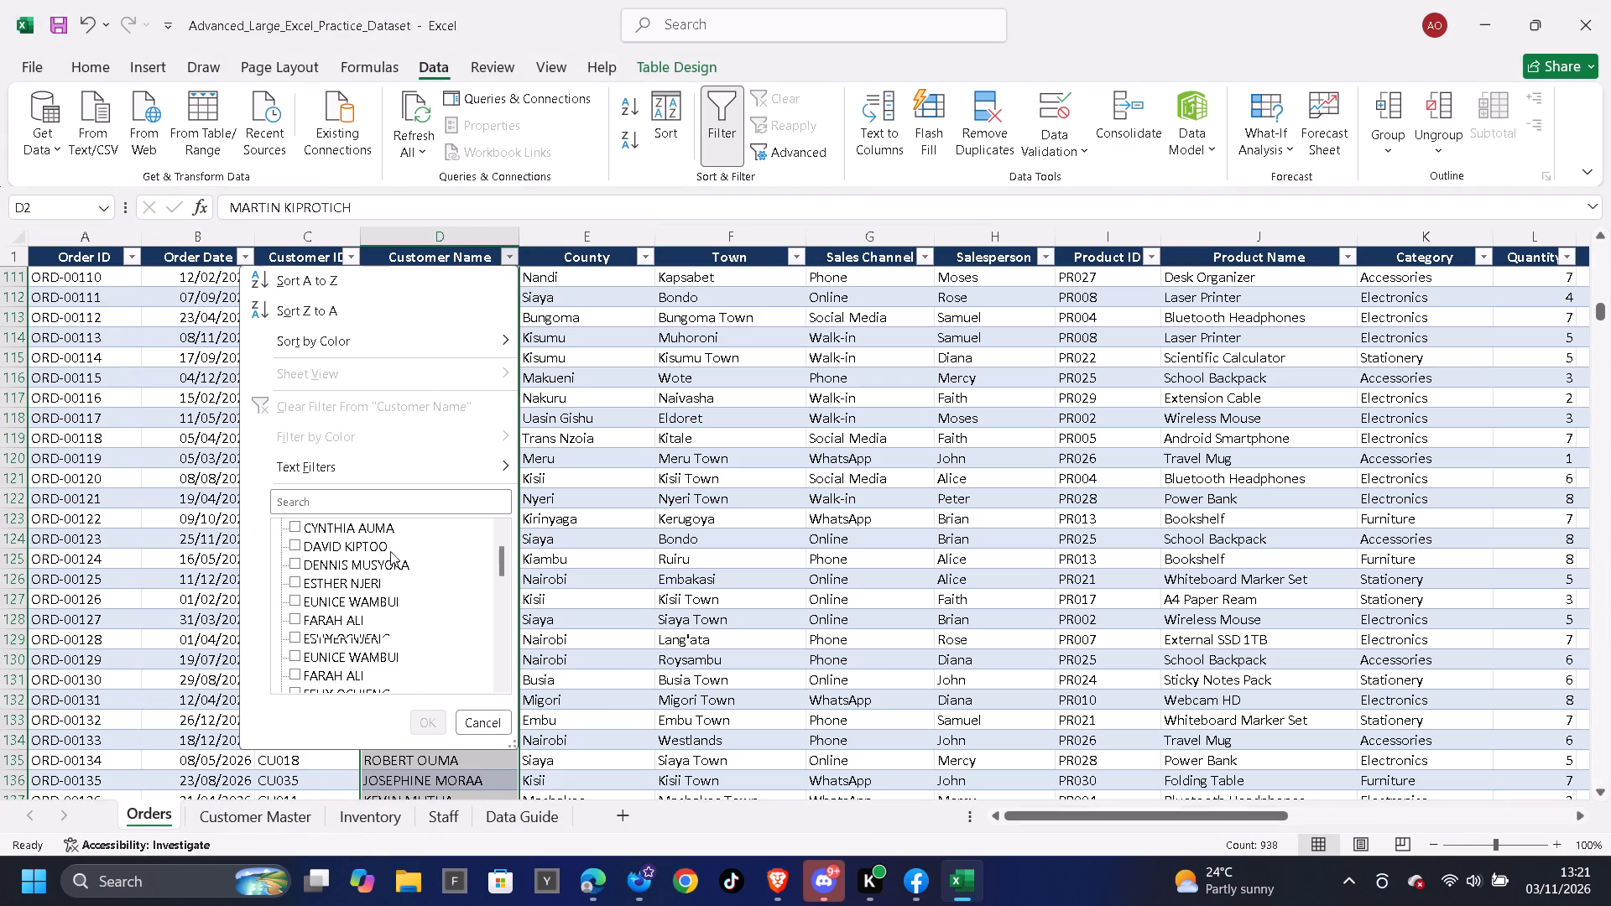
scroll(384, 560, down, 4)
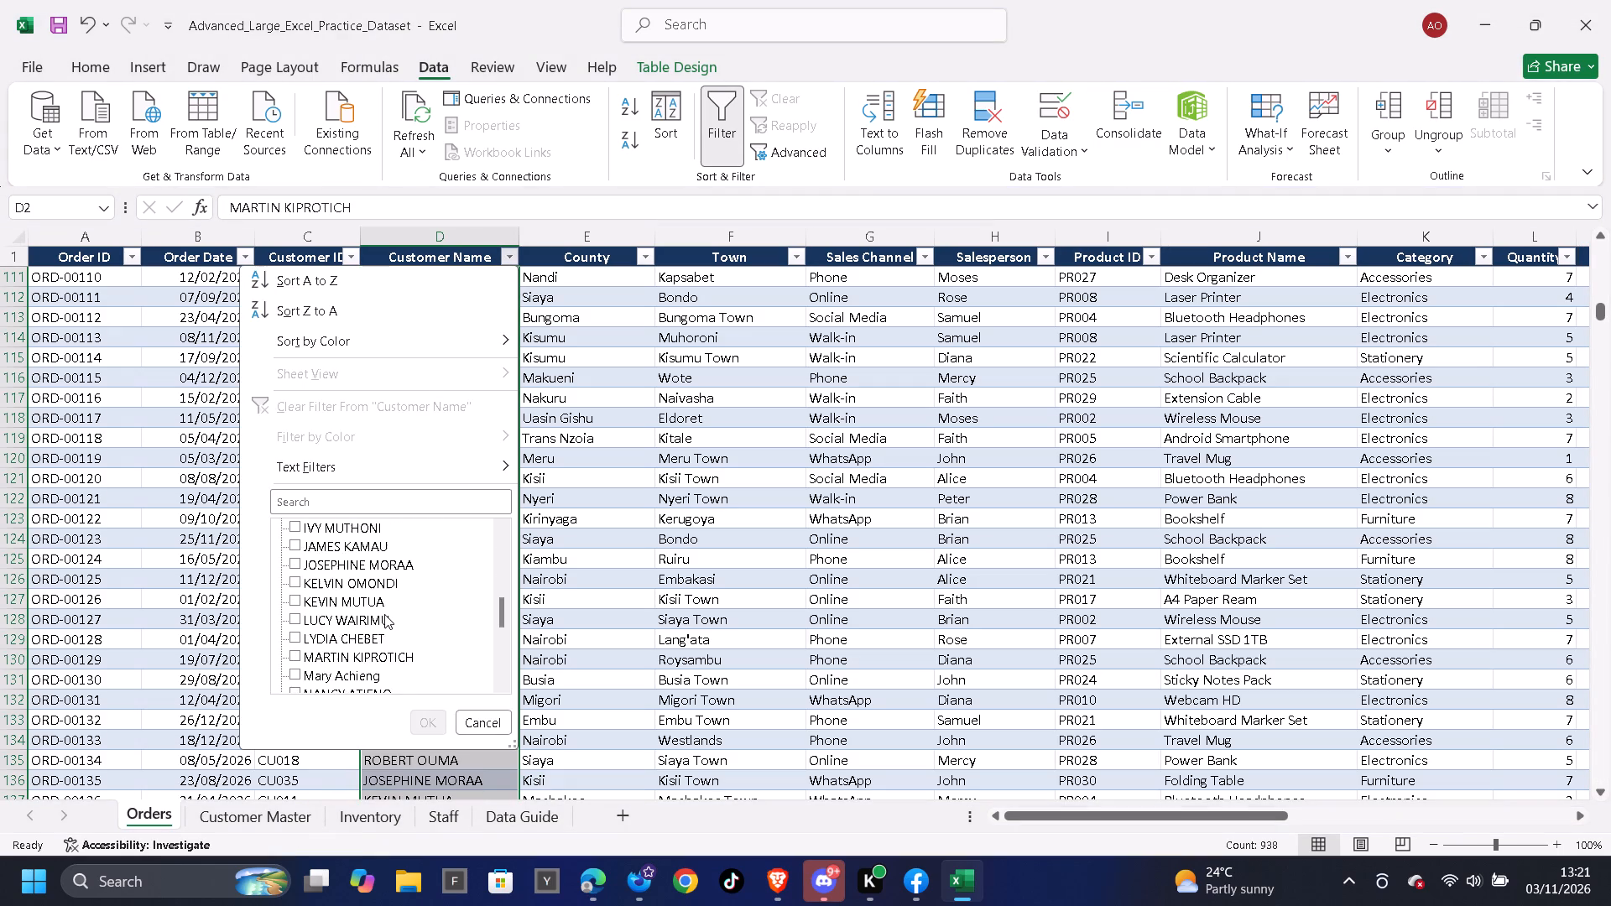
scroll(384, 614, down, 2)
click(364, 558)
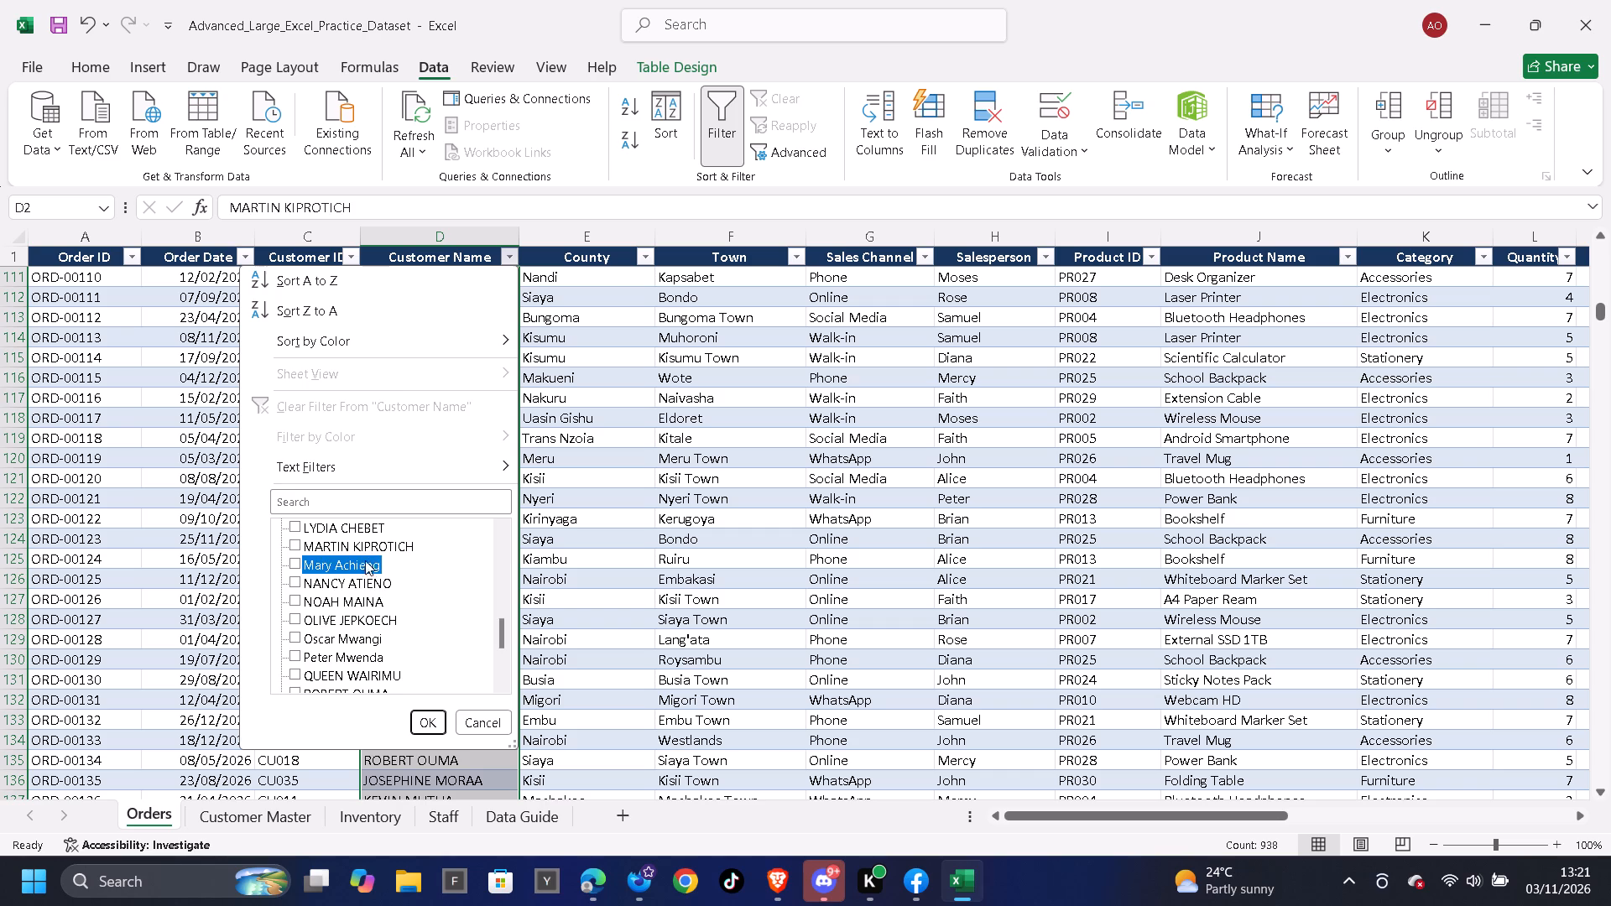
click(430, 719)
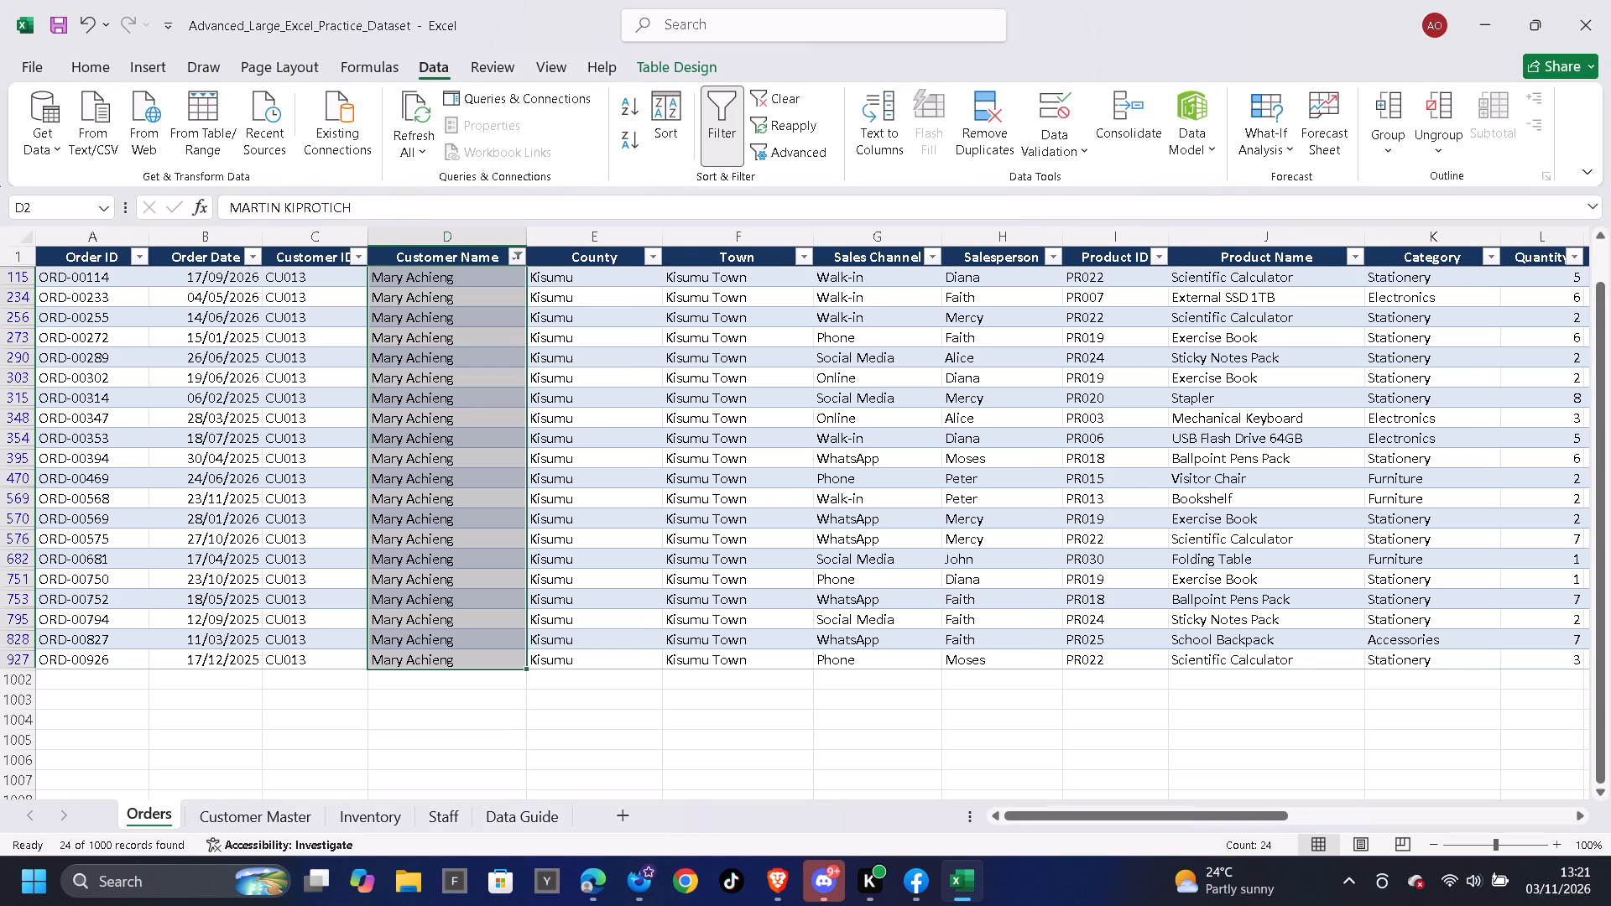
click(471, 255)
key(Down)
key(Up)
key(Down)
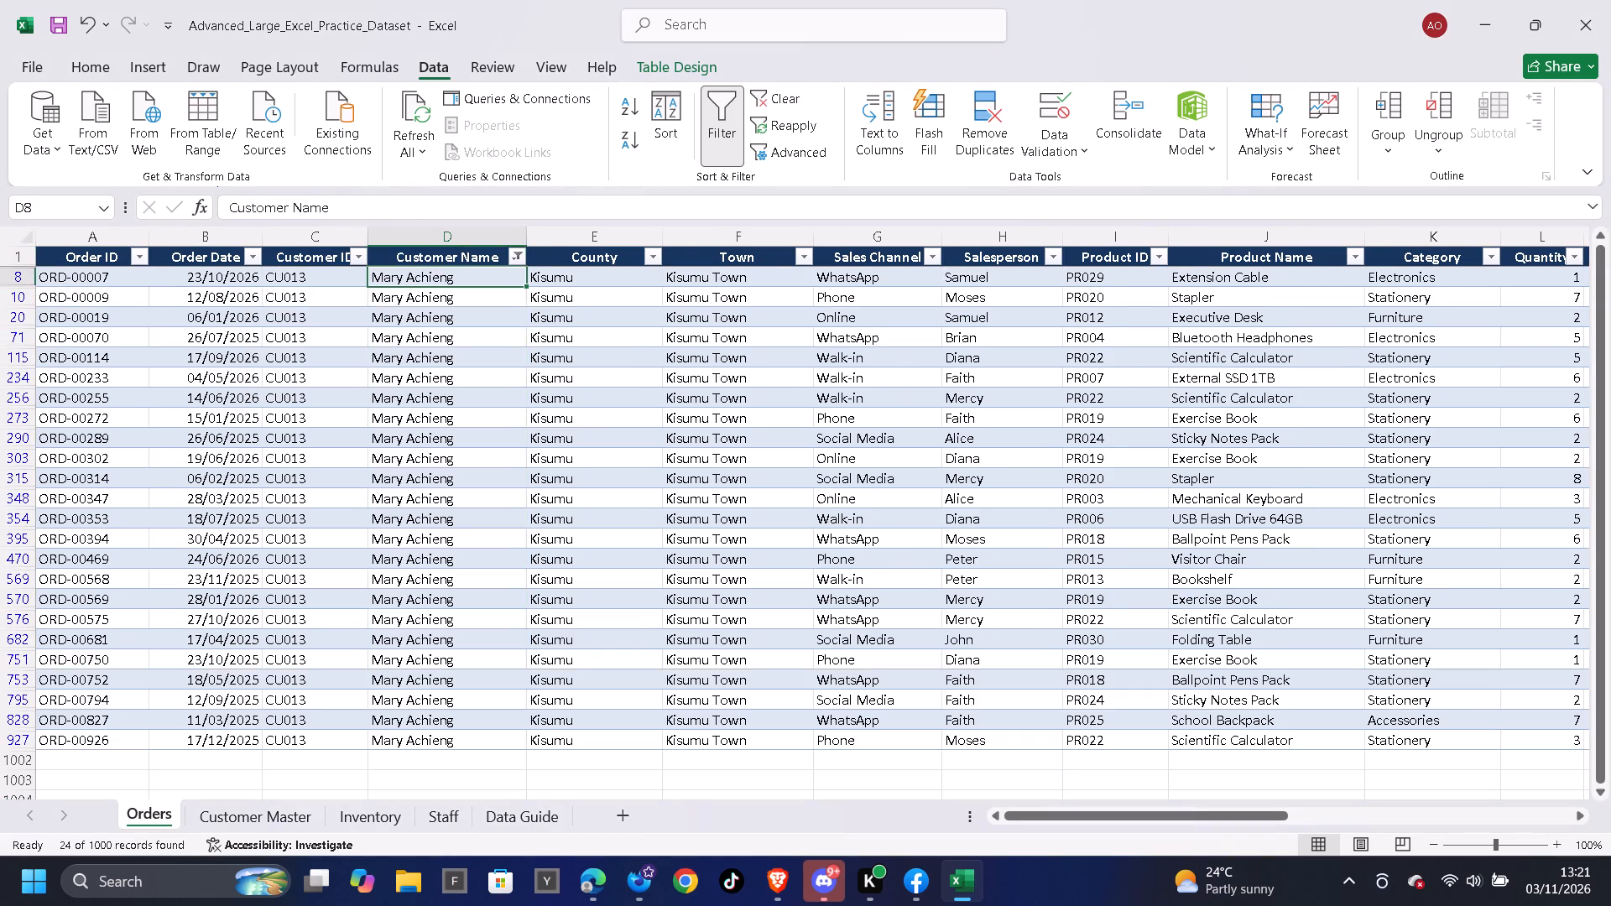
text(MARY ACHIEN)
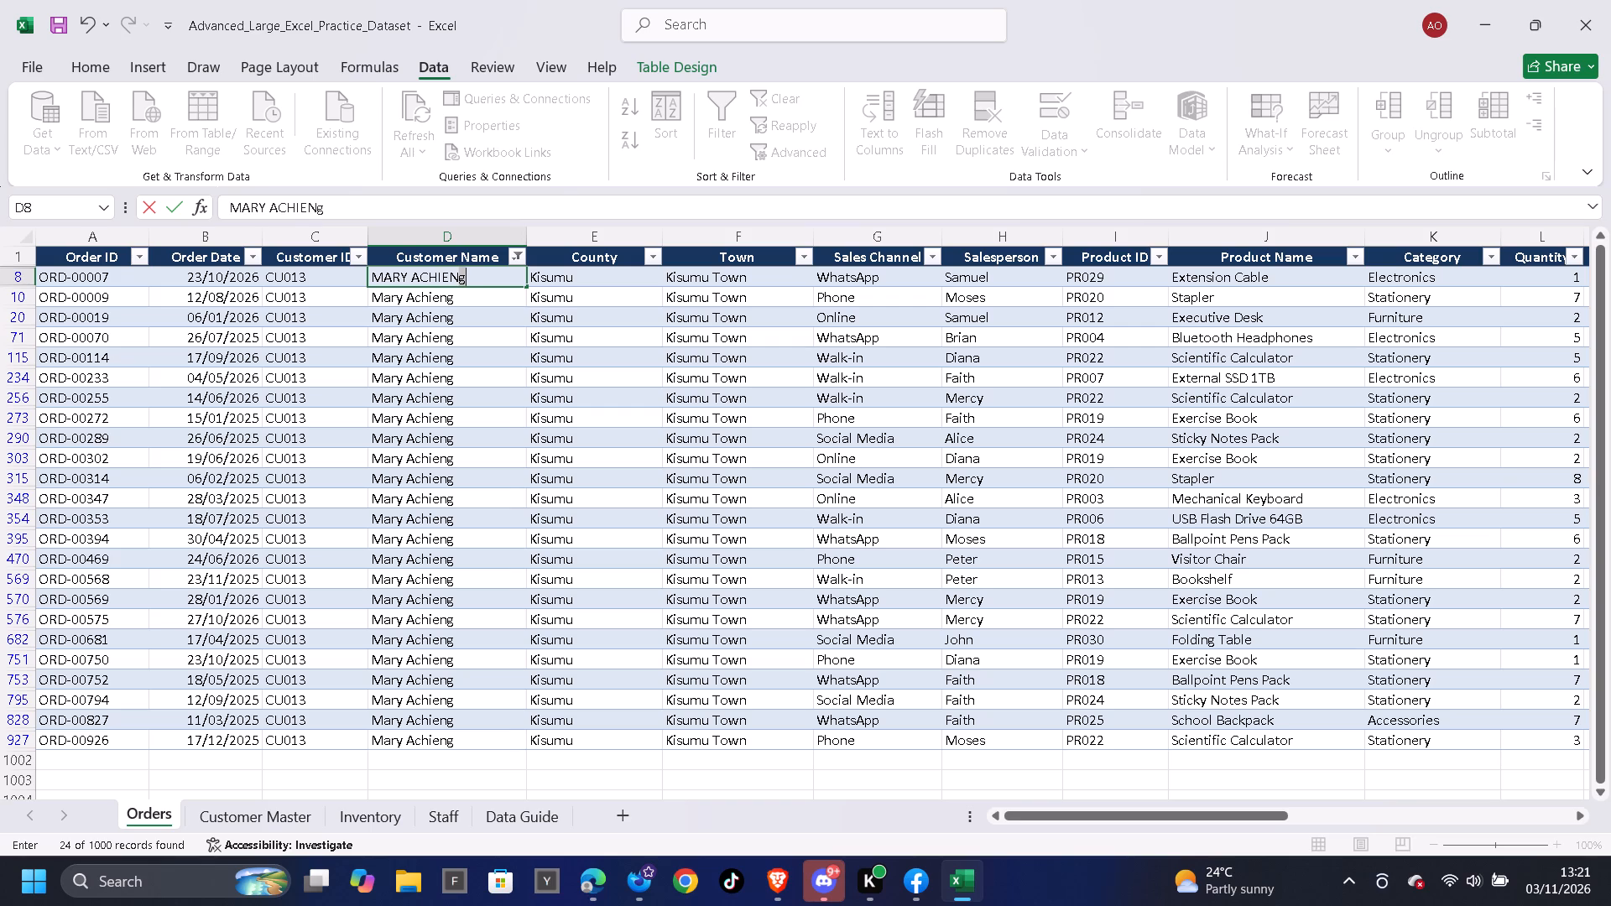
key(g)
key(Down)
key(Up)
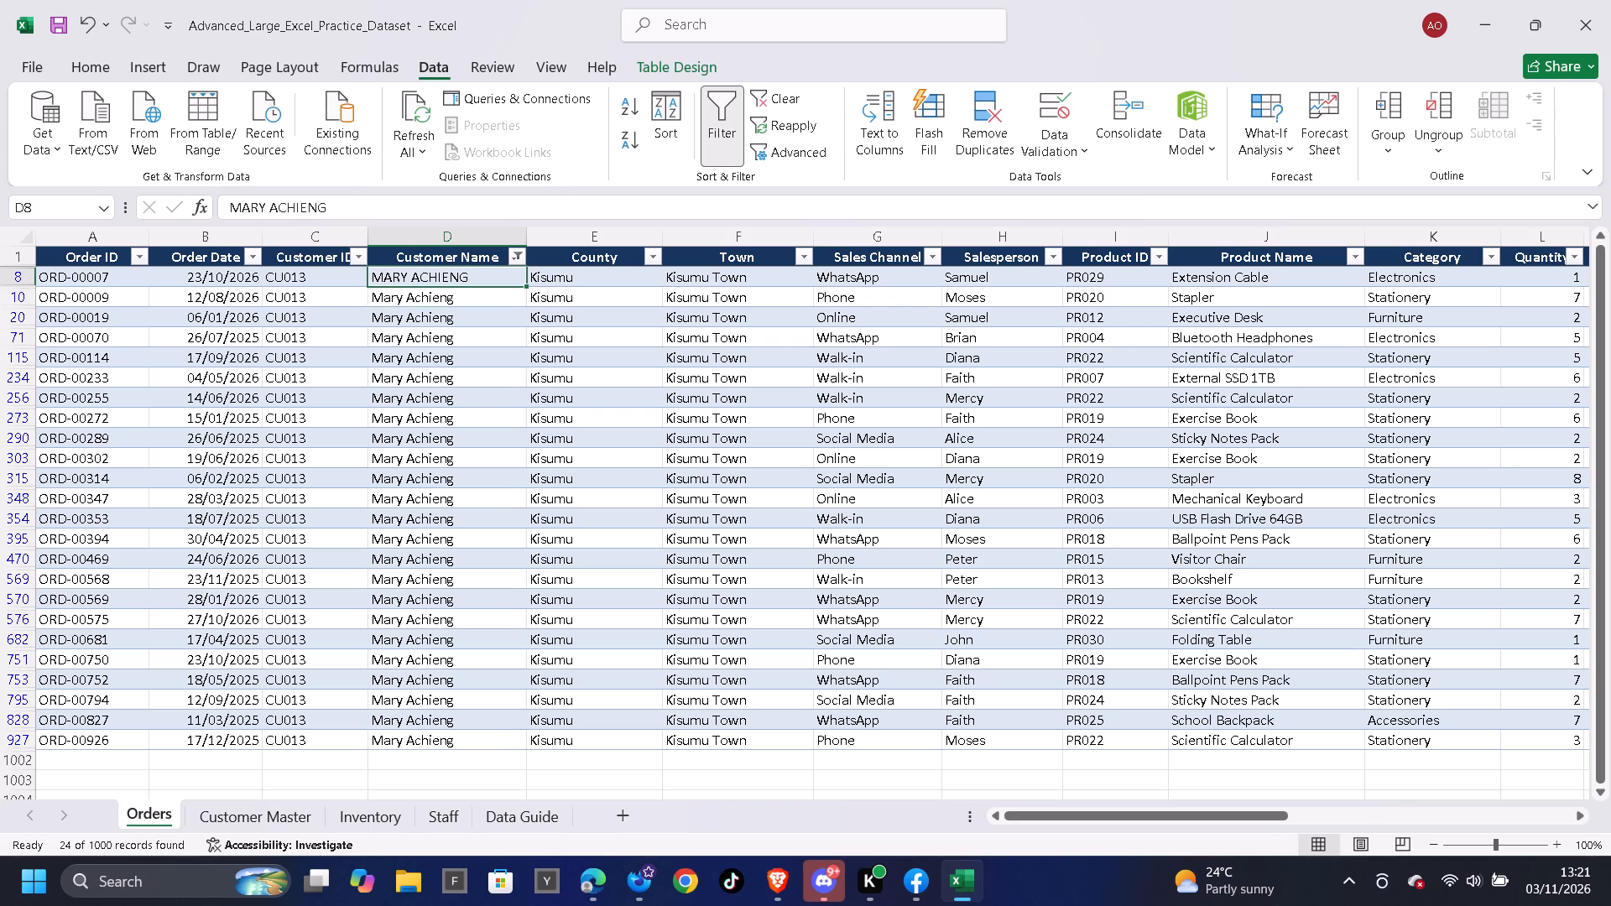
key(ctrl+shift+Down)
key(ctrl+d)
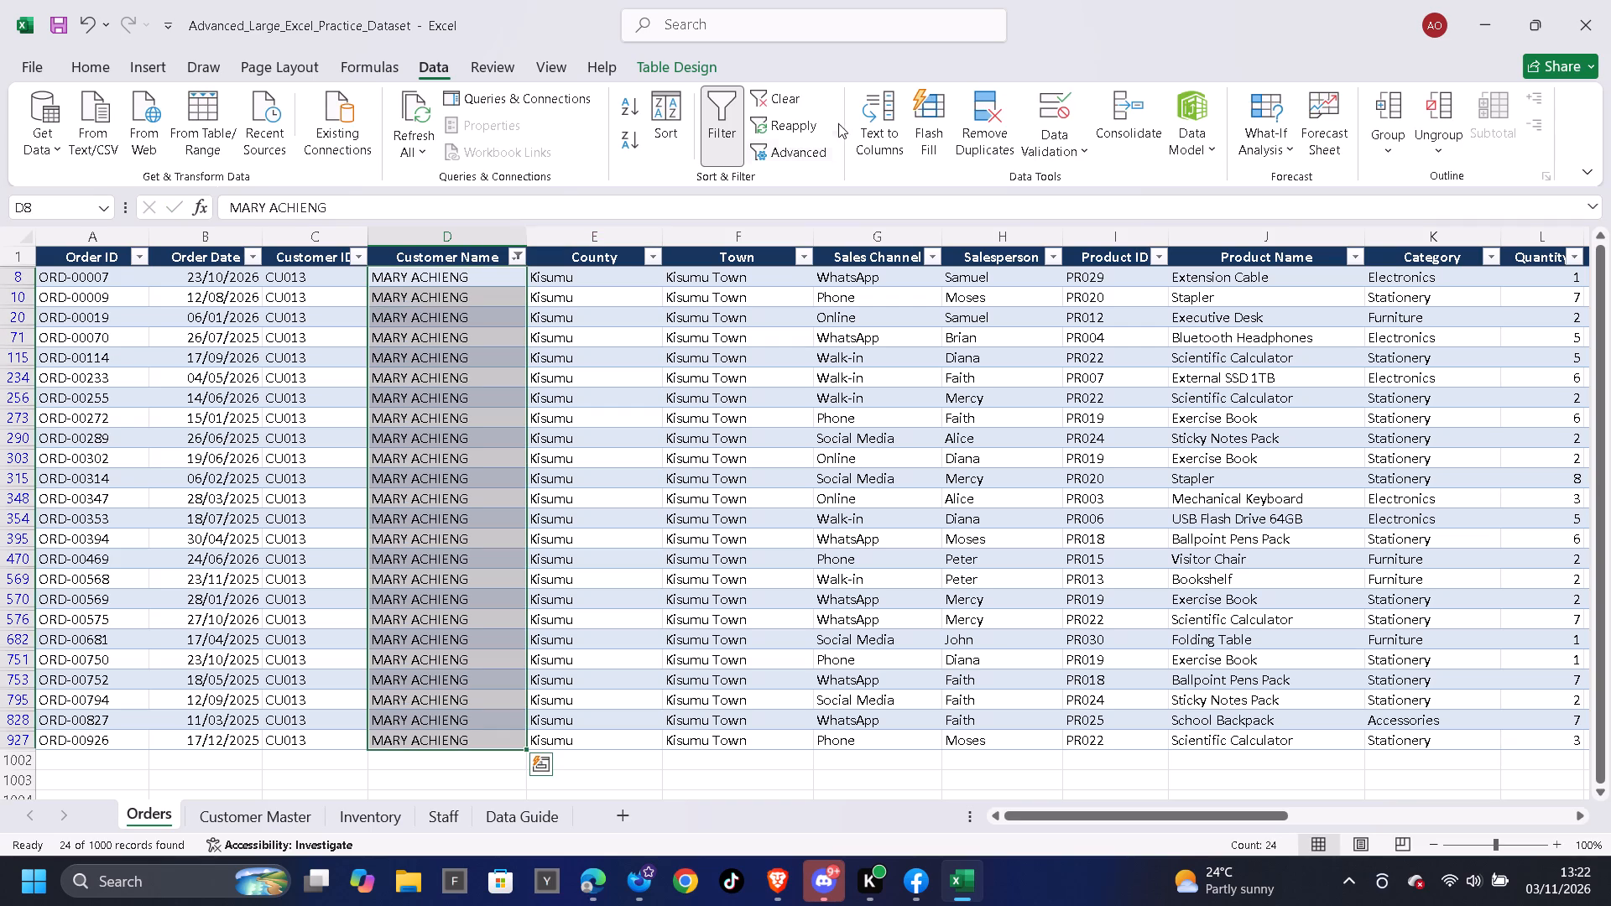
click(796, 98)
click(508, 258)
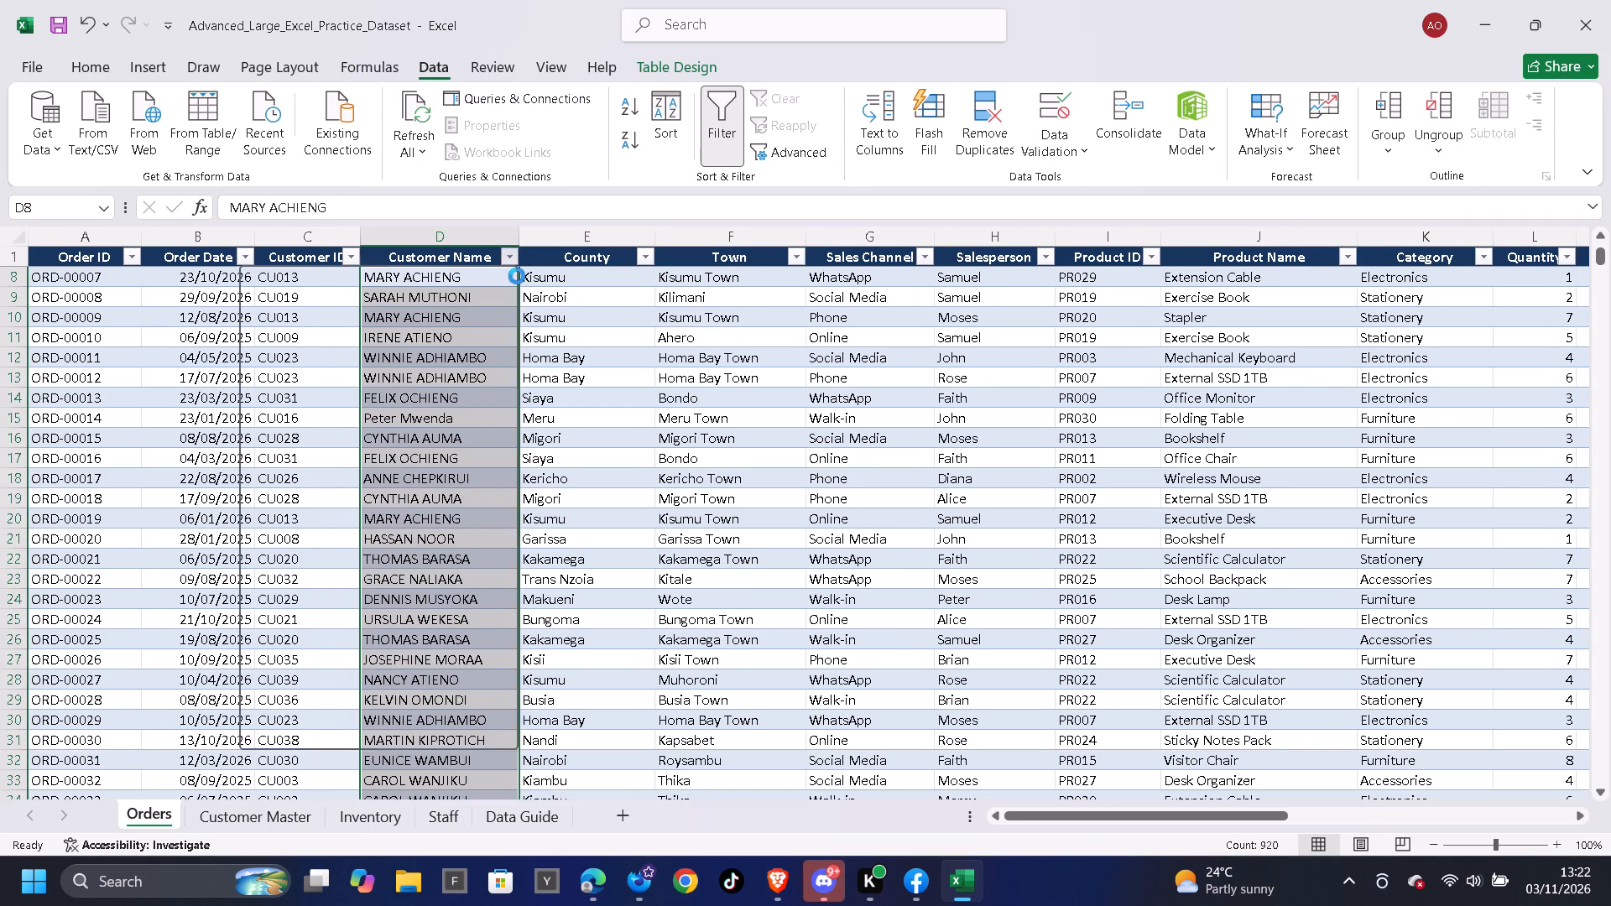
click(362, 523)
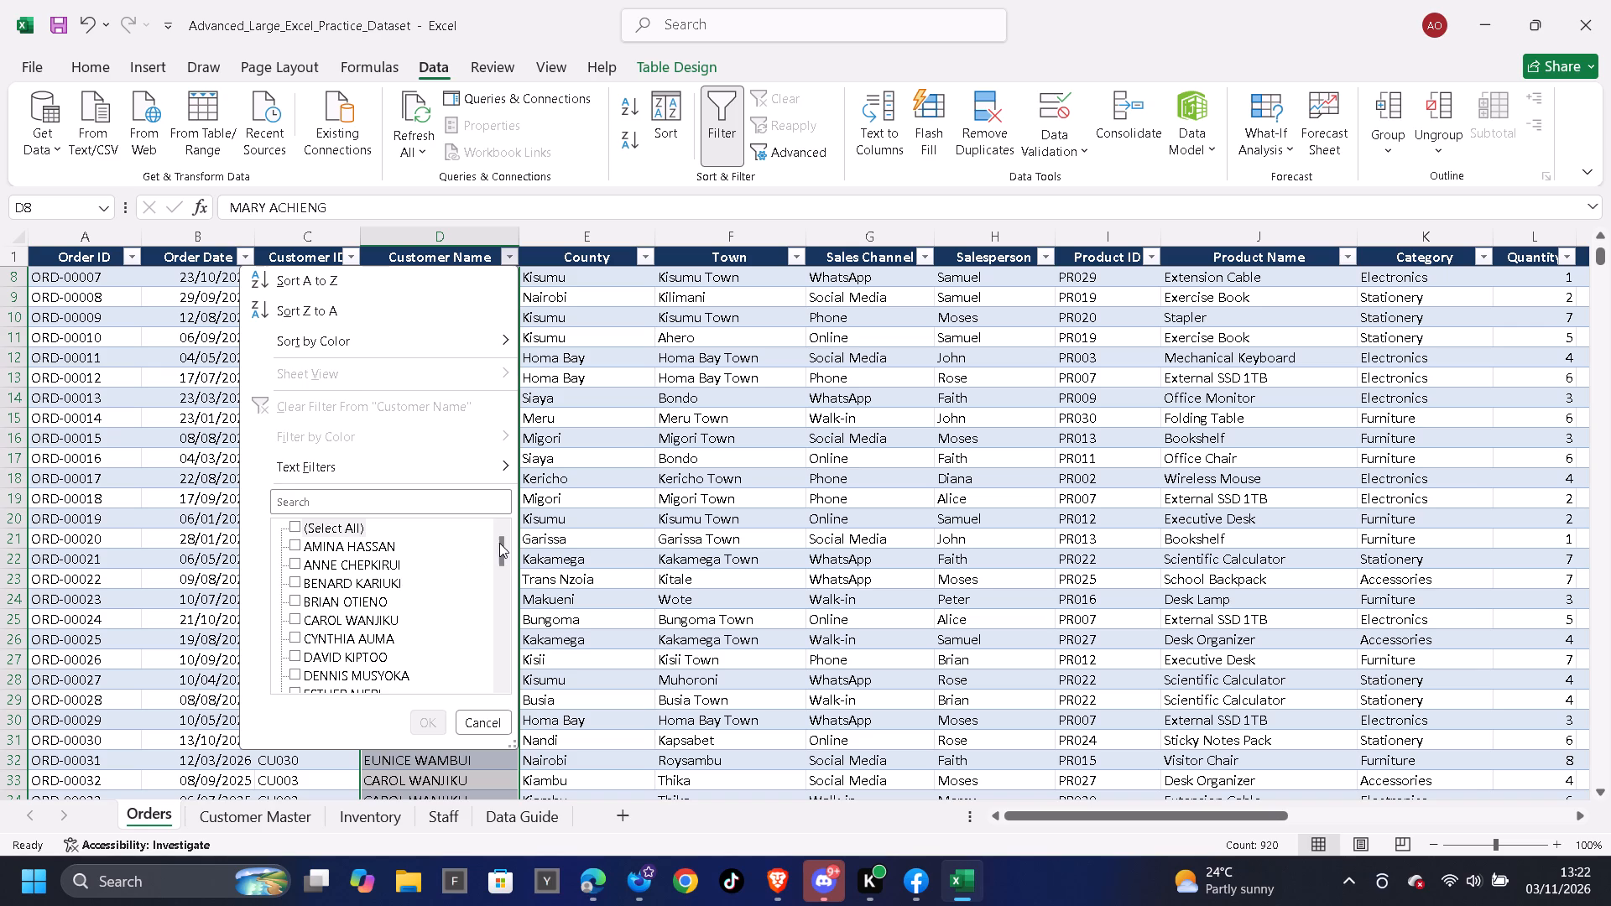
drag(498, 543, 526, 682)
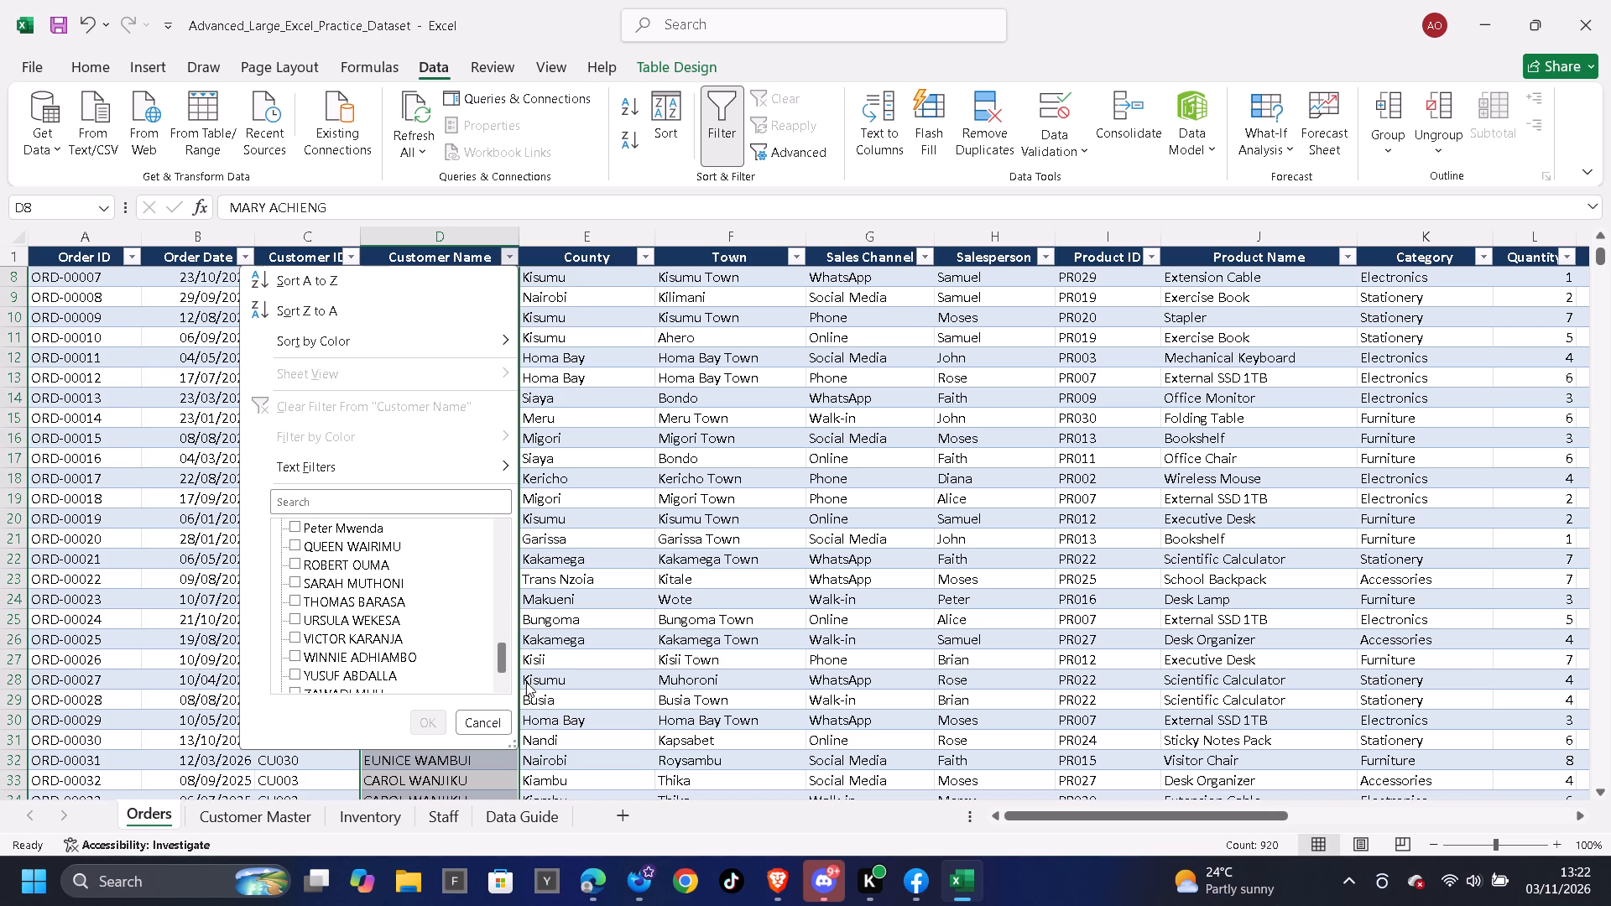
drag(526, 682, 534, 640)
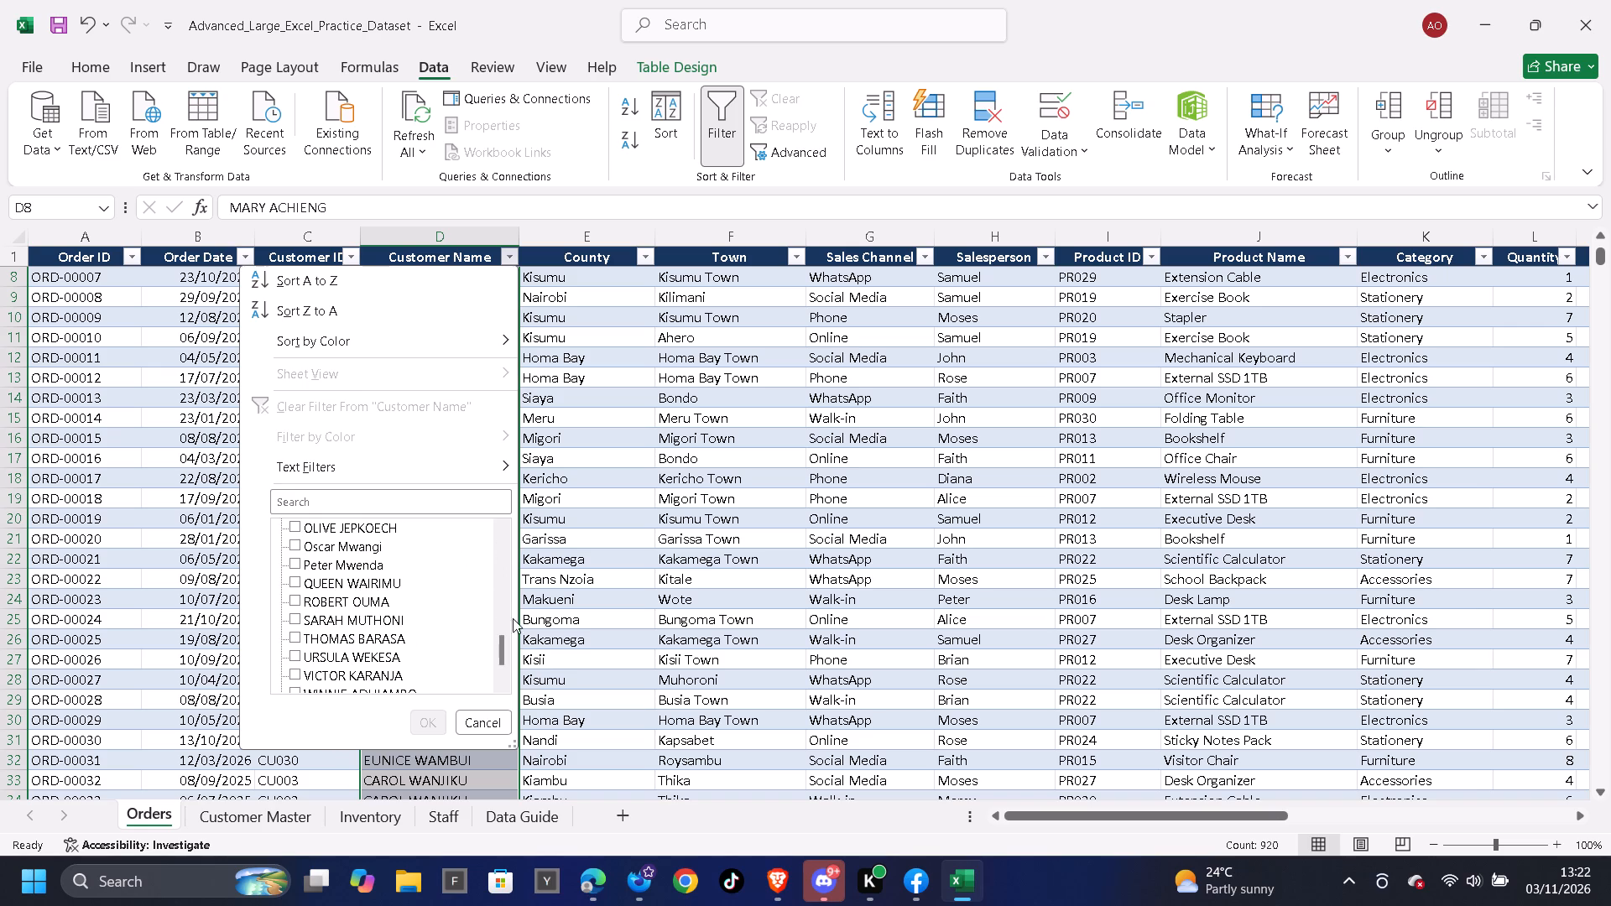
click(357, 542)
click(422, 711)
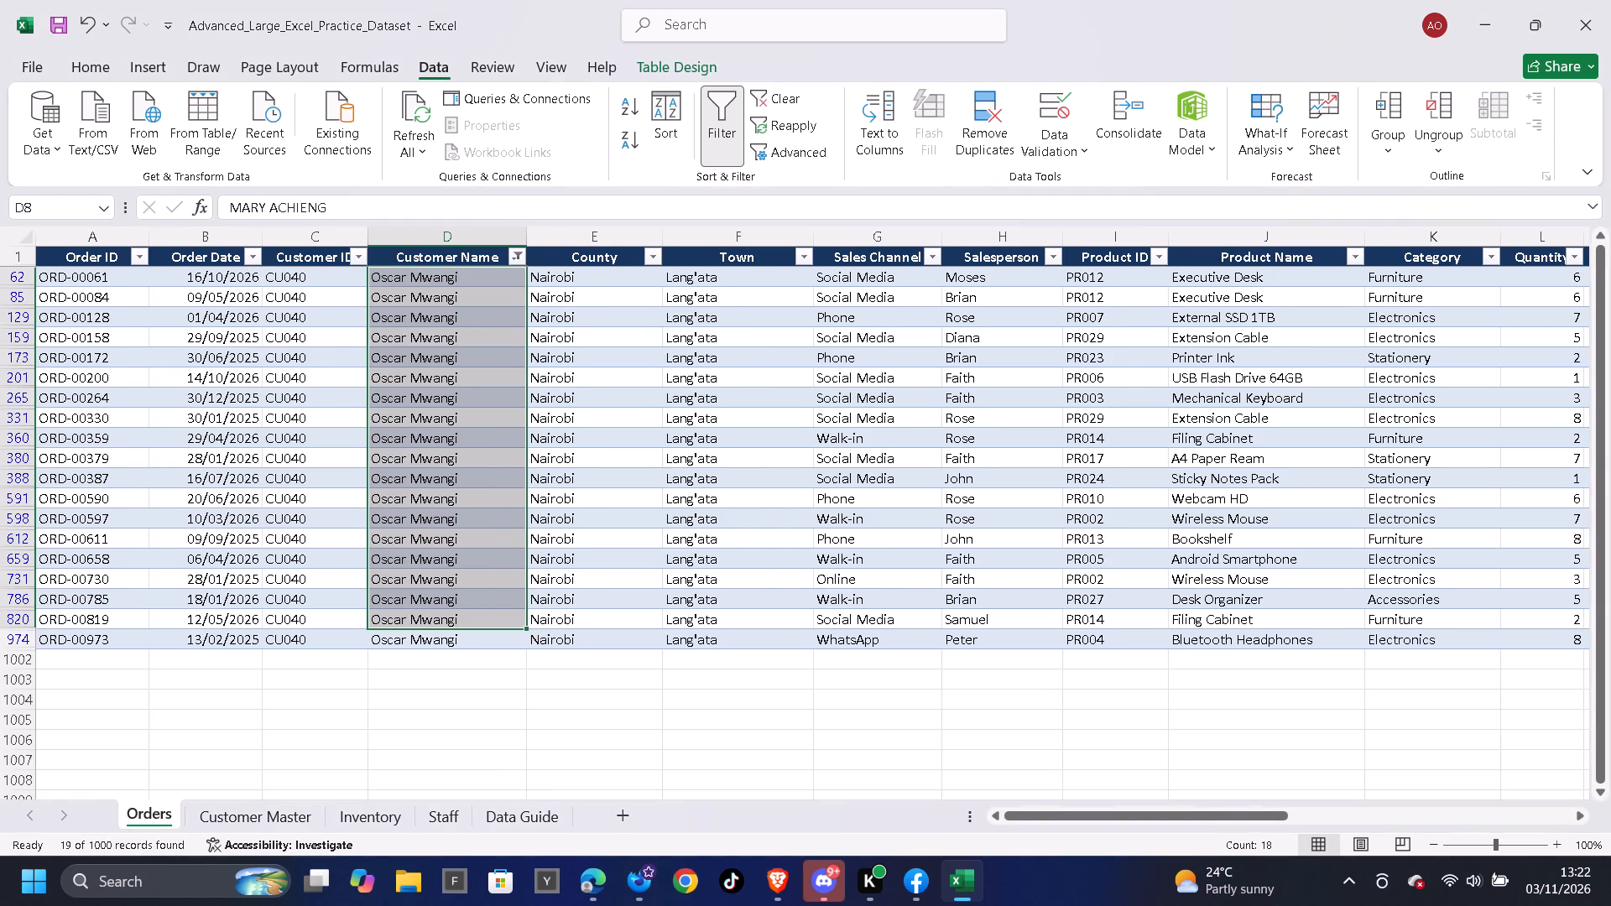
click(448, 252)
click(453, 259)
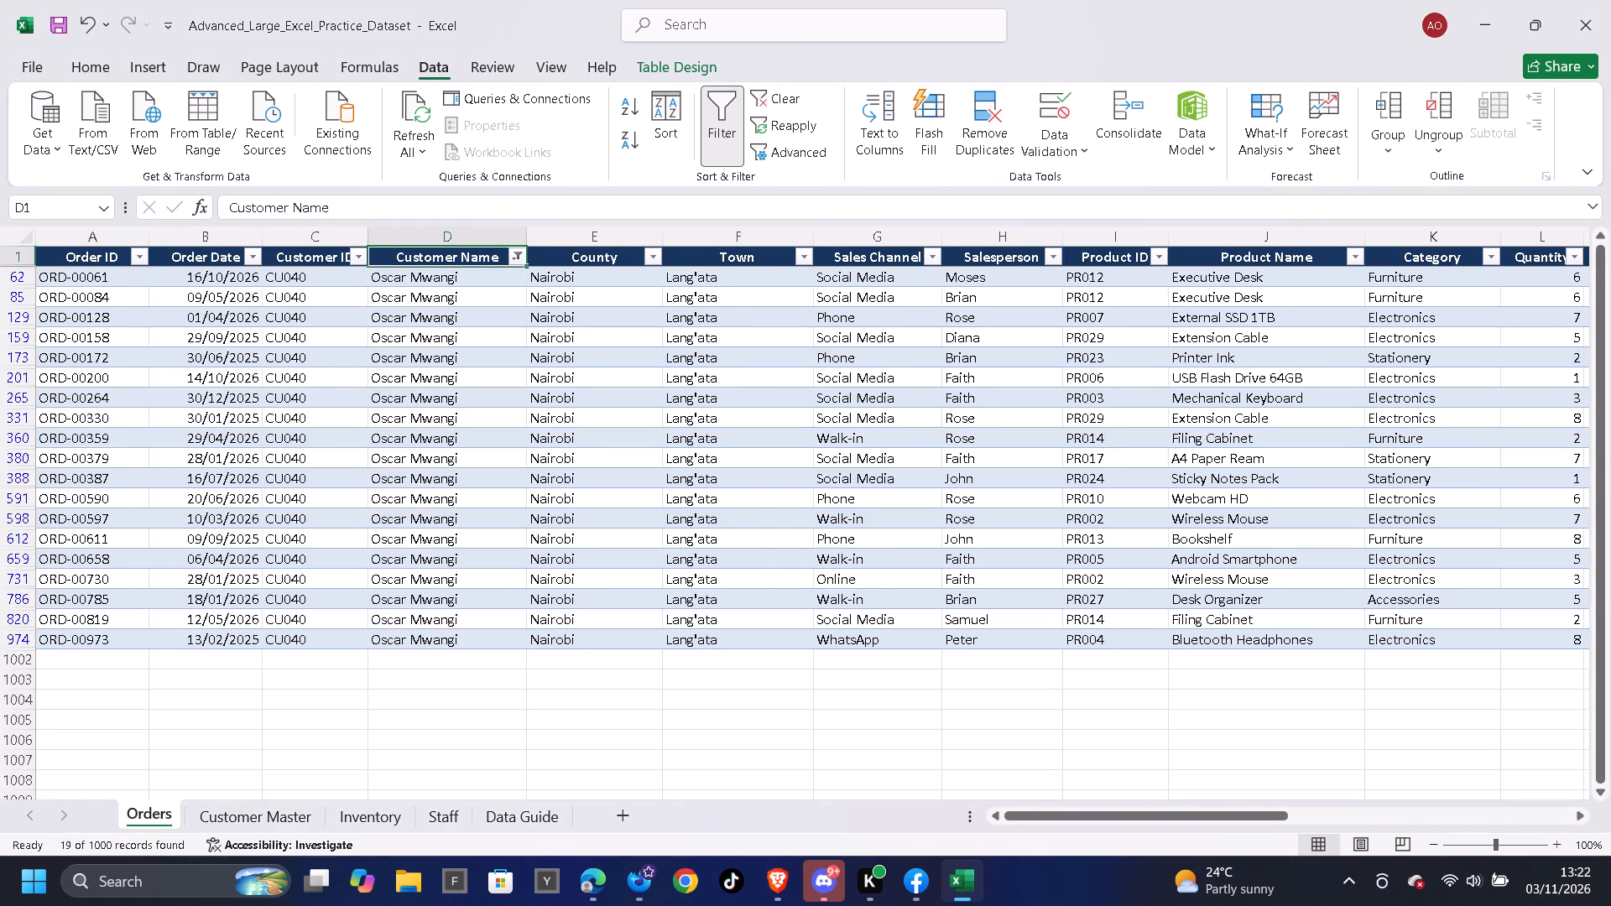
key(Down)
key(Up)
key(Down)
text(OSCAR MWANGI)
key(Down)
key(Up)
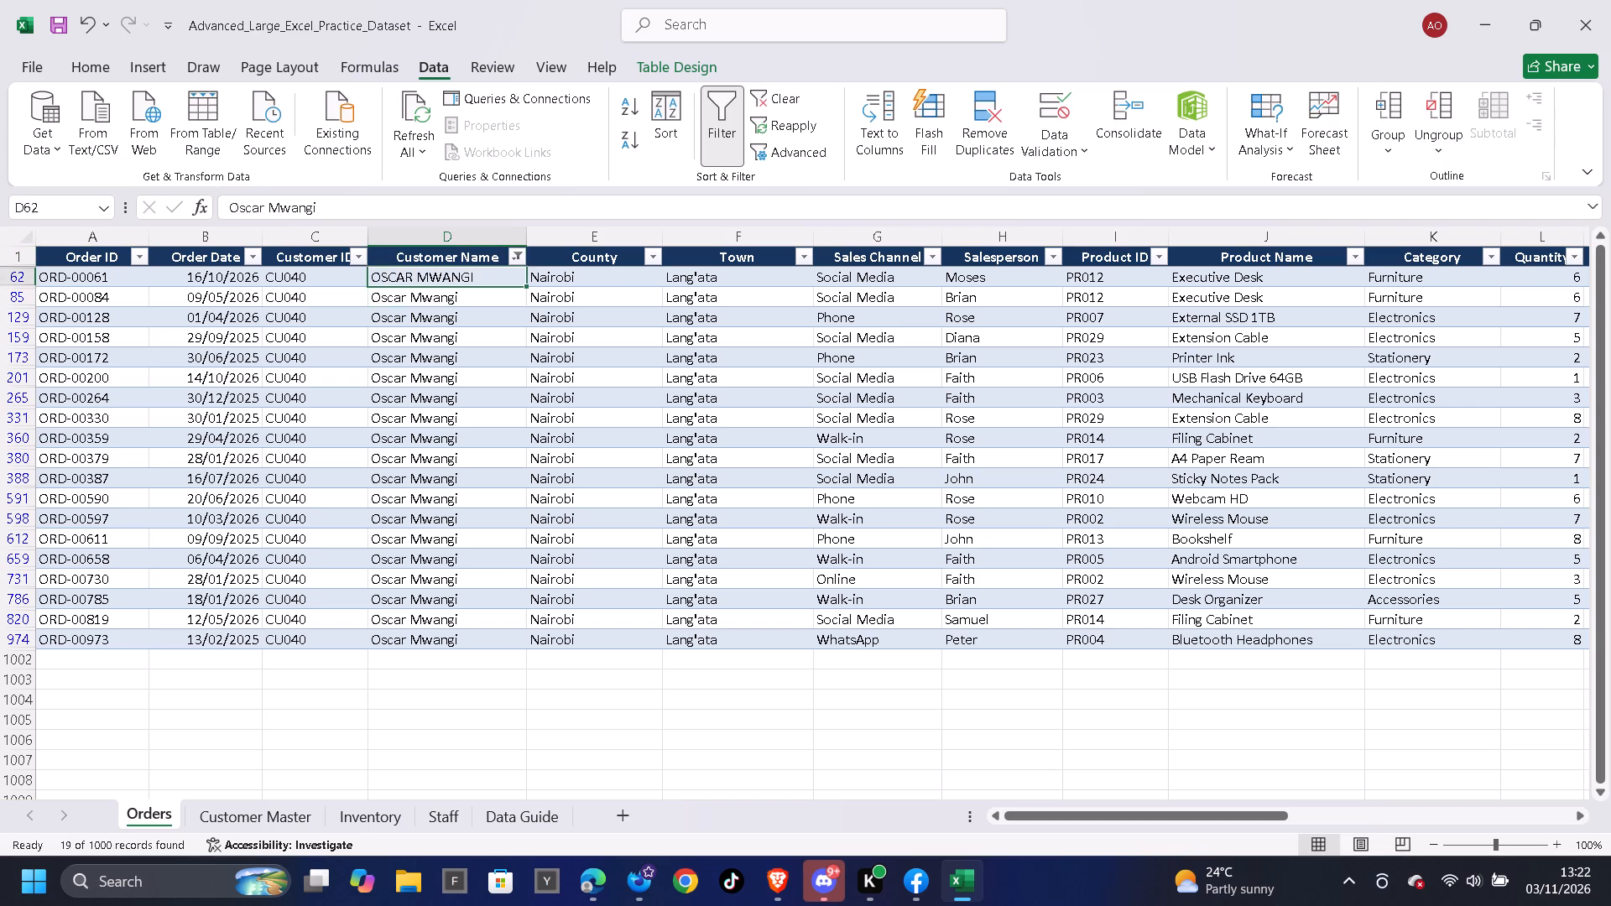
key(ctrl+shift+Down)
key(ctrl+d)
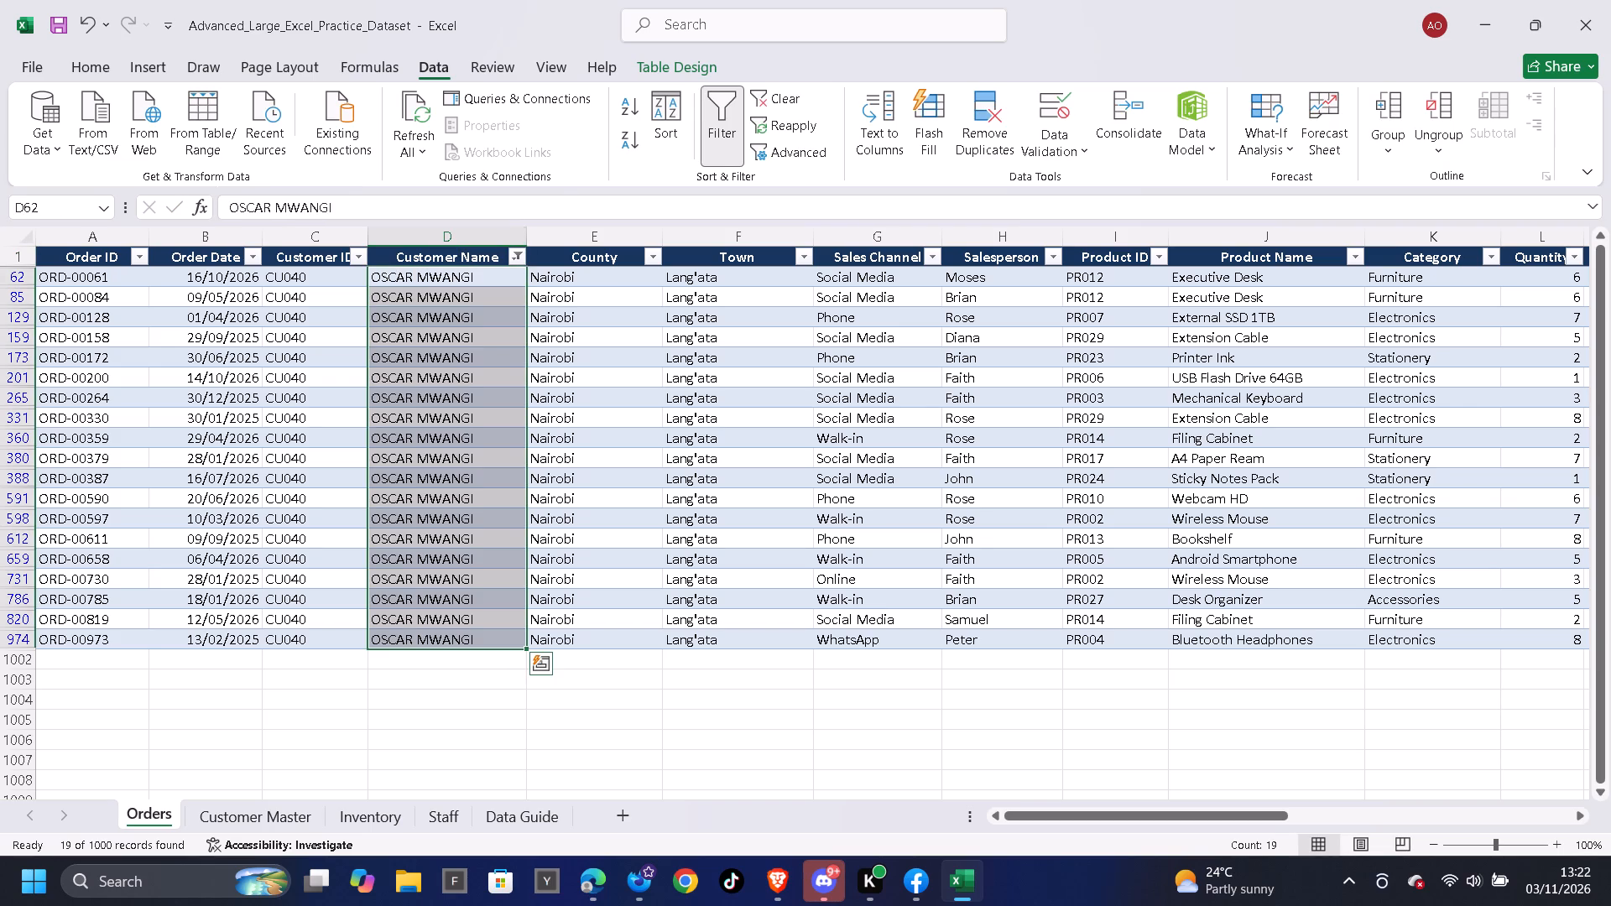
Clear the filter, deselect all names in the Customer Name filter and look through its list for a customer still in mixed case.
click(789, 94)
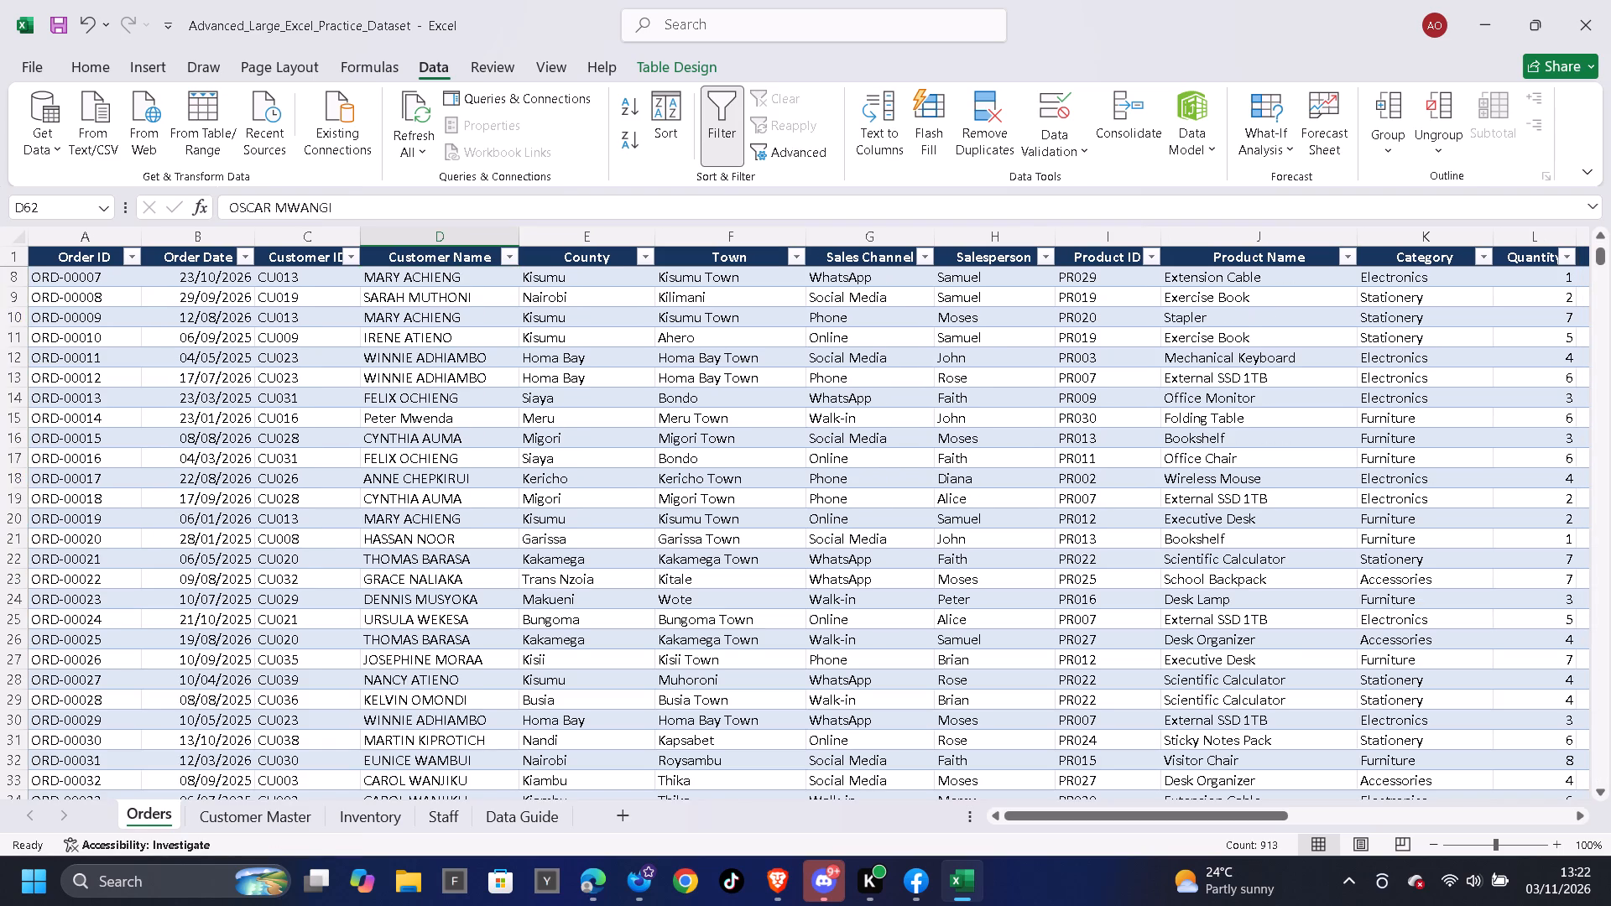
click(511, 263)
click(348, 531)
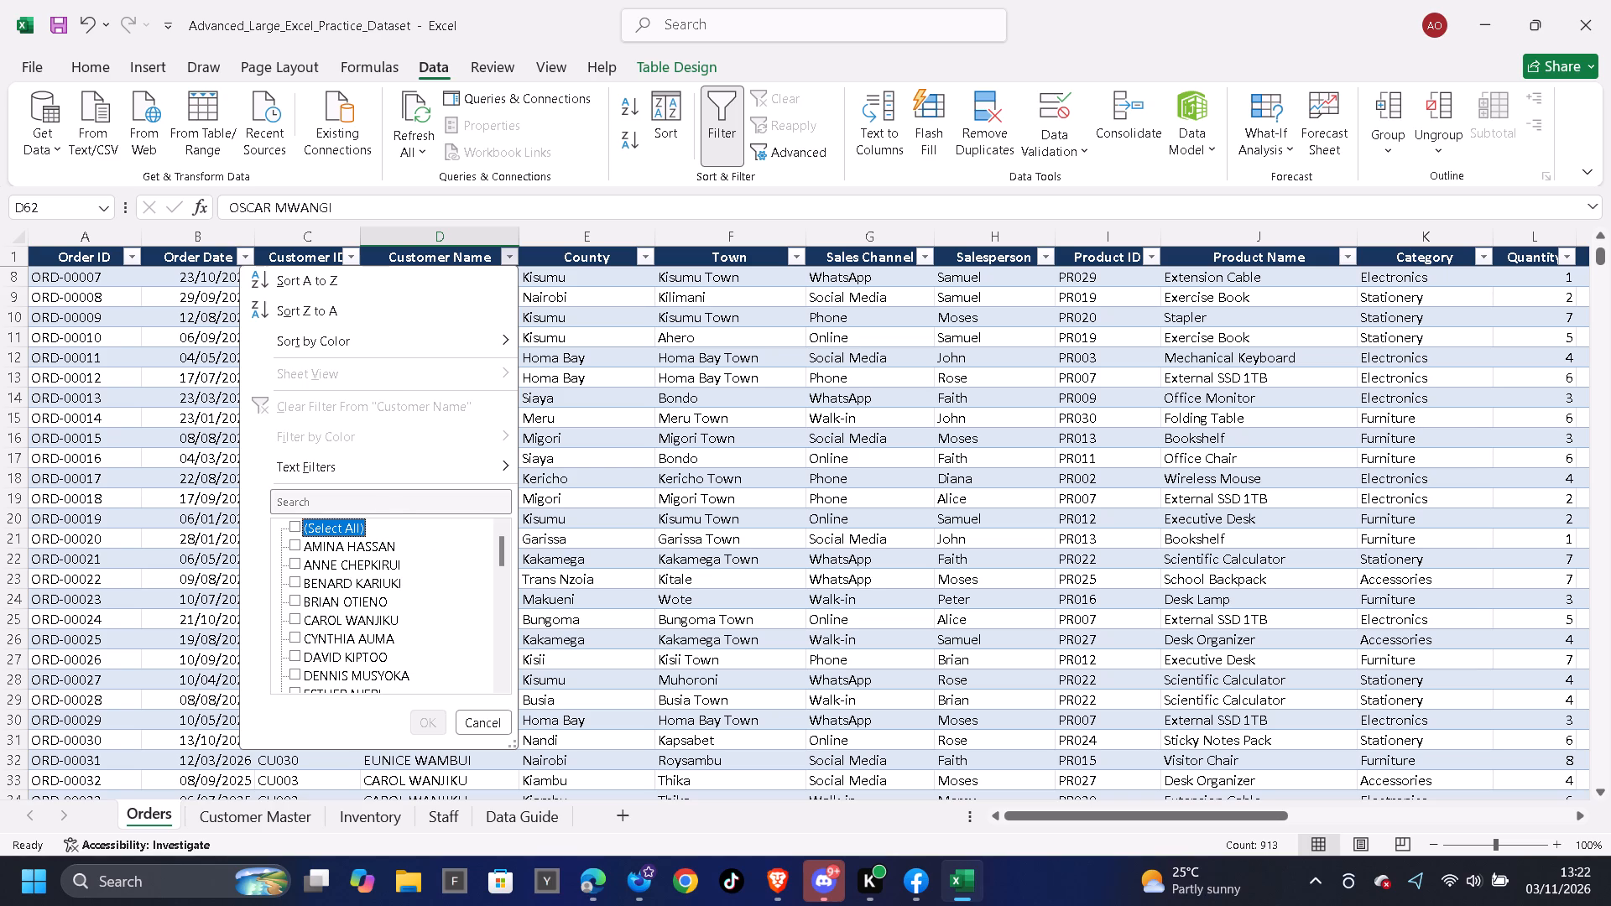
scroll(399, 555, down, 4)
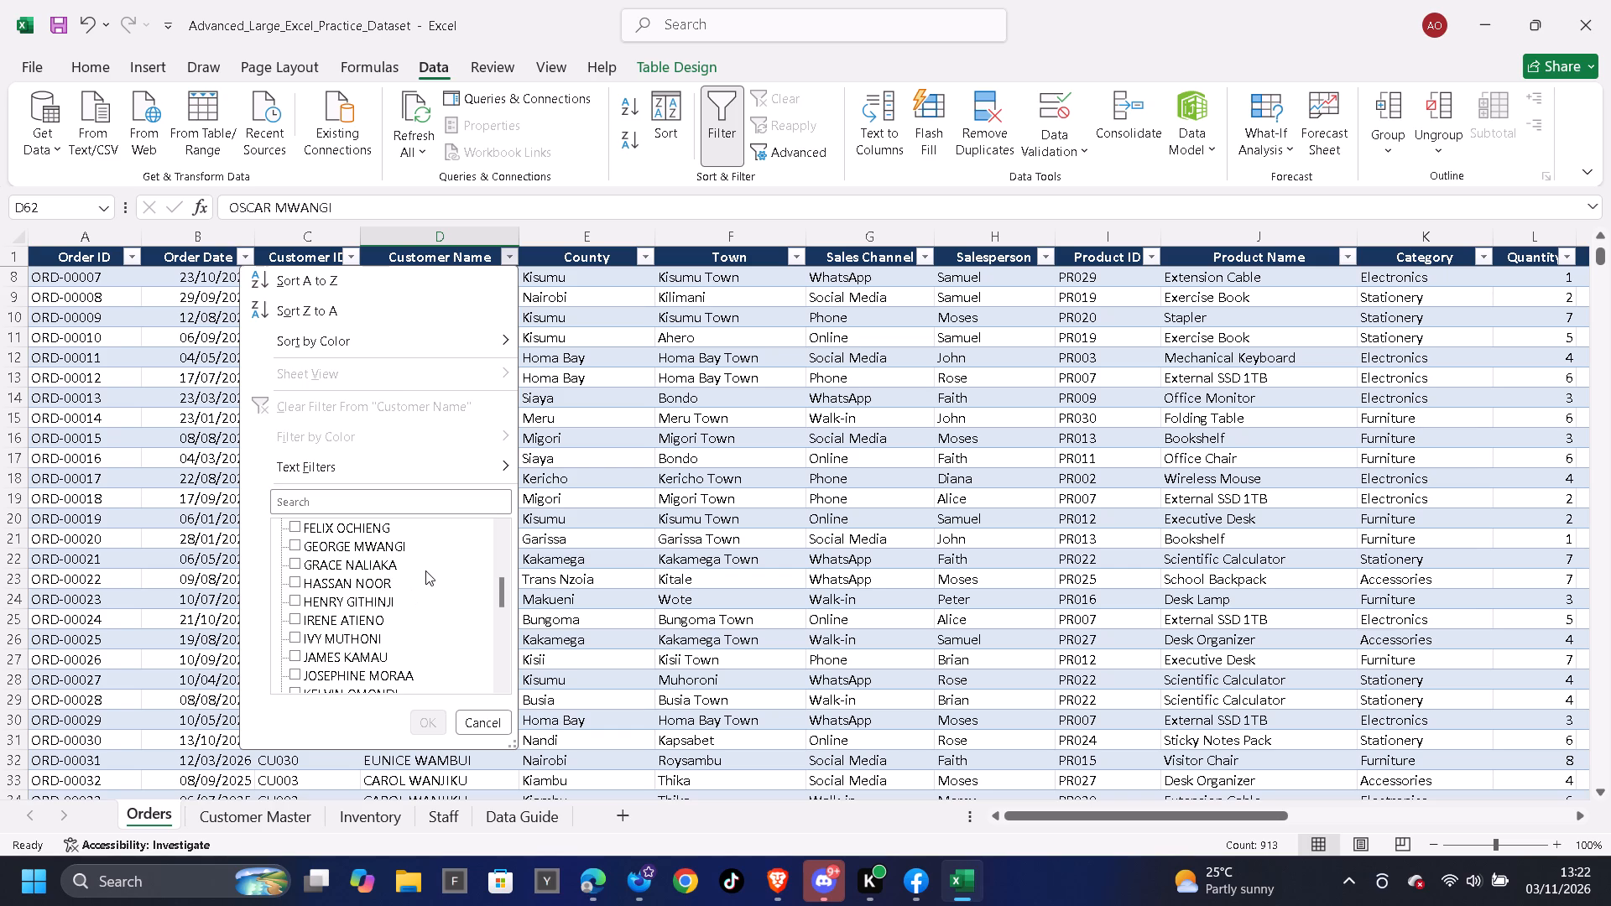
scroll(389, 546, down, 1)
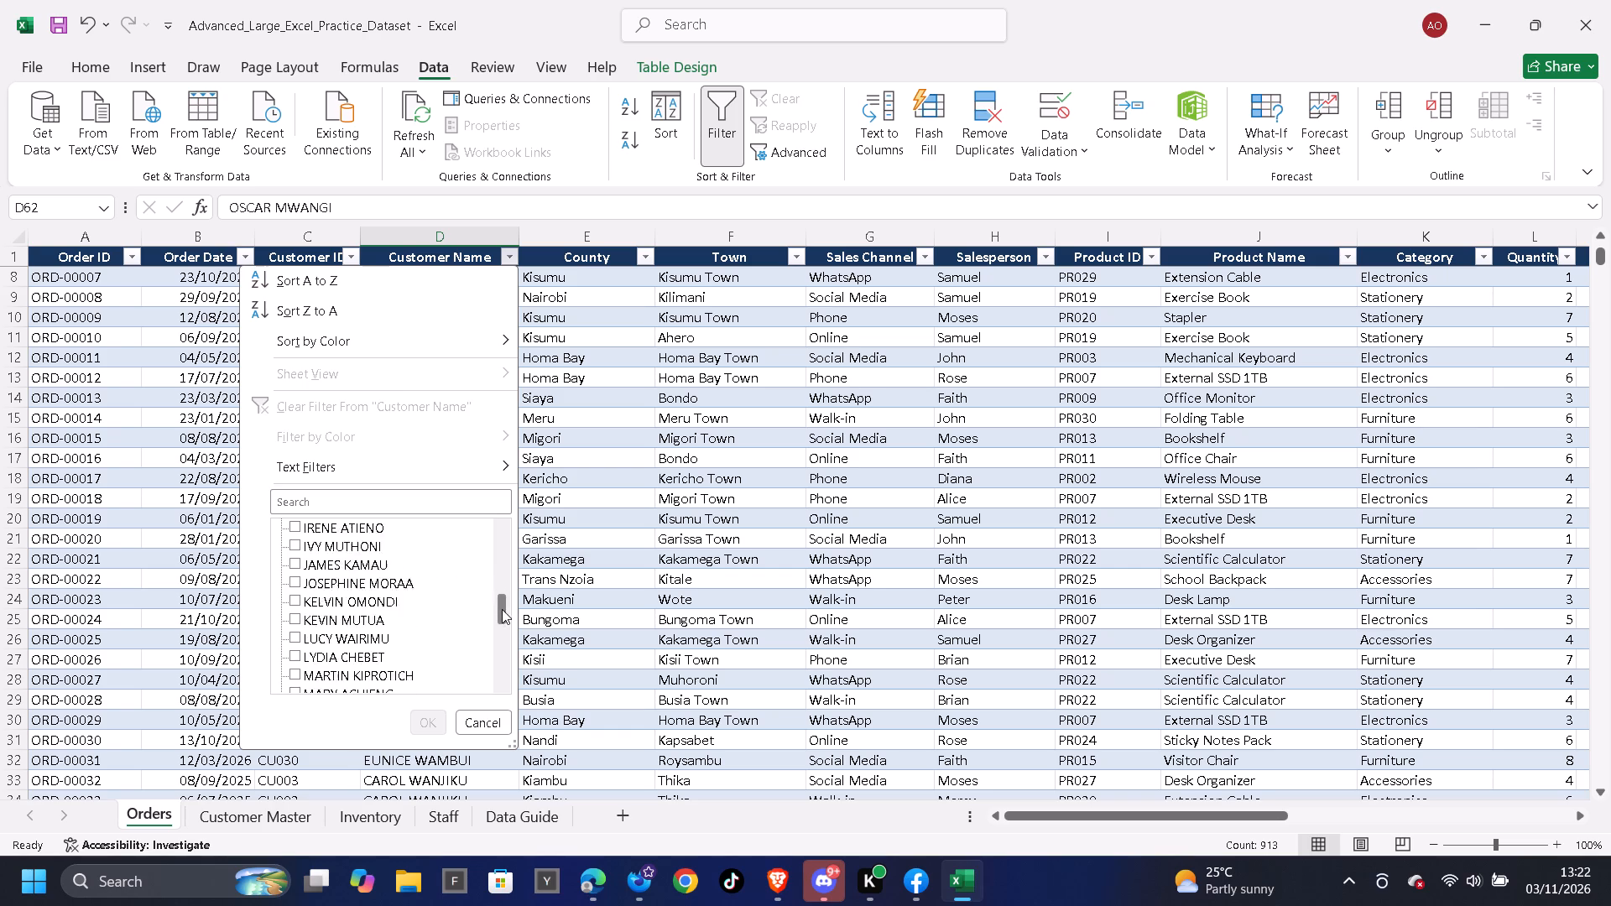
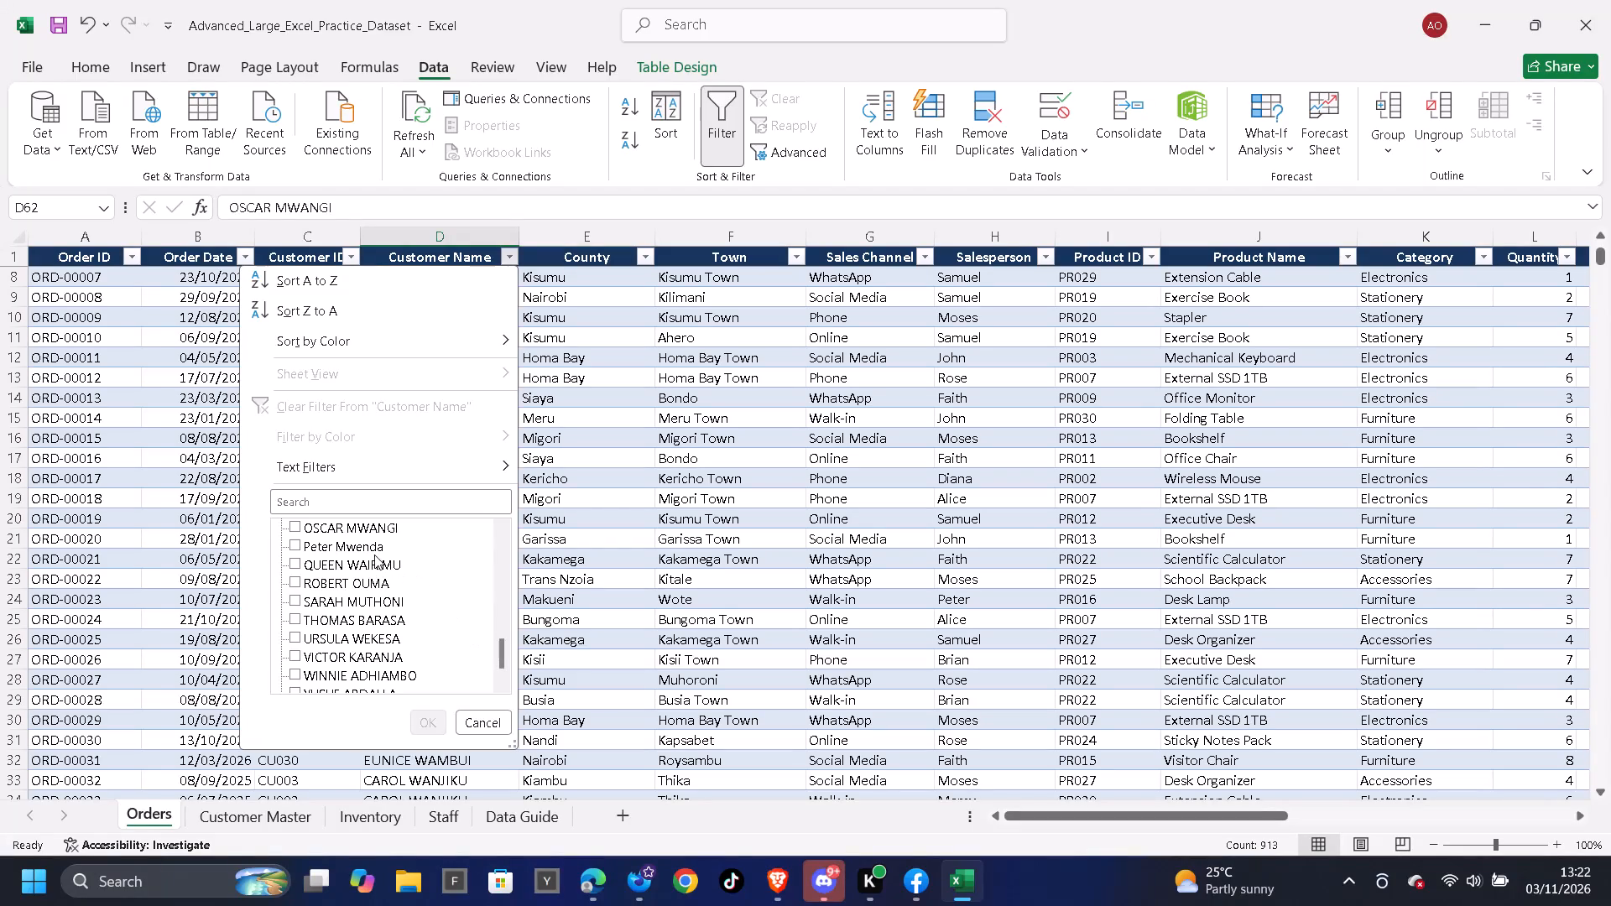
click(371, 546)
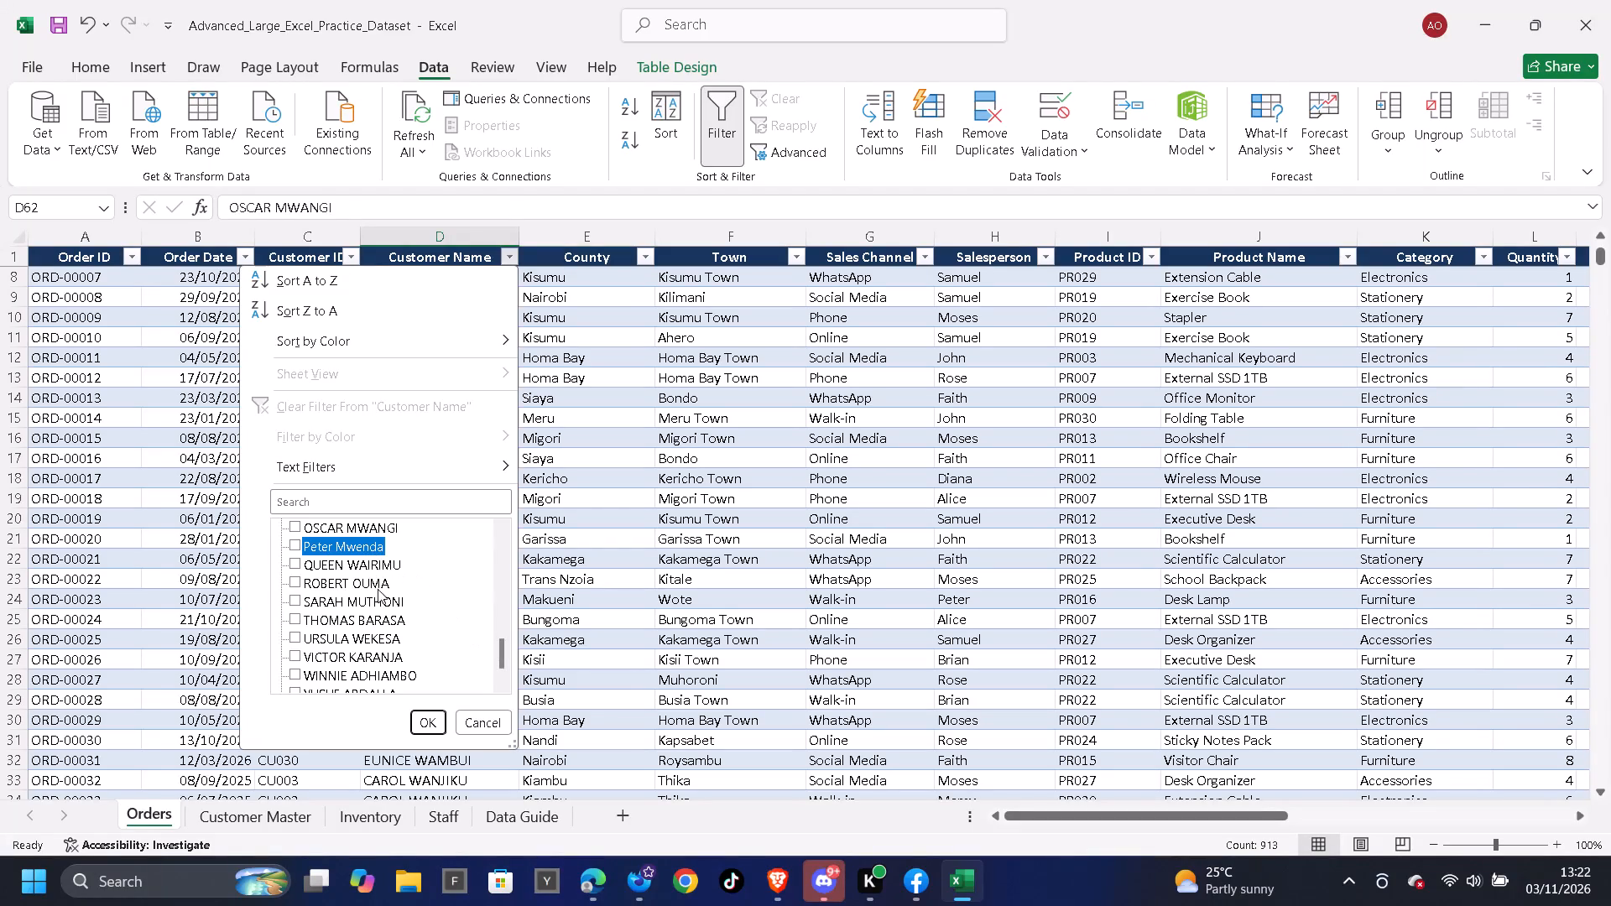
click(425, 716)
click(435, 252)
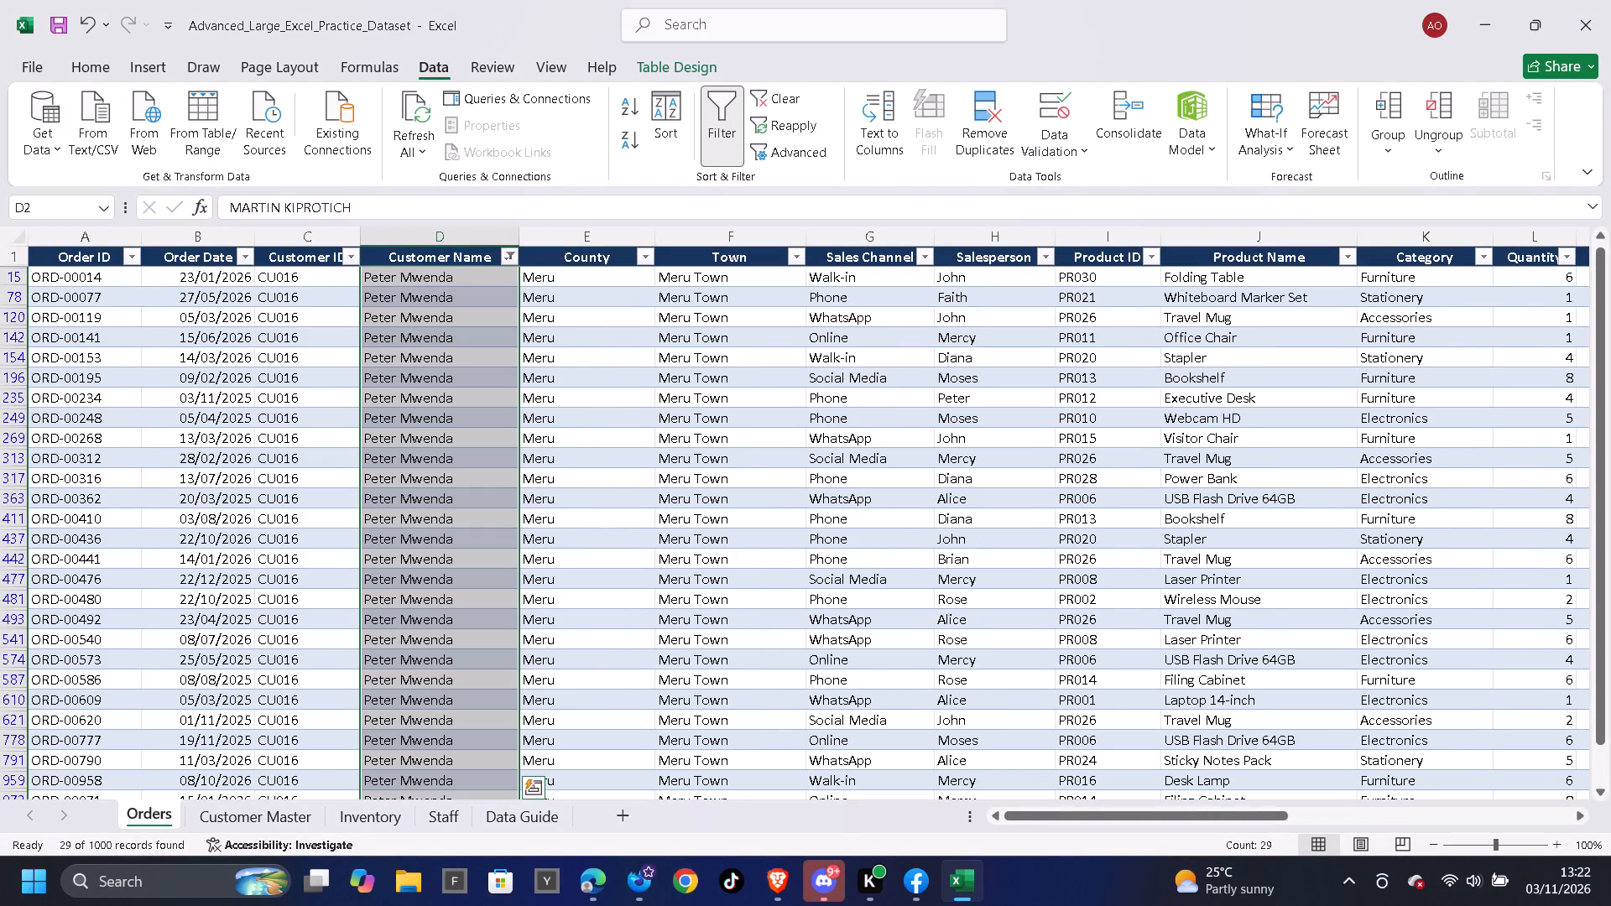
click(439, 258)
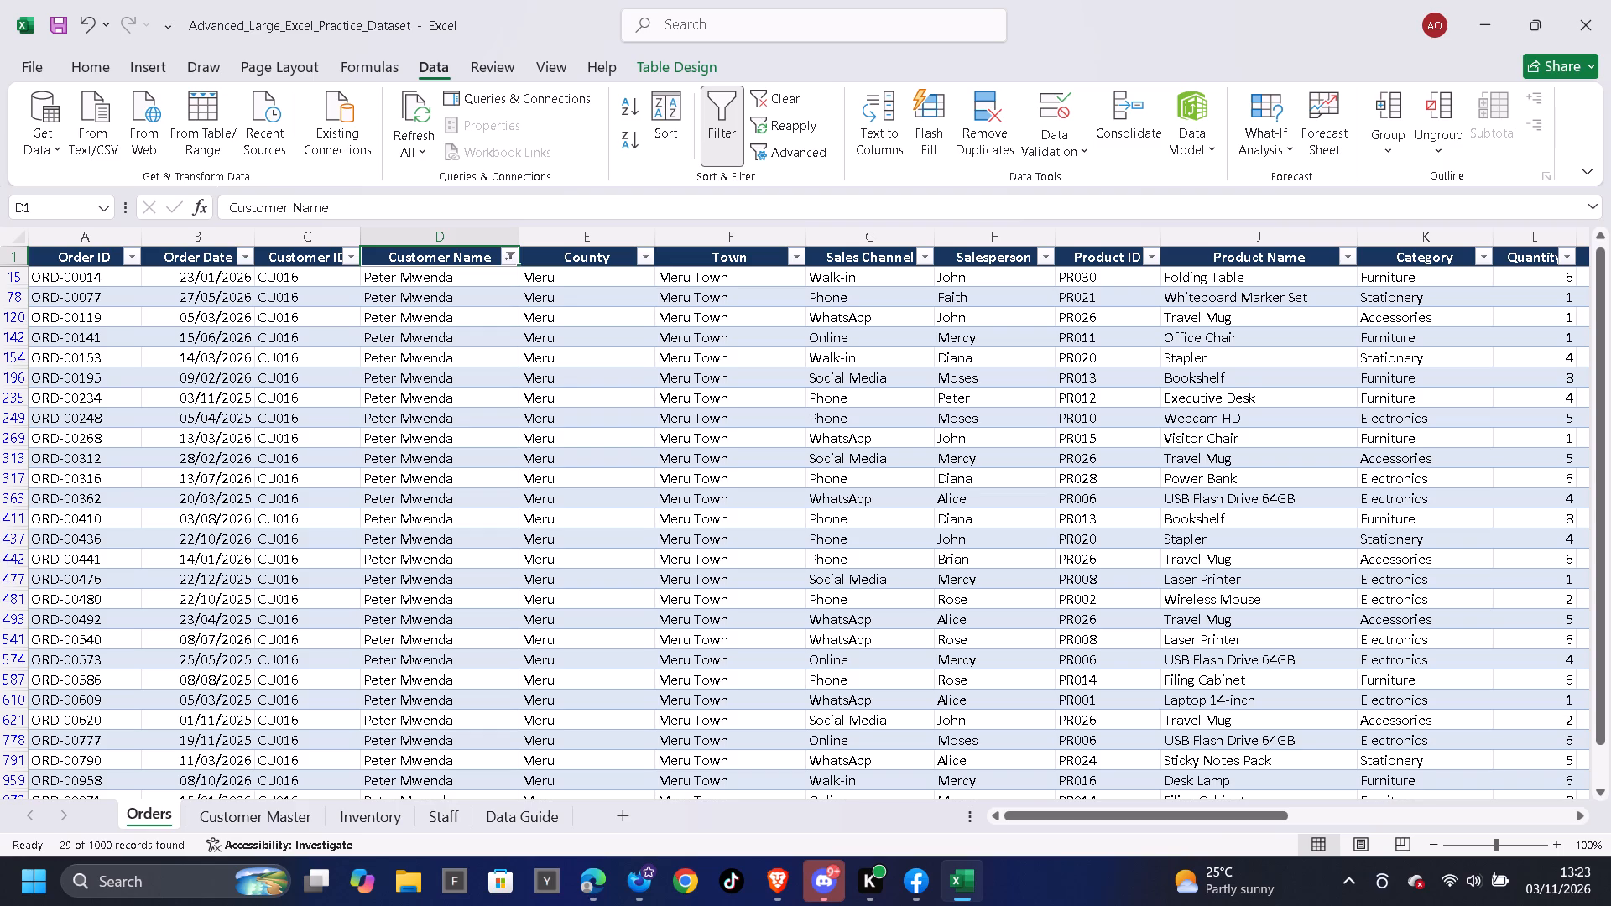
key(Down)
key(Up)
key(Down)
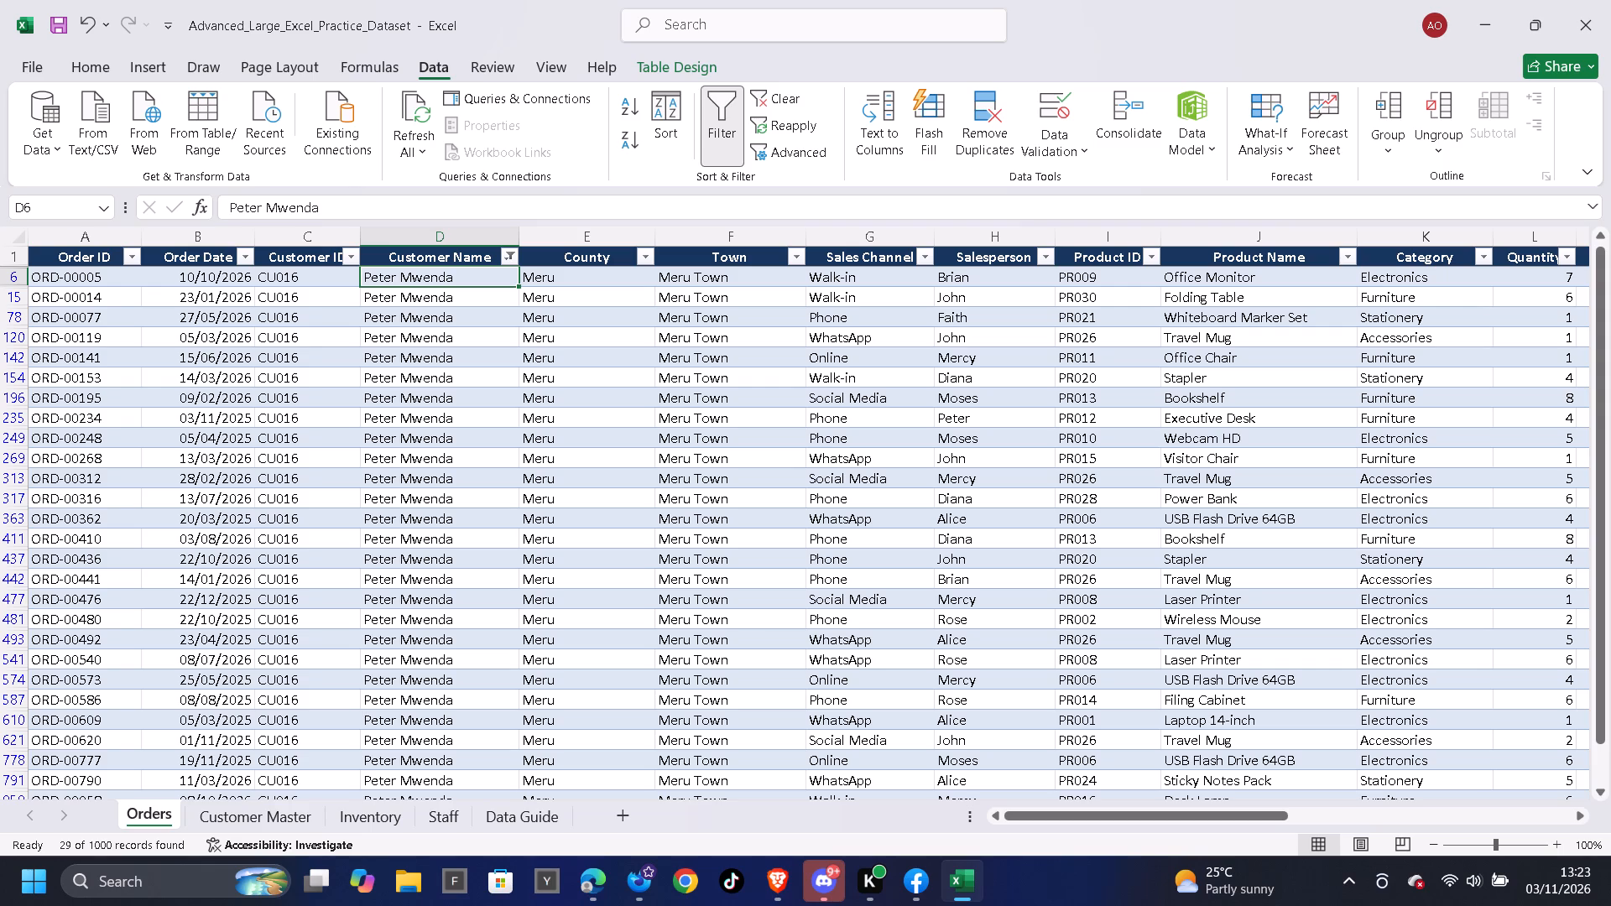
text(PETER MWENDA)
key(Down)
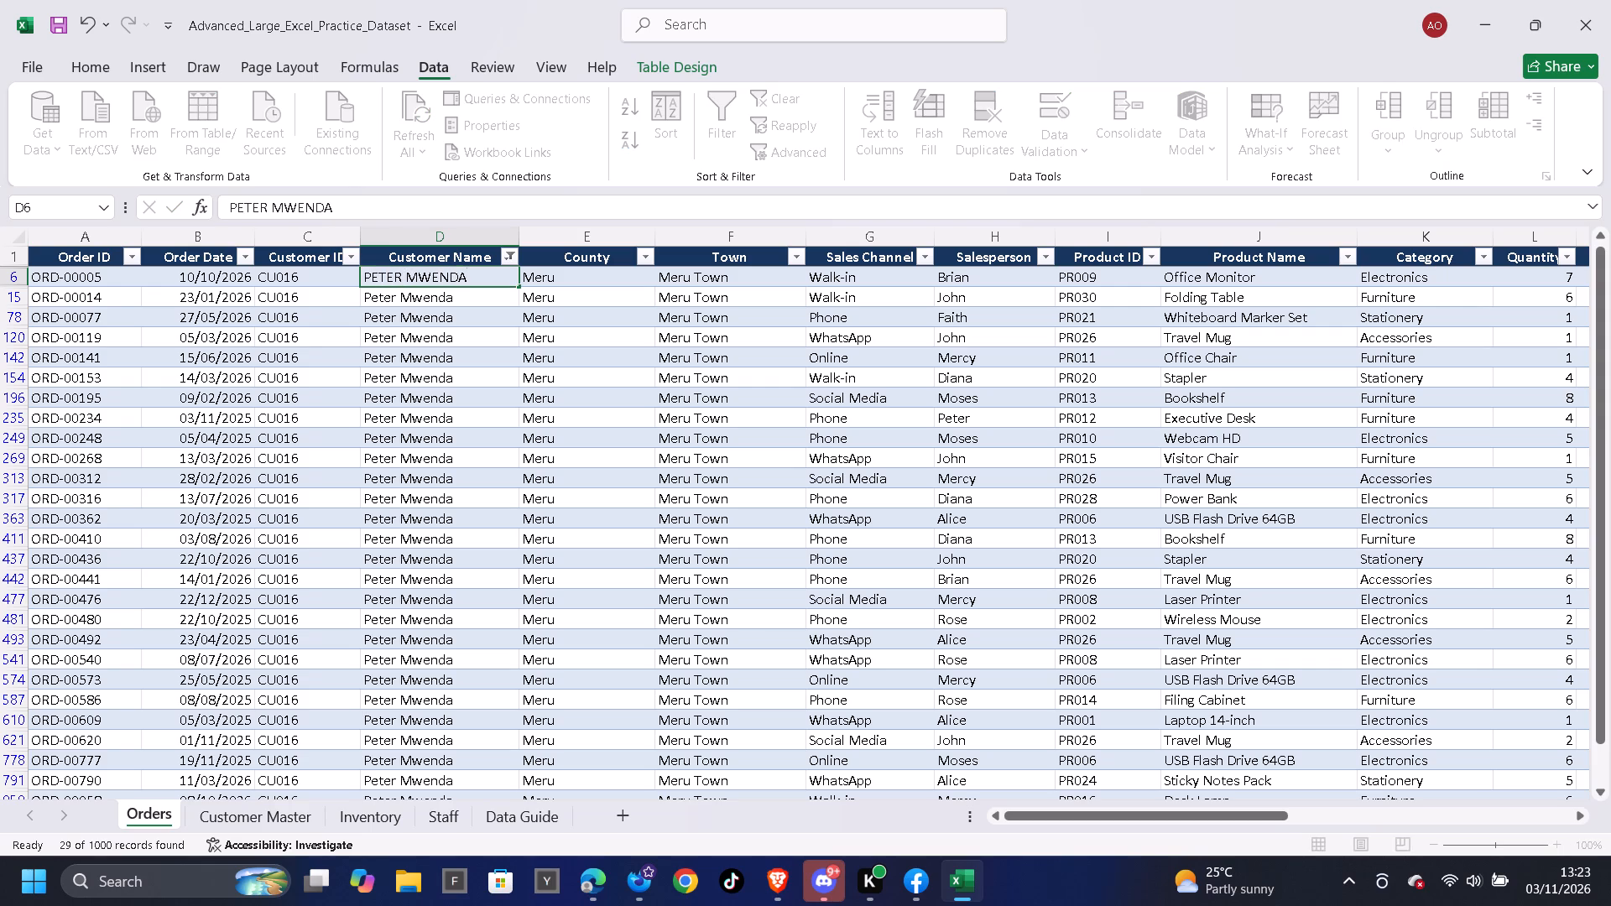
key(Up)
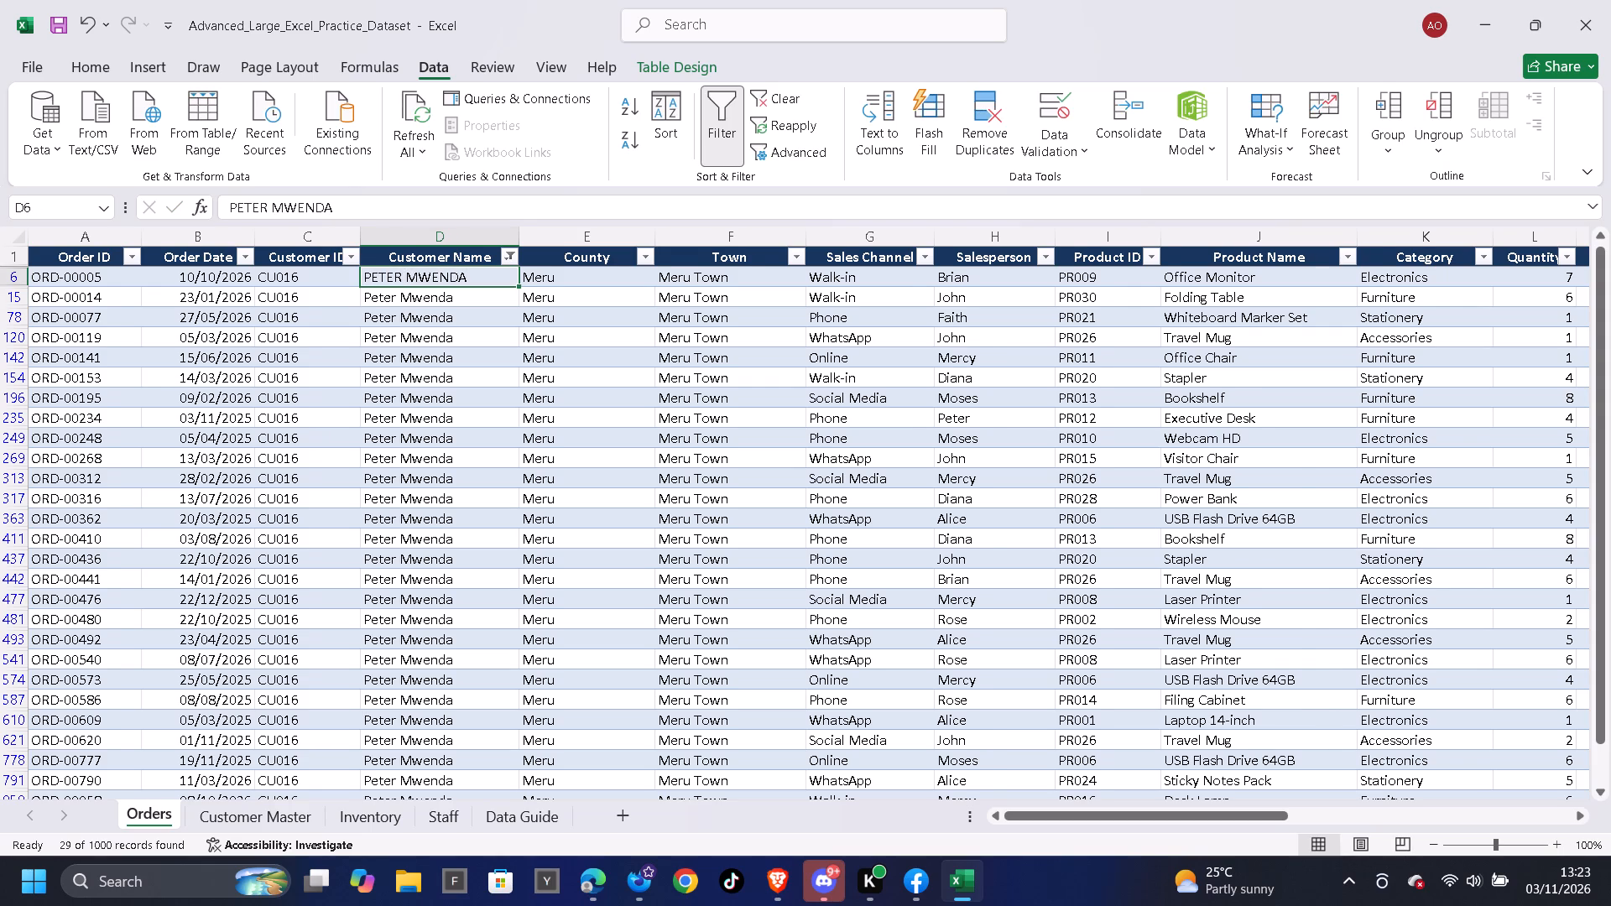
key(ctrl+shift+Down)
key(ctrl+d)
scroll(394, 463, down, 4)
Clear the filter and look through the Customer Name filter list for any names still in mixed case.
click(796, 104)
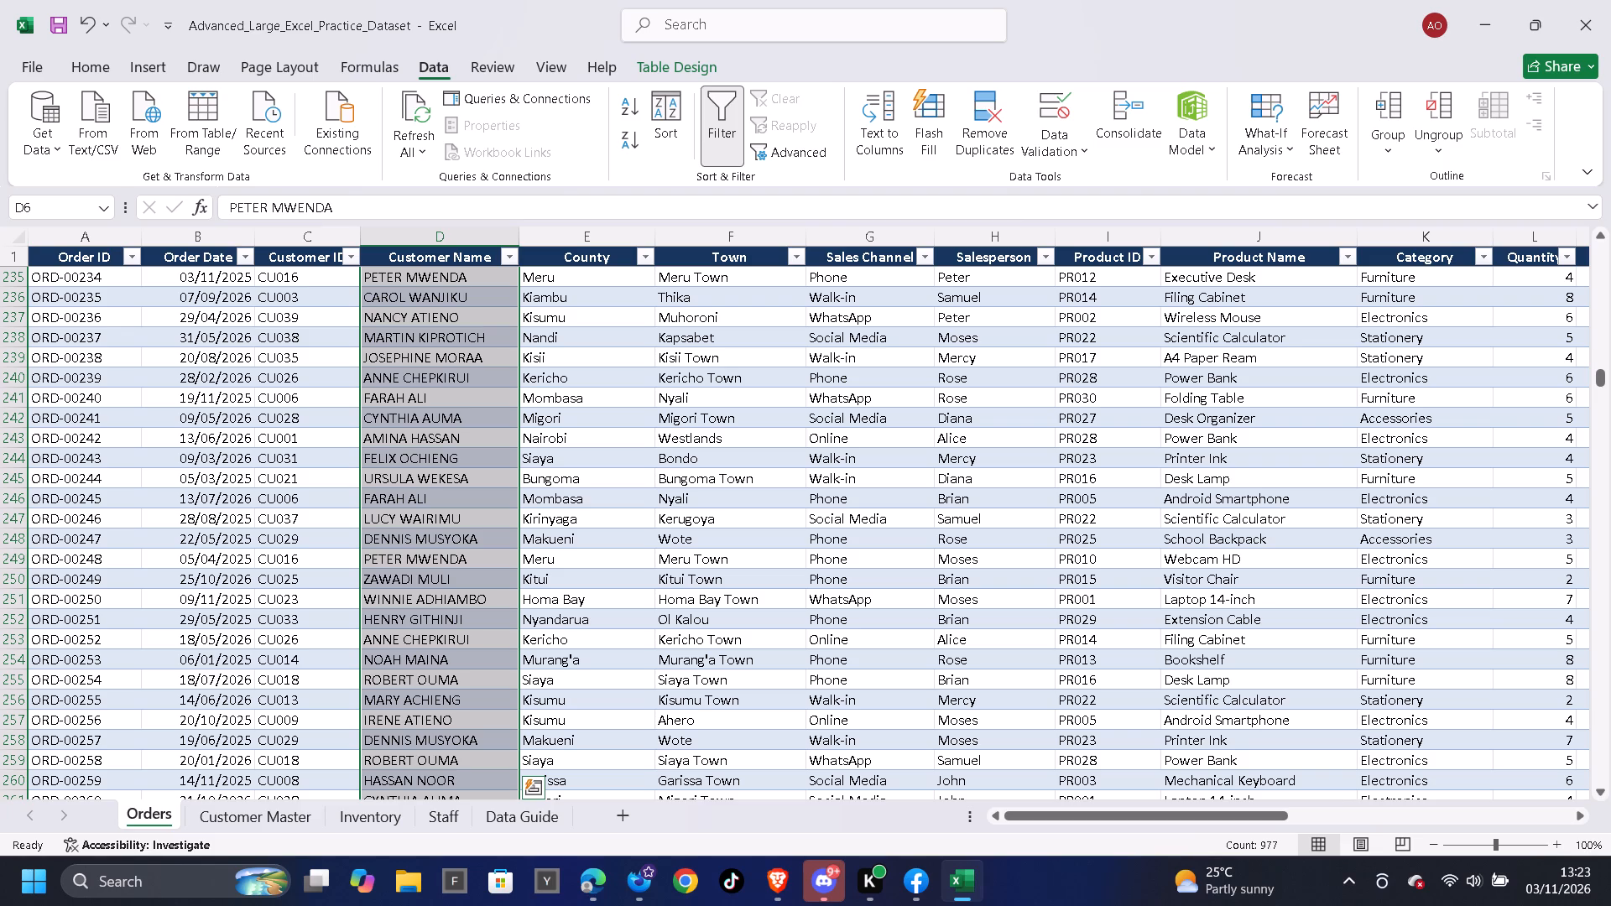
scroll(414, 450, down, 2)
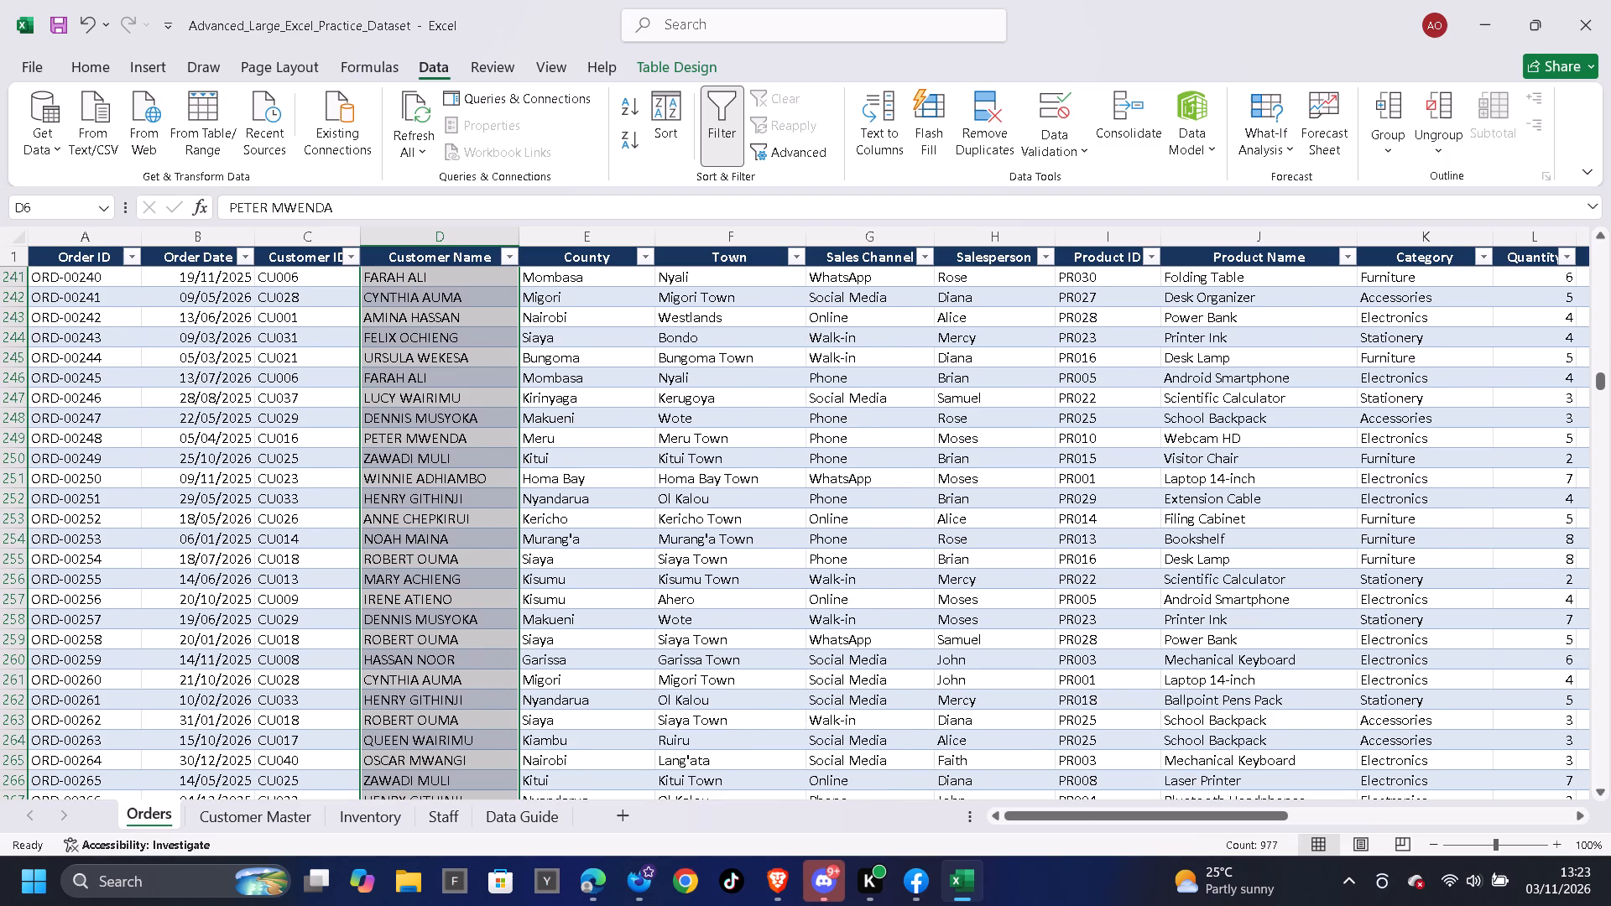
click(504, 251)
click(346, 527)
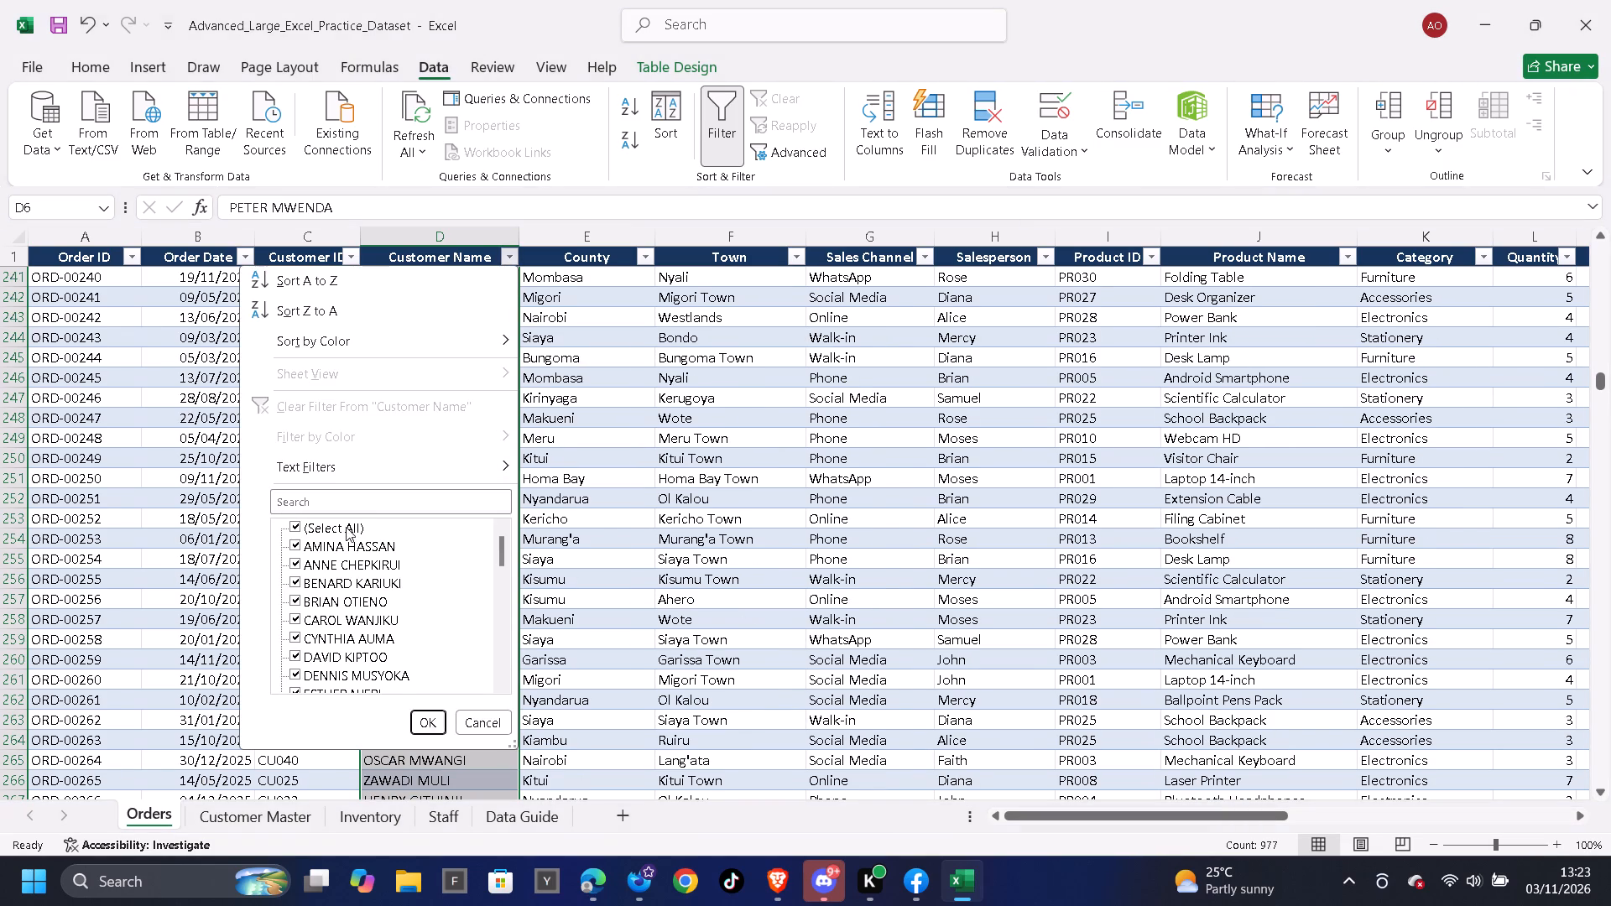
drag(504, 546, 512, 590)
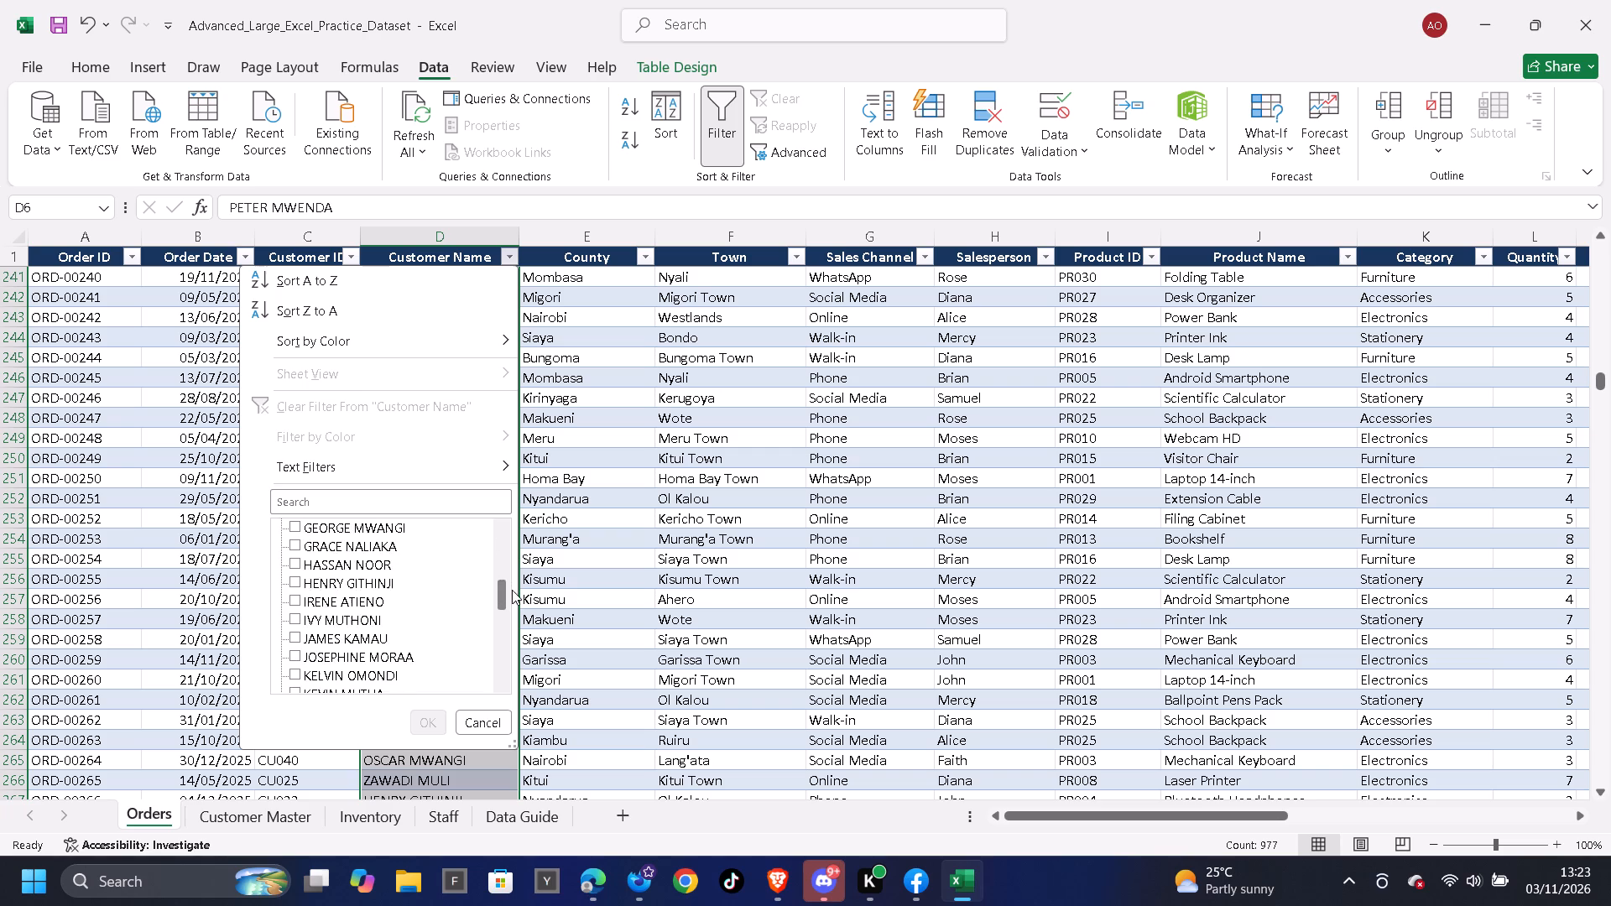
drag(512, 590, 526, 647)
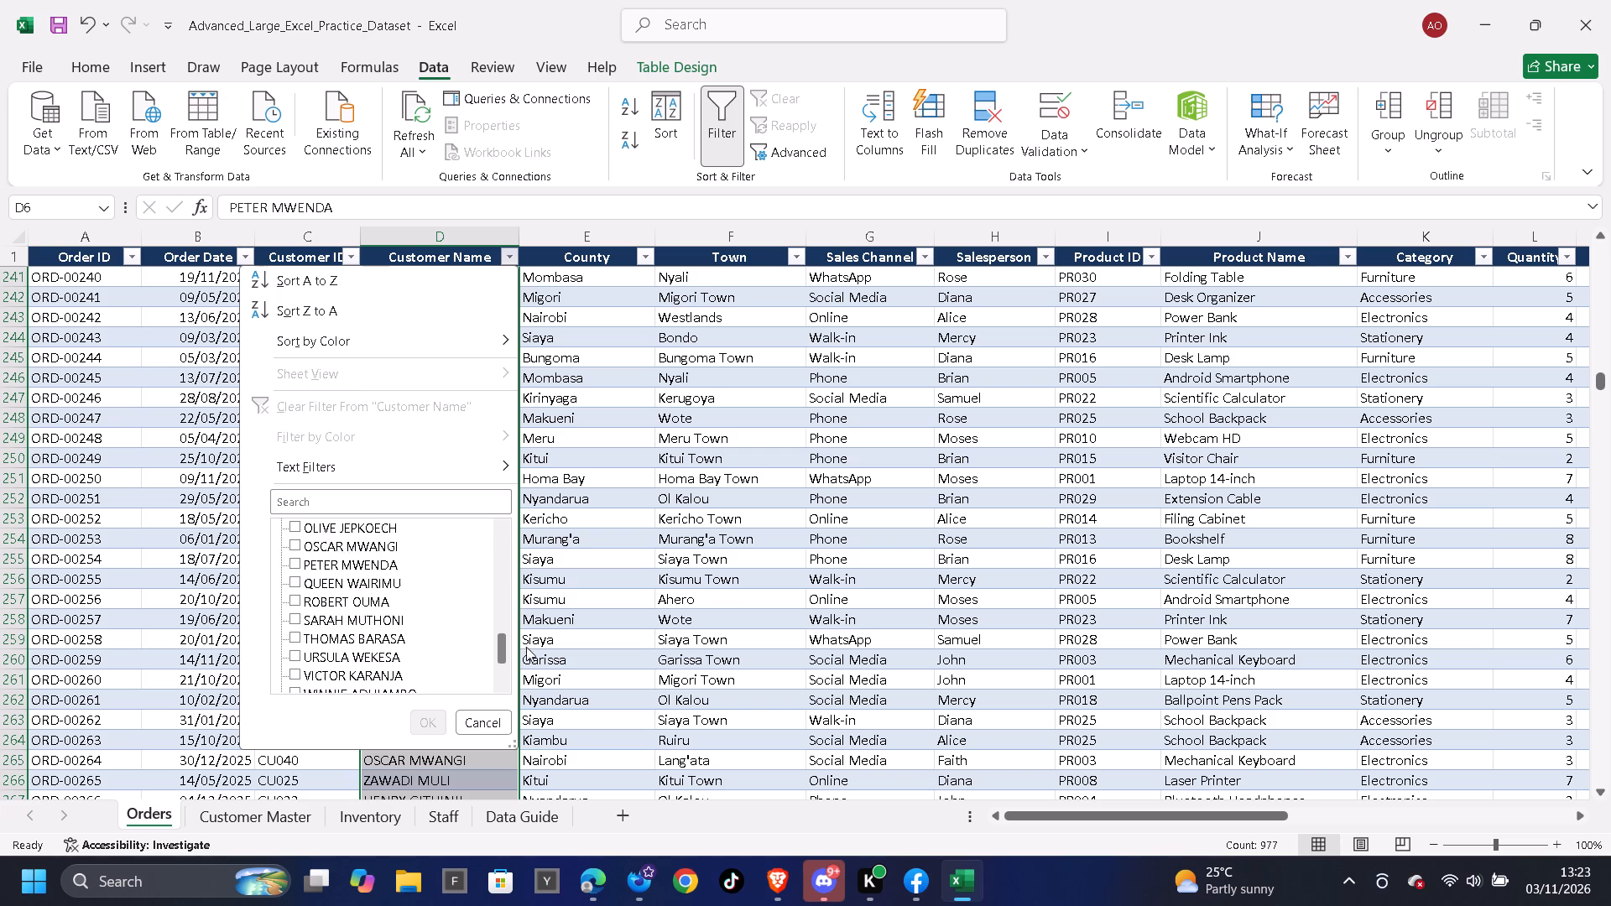
drag(526, 647, 529, 664)
click(621, 543)
Filter the County column to only Bungoma.
scroll(629, 481, up, 4)
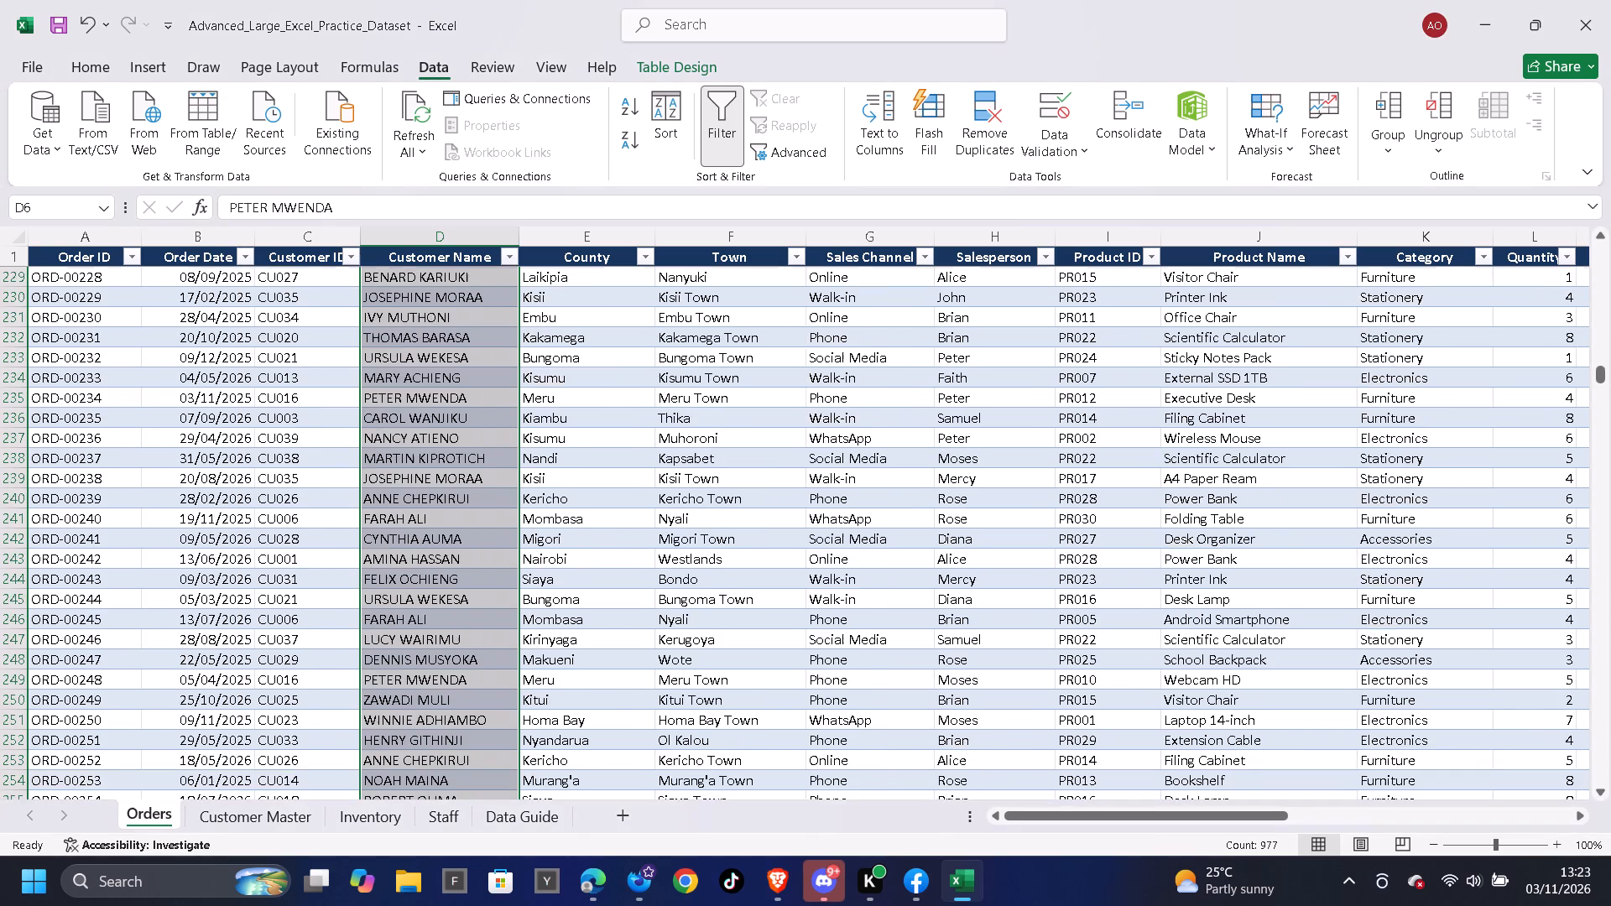
scroll(630, 483, up, 8)
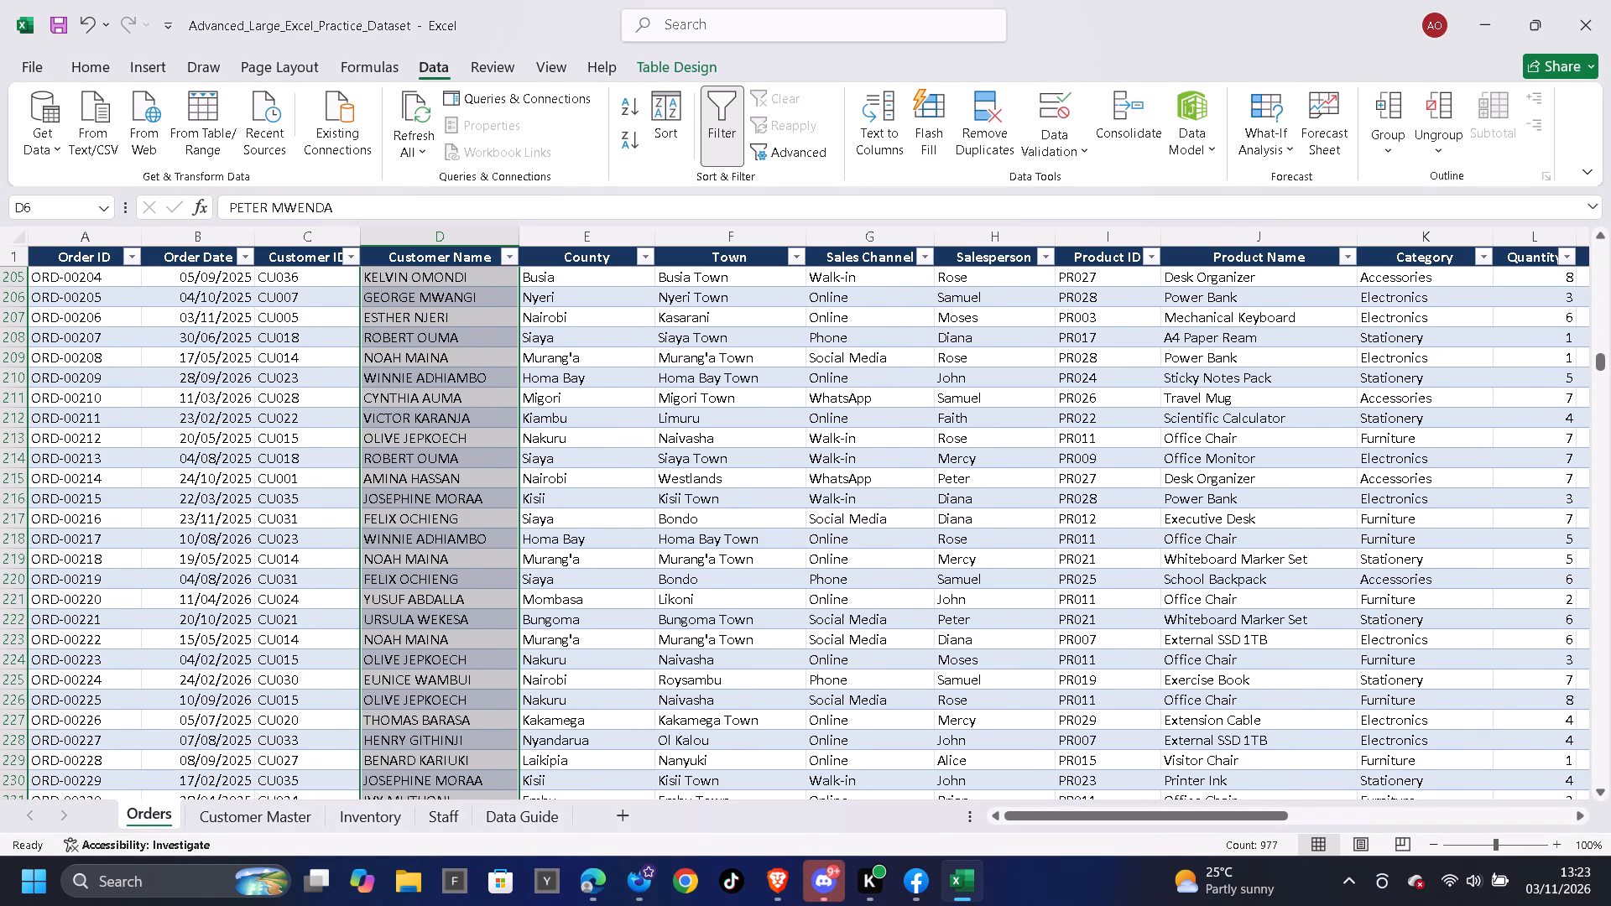
scroll(645, 484, up, 4)
scroll(655, 490, up, 20)
scroll(655, 490, up, 11)
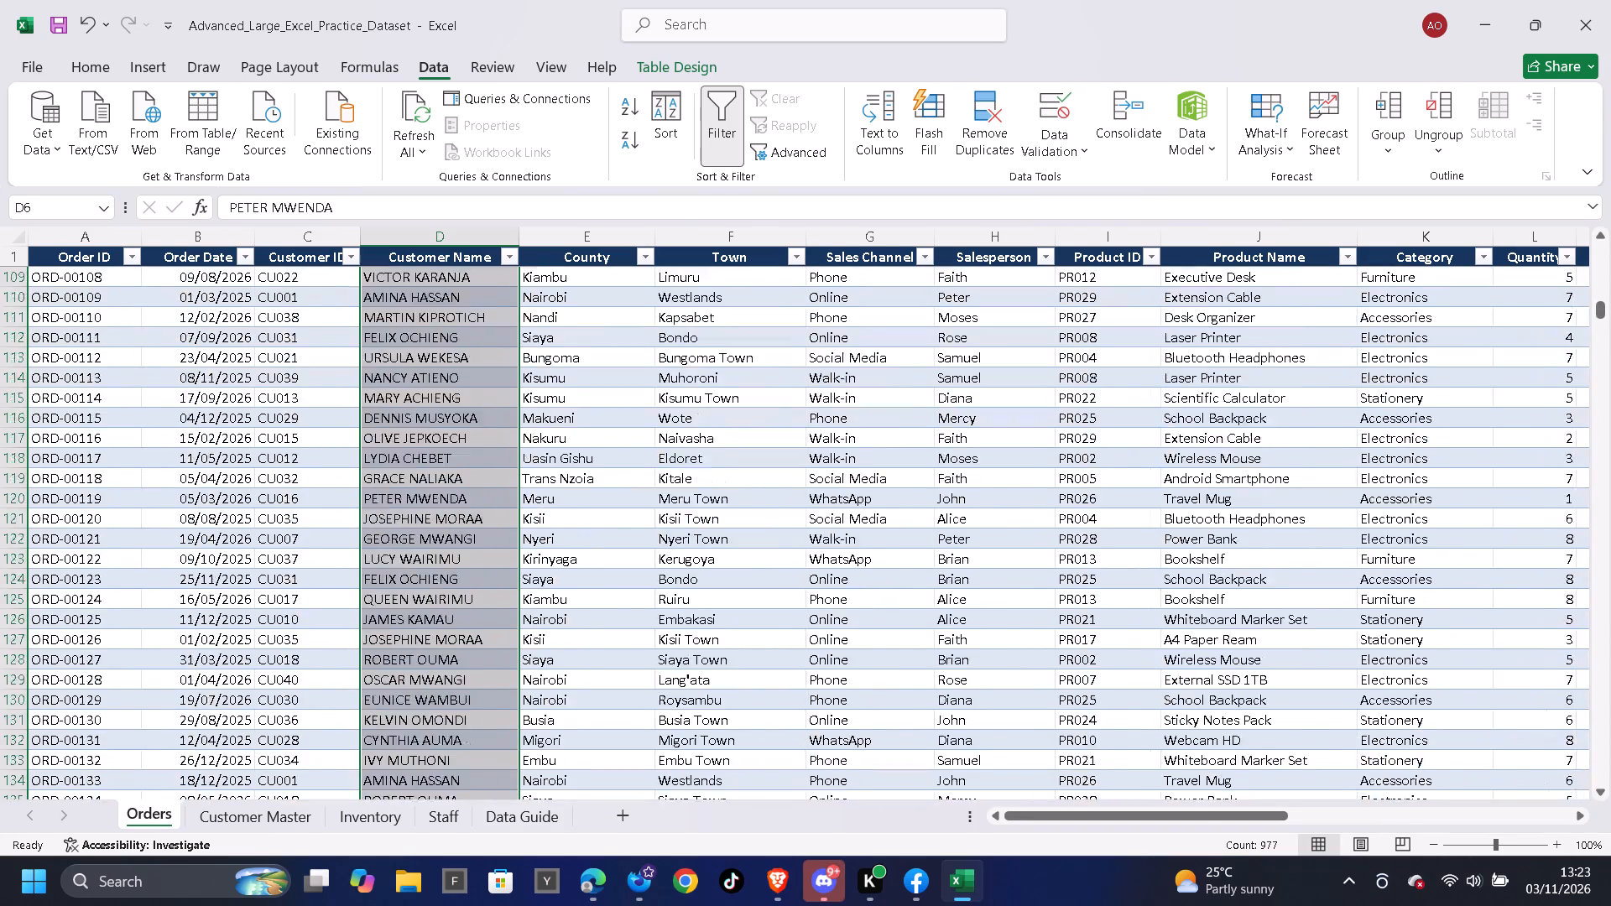
scroll(722, 552, up, 20)
scroll(722, 552, up, 17)
scroll(718, 522, up, 9)
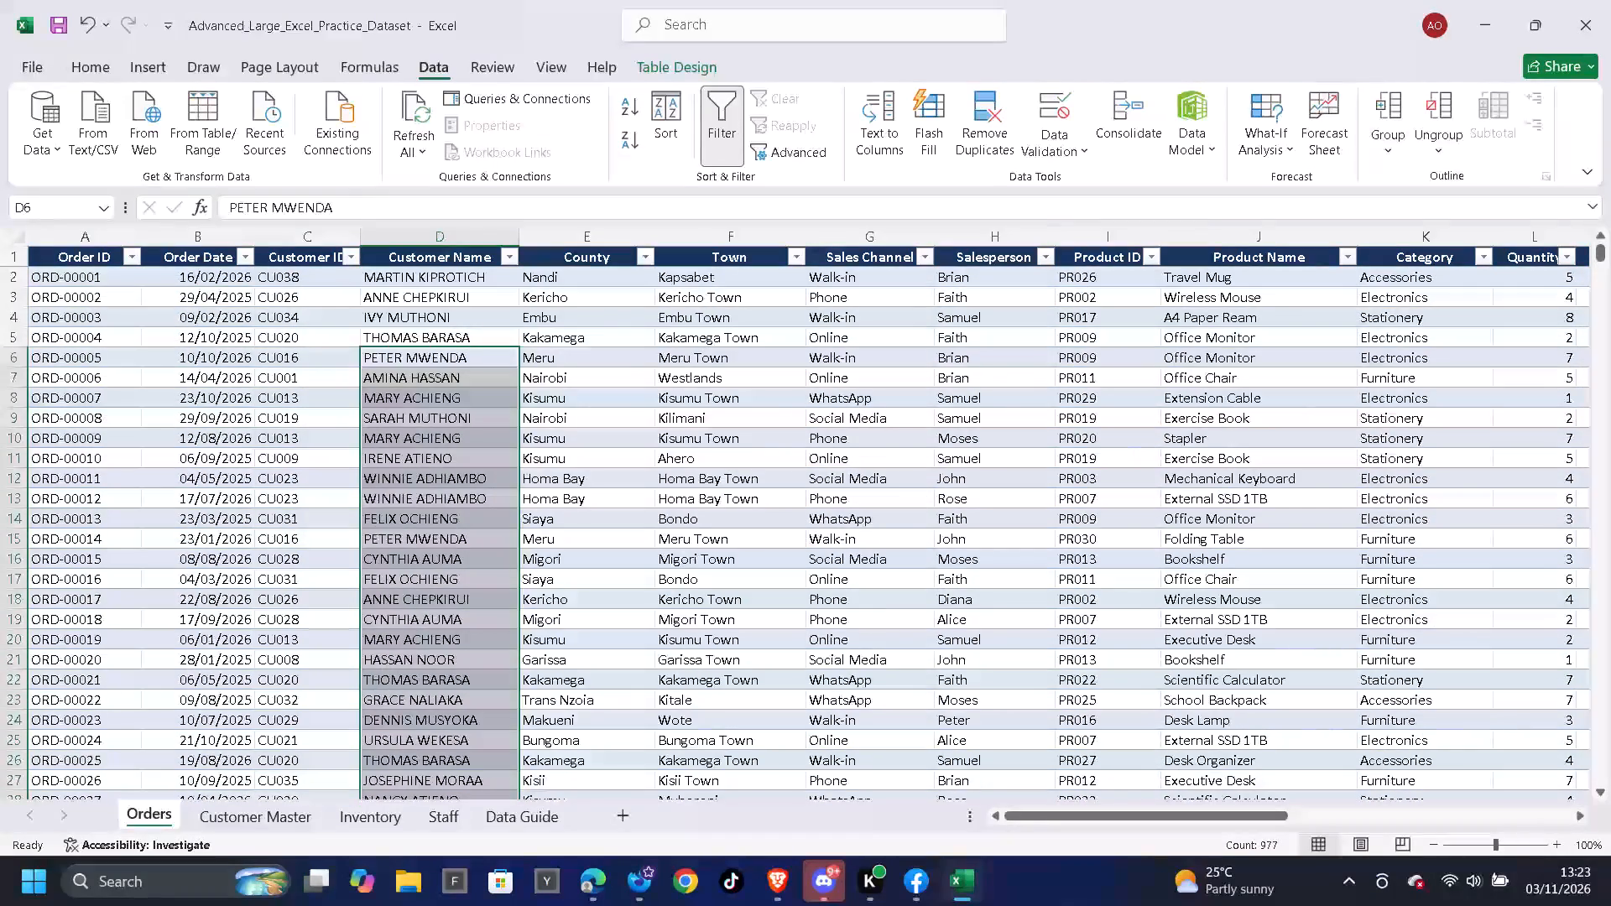
scroll(709, 494, up, 4)
click(624, 434)
click(641, 258)
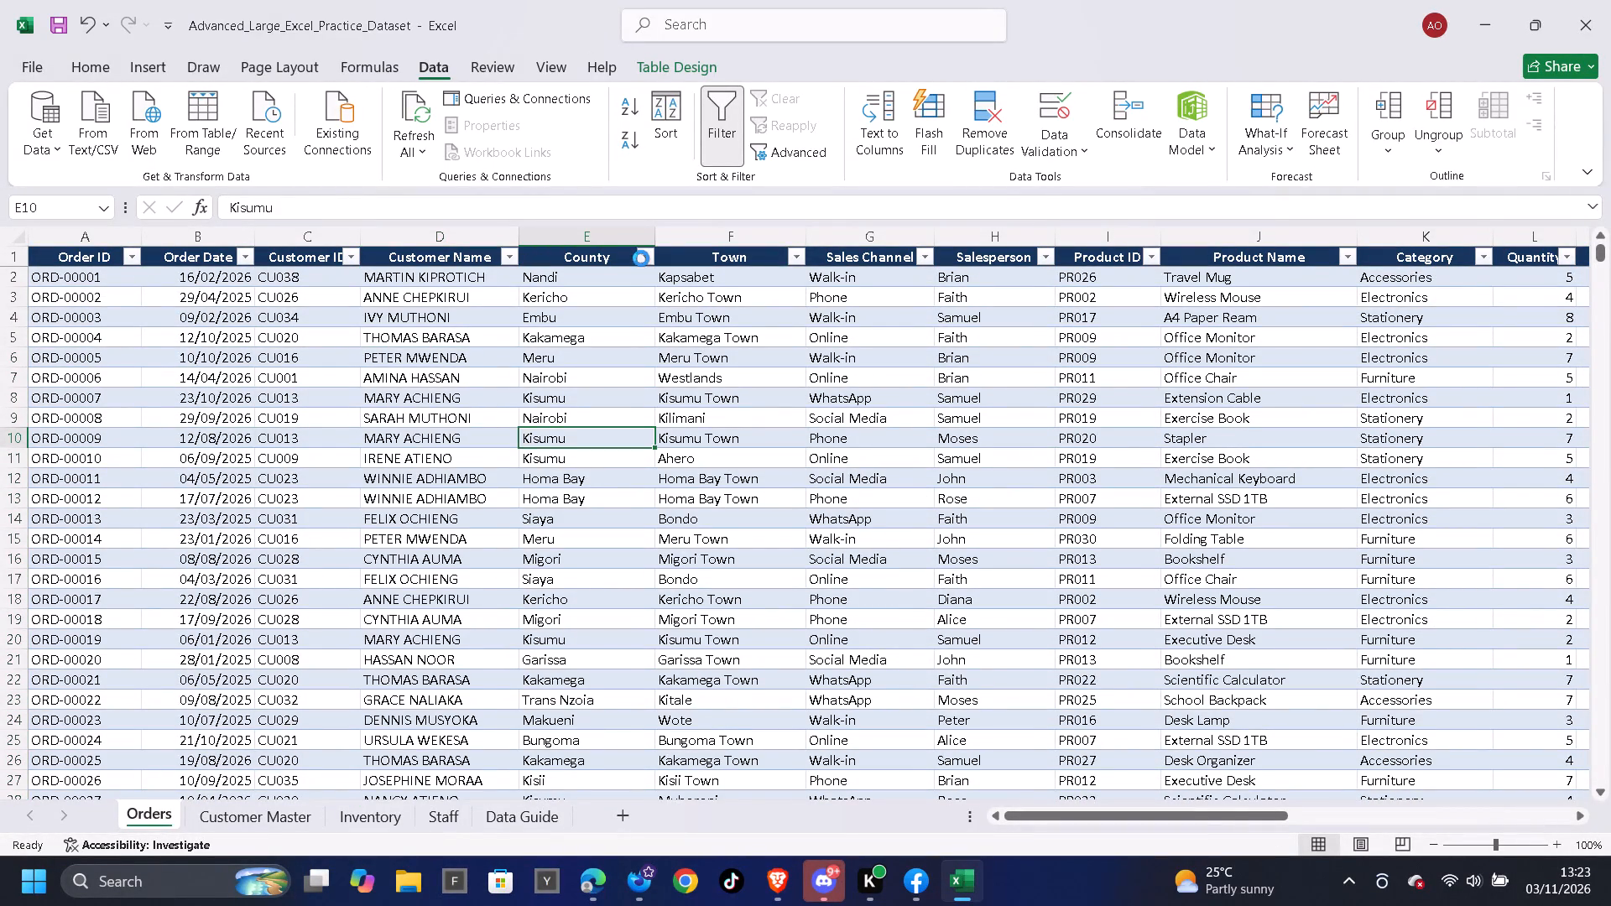
click(494, 520)
click(487, 546)
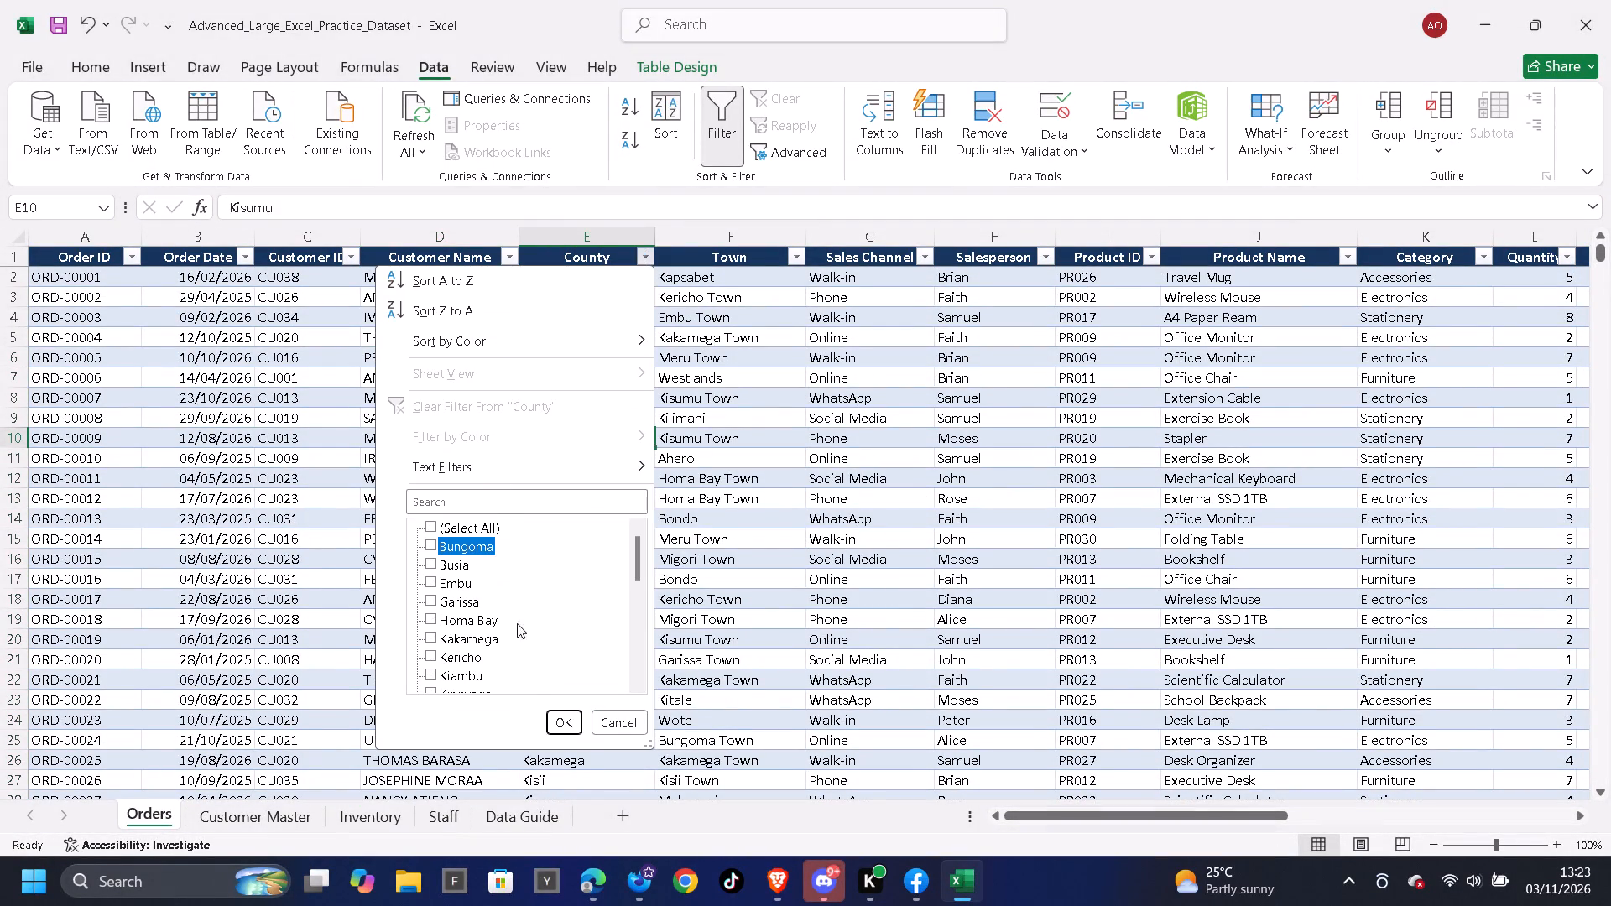
click(573, 726)
Enter BUNGOMA in the first filtered County cell and fill it down the remaining visible rows.
click(594, 247)
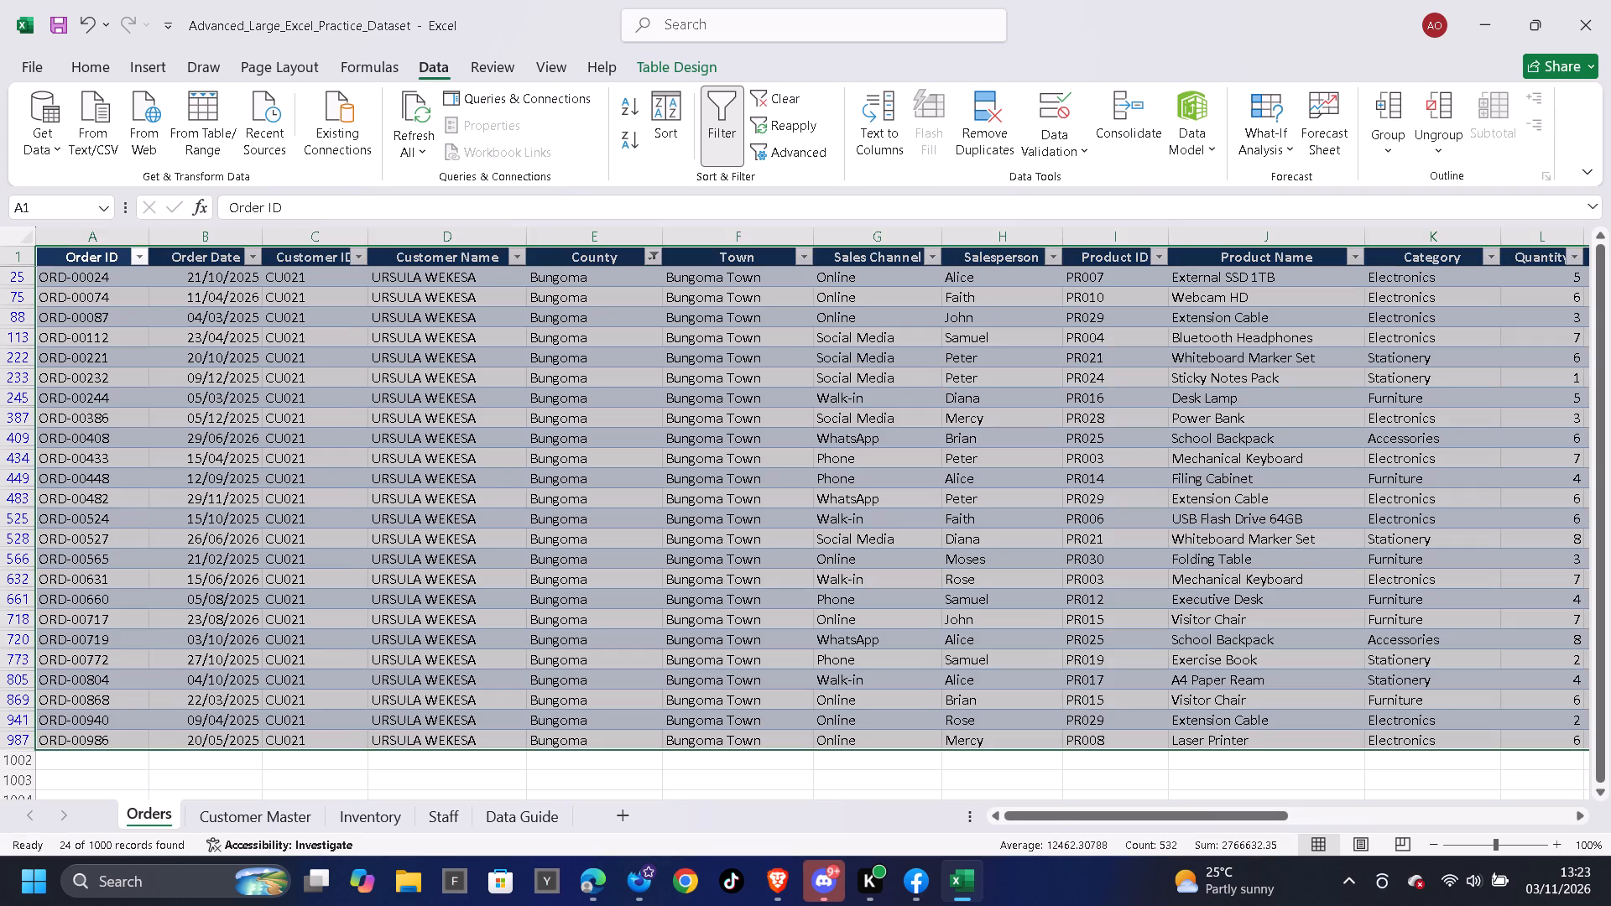
click(593, 257)
key(Down)
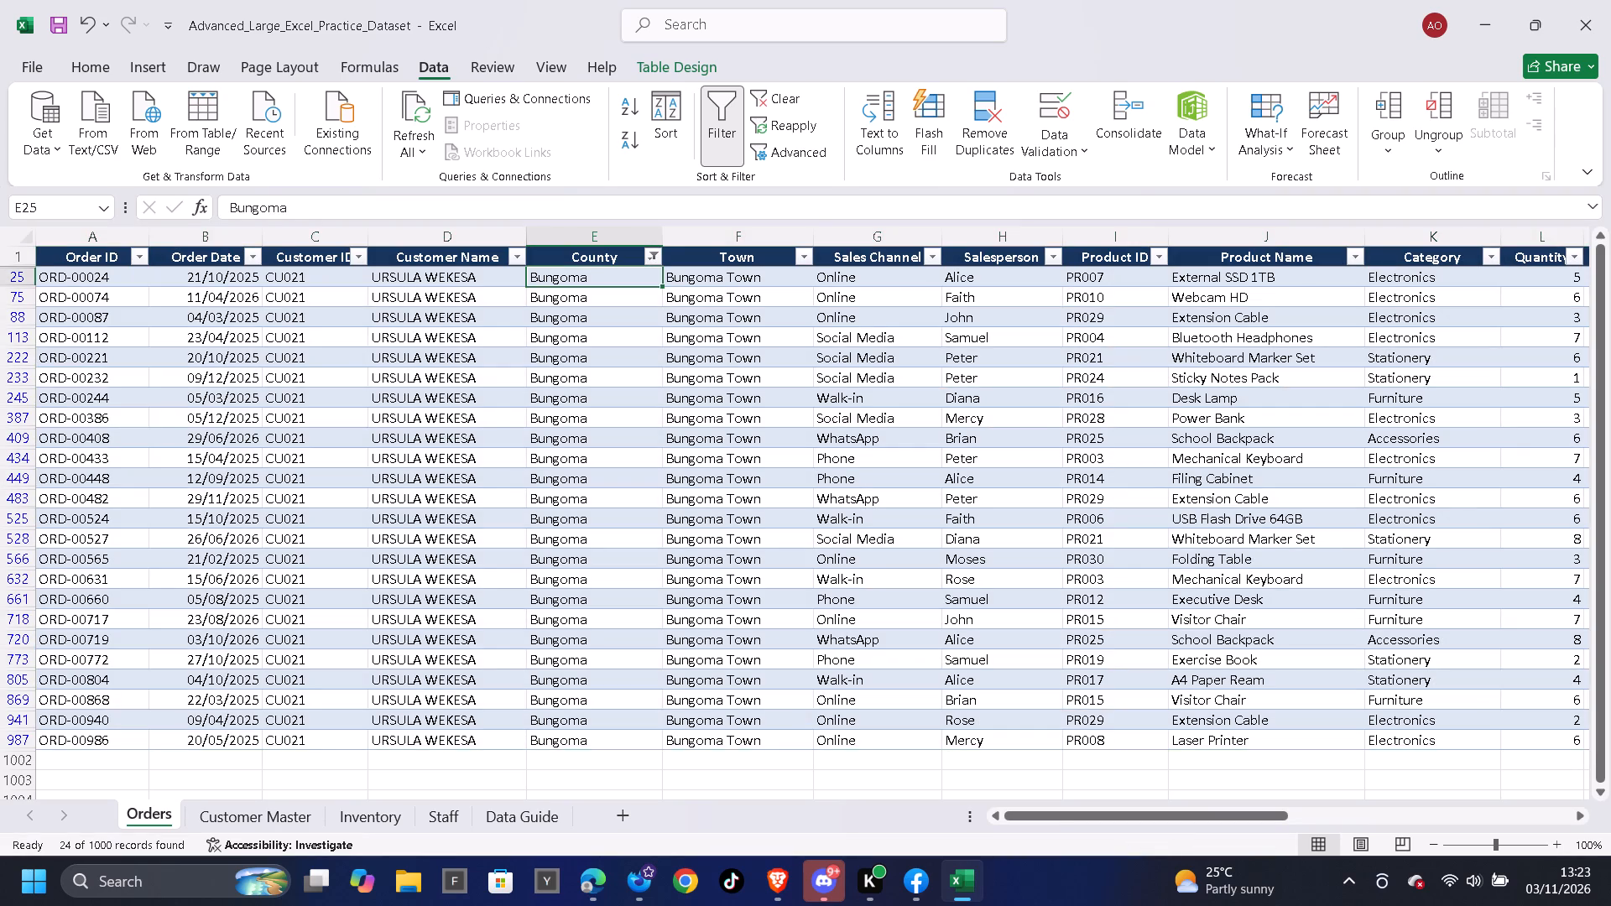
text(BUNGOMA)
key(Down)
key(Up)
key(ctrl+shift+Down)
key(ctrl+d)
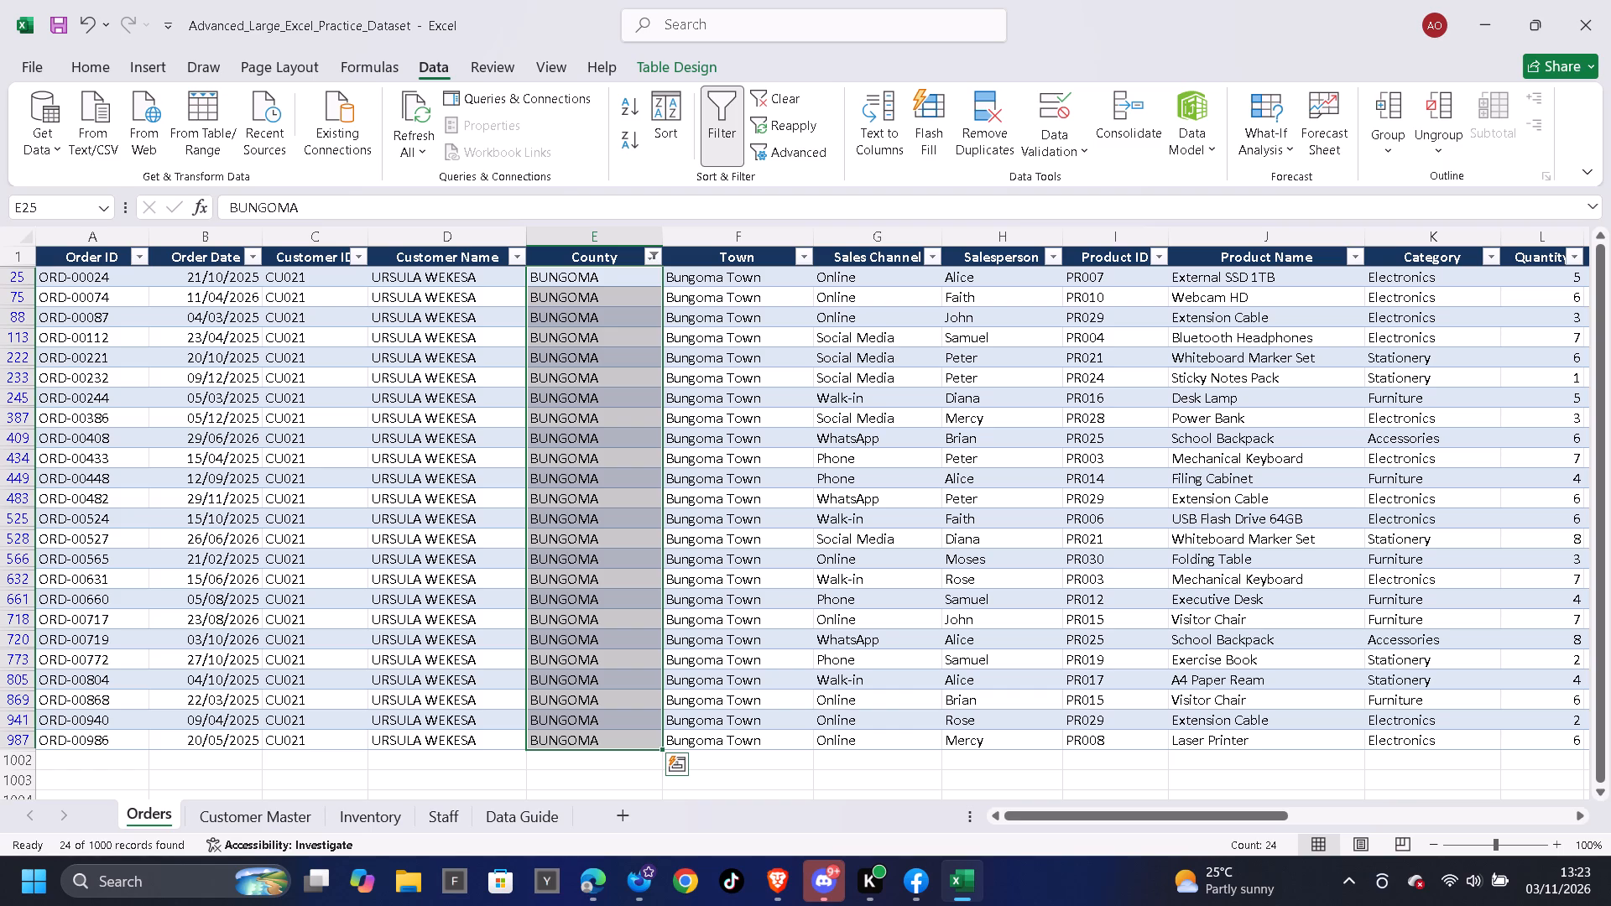
Clear the filter and filter the County column to only Busia.
click(783, 97)
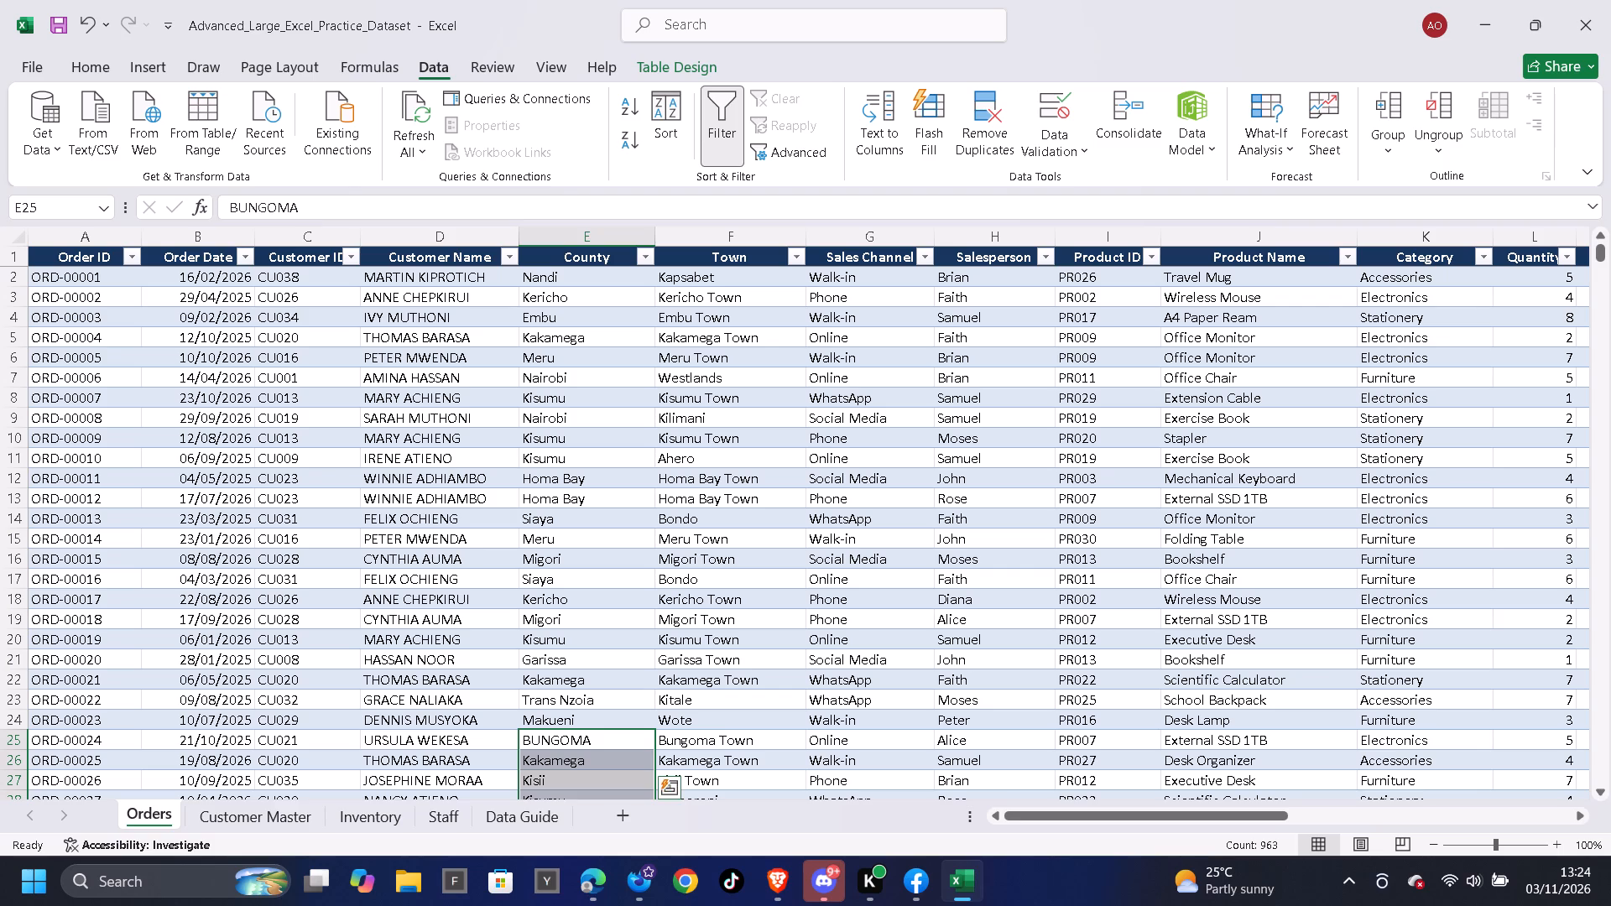
click(645, 260)
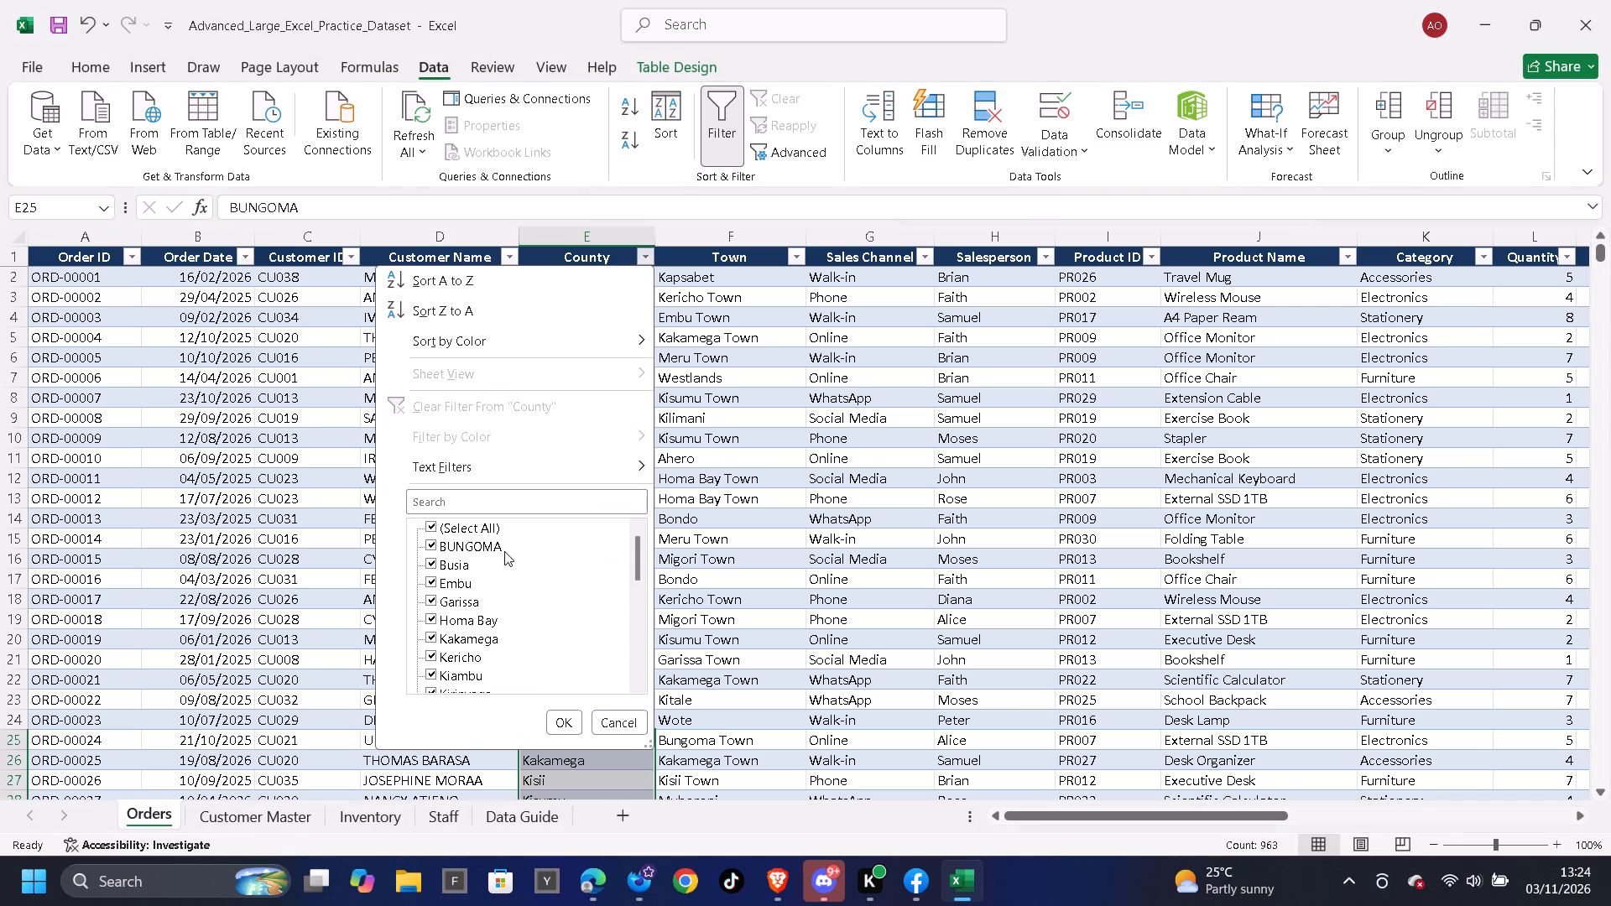
click(472, 522)
click(461, 569)
click(569, 724)
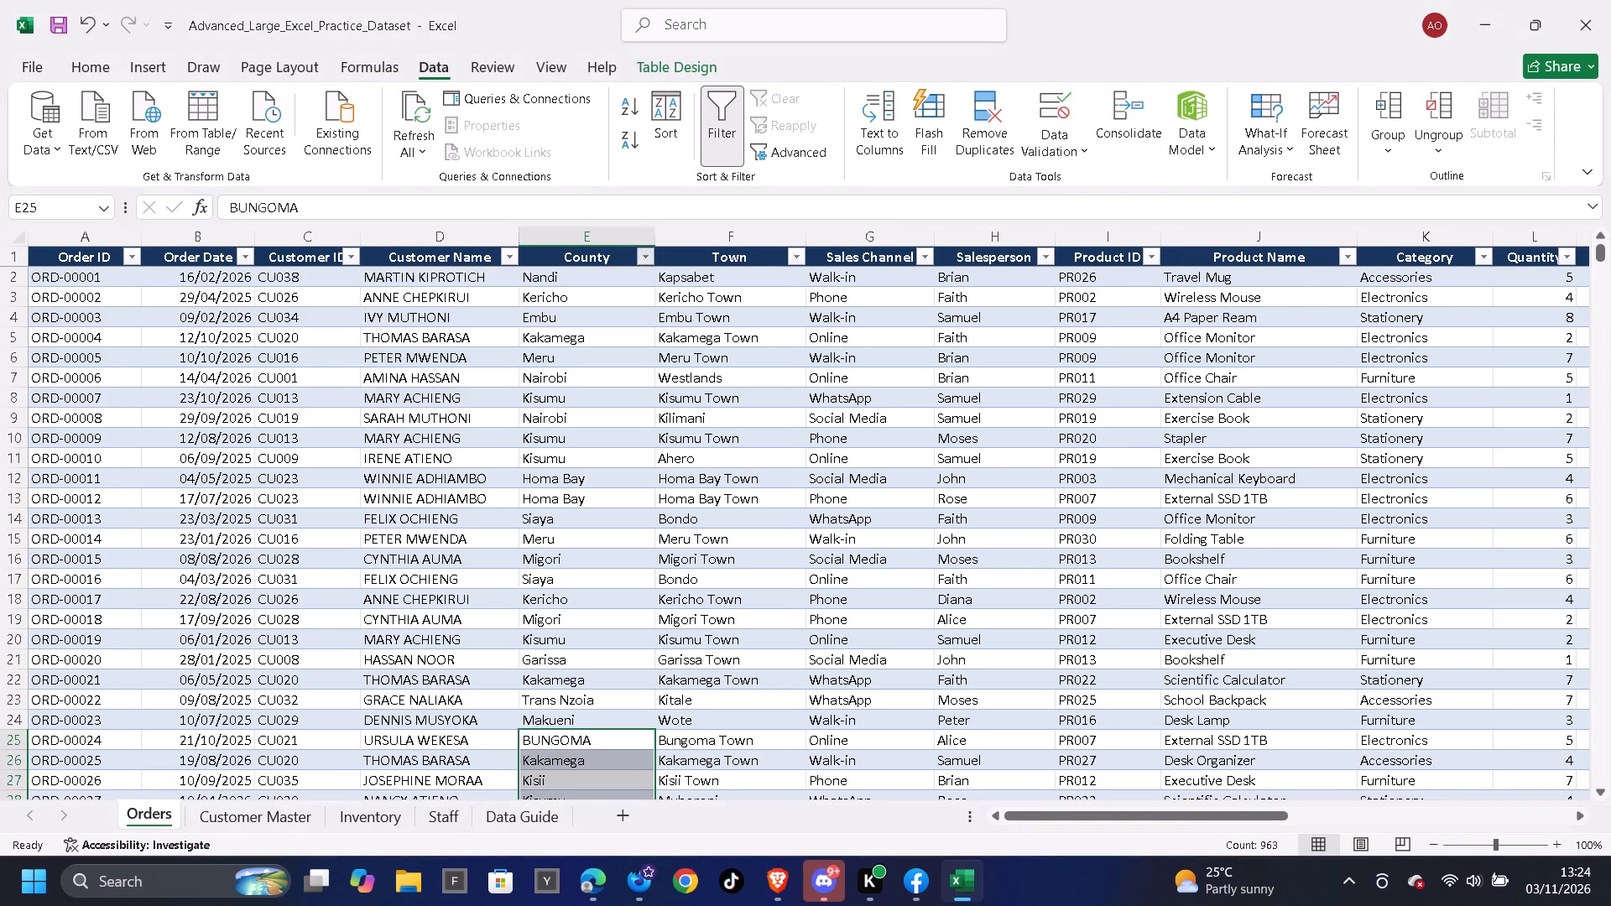
Enter BUSIA in the first filtered County cell and fill it down the remaining visible rows.
click(592, 255)
key(Down)
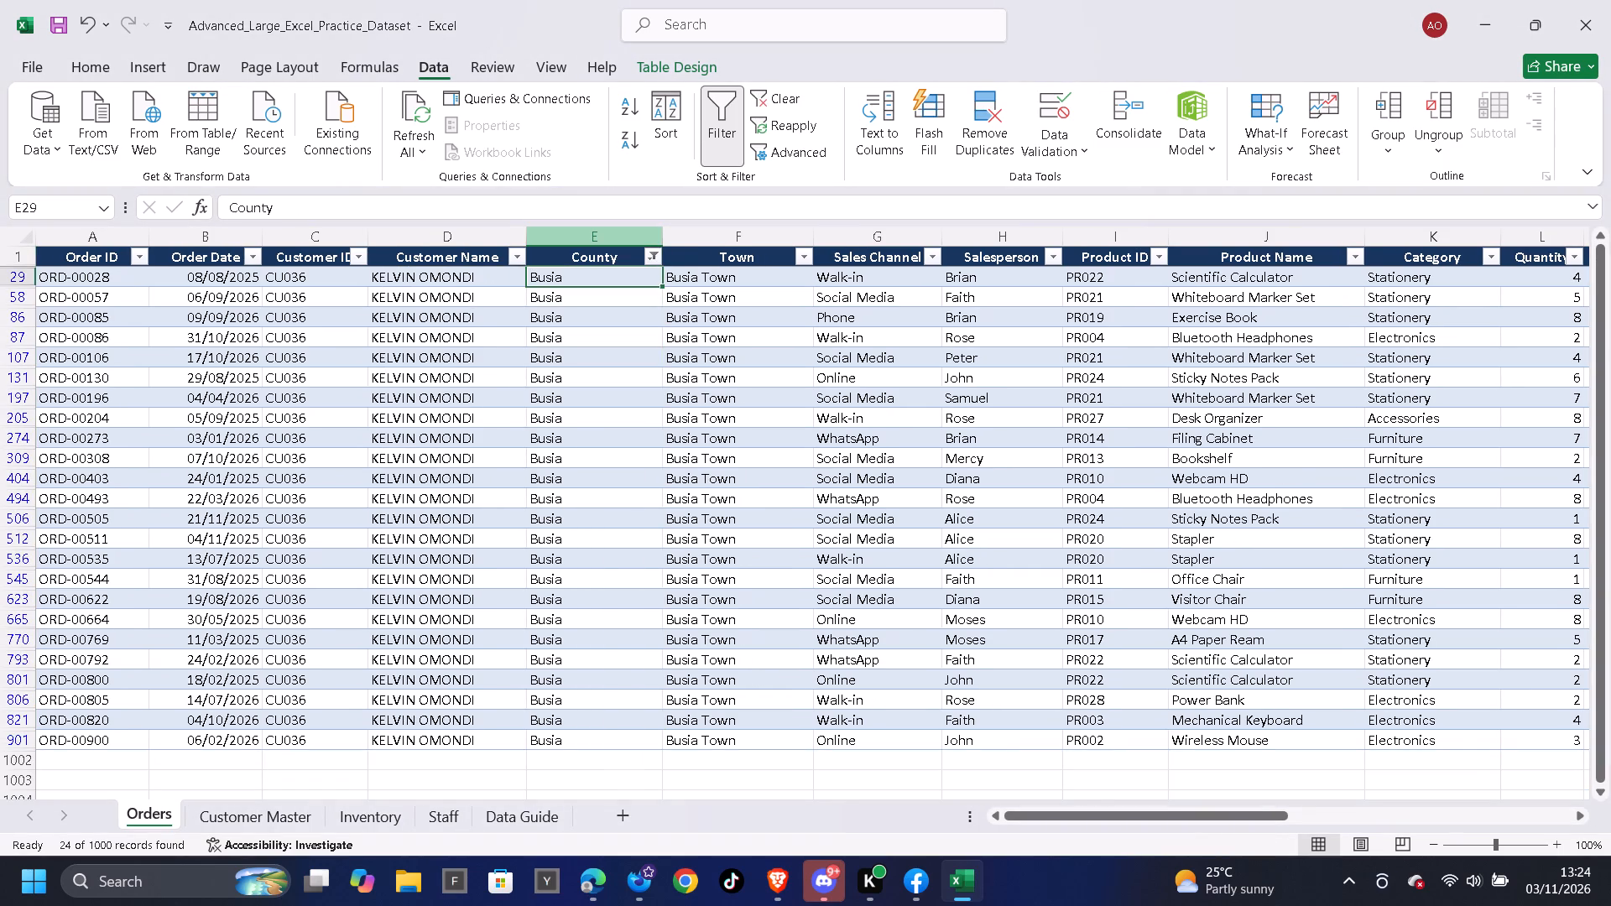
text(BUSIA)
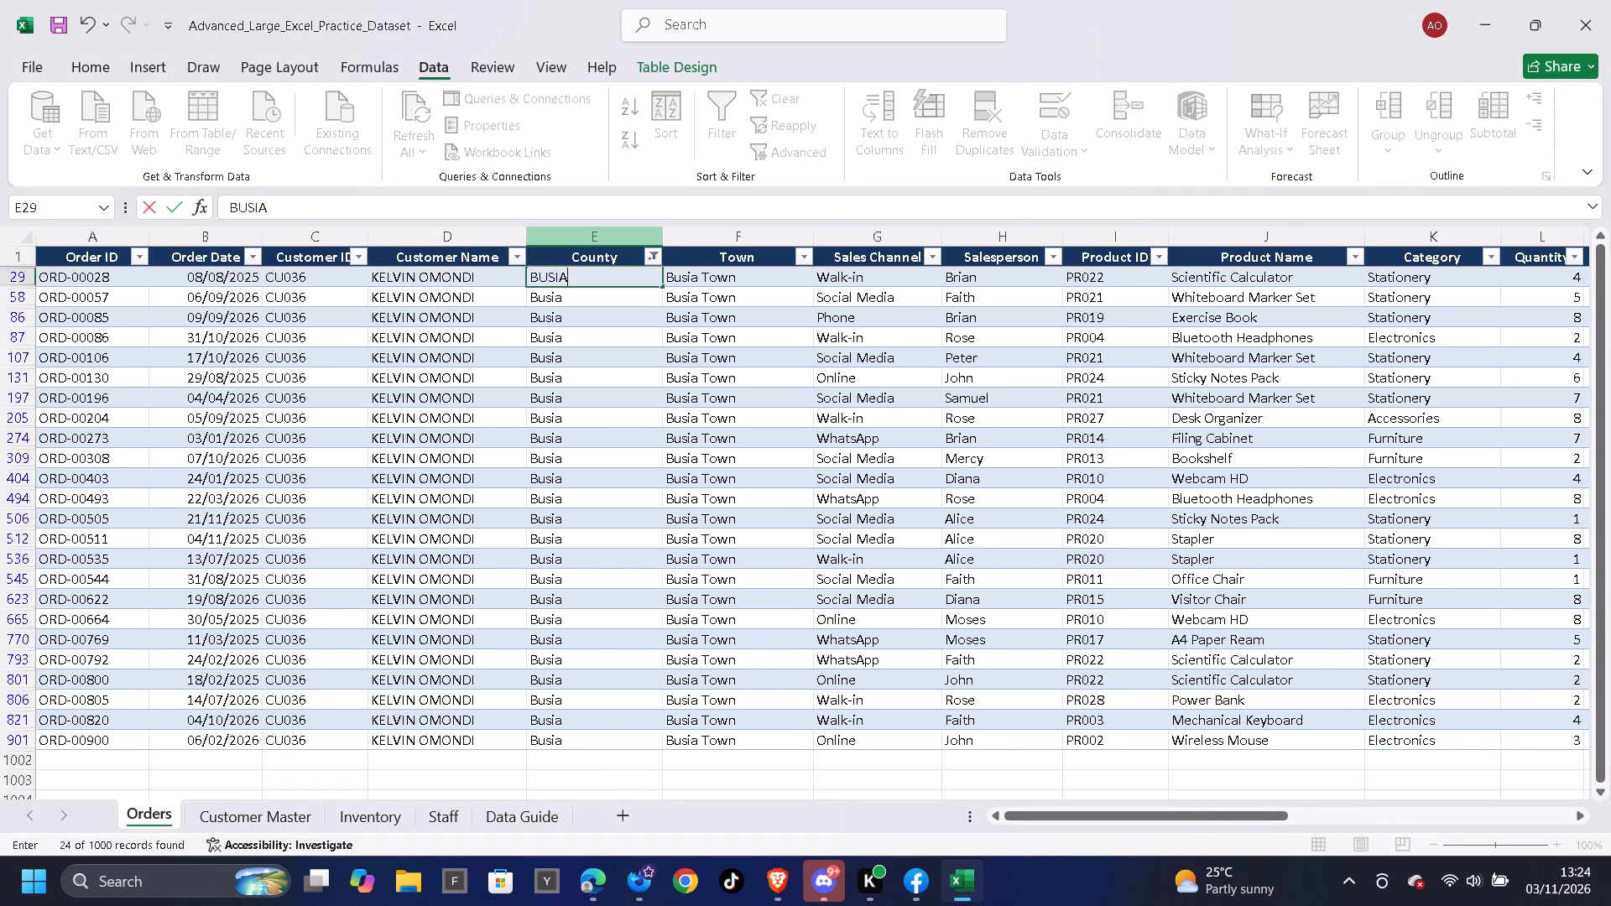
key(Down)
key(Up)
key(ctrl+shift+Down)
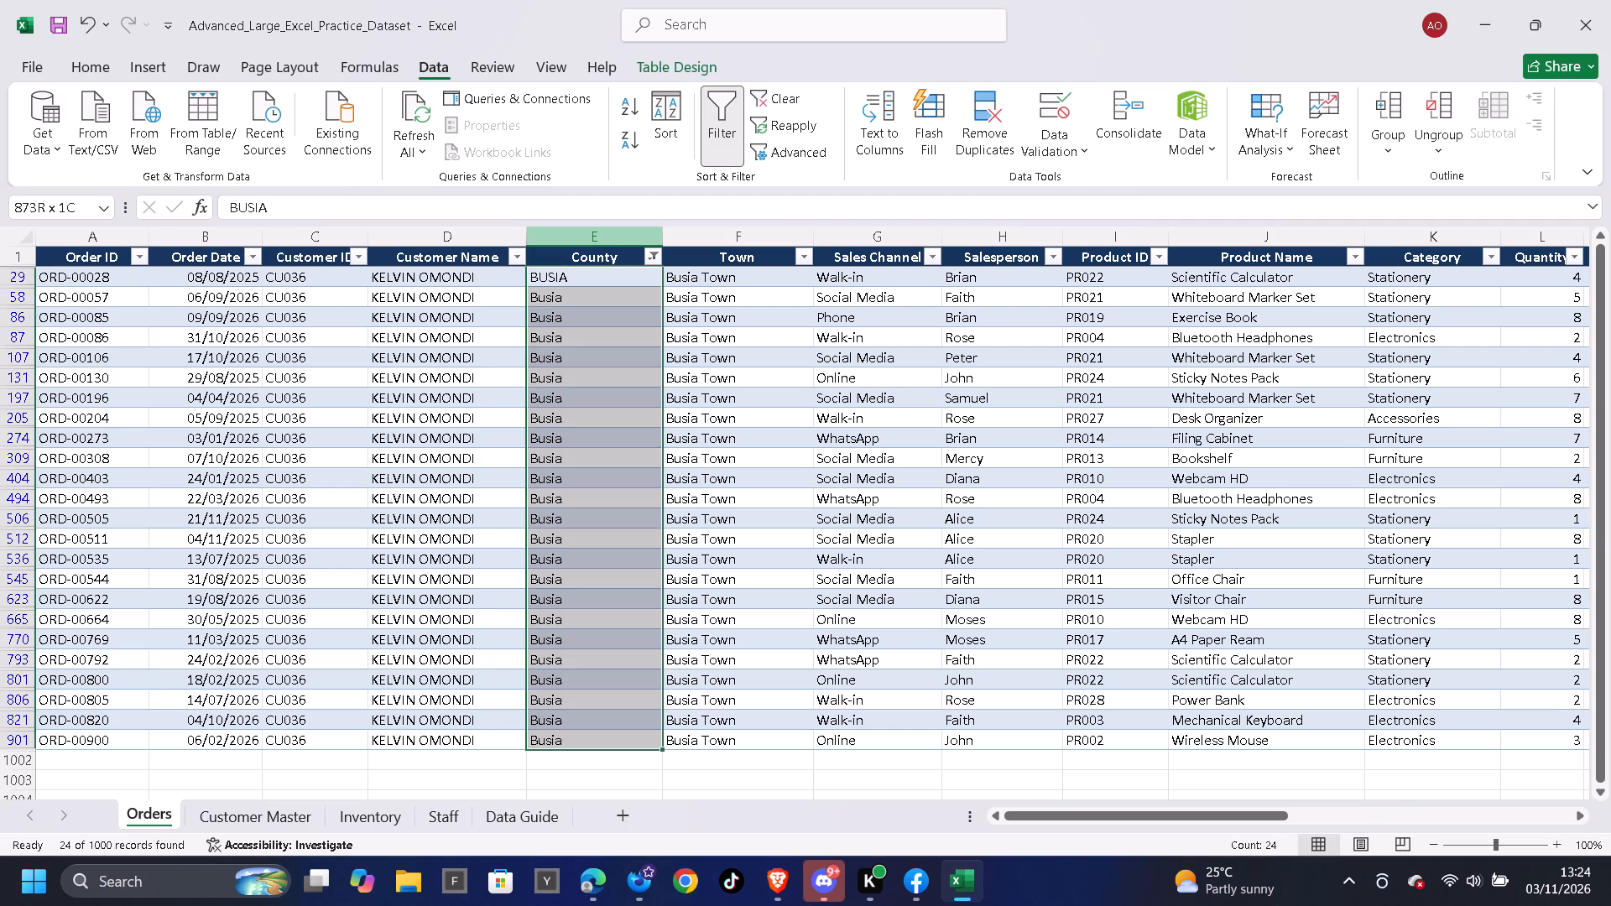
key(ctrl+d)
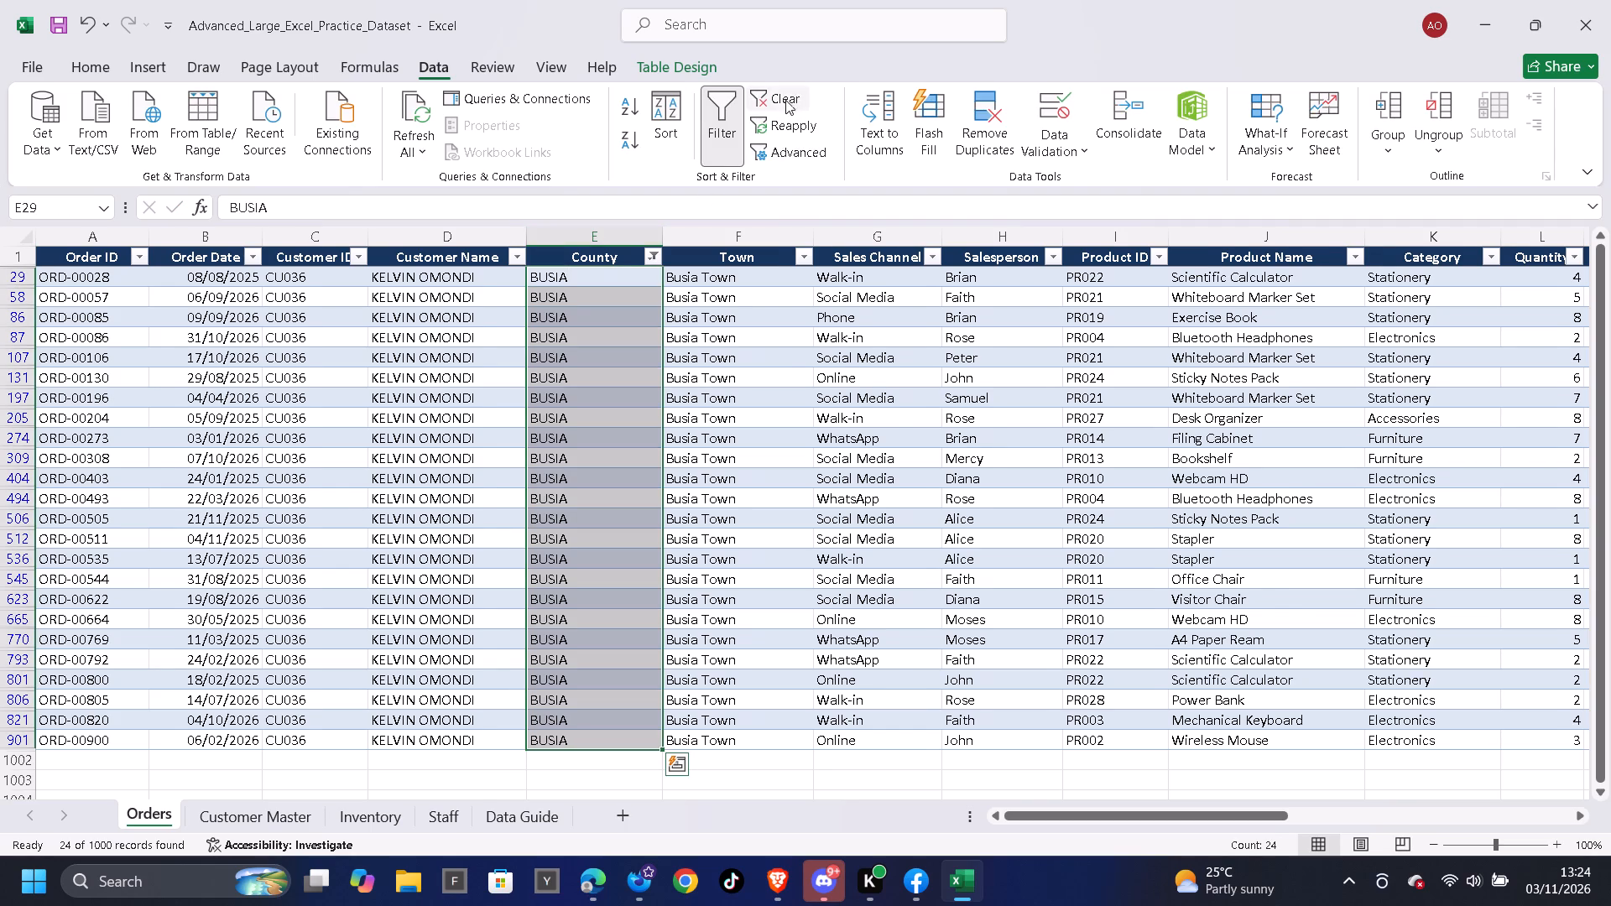
Clear the filter and filter the County column to only Embu.
click(785, 97)
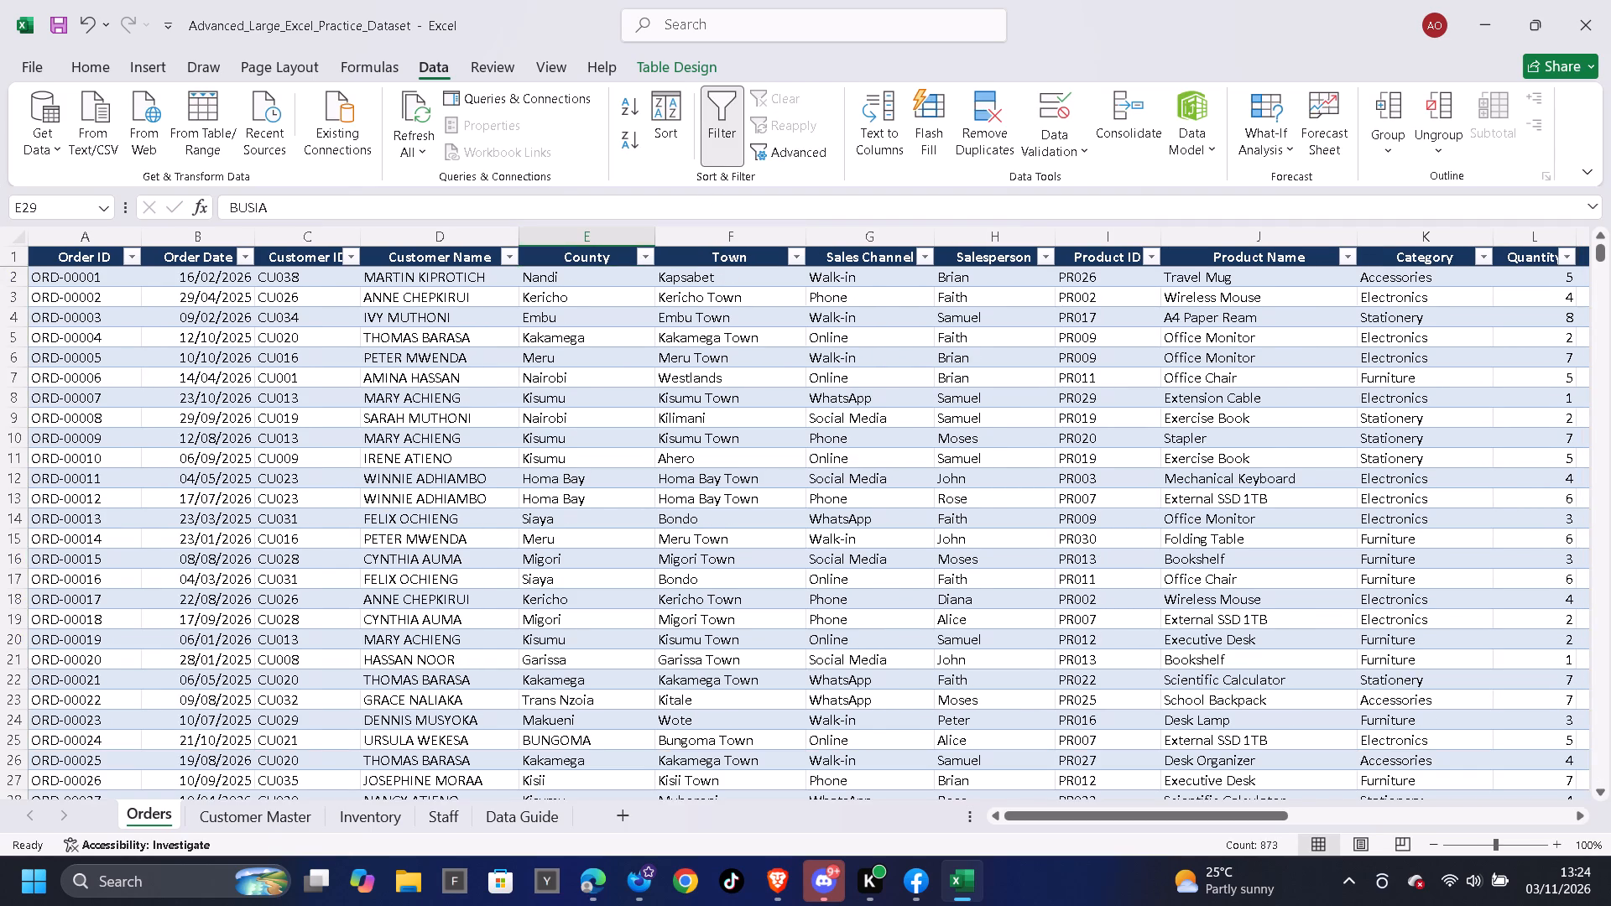
click(649, 257)
click(473, 523)
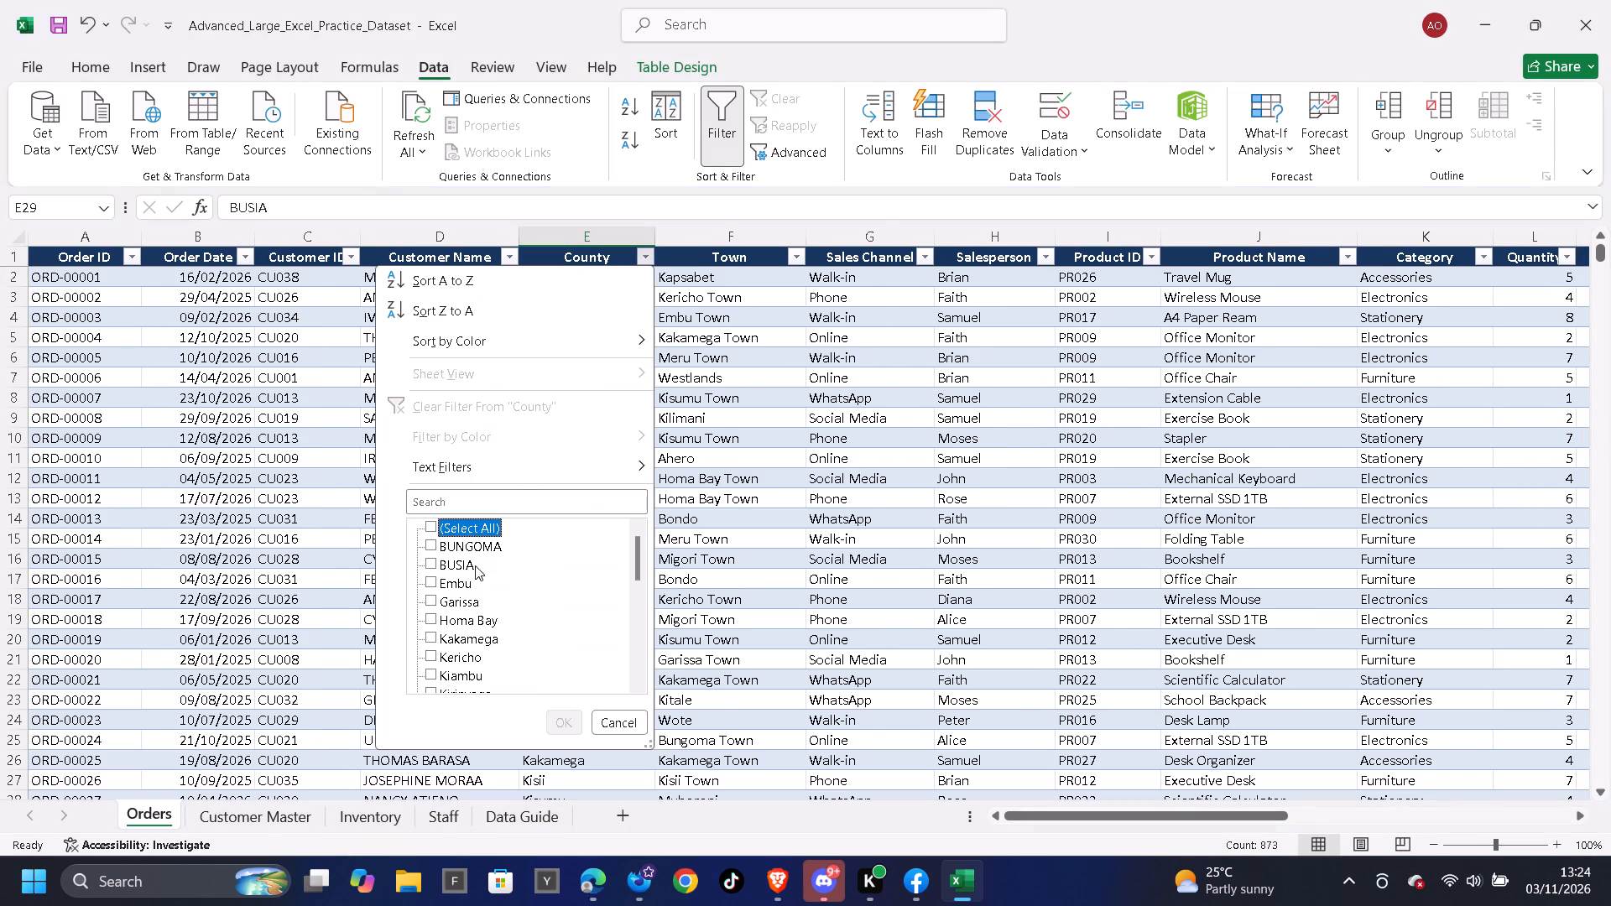
click(467, 584)
click(576, 721)
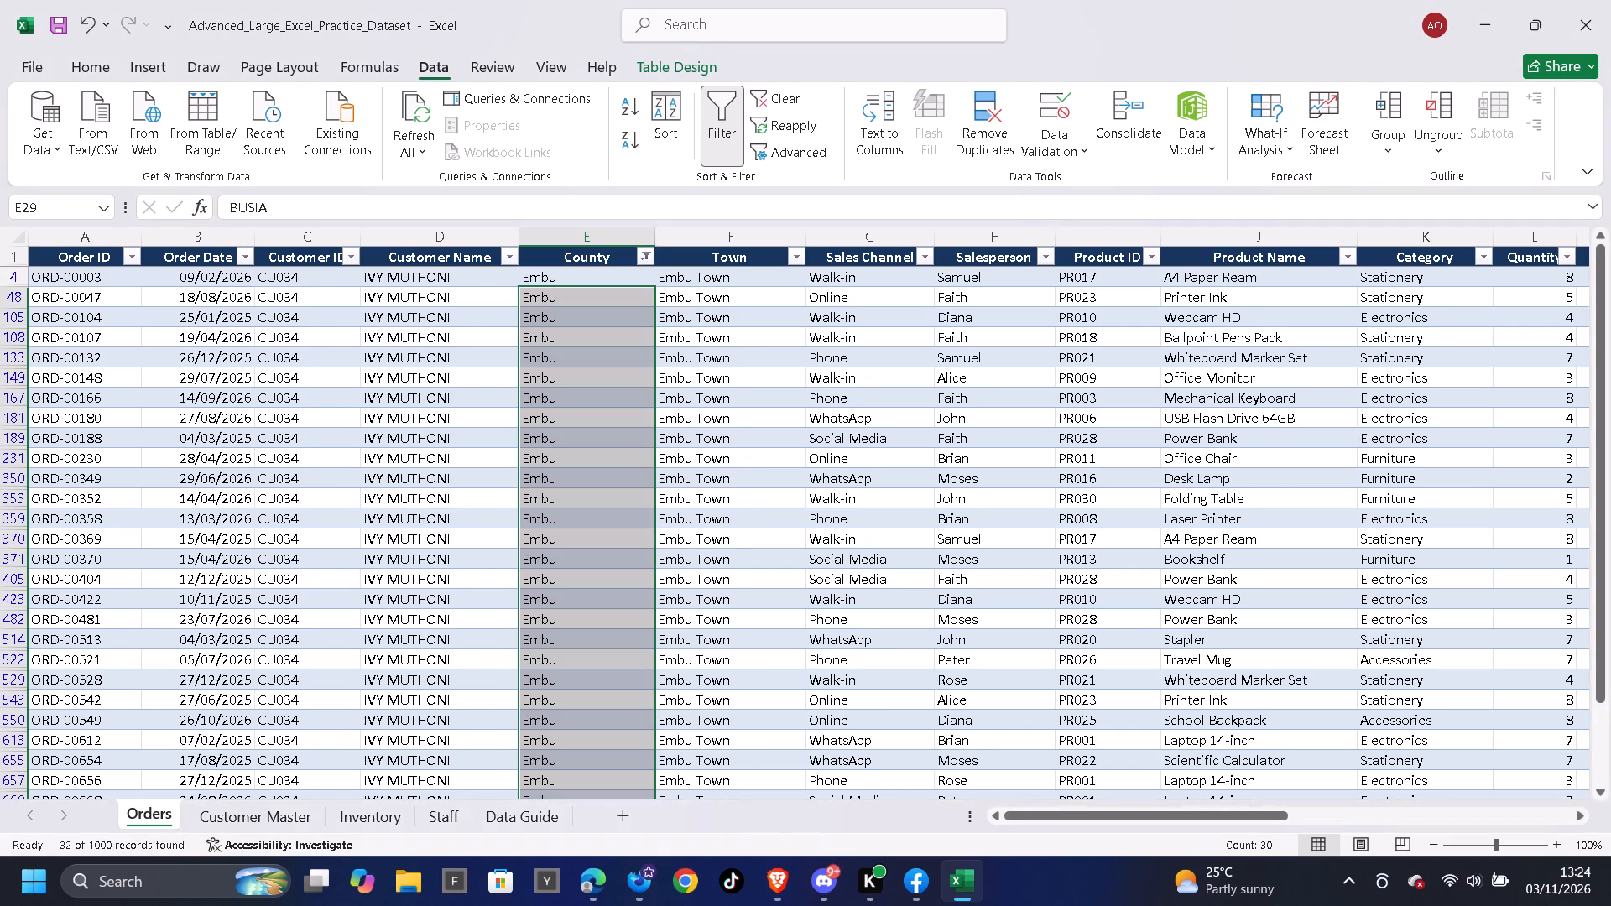
Enter EMBU in the first filtered County cell and fill it down the remaining visible rows.
click(591, 258)
key(Down)
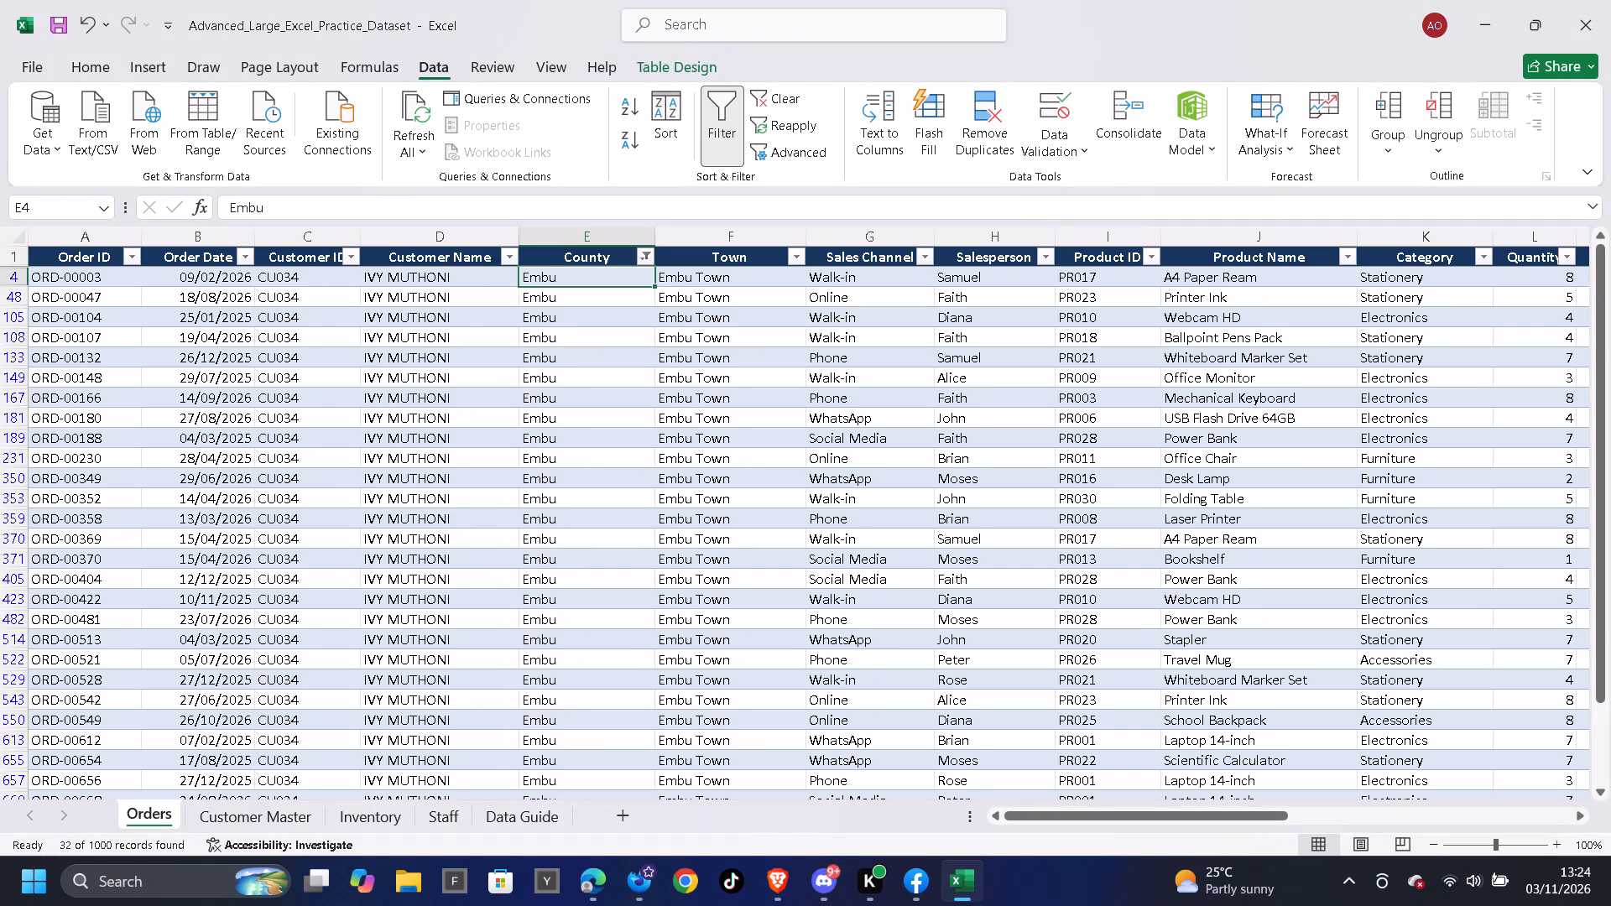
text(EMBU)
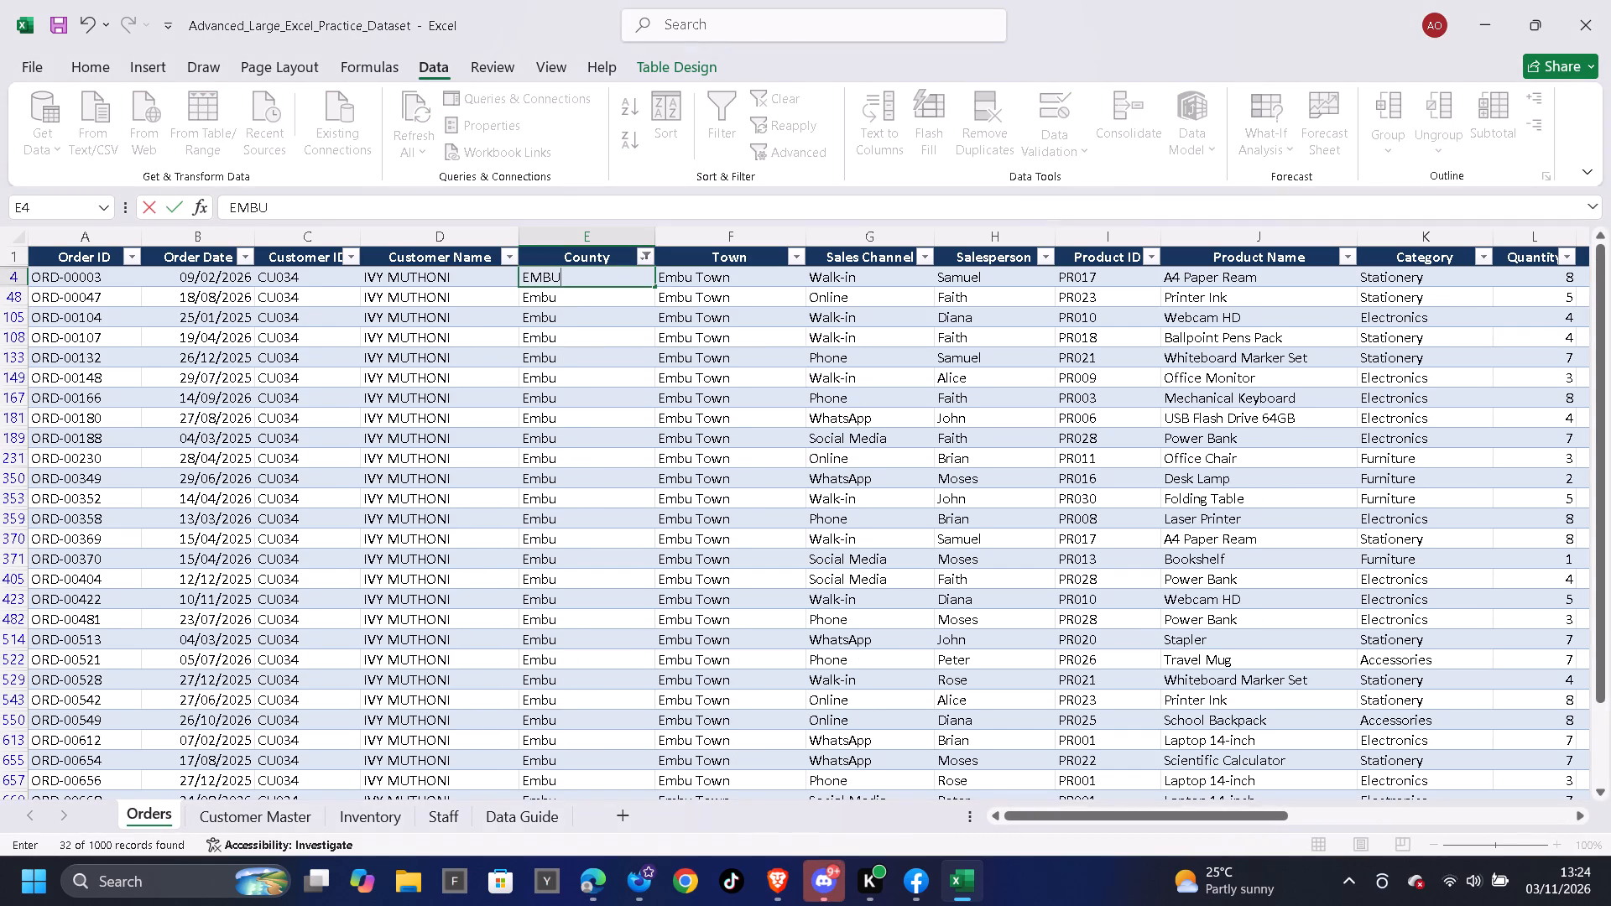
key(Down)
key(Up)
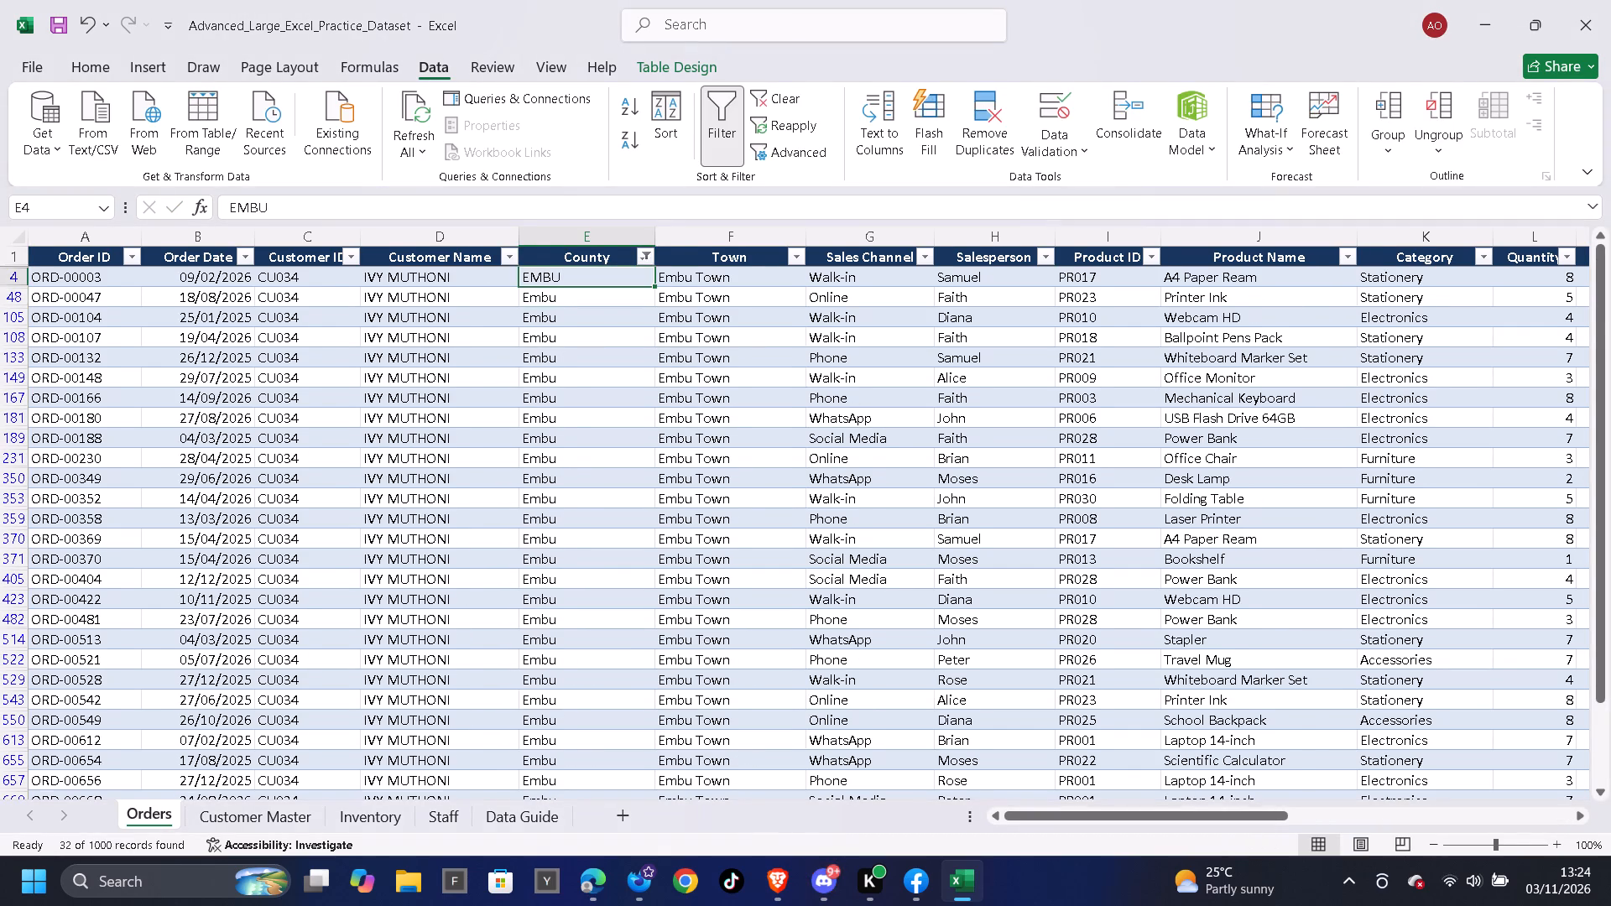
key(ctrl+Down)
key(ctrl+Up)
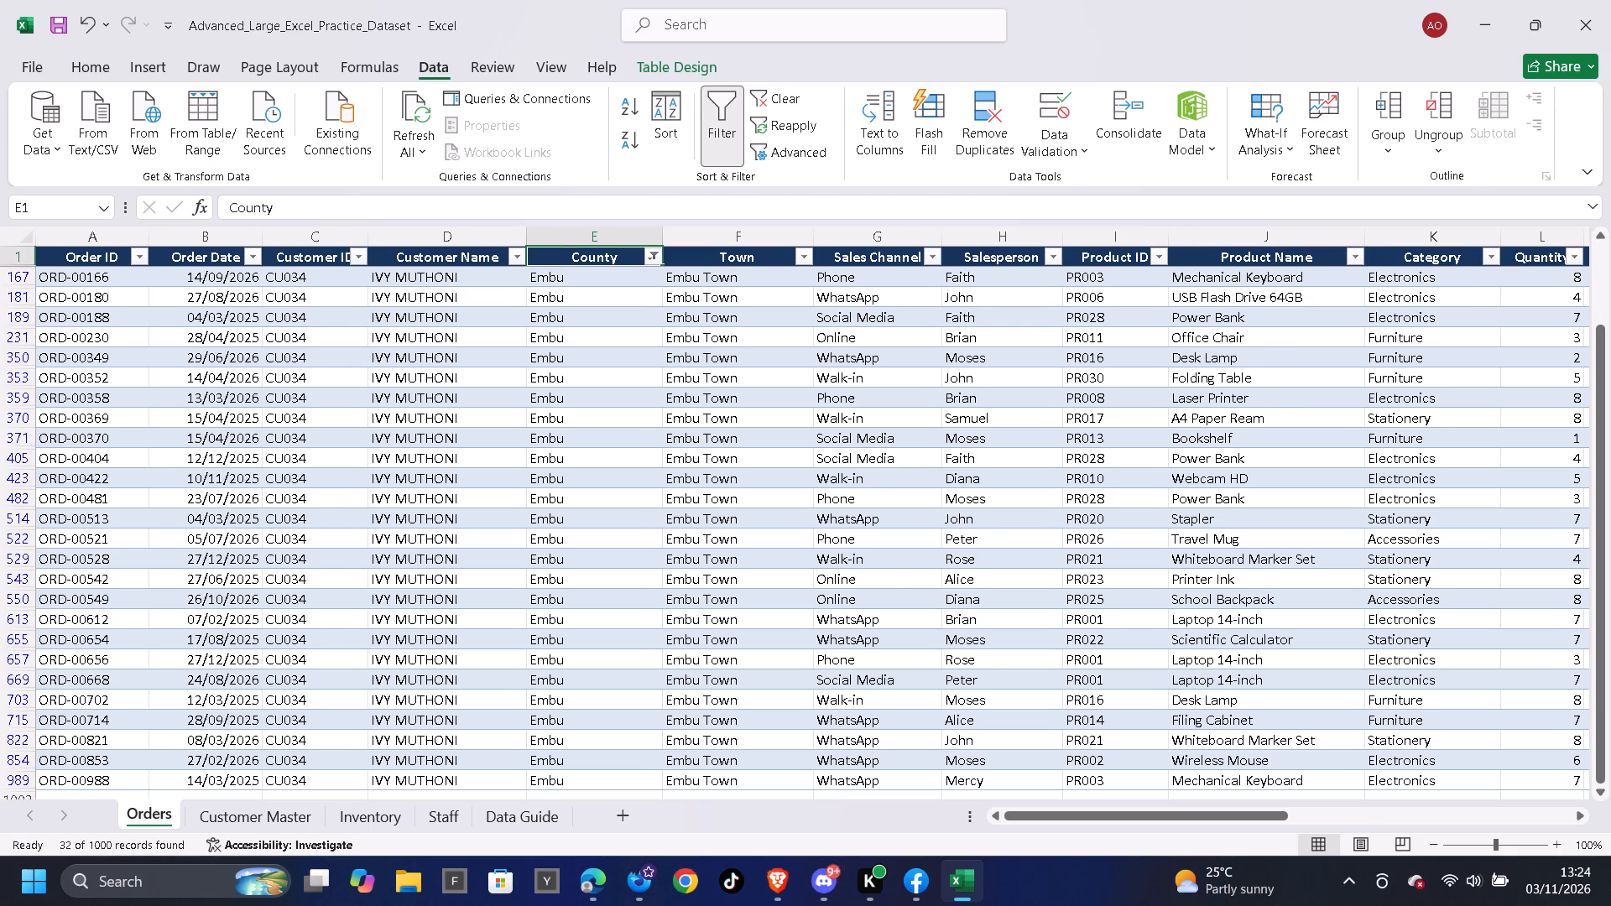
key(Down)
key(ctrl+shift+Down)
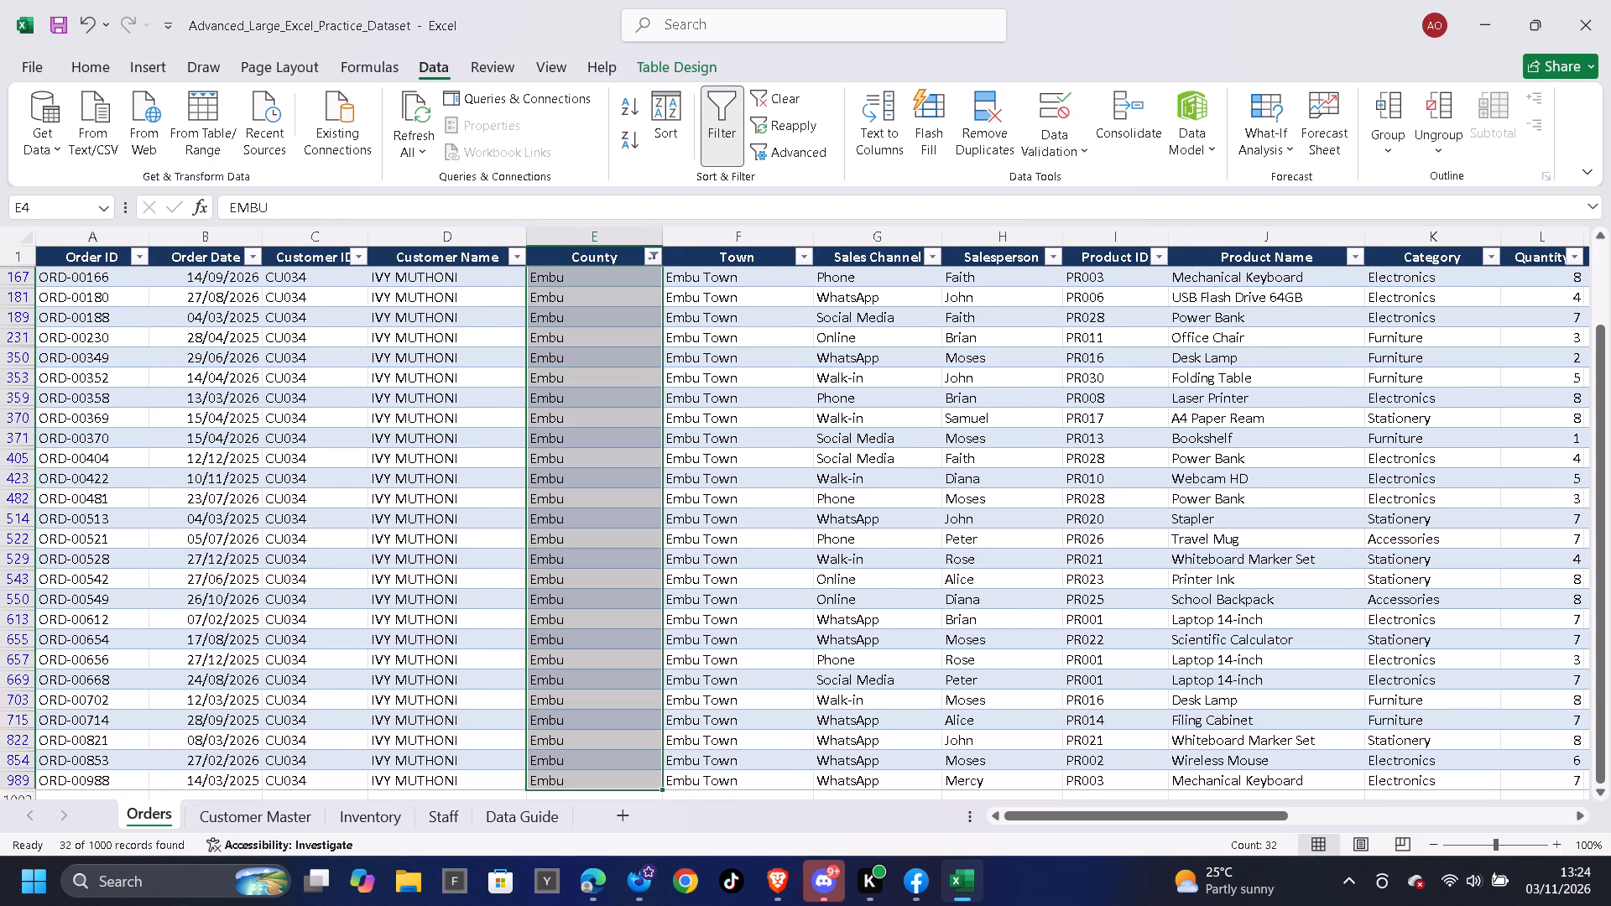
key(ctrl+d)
Clear the filter and filter the County column to only Garissa.
click(790, 100)
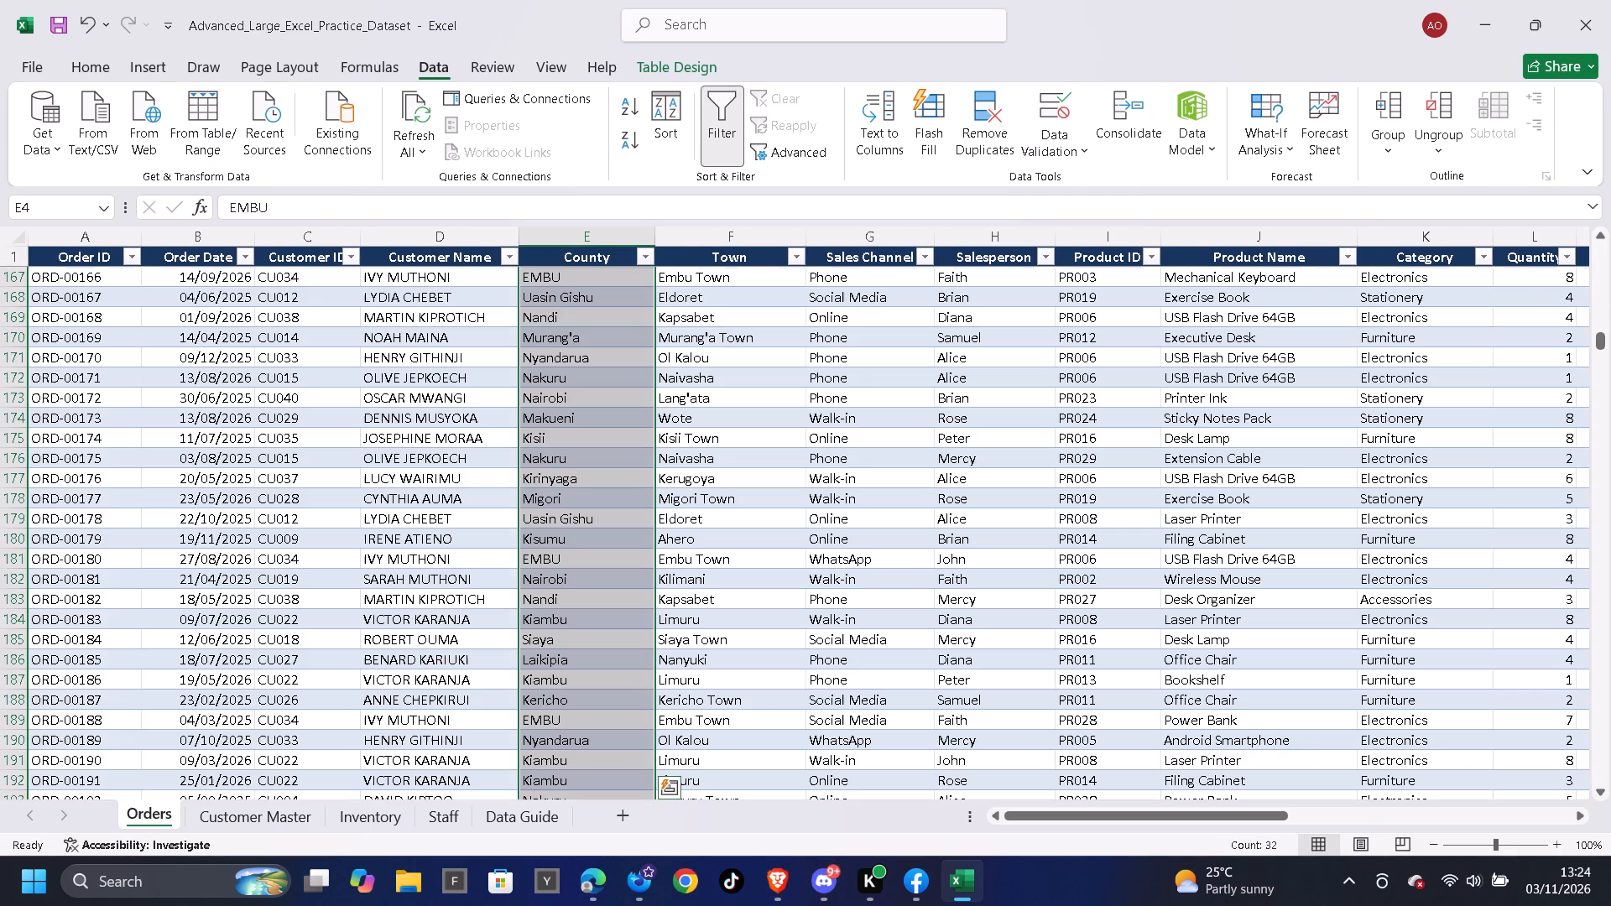
click(643, 259)
click(480, 526)
click(478, 603)
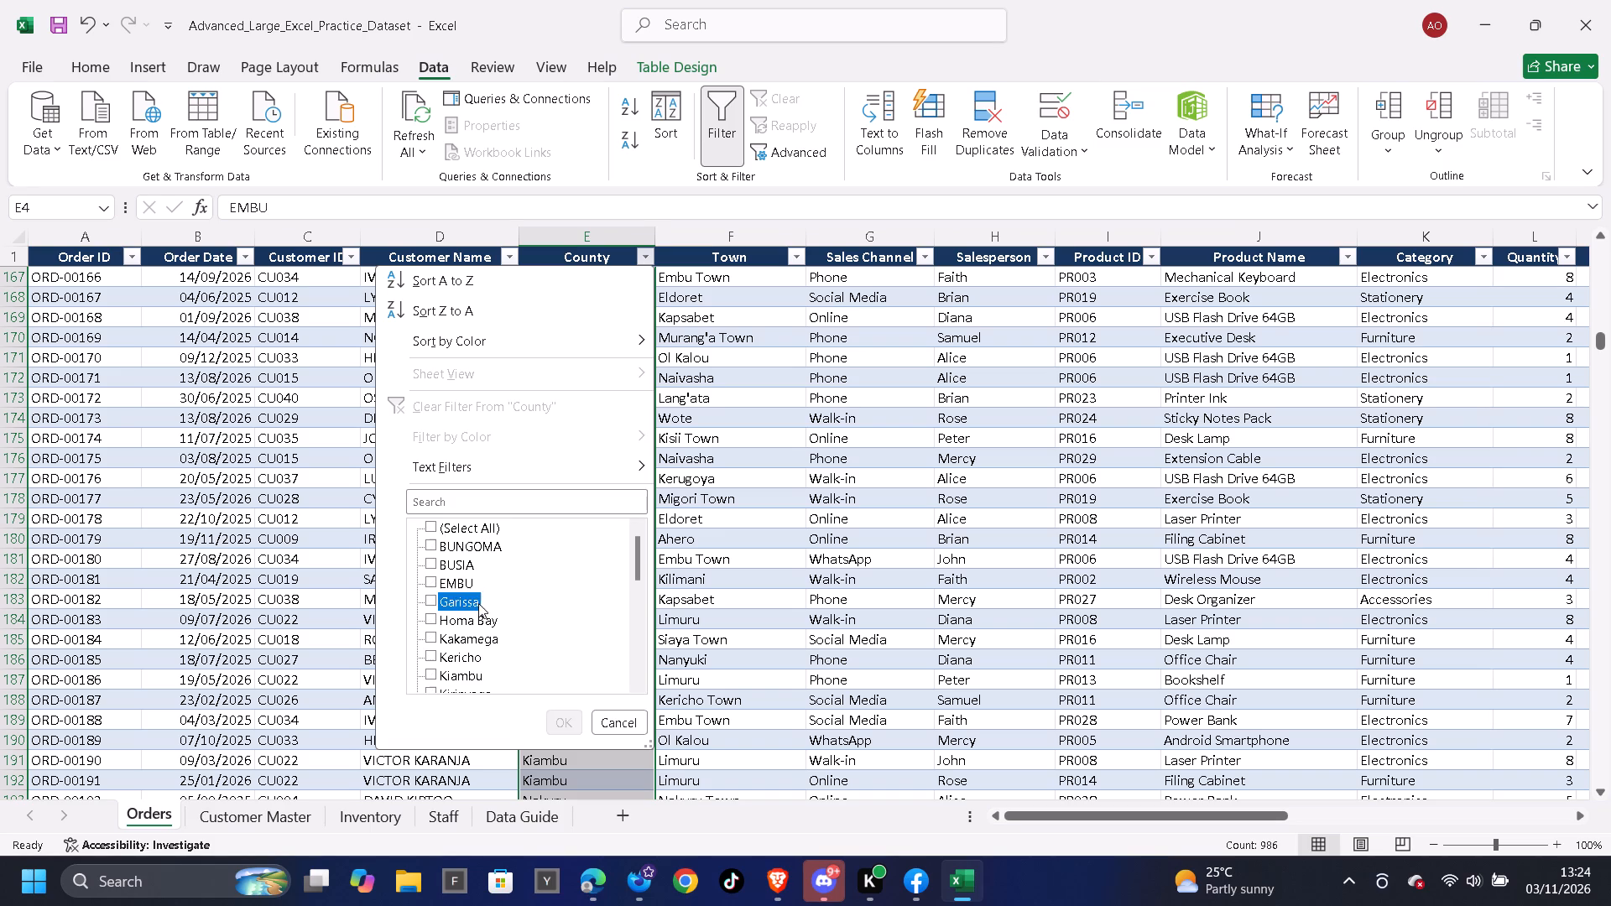
click(559, 719)
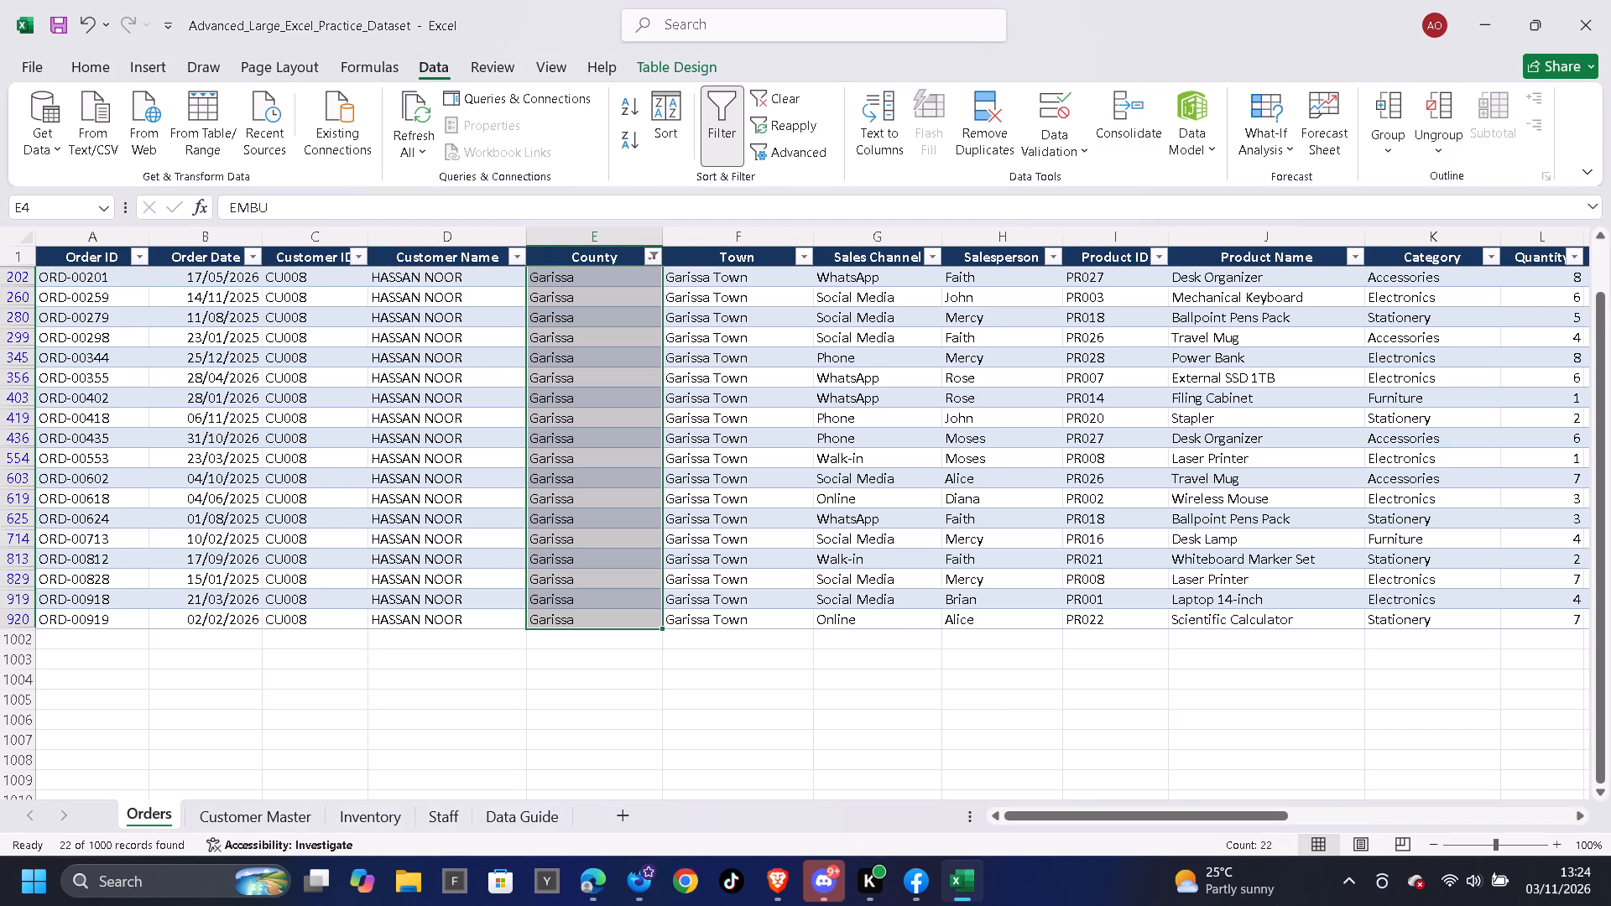
Enter GARISSA in the first filtered County cell and fill it down the remaining visible rows.
click(577, 257)
key(Down)
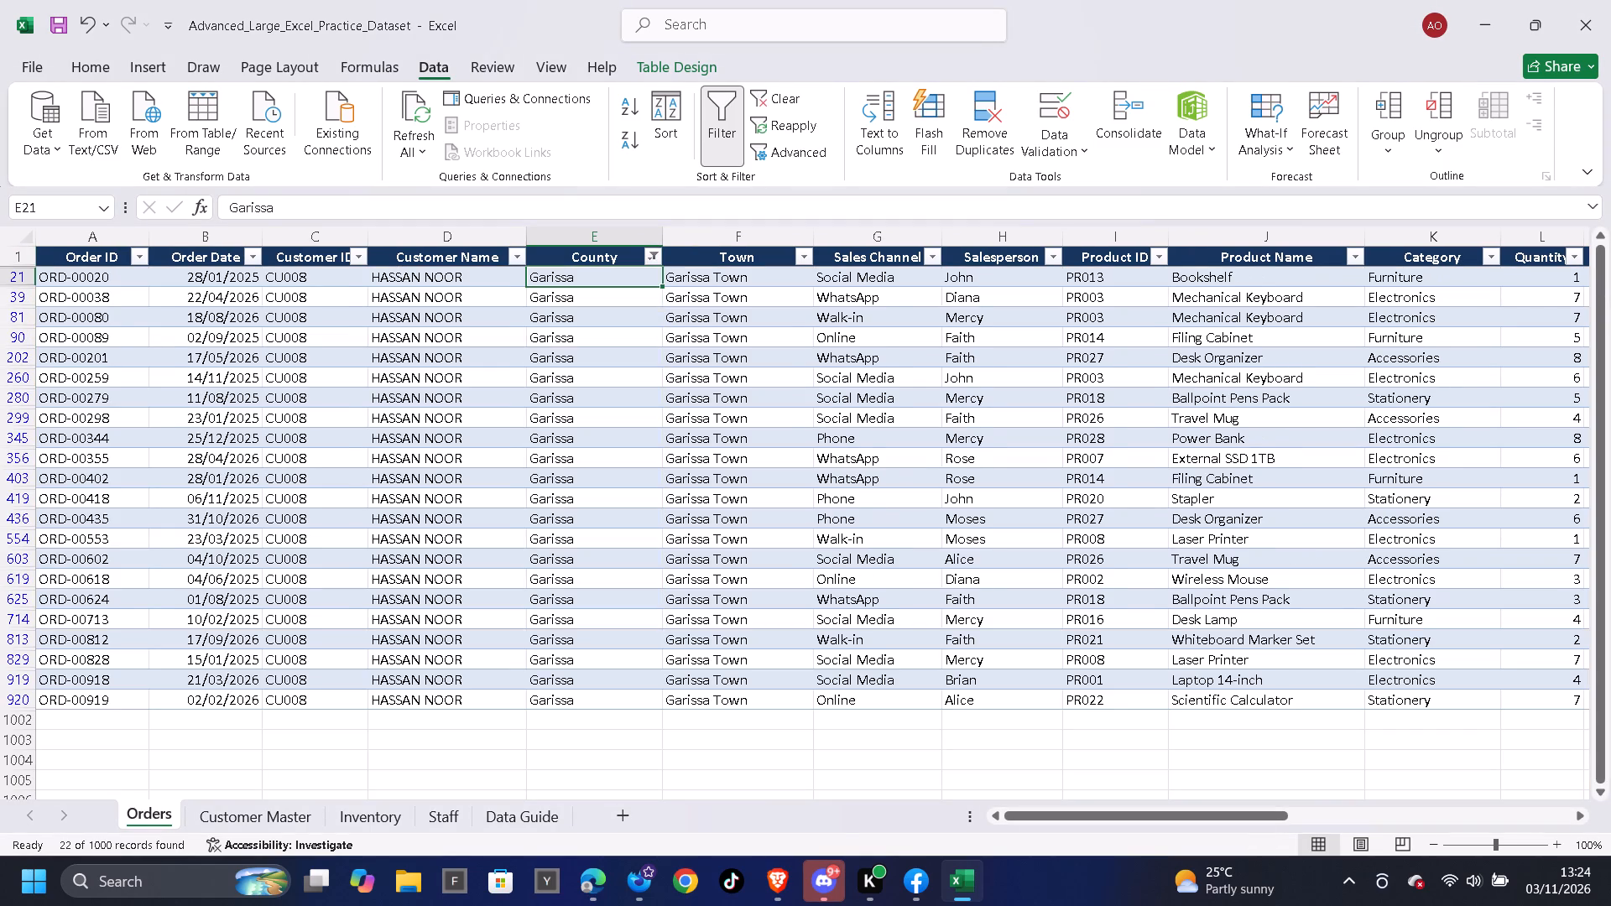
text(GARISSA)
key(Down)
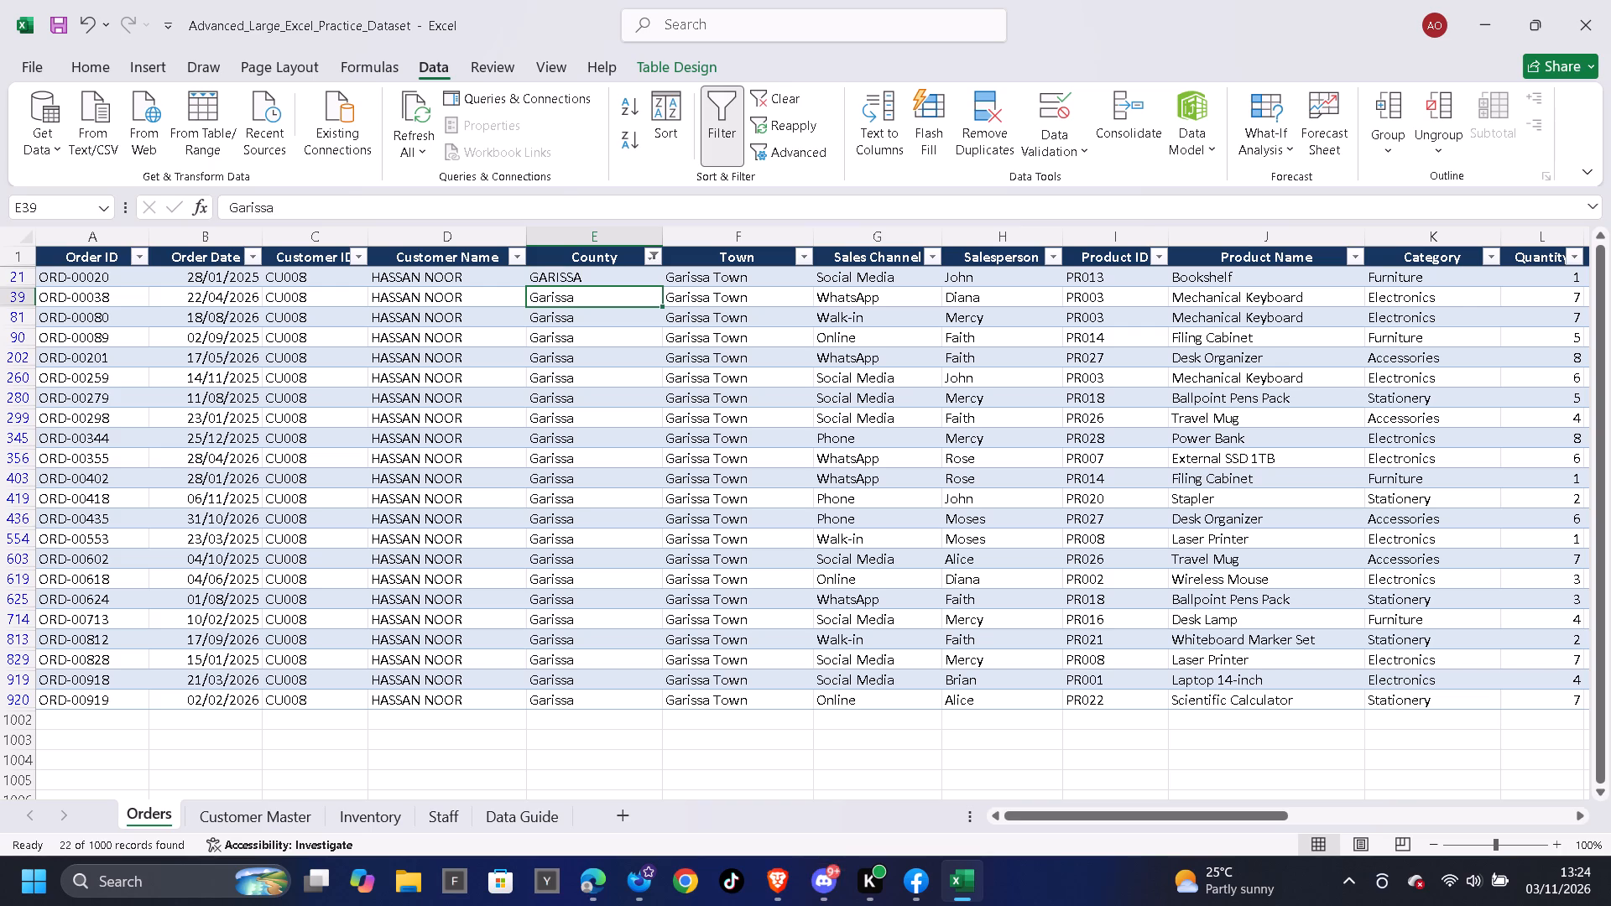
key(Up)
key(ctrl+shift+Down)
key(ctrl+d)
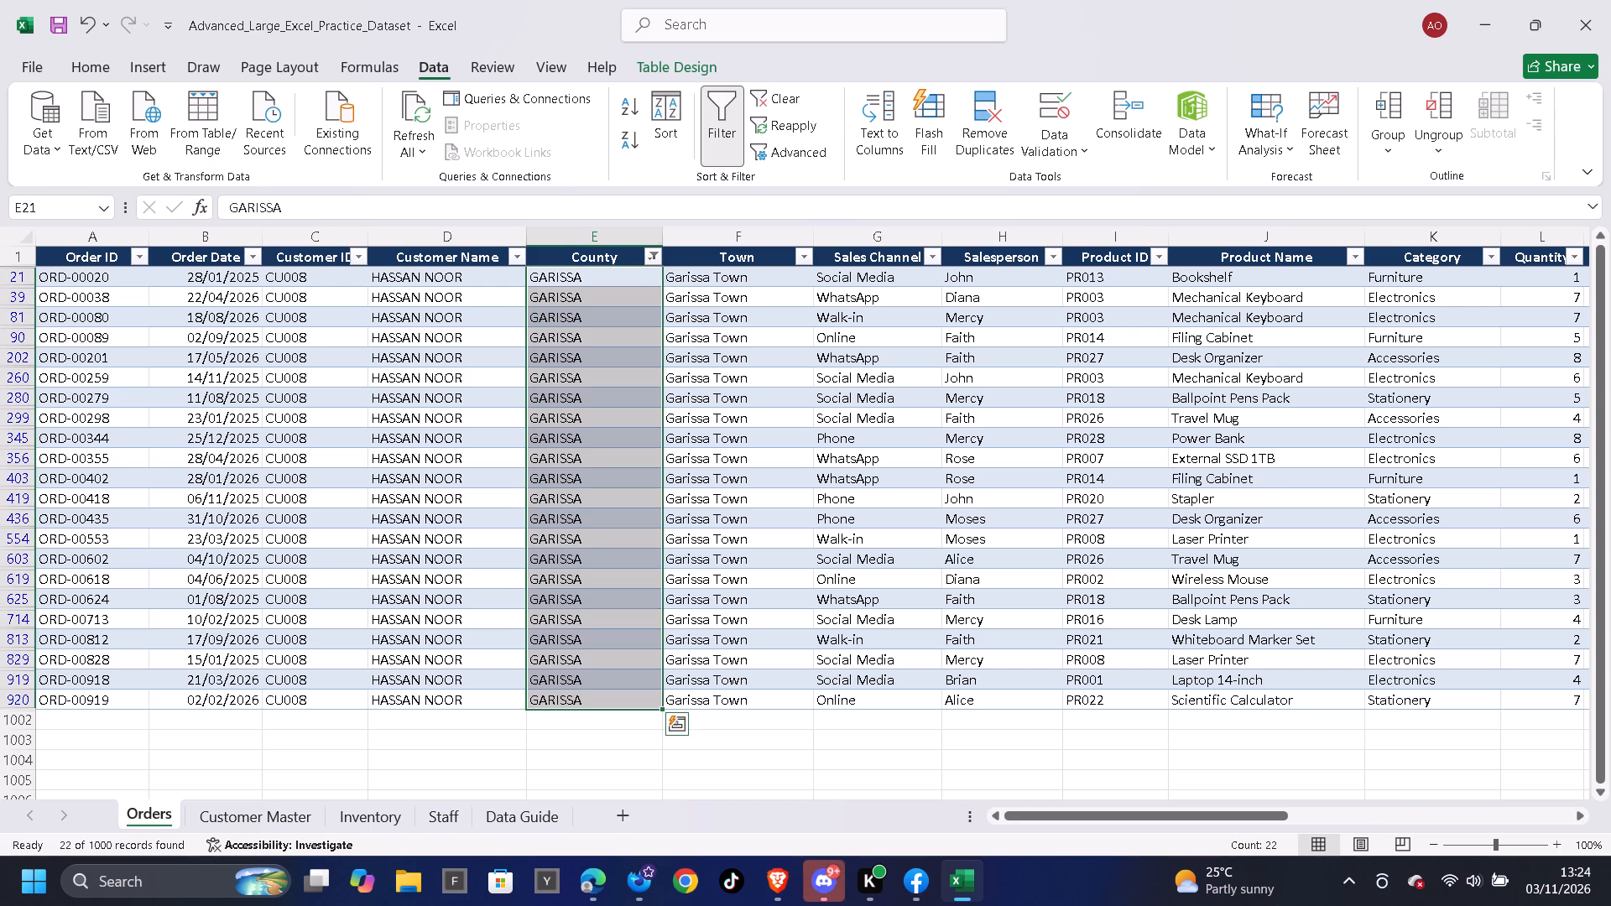
Clear the filter and filter the County column to only Homa Bay.
click(787, 96)
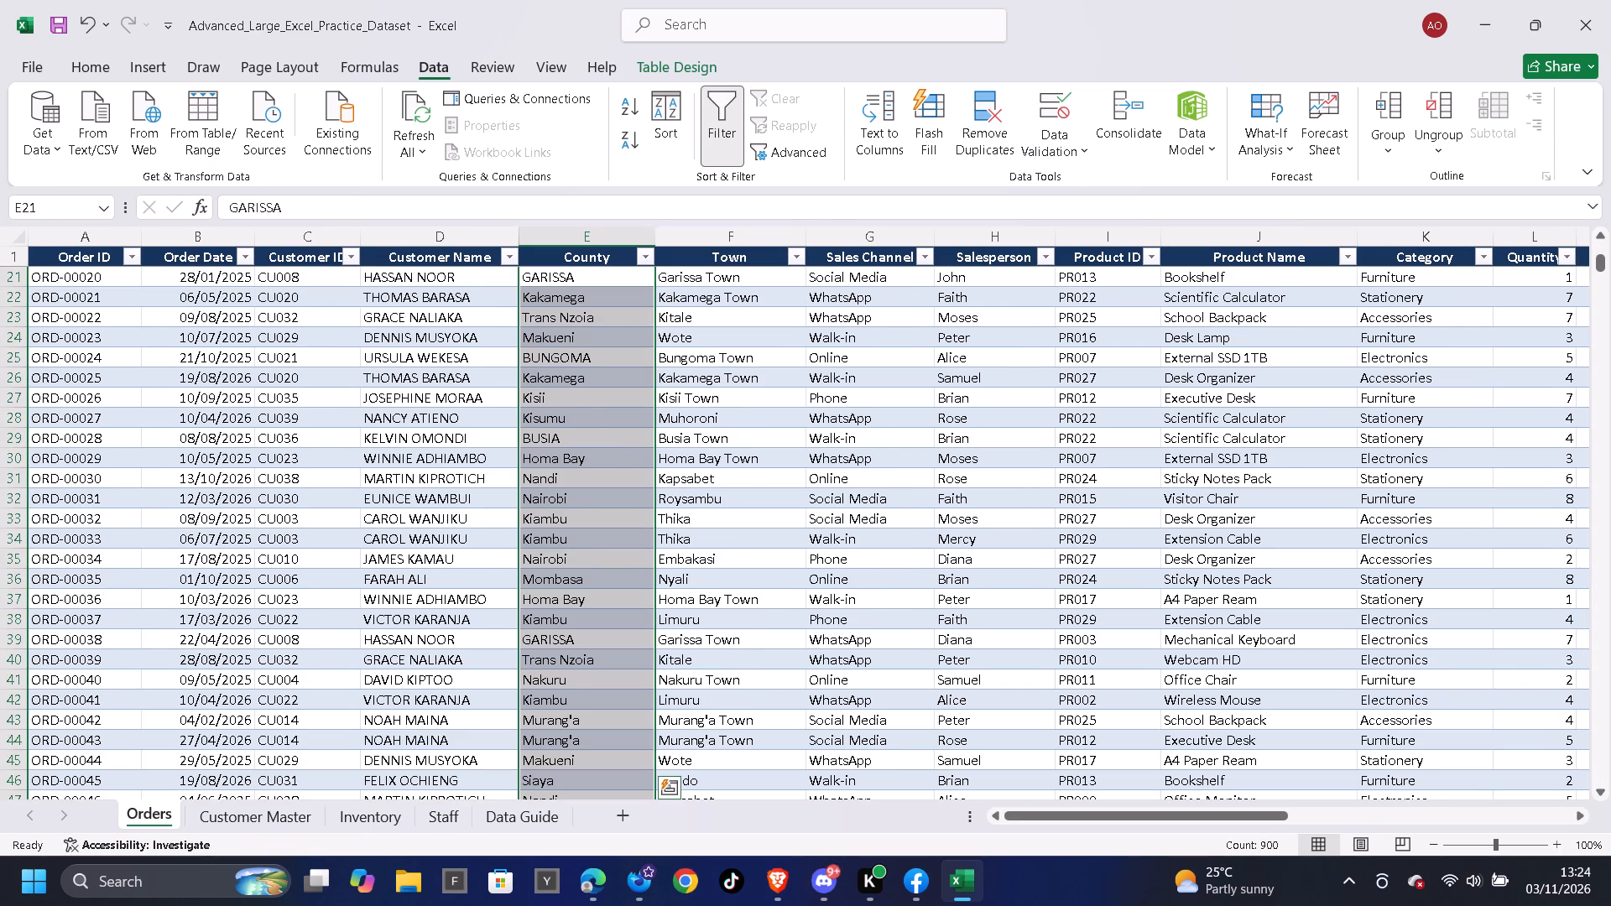
click(651, 255)
click(472, 525)
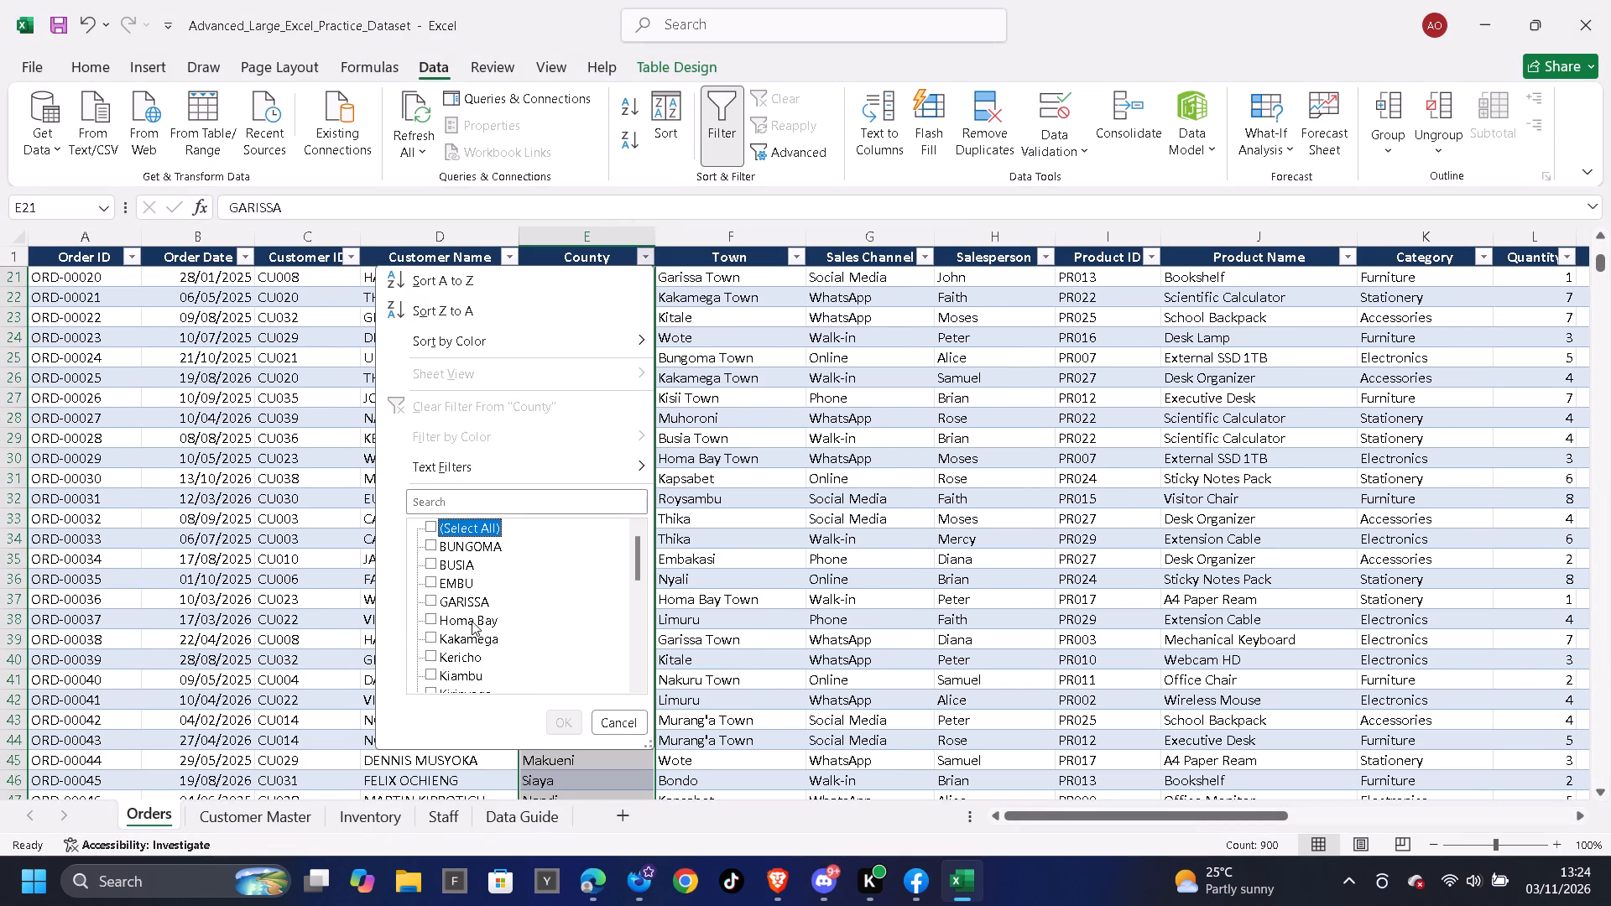
click(472, 621)
click(564, 722)
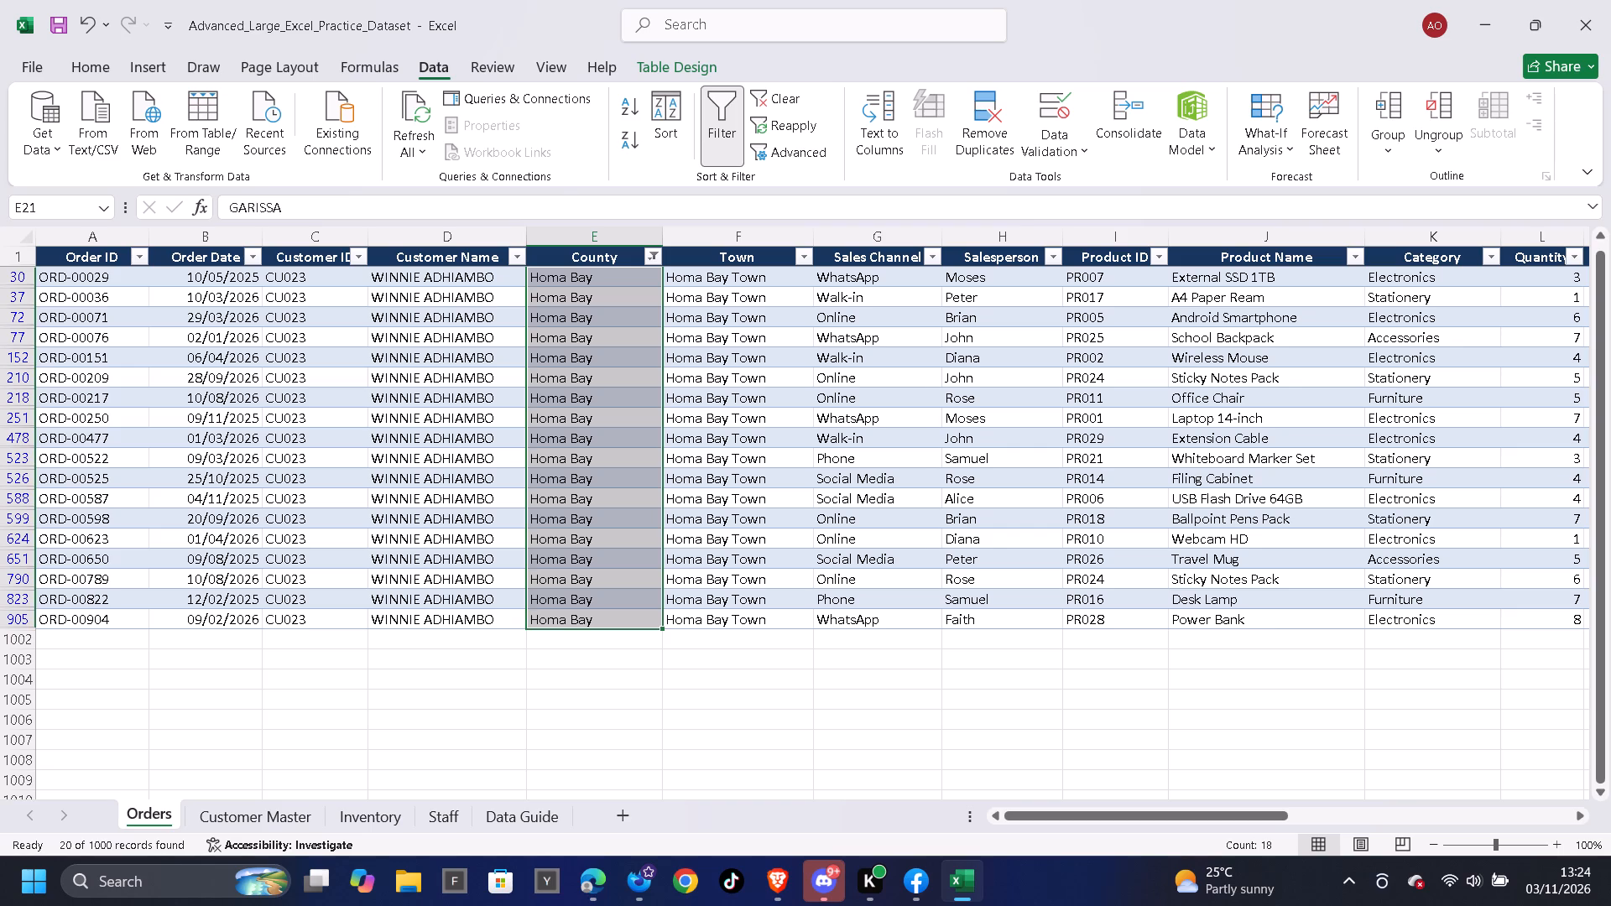
Enter HOMA BAY in the first filtered County cell and fill it down the remaining visible rows.
click(594, 260)
key(Down)
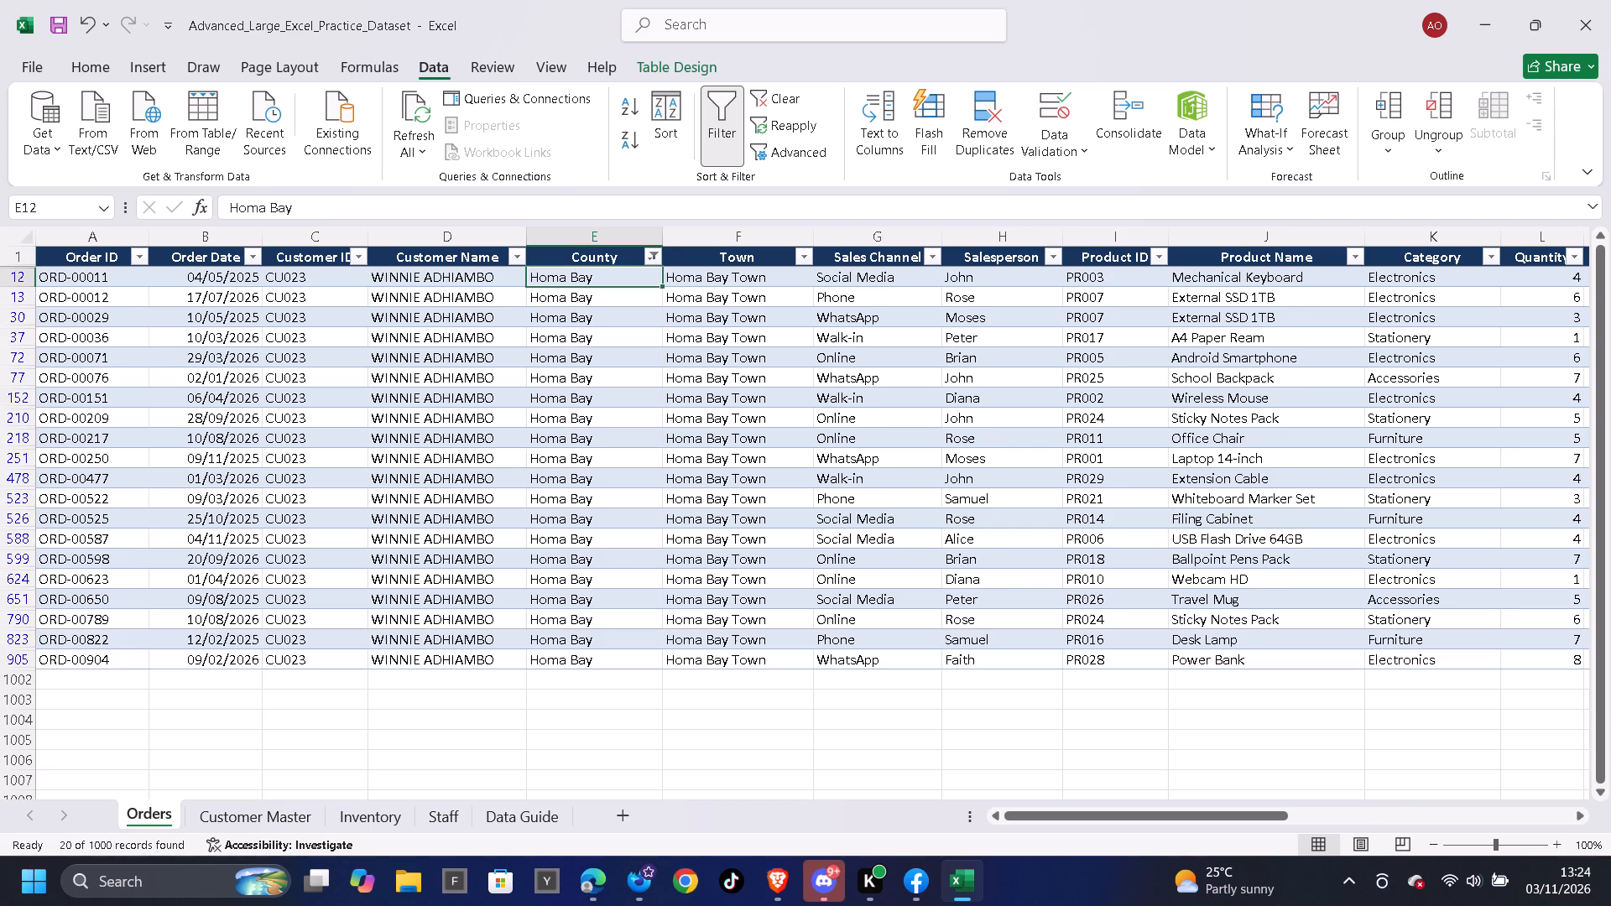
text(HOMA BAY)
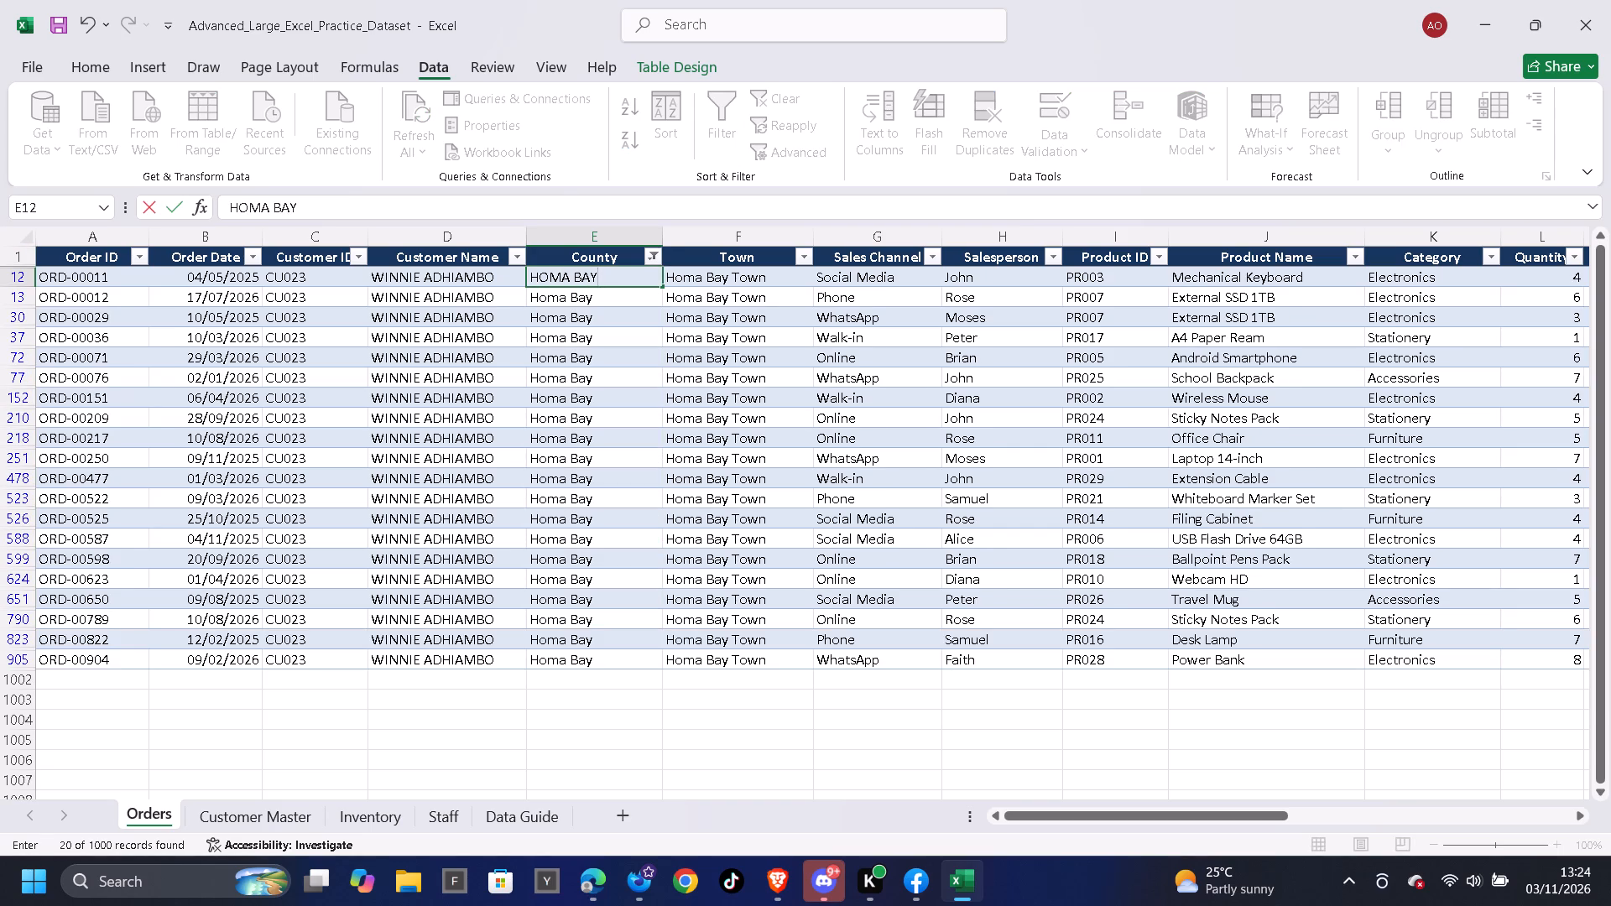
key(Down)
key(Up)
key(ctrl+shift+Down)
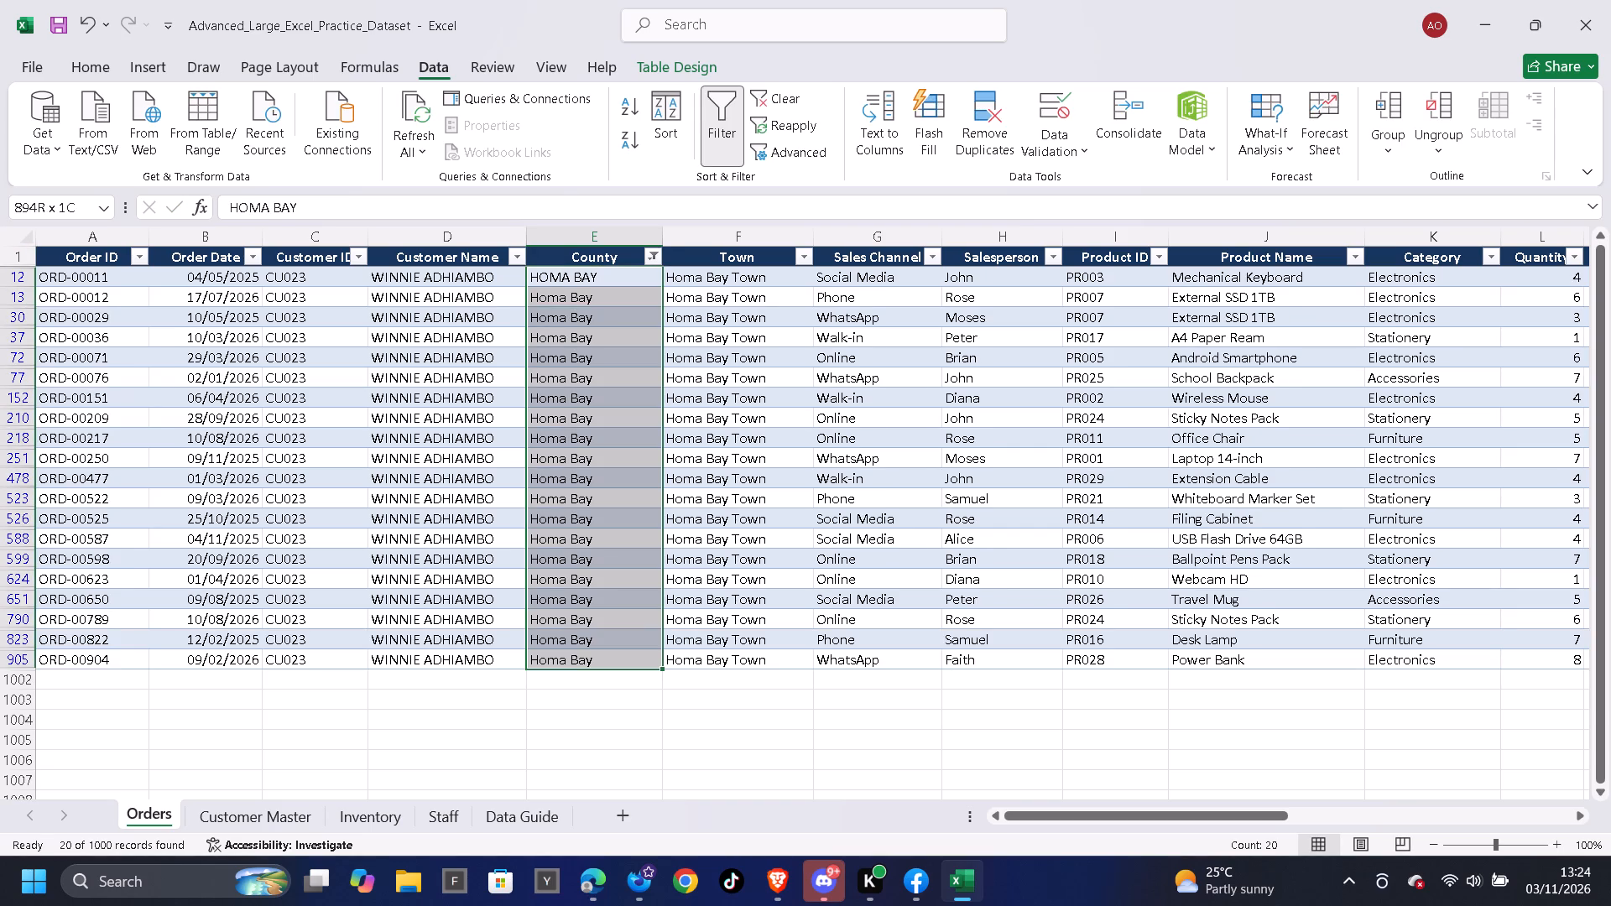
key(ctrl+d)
Clear the filter and filter the County column to only Kakamega.
click(790, 93)
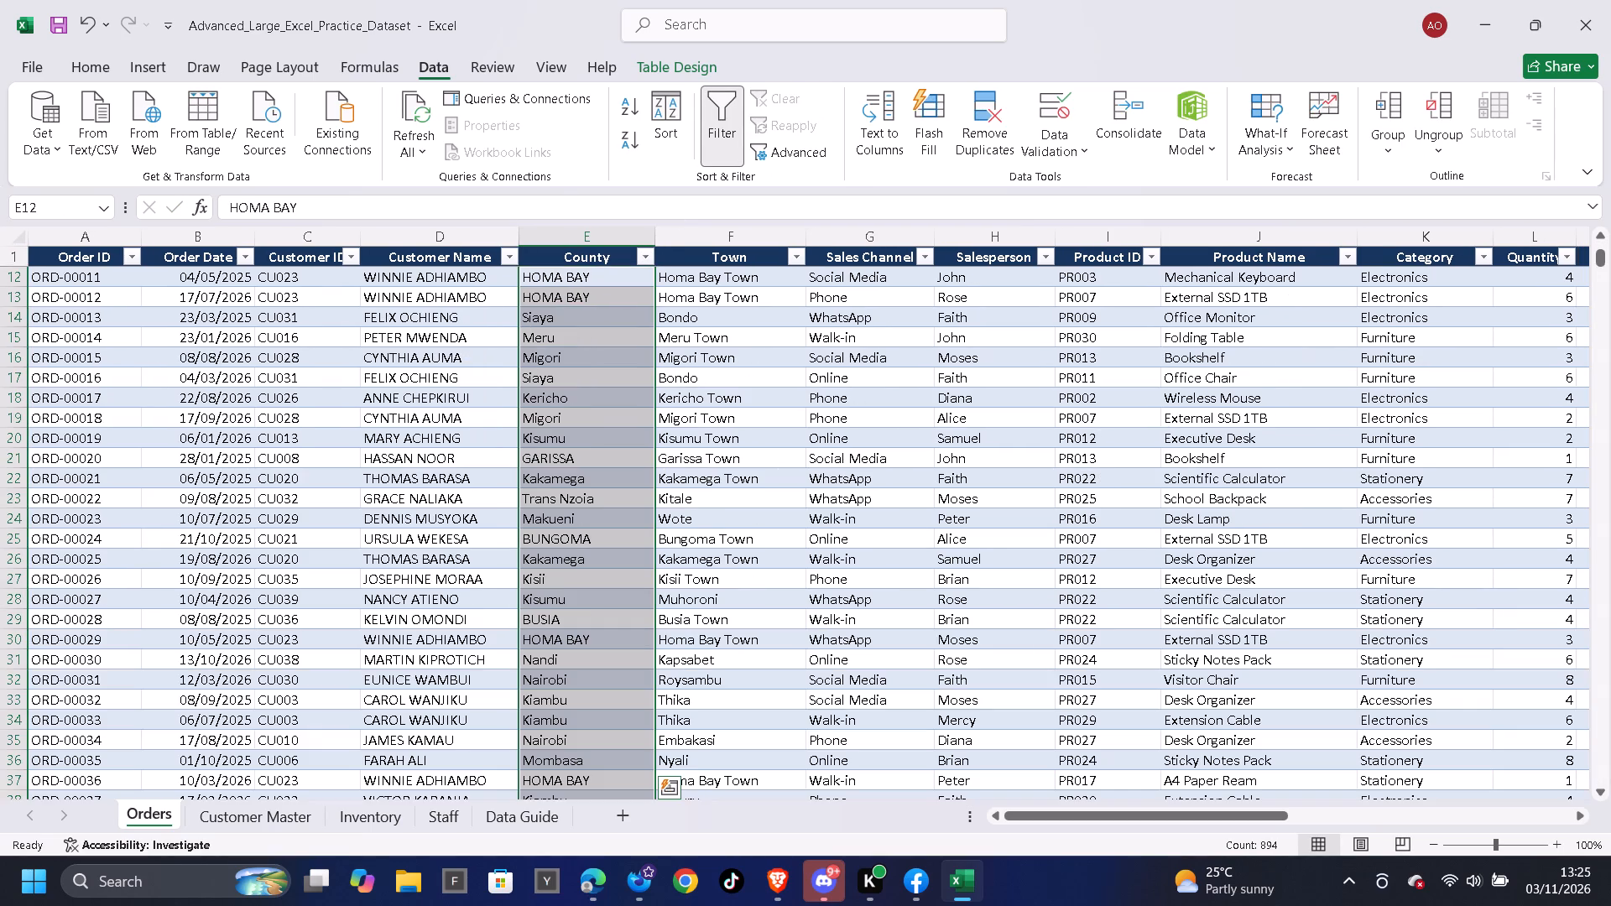
click(637, 258)
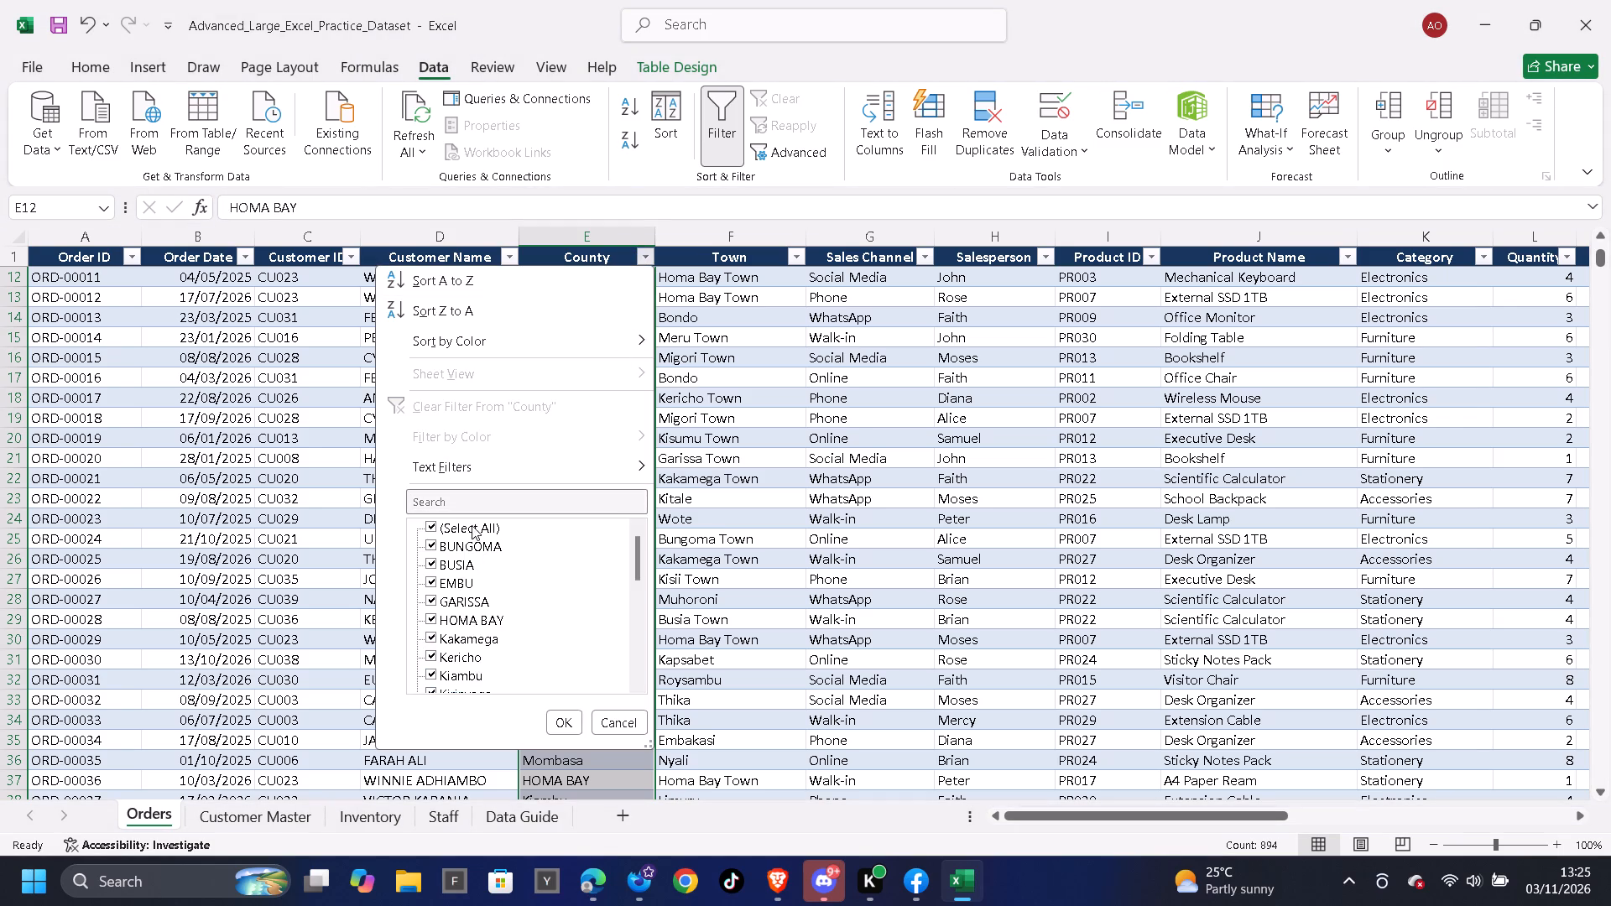
click(473, 525)
click(479, 639)
click(566, 722)
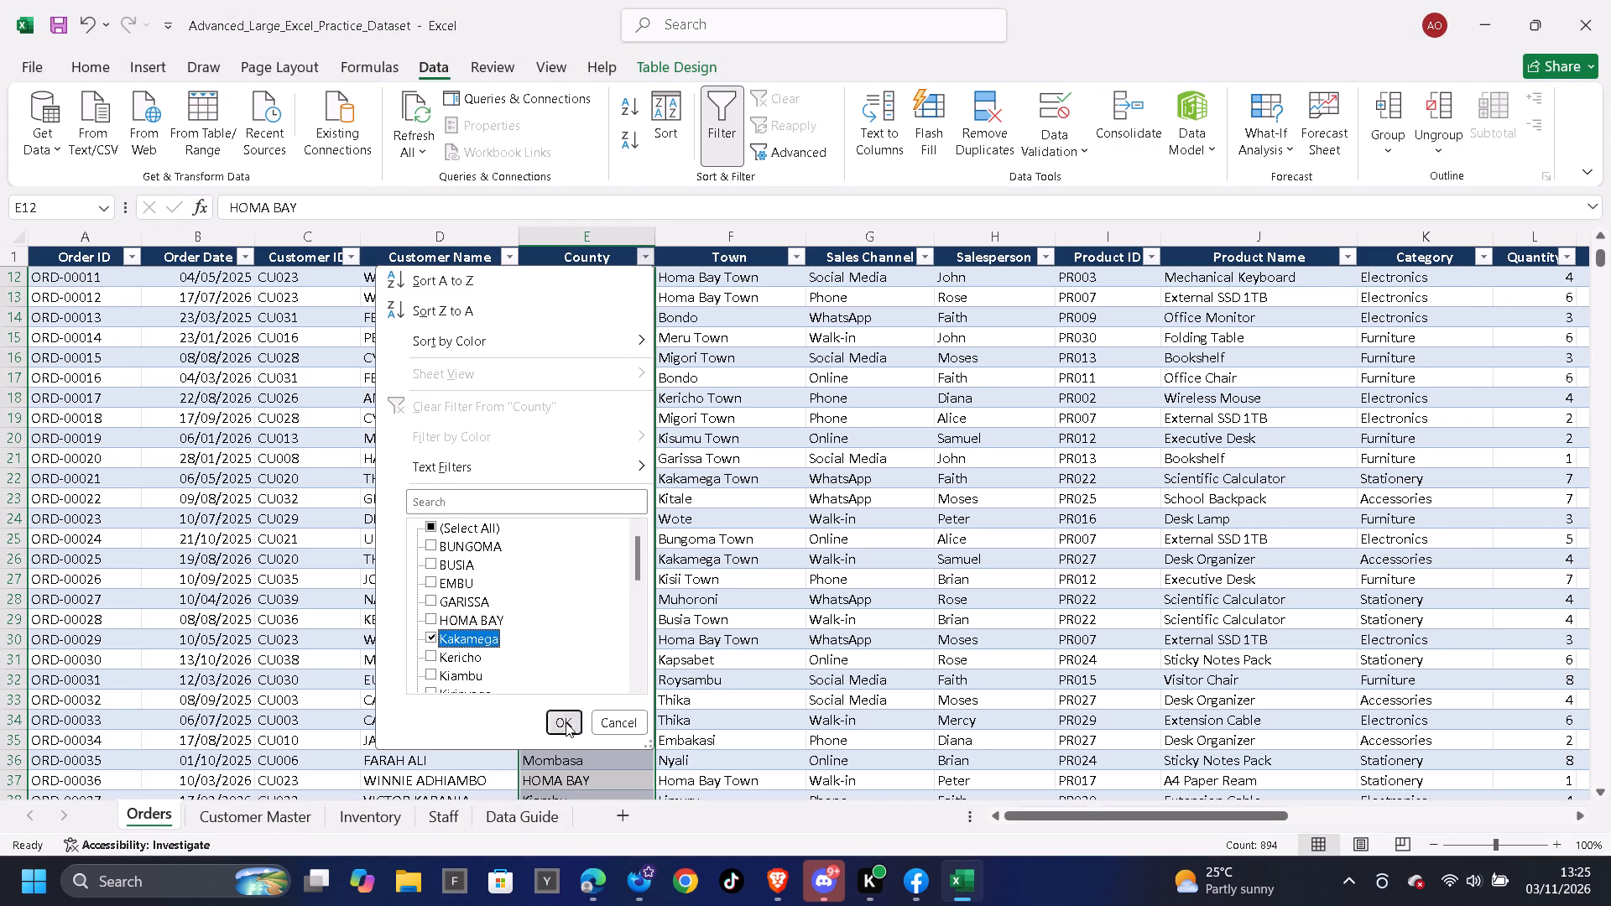
Enter KAKAMEGA in the first filtered County cell and fill it down the remaining visible rows.
click(570, 252)
click(571, 256)
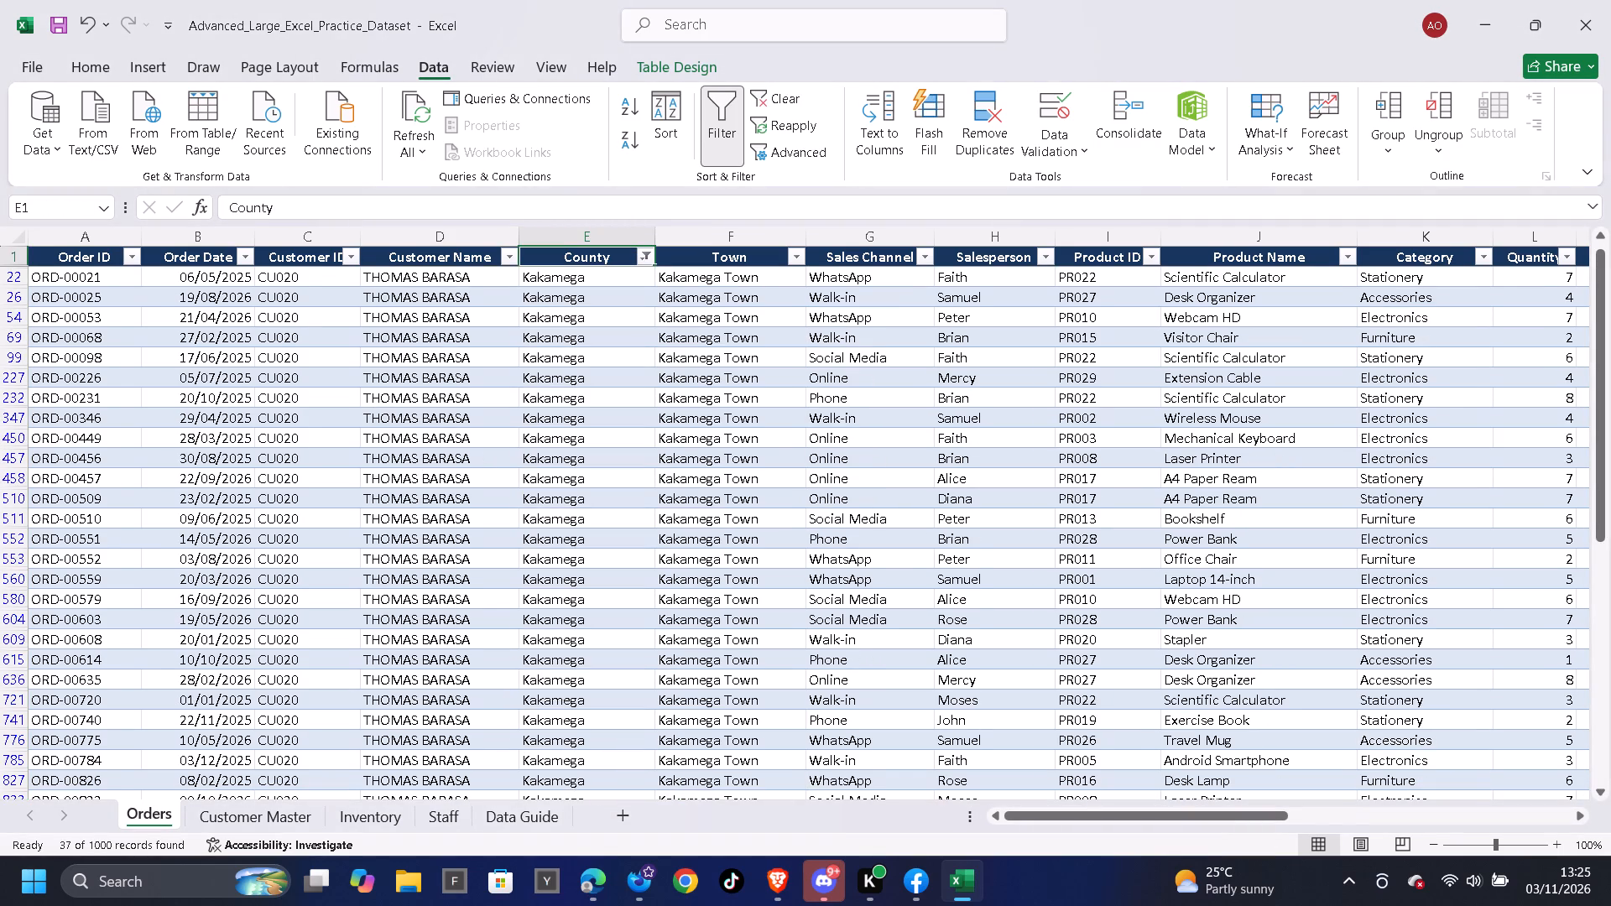
key(Down)
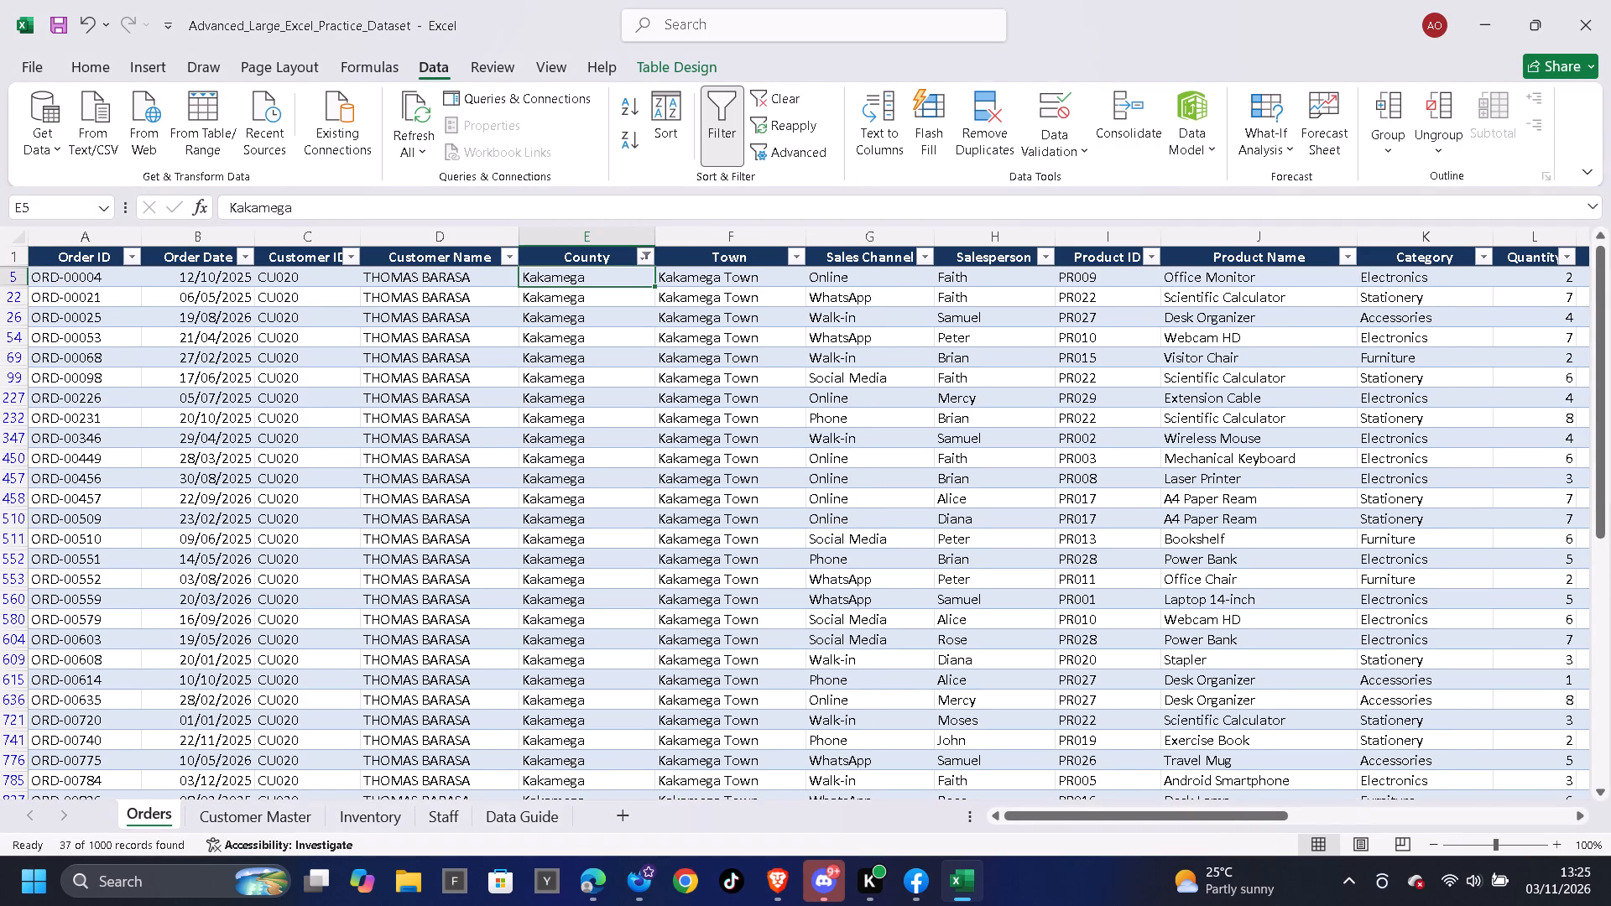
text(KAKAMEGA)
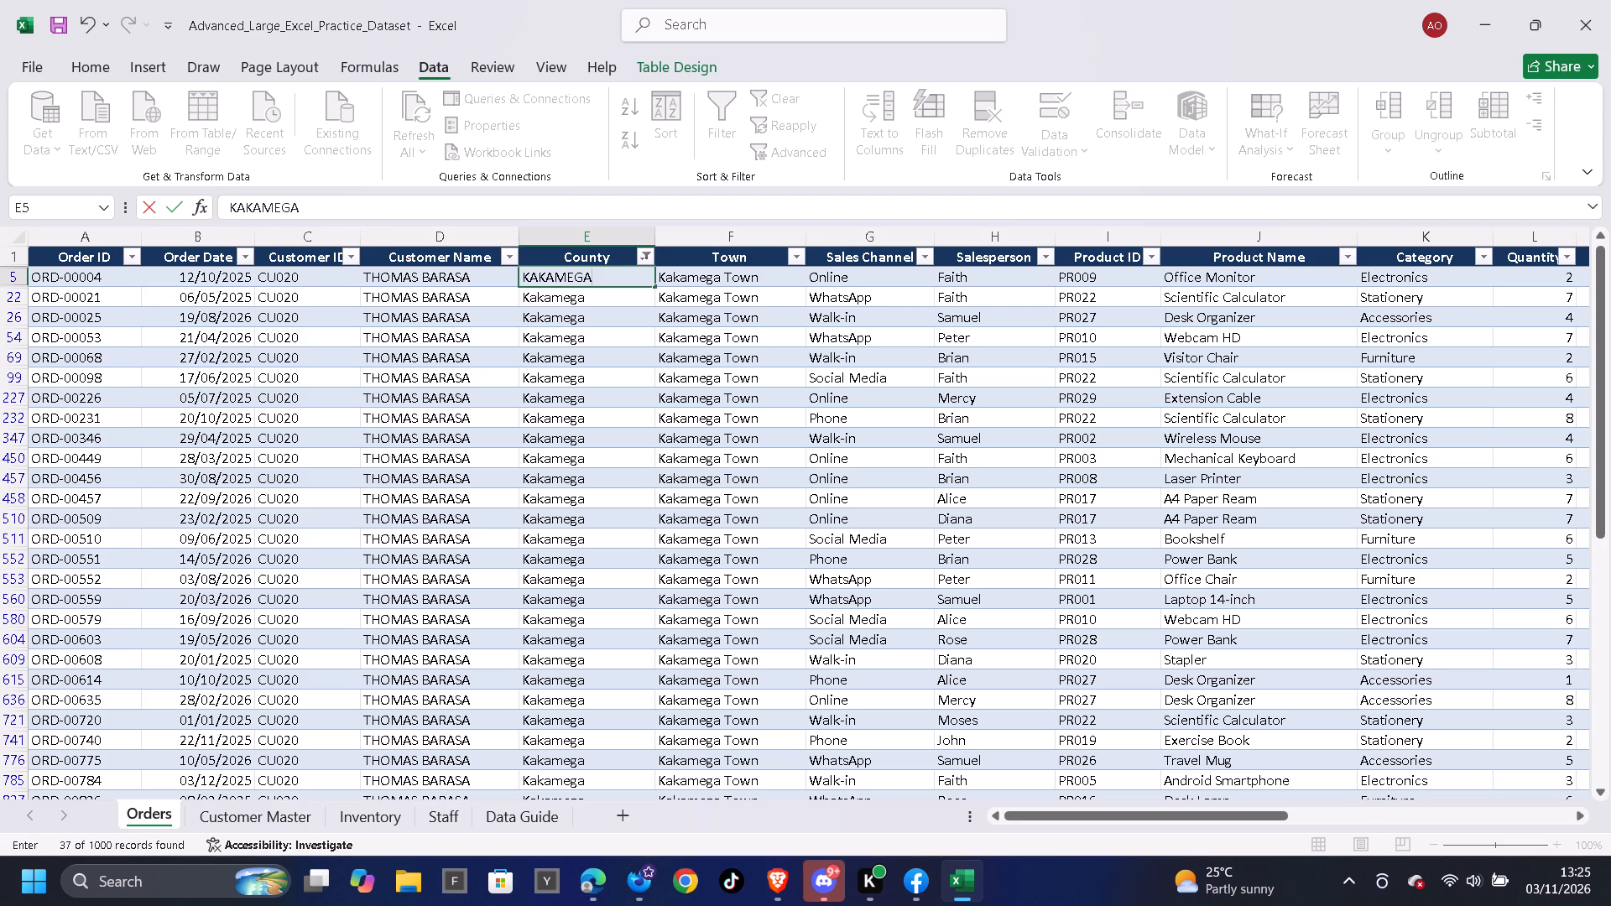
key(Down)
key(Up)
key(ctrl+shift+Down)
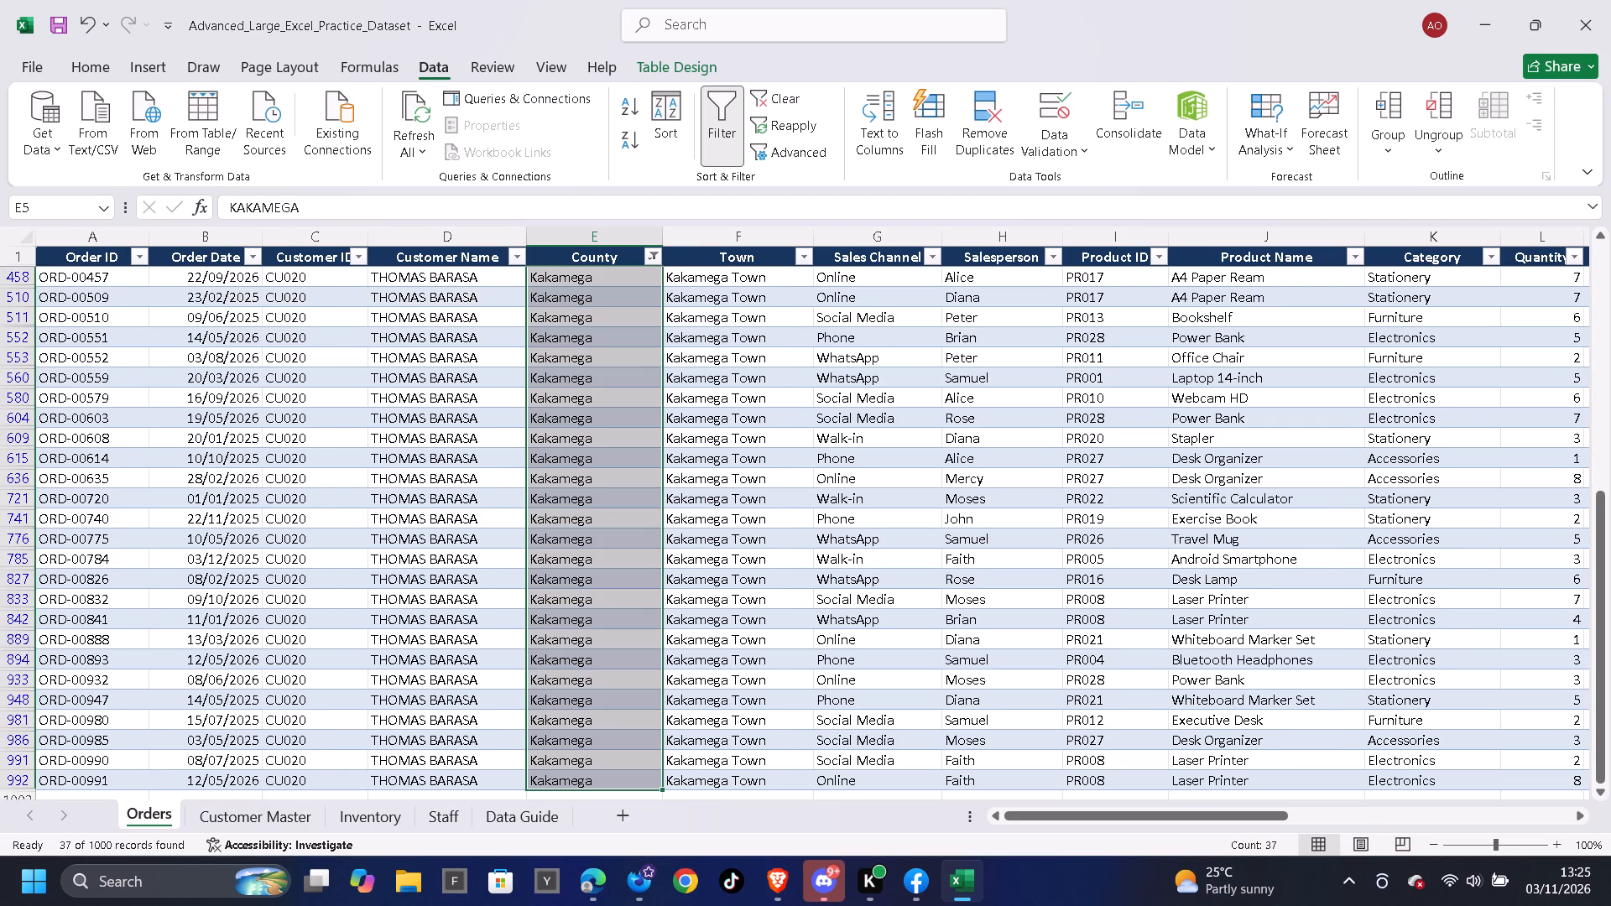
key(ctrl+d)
Clear the filter and filter the County column to only Kericho.
click(782, 100)
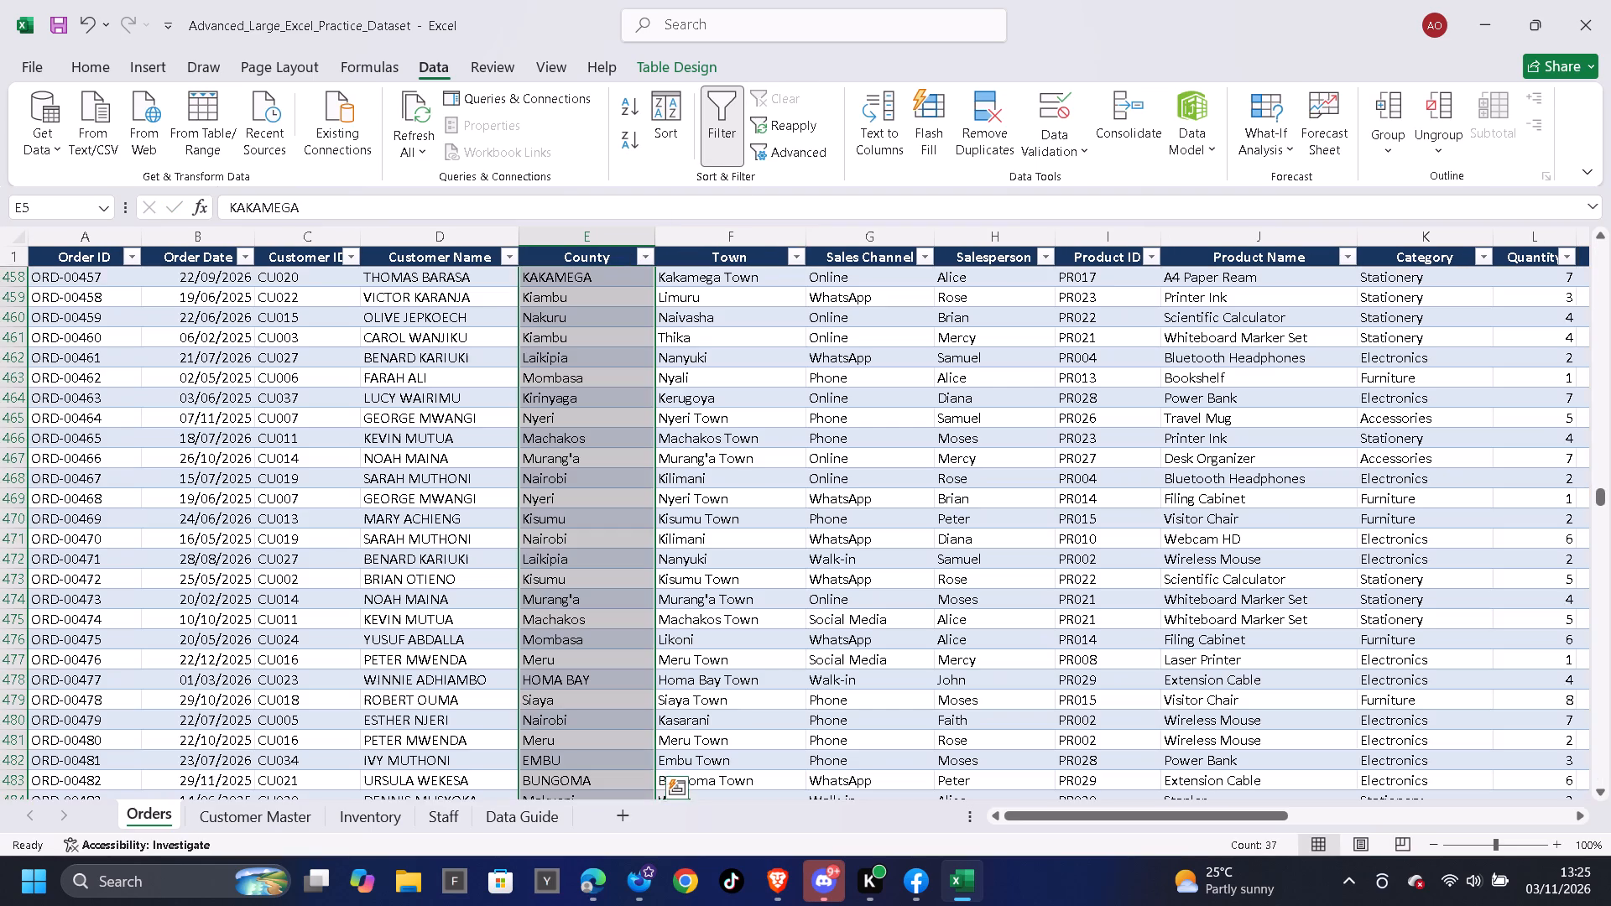
click(645, 256)
click(484, 528)
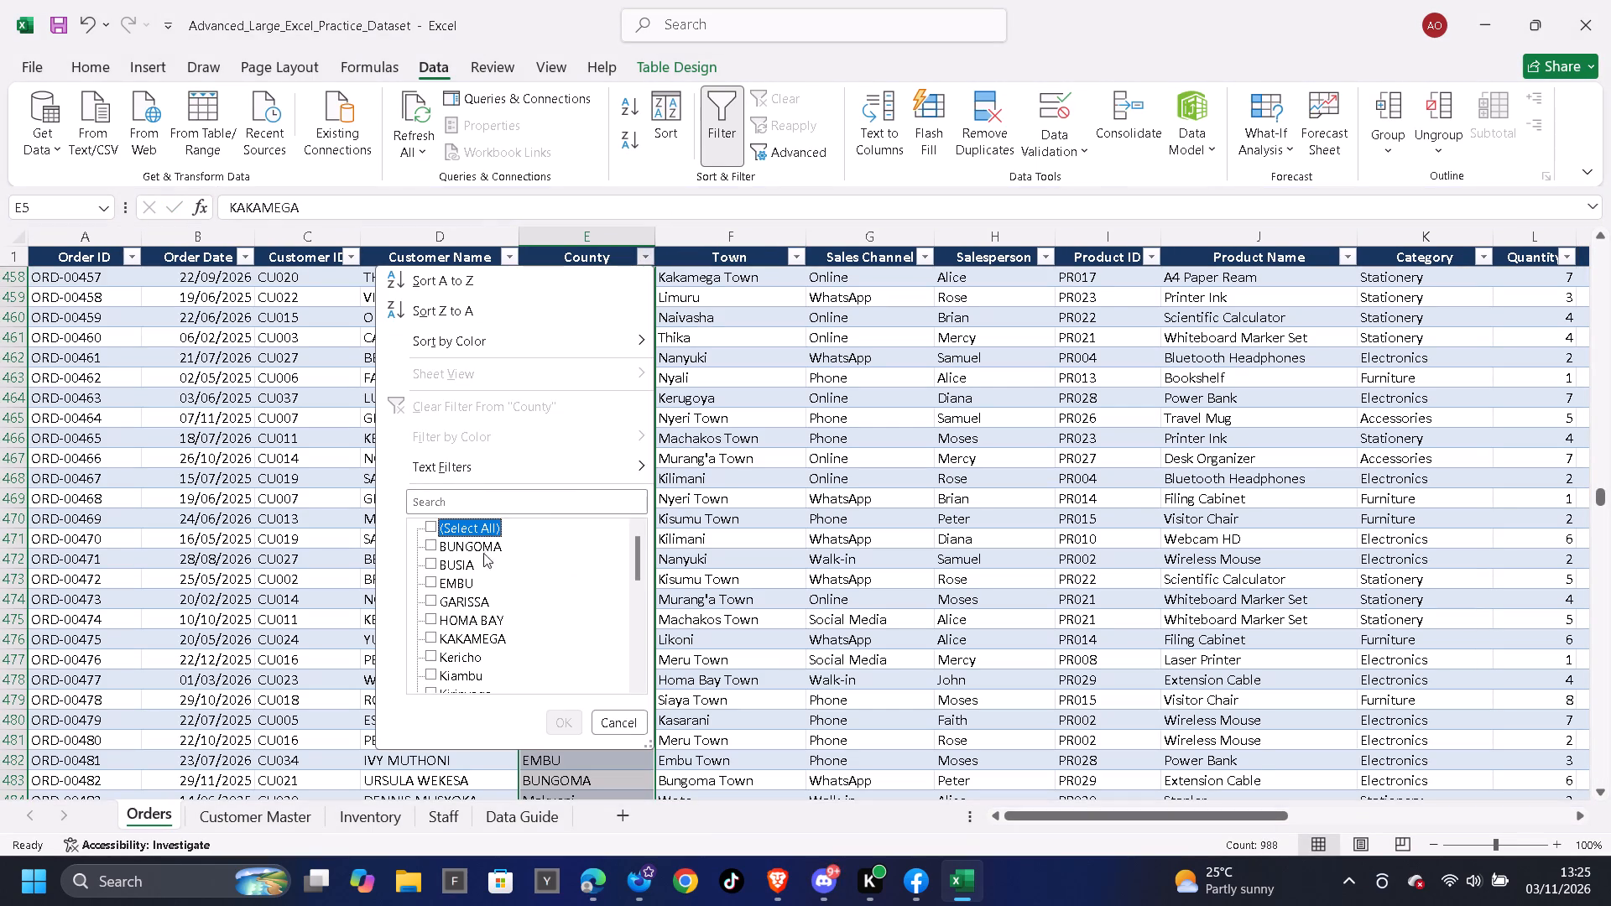
click(463, 659)
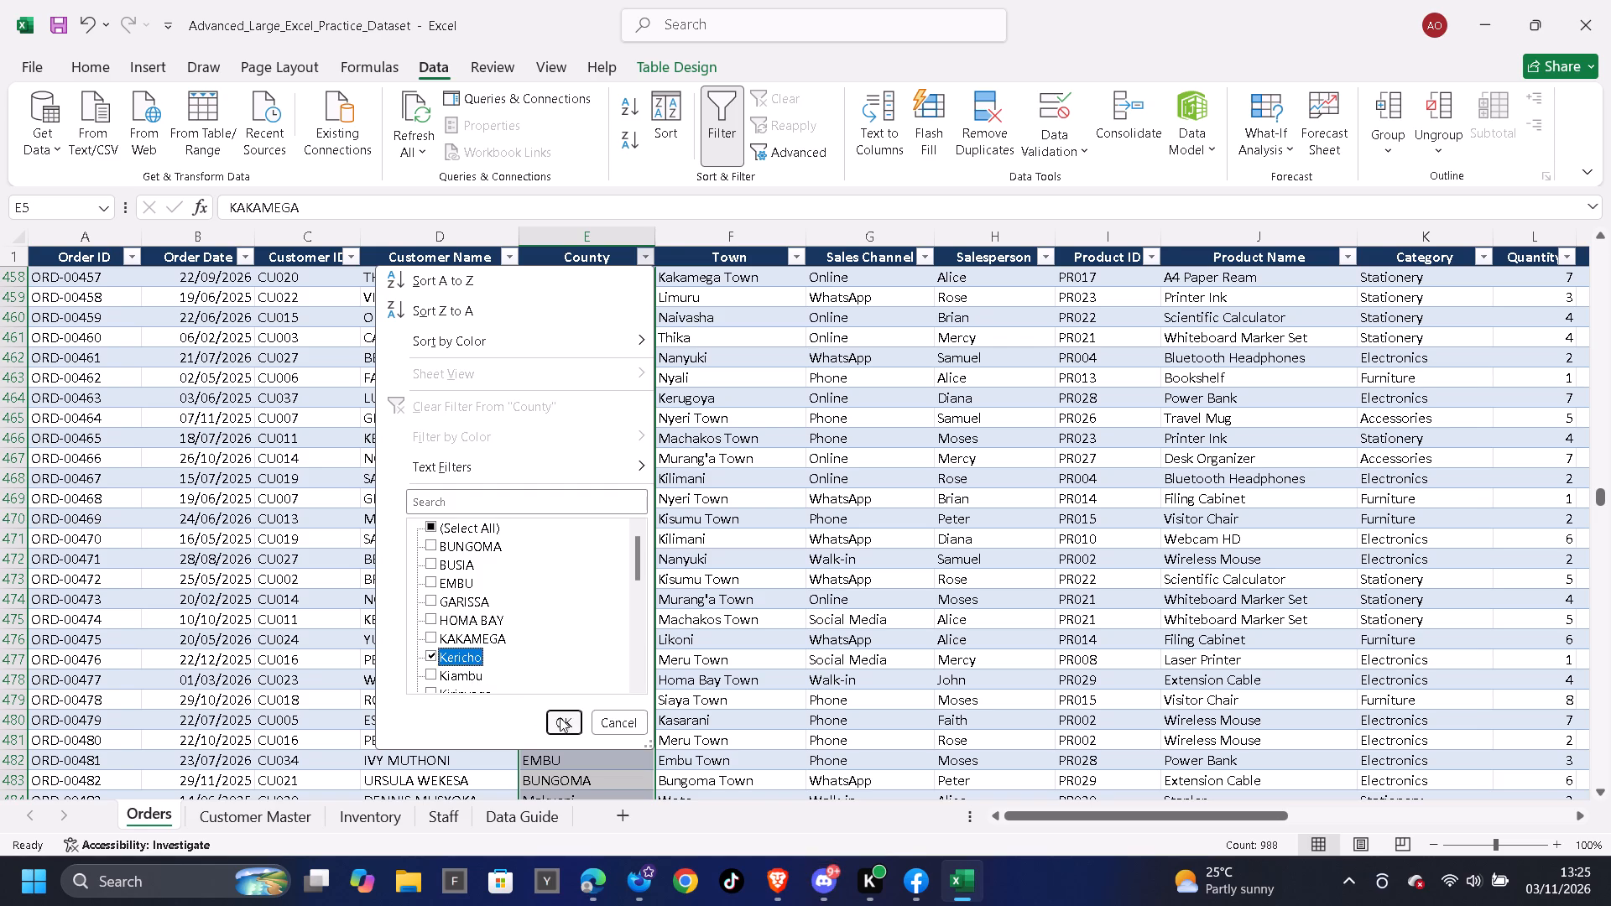
click(561, 720)
Enter KERICHO in the first filtered County cell and fill it down the remaining visible rows.
click(575, 252)
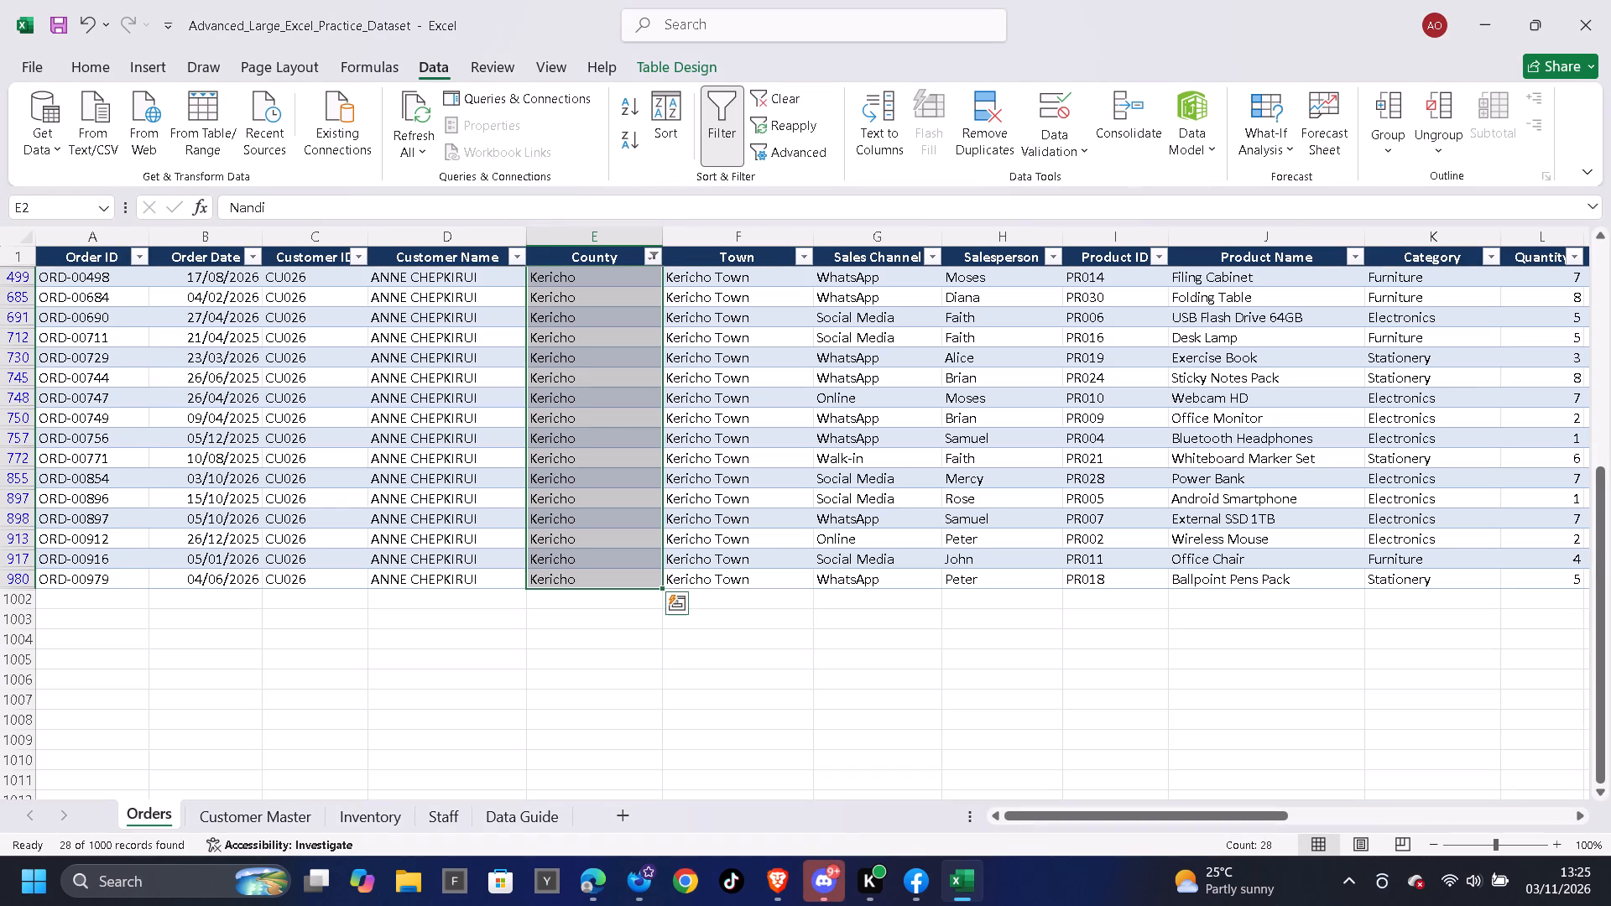
click(581, 256)
key(Down)
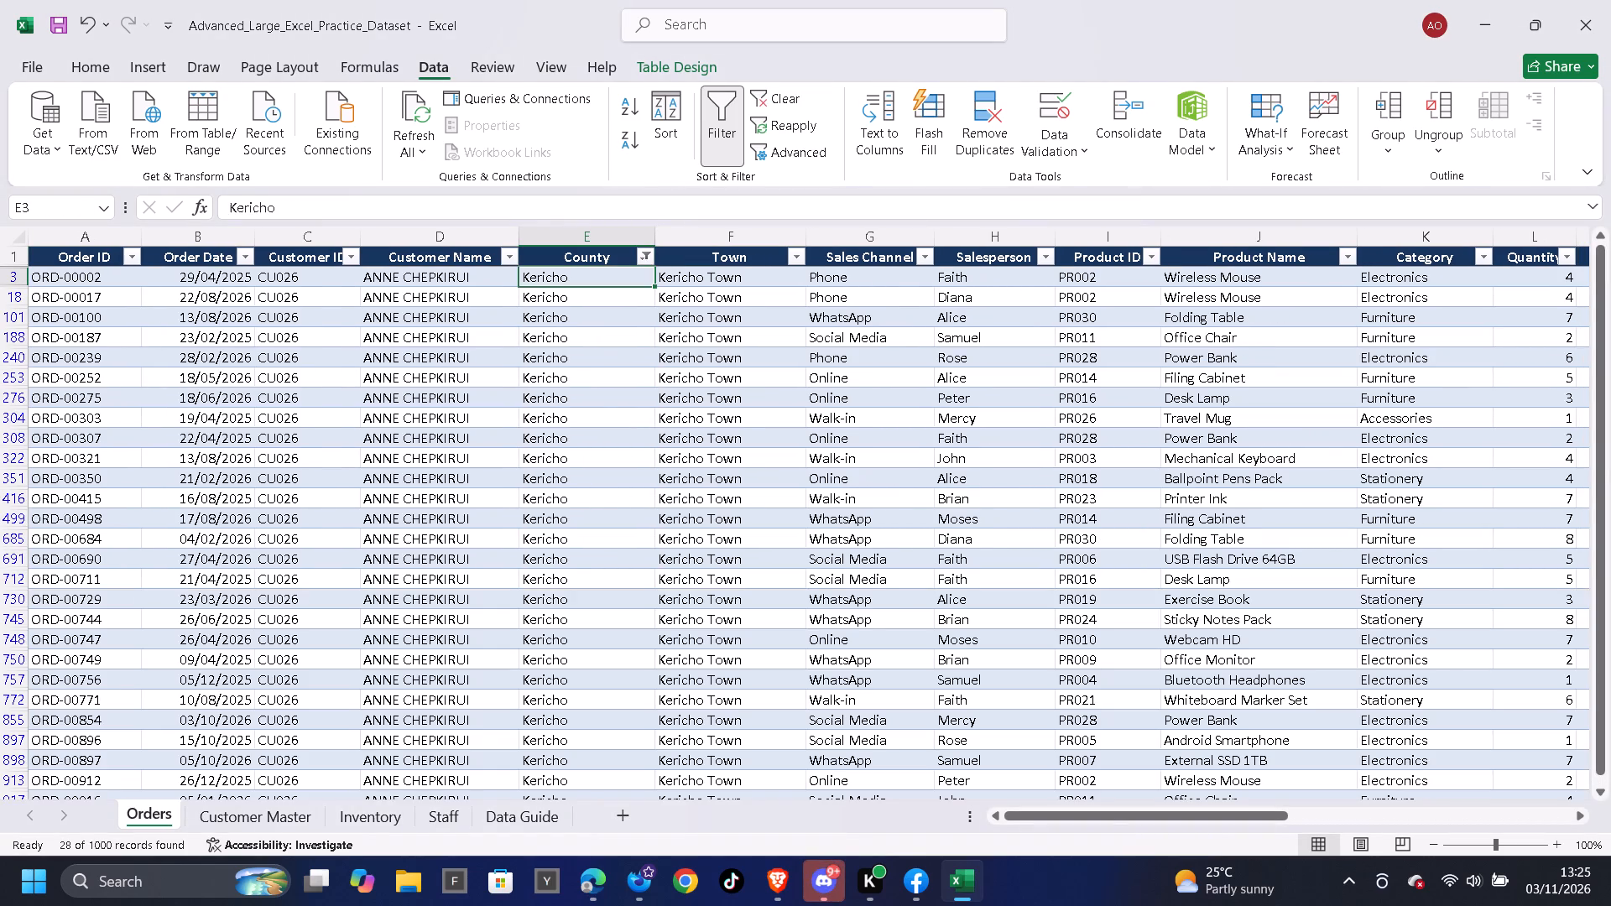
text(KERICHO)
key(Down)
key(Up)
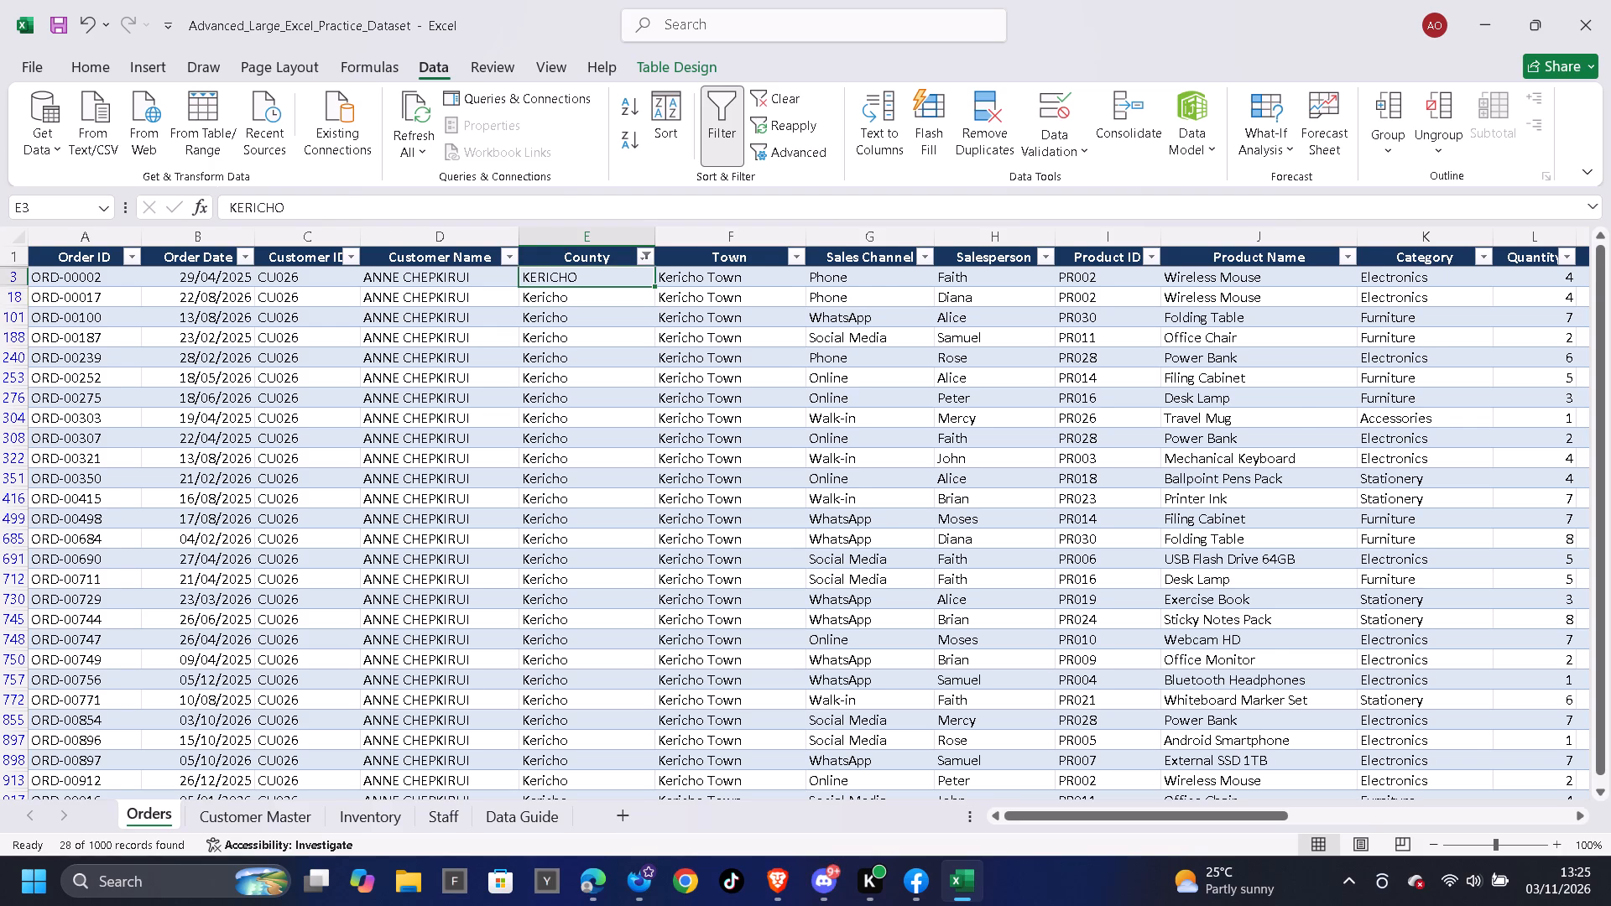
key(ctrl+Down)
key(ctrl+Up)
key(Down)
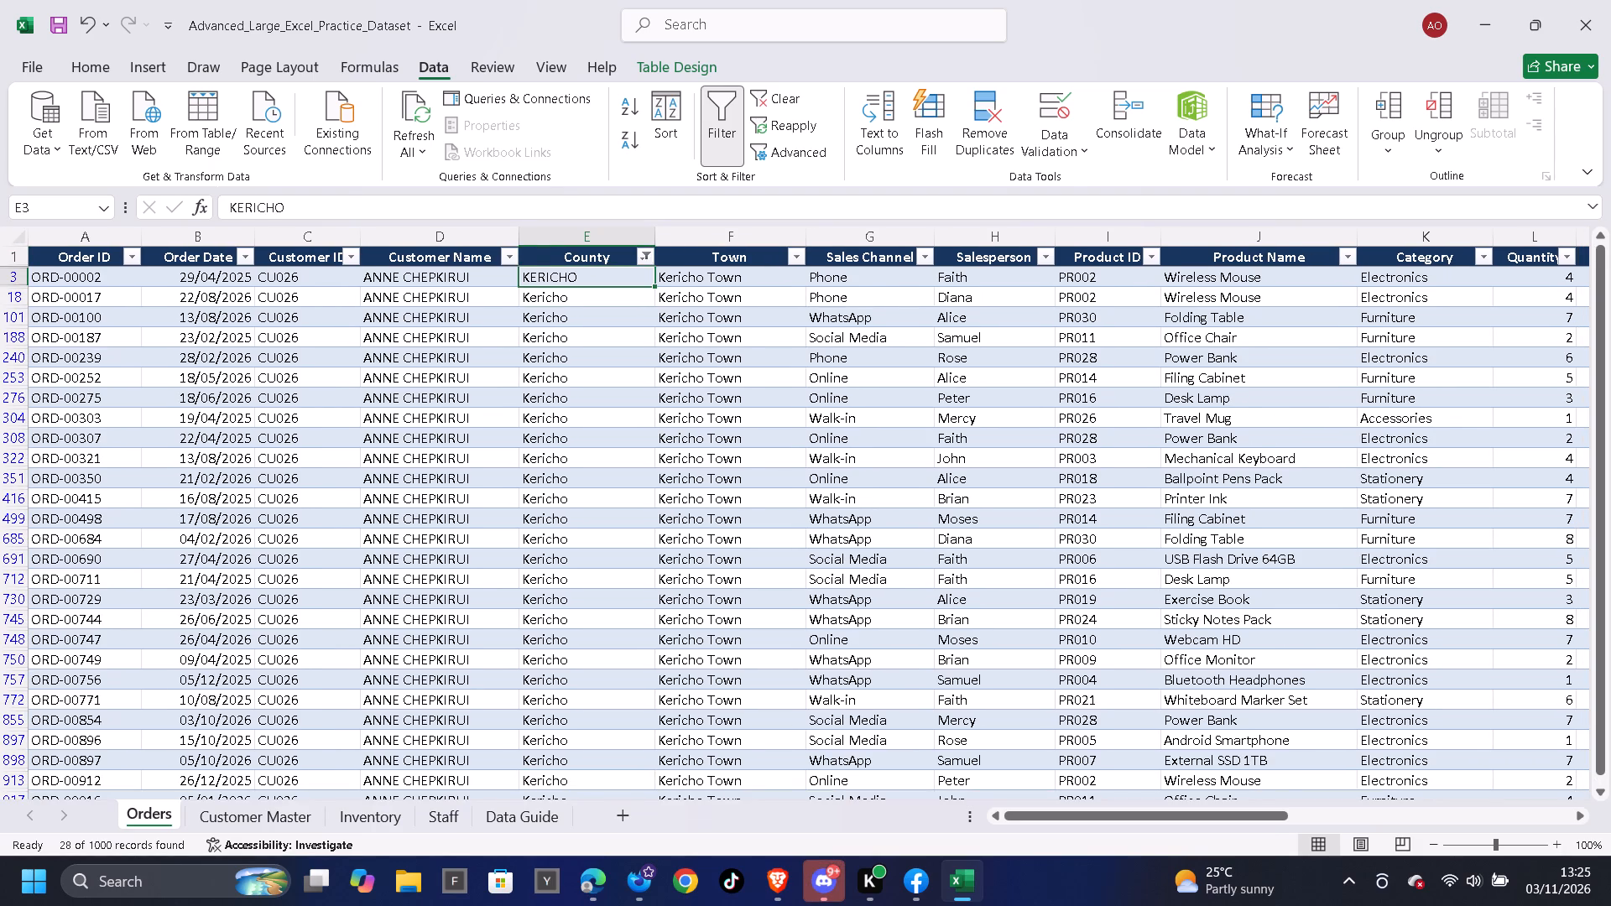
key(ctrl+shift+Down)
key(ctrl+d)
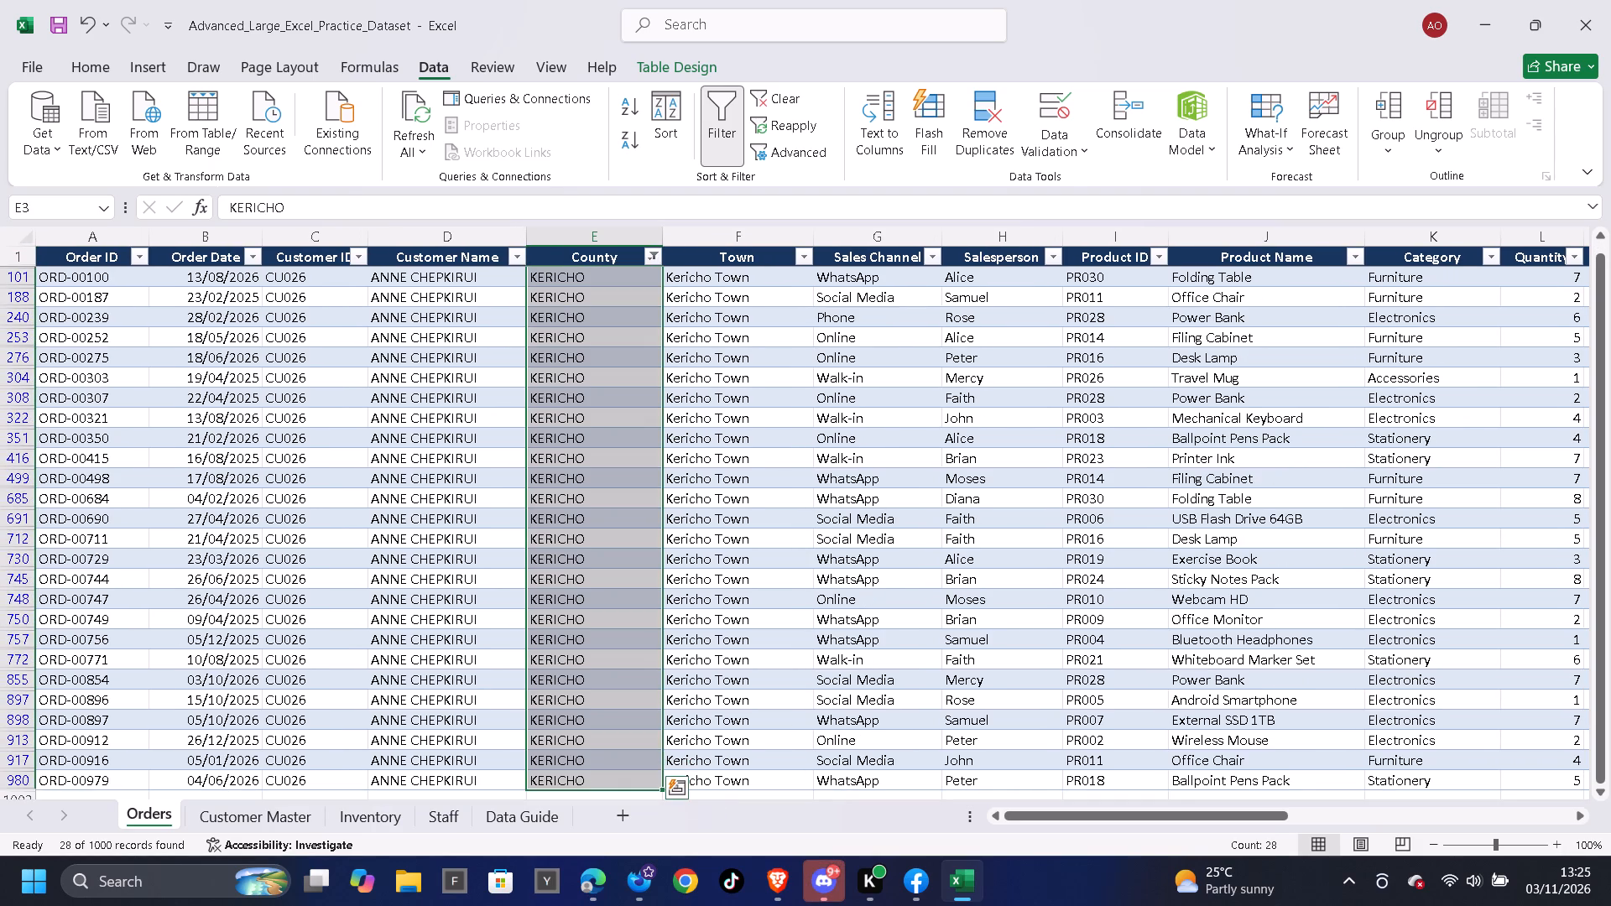
Clear the filter and filter the County column to only Kiambu.
click(791, 93)
click(643, 259)
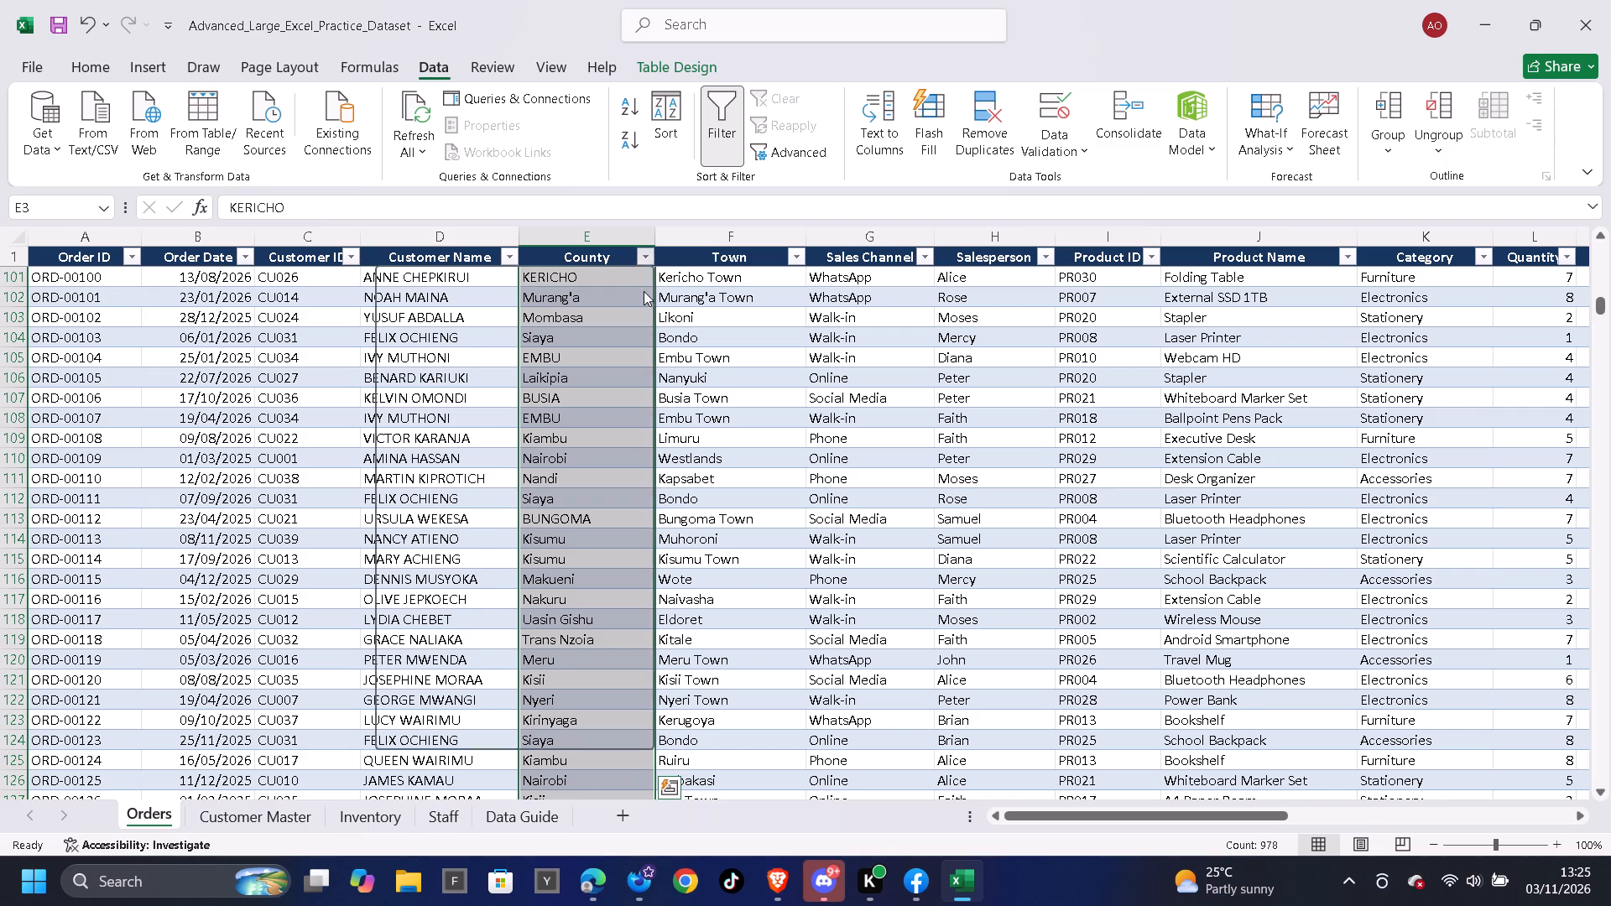
click(488, 522)
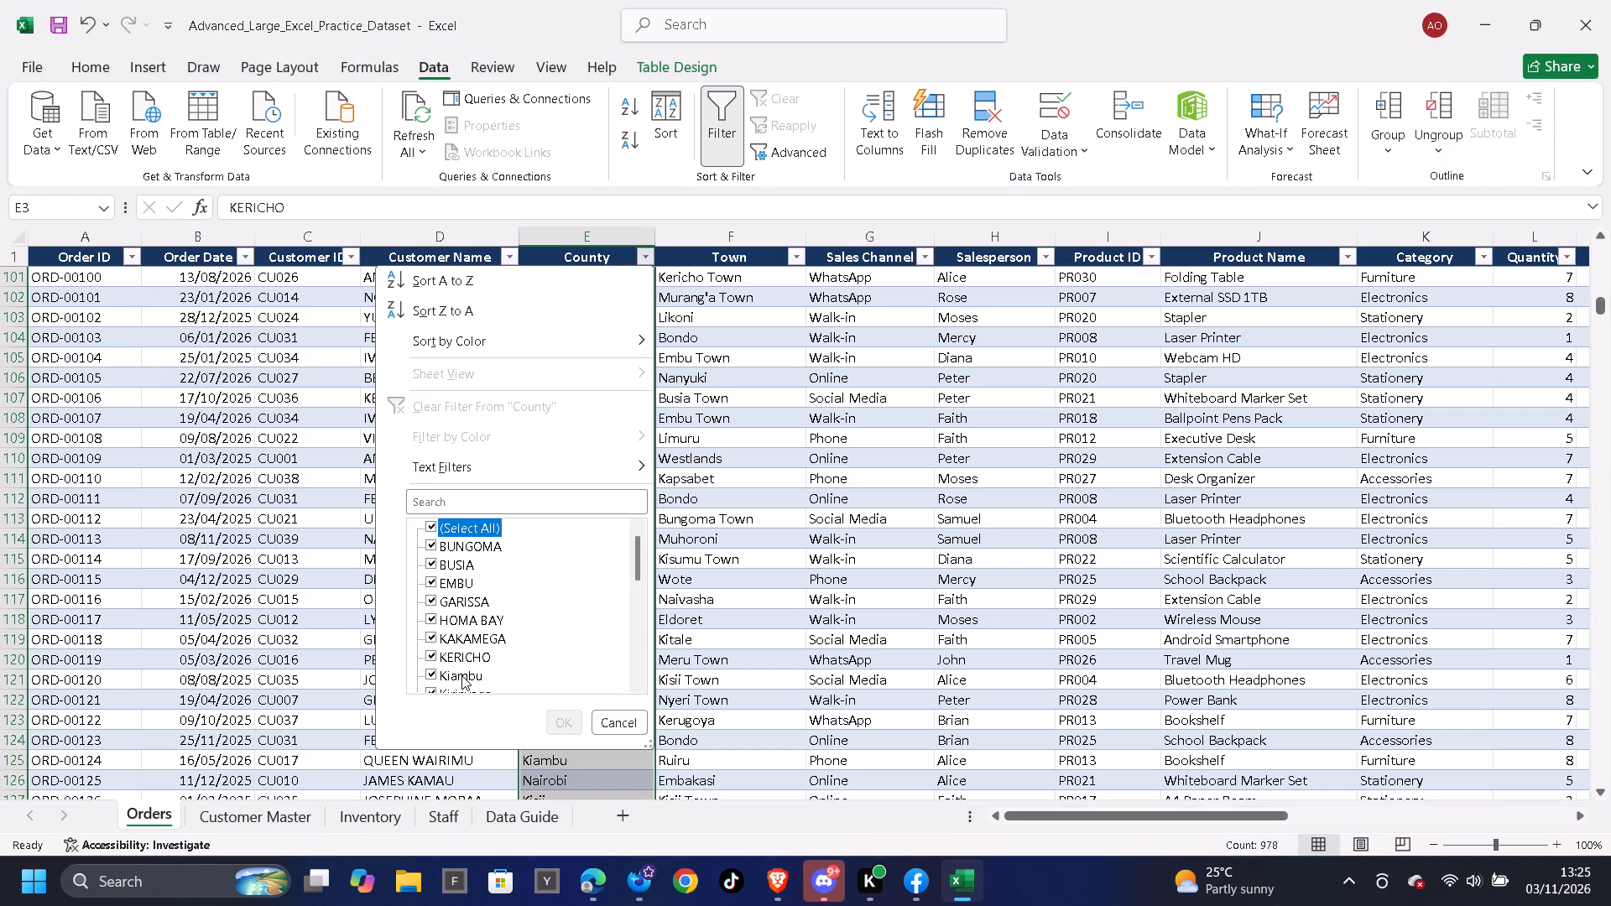
click(461, 675)
click(564, 722)
Enter KIAMBU in the first filtered County cell and fill it down the remaining visible rows.
click(558, 259)
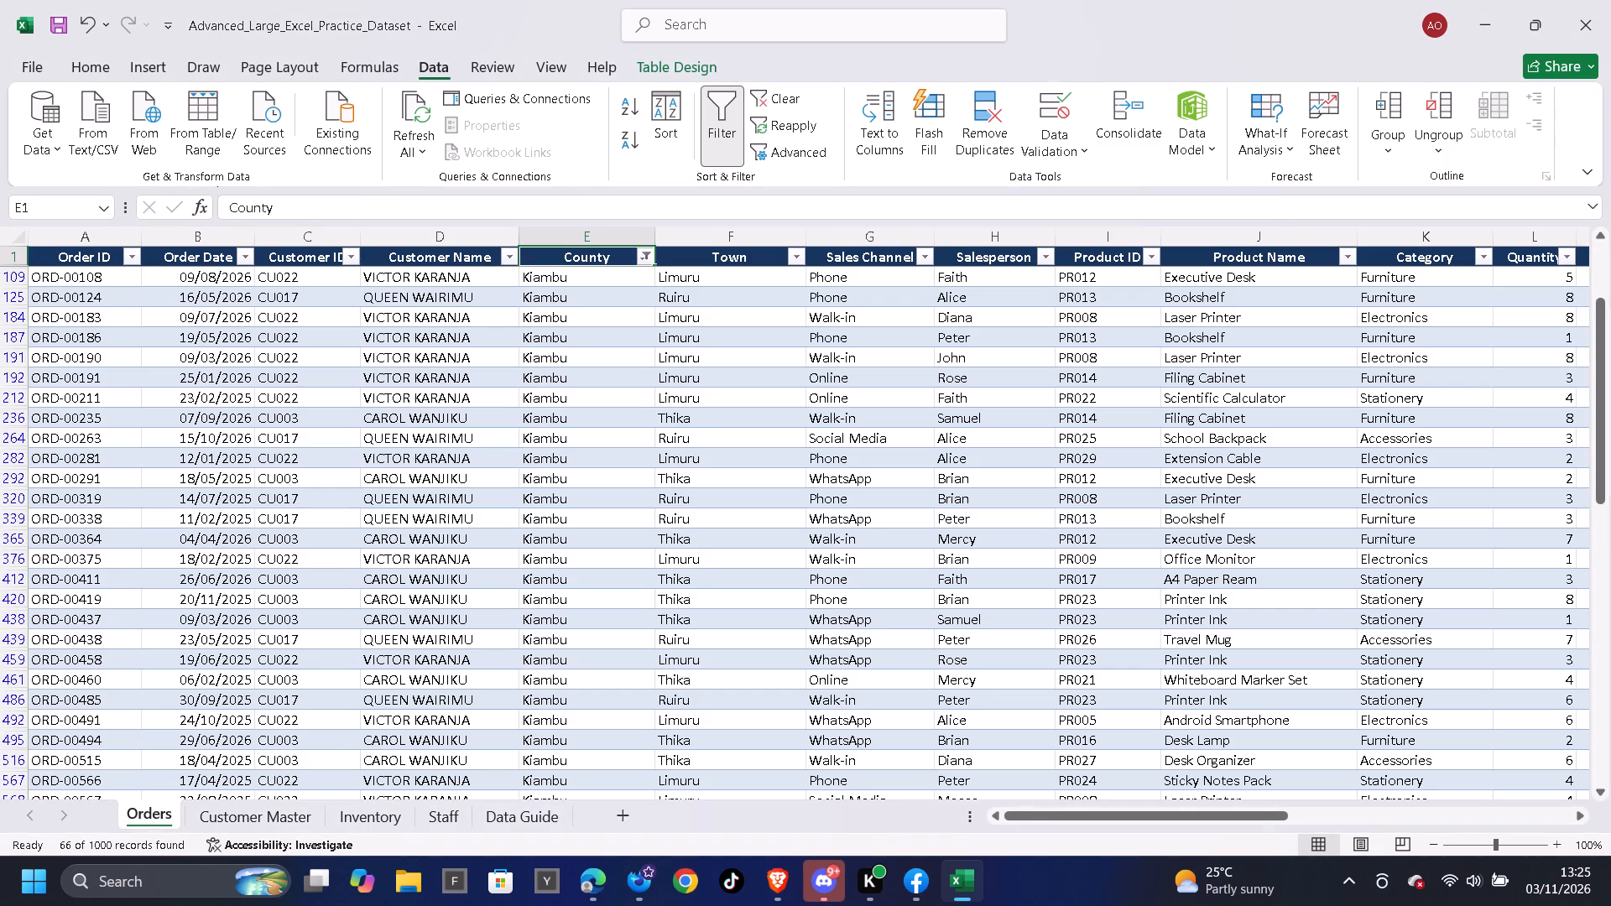
key(Down)
key(Up)
key(Down)
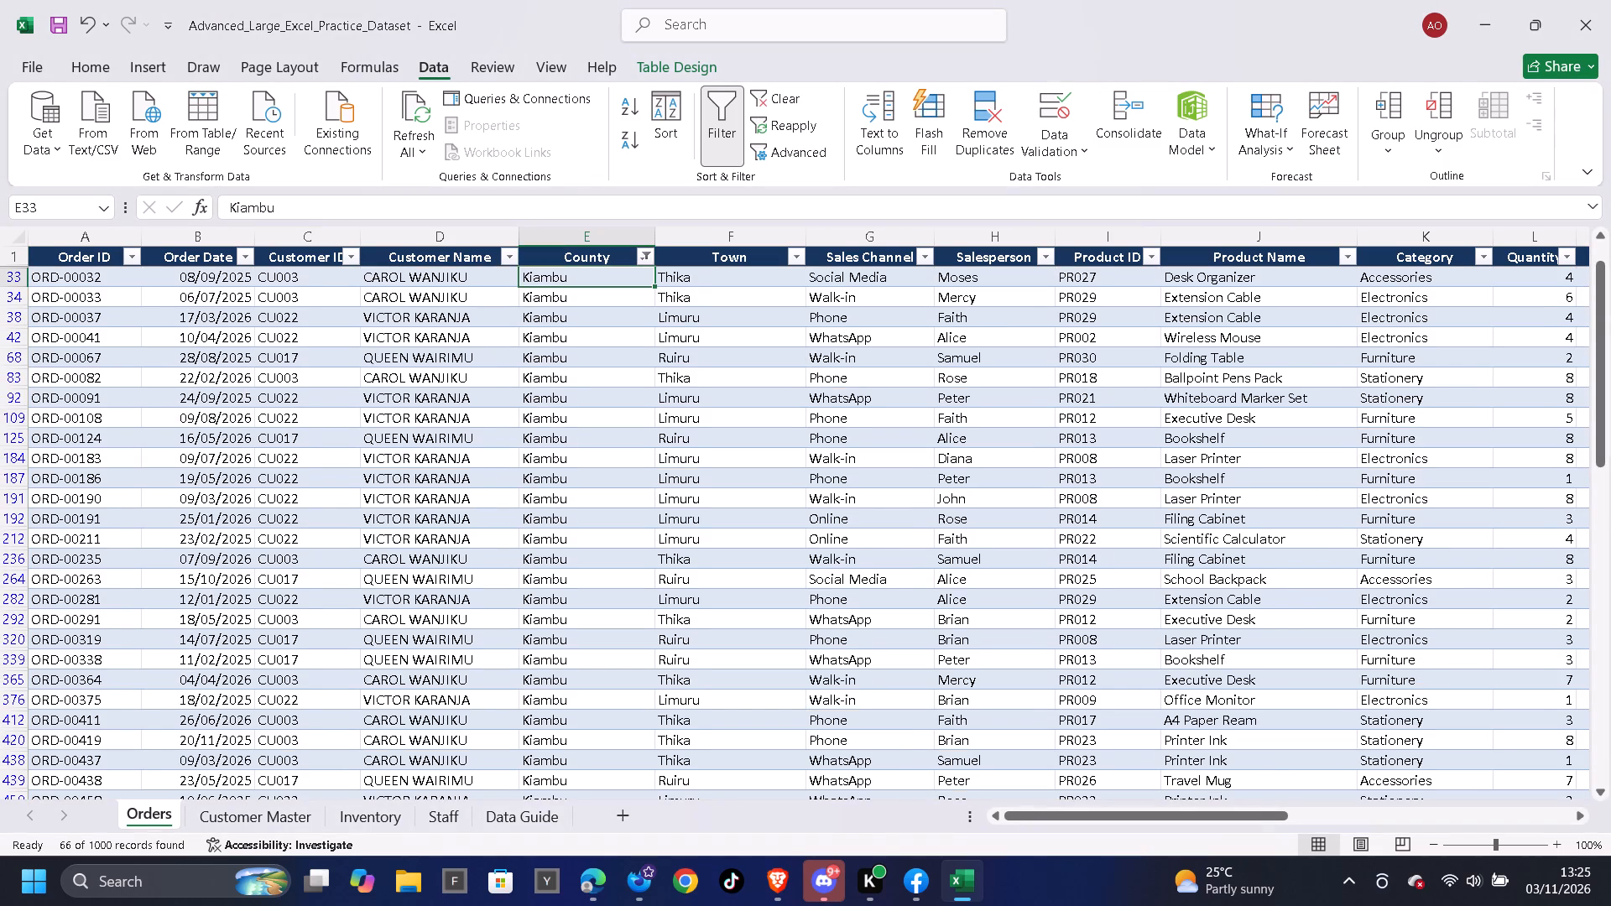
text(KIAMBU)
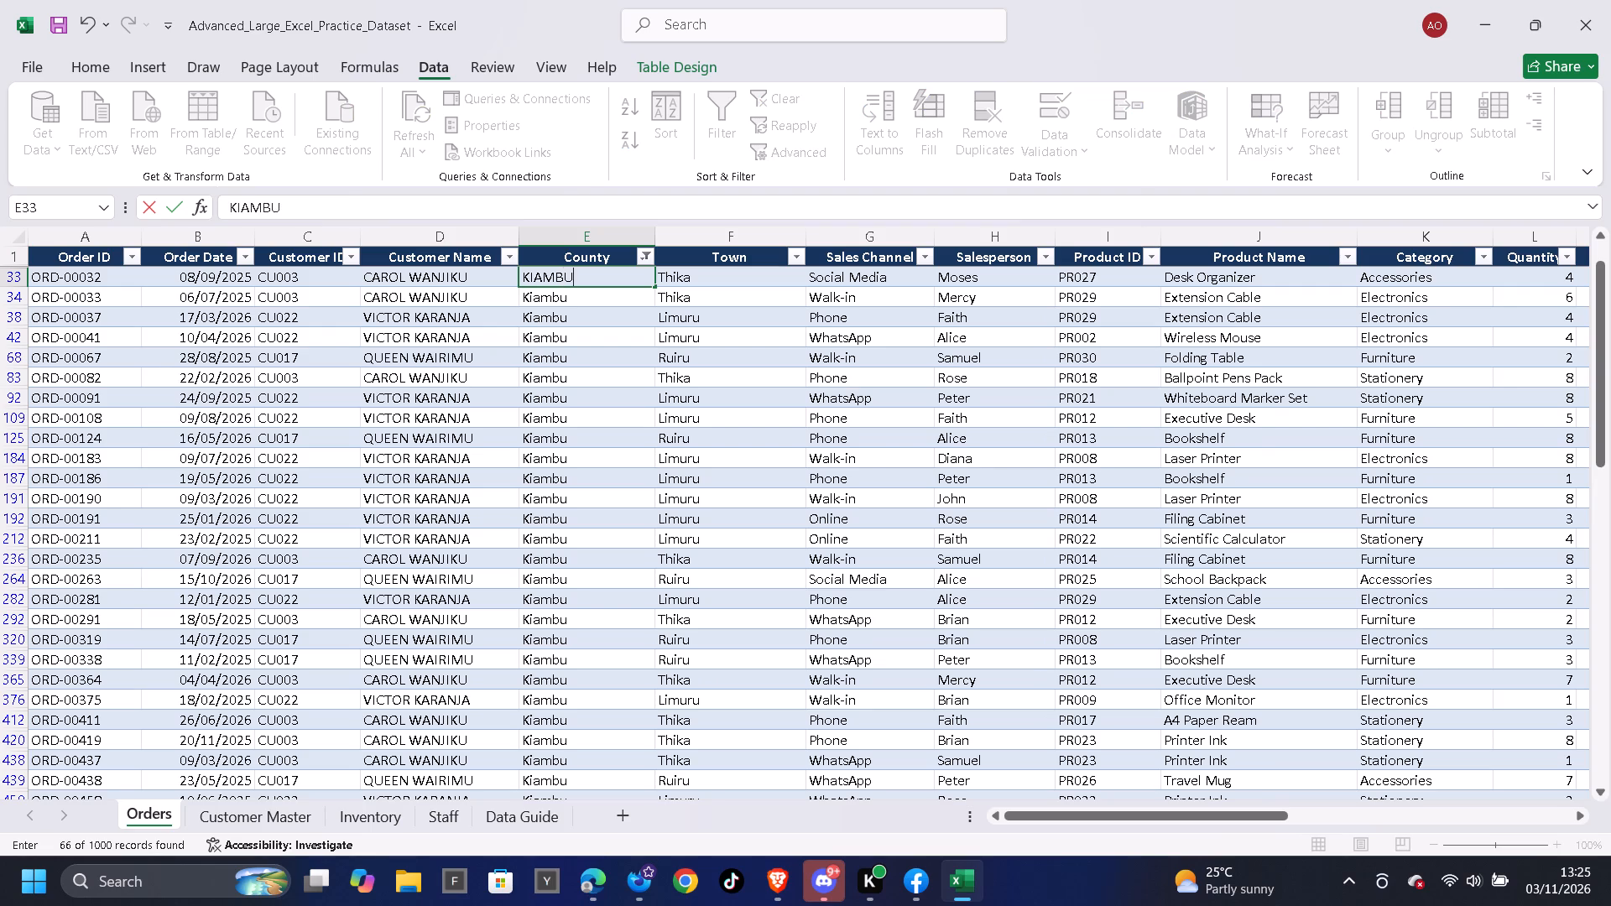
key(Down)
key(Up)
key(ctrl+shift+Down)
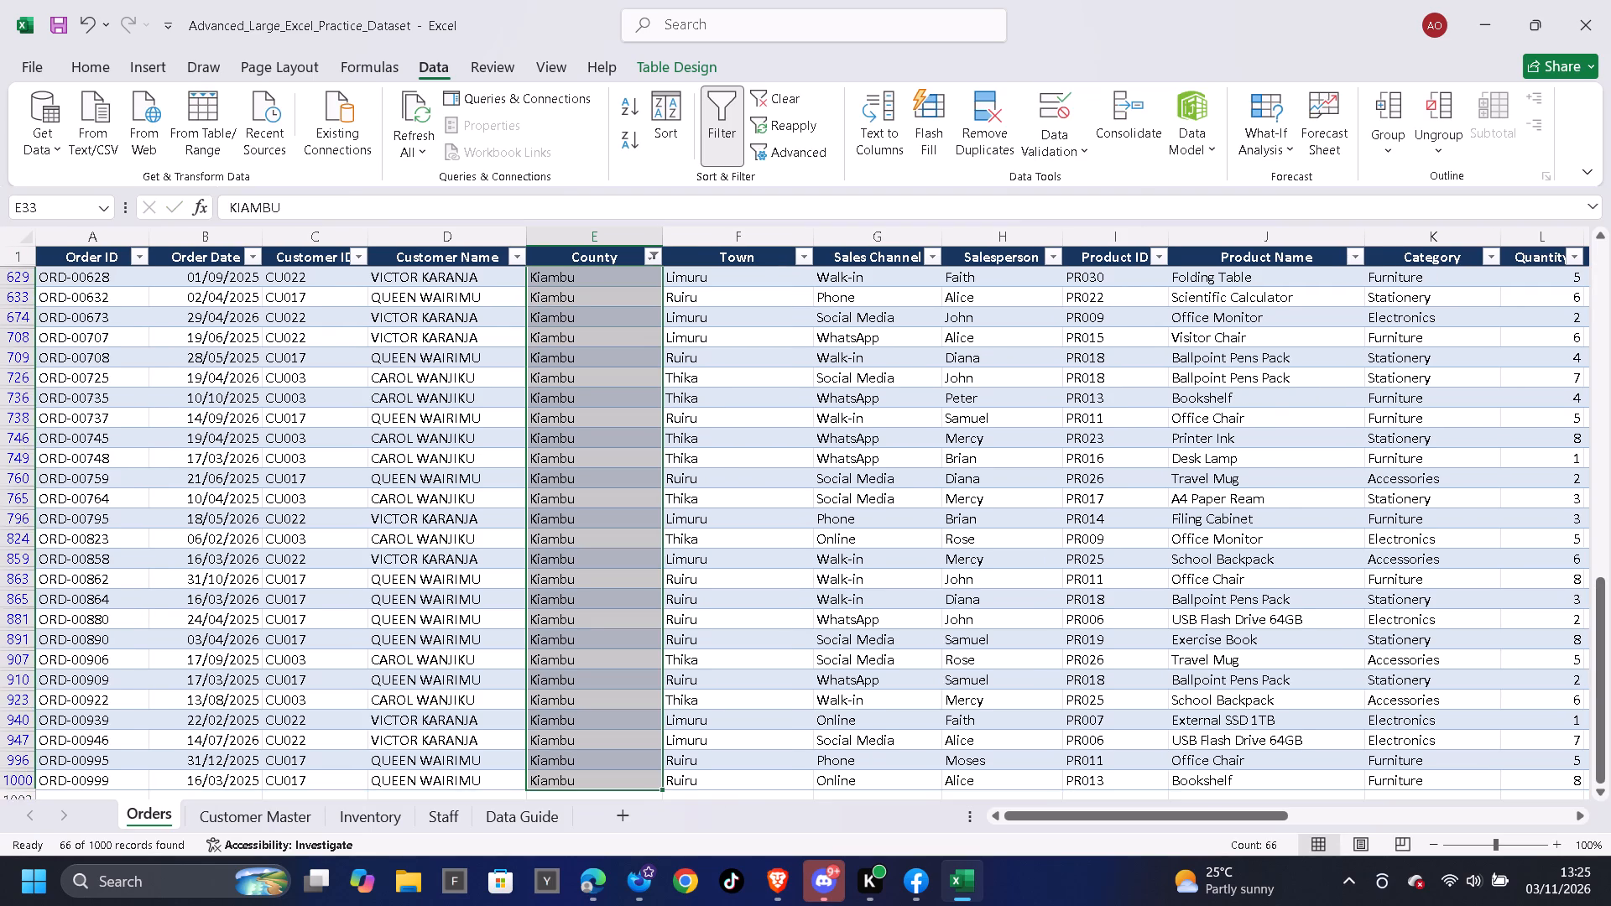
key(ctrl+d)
Clear the filter and filter the County column to only Kirinyaga.
click(795, 103)
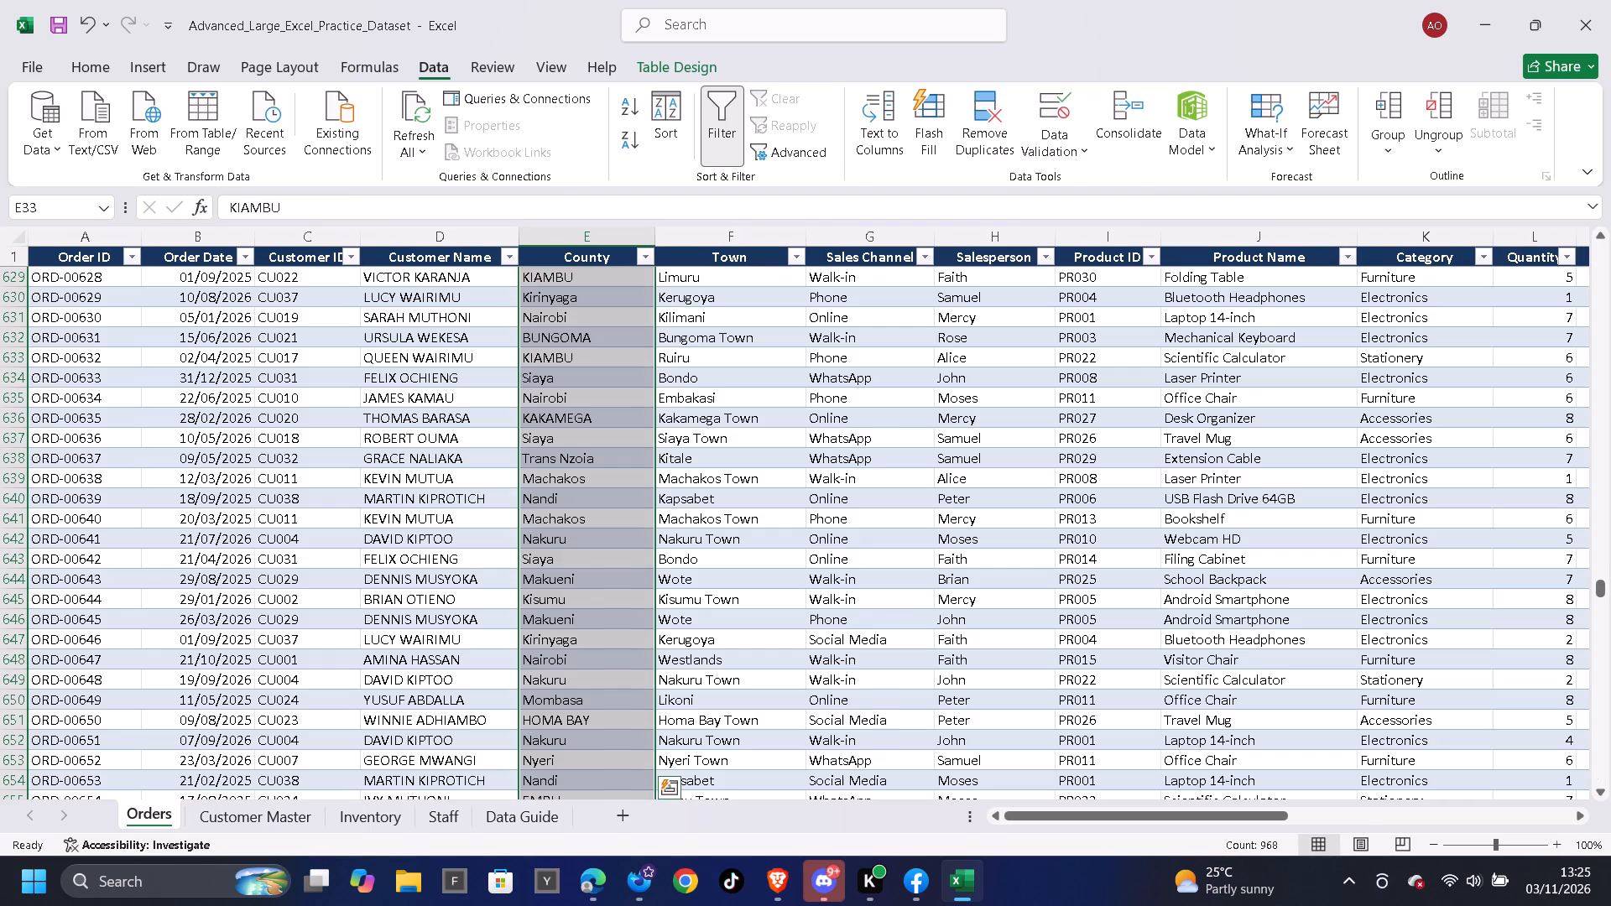
click(644, 263)
click(490, 528)
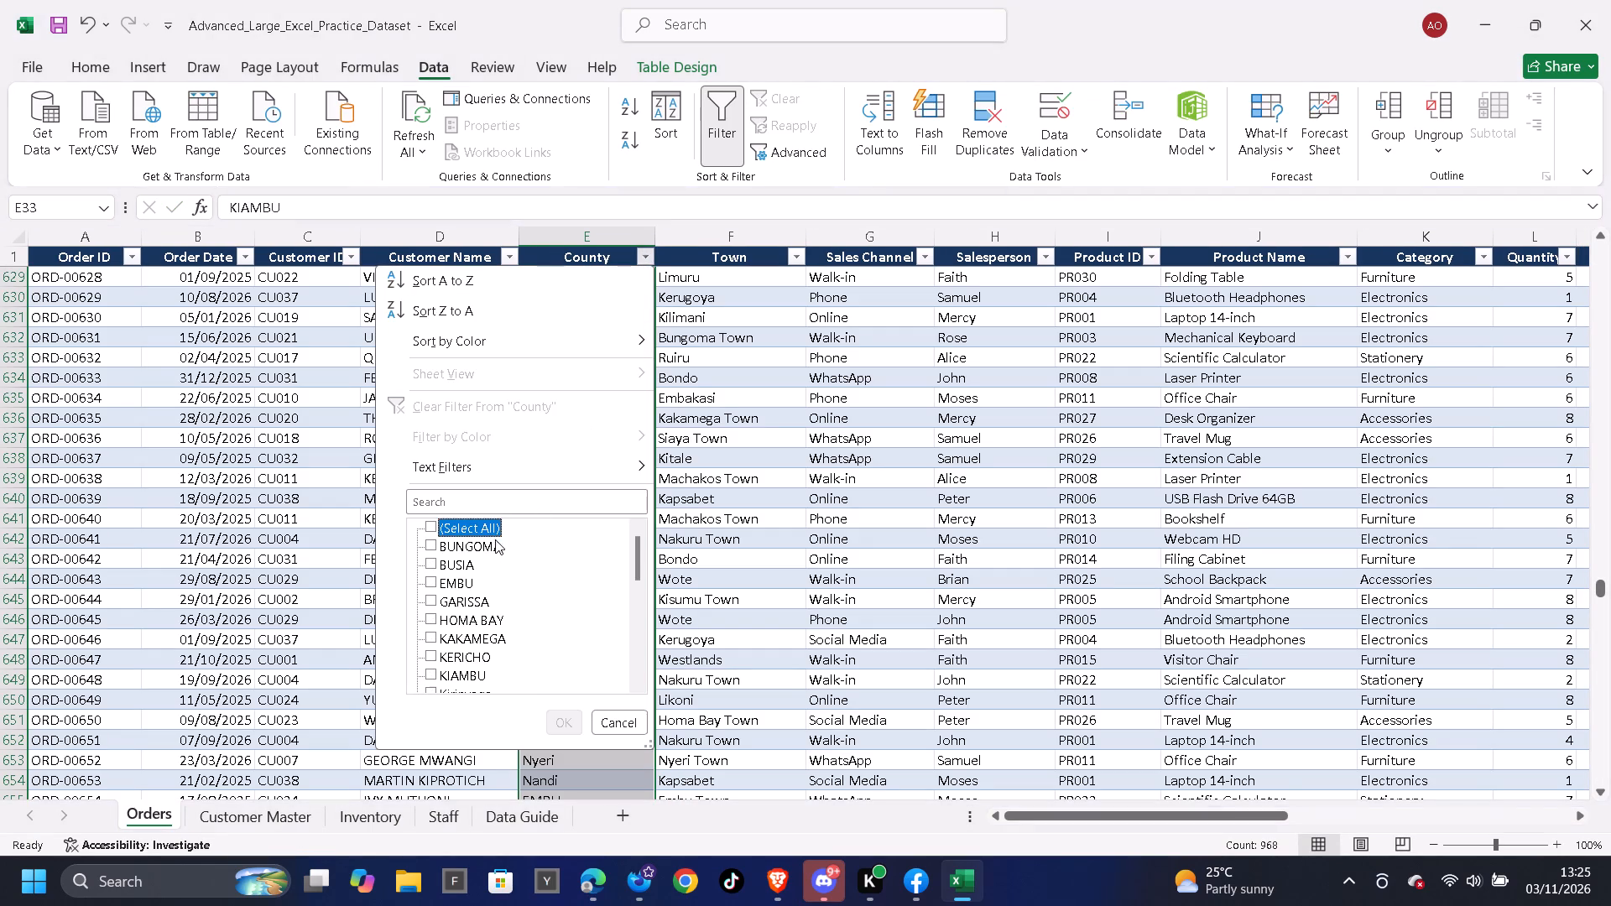
scroll(489, 647, down, 1)
click(473, 638)
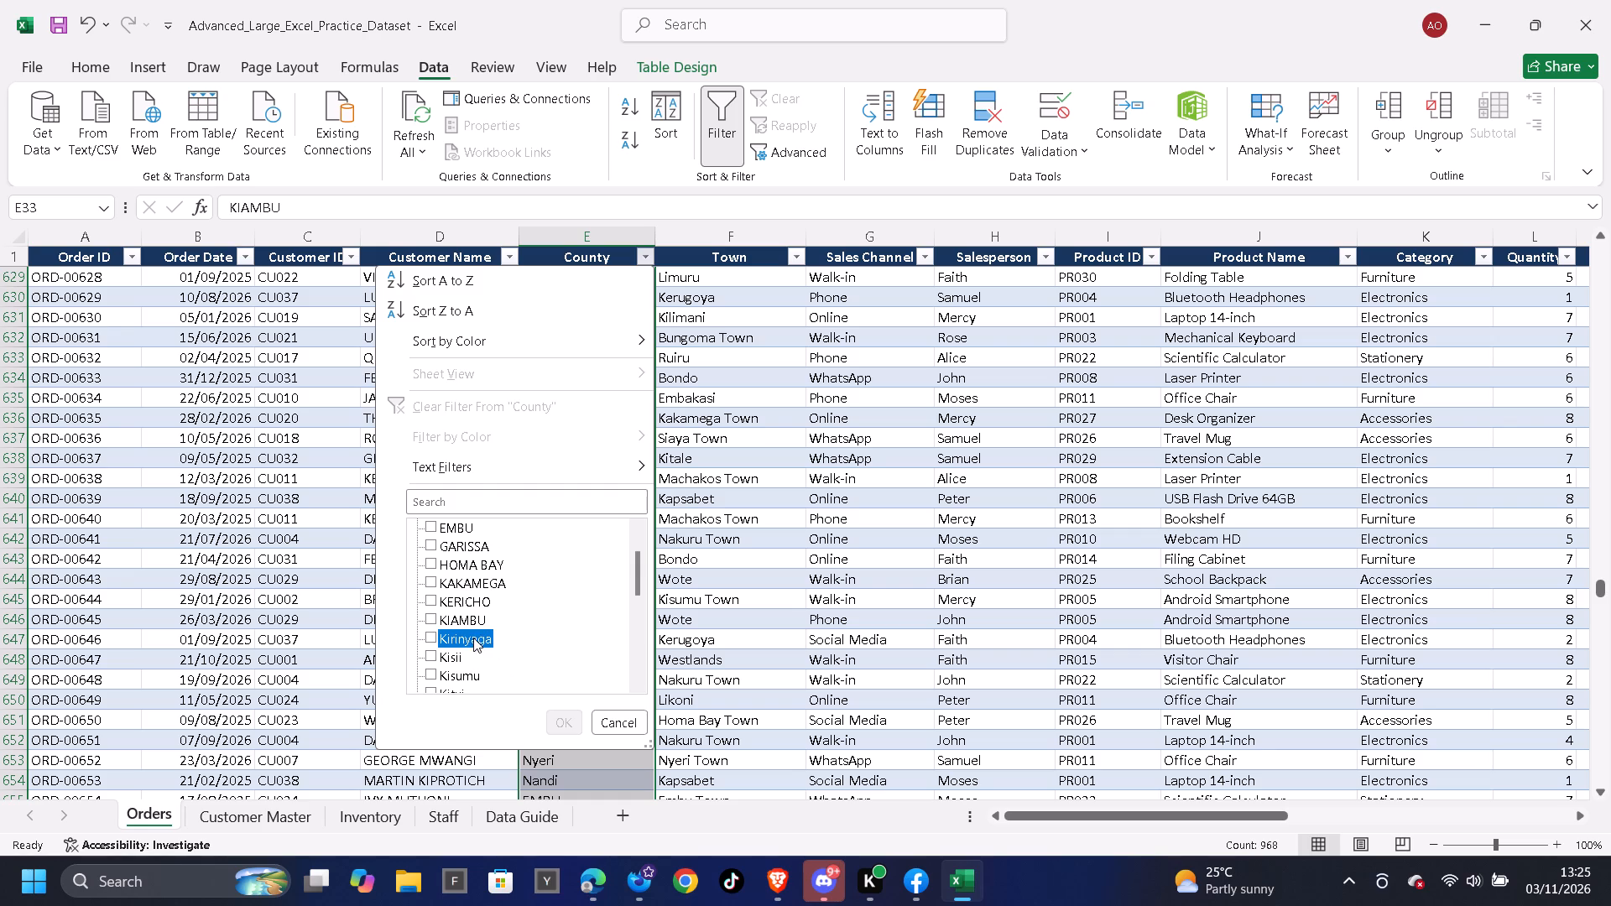
click(560, 718)
Enter KIRINYAGA in the first filtered County cell and fill it down the remaining visible rows.
click(603, 252)
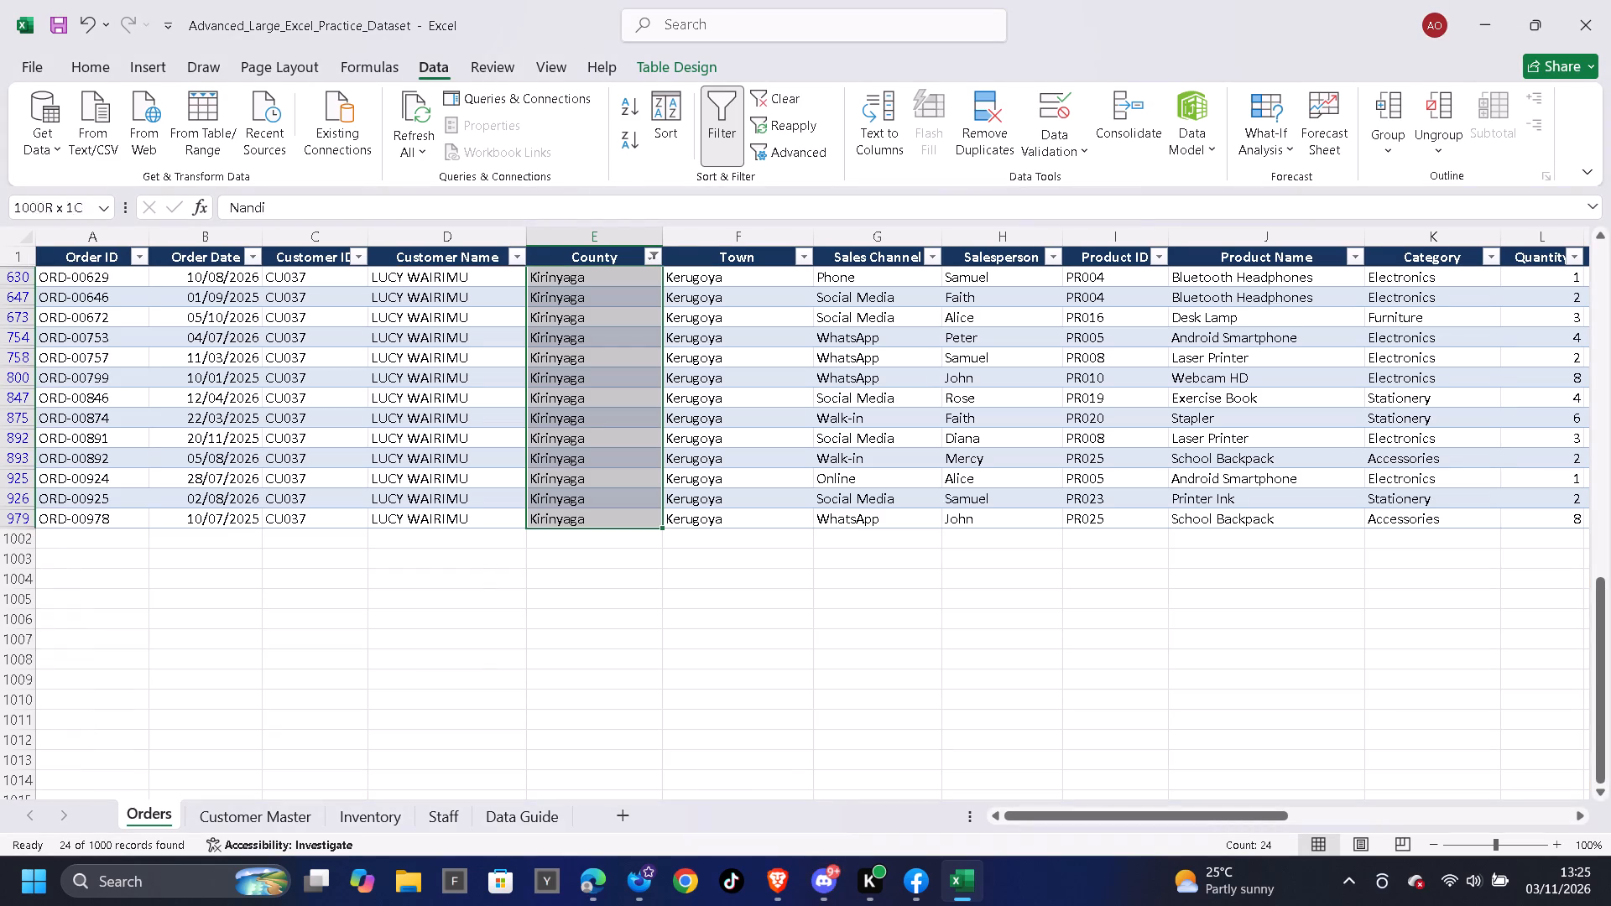
click(603, 256)
key(Down)
key(Up)
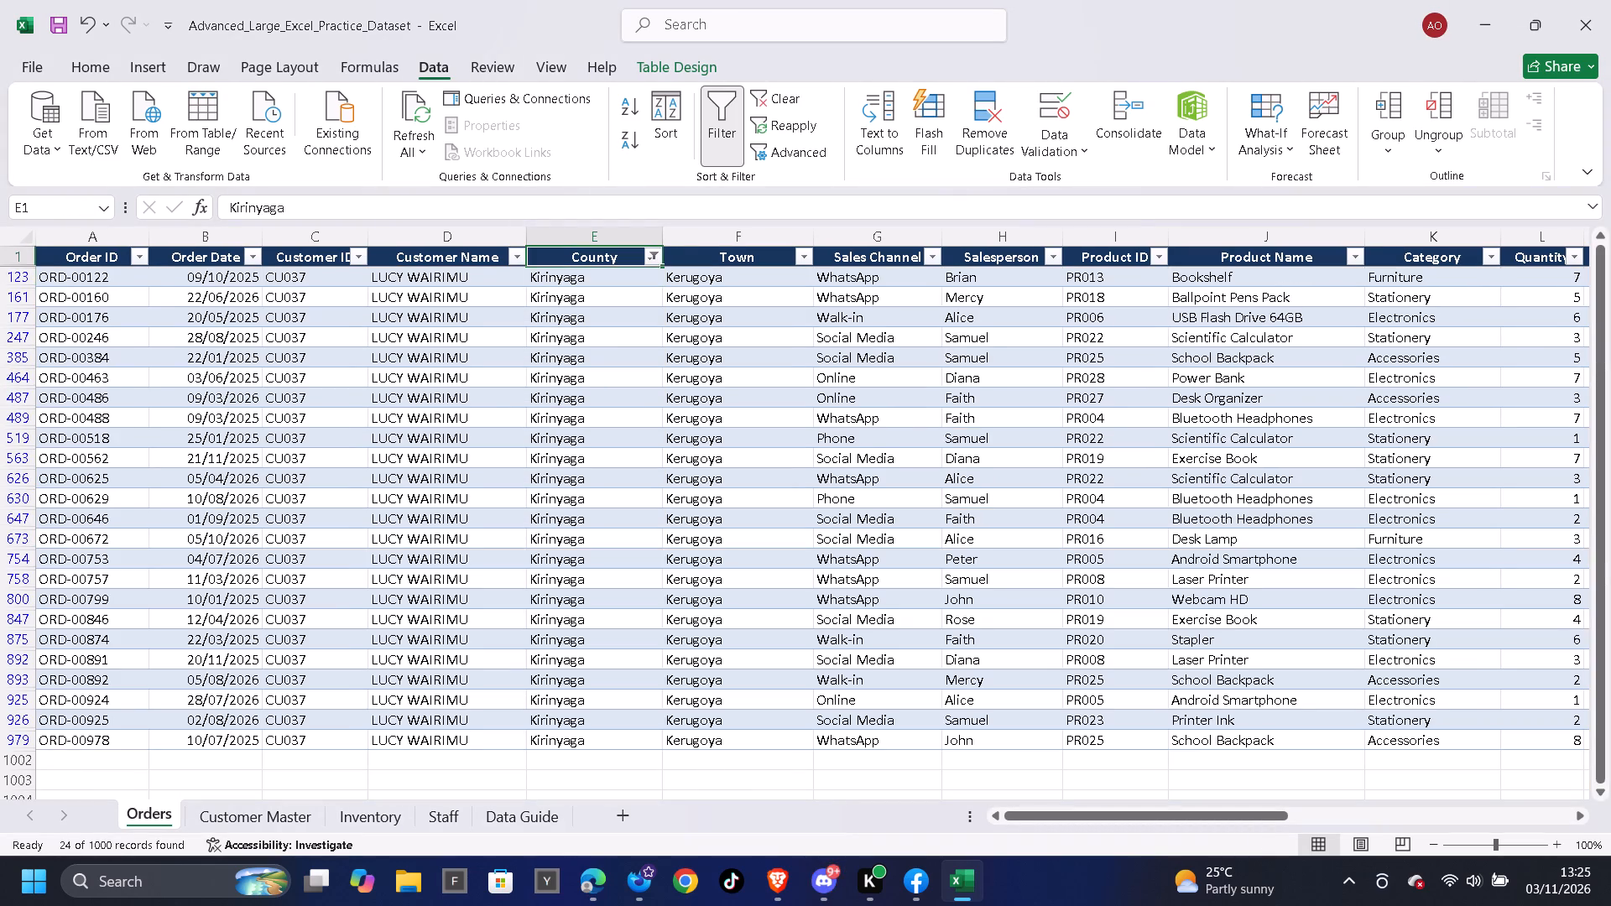
key(Down)
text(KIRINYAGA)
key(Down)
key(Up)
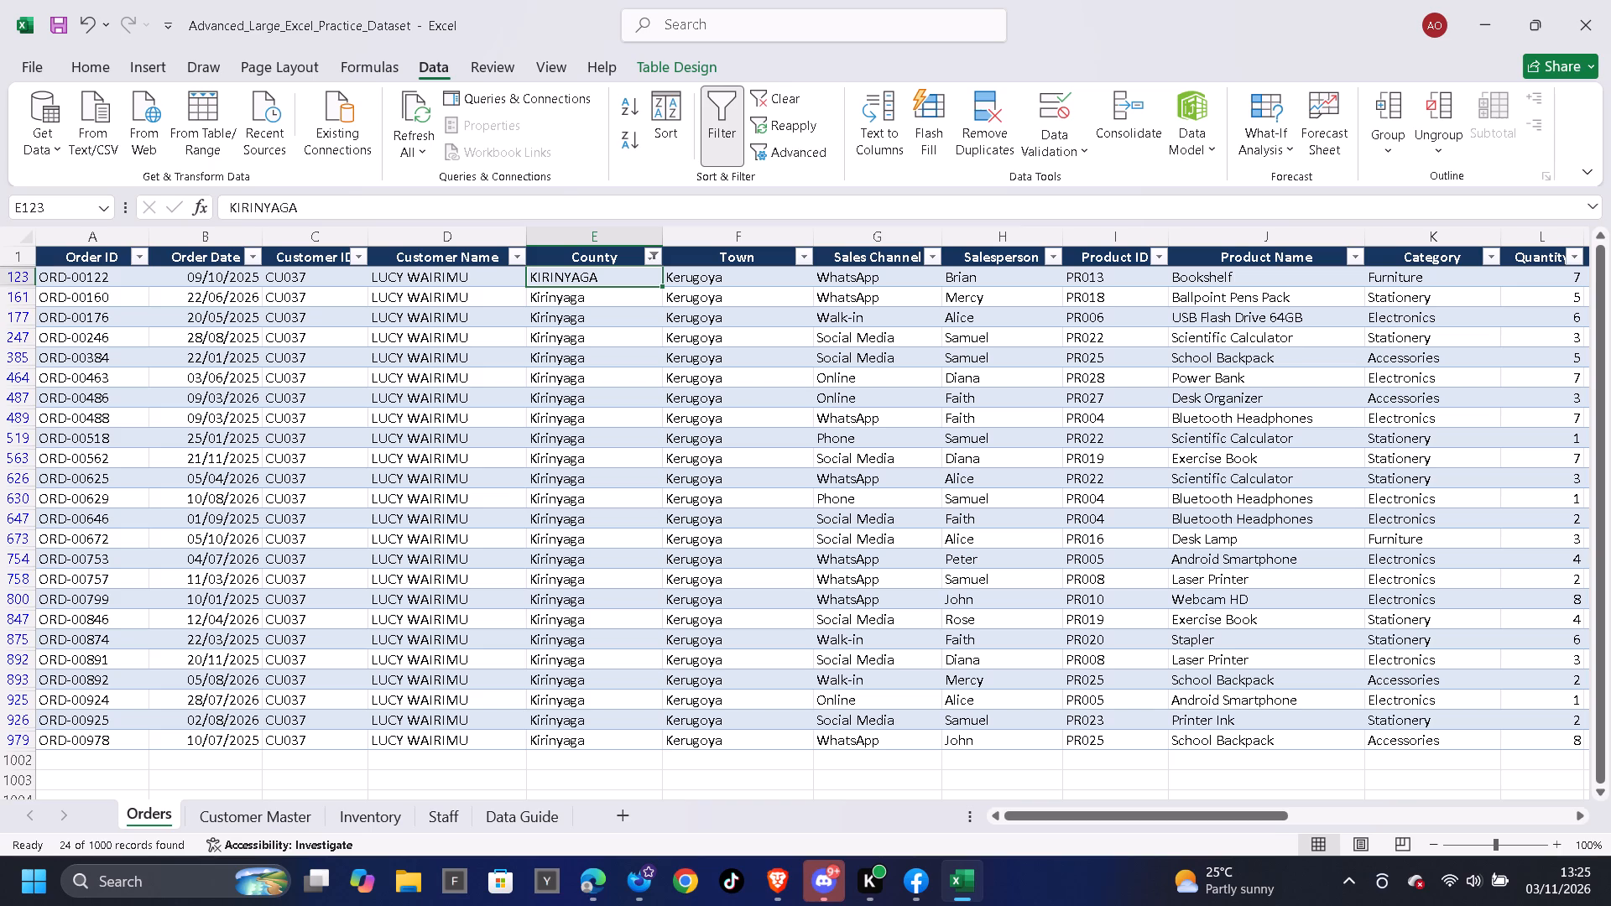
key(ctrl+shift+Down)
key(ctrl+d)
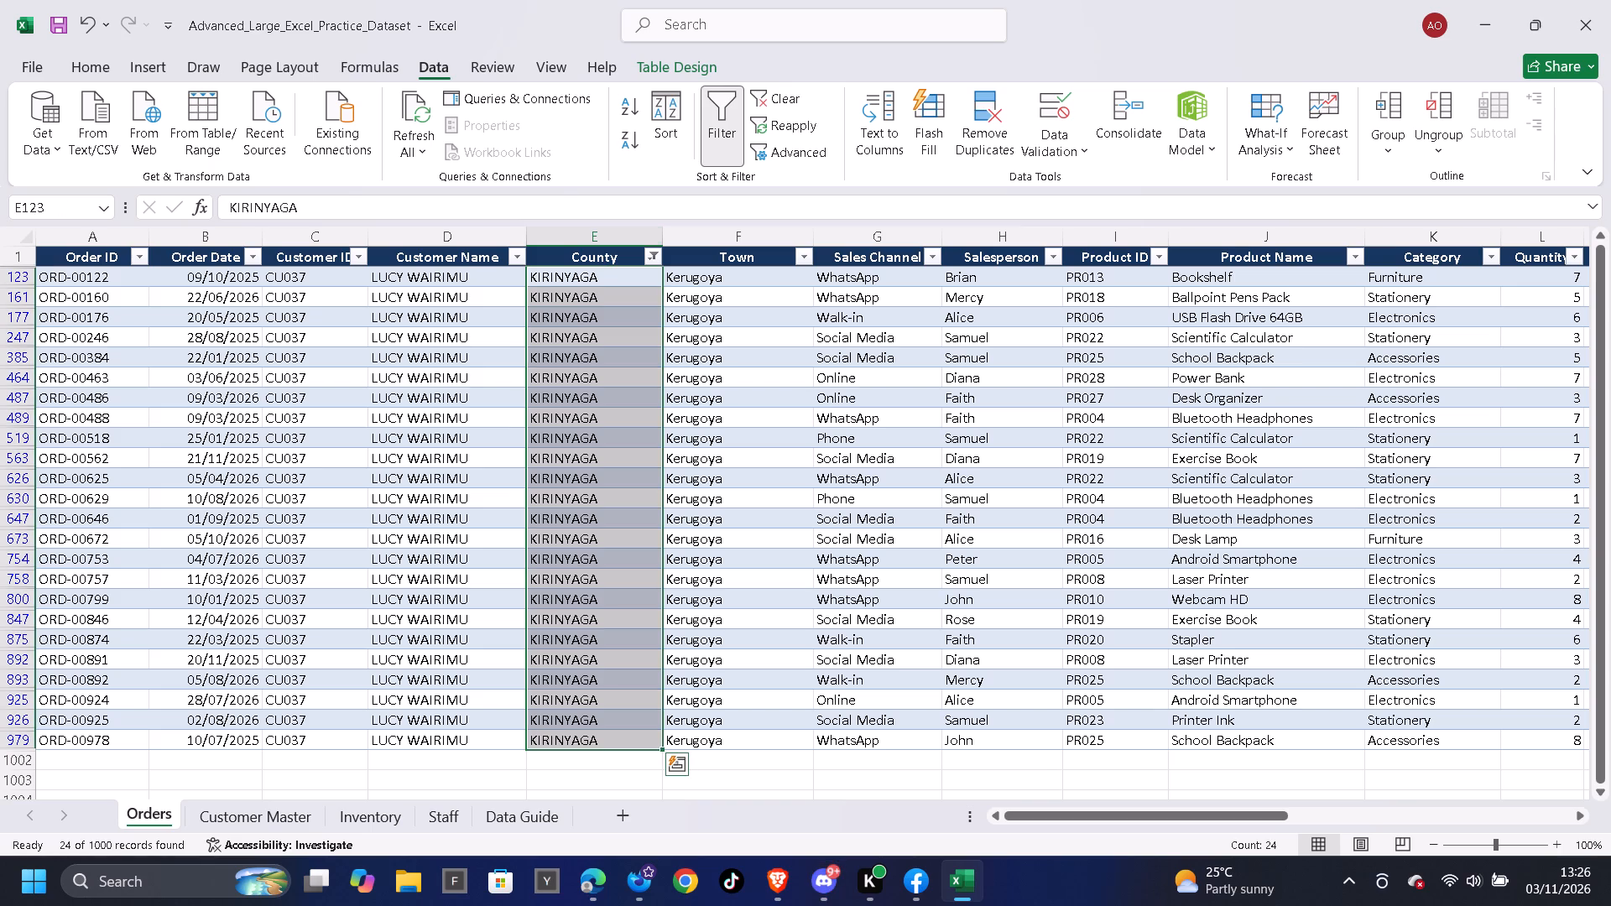
Clear the filter and filter the County column to only Uasin Gishu.
click(778, 95)
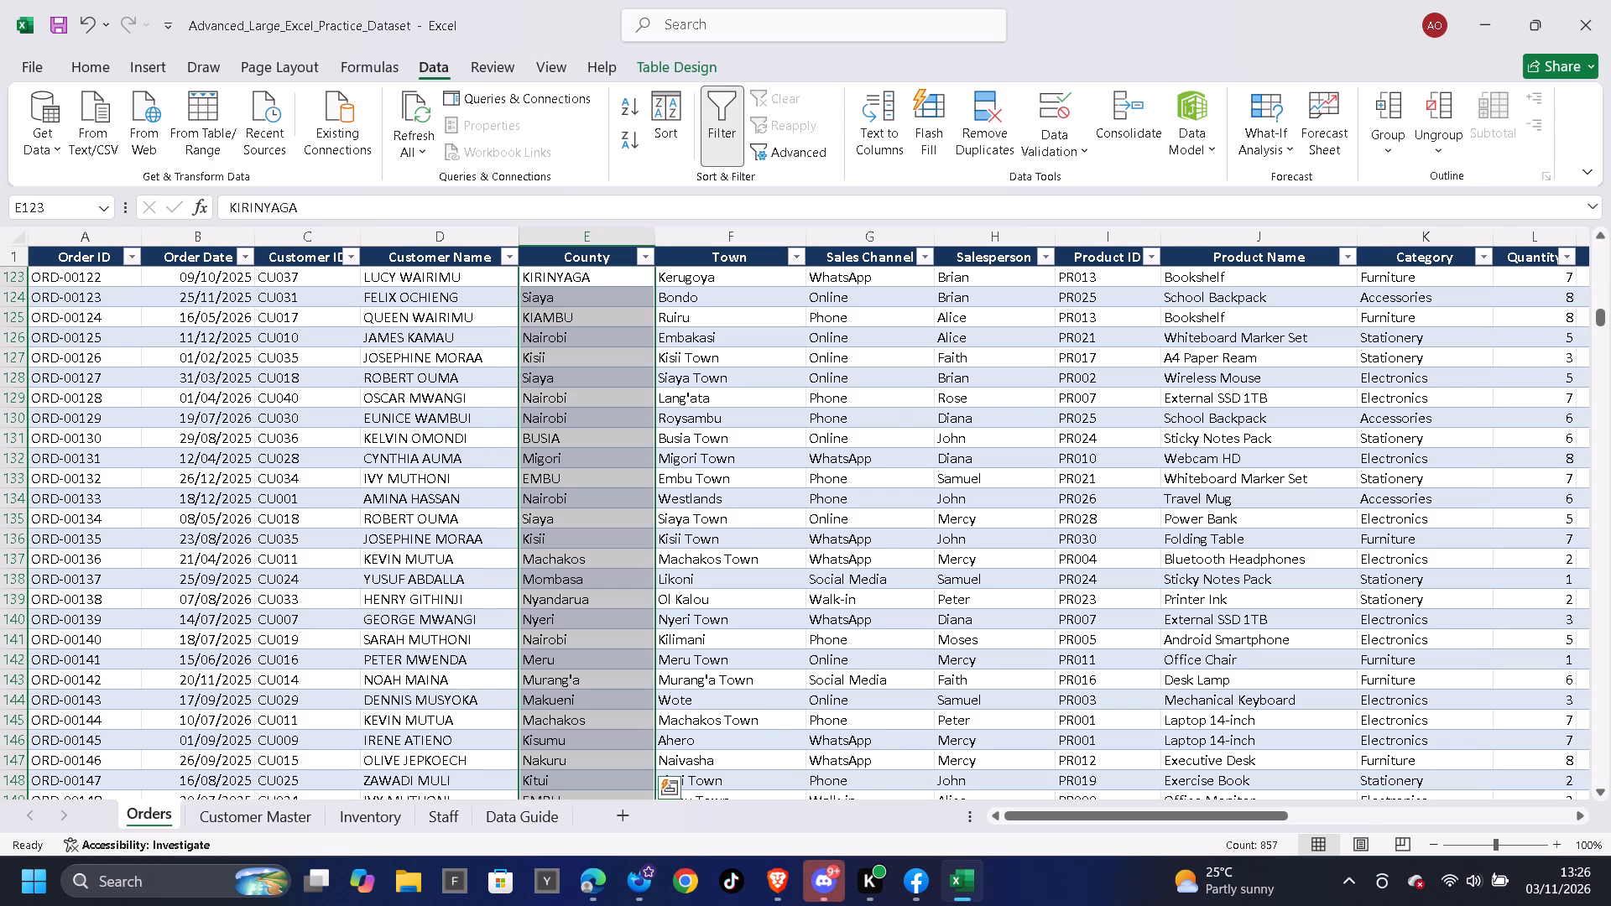
click(652, 260)
click(475, 522)
drag(639, 549, 639, 592)
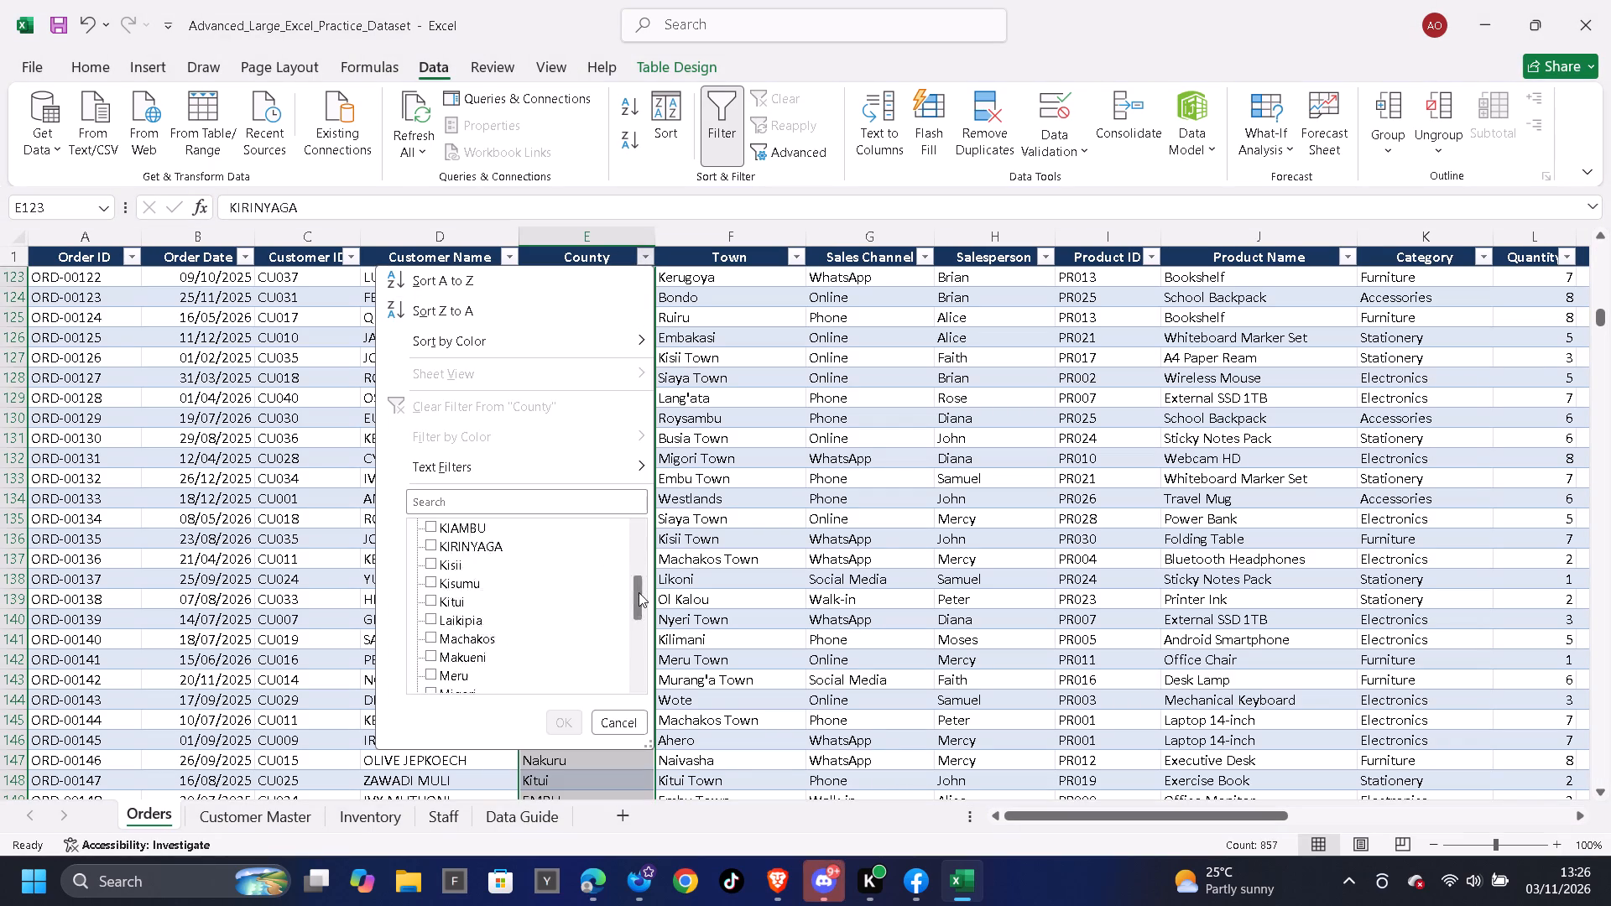
drag(639, 592, 640, 680)
click(477, 673)
click(566, 712)
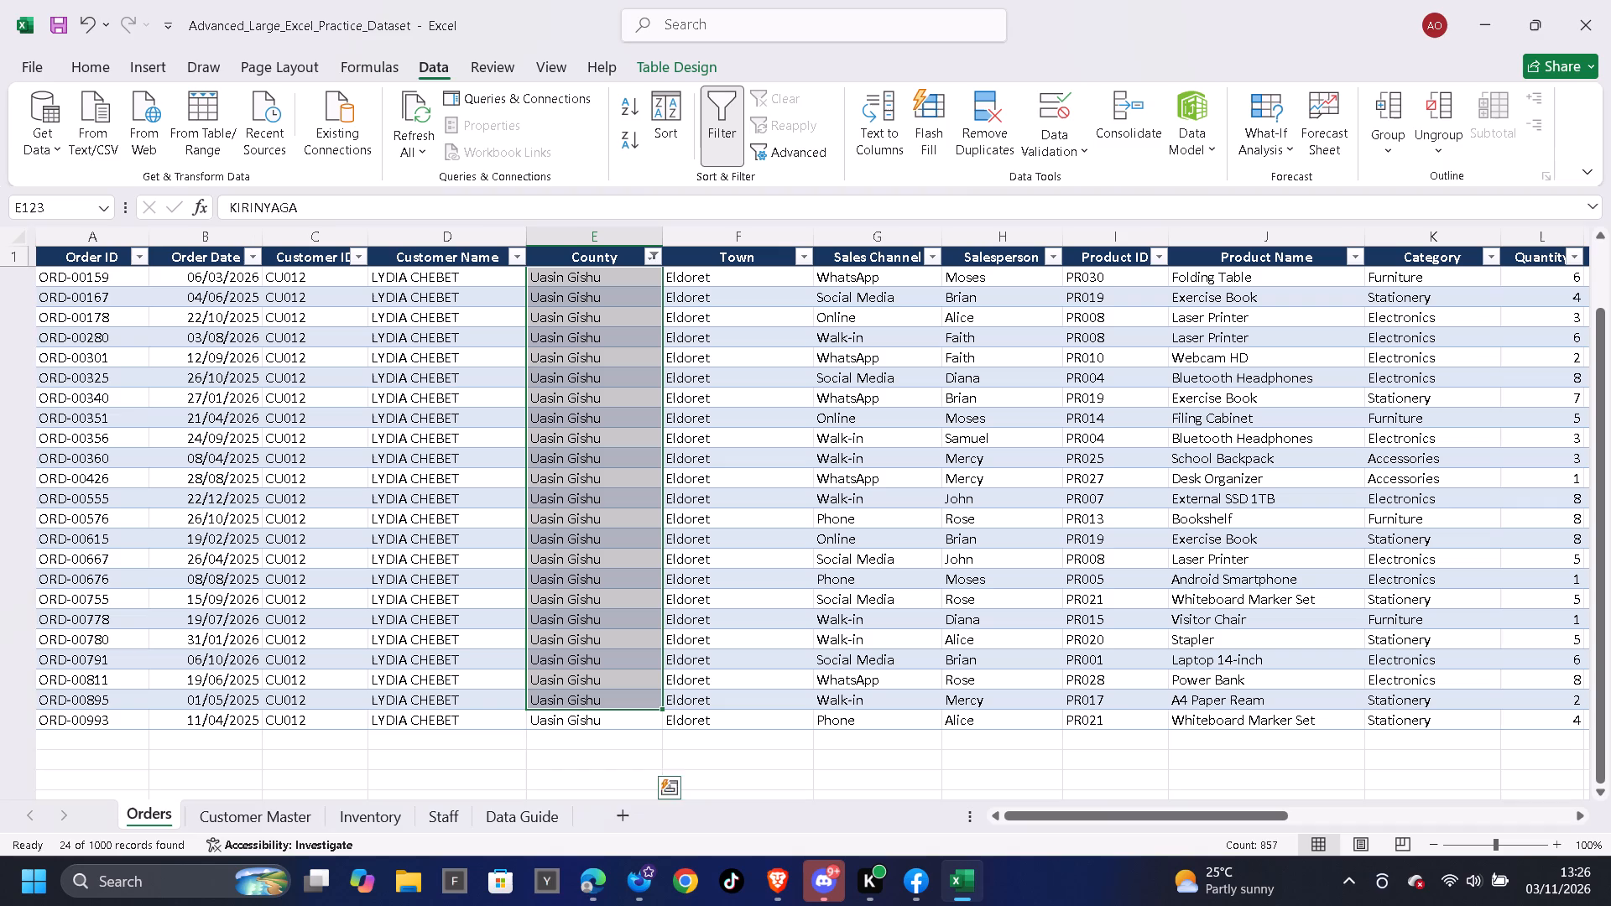
Enter UASIN GISHU in the first filtered County cell and fill it down the remaining visible rows.
click(575, 257)
key(Down)
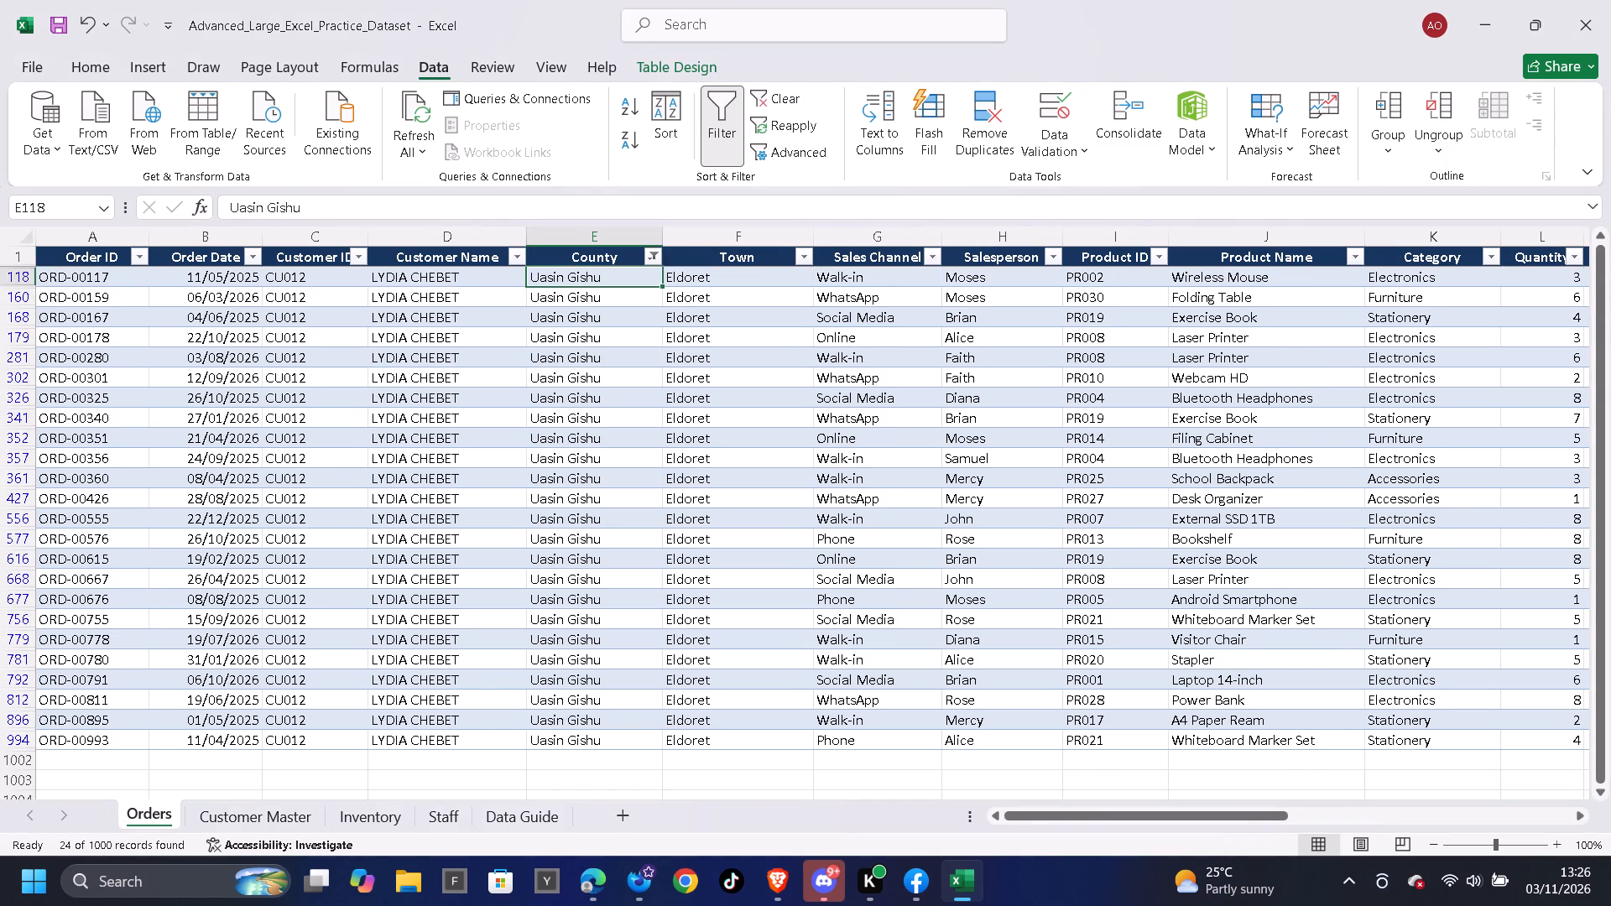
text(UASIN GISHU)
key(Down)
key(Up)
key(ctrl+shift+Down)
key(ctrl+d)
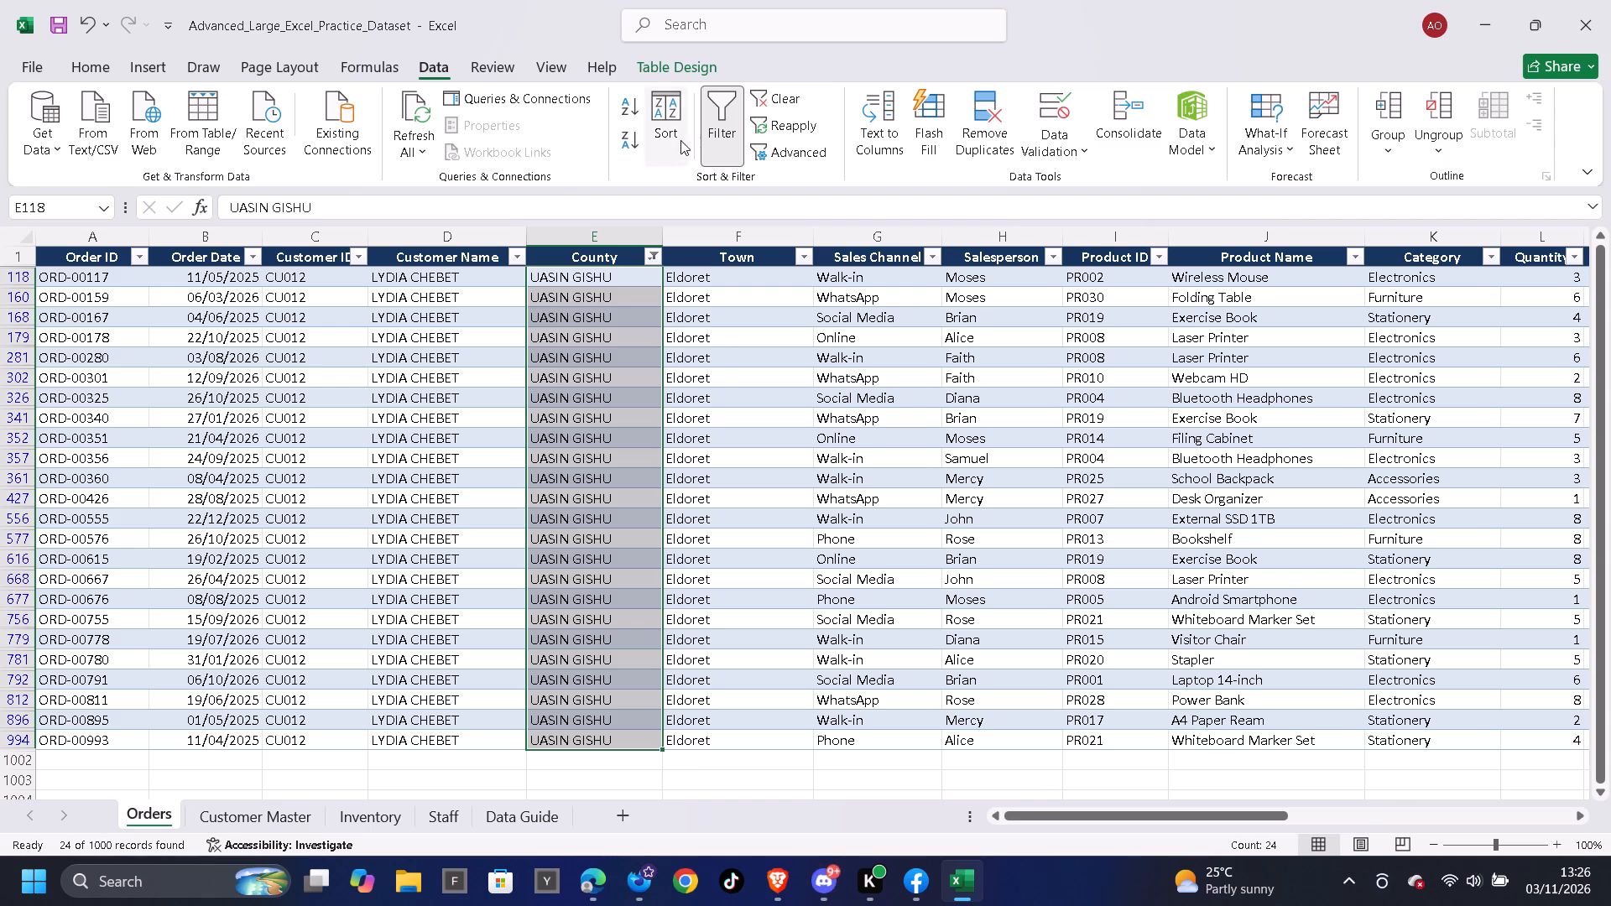
Clear the filter and filter the County column to only Trans Nzoia.
click(790, 96)
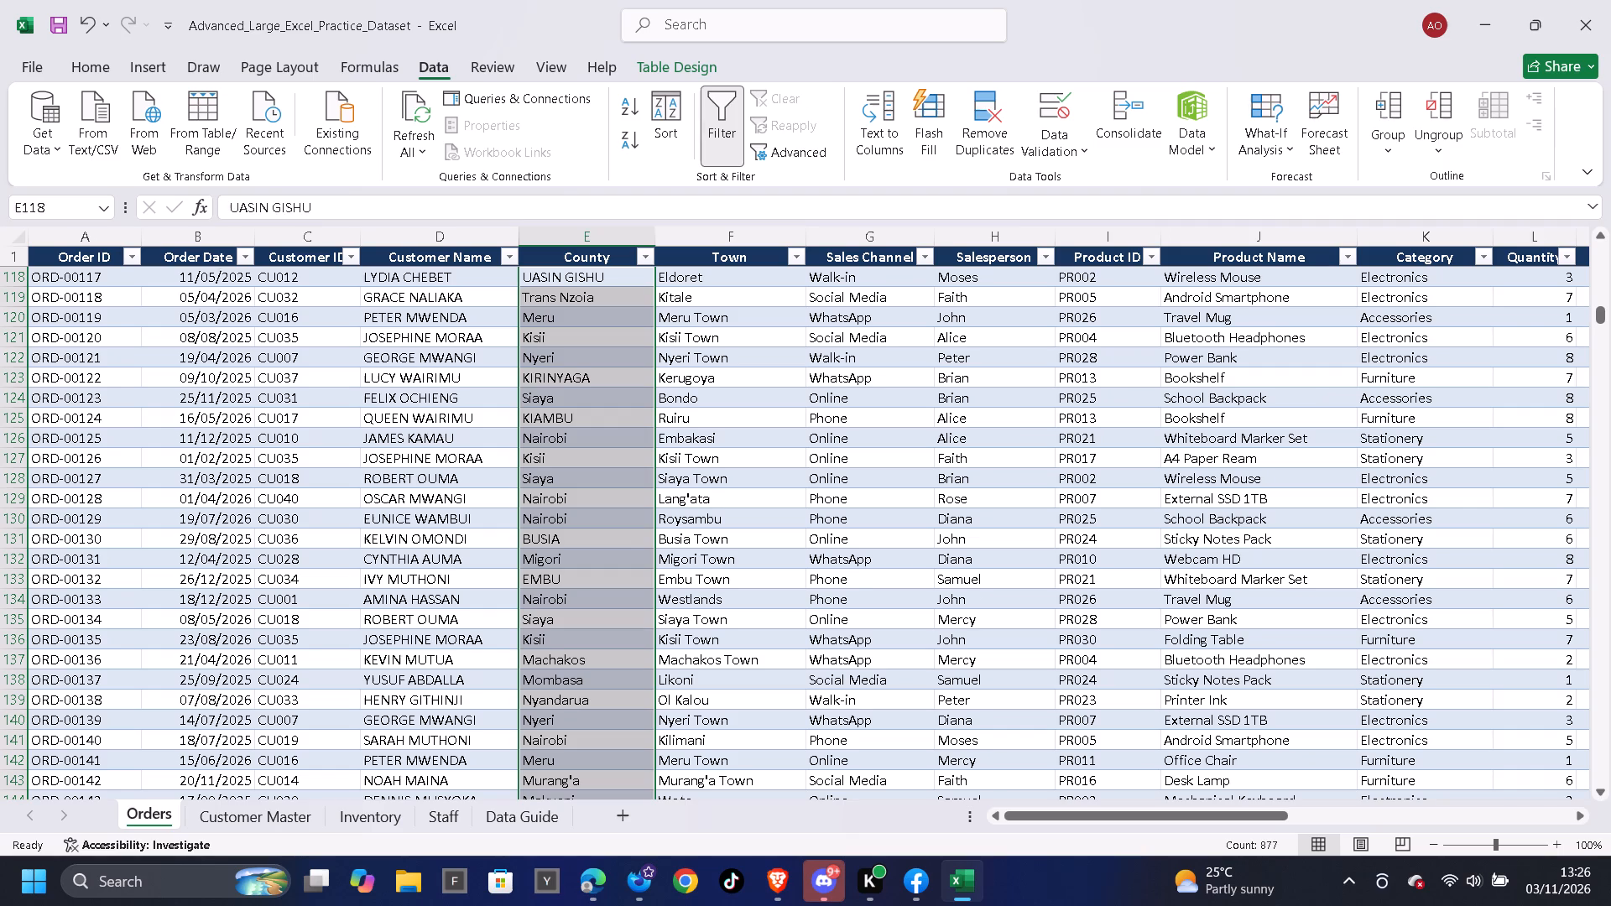
click(649, 258)
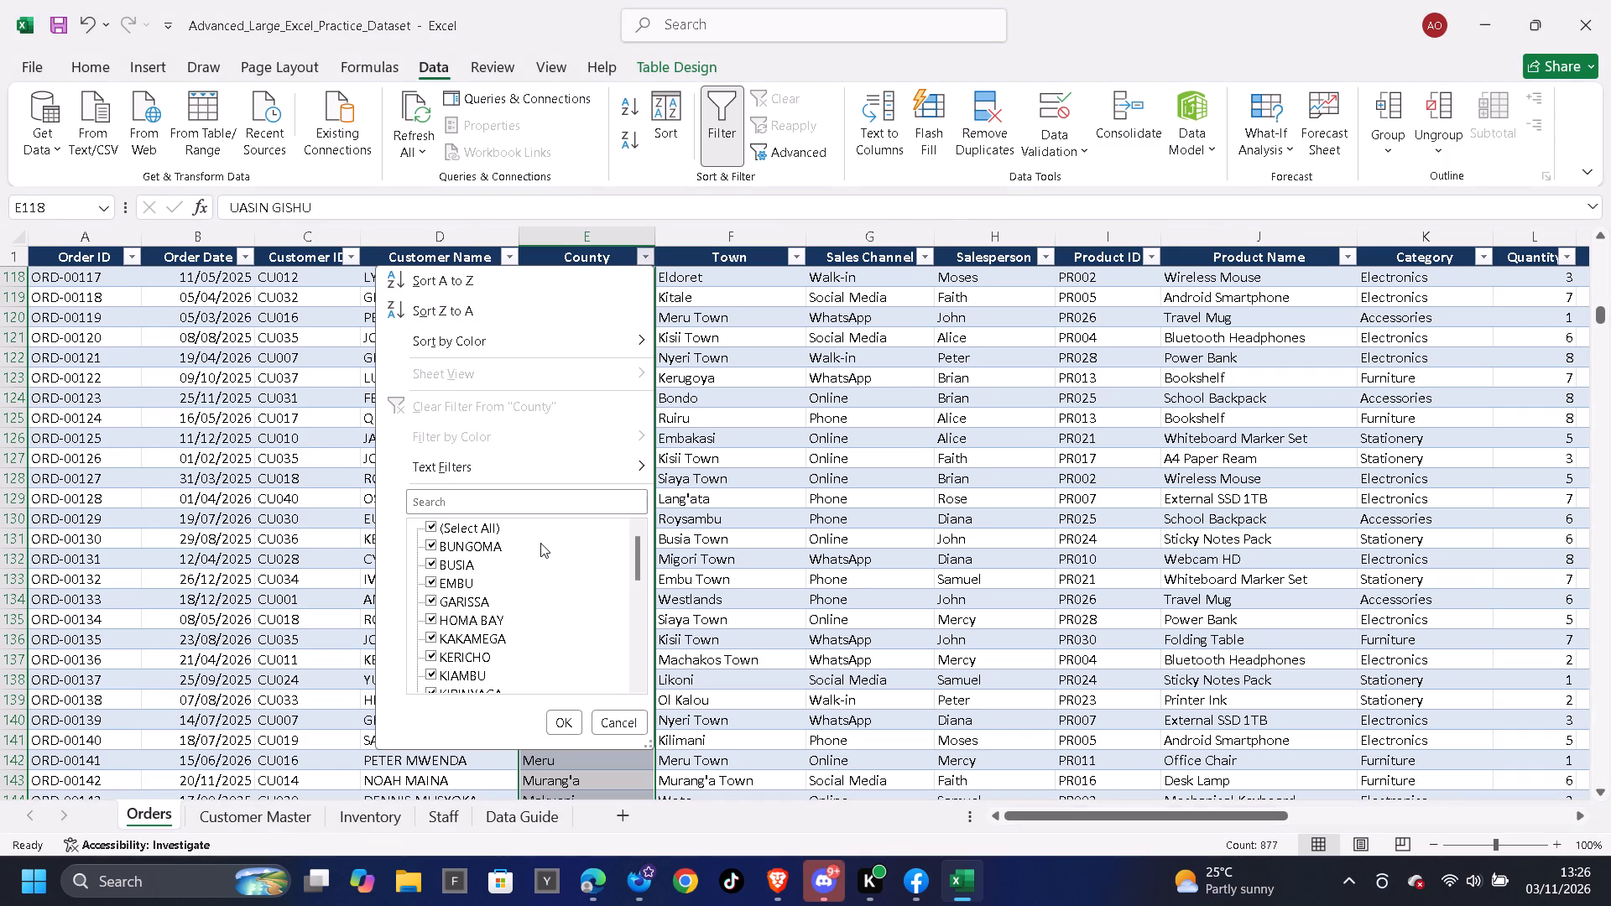
click(486, 528)
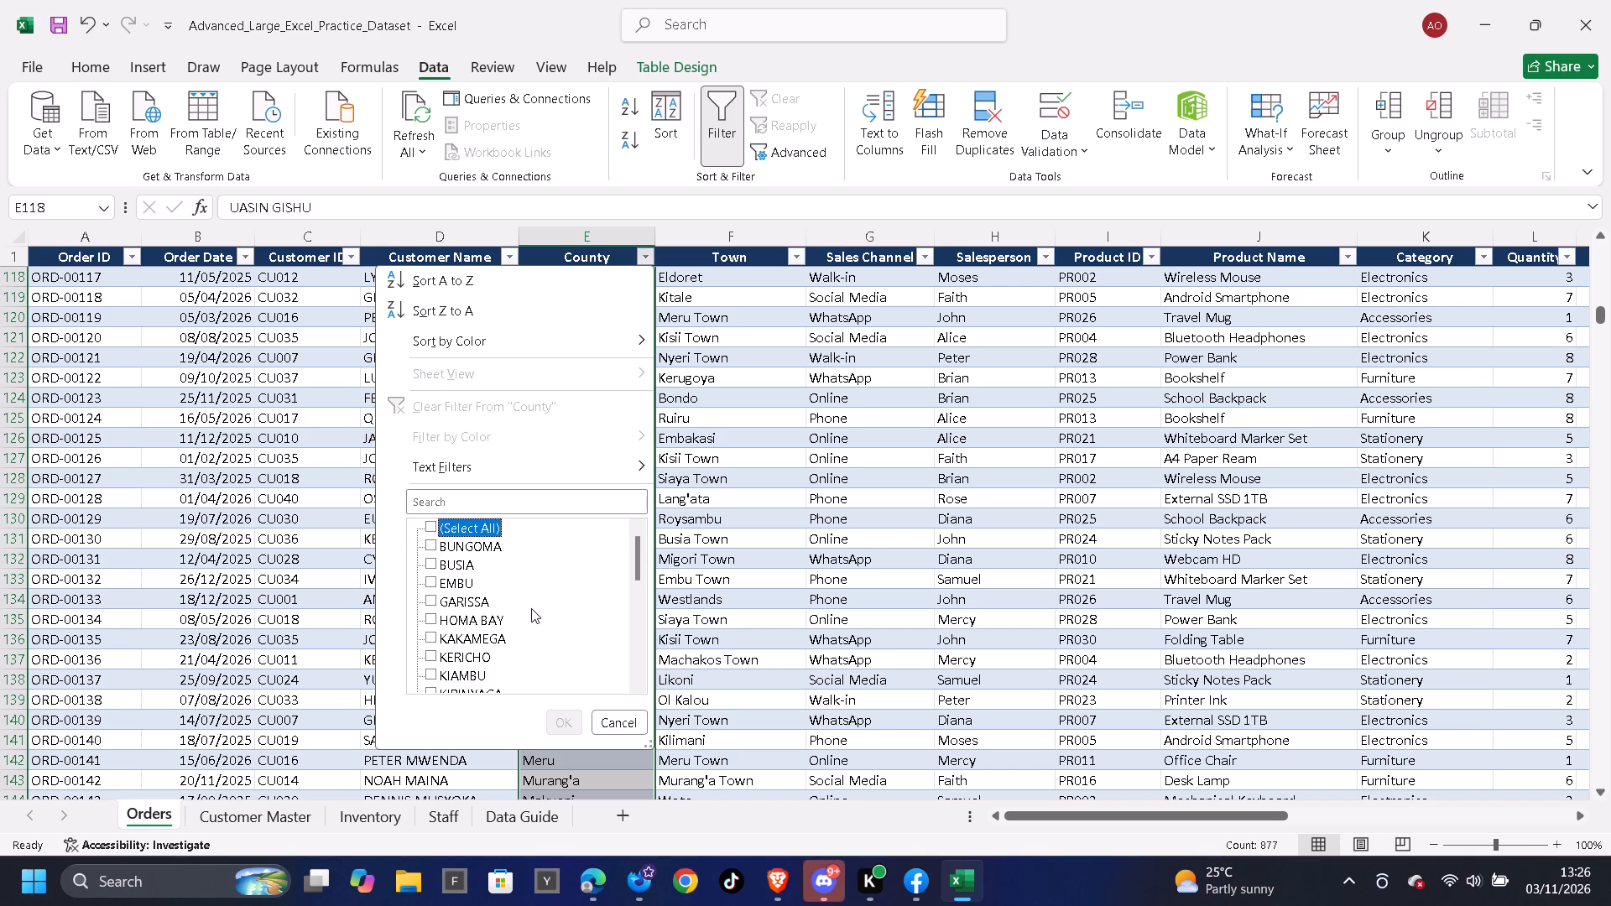
scroll(531, 615, down, 10)
click(488, 654)
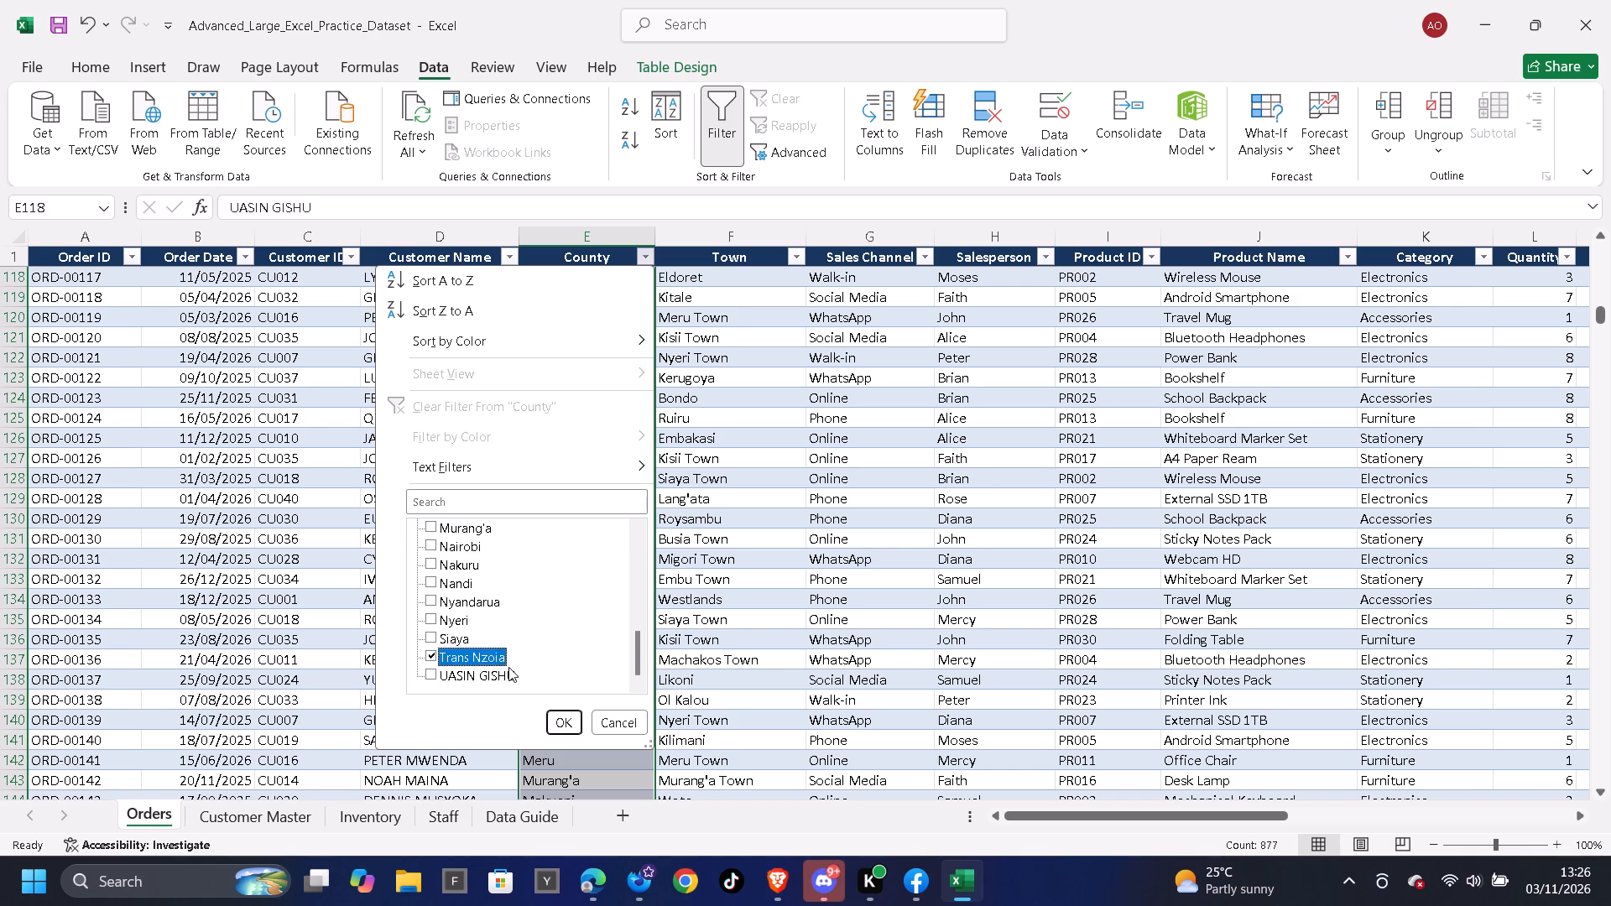
click(563, 713)
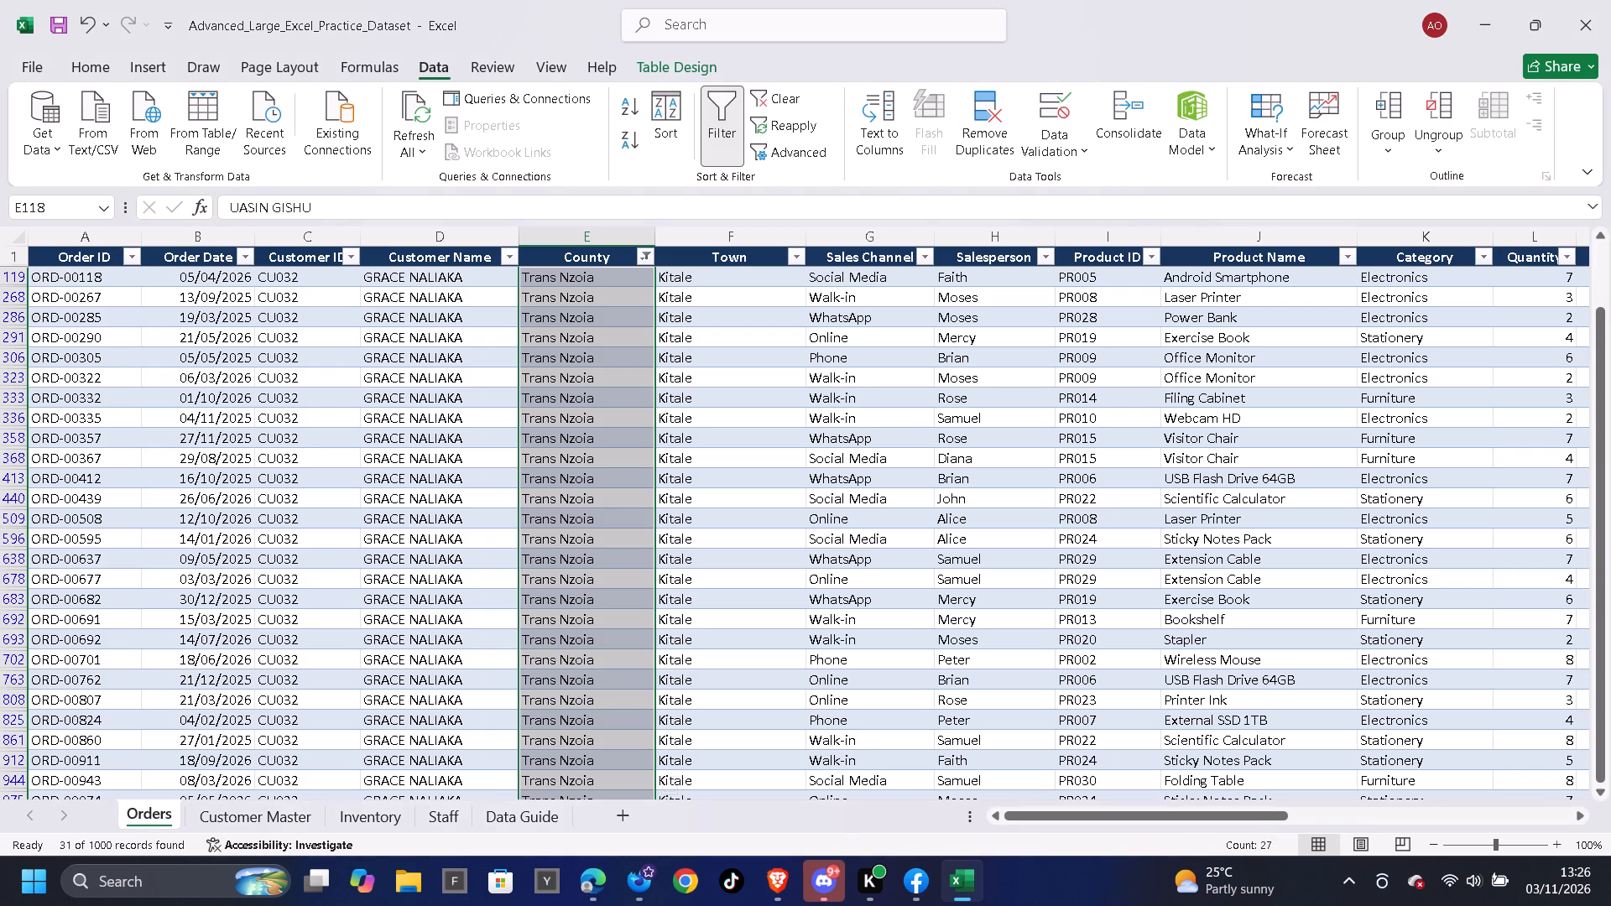
Enter TRANS NZOIA in the first filtered County cell and fill it down the remaining visible rows.
click(587, 255)
key(Down)
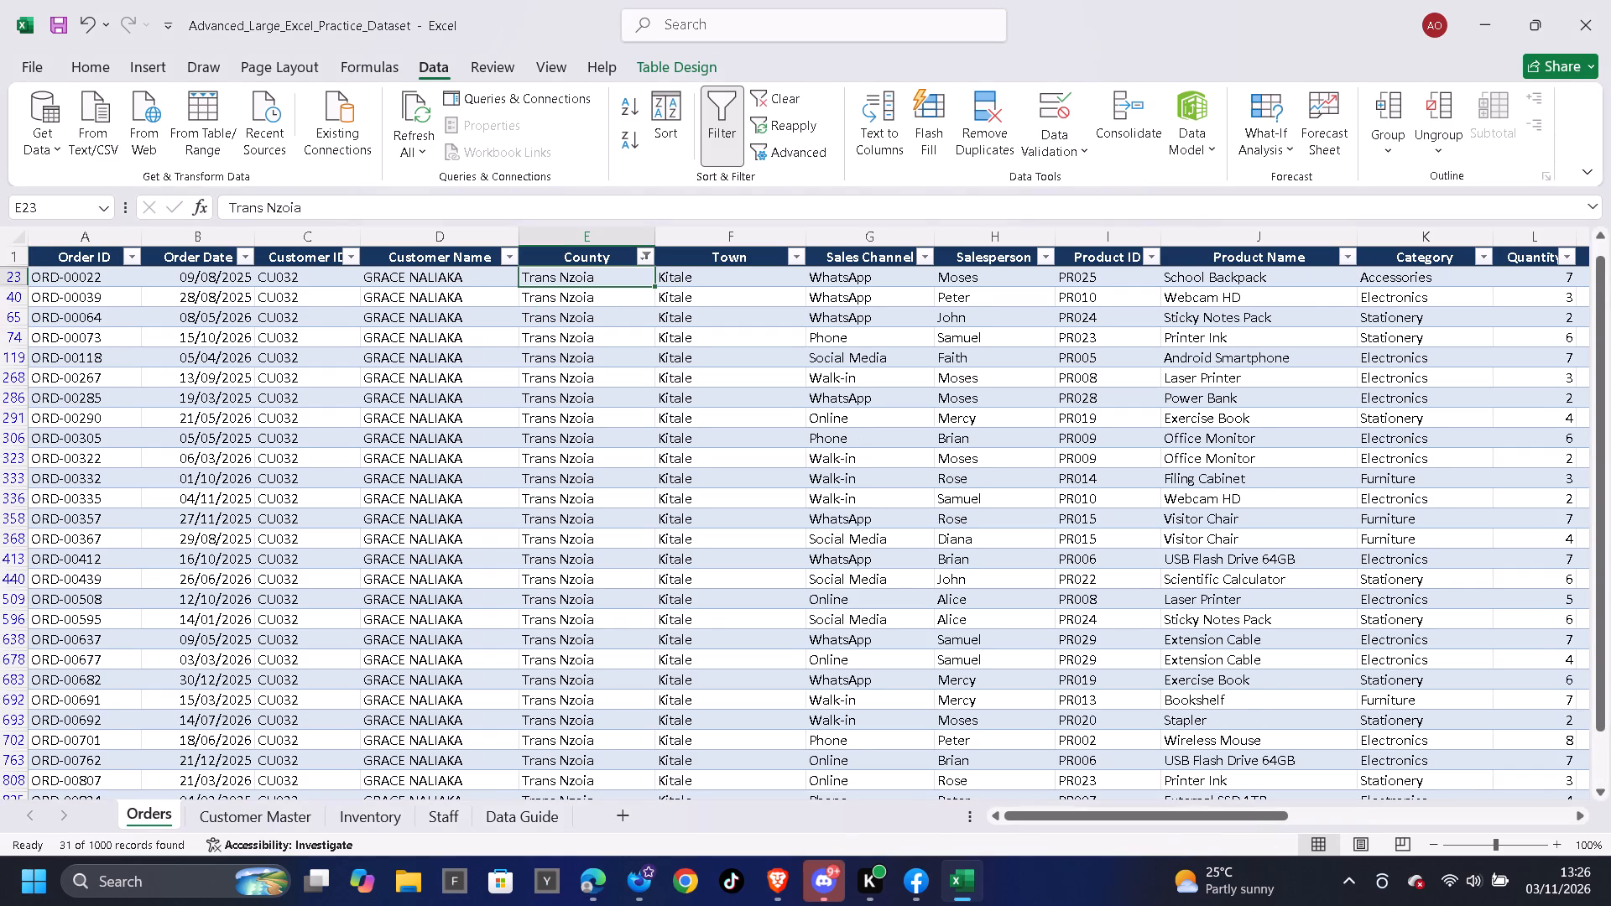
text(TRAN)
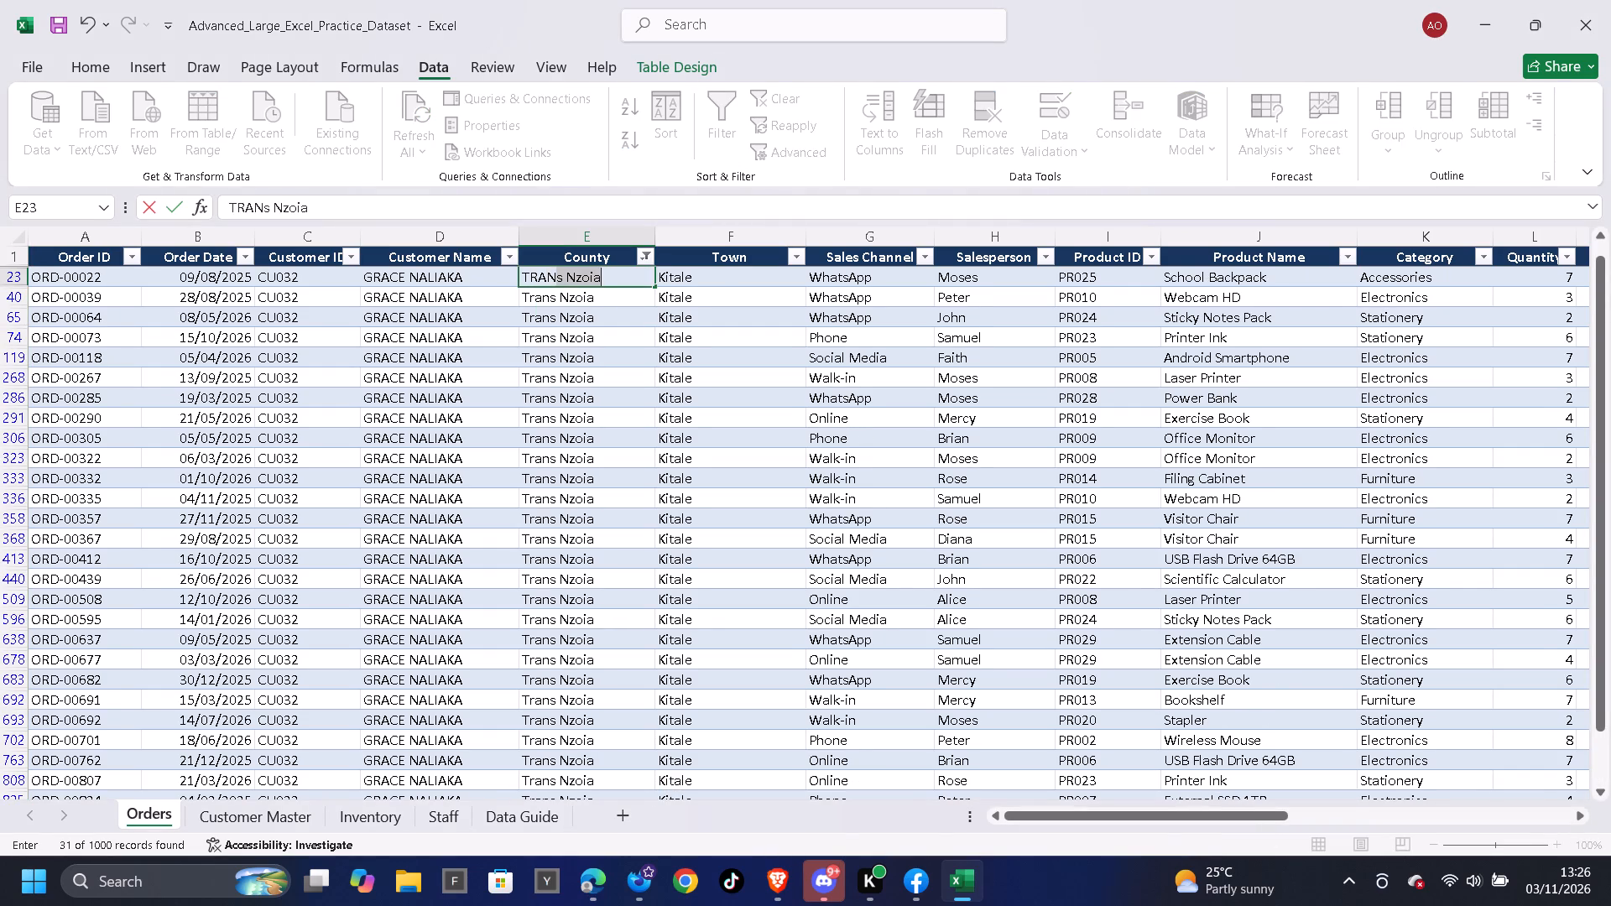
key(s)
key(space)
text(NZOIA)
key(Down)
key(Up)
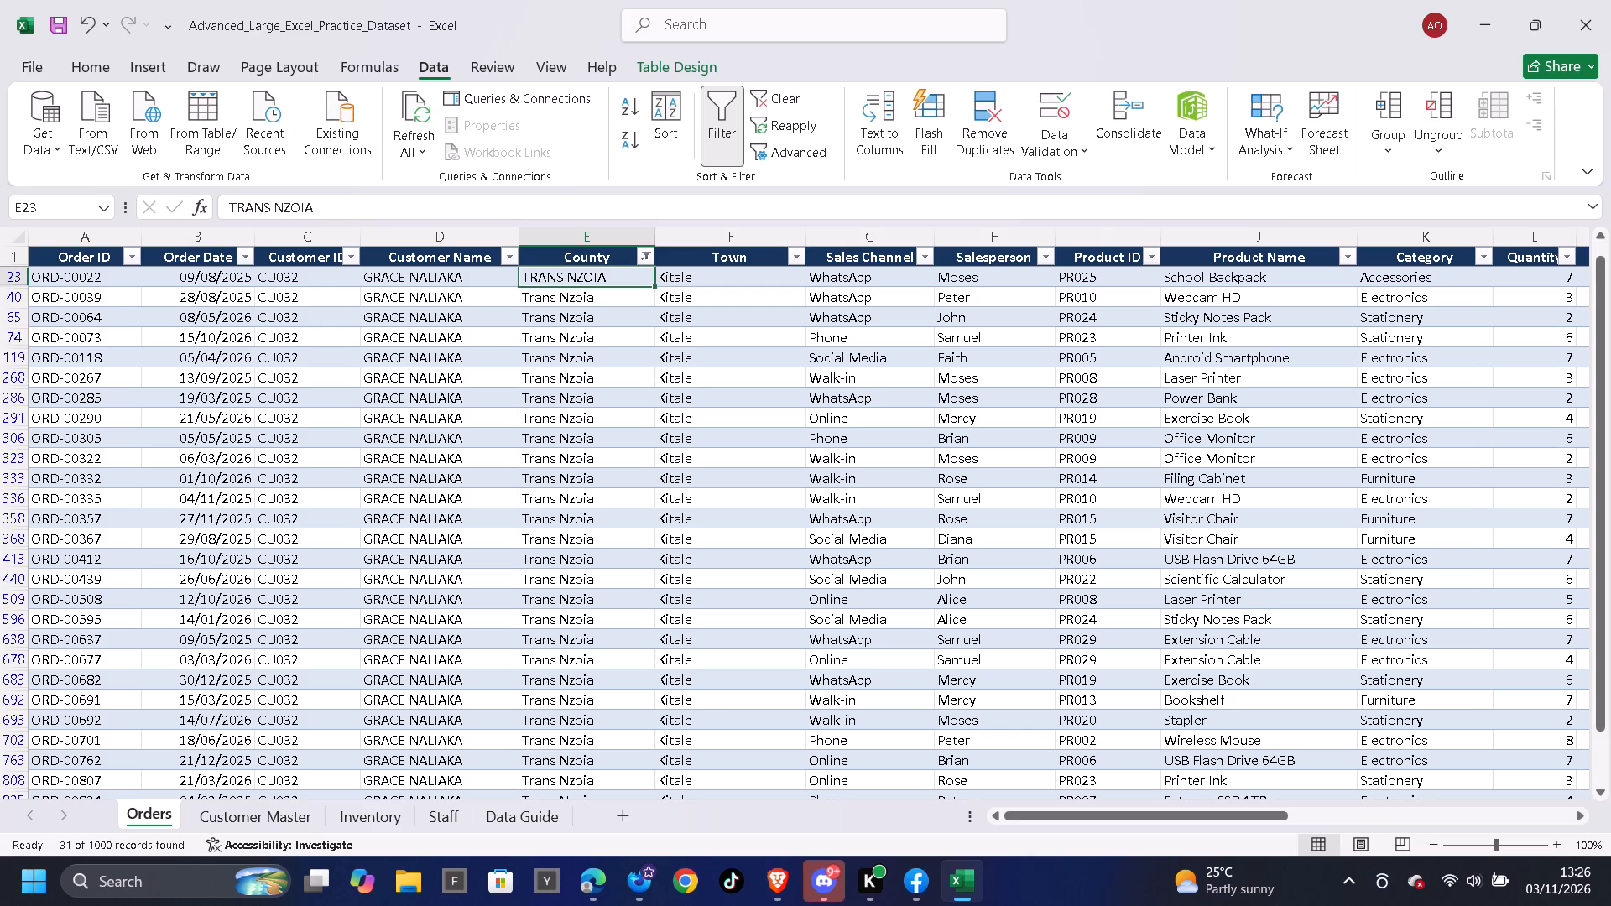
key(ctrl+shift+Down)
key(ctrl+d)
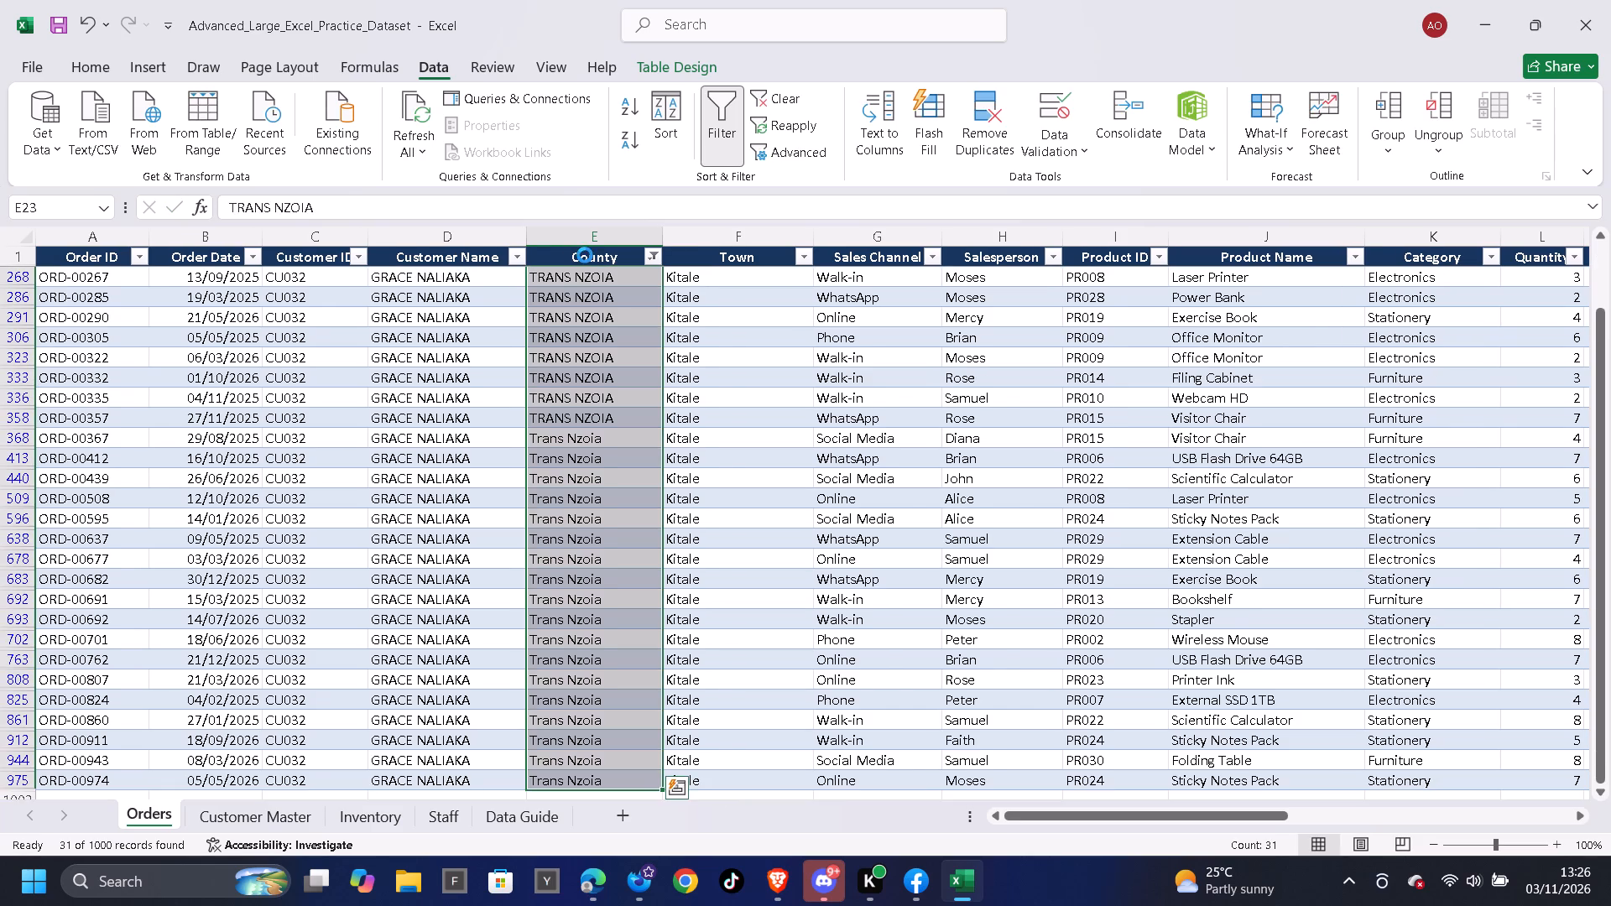
Clear the filter and filter the County column to only Siaya.
click(783, 100)
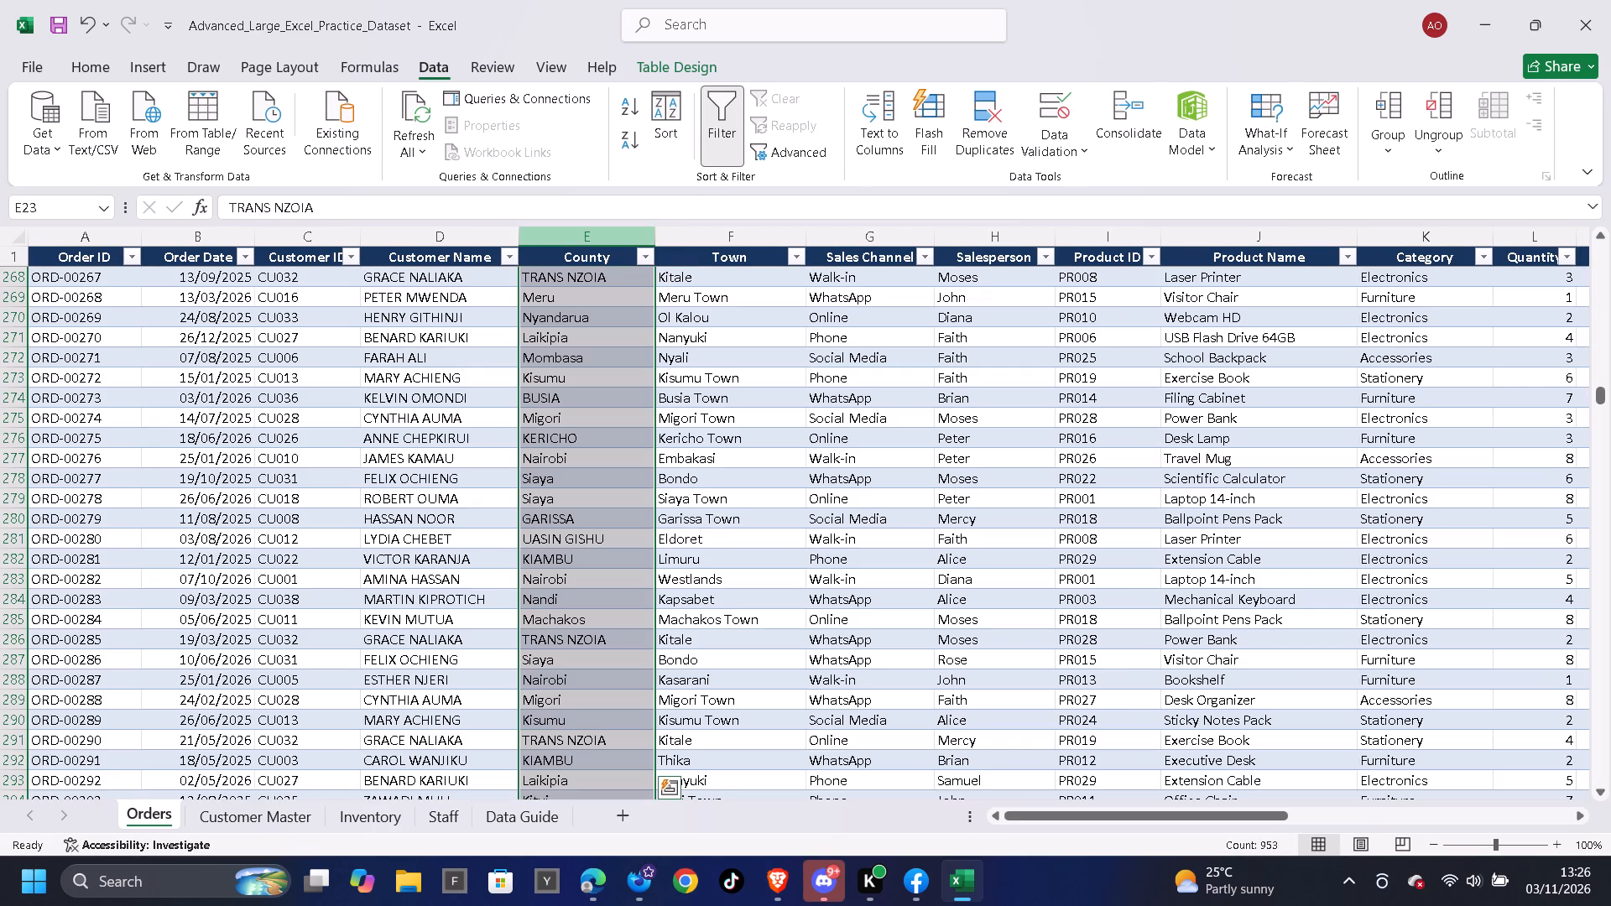
click(645, 258)
click(468, 528)
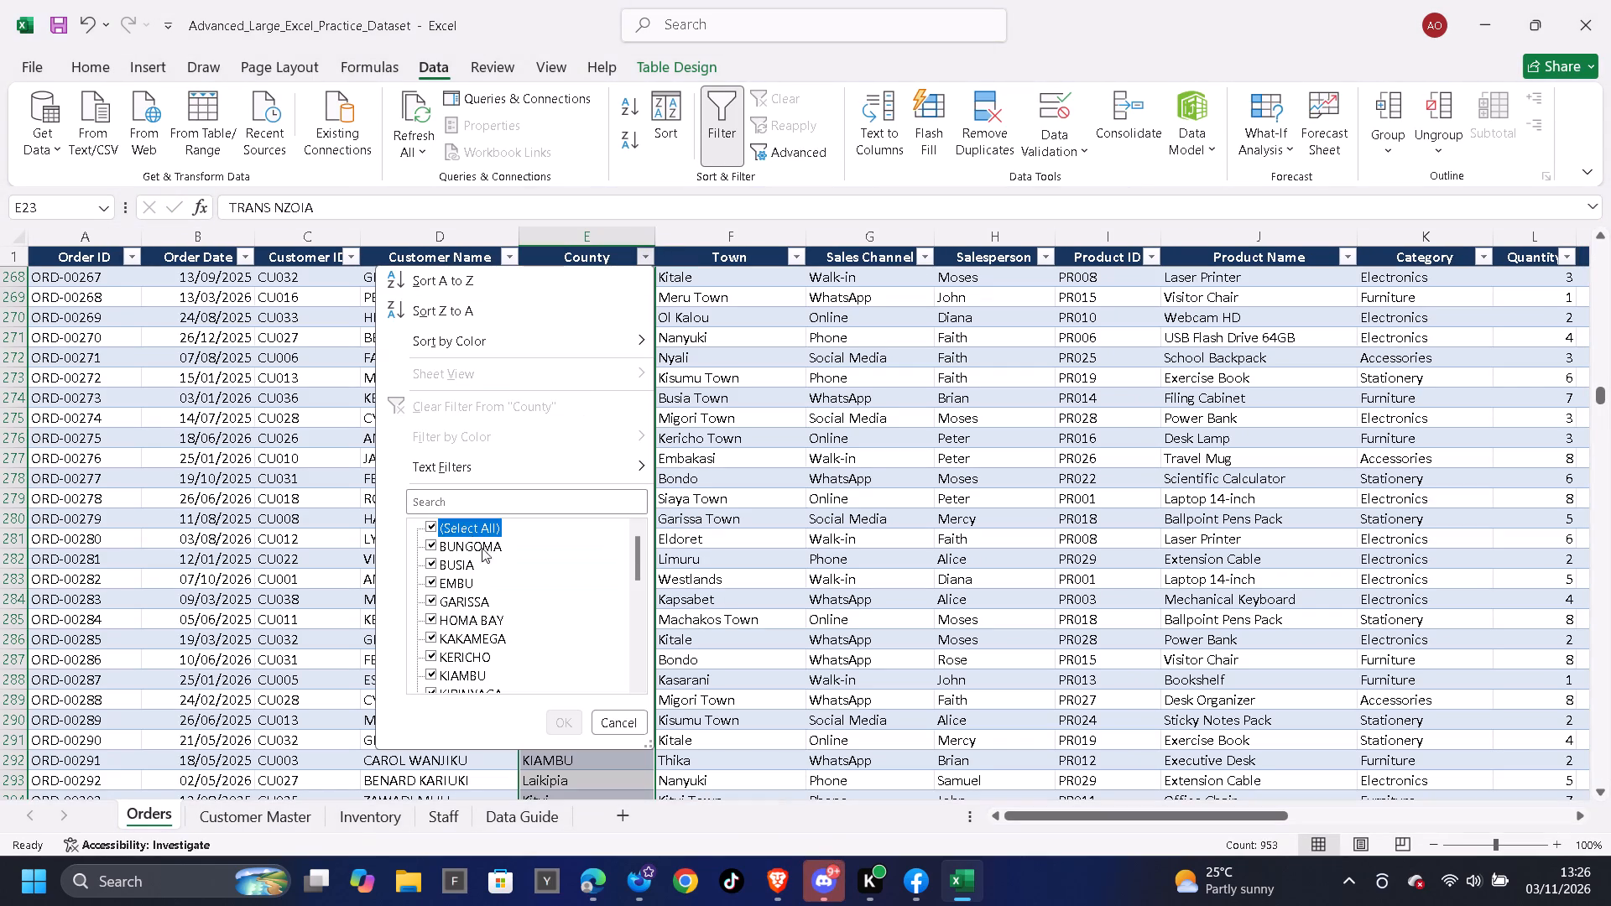
scroll(485, 636, down, 13)
click(464, 633)
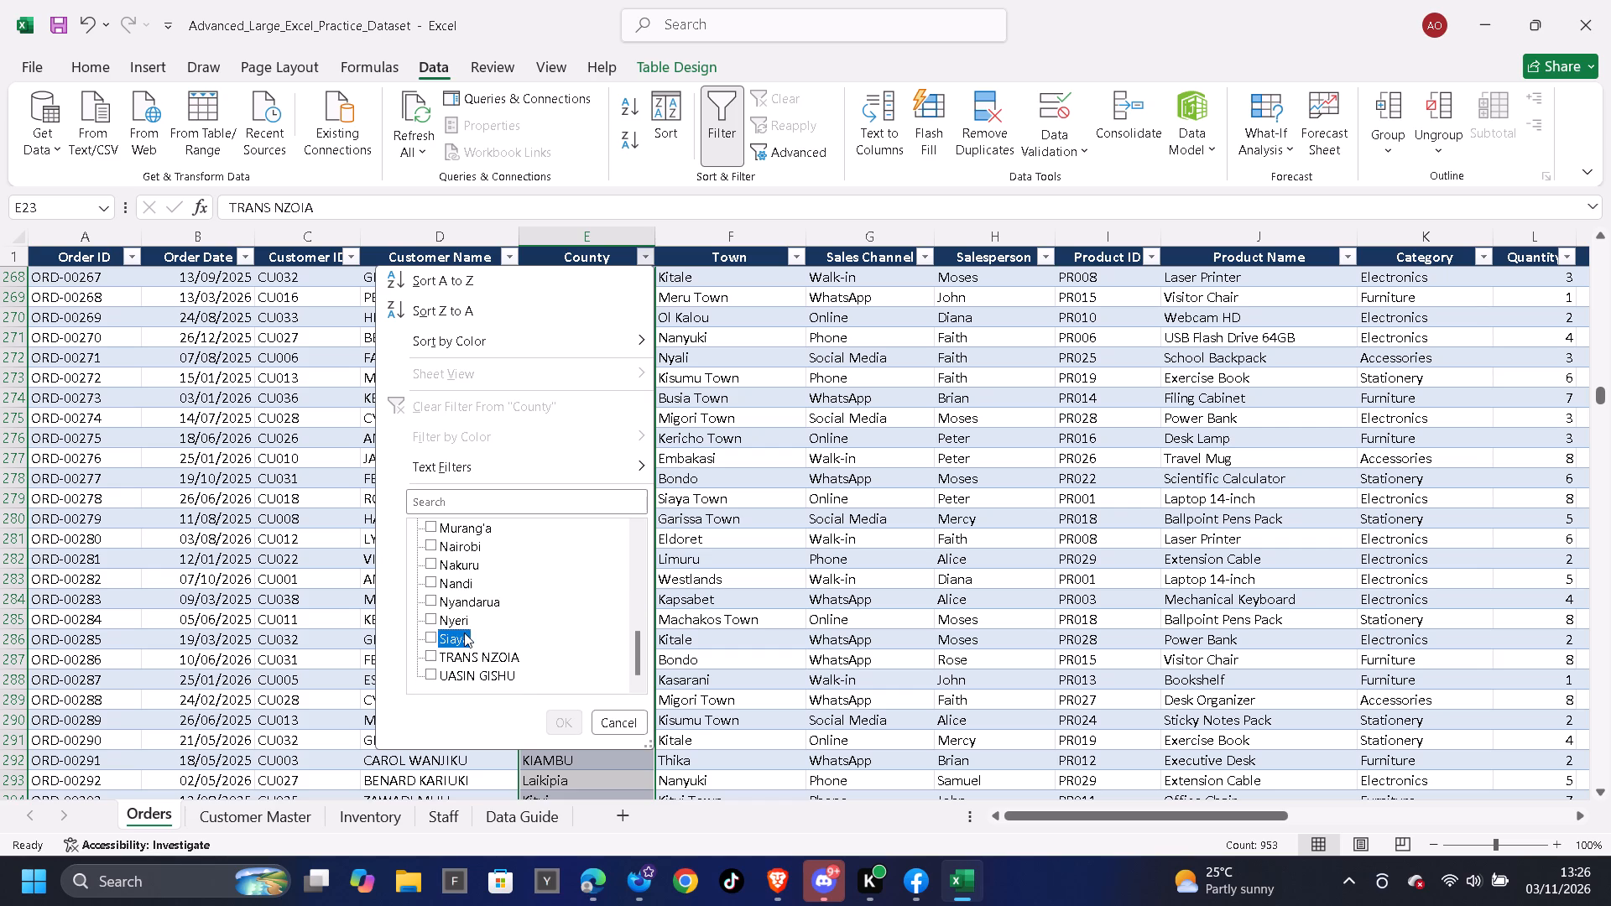
click(559, 724)
Enter SIAYA in the first filtered County cell and fill it down the remaining visible rows.
click(570, 257)
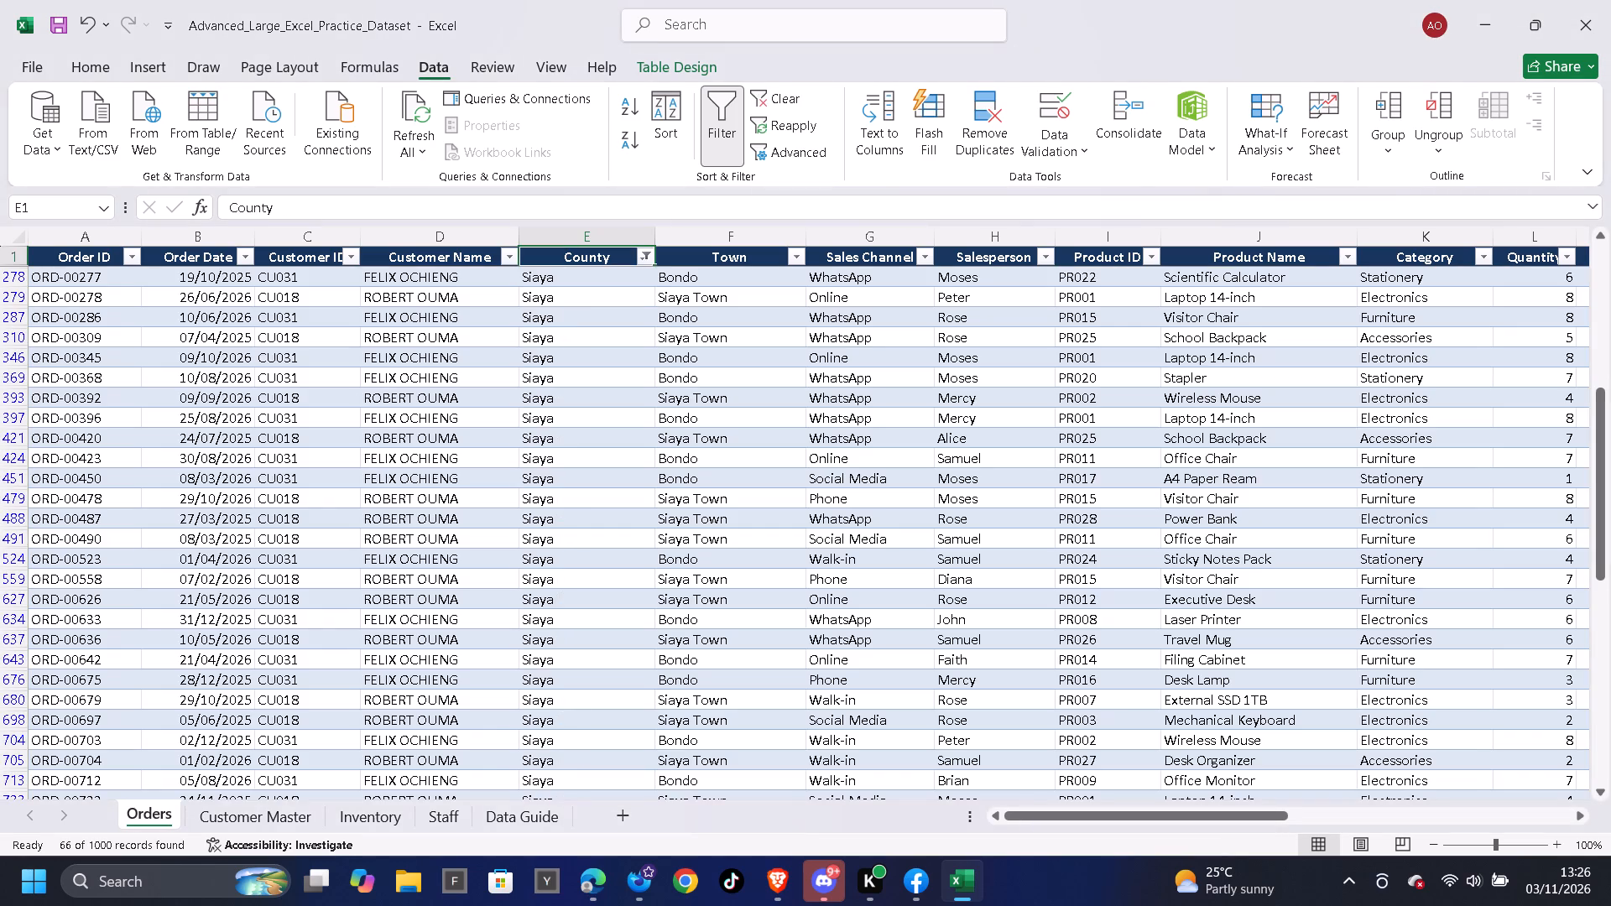
key(Down)
key(Up)
key(Down)
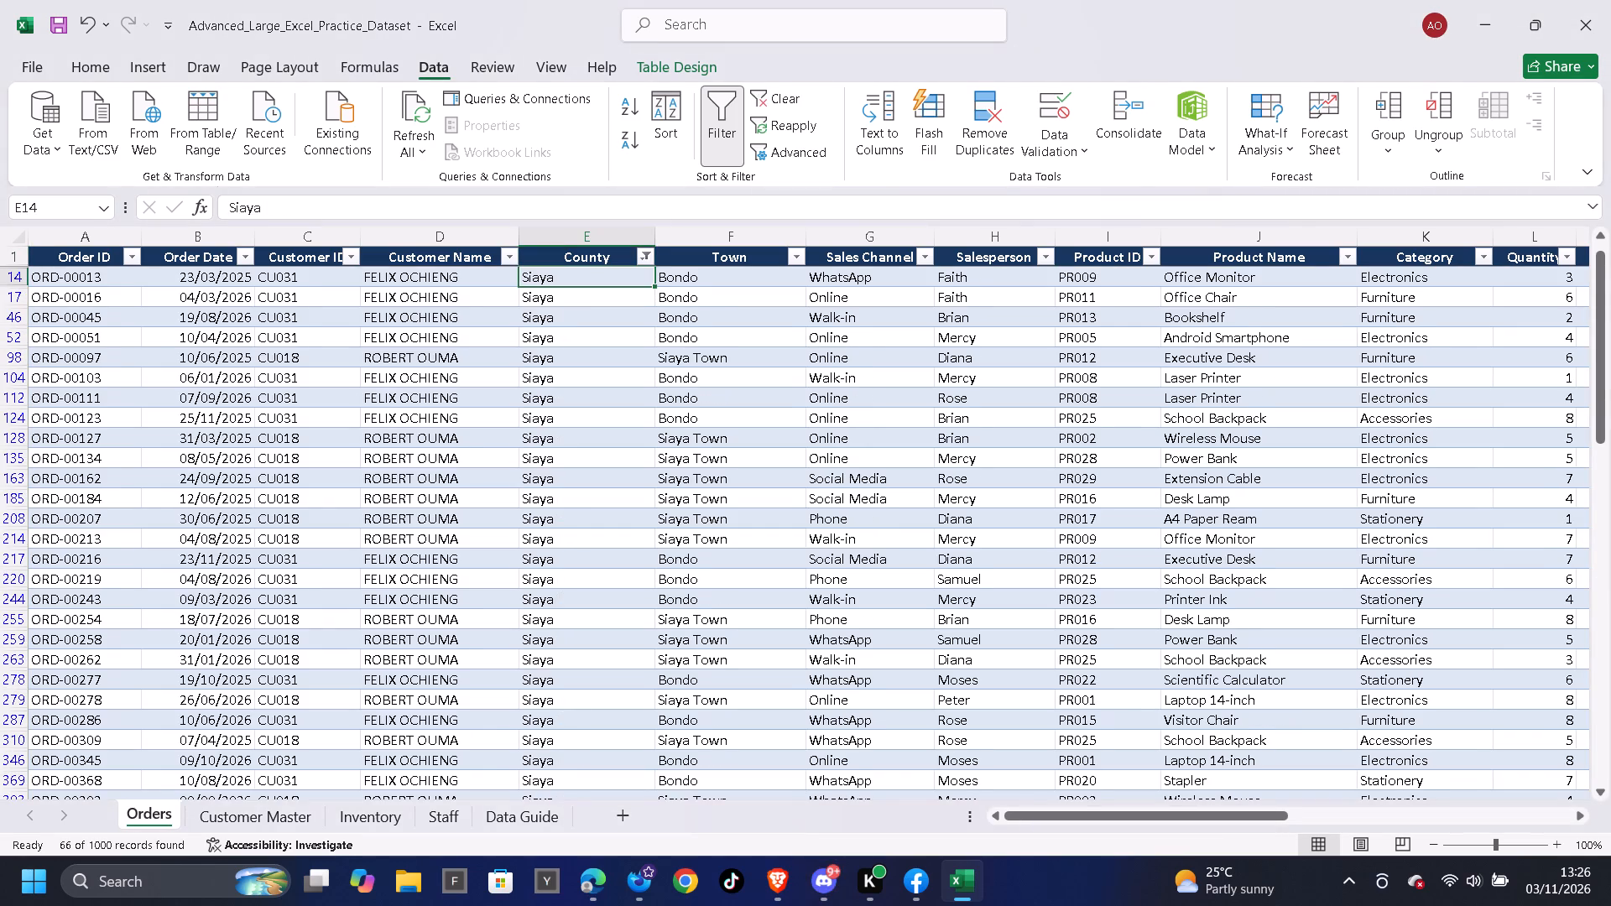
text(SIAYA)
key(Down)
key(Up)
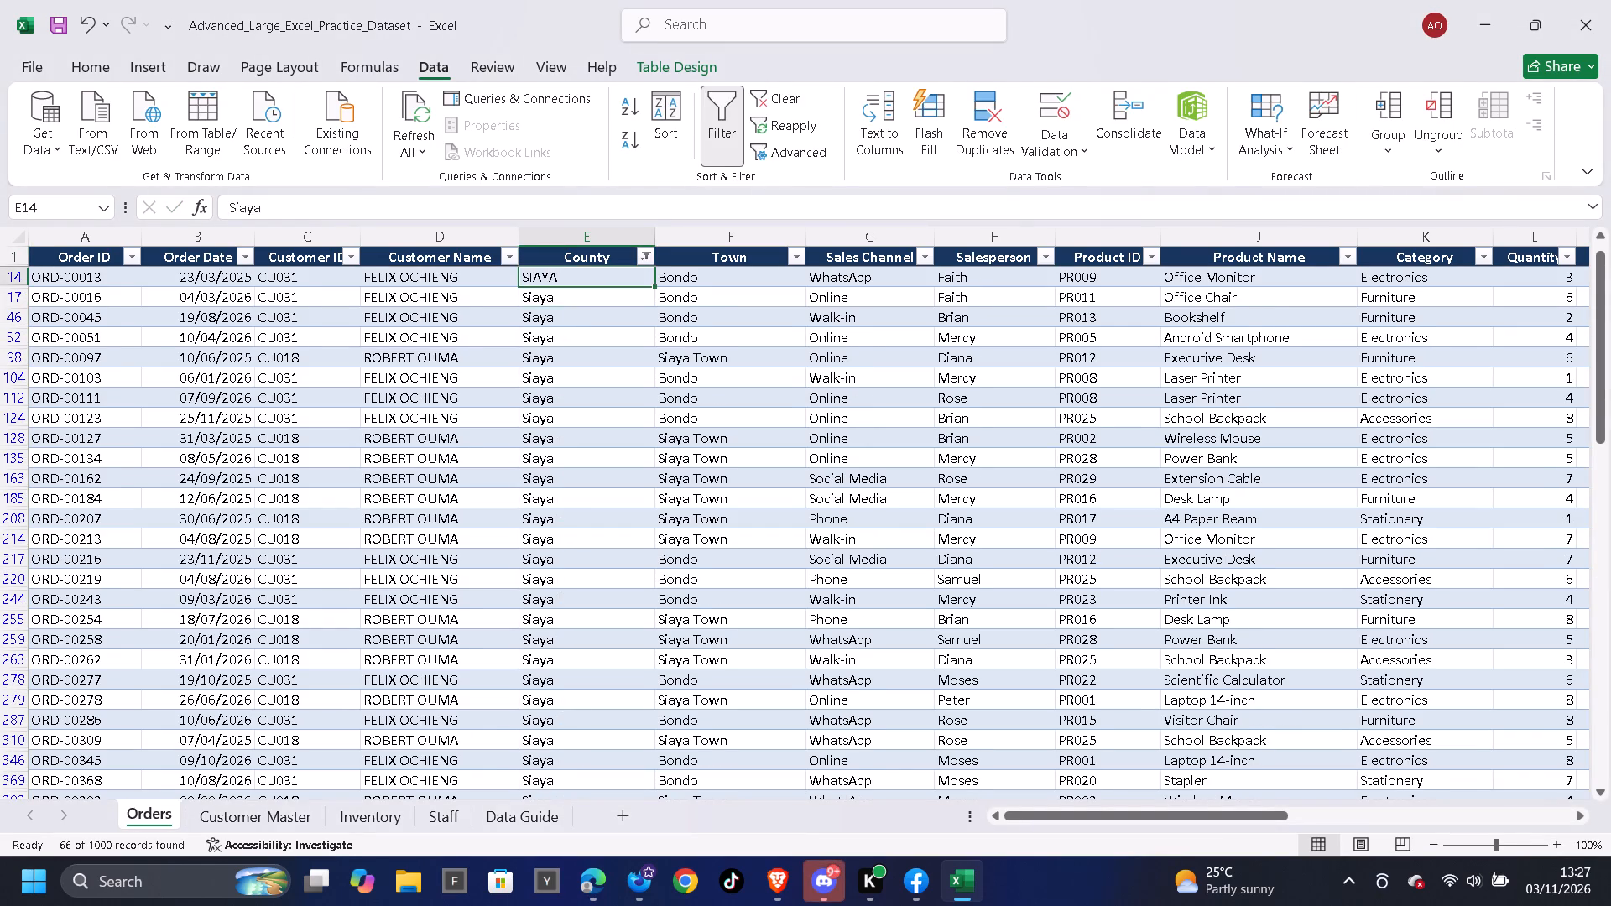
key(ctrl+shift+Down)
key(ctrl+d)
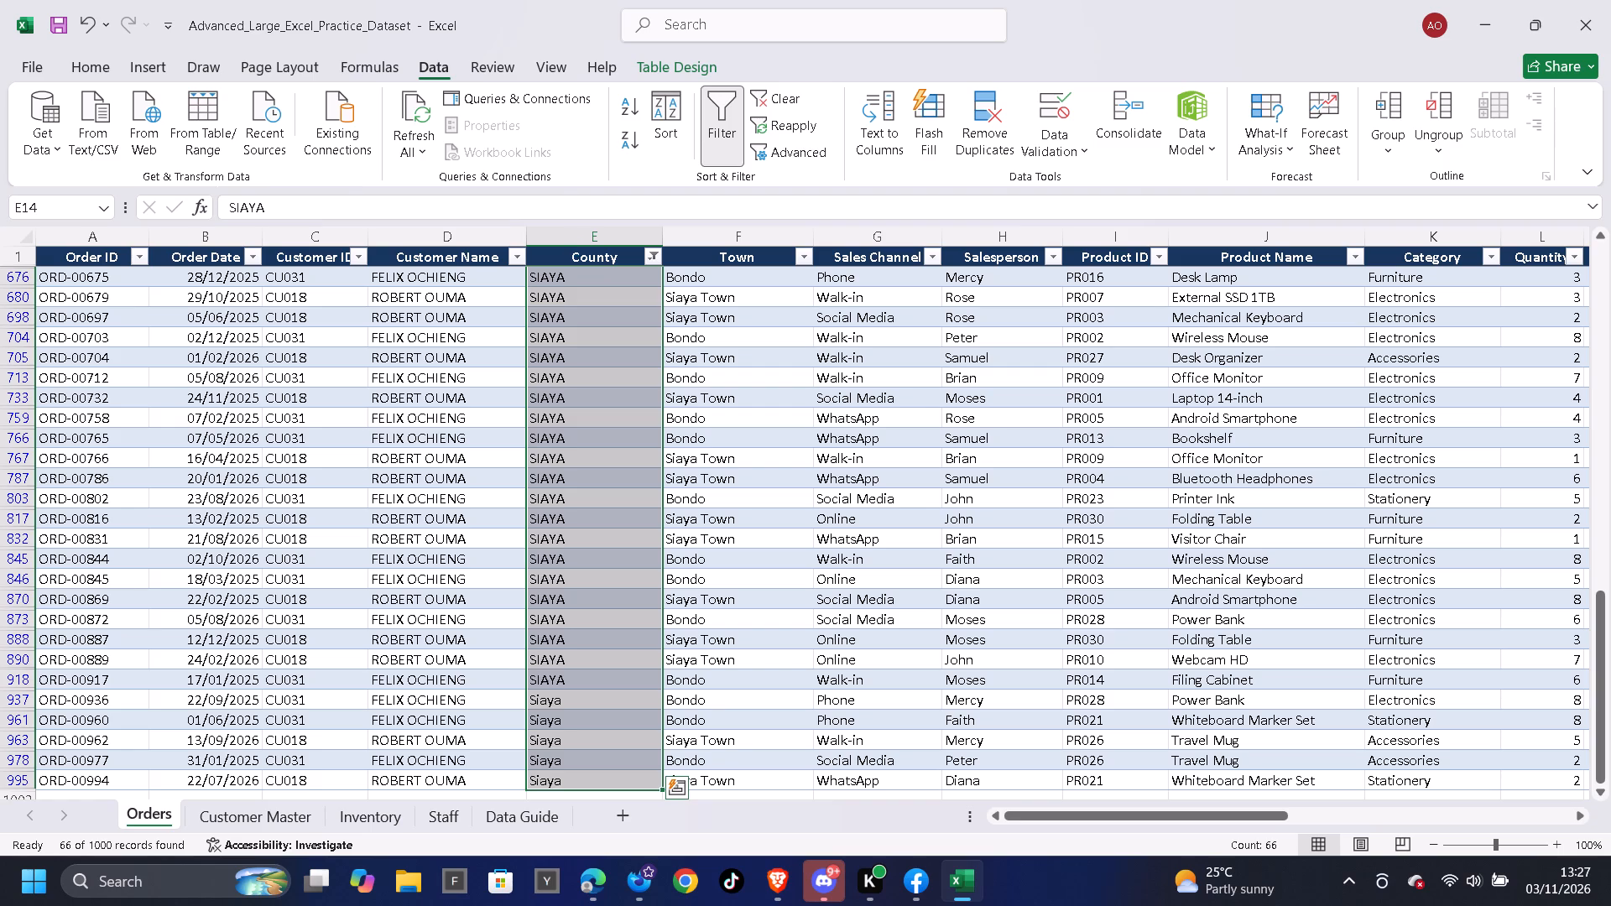
Clear the filter and filter the County column to only Nyeri.
click(777, 98)
click(594, 255)
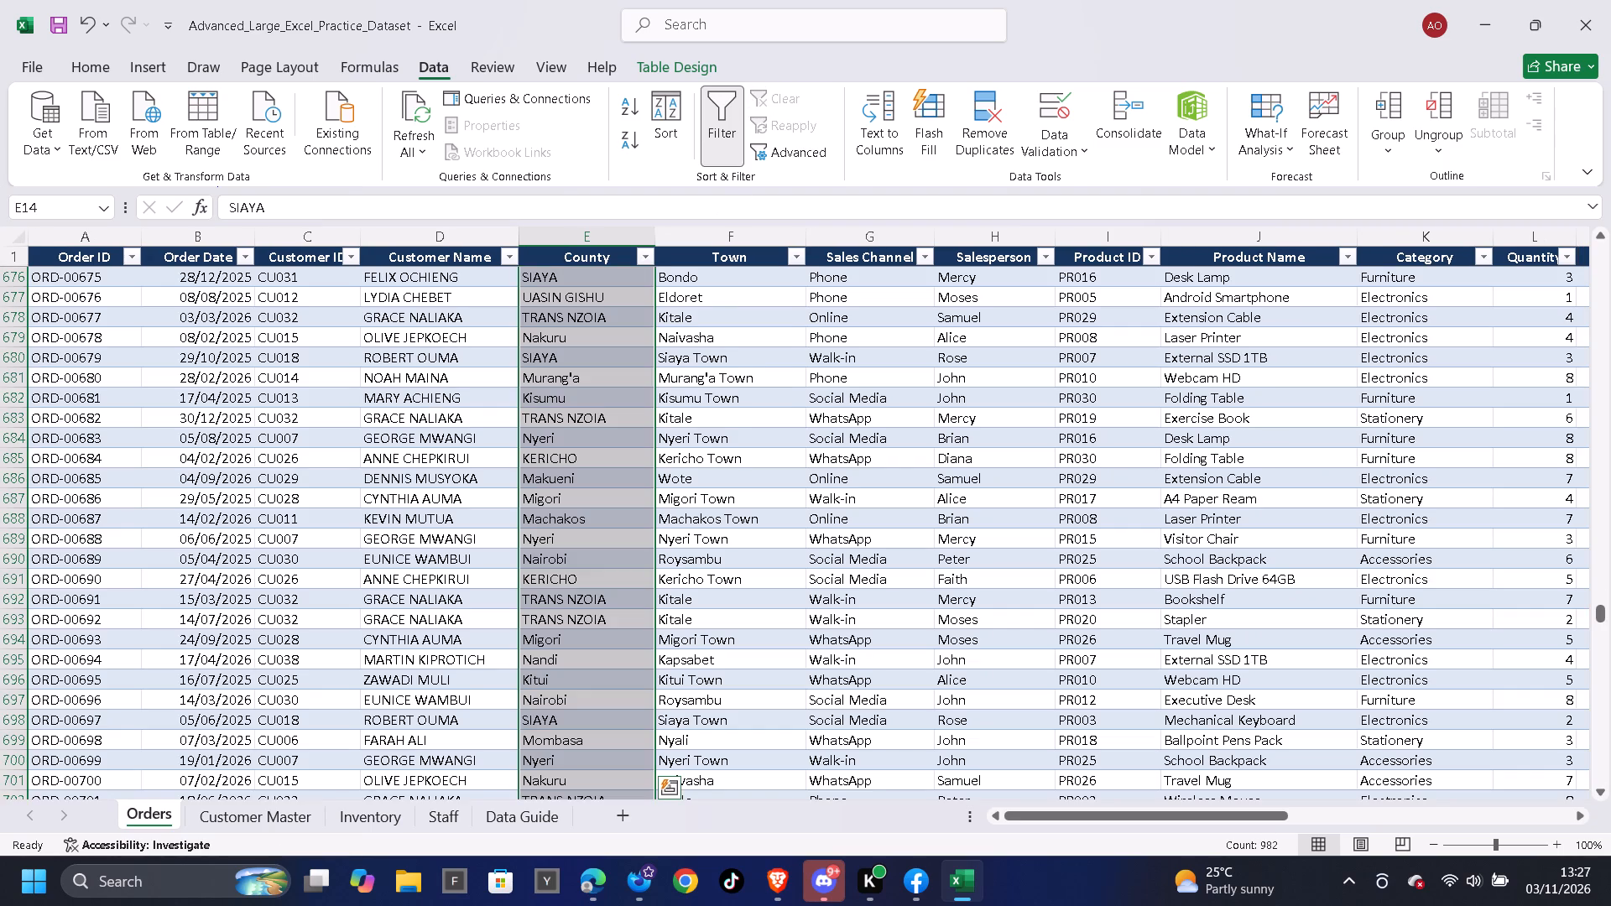
click(647, 252)
click(493, 526)
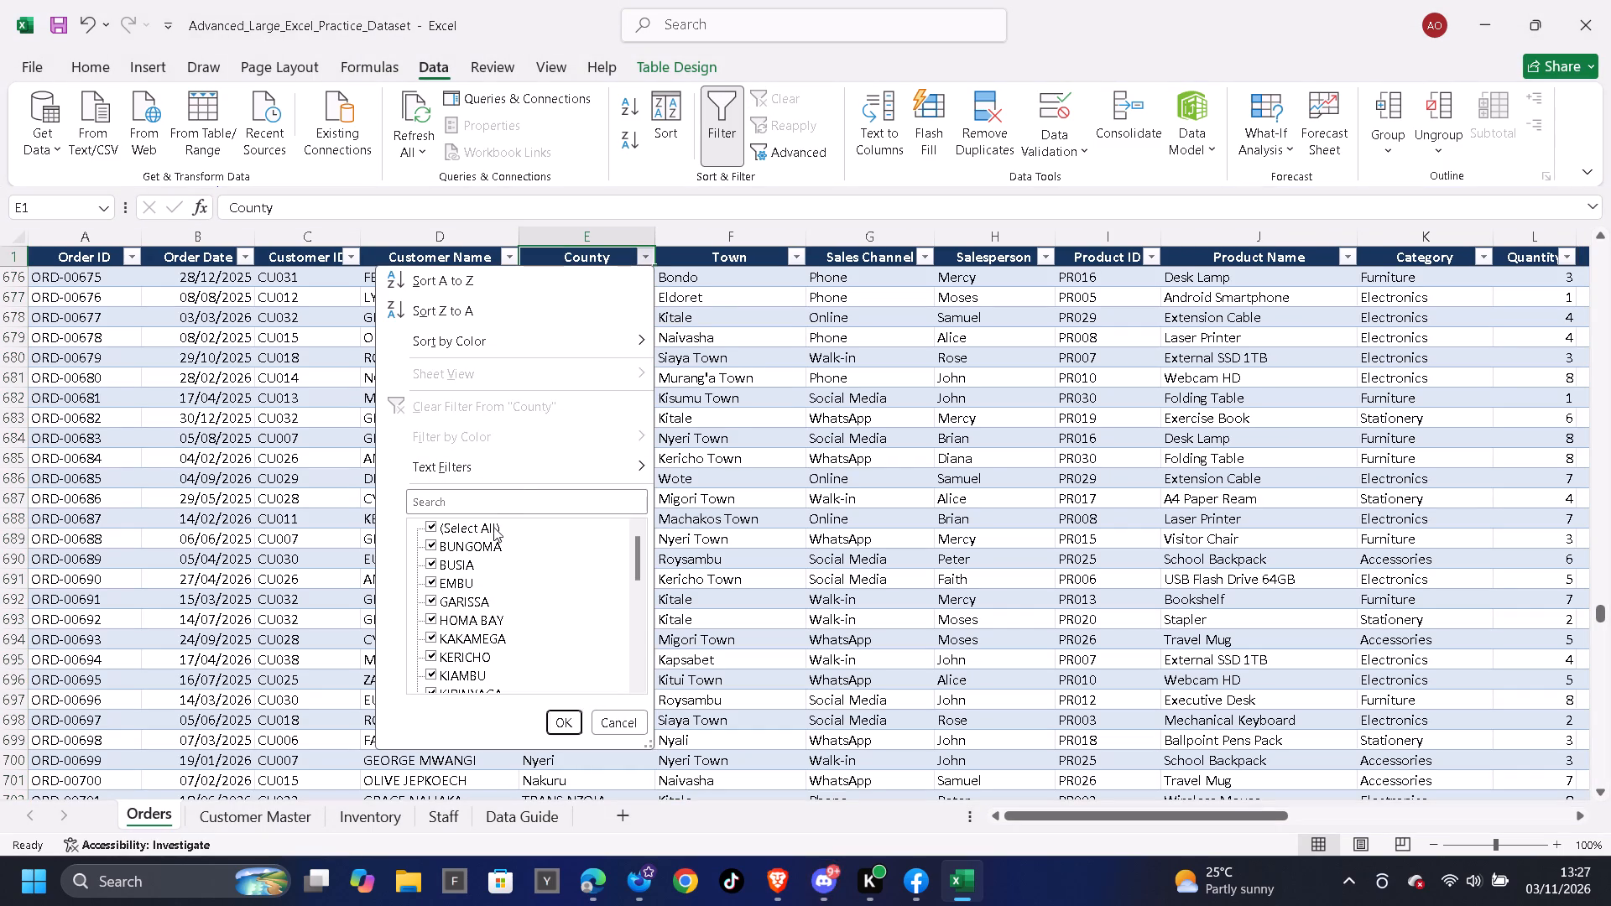
drag(639, 548, 637, 674)
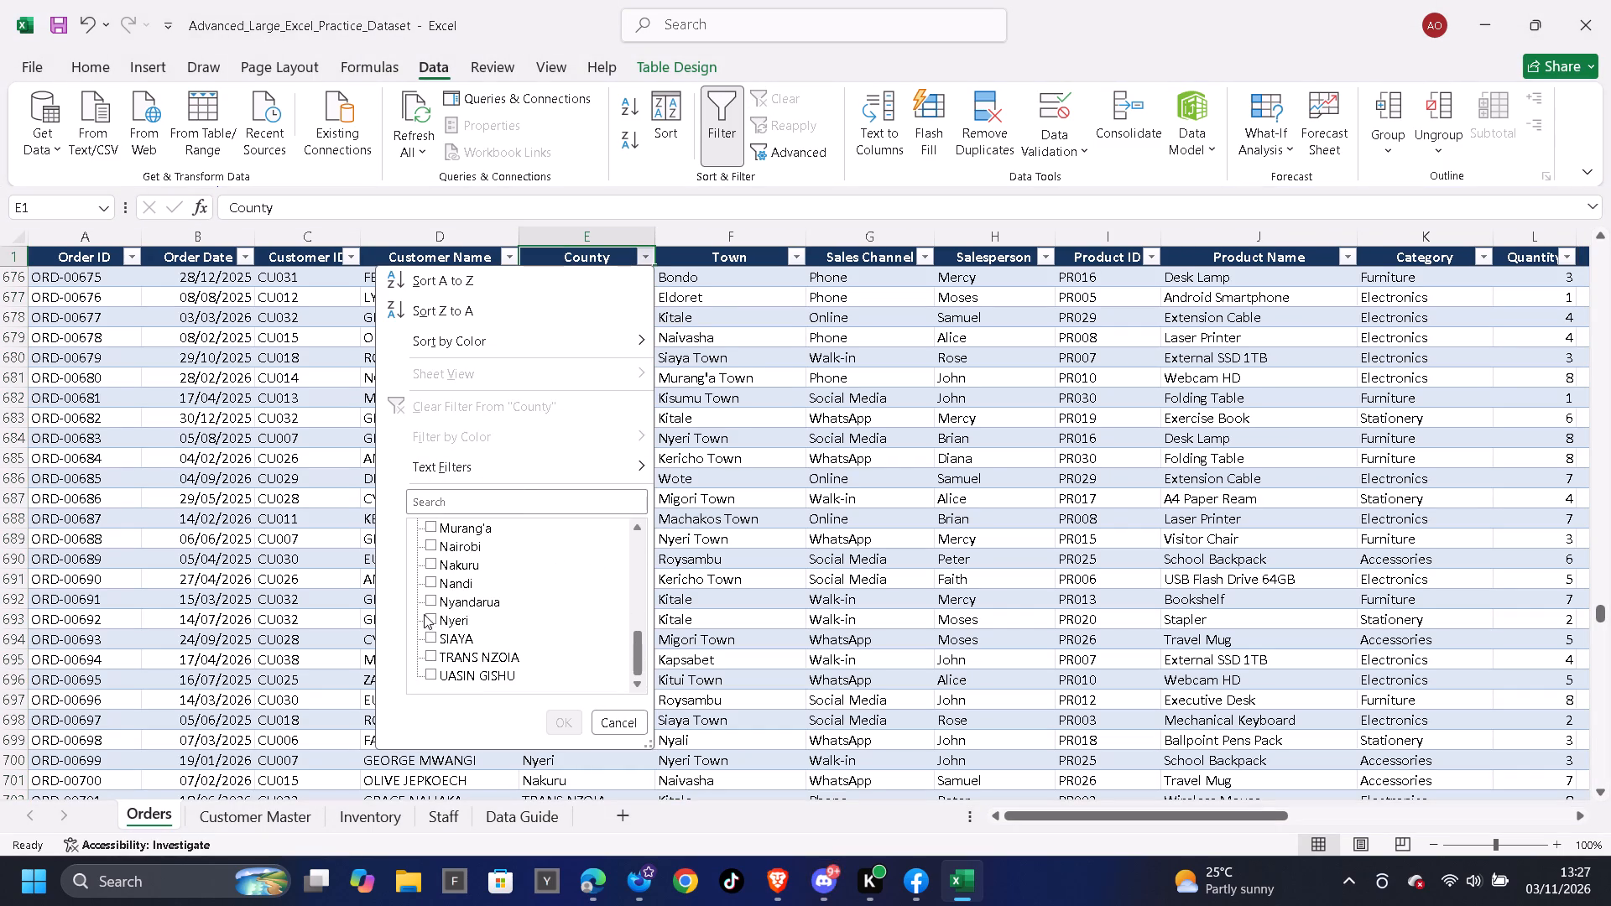
click(444, 618)
click(565, 717)
Enter NYERI in the first filtered County cell and fill it down the remaining visible rows.
click(576, 253)
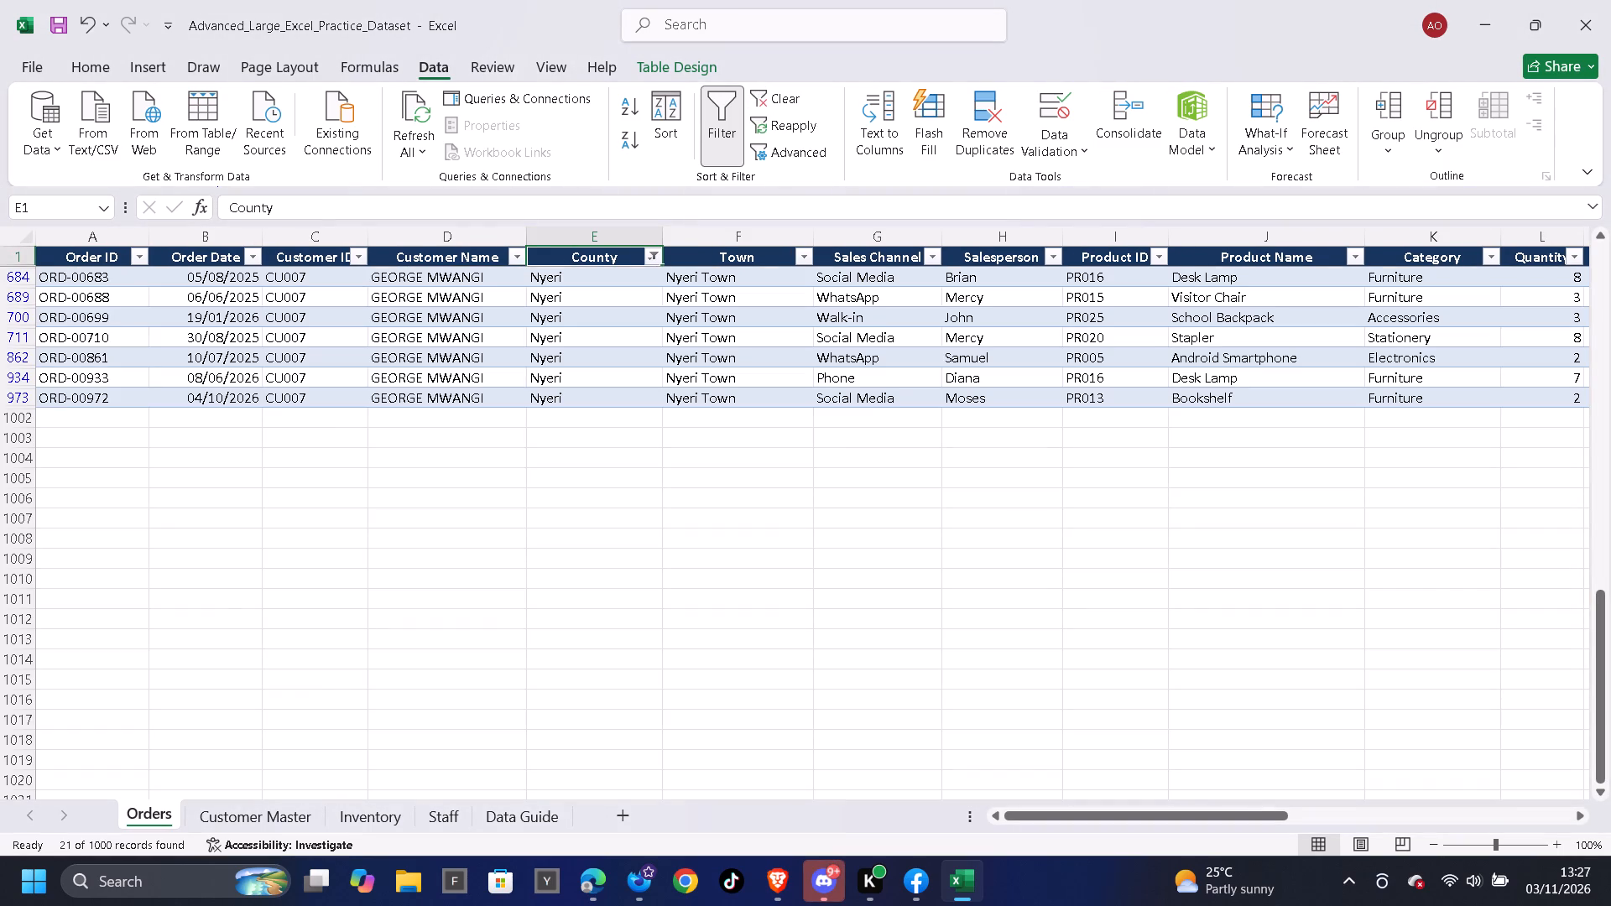
key(Down)
key(Up)
key(Down)
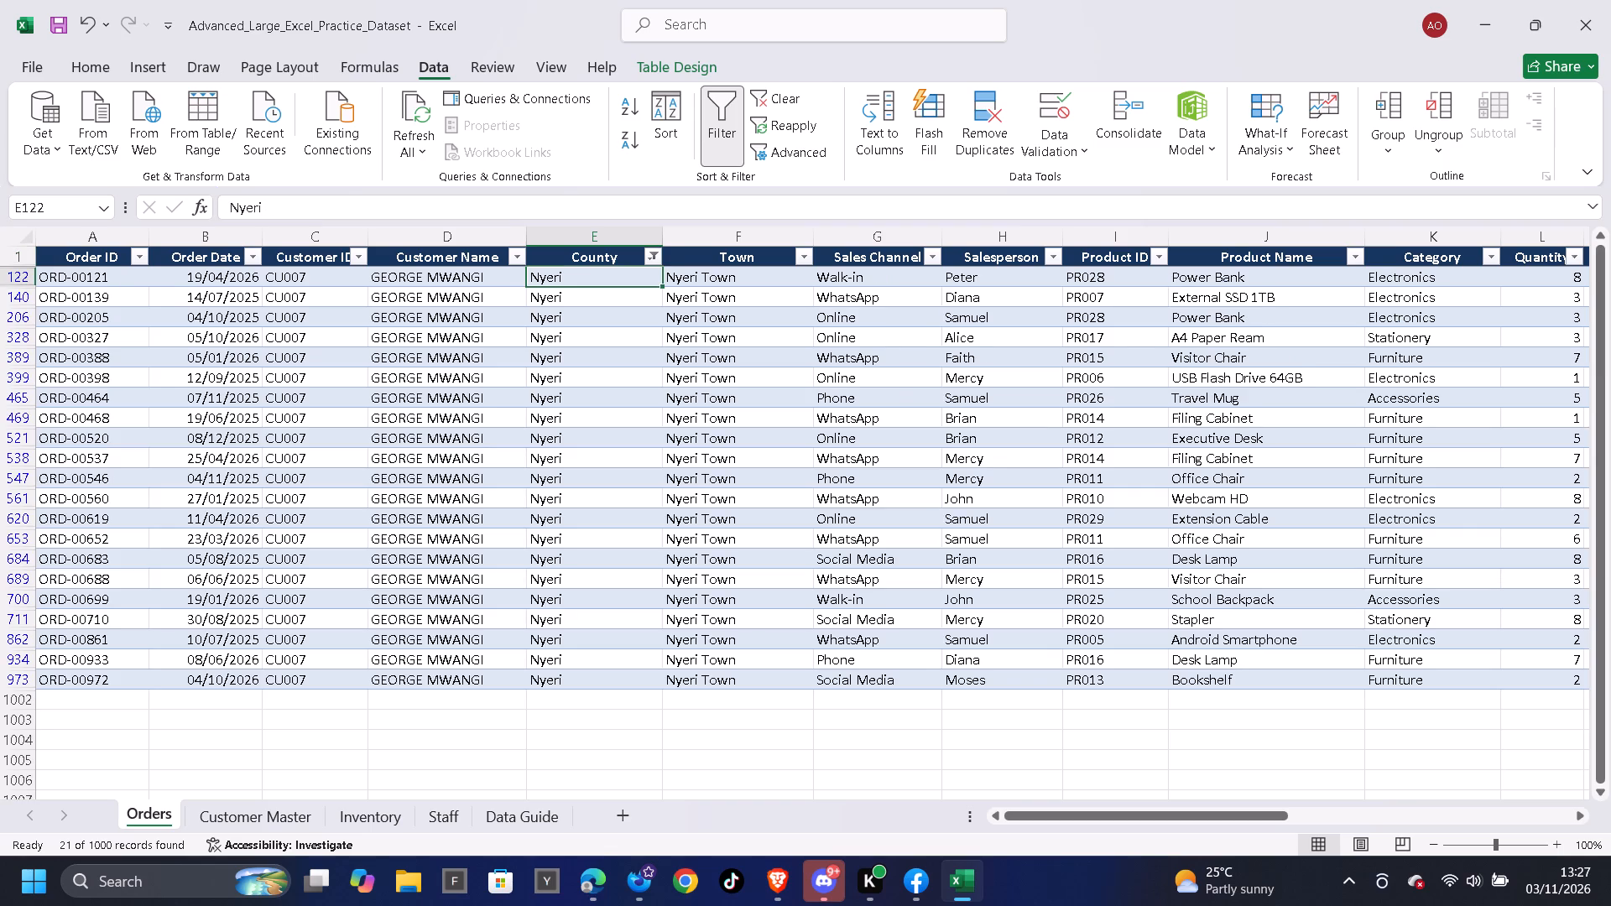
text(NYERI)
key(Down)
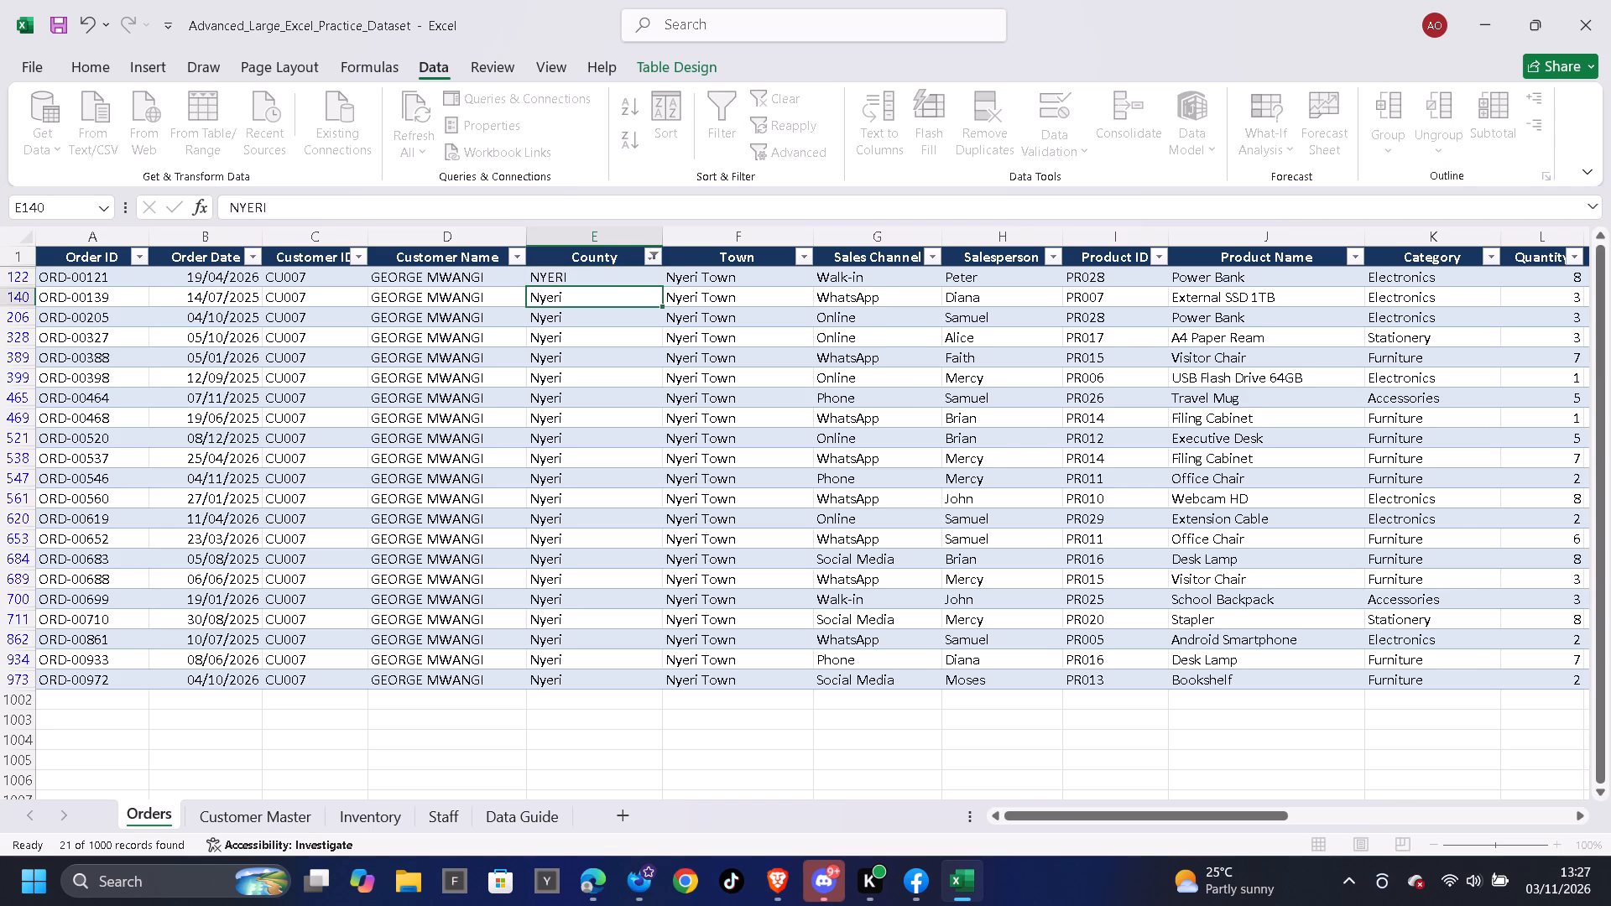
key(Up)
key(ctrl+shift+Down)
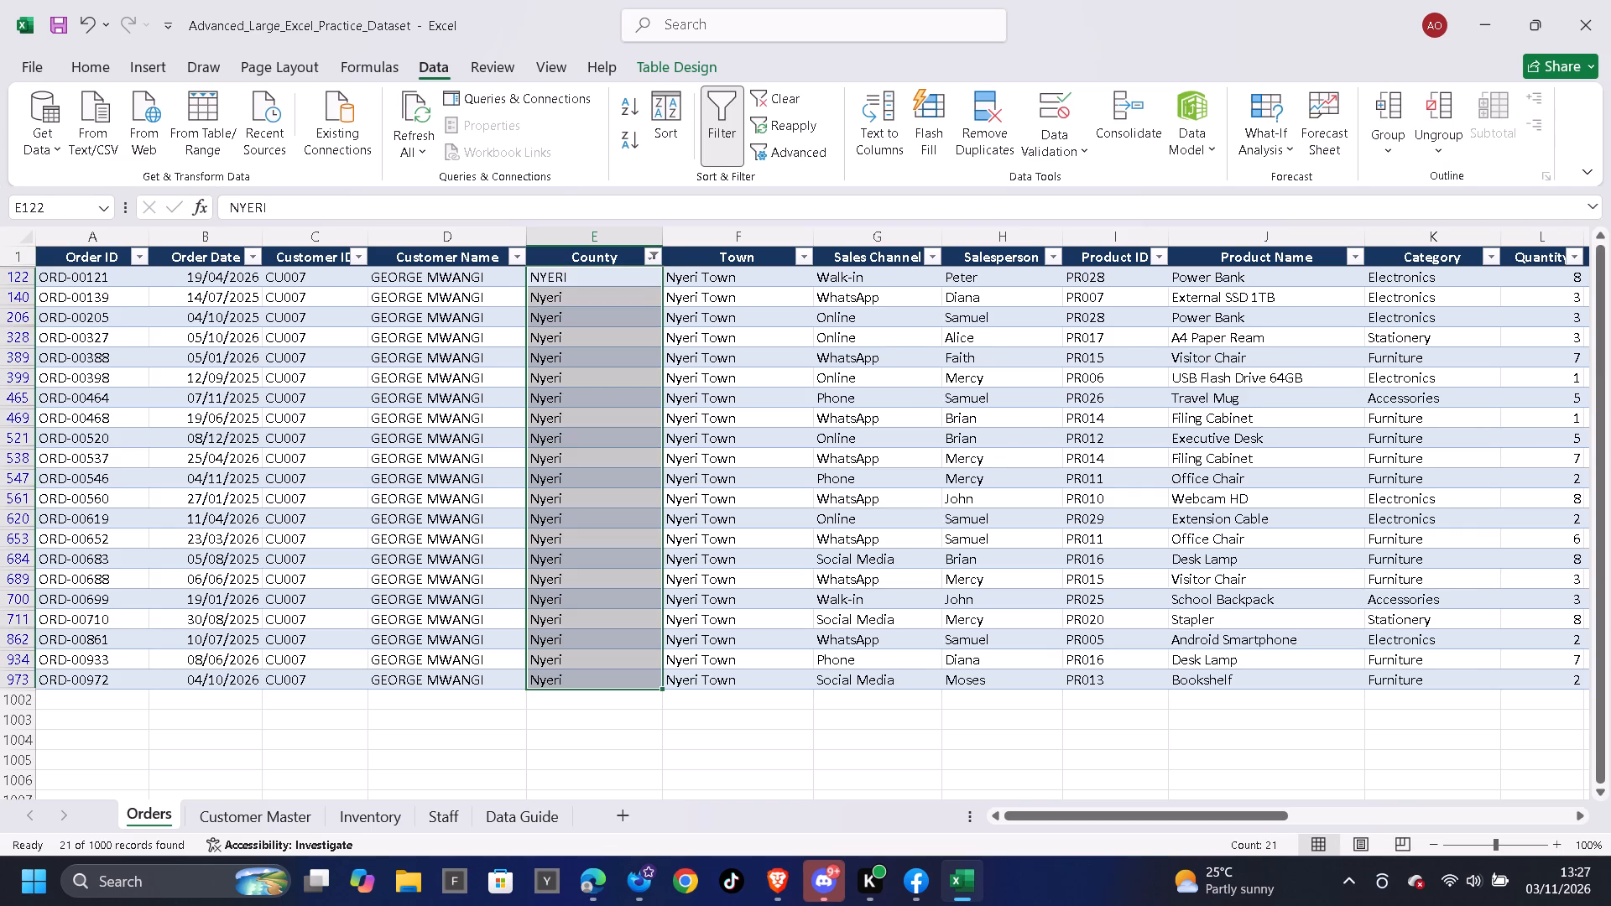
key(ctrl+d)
Clear the filter and filter the County column to only Nyandarua.
click(790, 106)
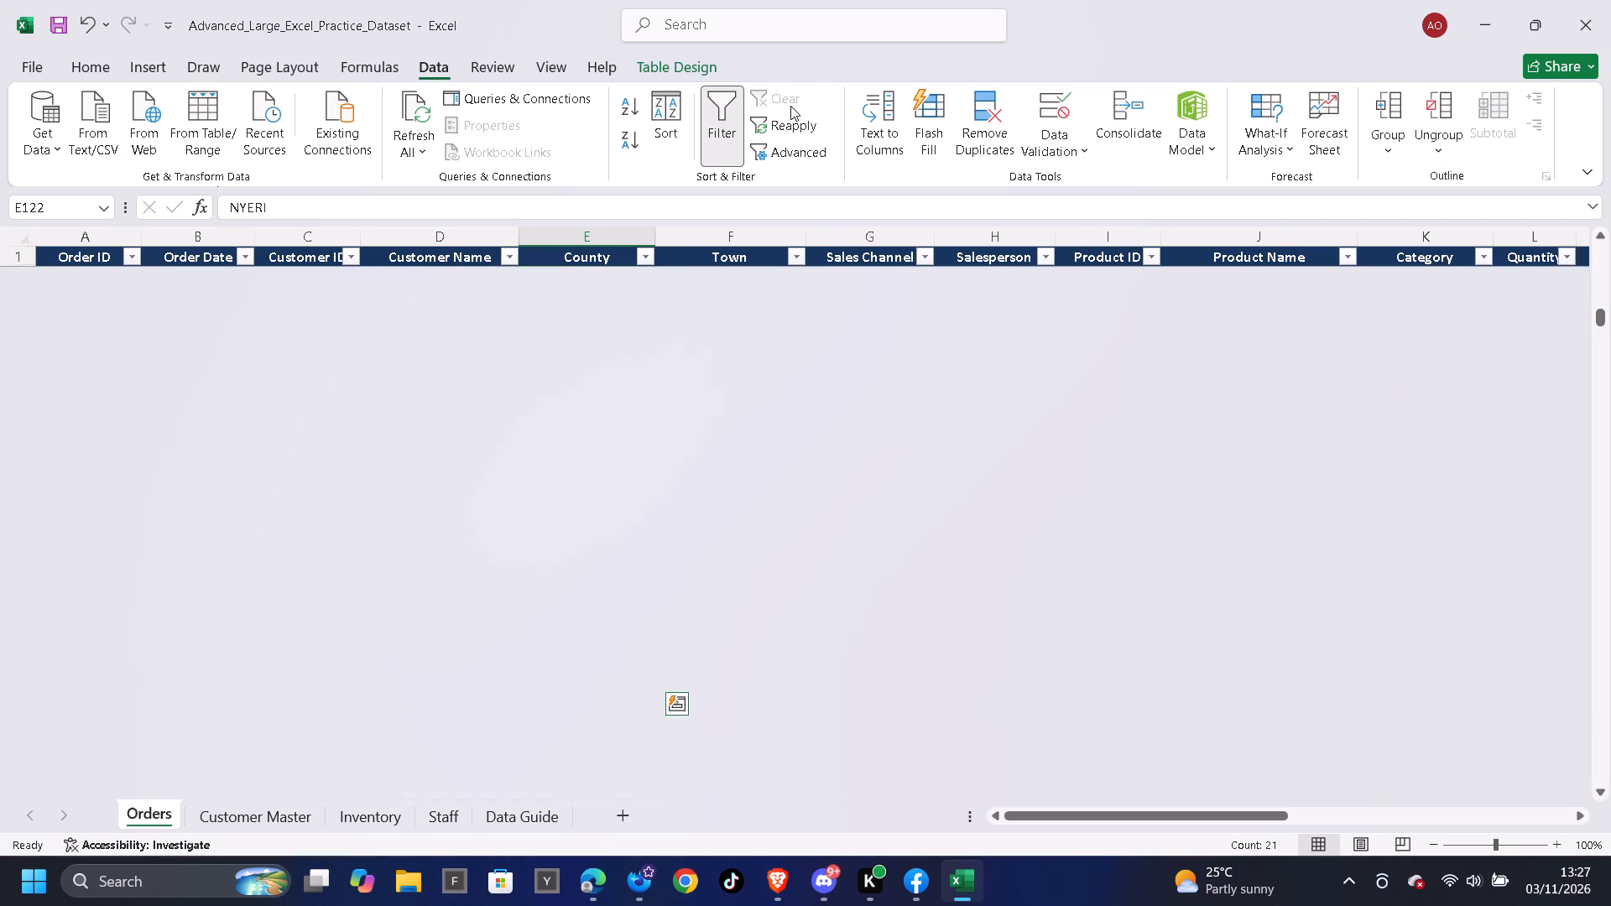
click(649, 250)
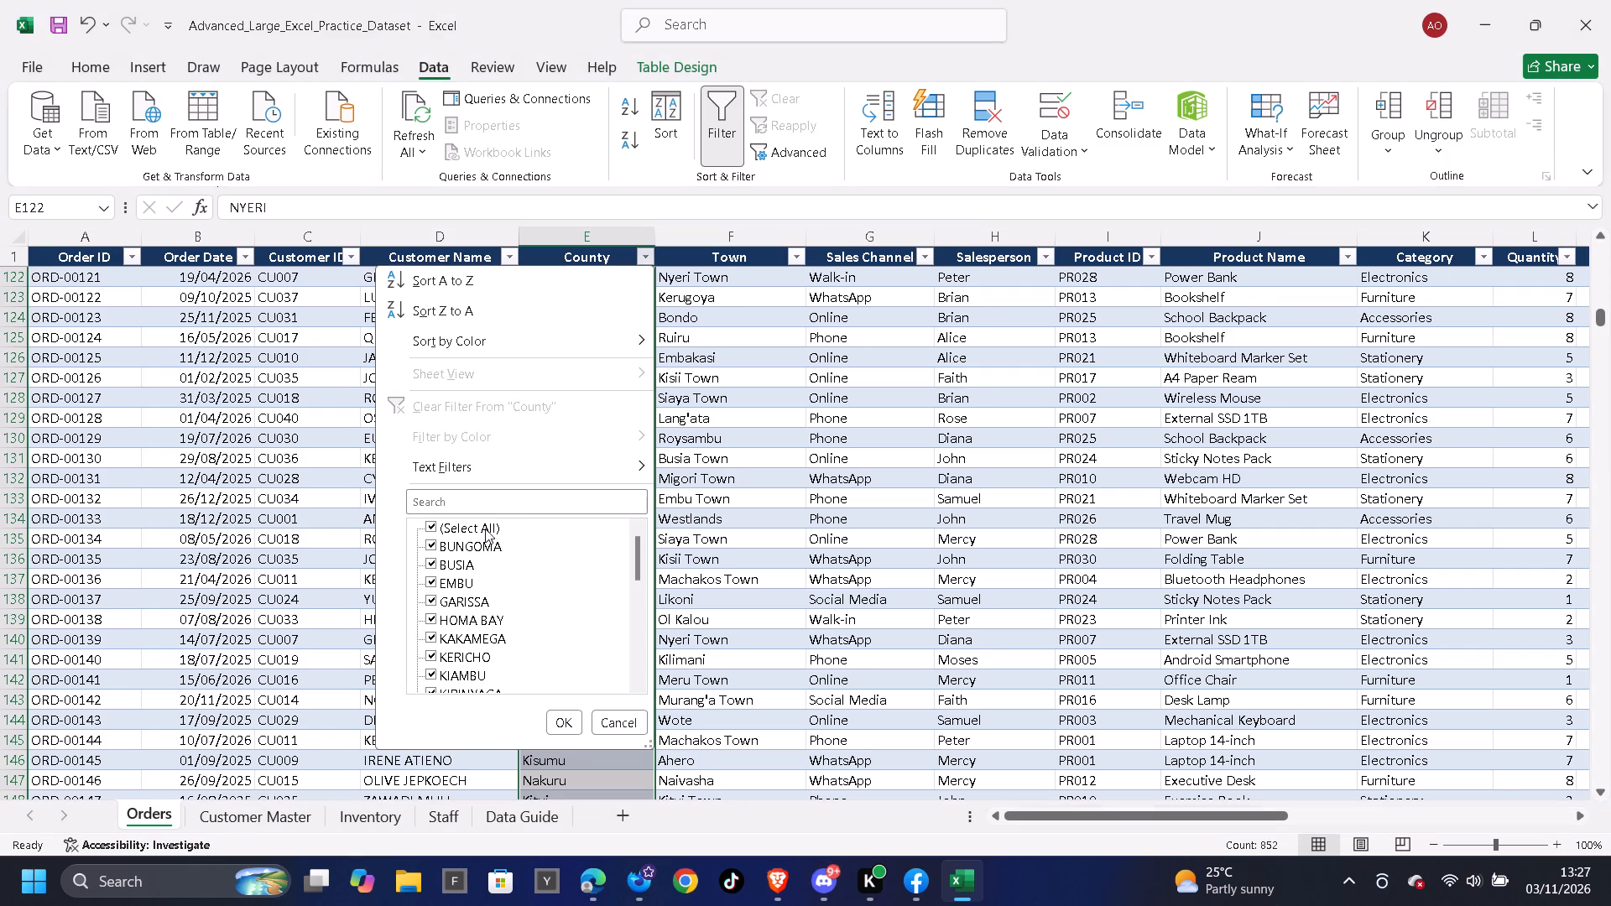
click(485, 526)
drag(640, 547, 640, 680)
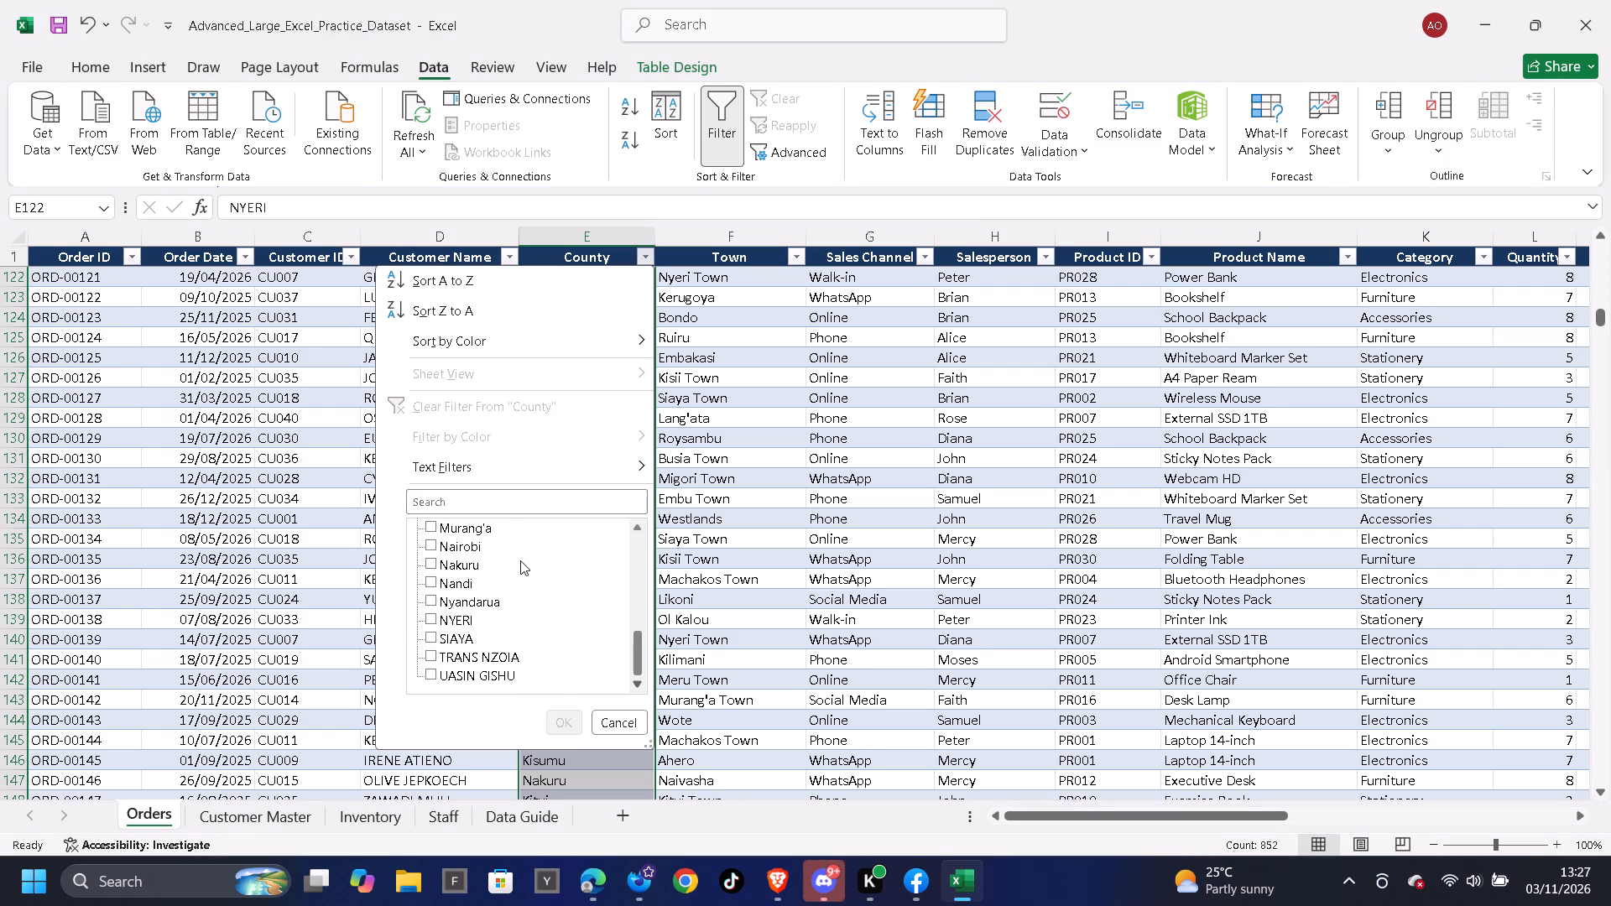
click(483, 602)
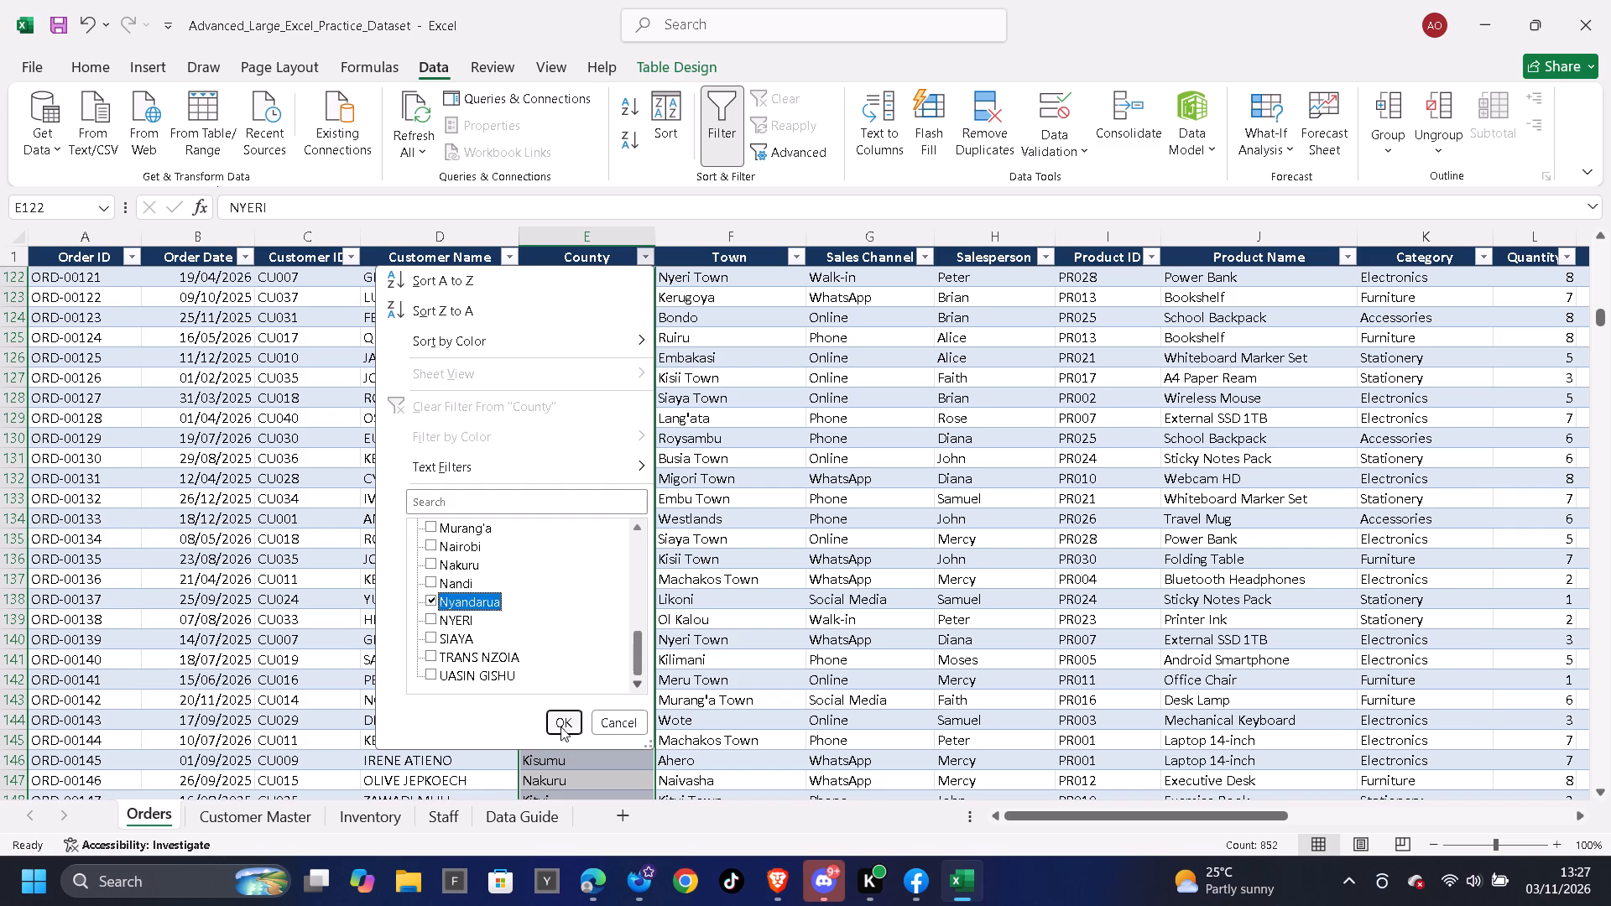
click(559, 721)
Enter NYANDARUA in the first filtered County cell and fill it down the remaining visible rows.
click(581, 258)
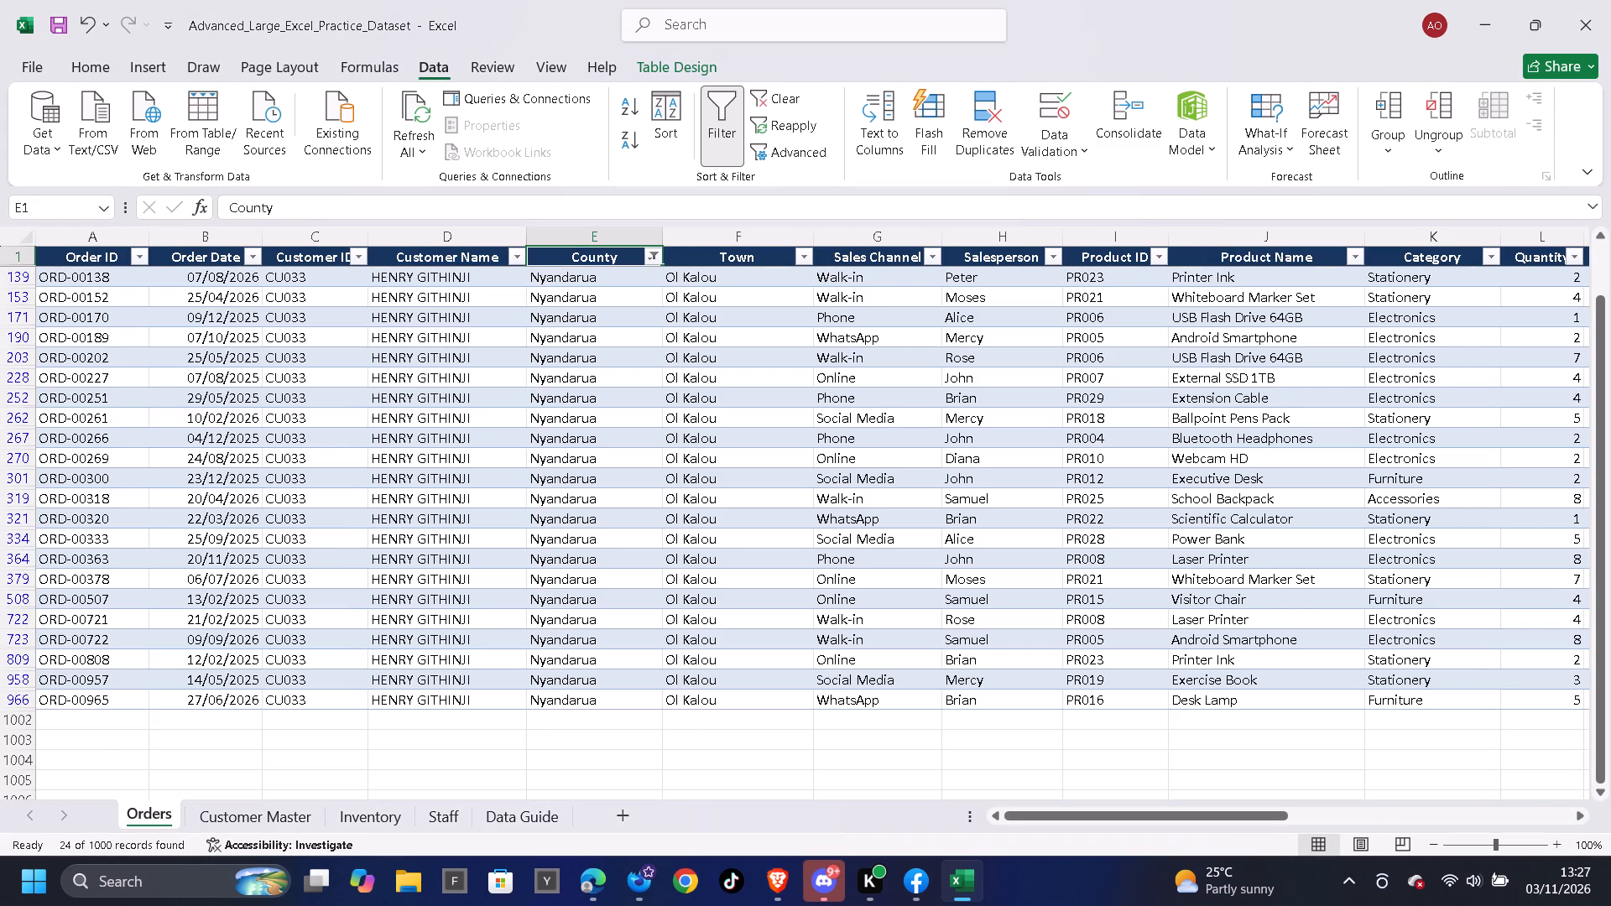
key(Down)
key(Up)
key(Down)
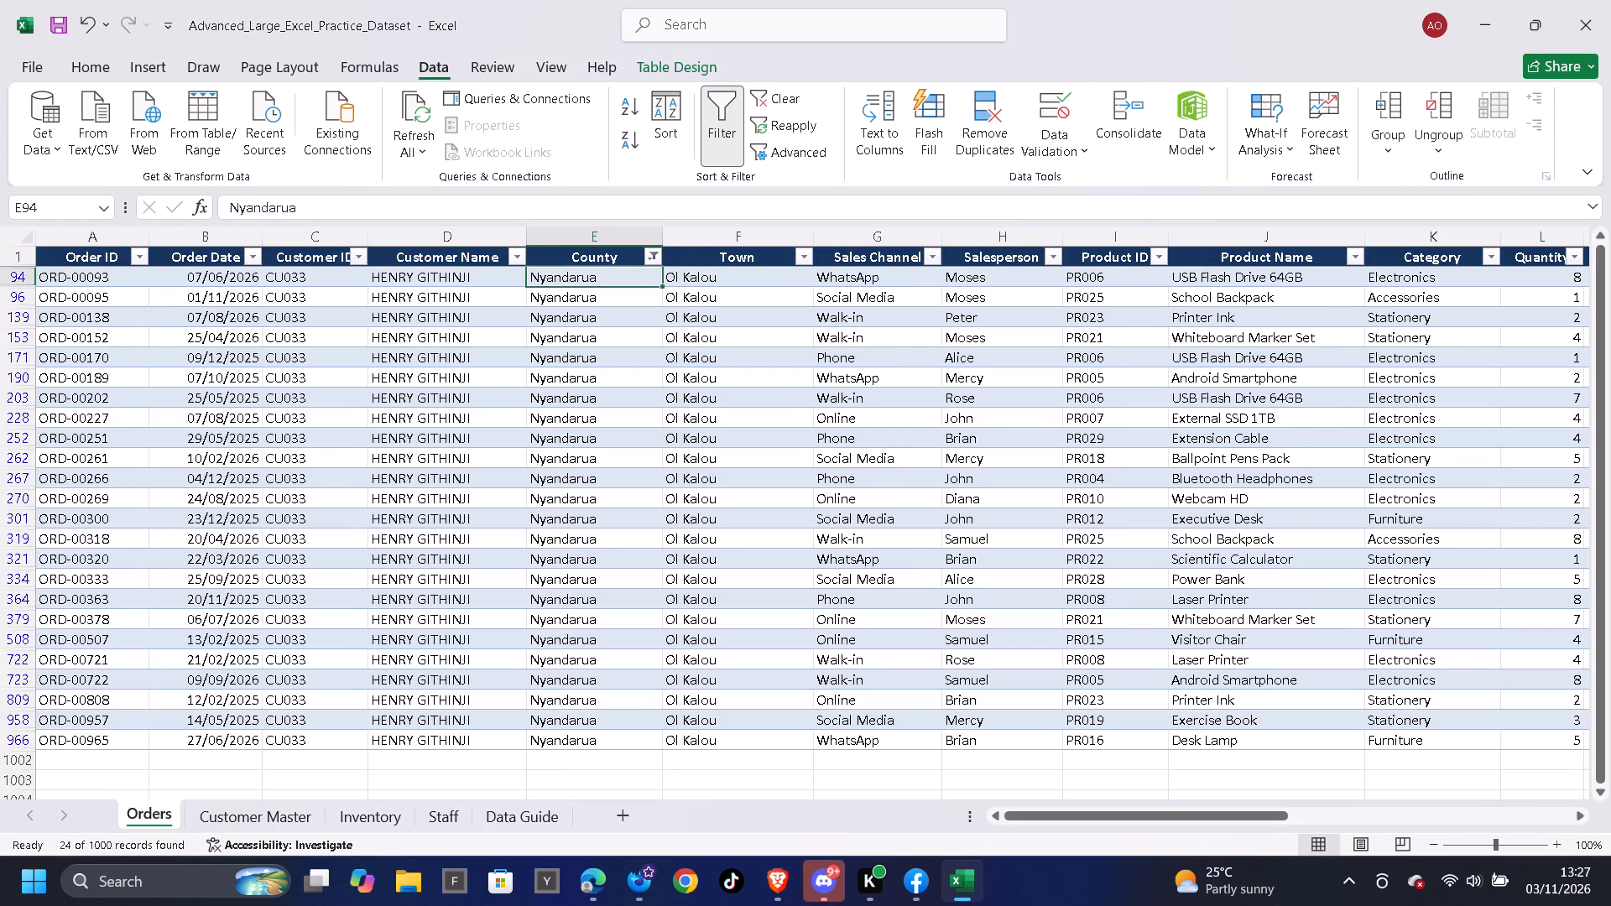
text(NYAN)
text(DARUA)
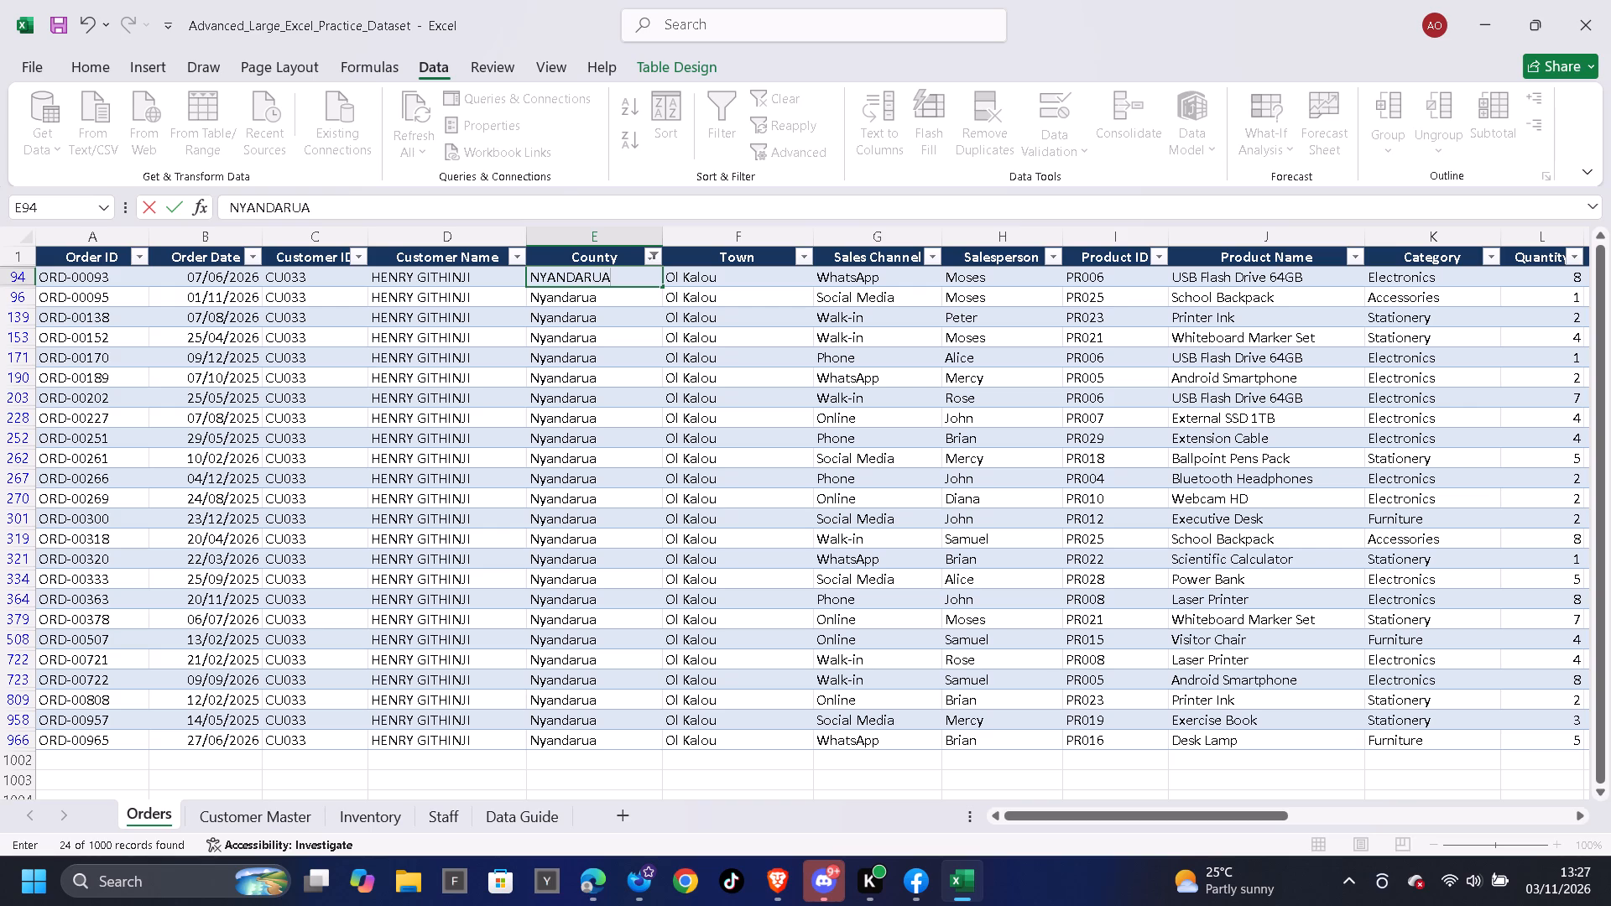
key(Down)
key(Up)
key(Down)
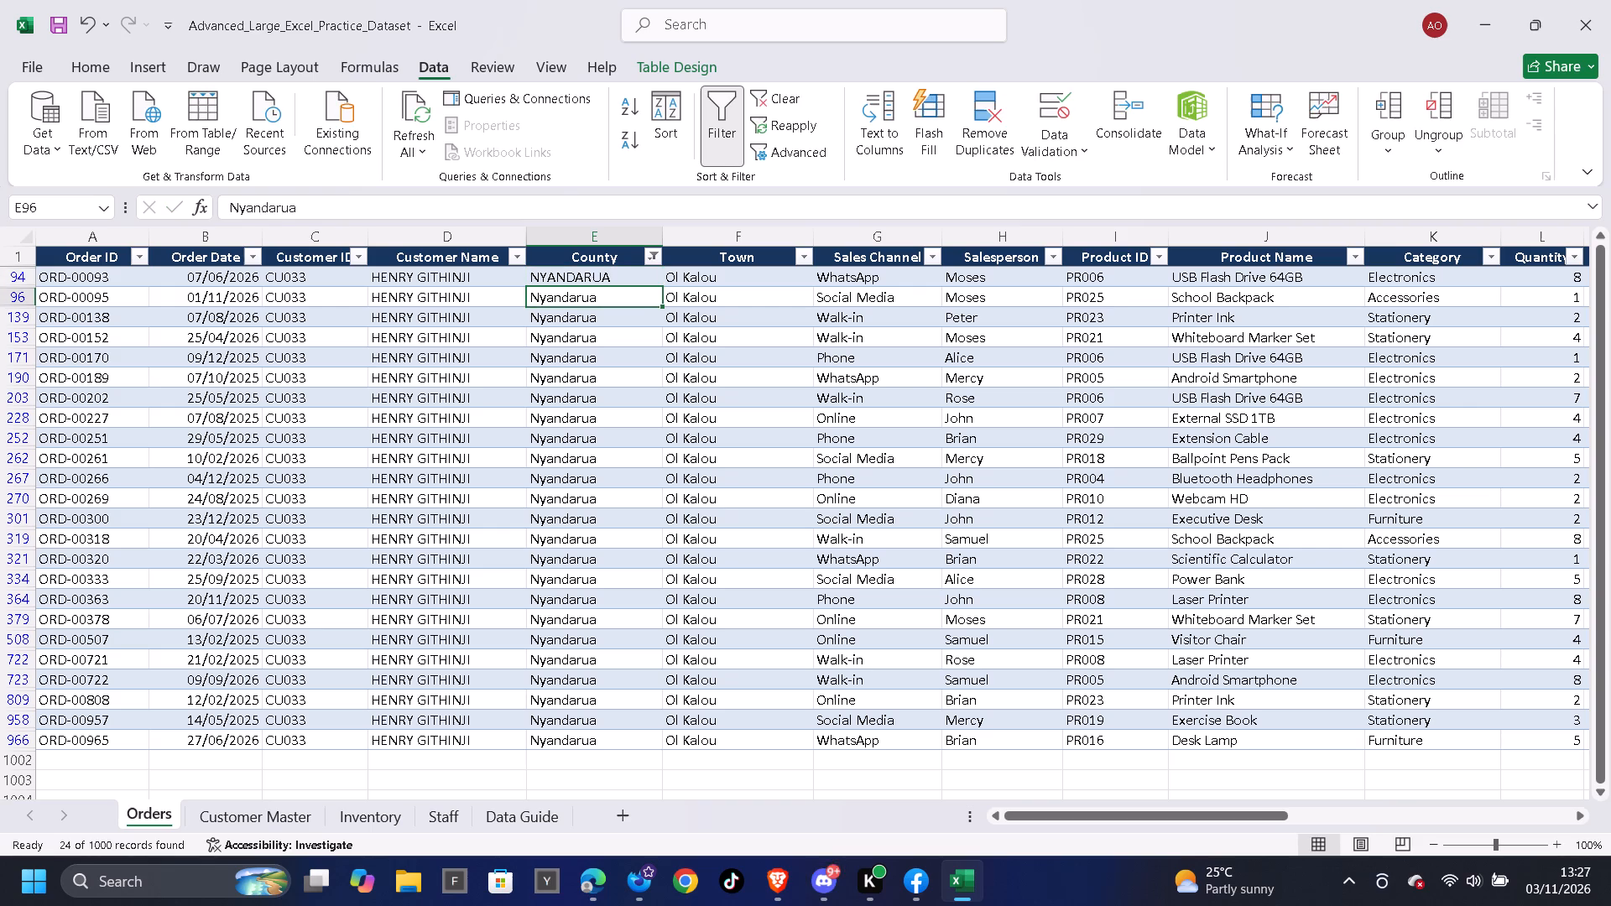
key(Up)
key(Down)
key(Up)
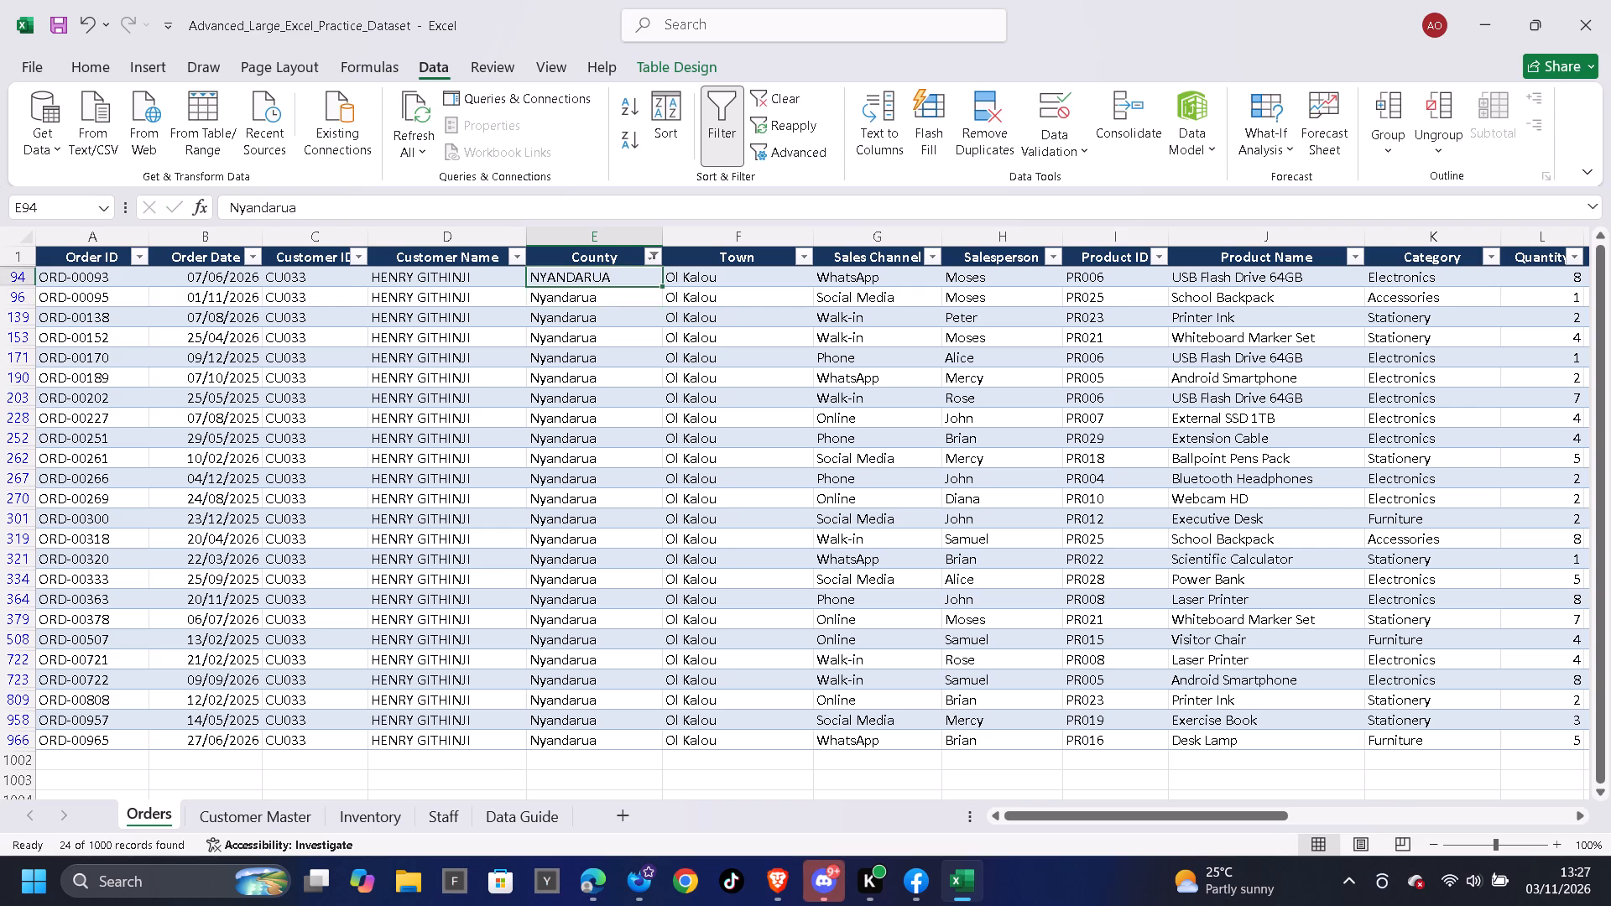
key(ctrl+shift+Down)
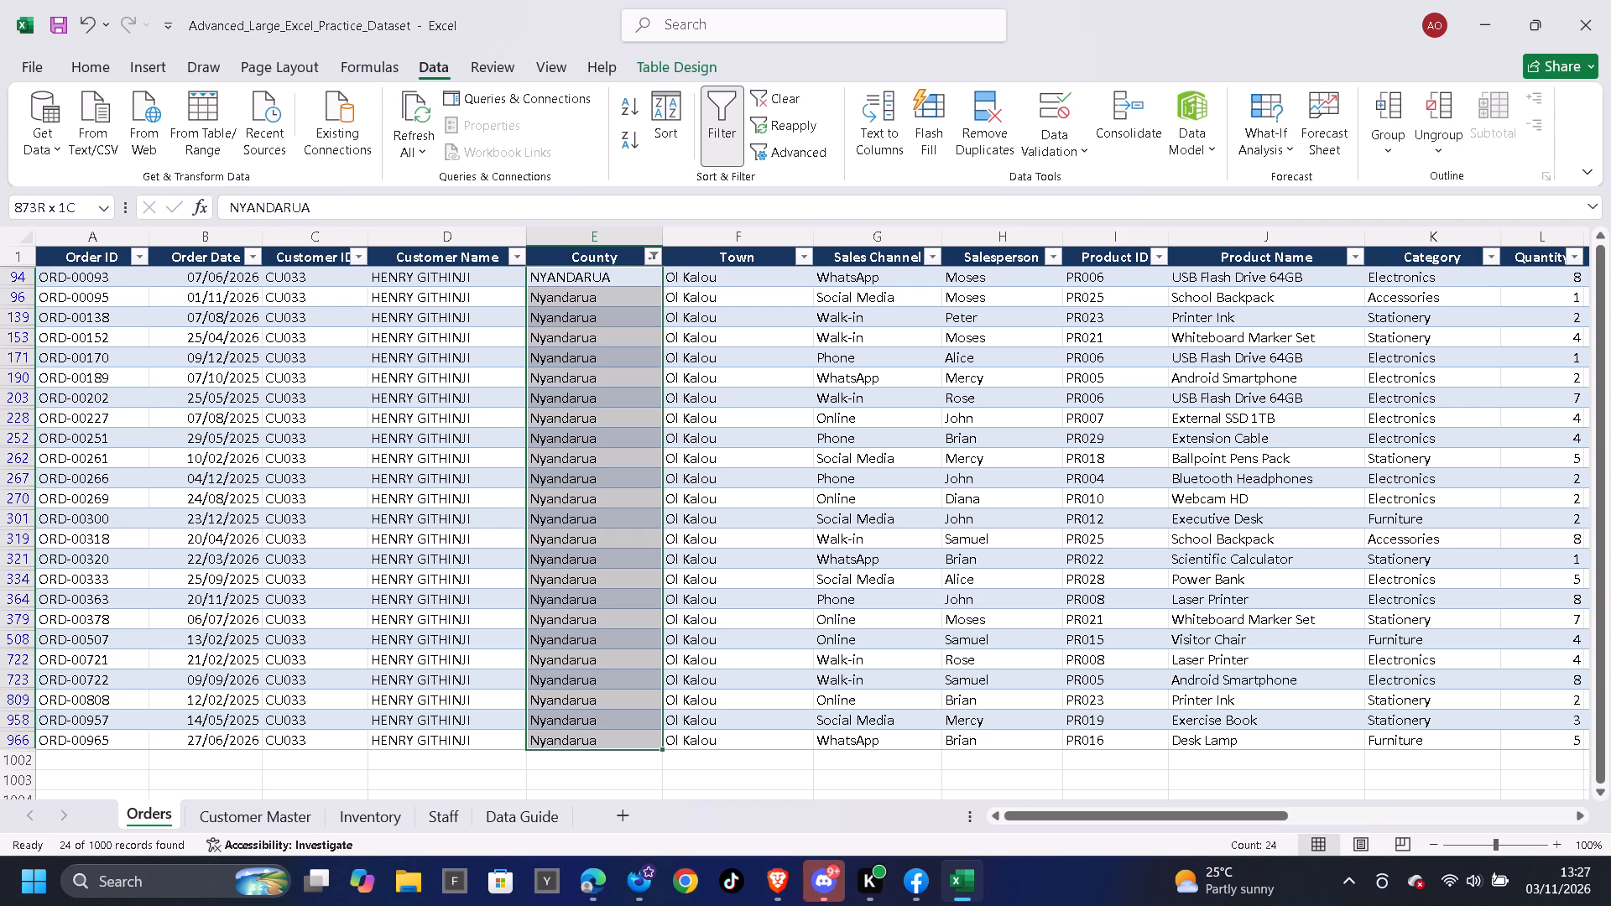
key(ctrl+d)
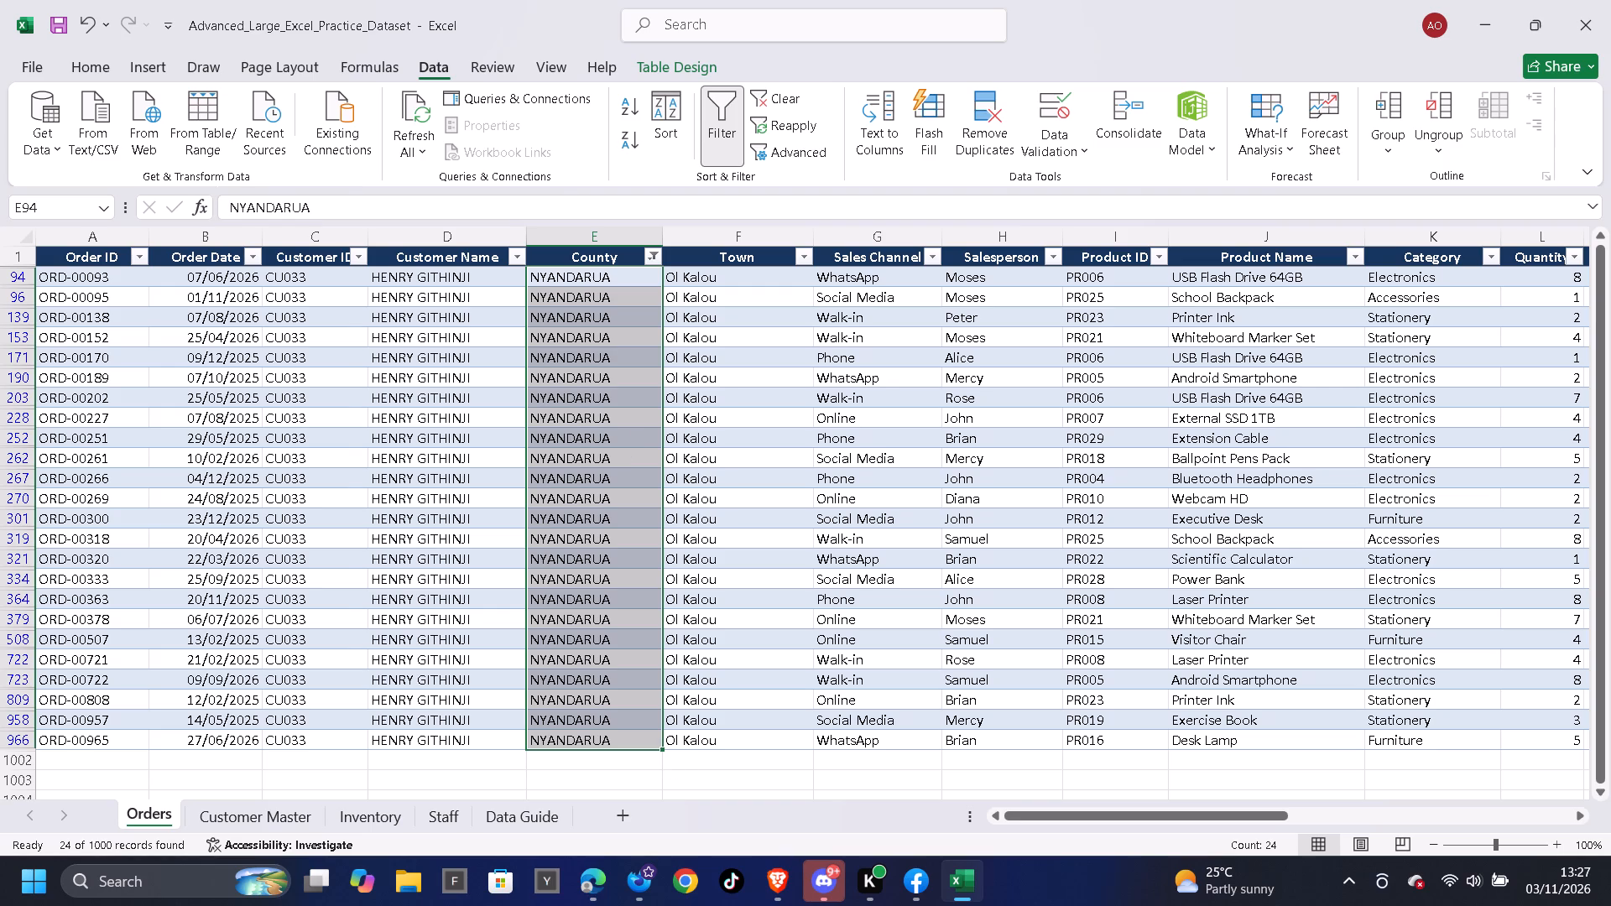
Clear the filter and filter the County column to only Nandi.
click(790, 101)
click(652, 259)
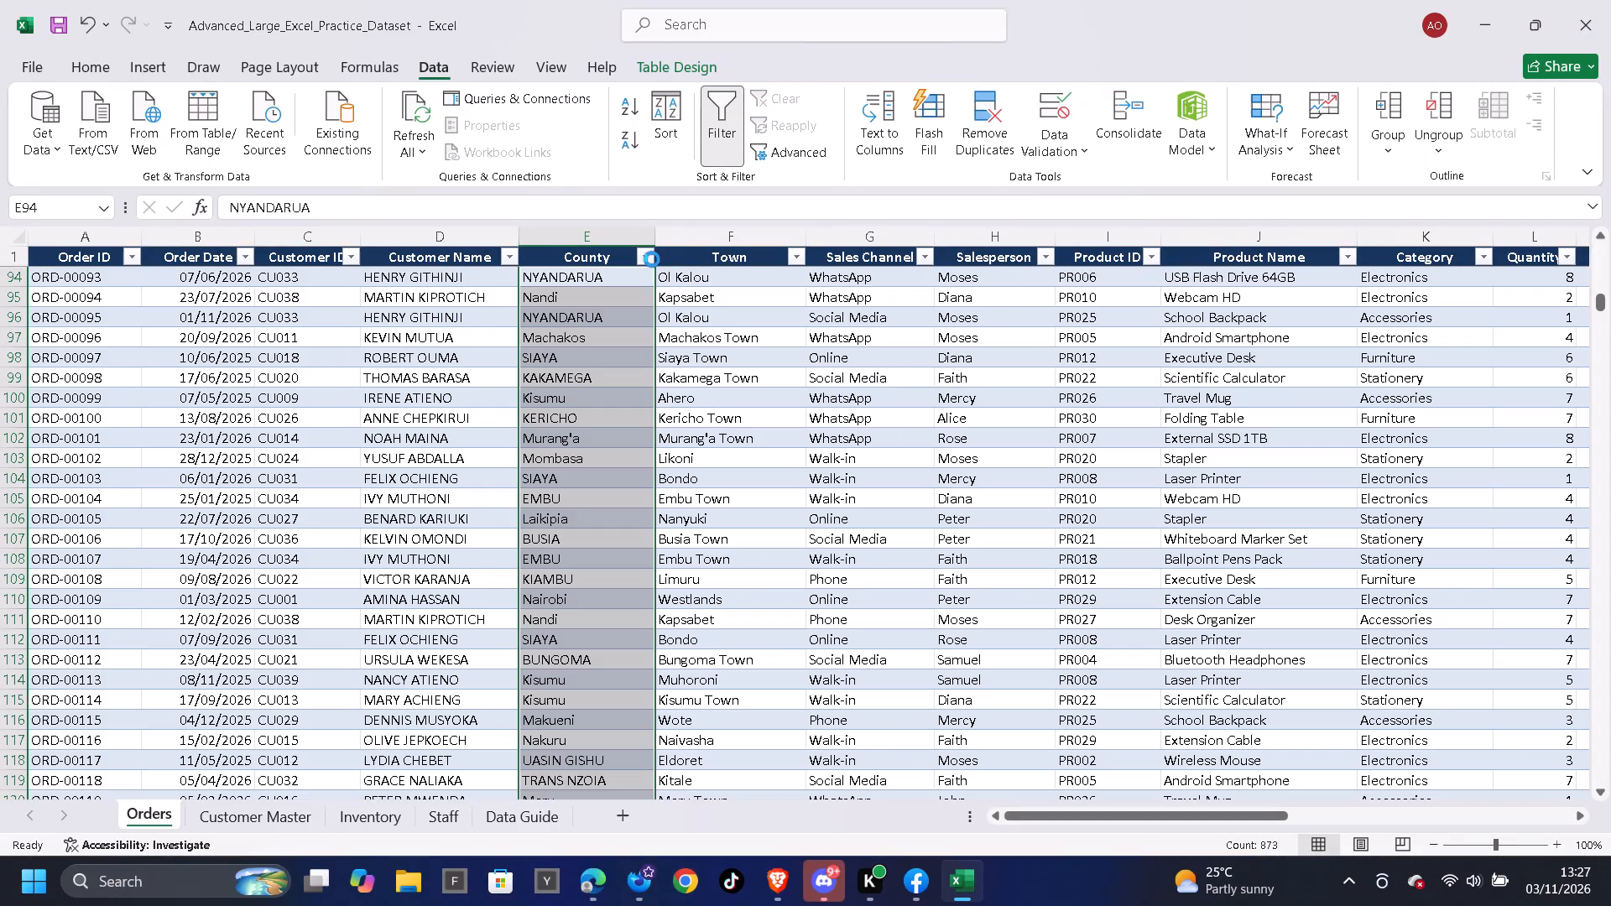
click(485, 526)
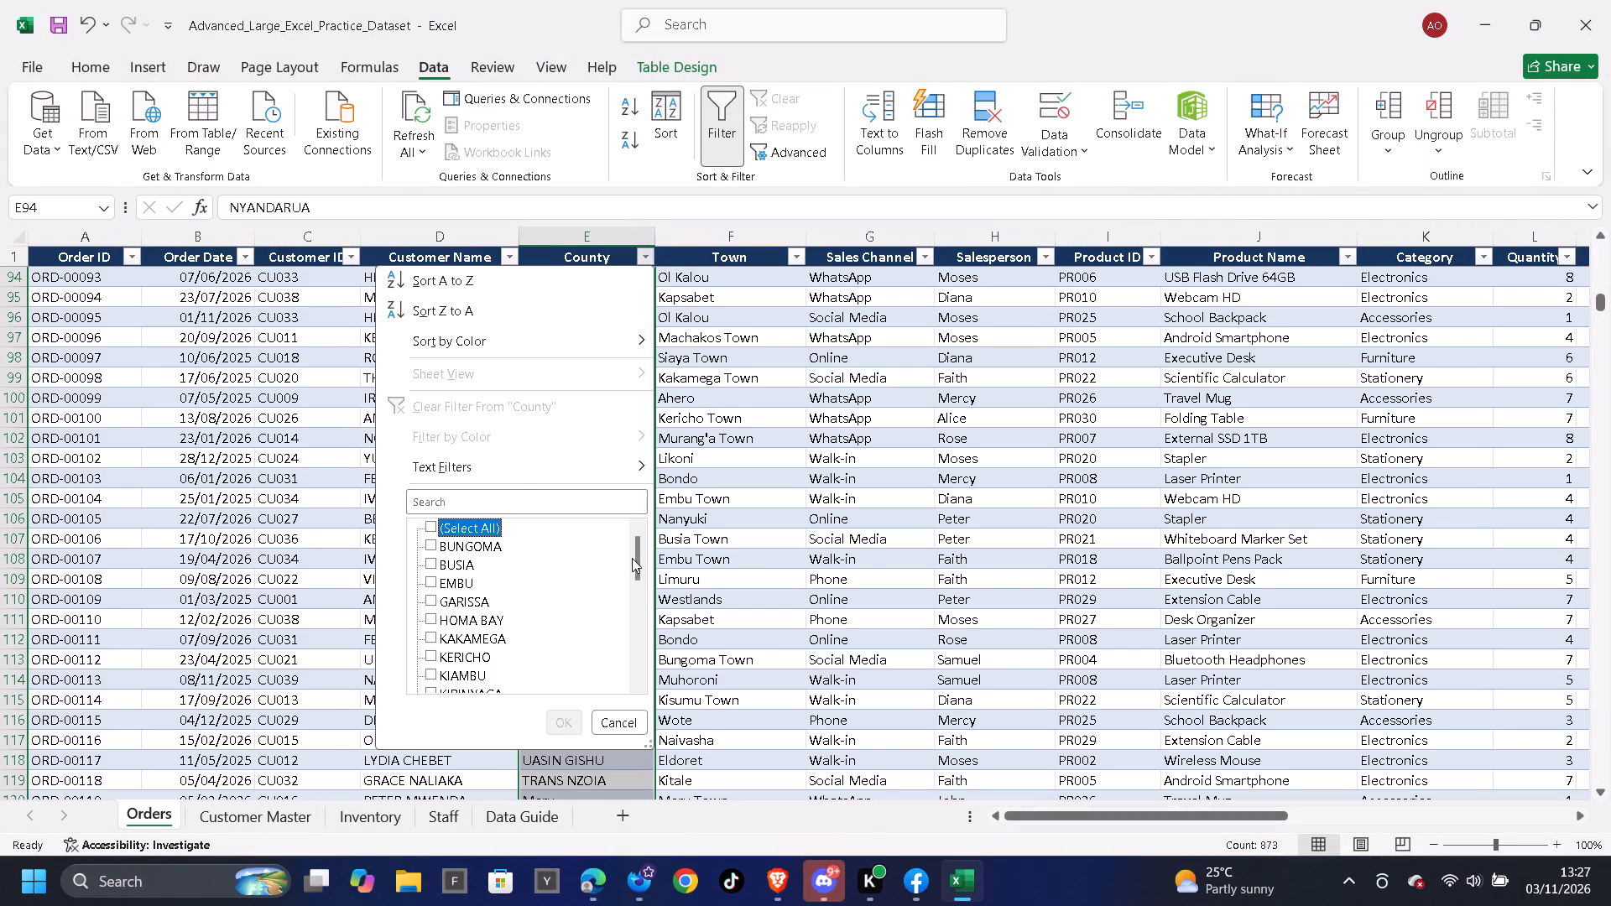
drag(634, 554, 634, 679)
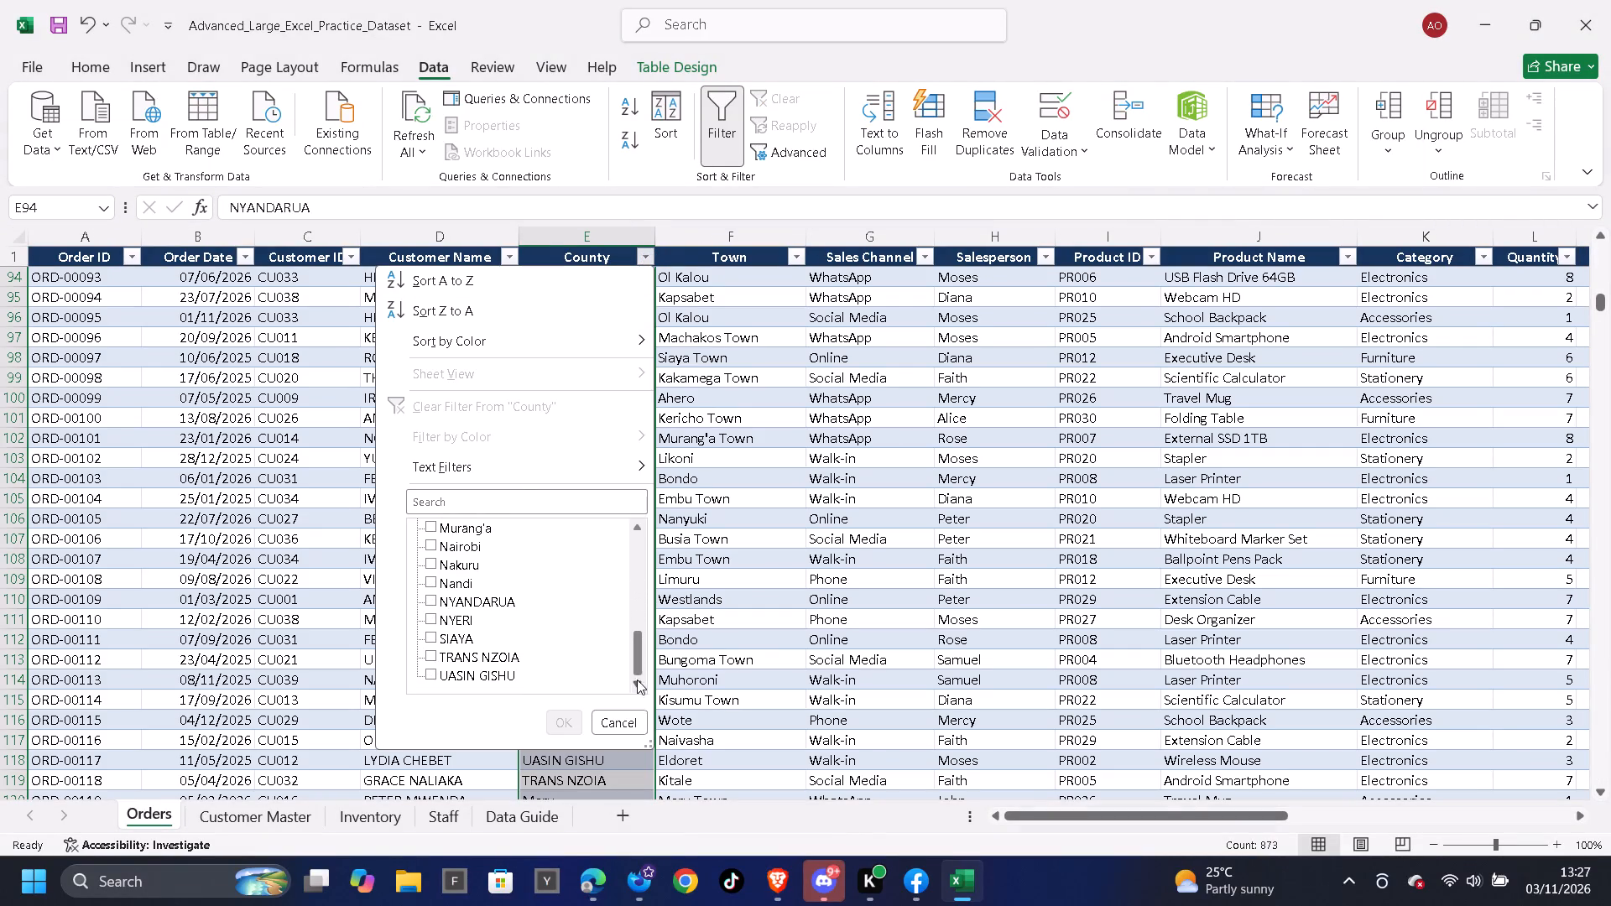
click(465, 580)
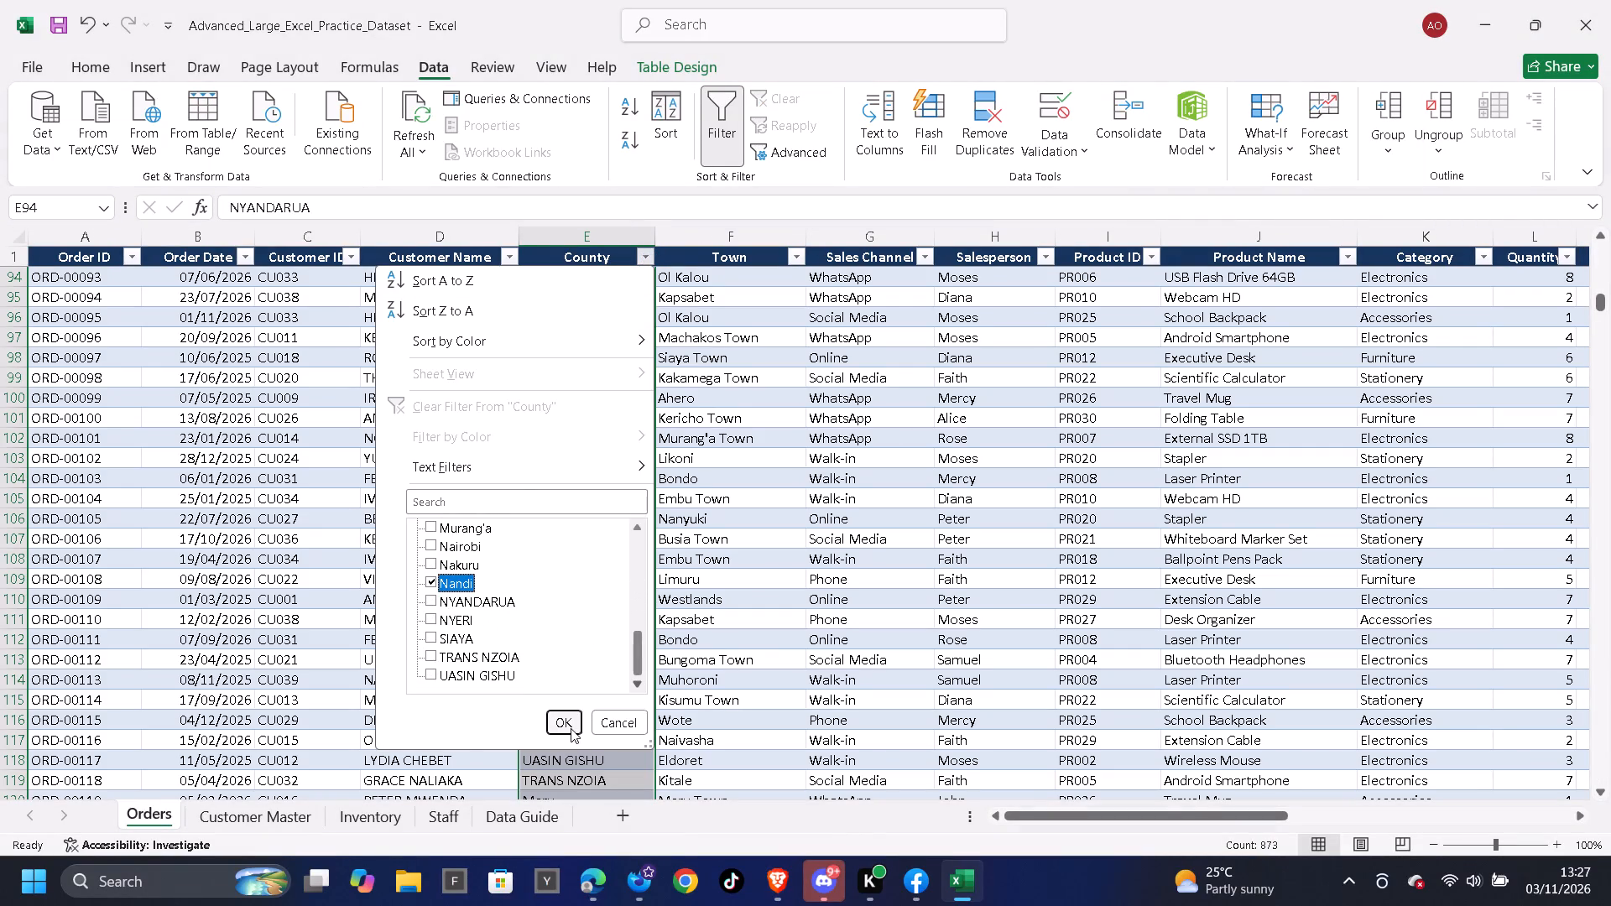
click(571, 728)
Enter NANDI in the first filtered County cell and fill it down the remaining visible rows.
click(606, 257)
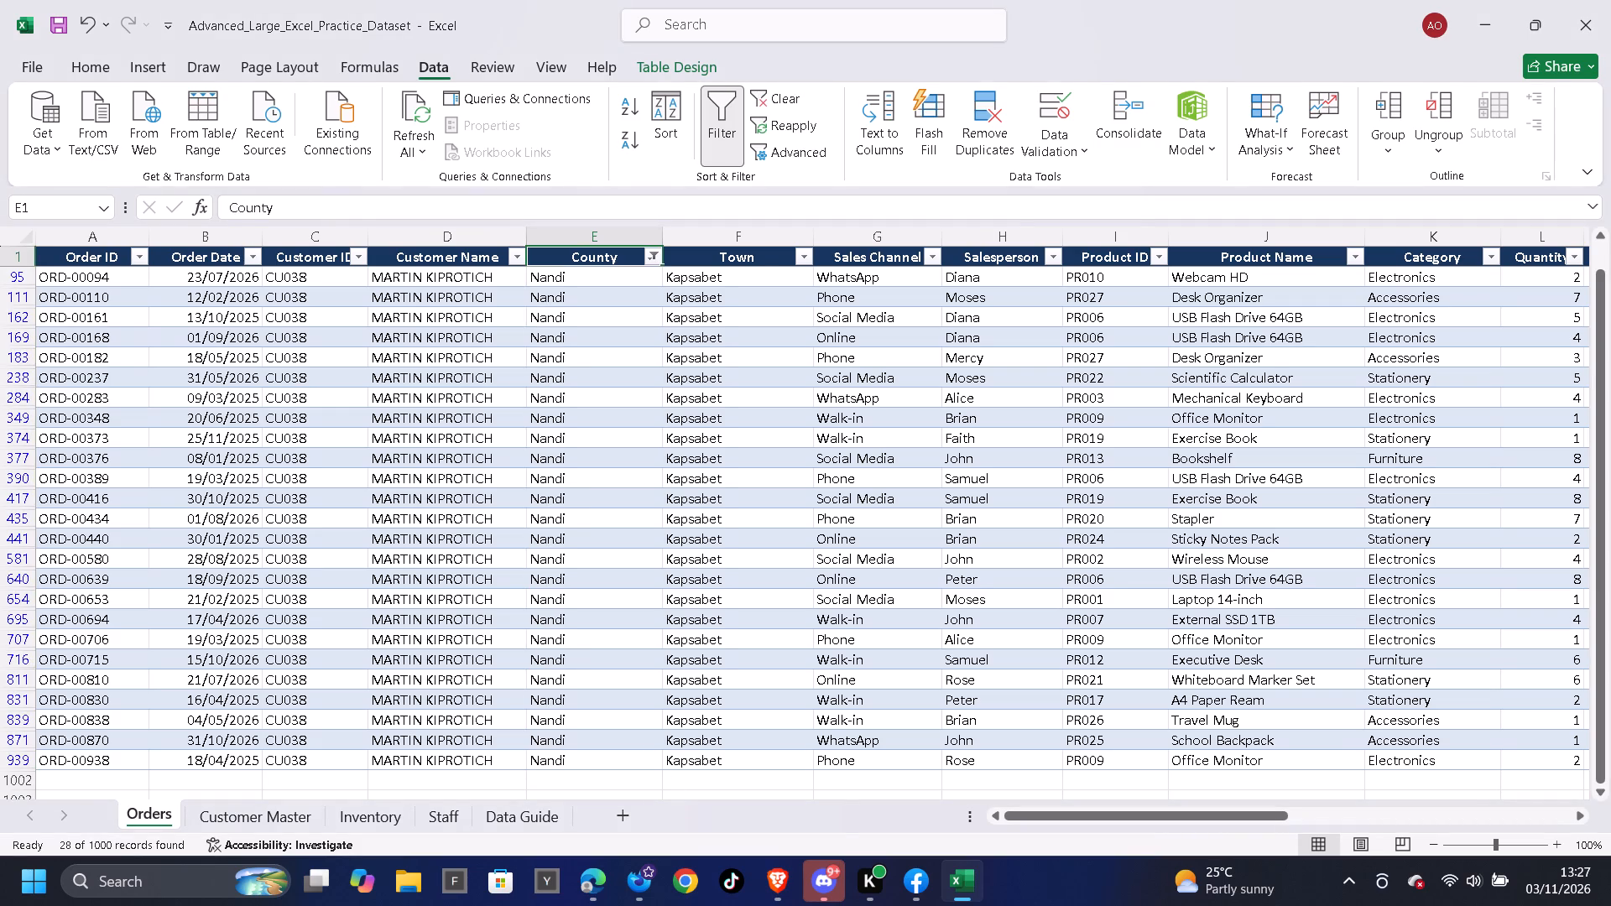
key(Down)
key(Up)
key(Down)
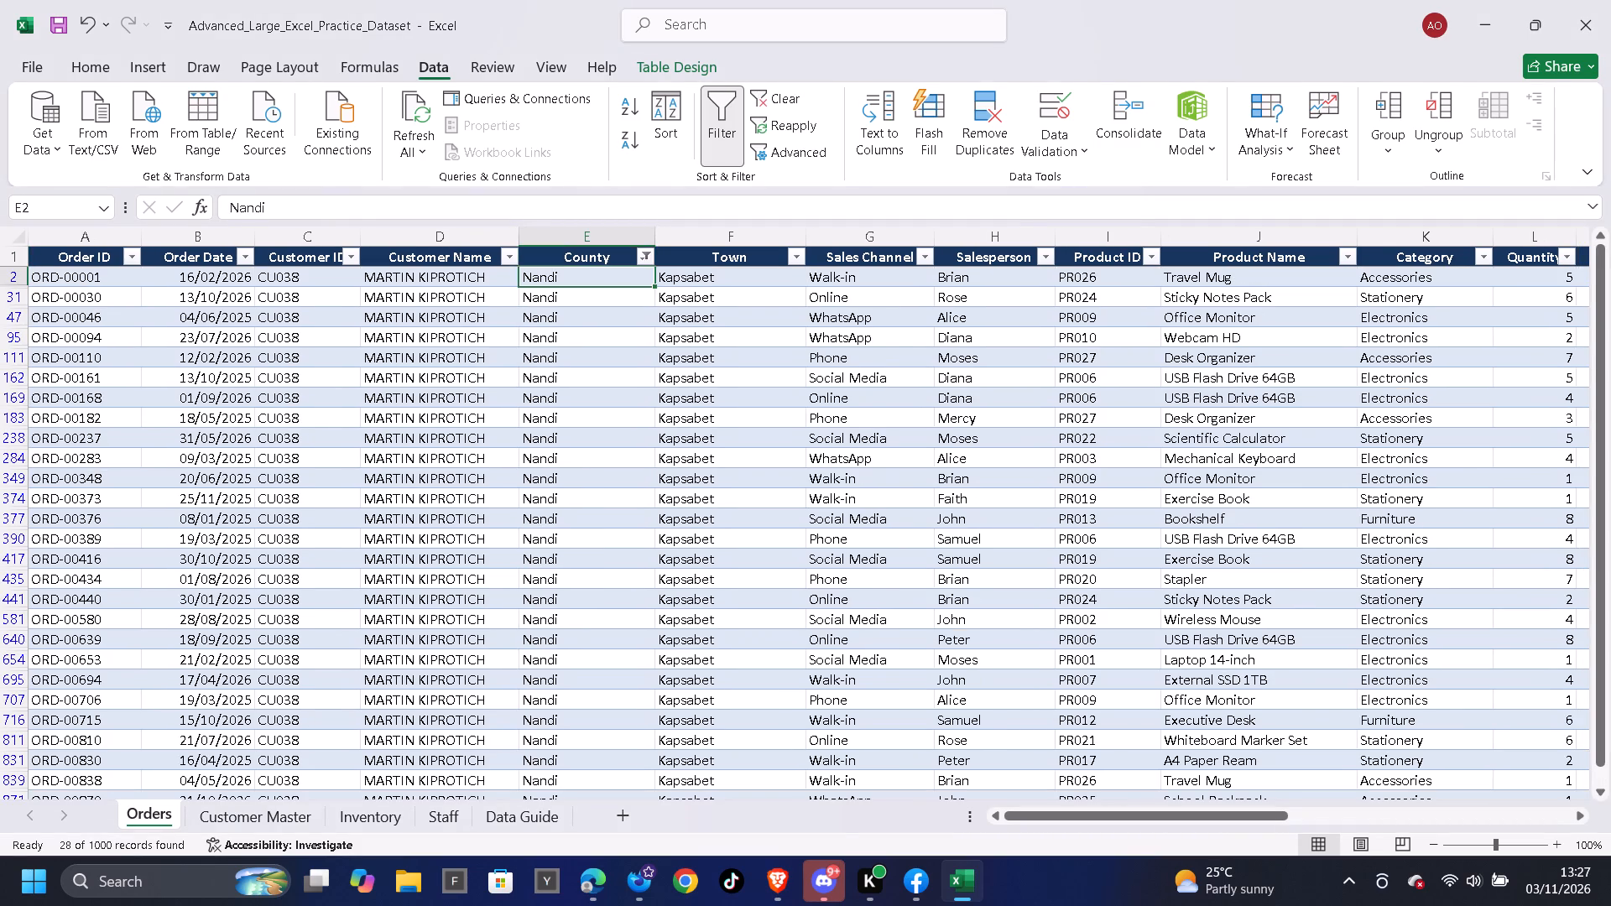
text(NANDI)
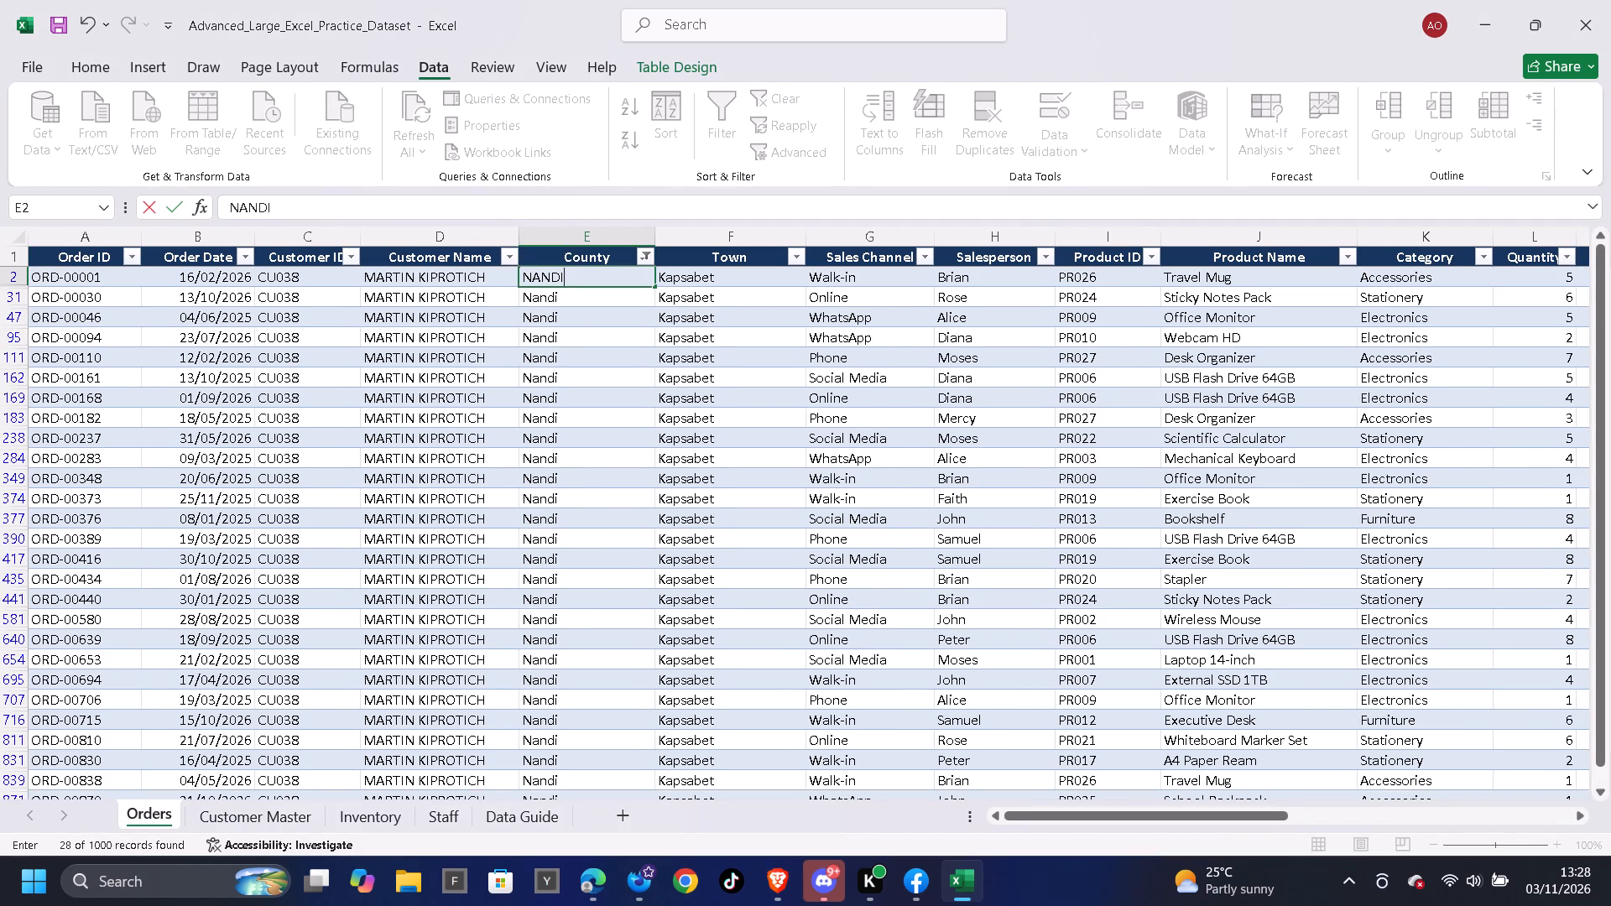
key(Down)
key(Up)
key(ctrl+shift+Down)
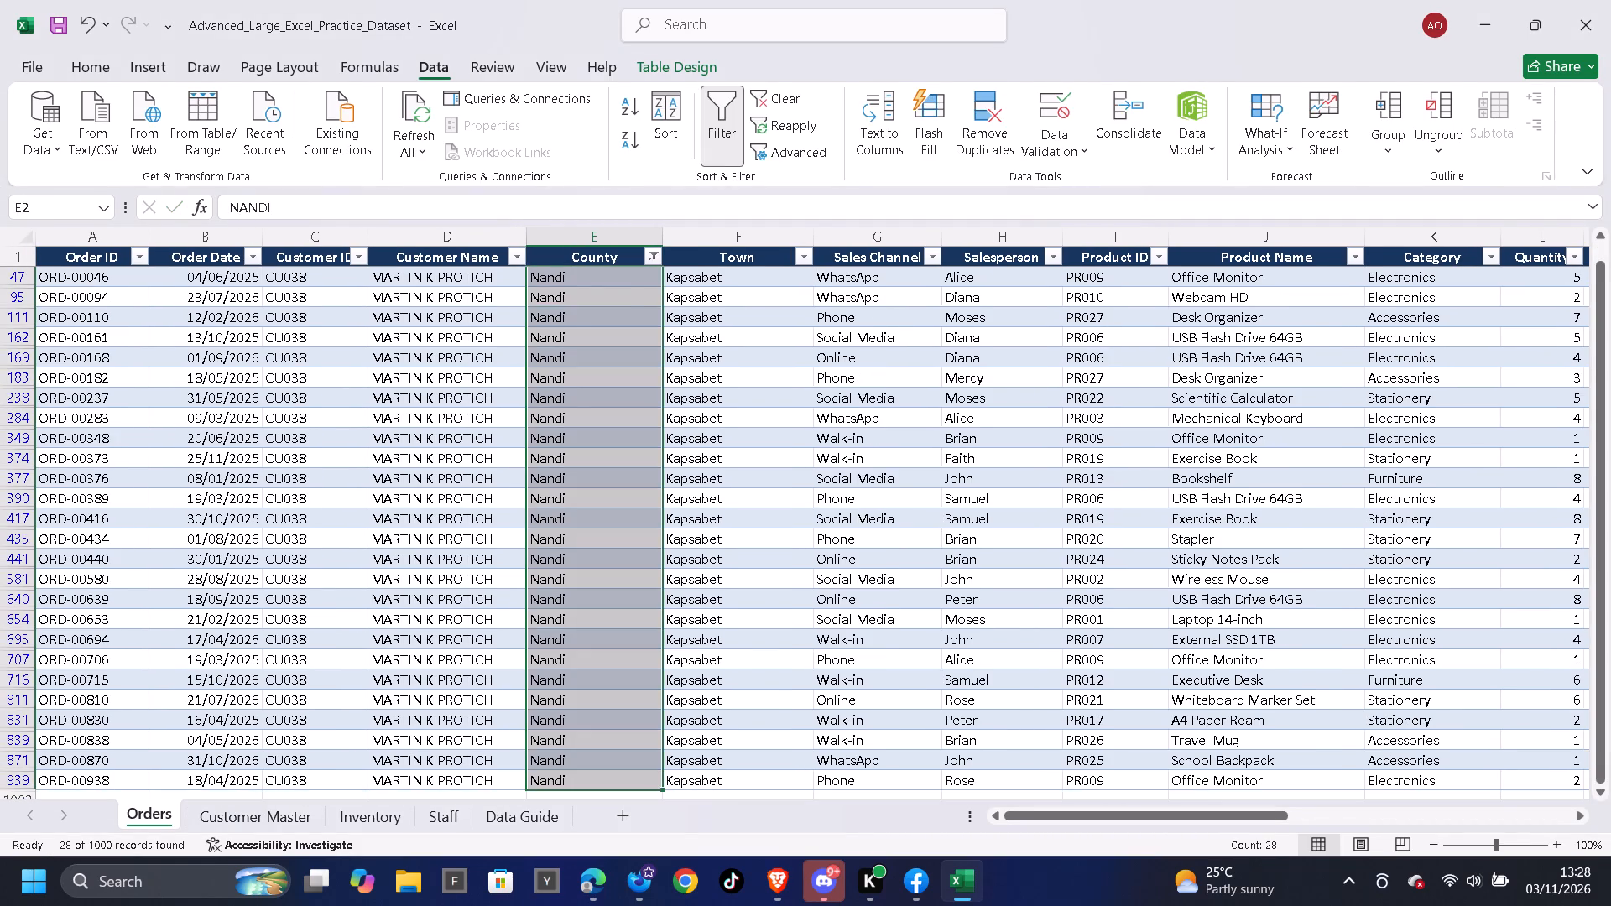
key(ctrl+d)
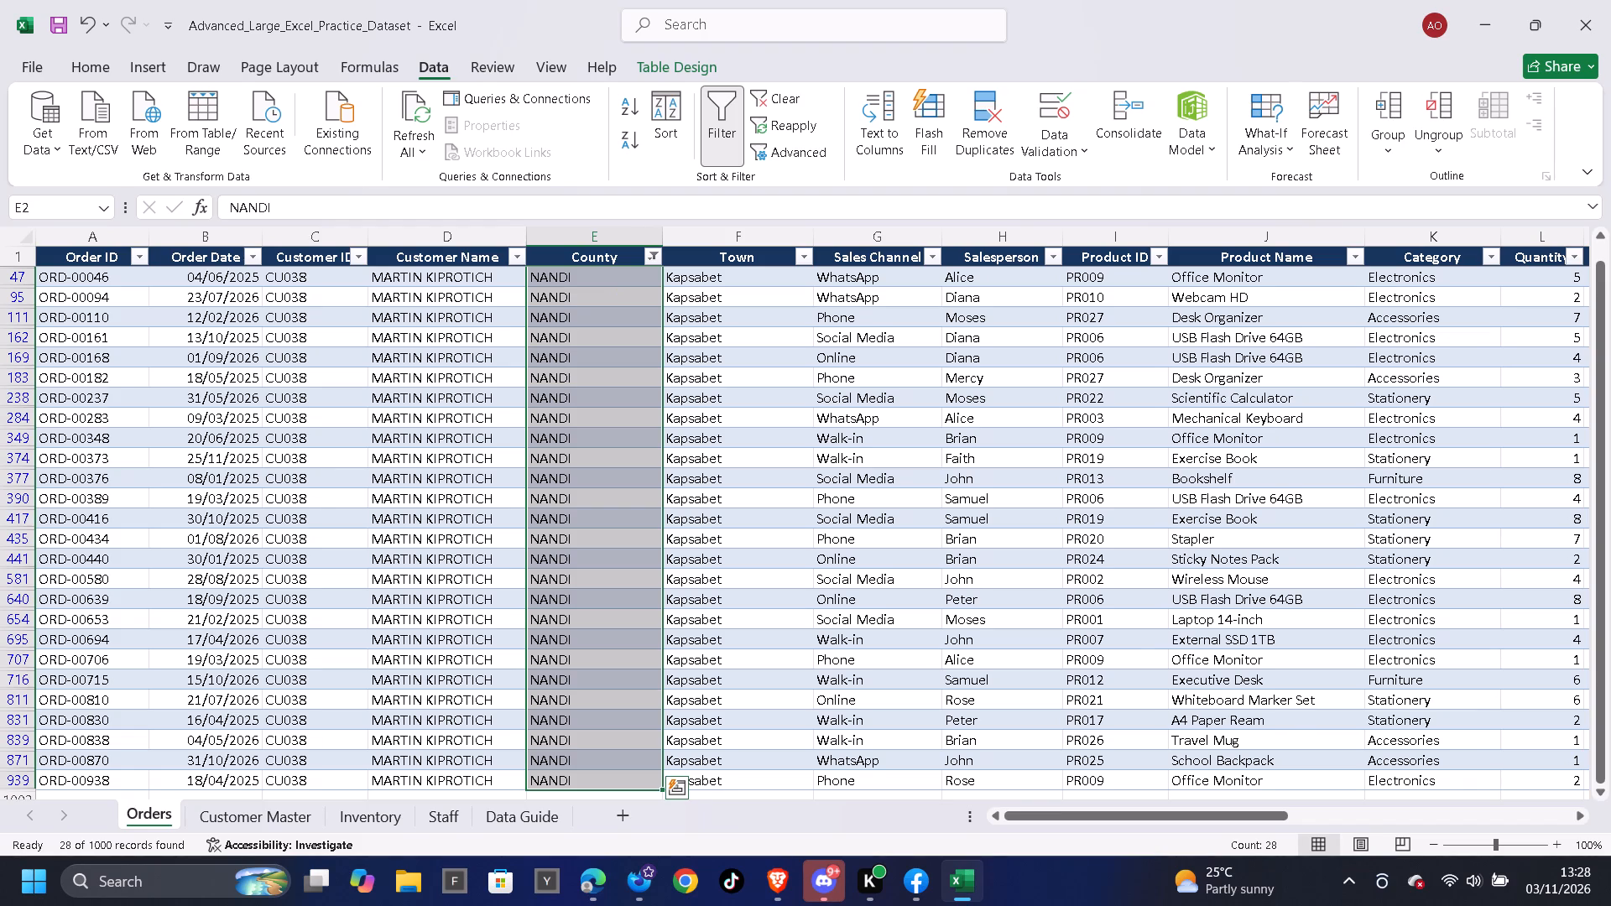
scroll(618, 314, down, 4)
scroll(733, 277, up, 1)
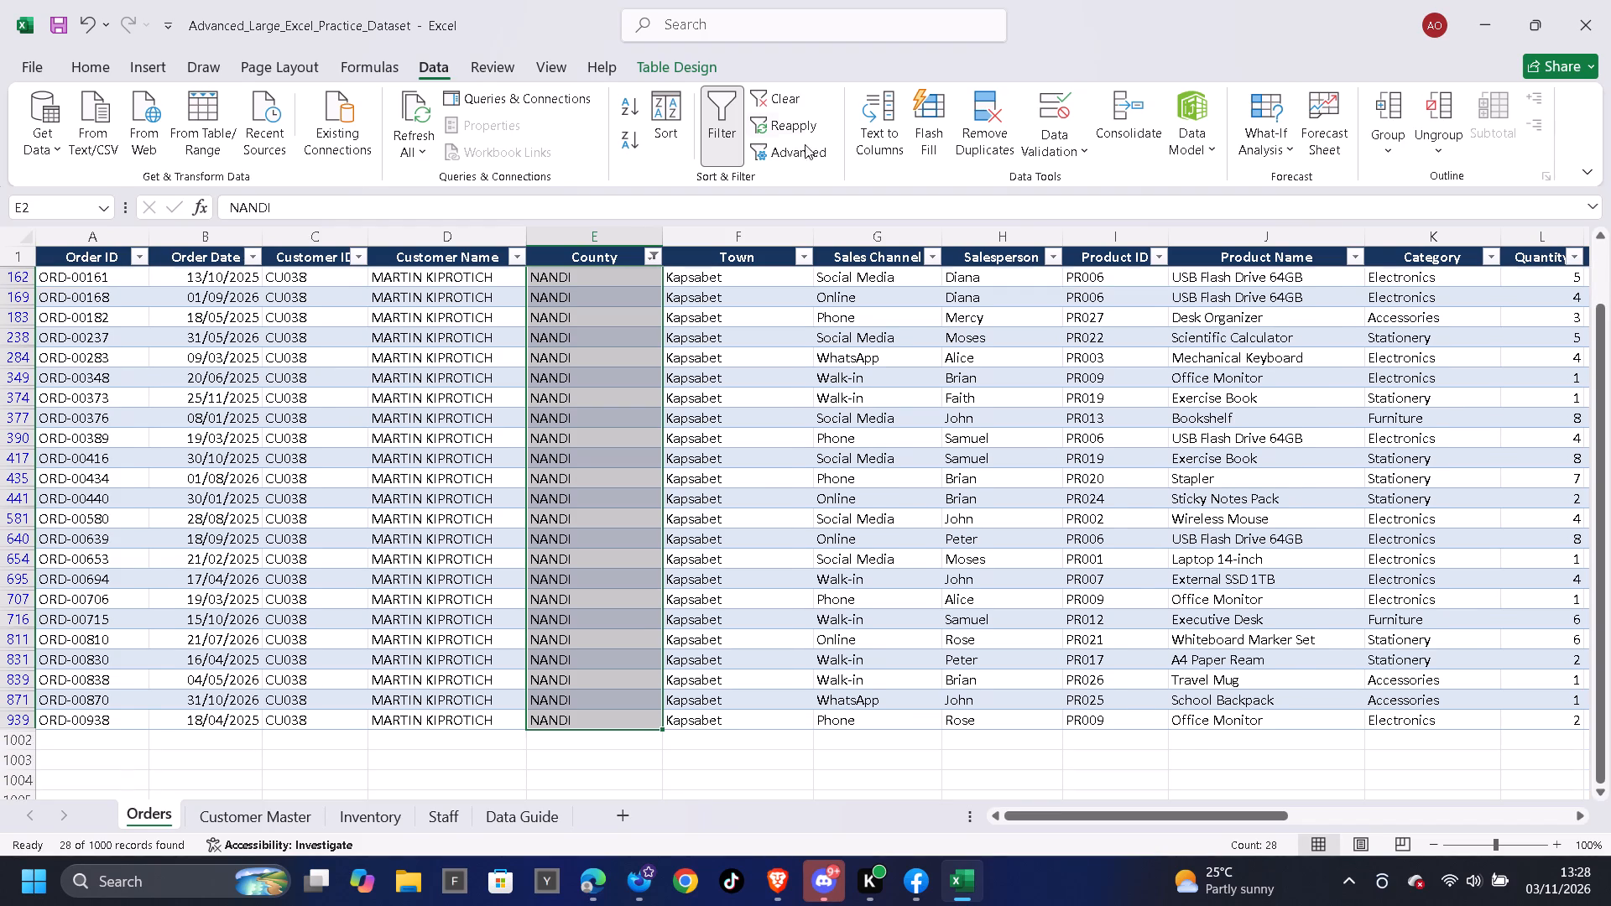
Clear the filter and filter the County column to only Kisumu.
click(788, 97)
click(641, 255)
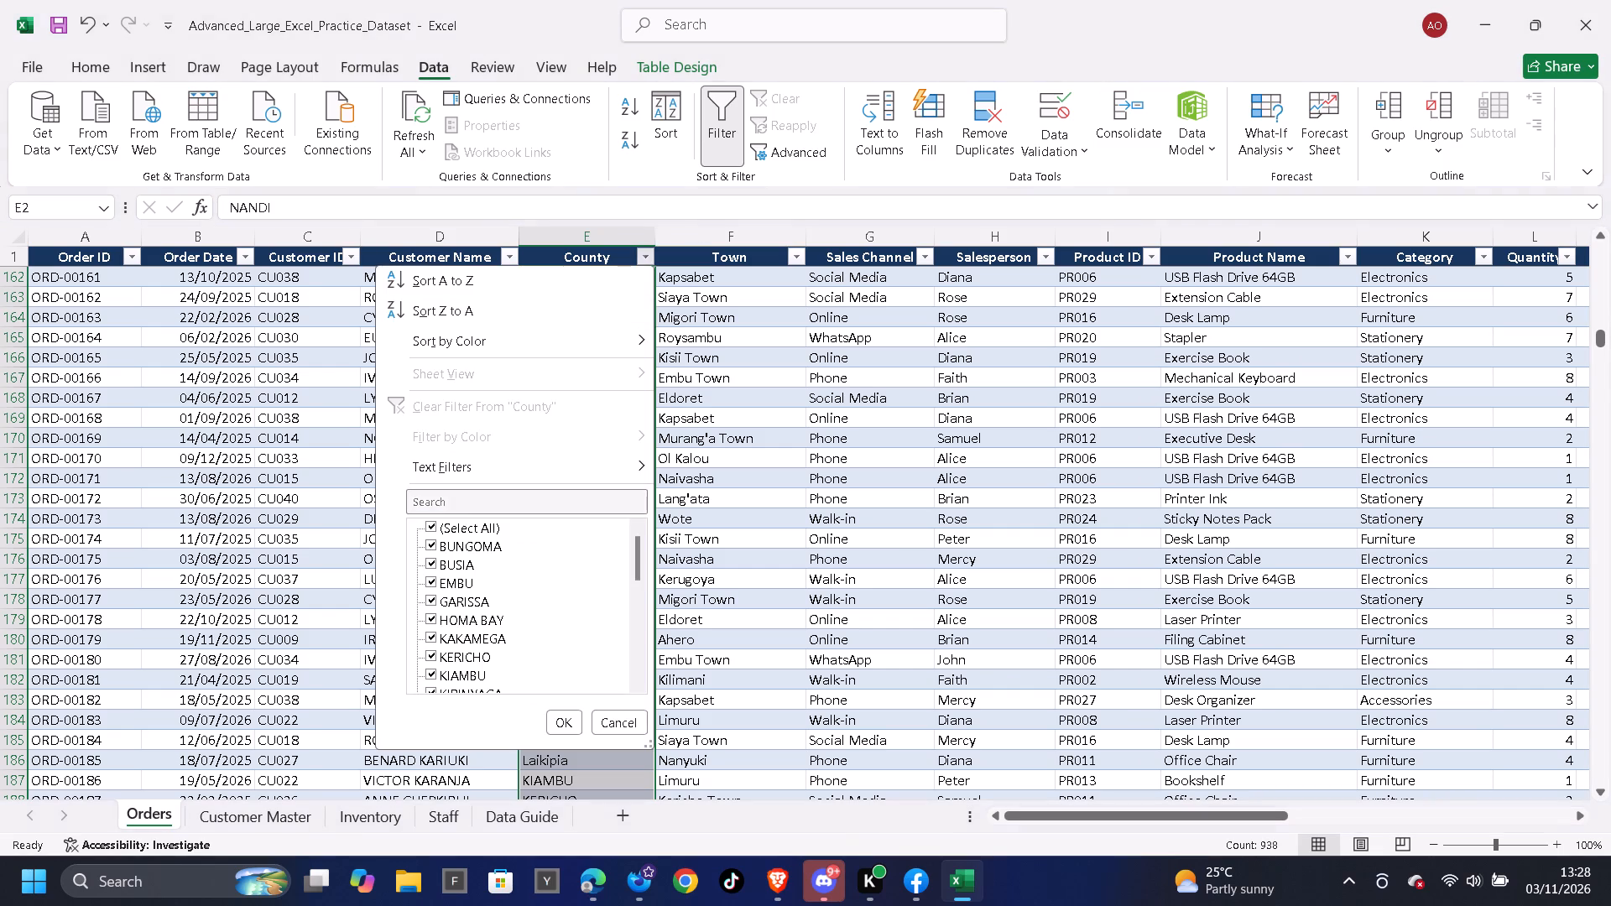
click(470, 527)
scroll(525, 596, down, 7)
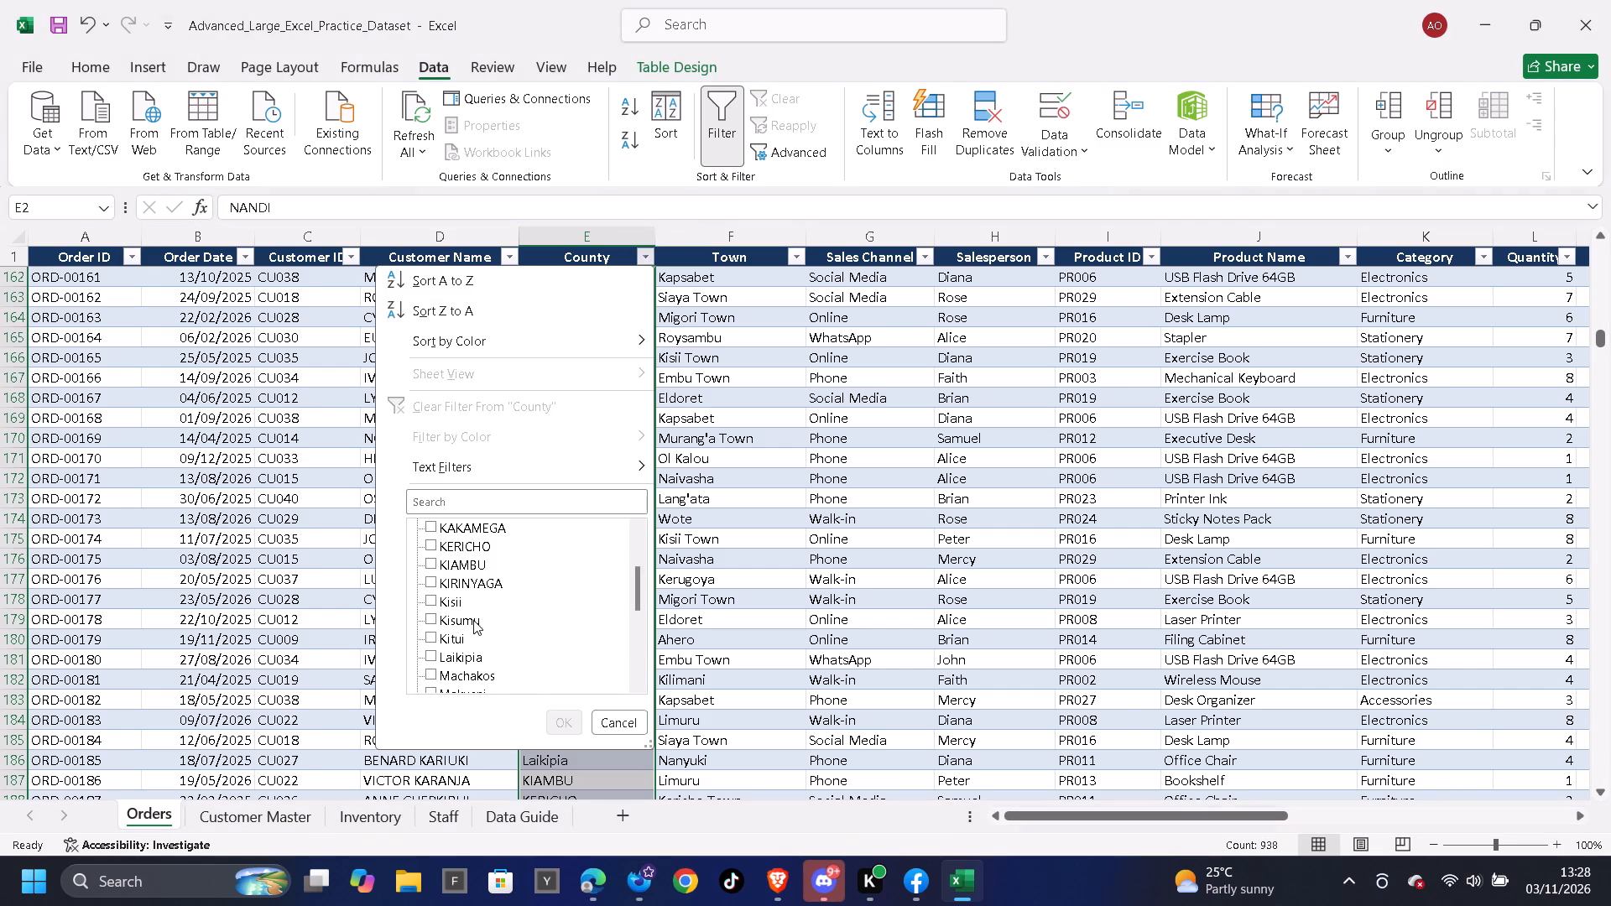
click(473, 619)
click(561, 721)
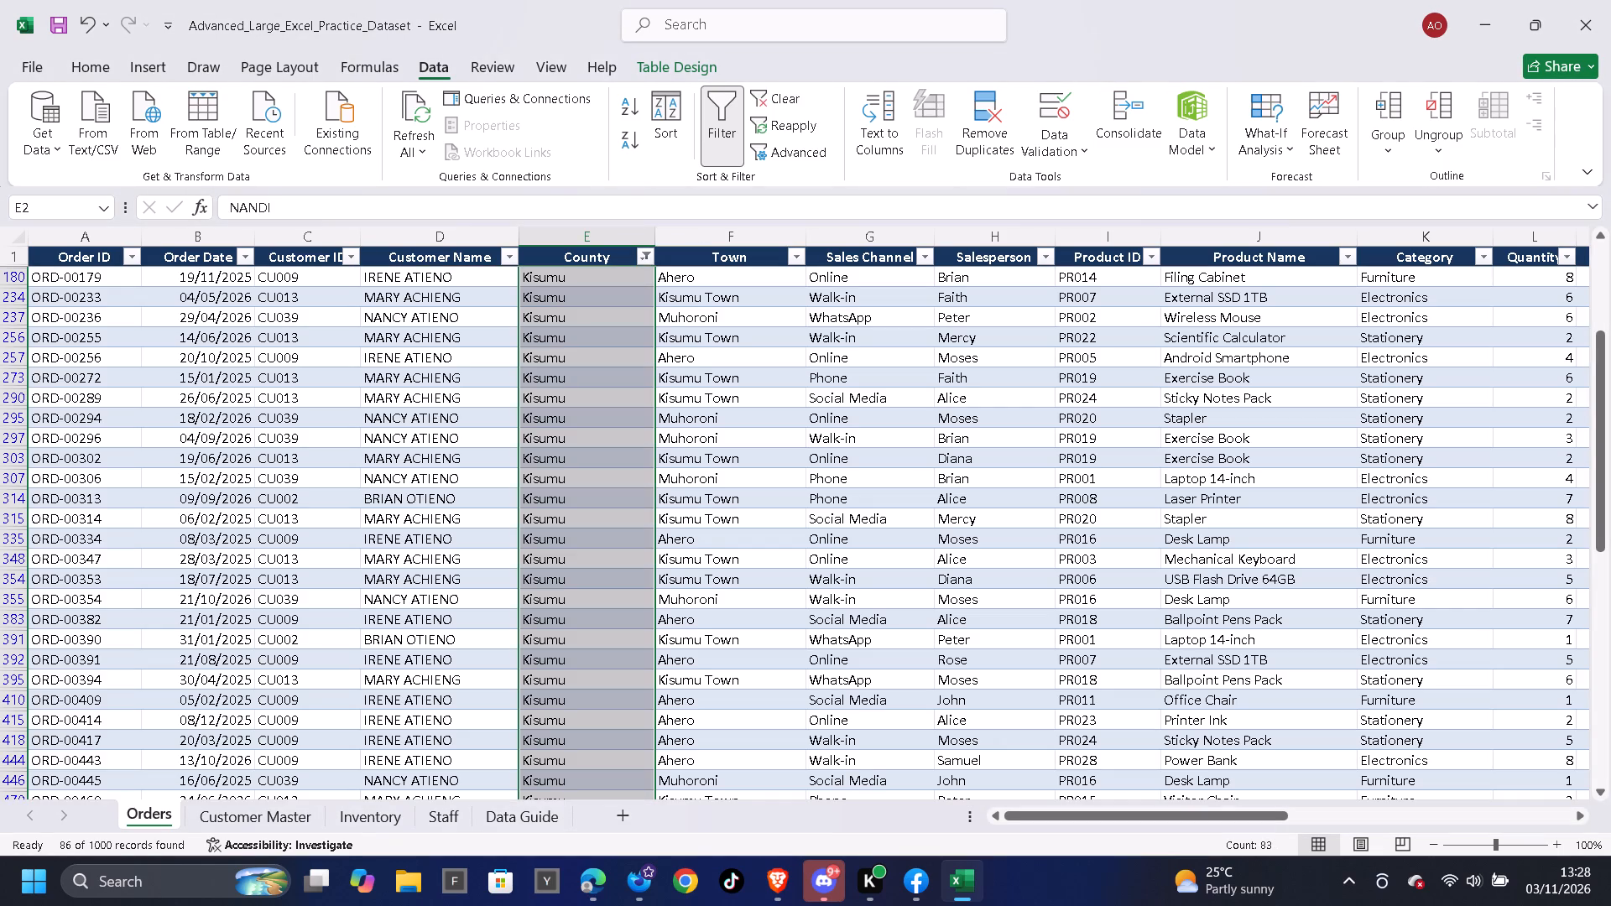
Enter KISUMU in the first filtered County cell and fill it down the remaining visible rows.
click(572, 258)
key(Down)
key(Up)
key(Down)
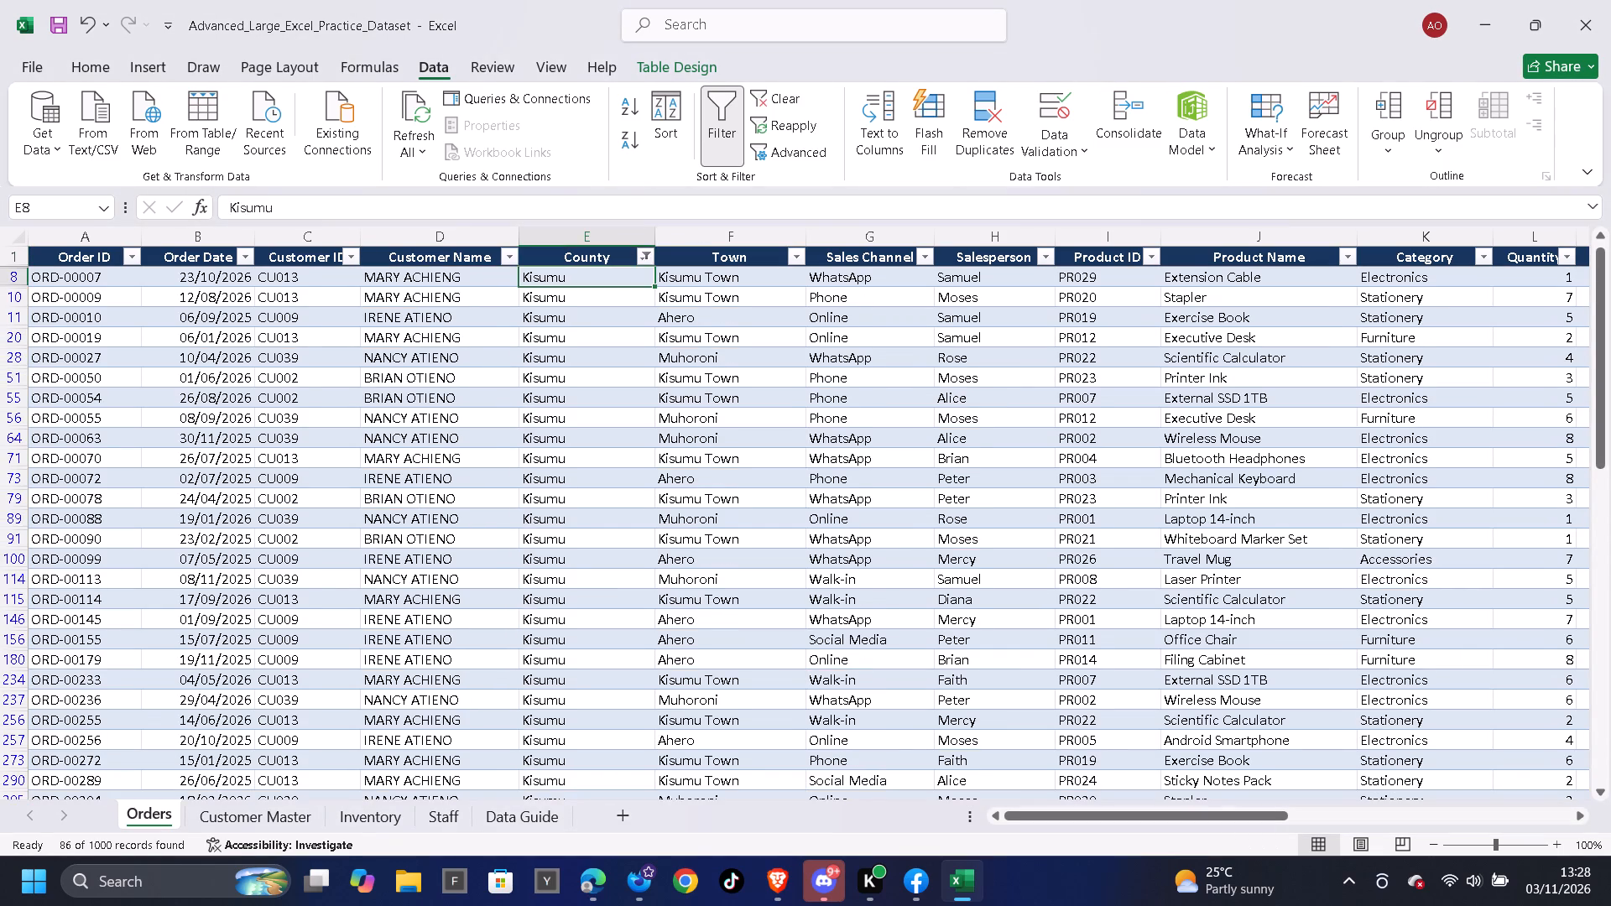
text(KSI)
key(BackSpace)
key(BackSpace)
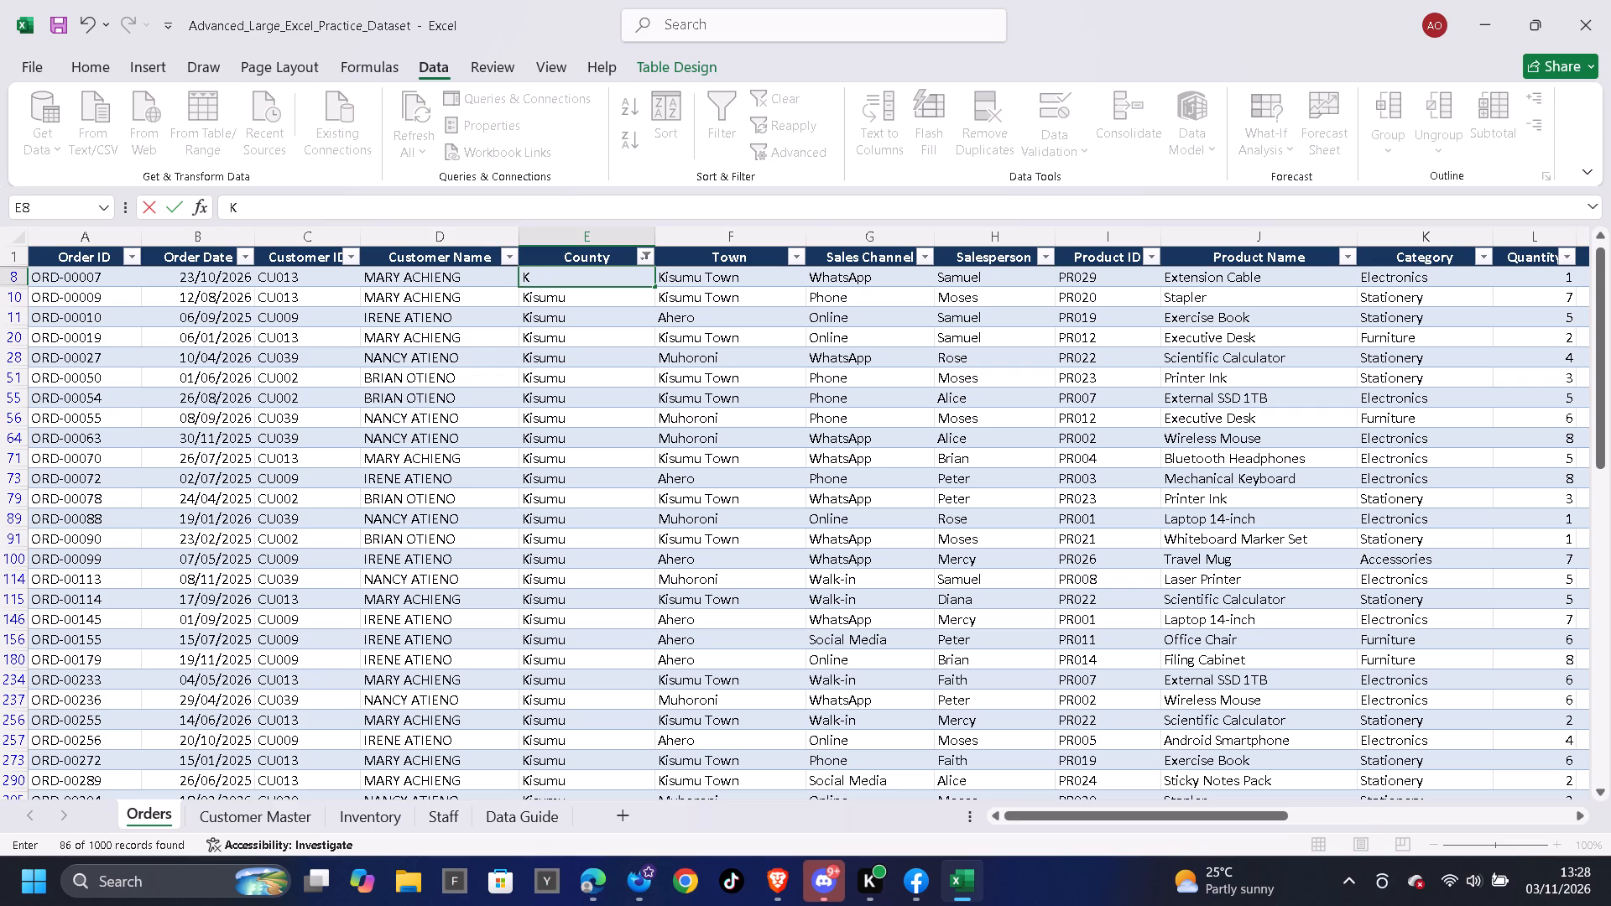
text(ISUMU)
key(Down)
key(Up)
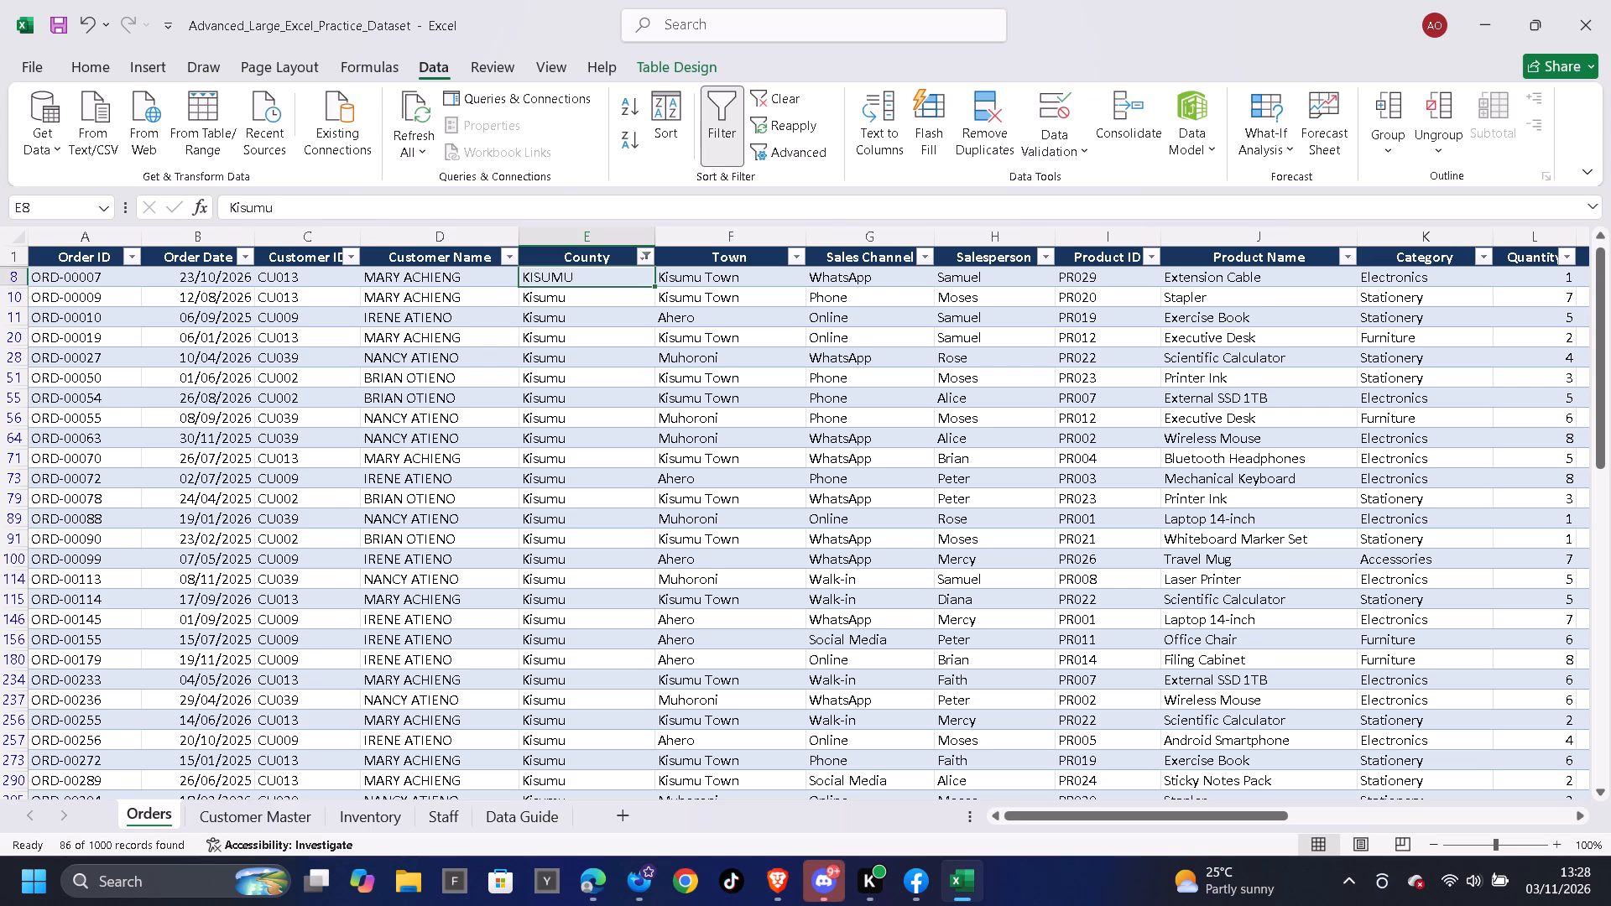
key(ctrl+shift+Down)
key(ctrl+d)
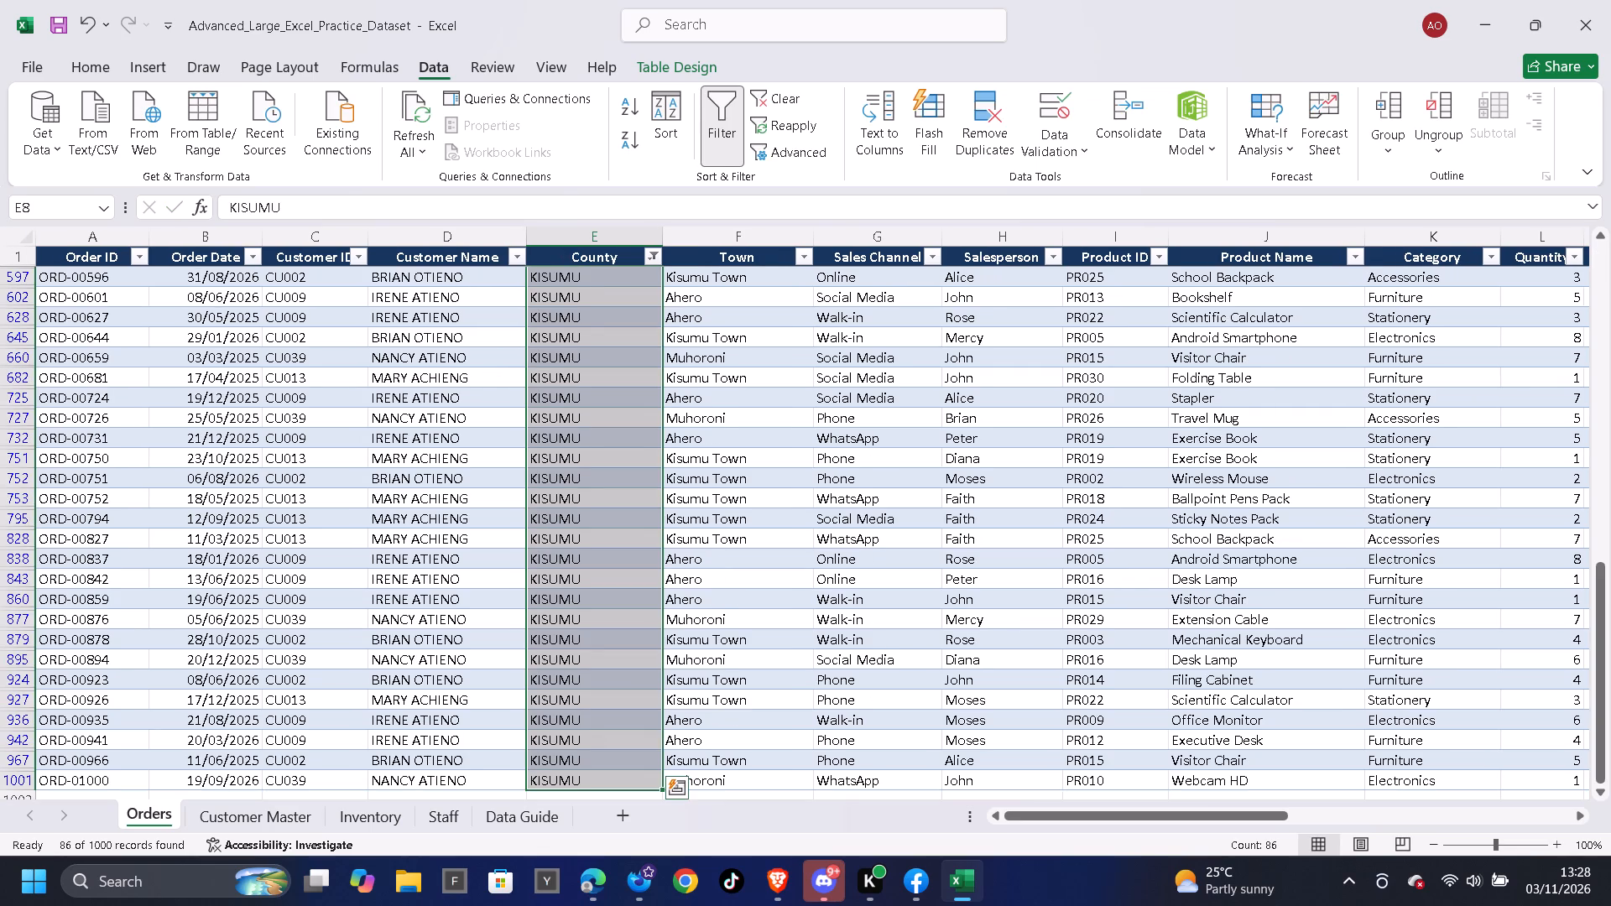
Clear the filter and filter the County column to only Nakuru.
click(792, 96)
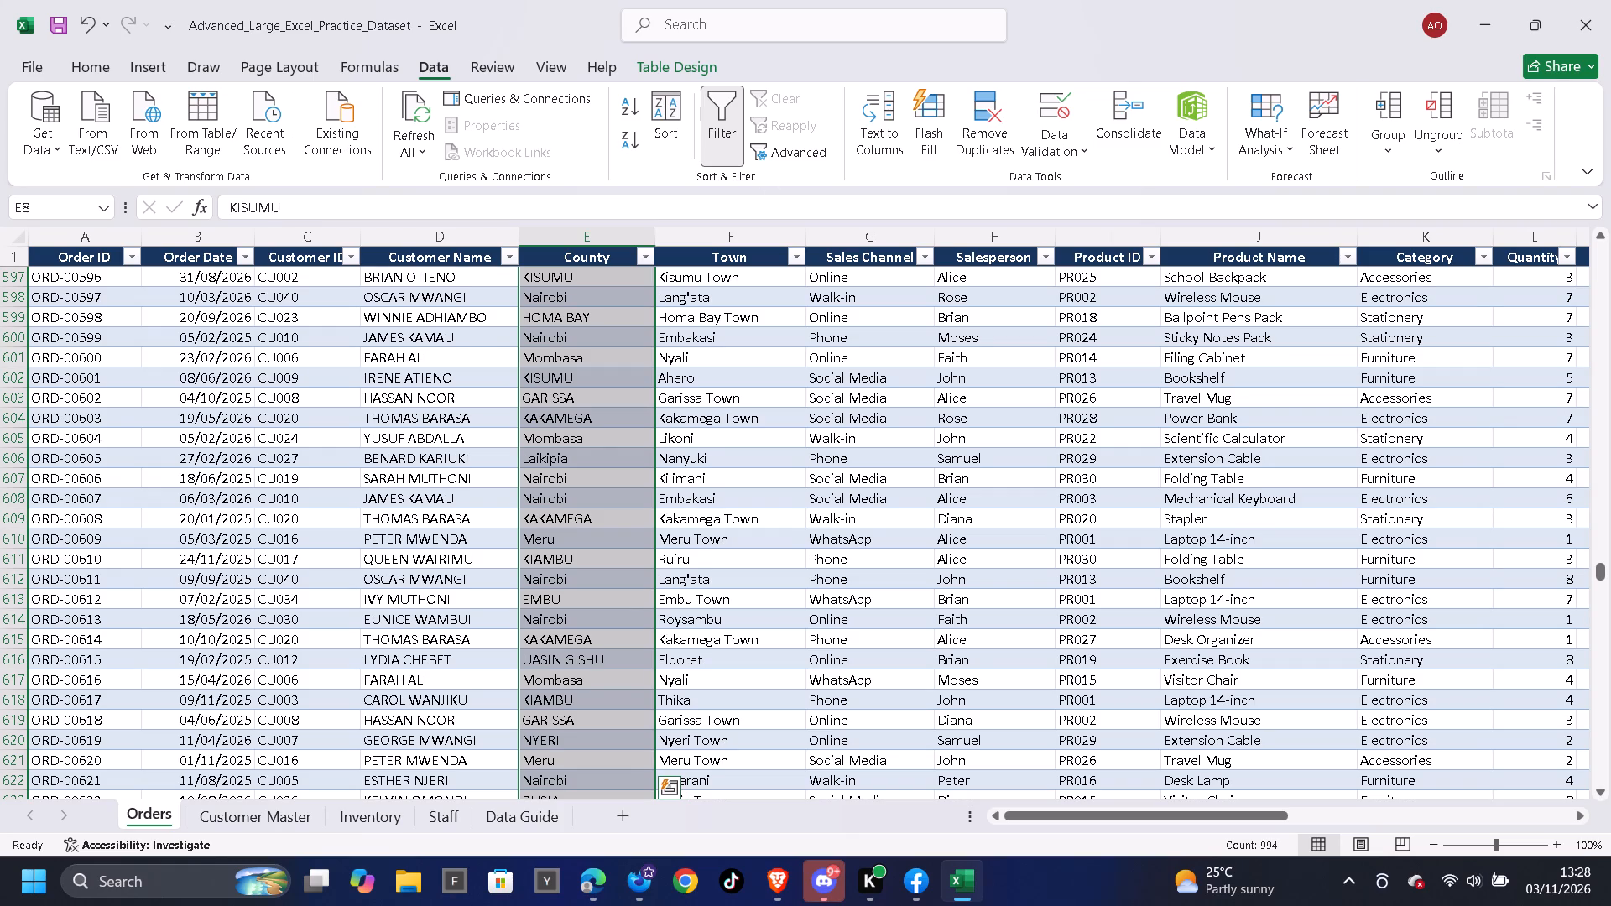
click(643, 256)
click(493, 528)
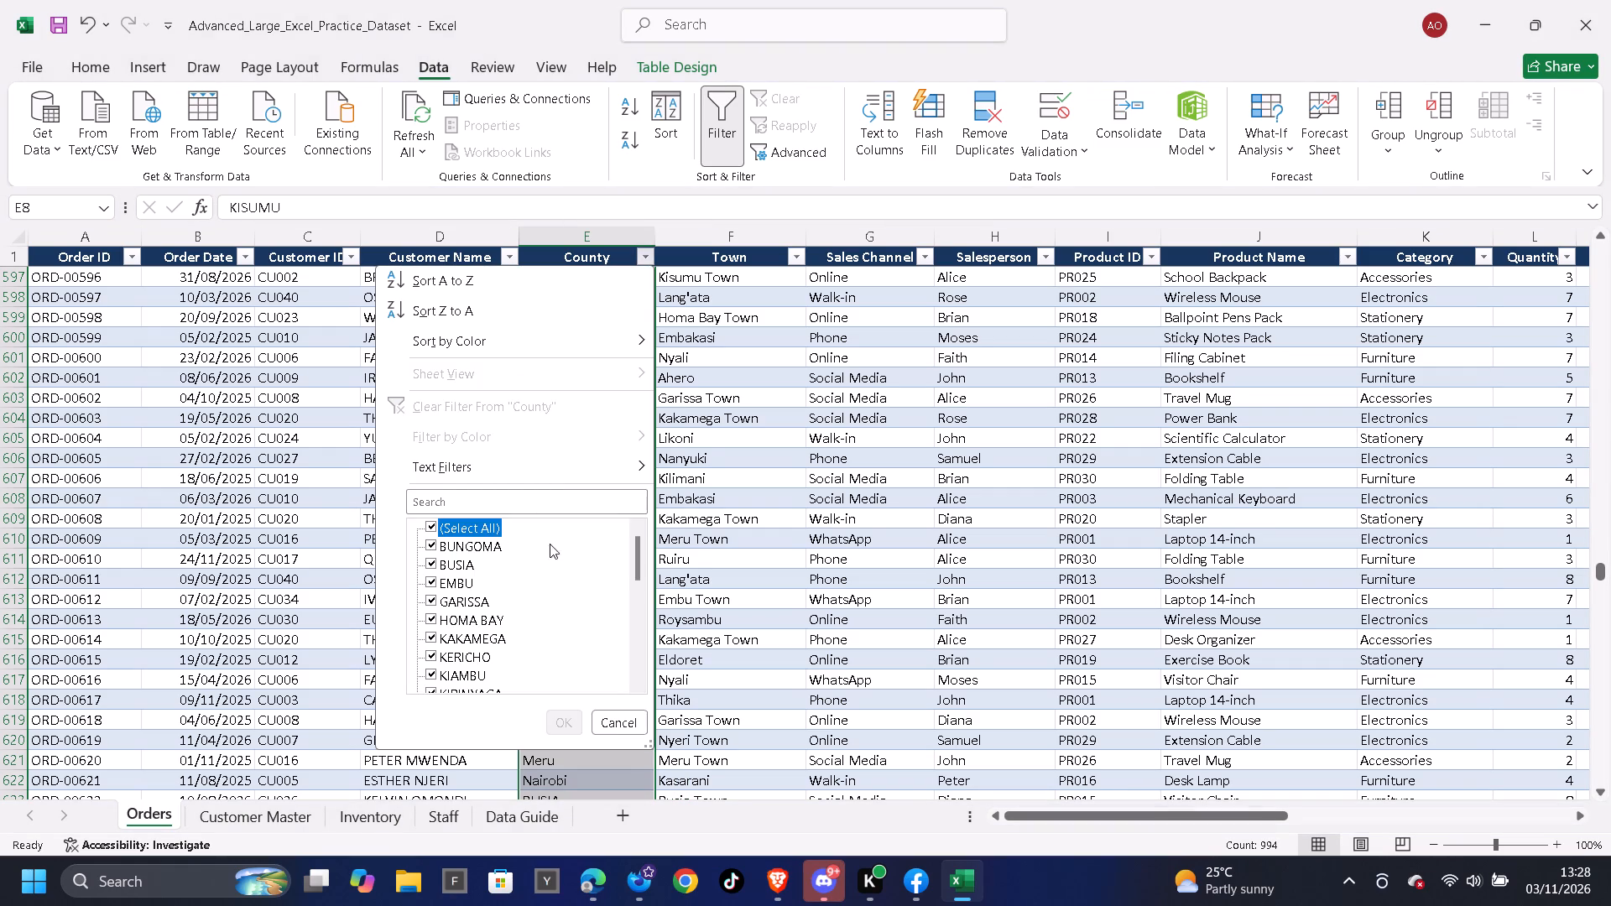
drag(636, 556, 641, 684)
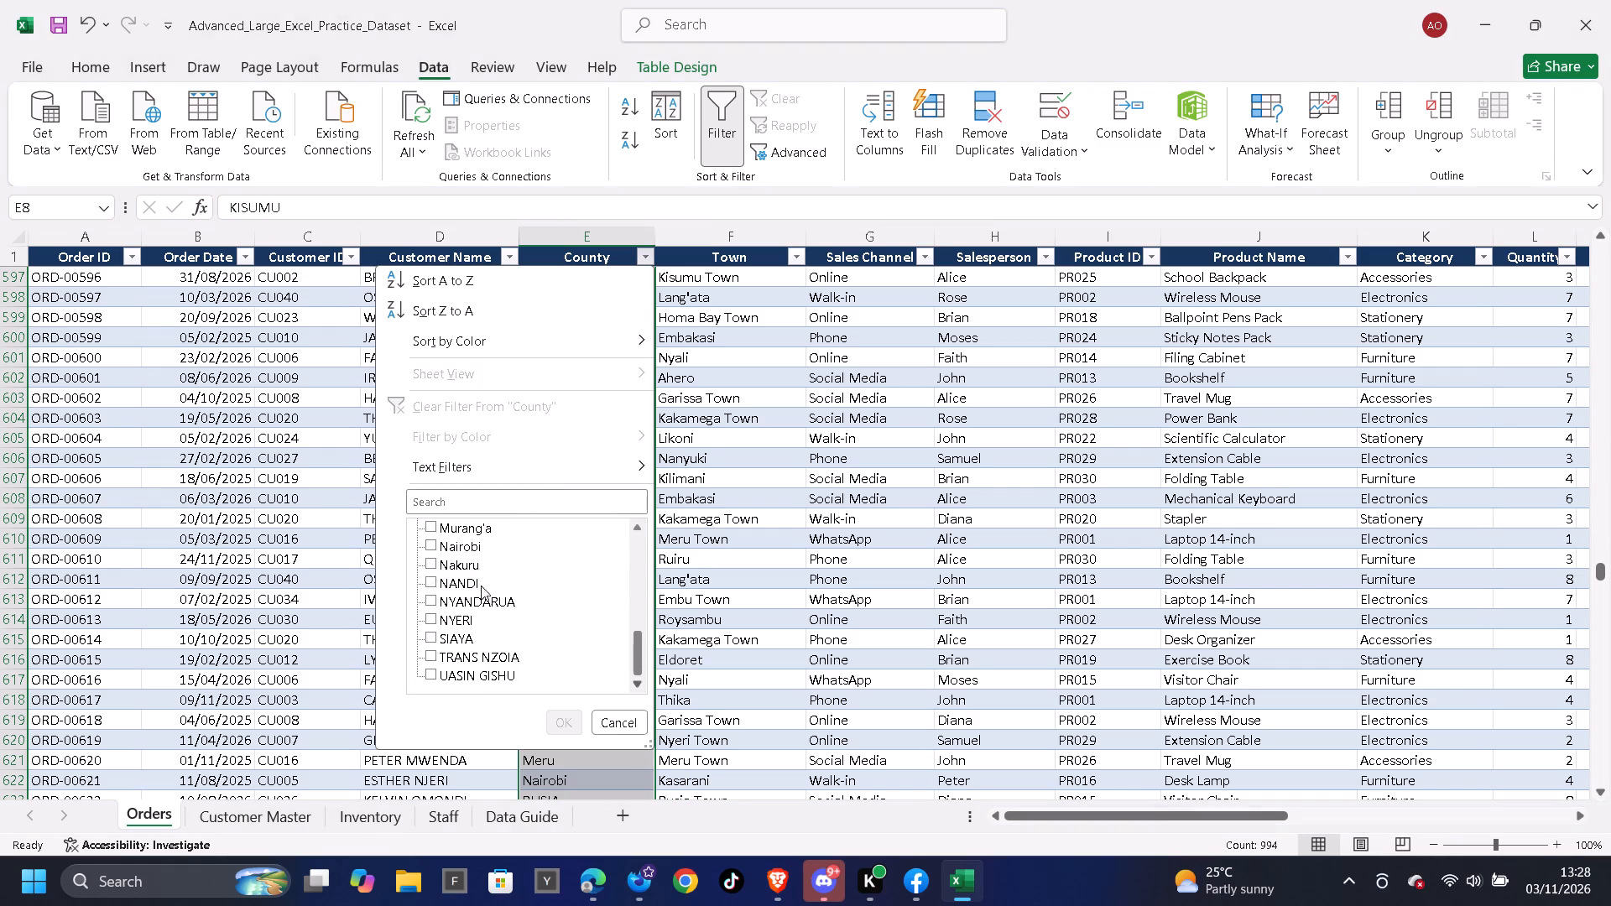
click(469, 563)
click(564, 716)
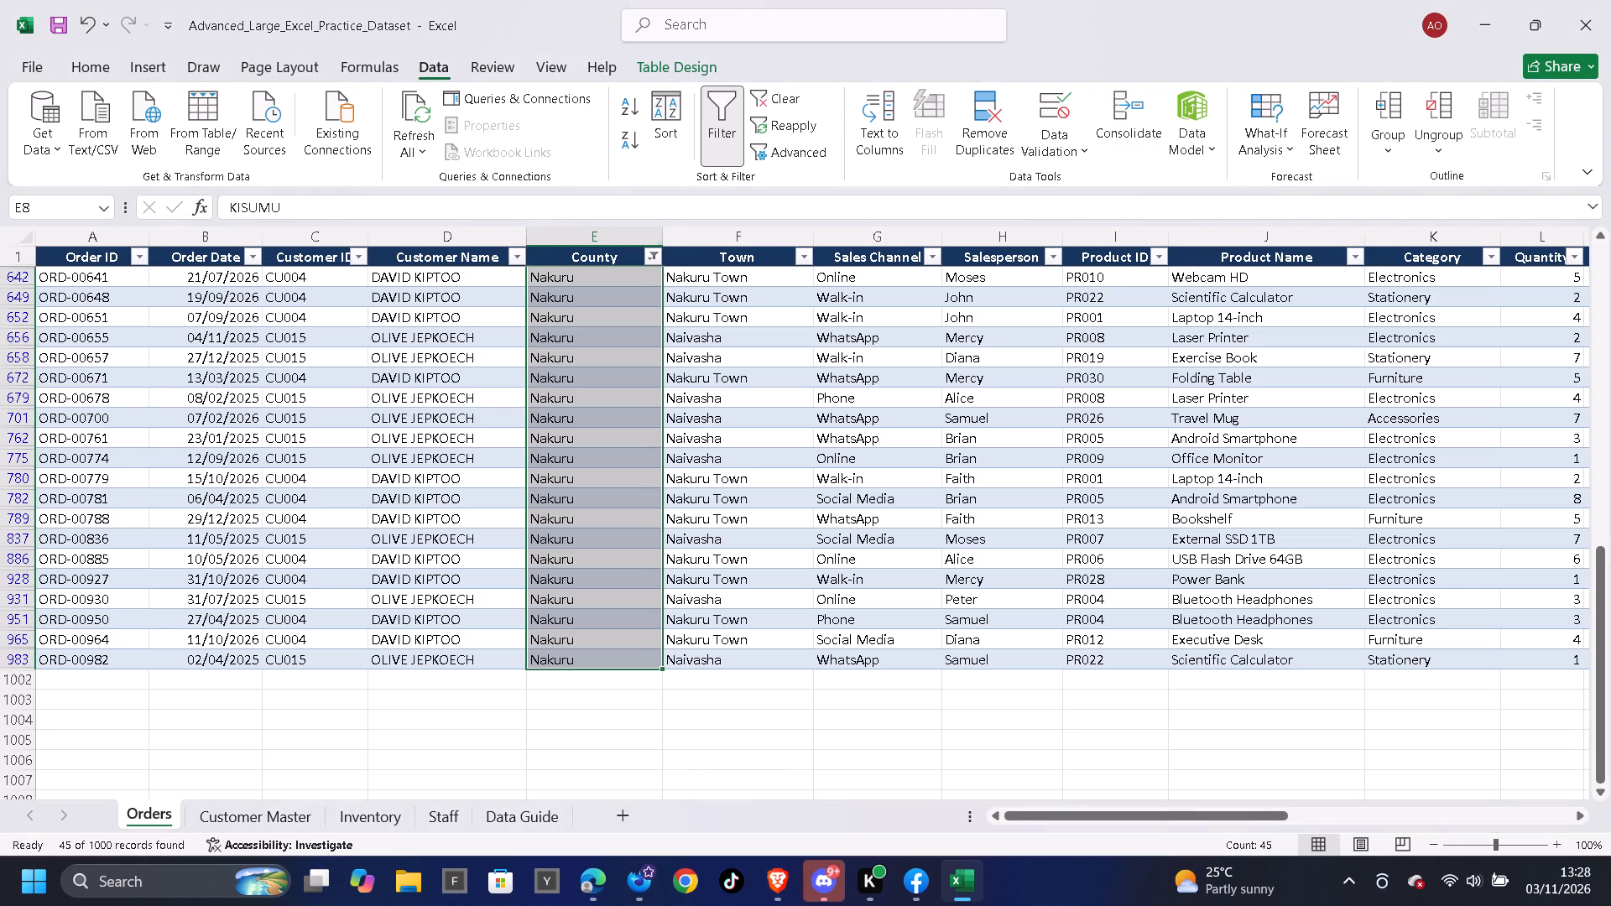
Enter NAKURU in the first filtered County cell and fill it down the remaining visible rows.
click(587, 258)
key(Down)
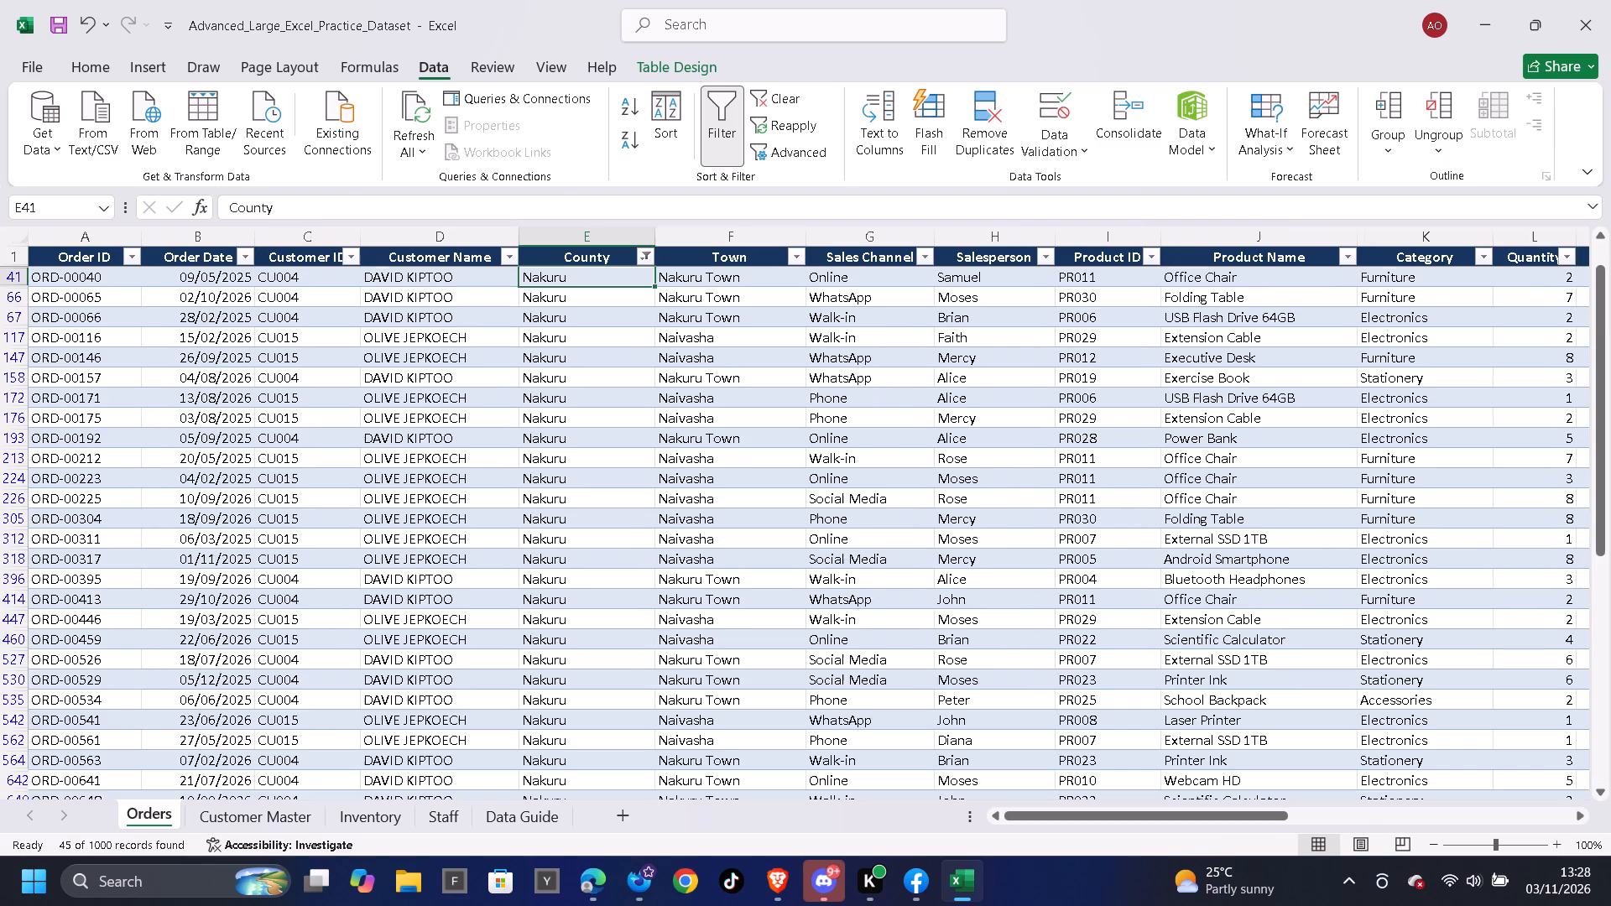
key(Up)
key(Down)
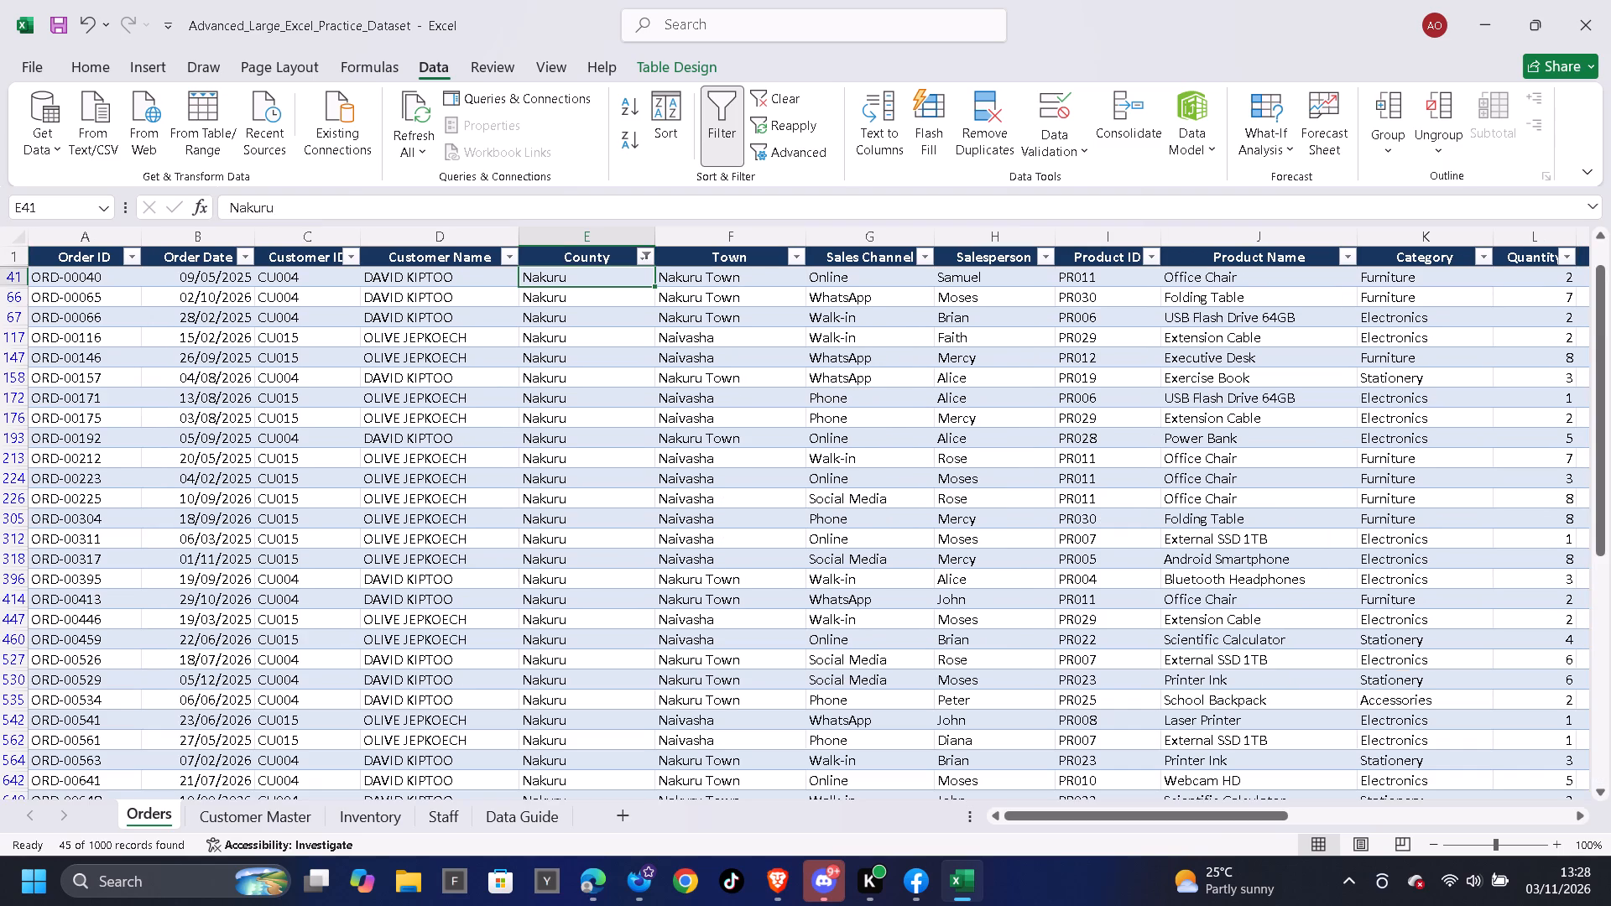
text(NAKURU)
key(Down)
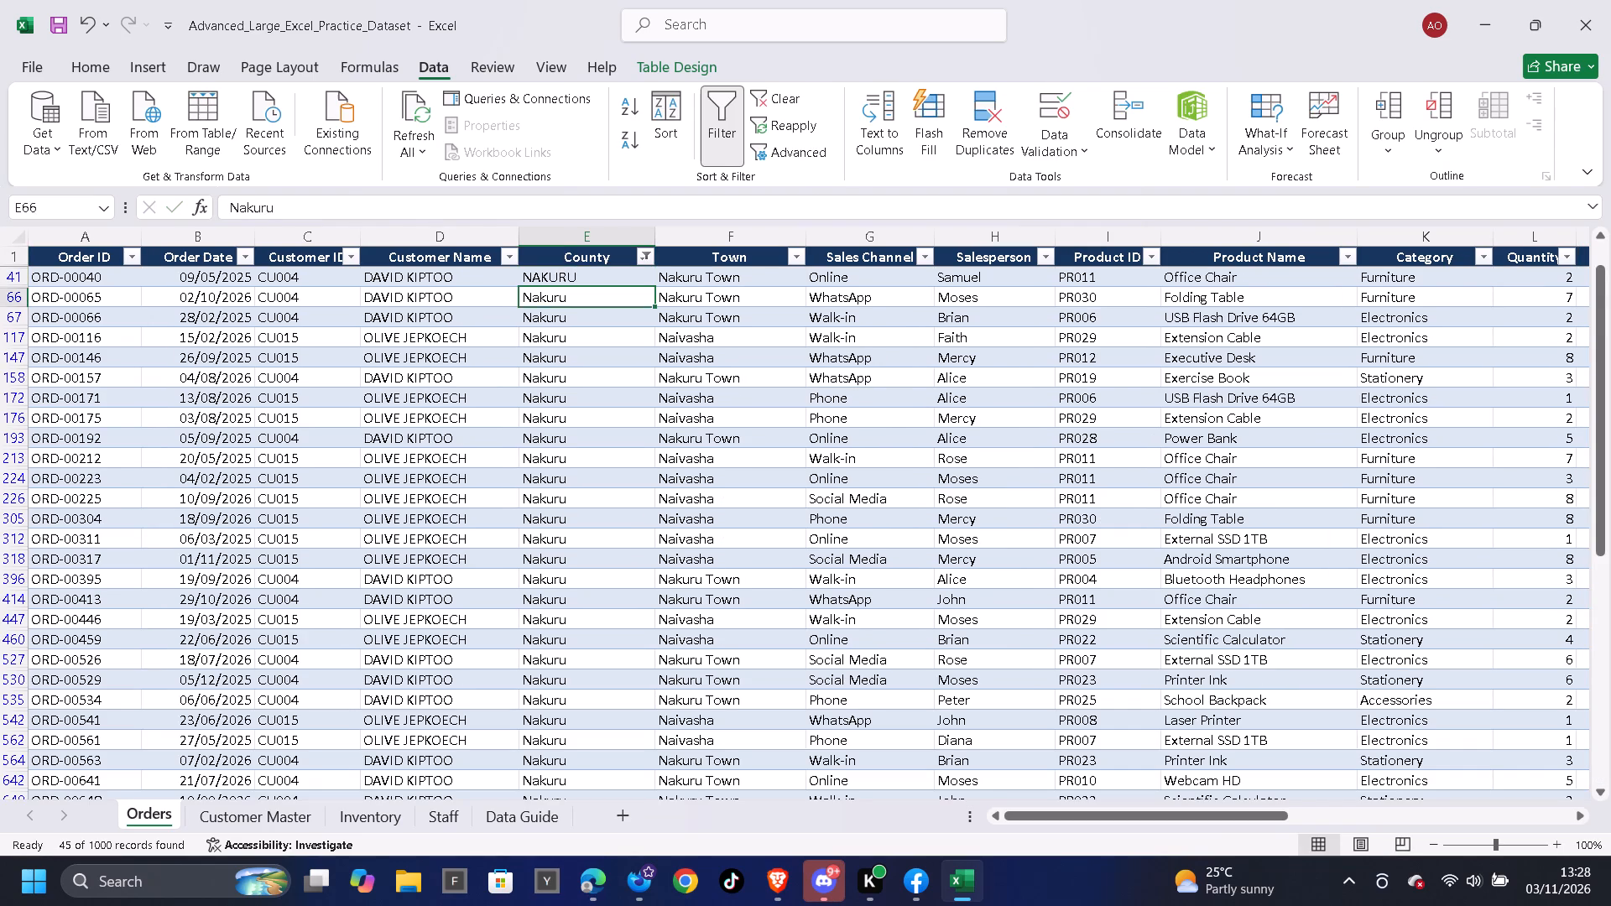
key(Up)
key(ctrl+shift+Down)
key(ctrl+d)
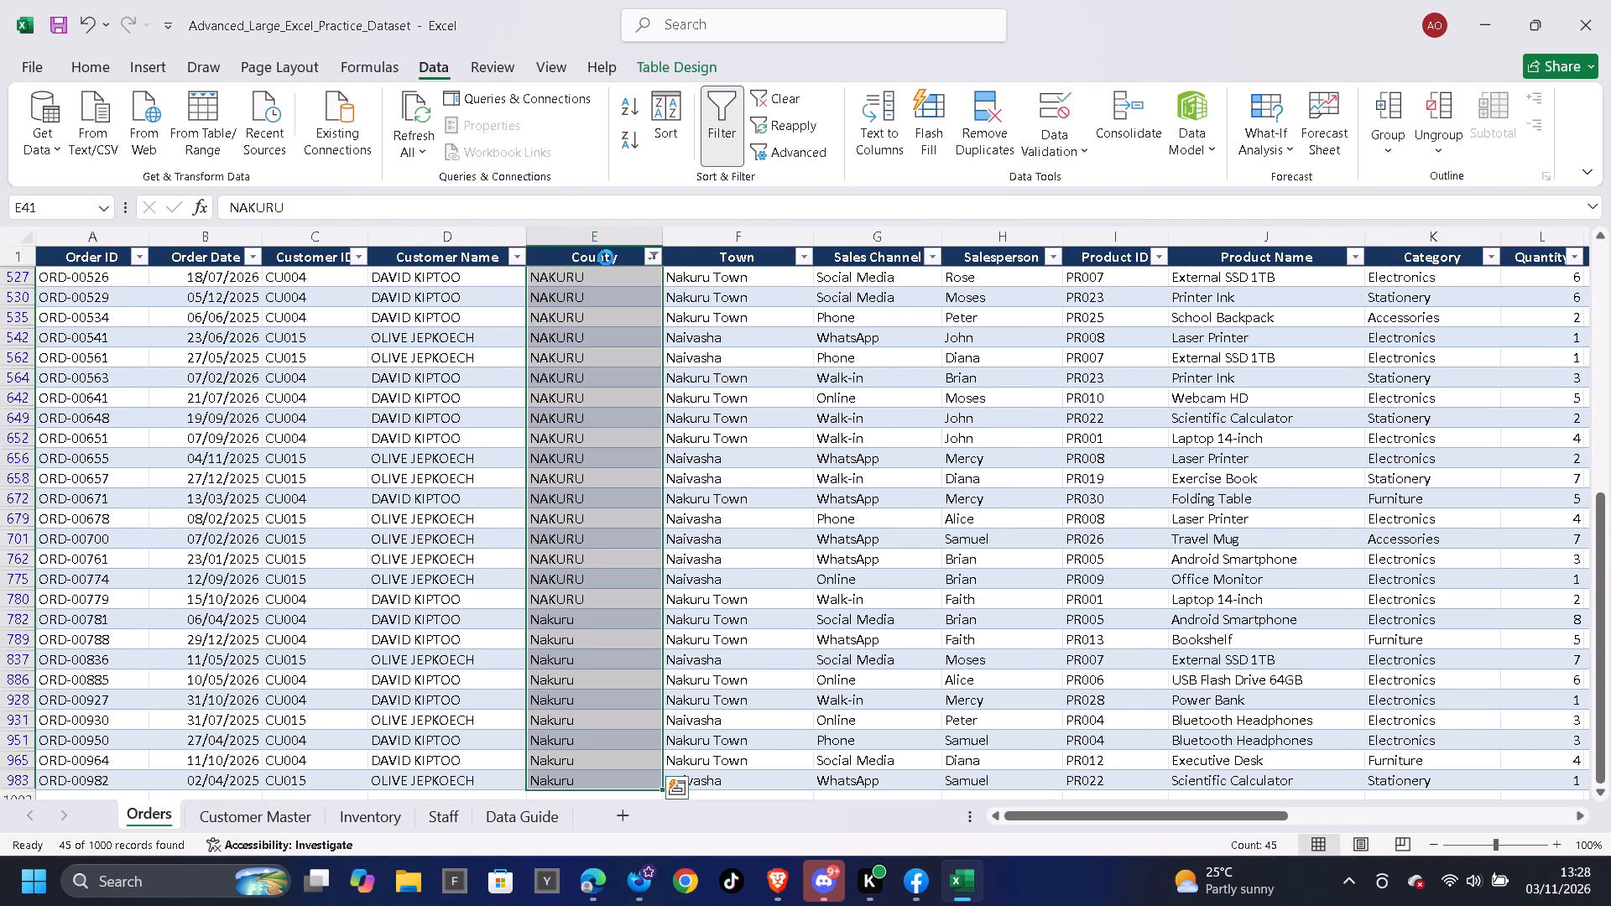
Clear the filter and filter the County column to only Nairobi.
click(802, 93)
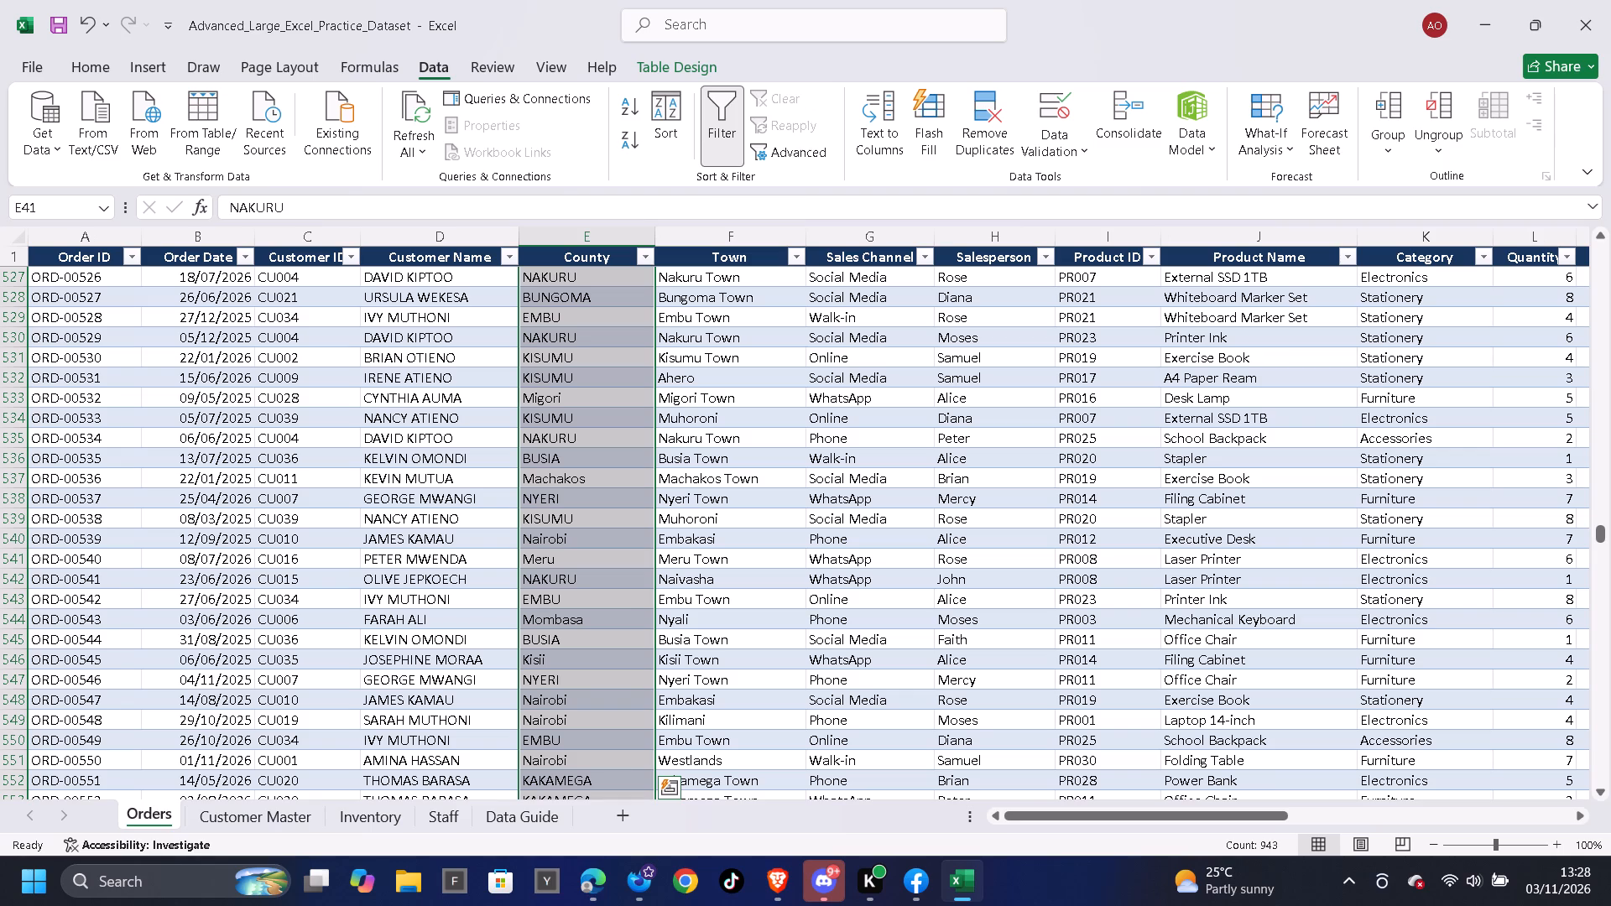
click(654, 258)
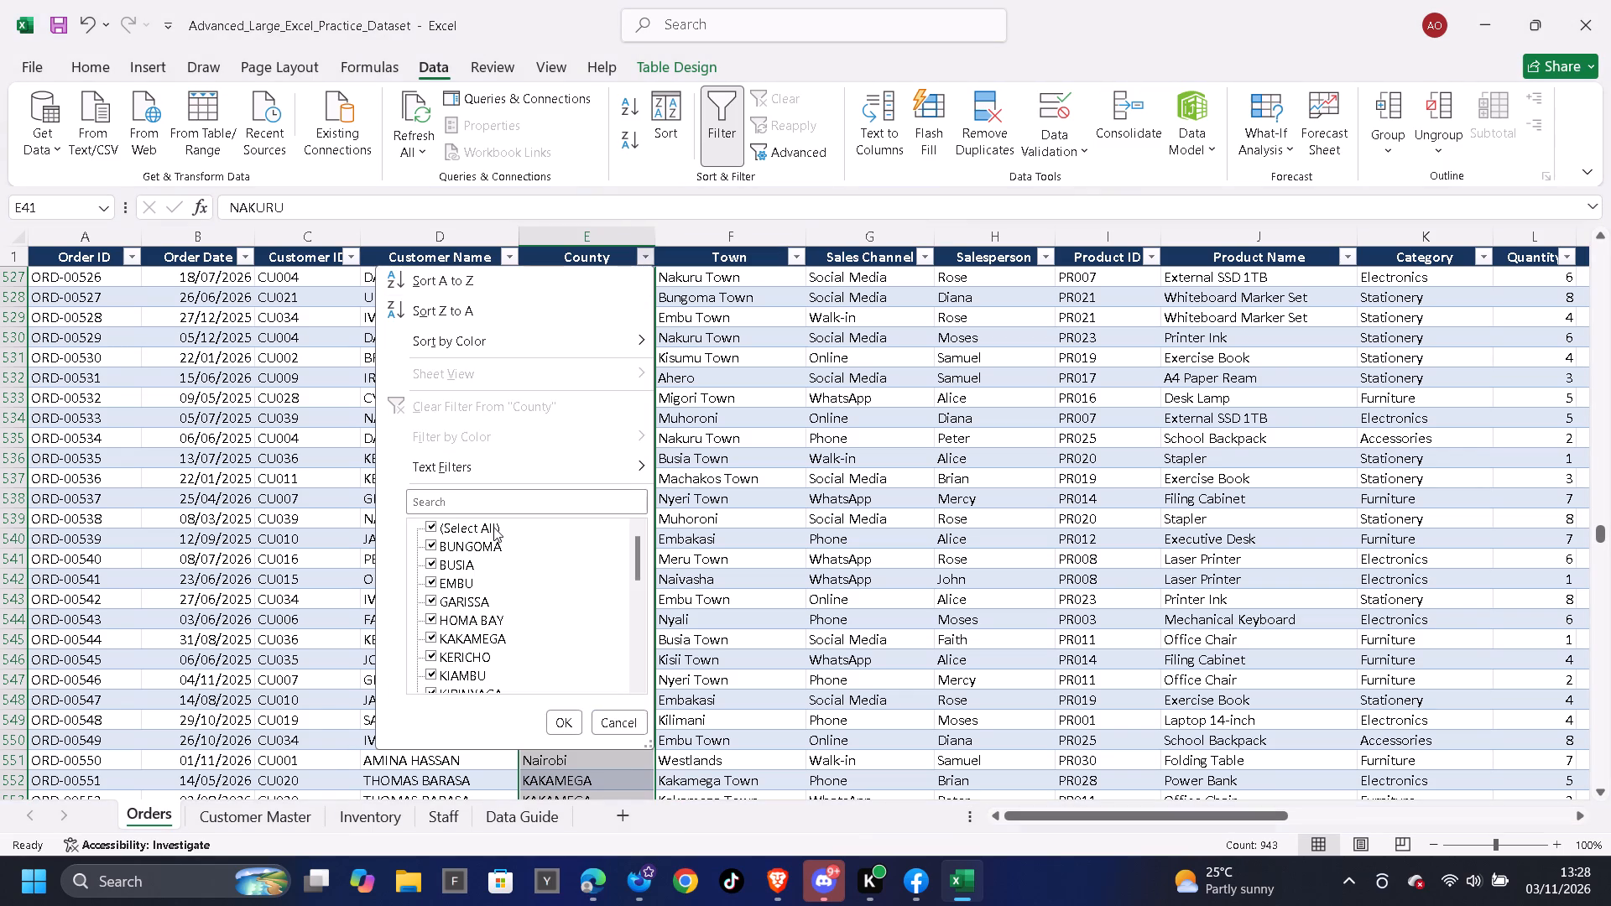
click(493, 527)
scroll(537, 568, down, 4)
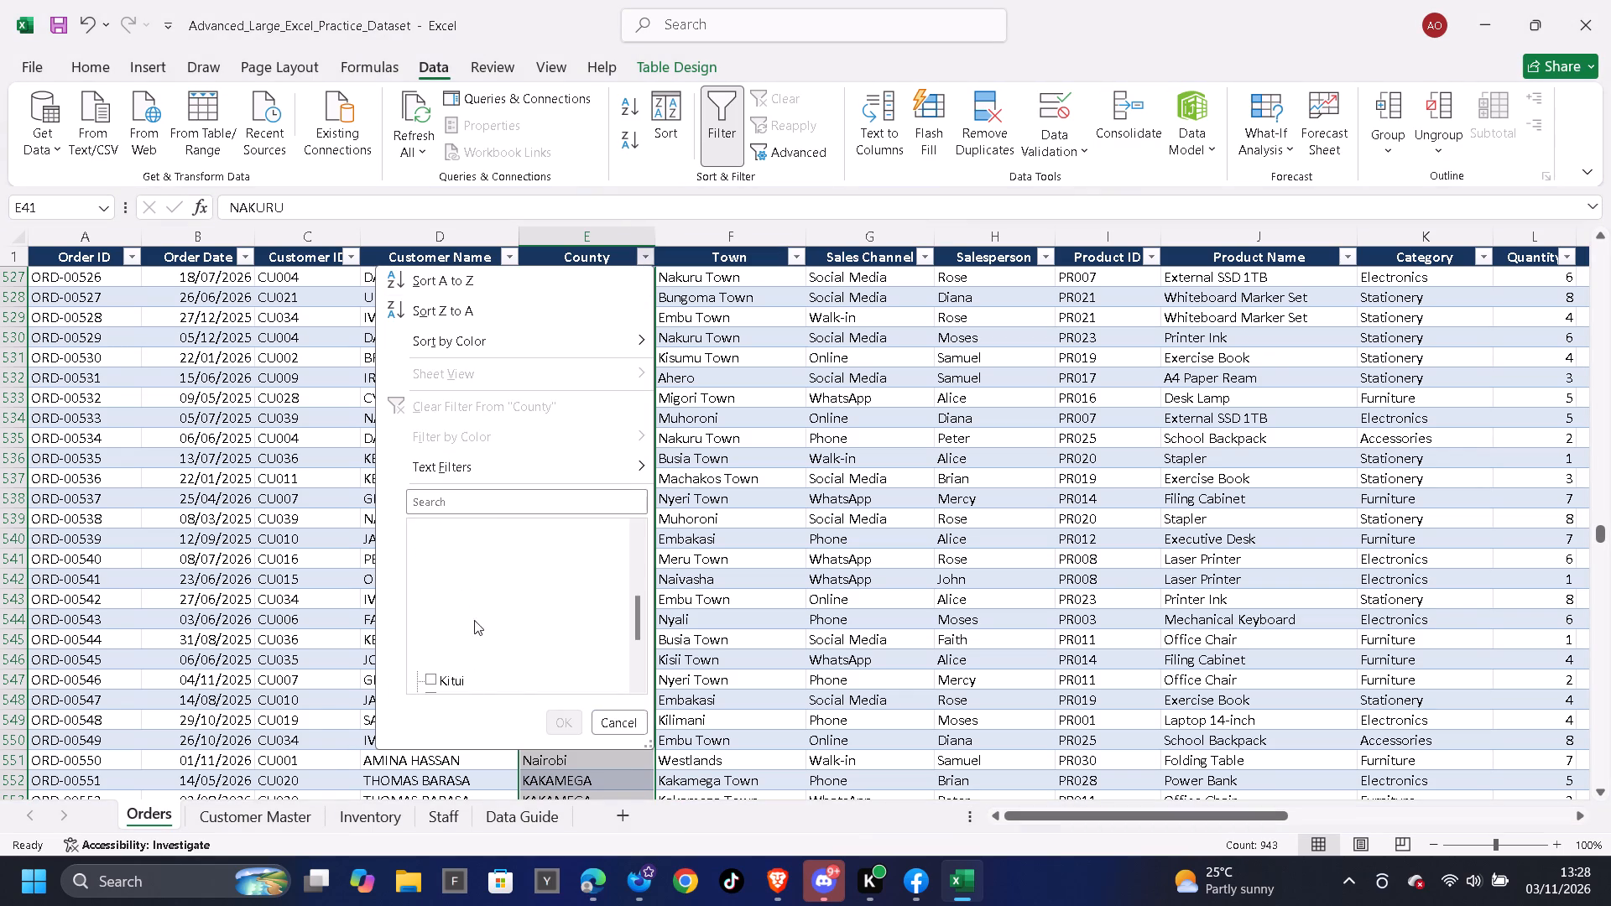
scroll(475, 616, down, 9)
click(467, 539)
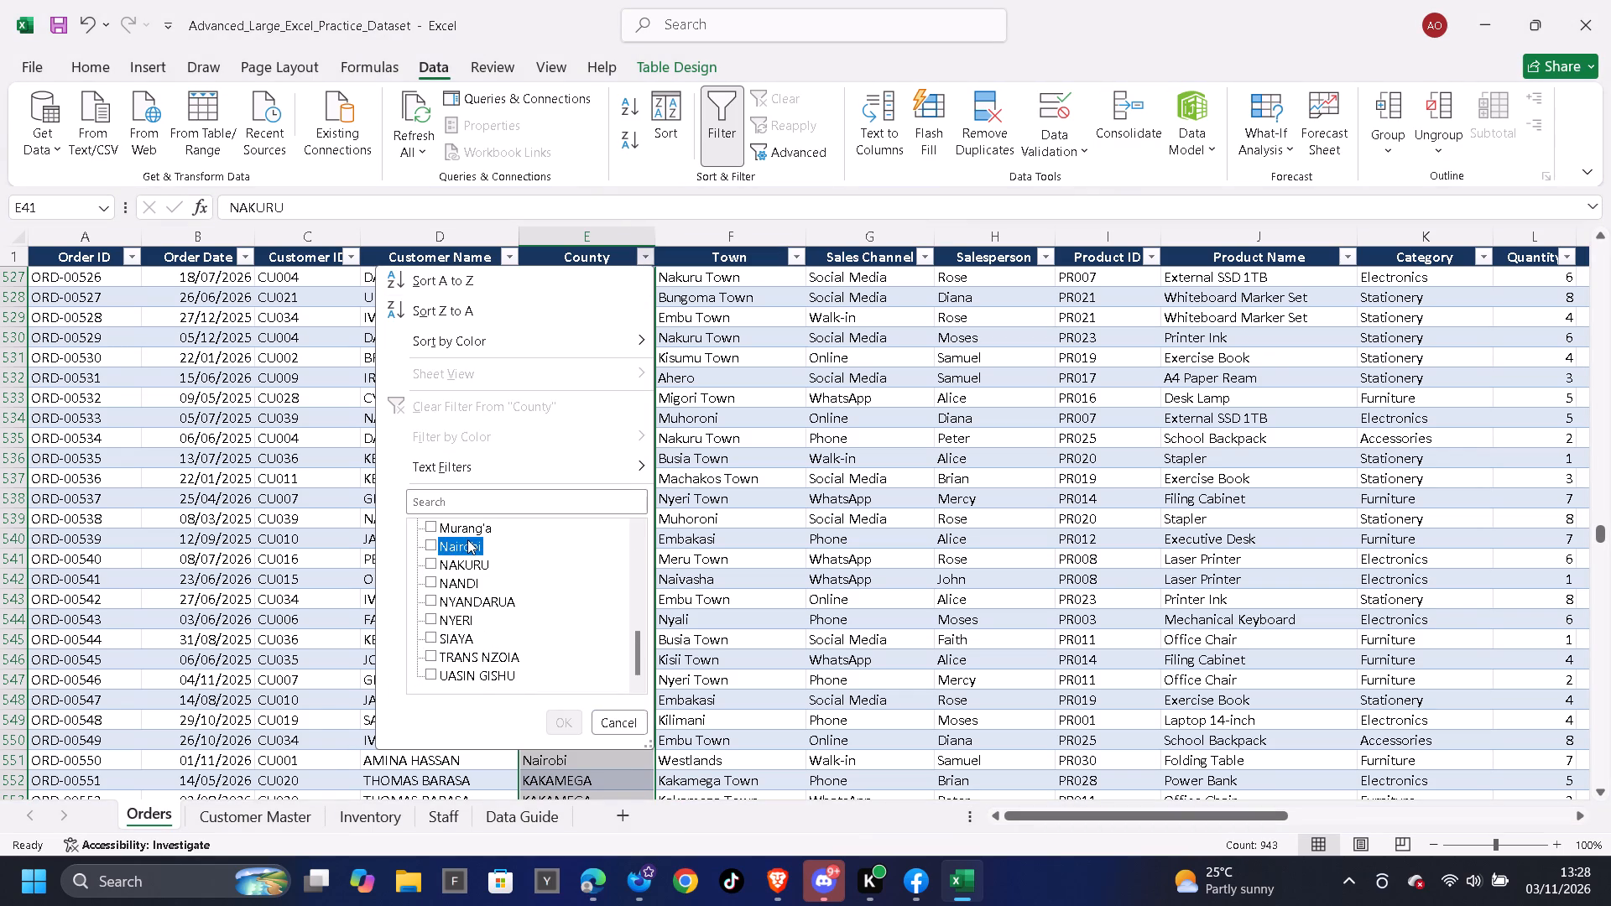
click(555, 714)
Enter NAIROBI in the first filtered County cell and fill it down the remaining visible rows.
click(576, 256)
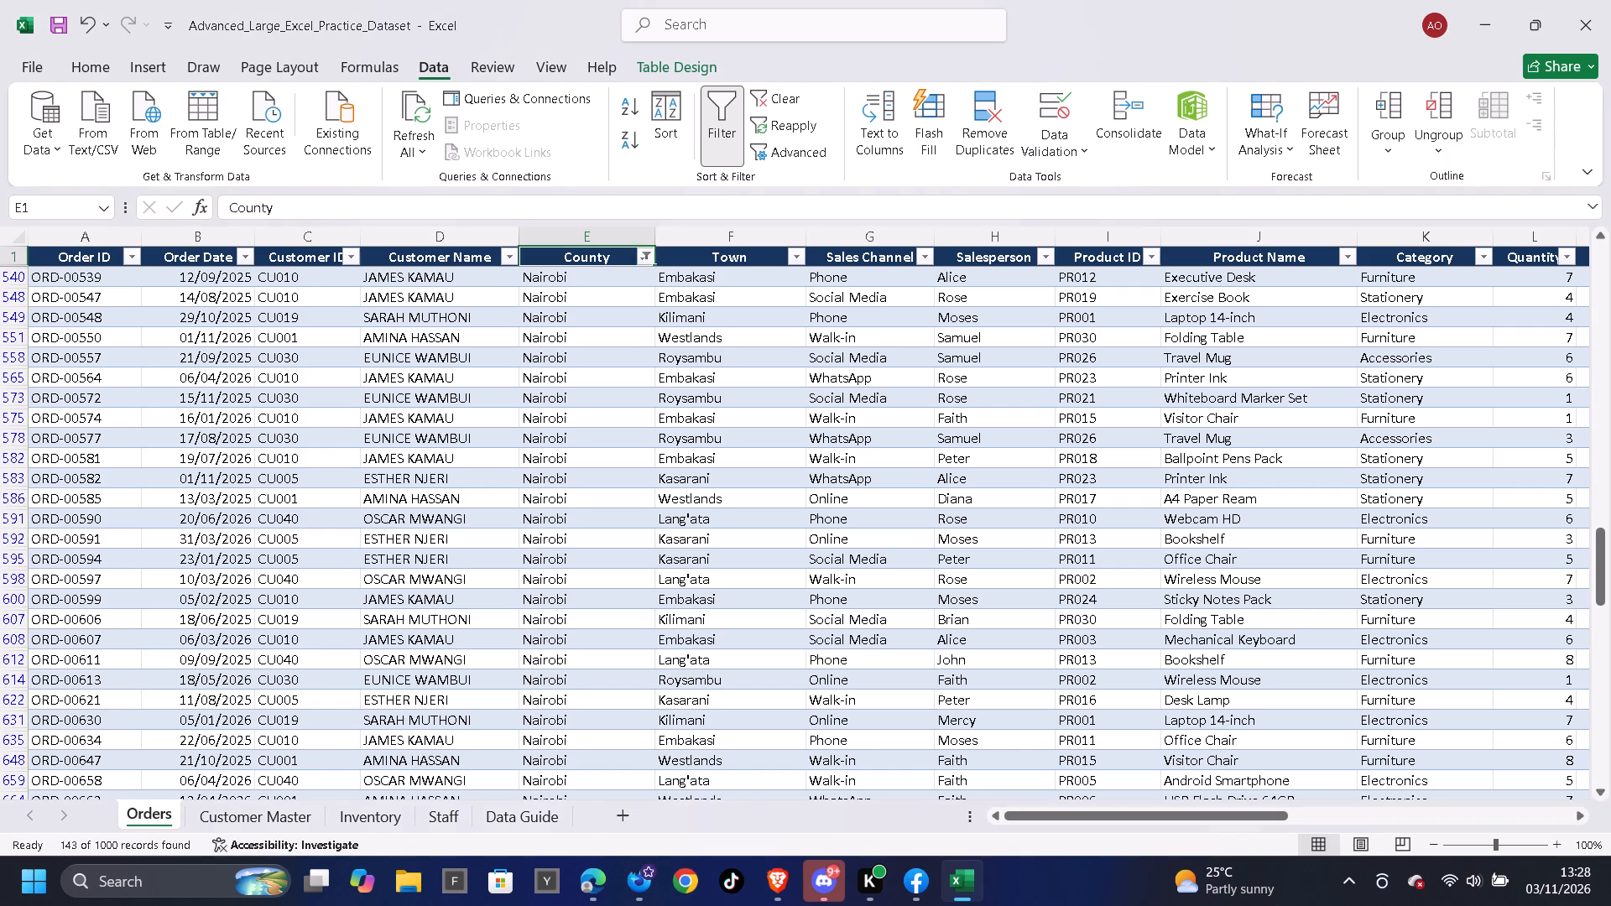
key(Down)
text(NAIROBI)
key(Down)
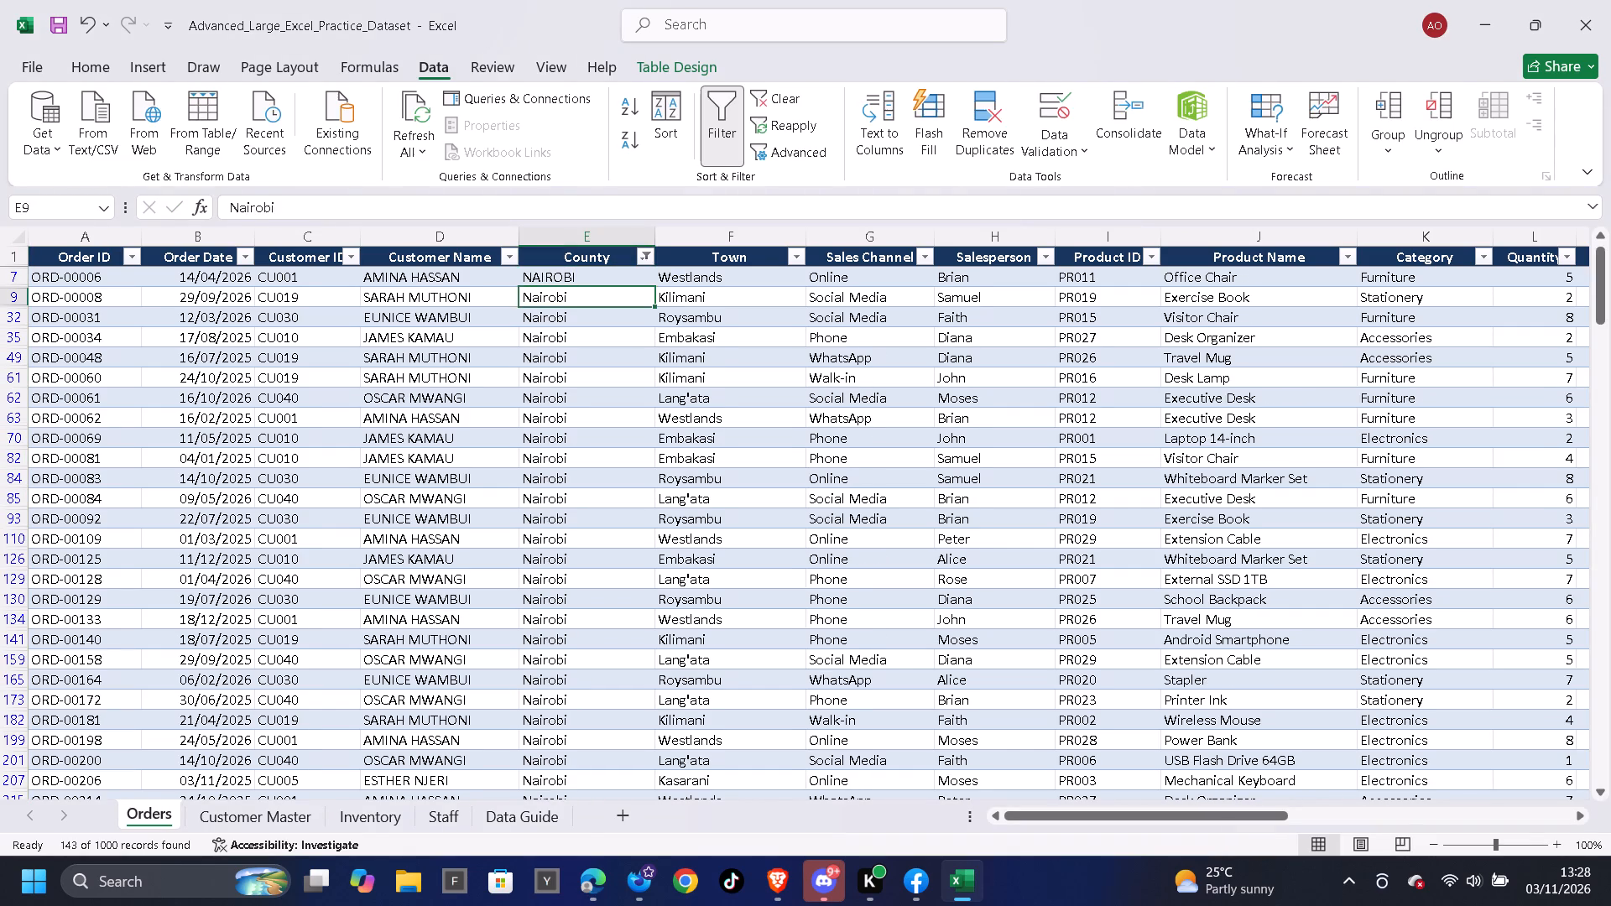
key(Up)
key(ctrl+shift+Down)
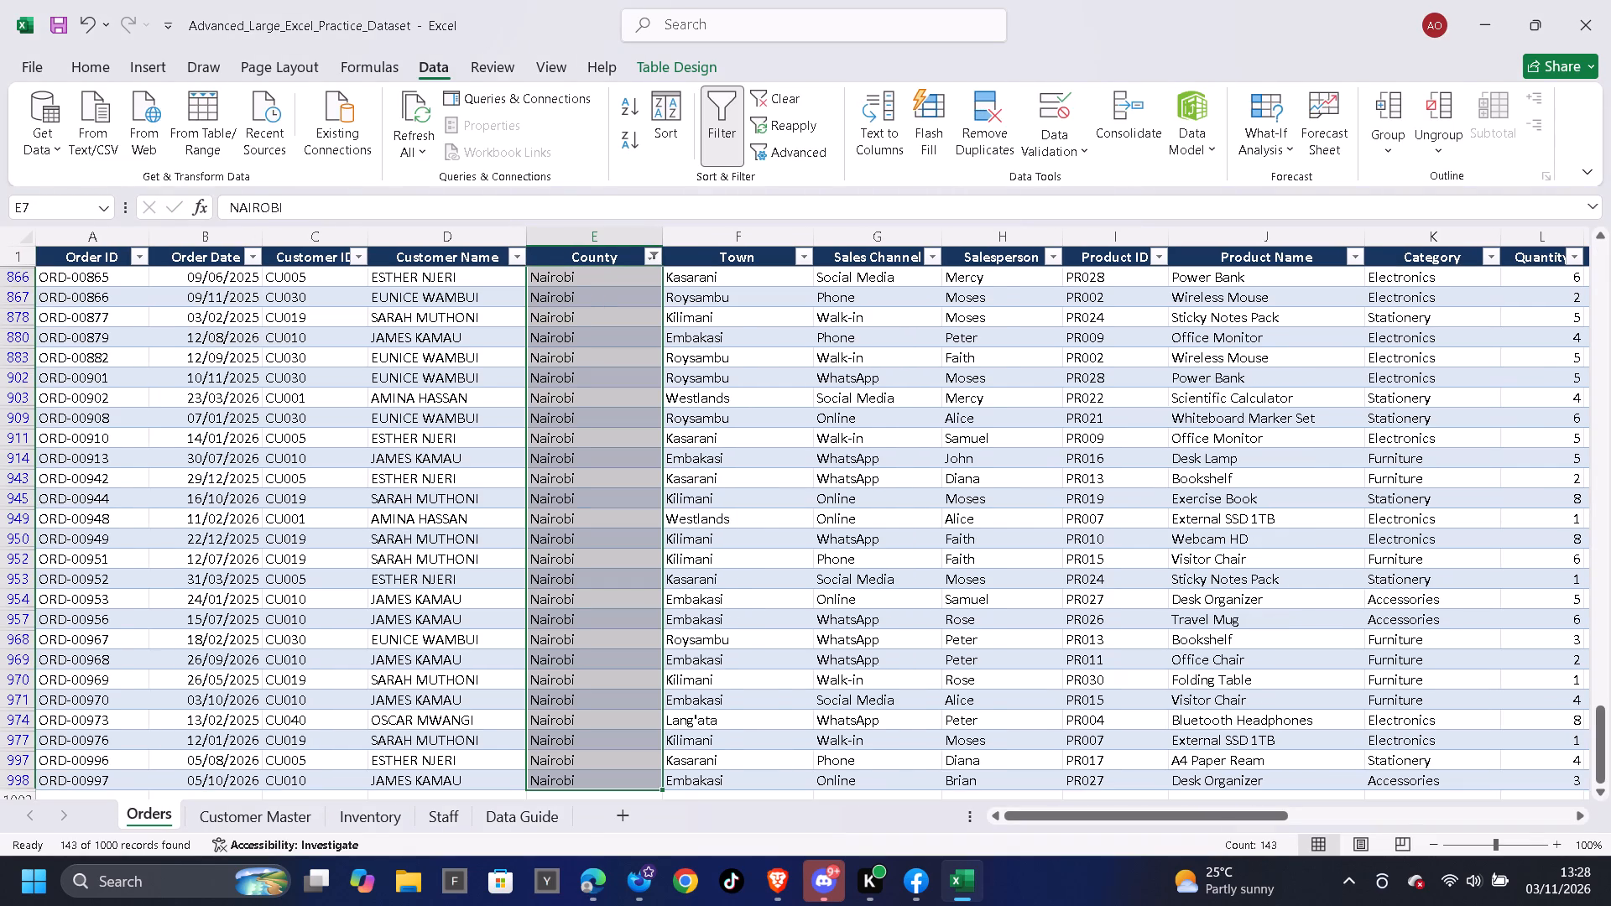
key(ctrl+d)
Clear the filter and filter the County column to only Kitui.
click(786, 104)
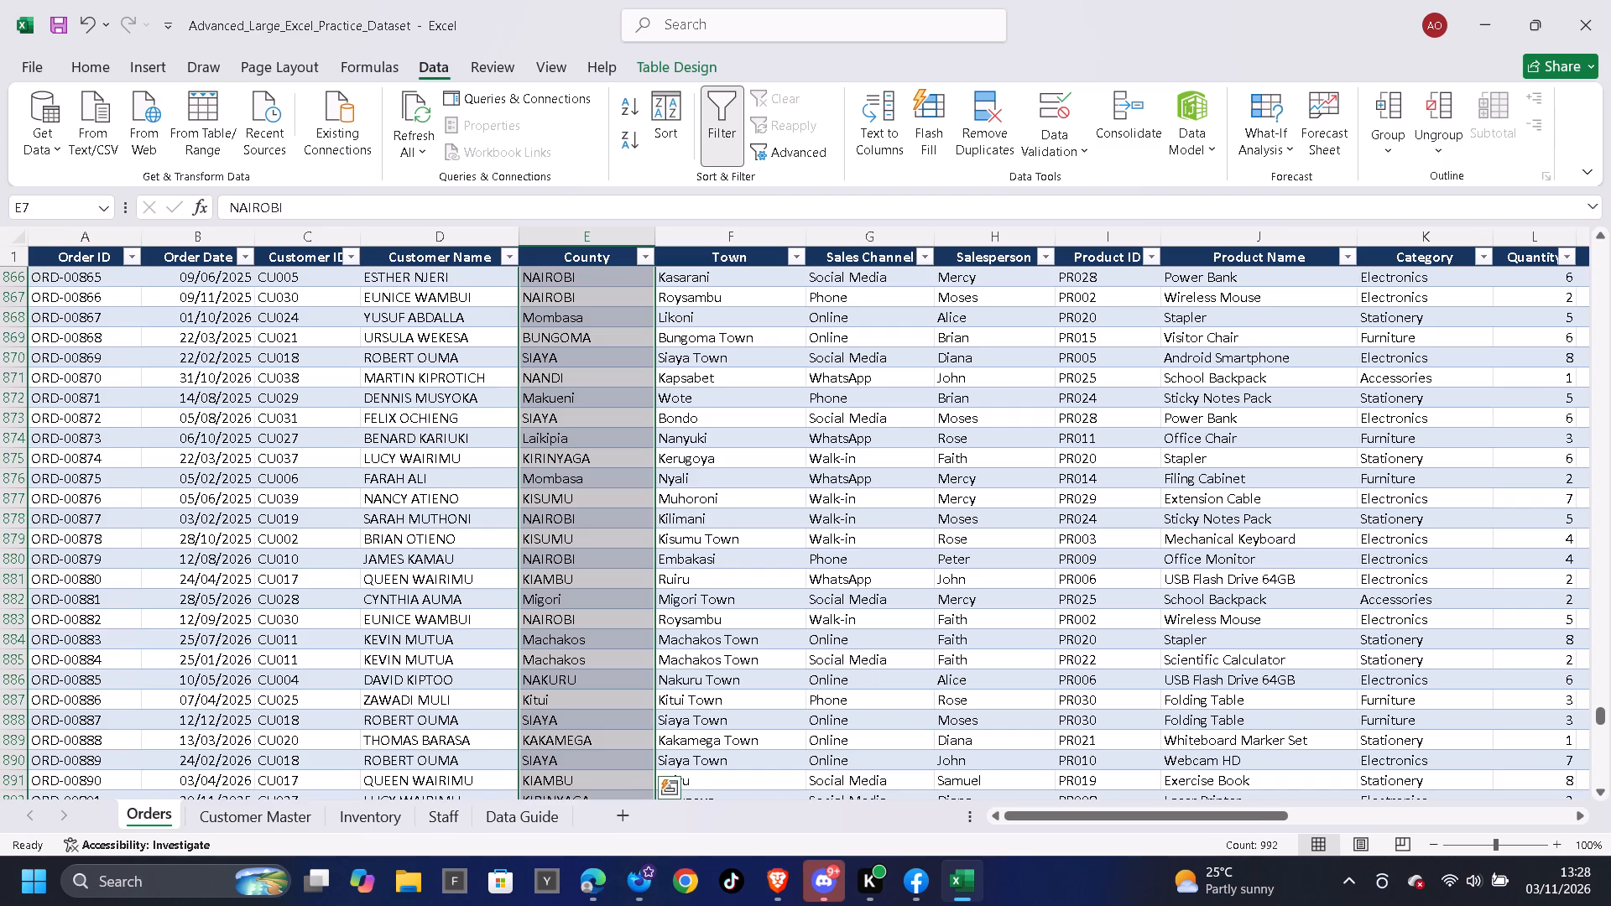
click(647, 255)
click(489, 528)
scroll(493, 560, down, 2)
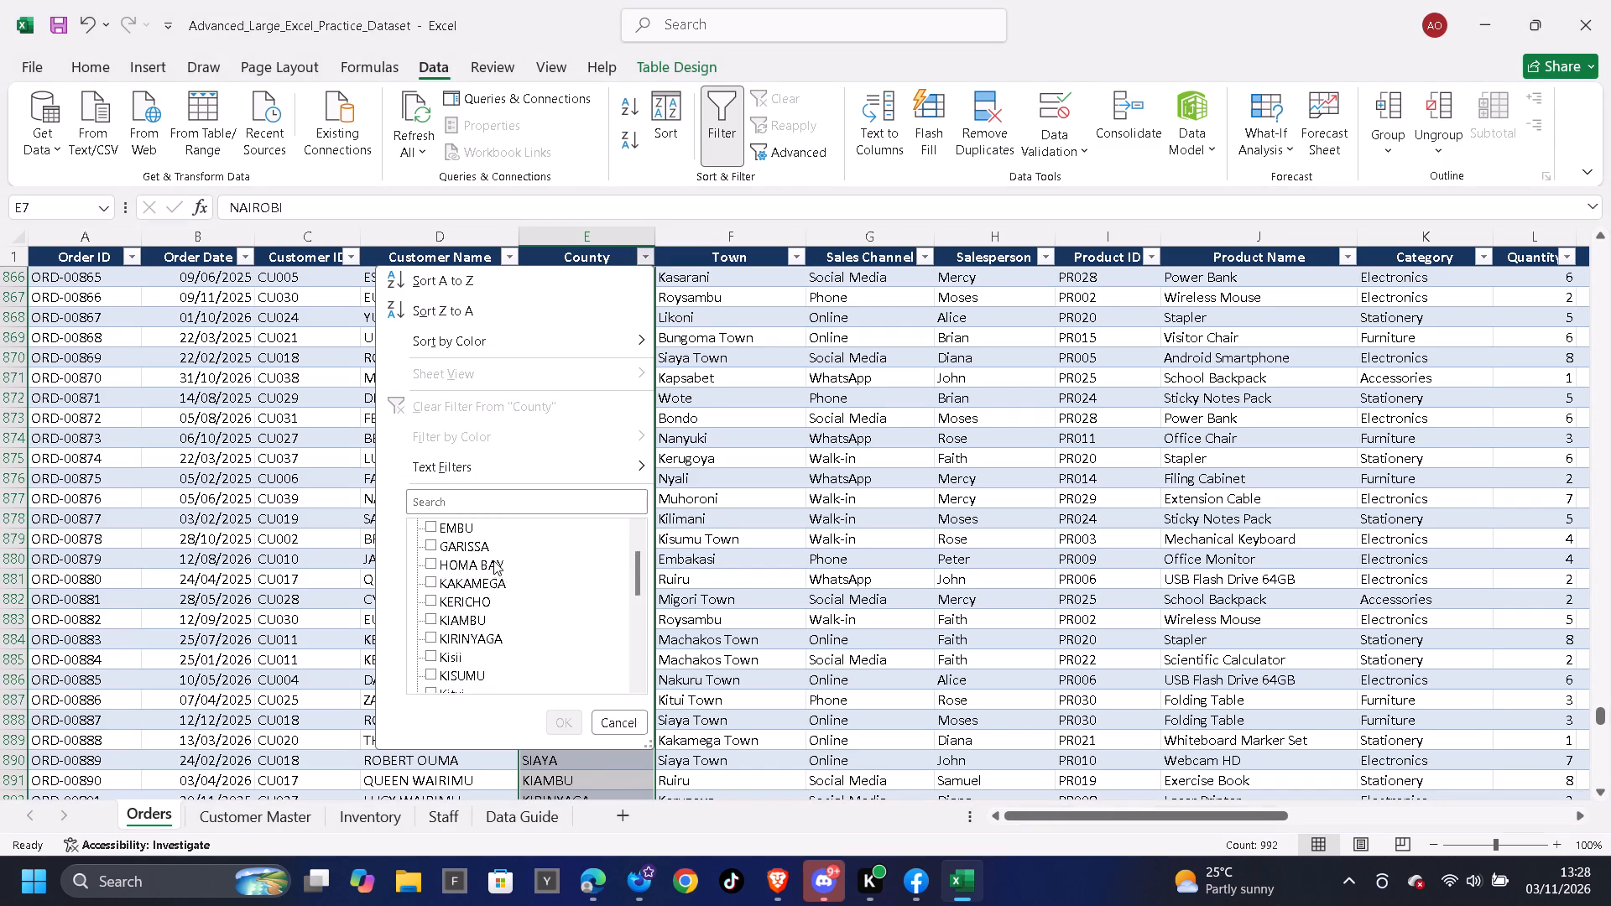
scroll(493, 560, down, 2)
click(456, 529)
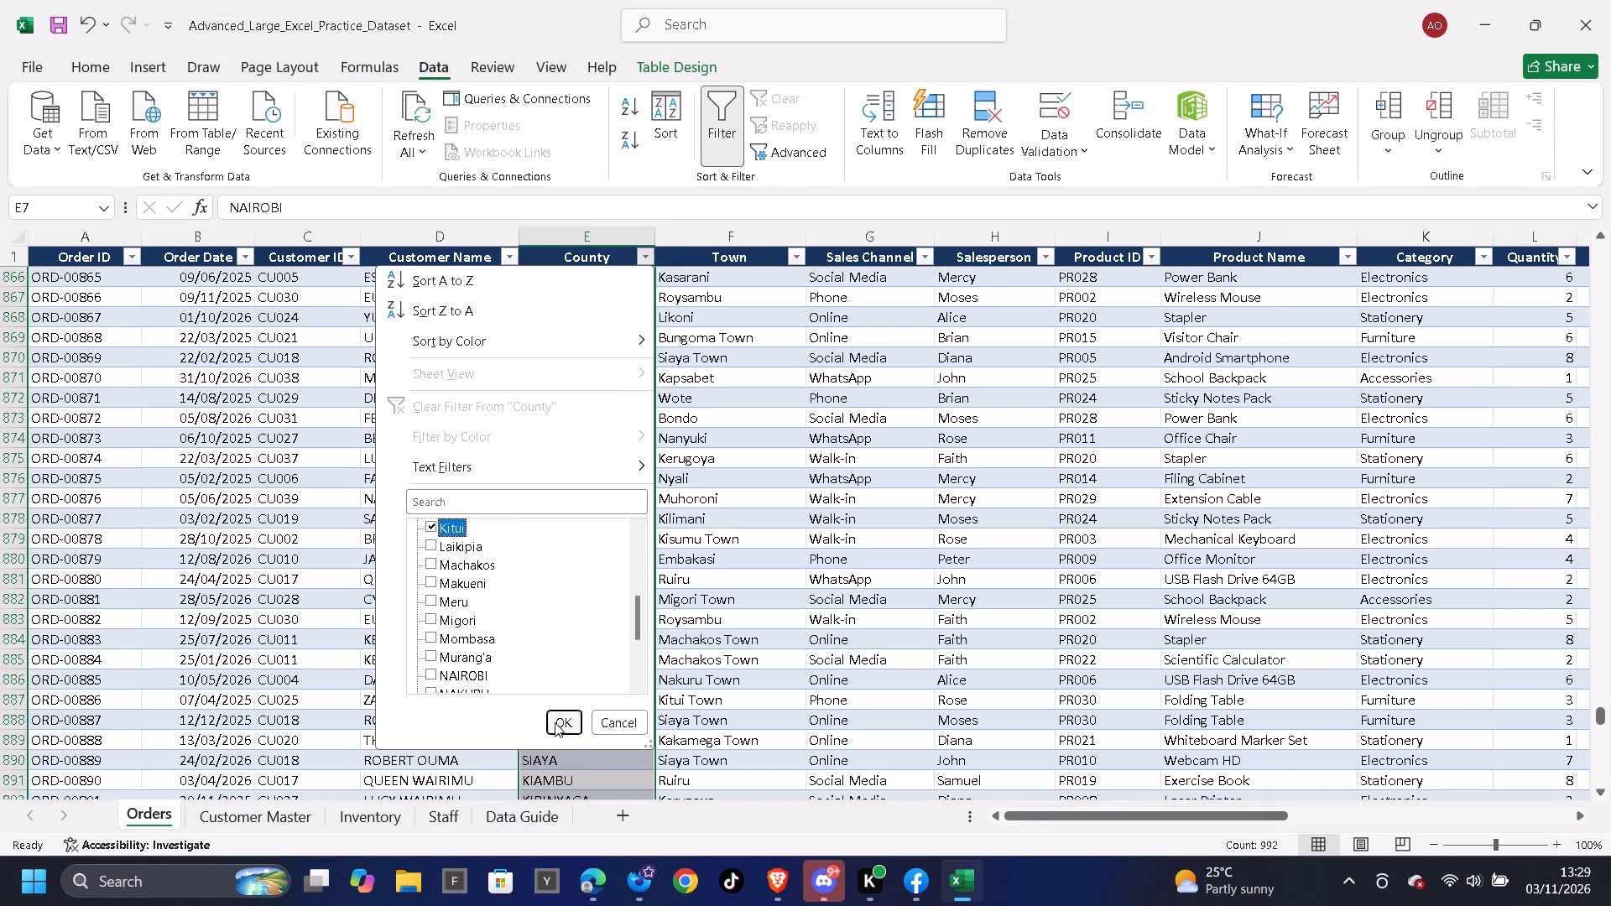
click(555, 721)
Enter KITUI in the first filtered County cell and fill it down the remaining visible rows.
click(568, 256)
key(Down)
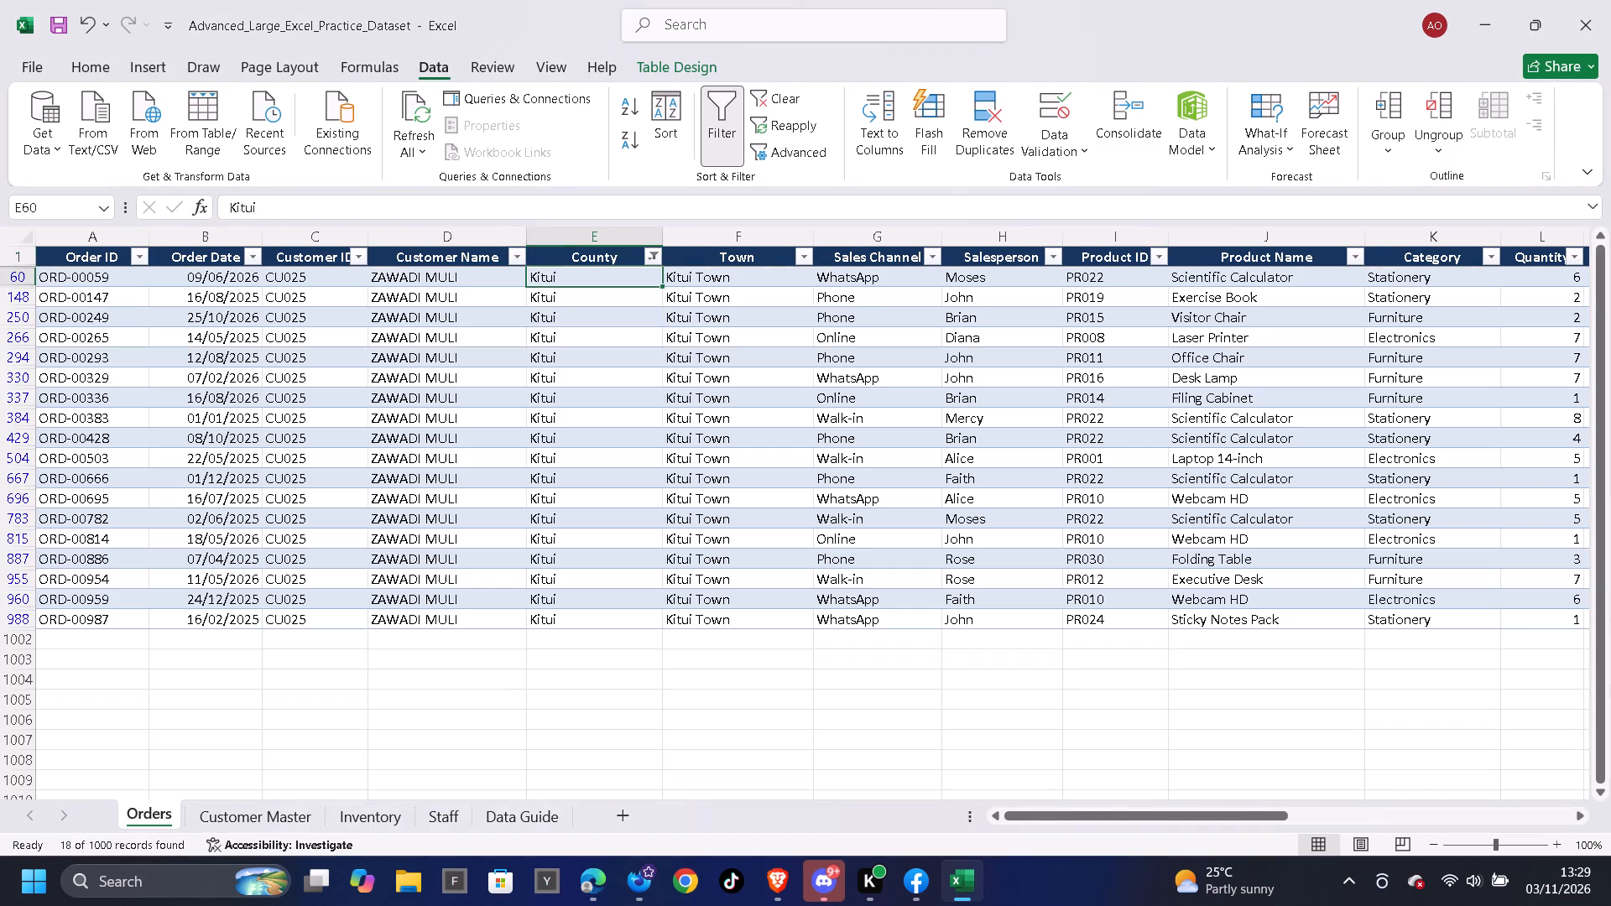
key(Up)
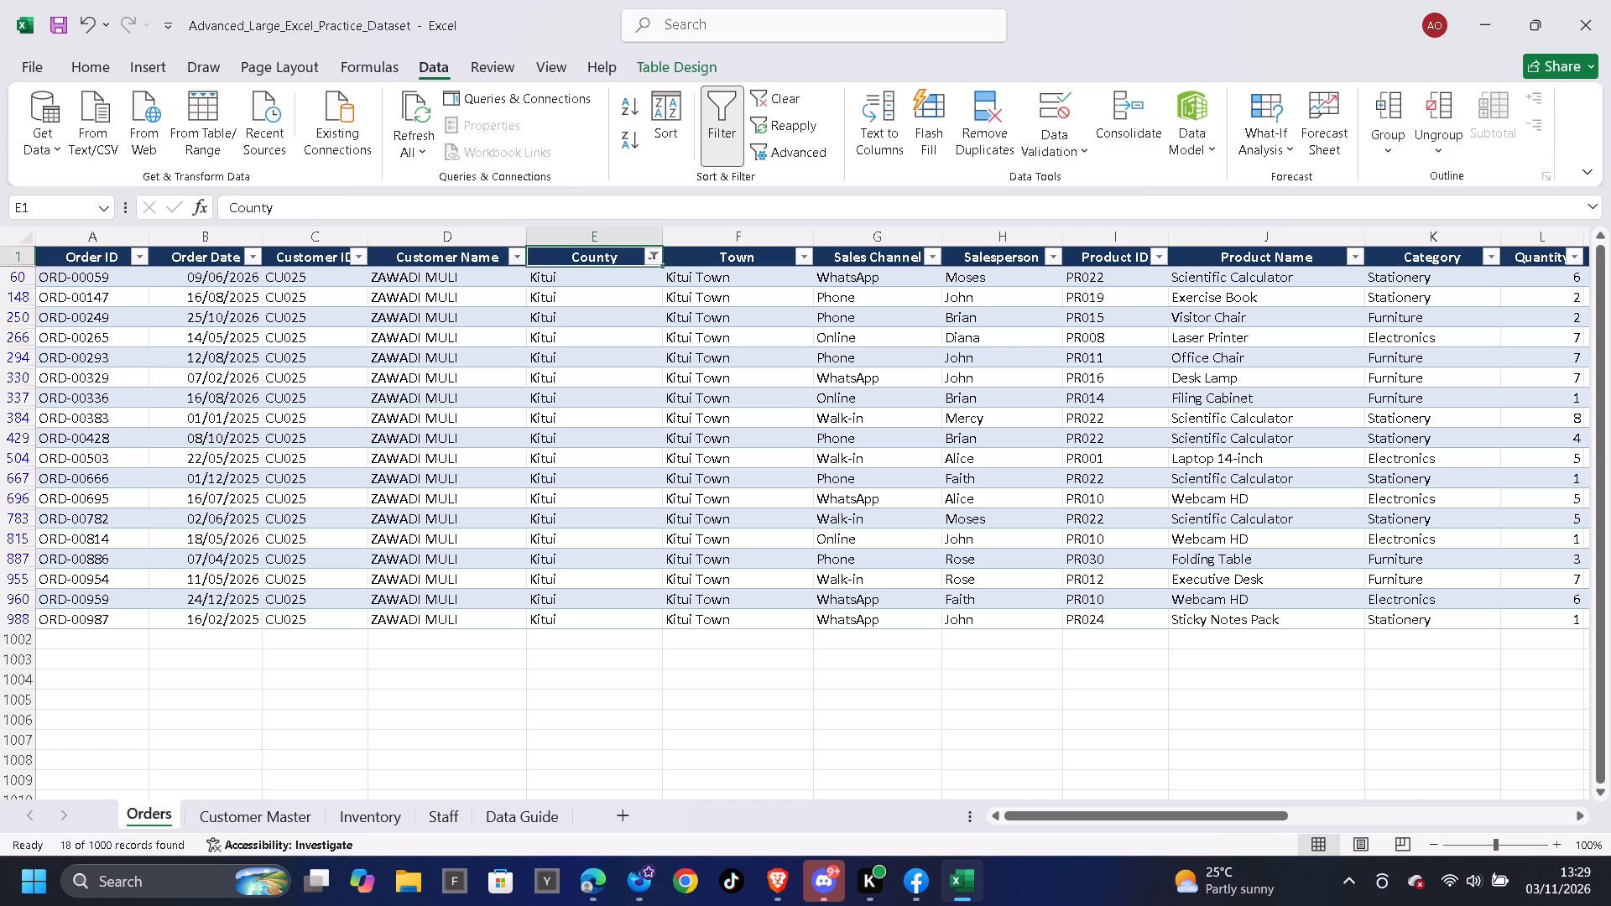
key(Down)
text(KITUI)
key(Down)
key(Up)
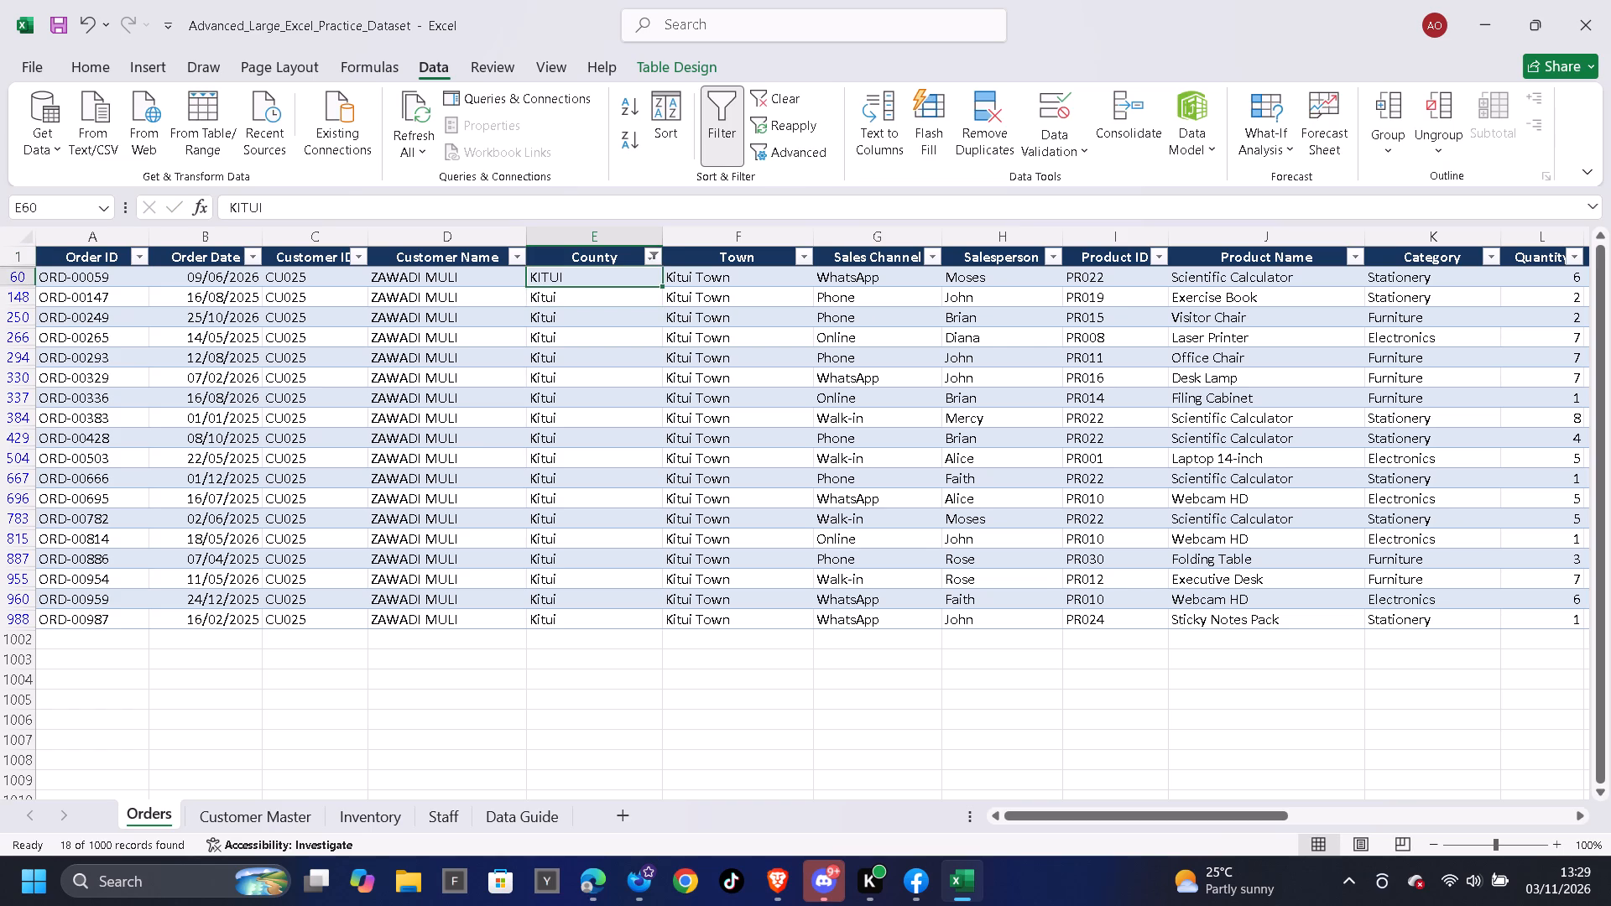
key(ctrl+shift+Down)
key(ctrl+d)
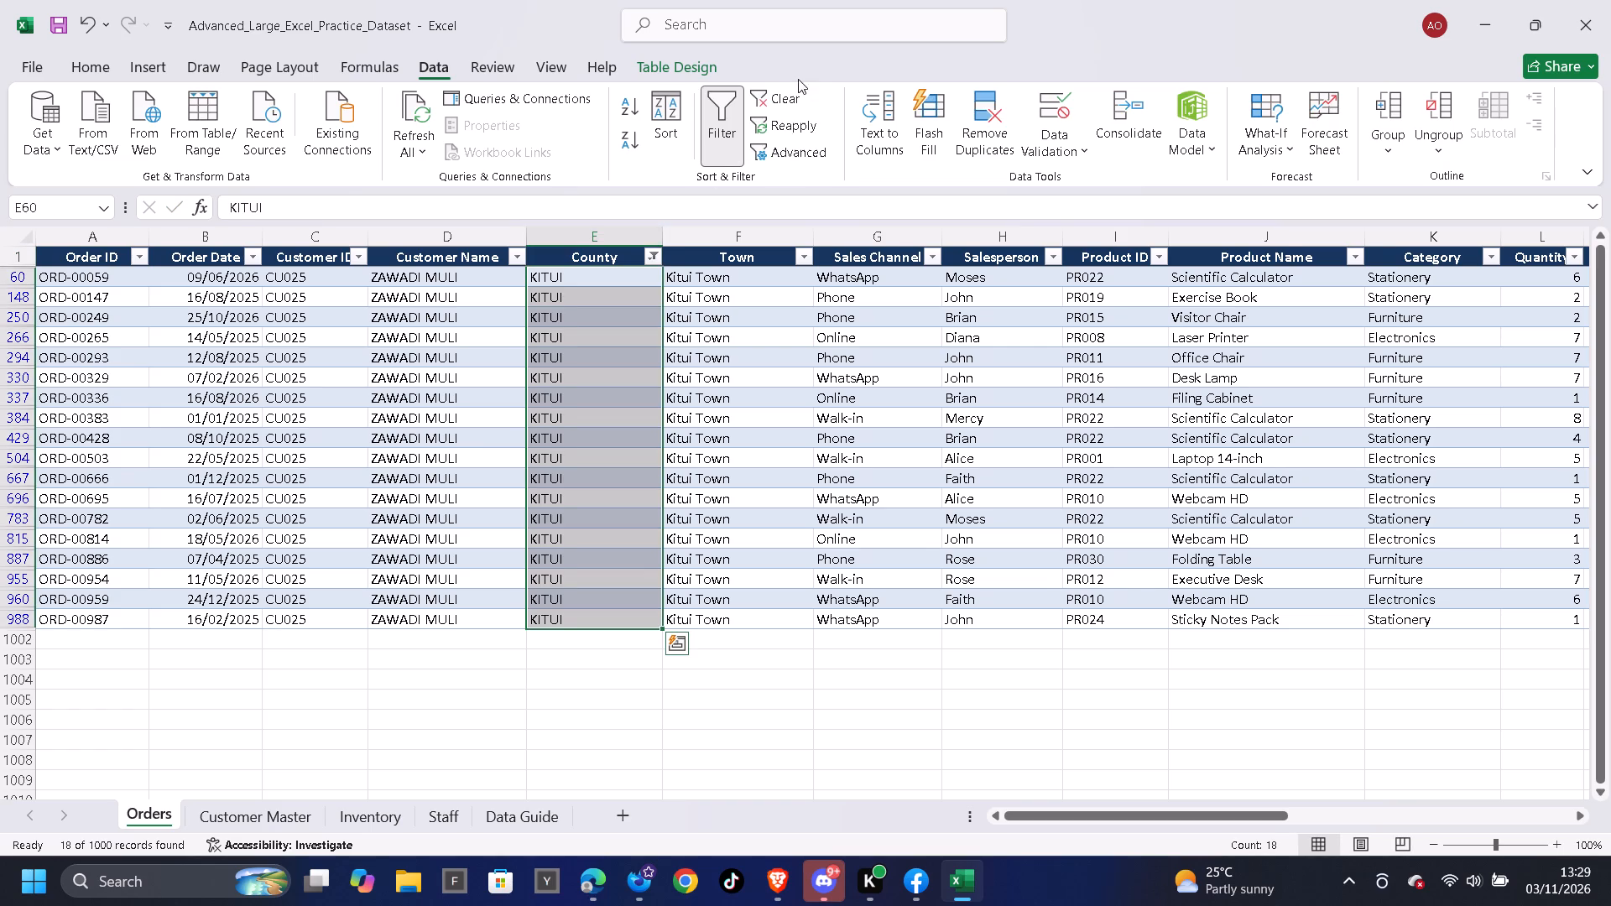
Clear the filter and filter the County column to only Kisii.
click(788, 100)
click(649, 260)
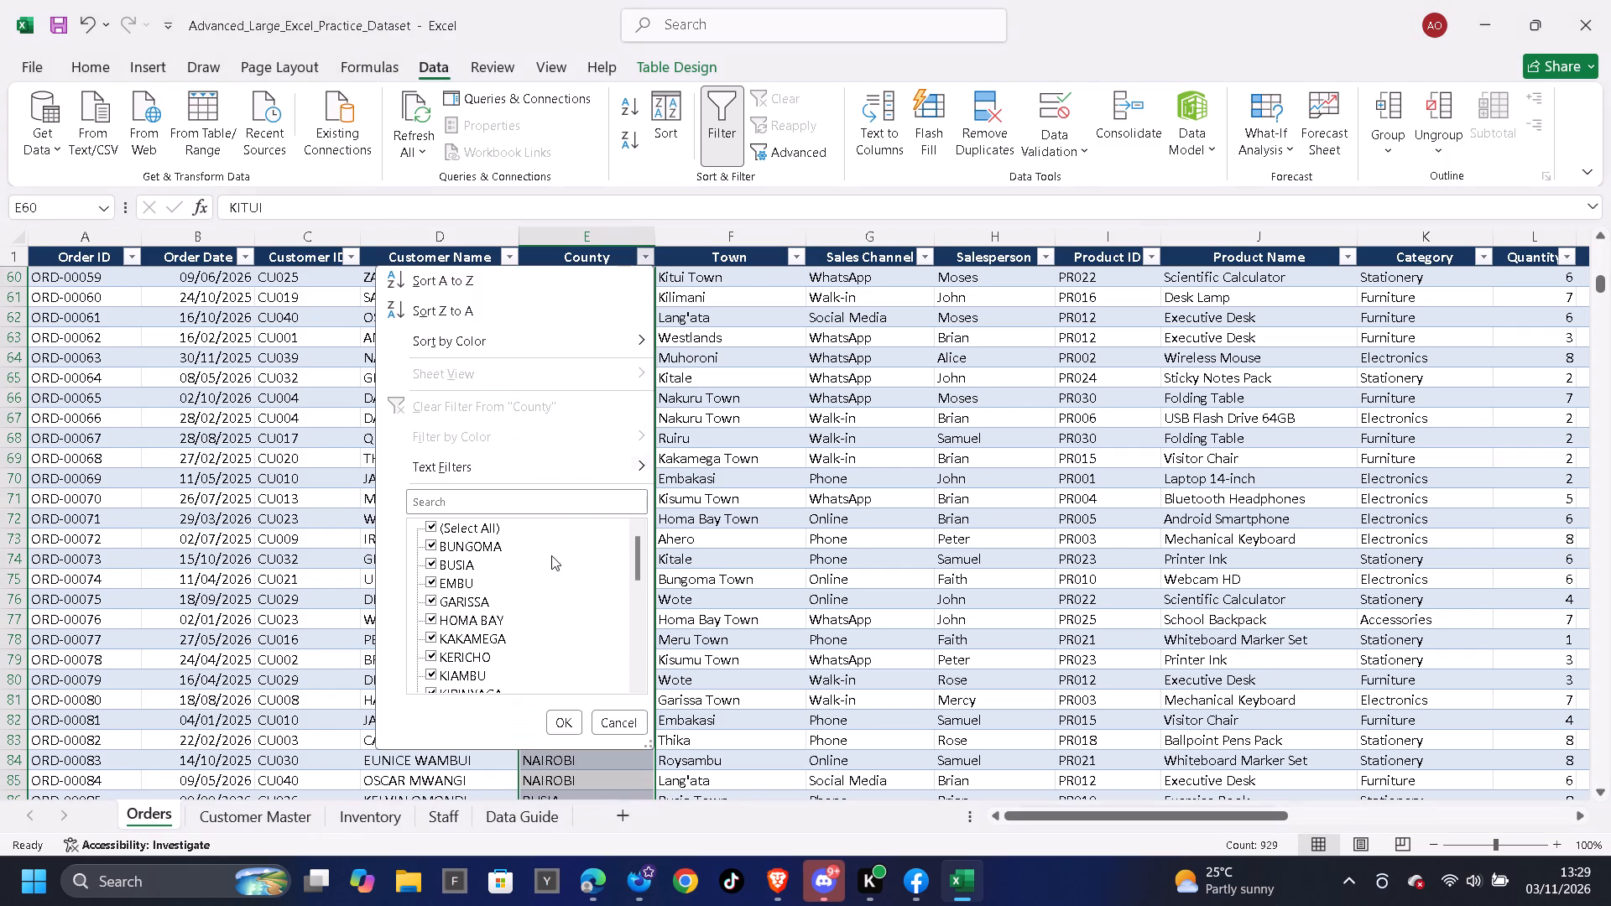
click(500, 528)
scroll(508, 598, down, 7)
click(456, 547)
click(563, 724)
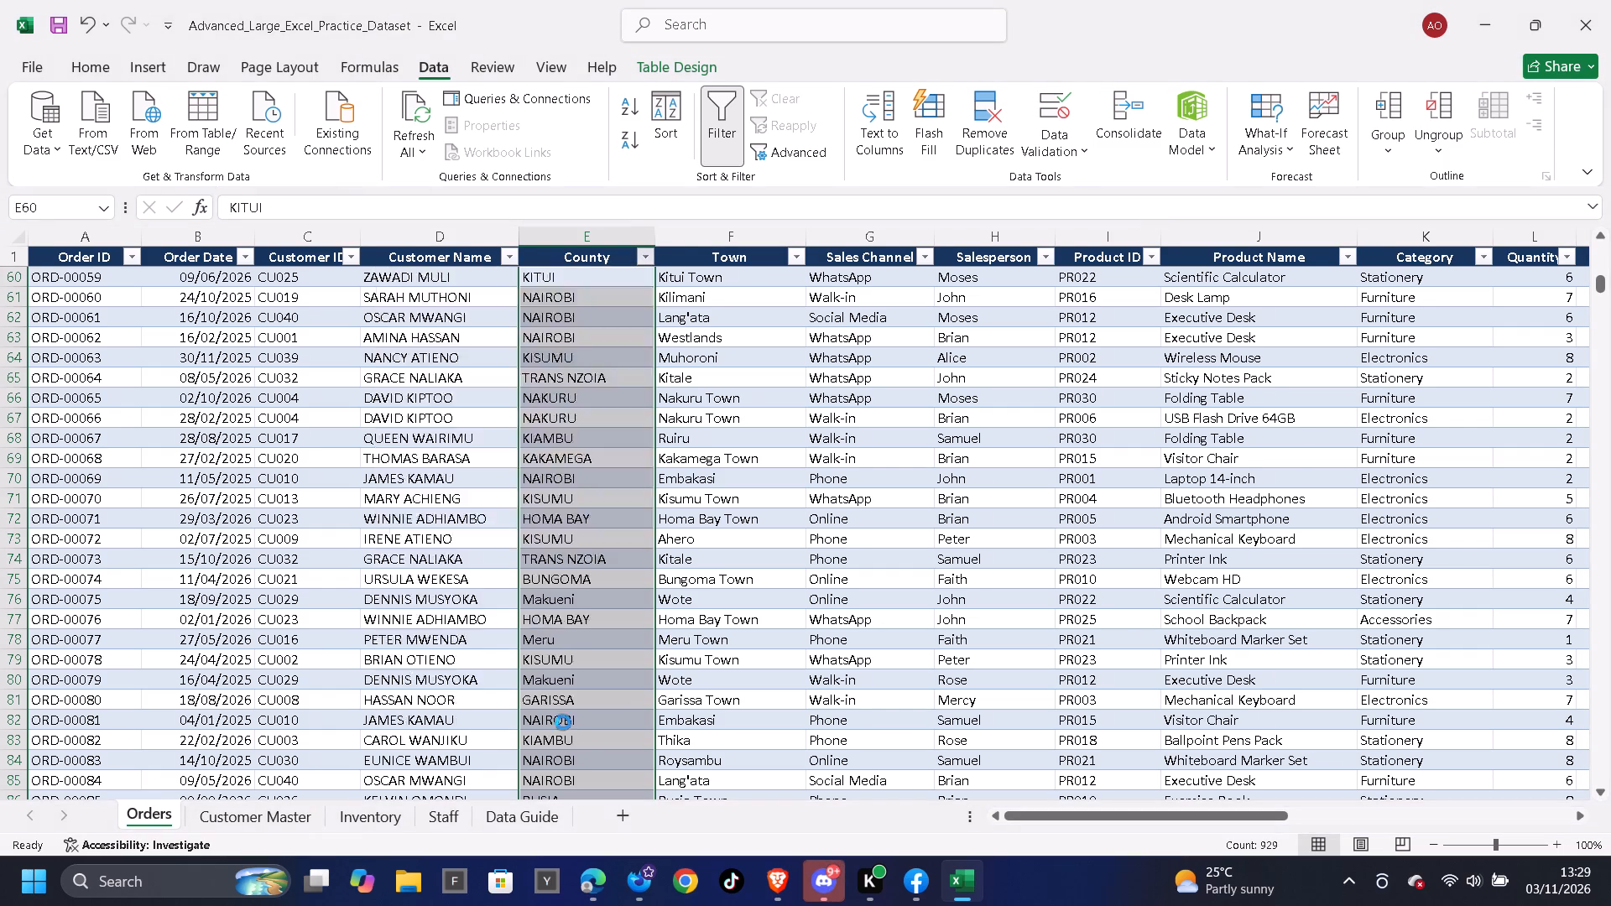
Enter KISII in the first filtered County cell and fill it down the remaining visible rows.
click(566, 260)
key(Down)
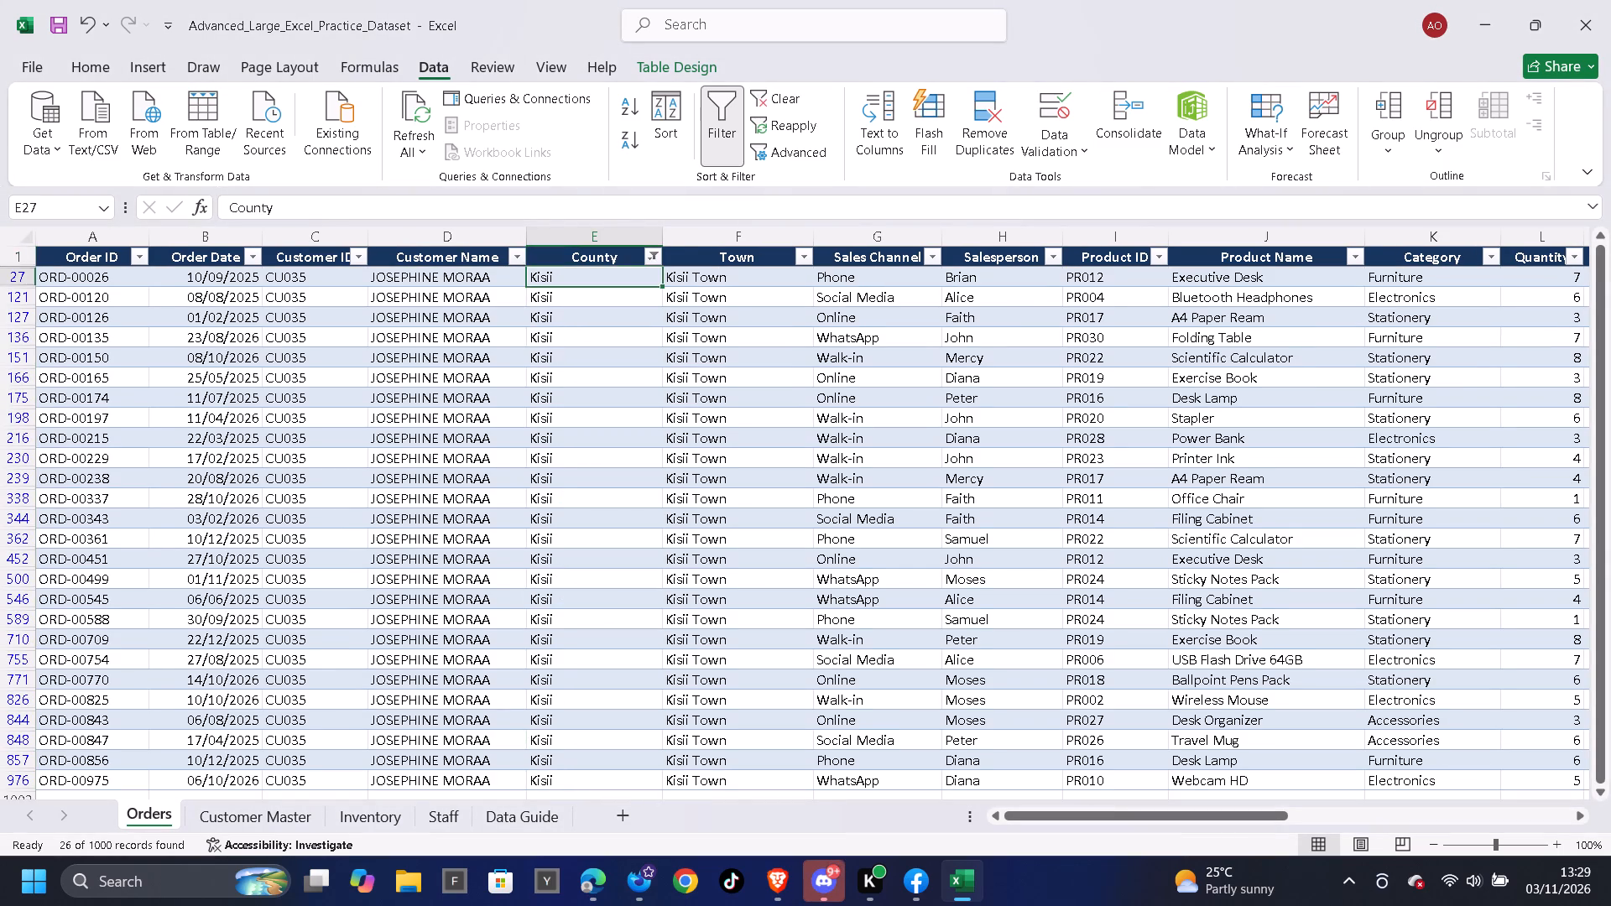
key(Up)
key(Down)
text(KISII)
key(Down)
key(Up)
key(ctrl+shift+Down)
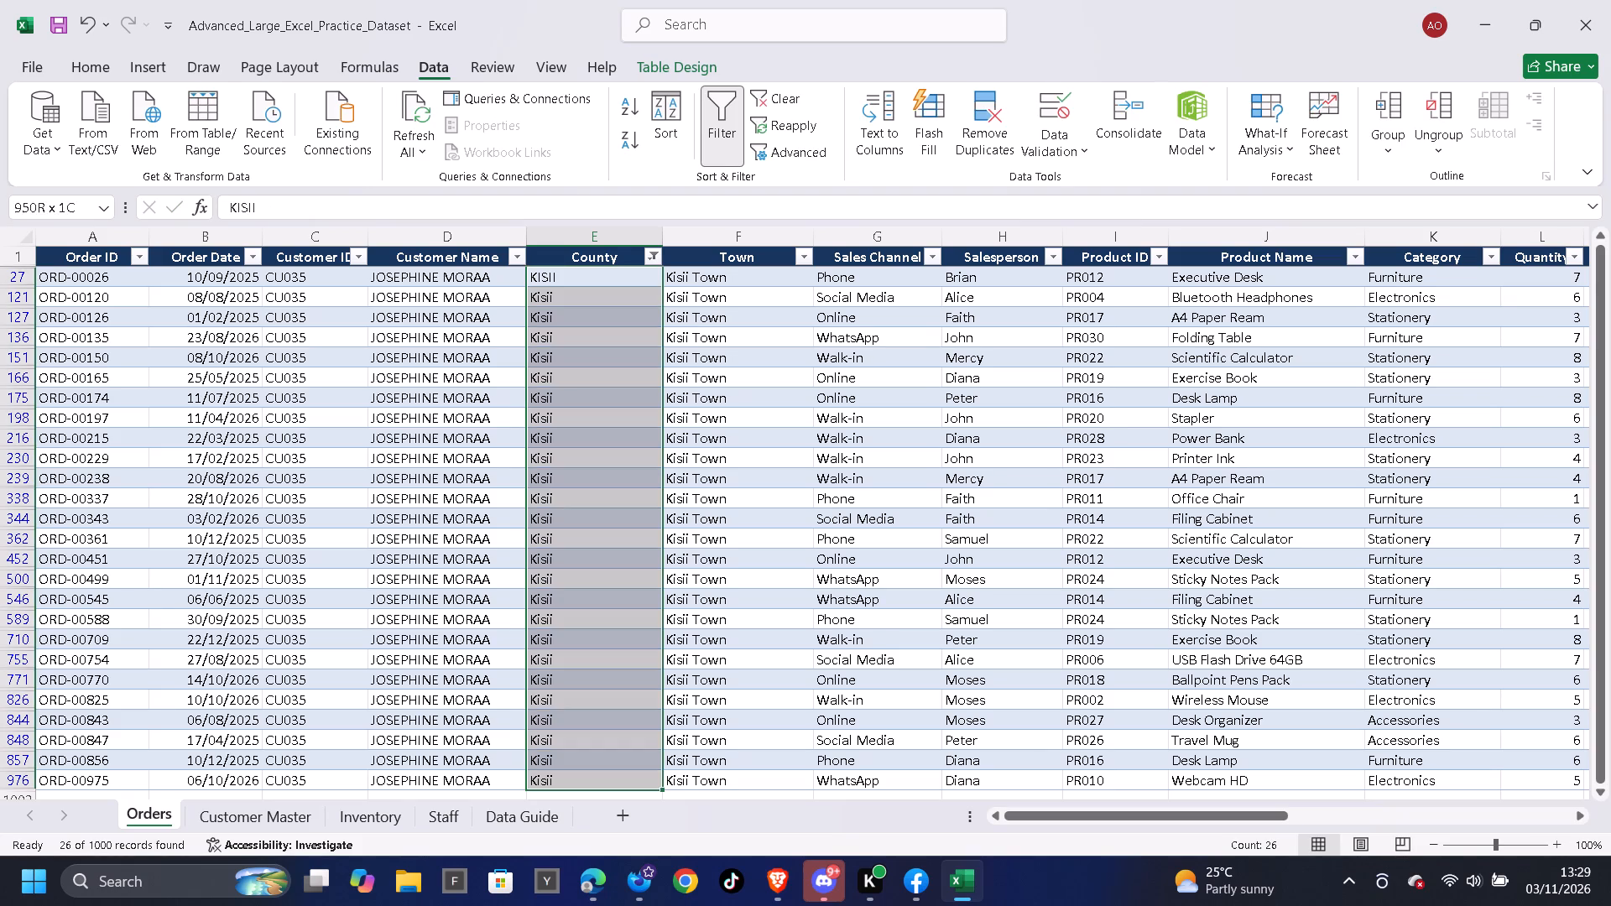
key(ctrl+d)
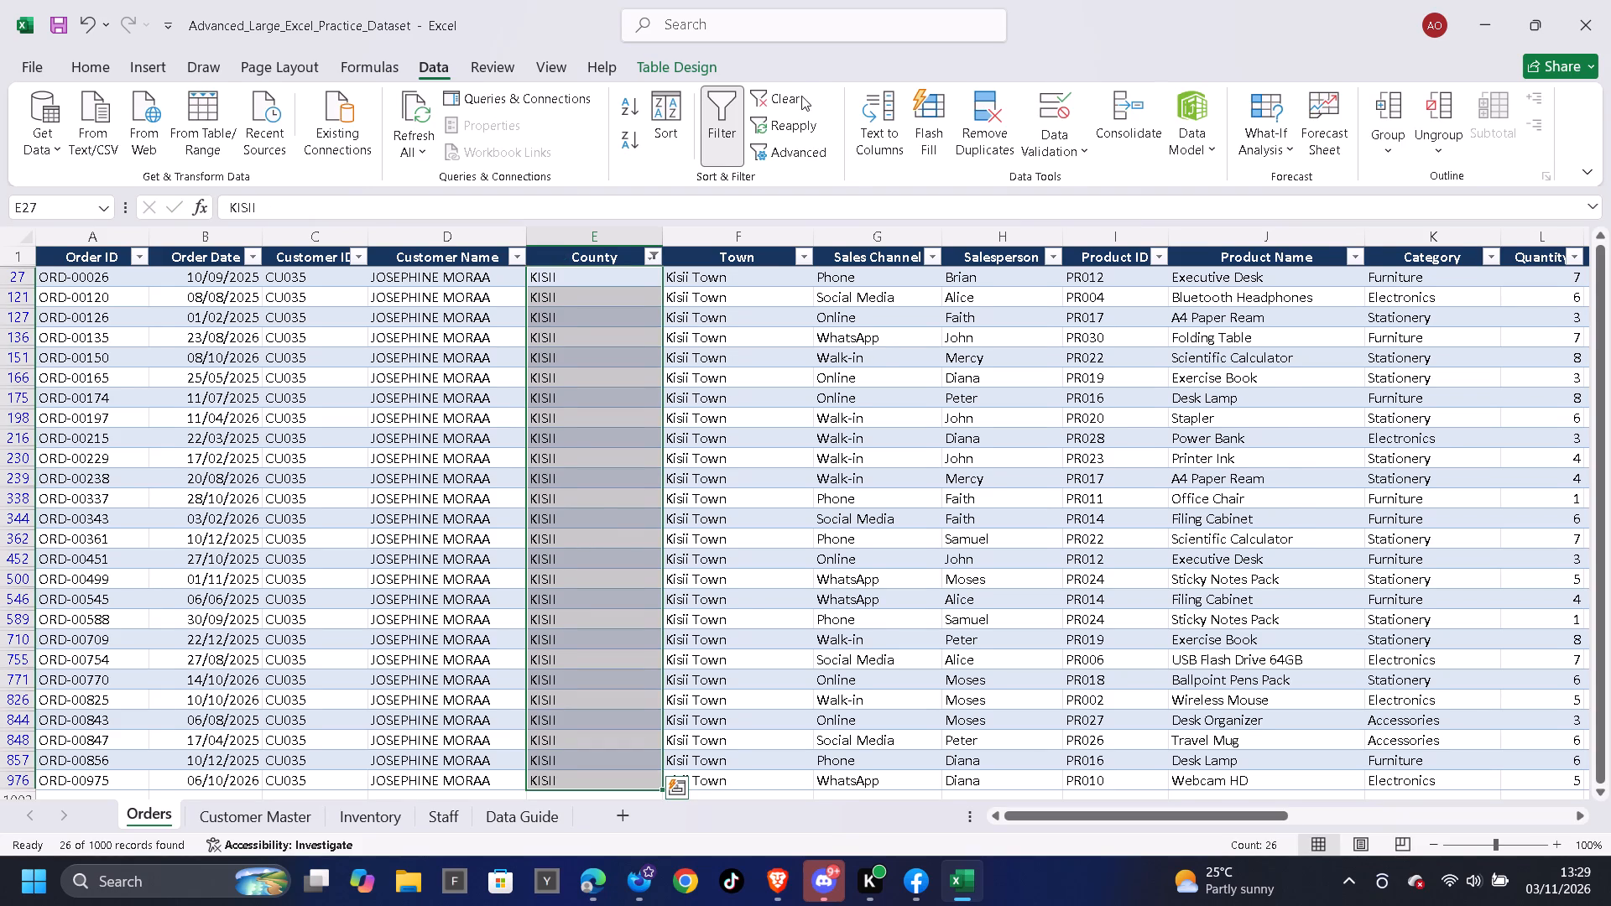
Clear the Kisii filter from the County column.
click(796, 96)
Look through the unfiltered County column for county names that are not yet in capitals.
scroll(597, 439, down, 2)
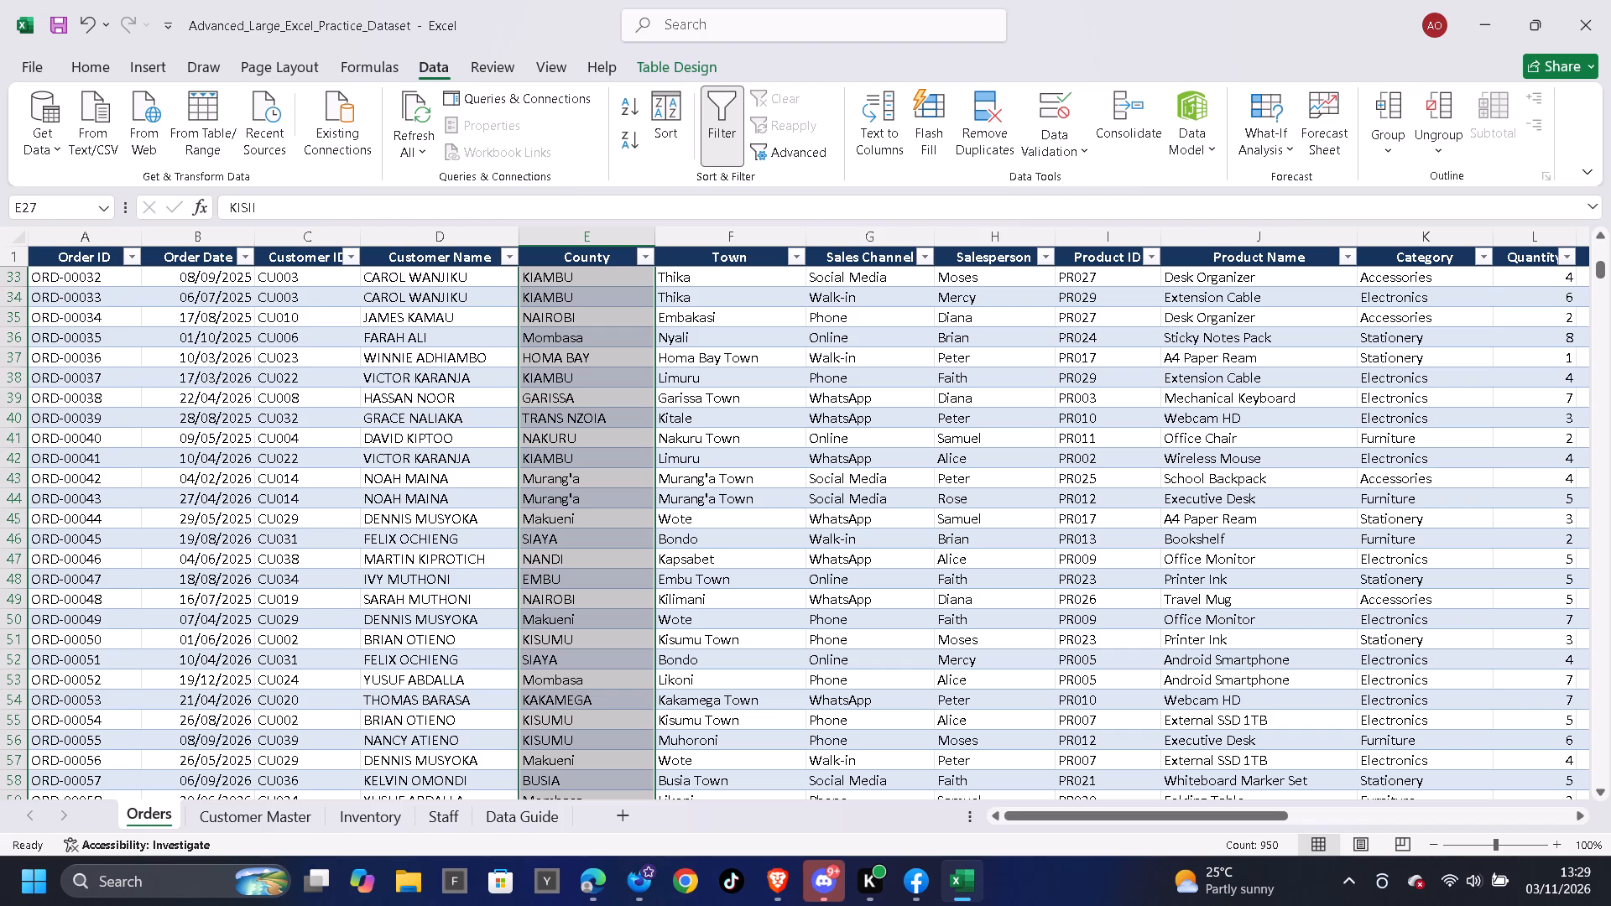
scroll(592, 482, down, 8)
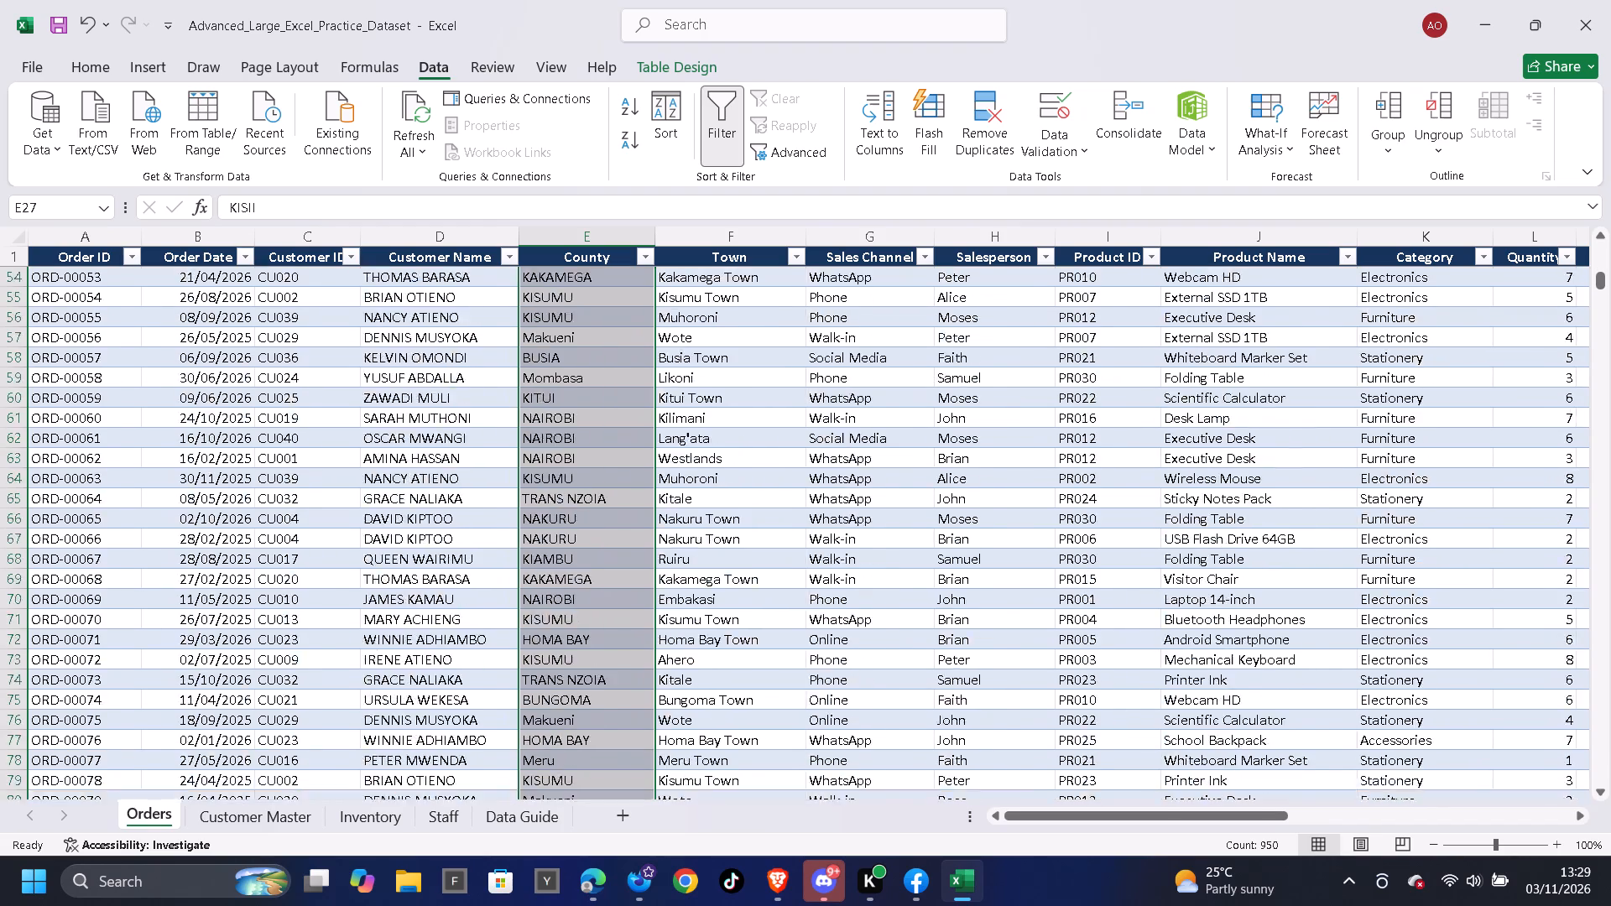
scroll(596, 483, down, 19)
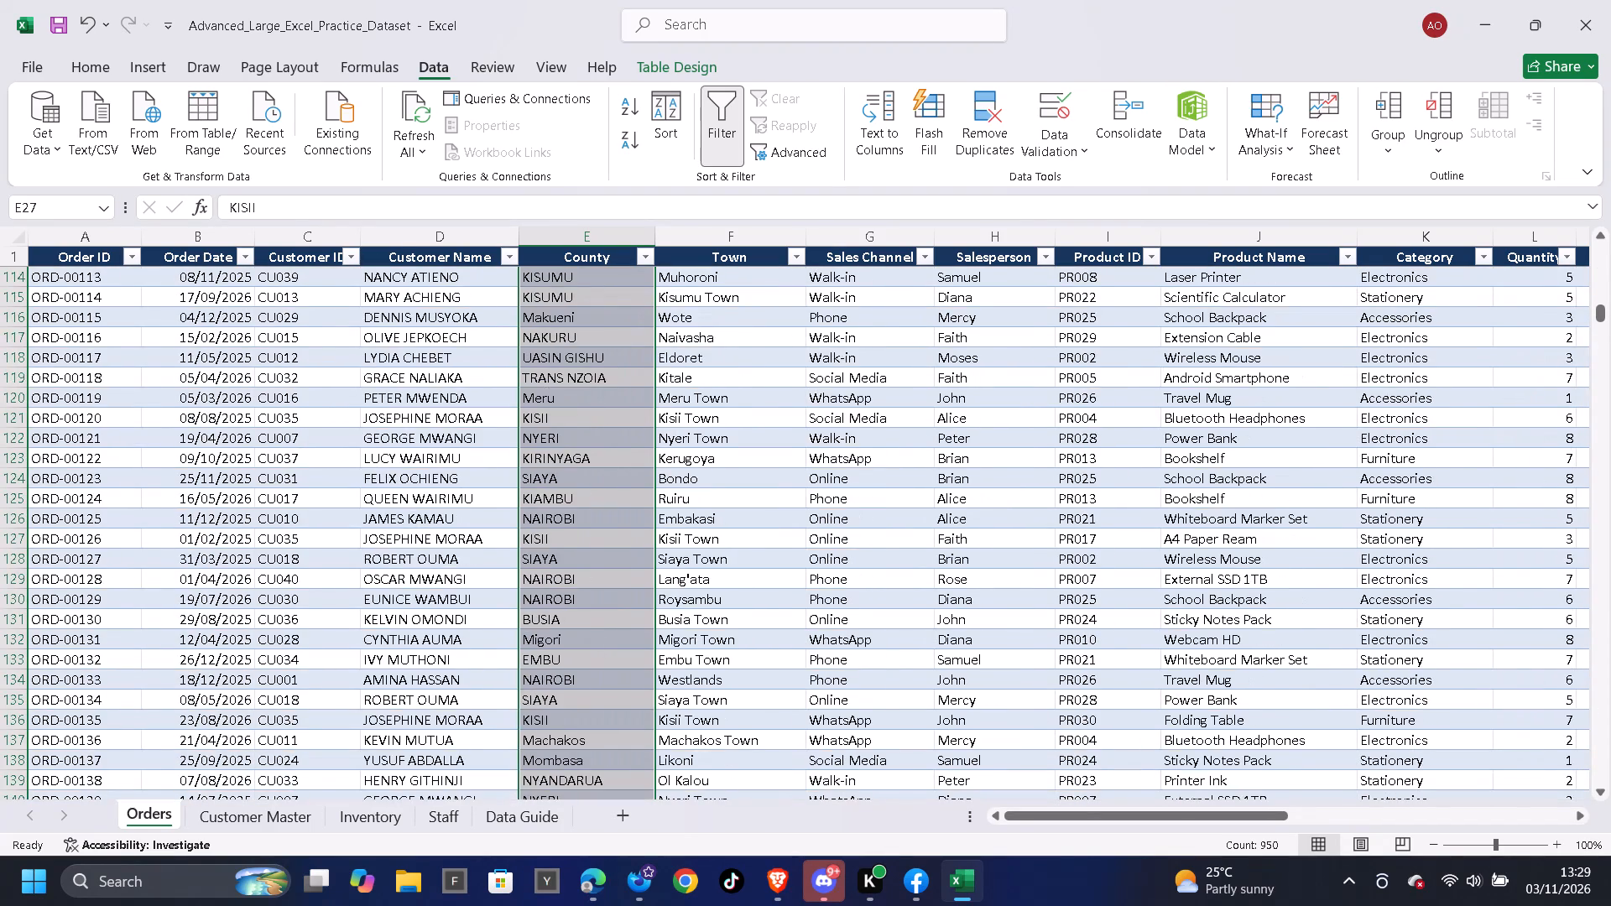
click(644, 255)
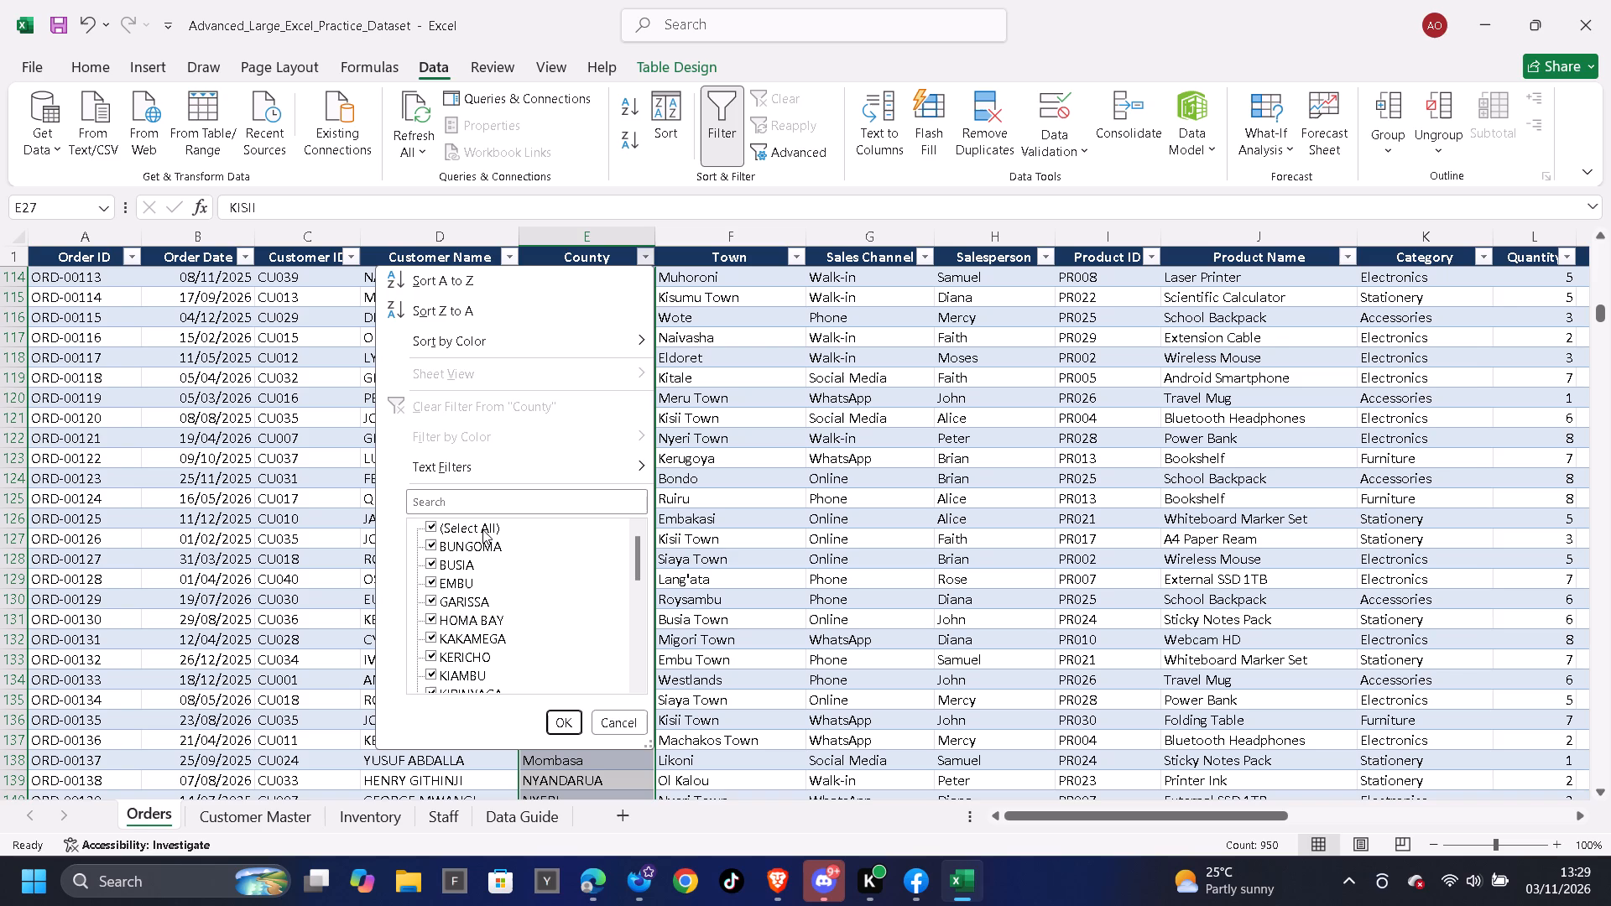
click(832, 447)
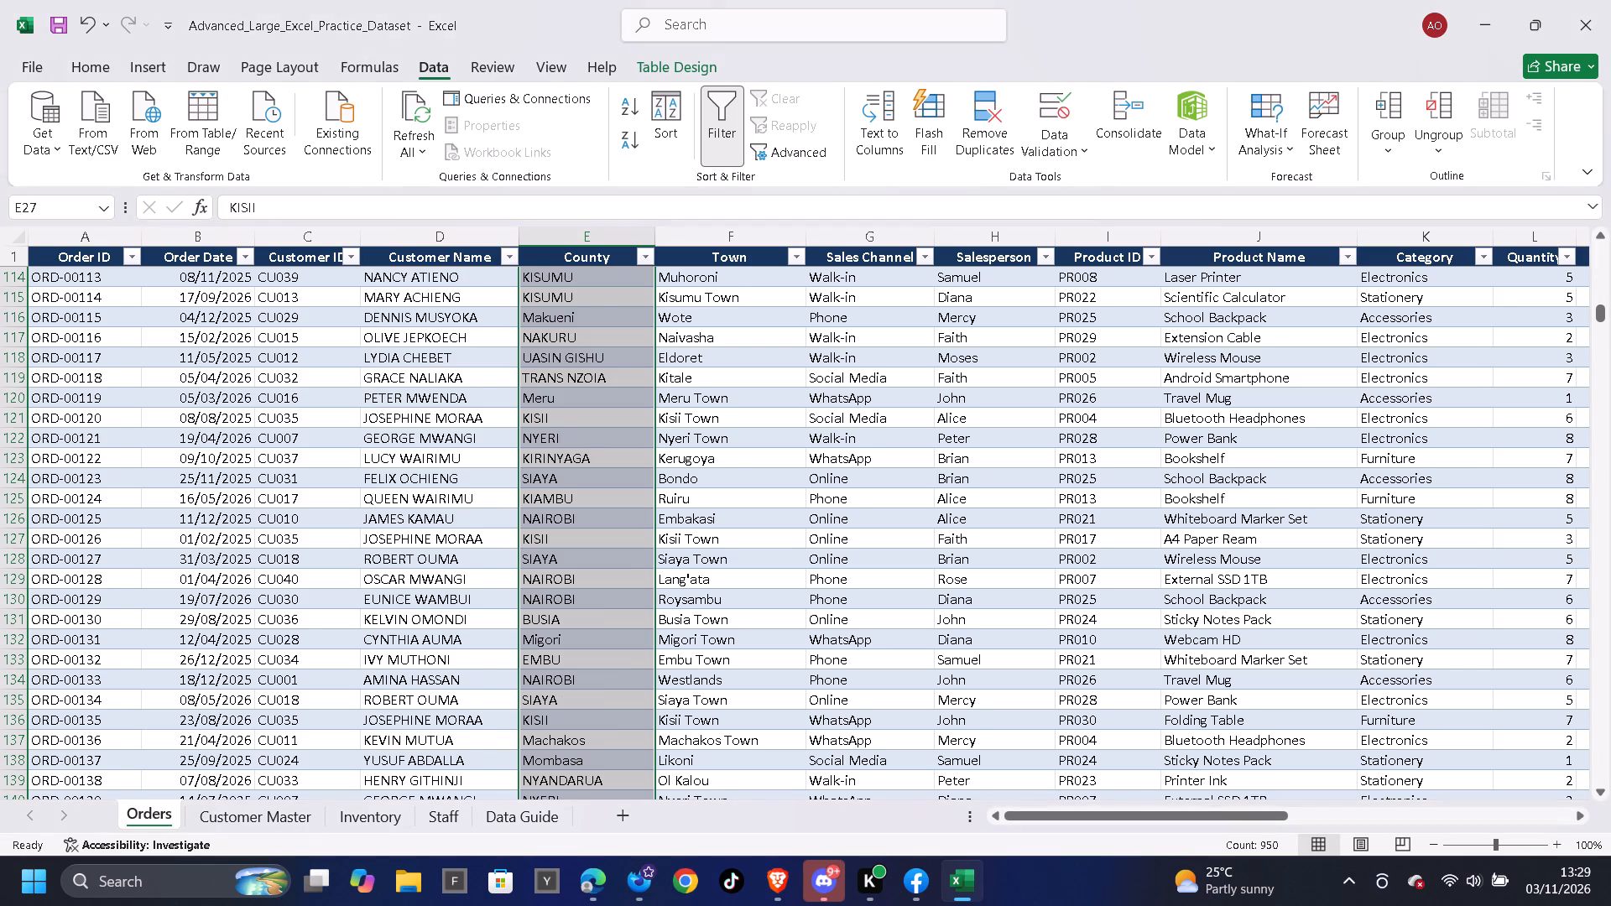
scroll(614, 490, down, 3)
scroll(665, 351, up, 1)
Filter the County column of the Orders sheet to show only Mombasa.
click(650, 254)
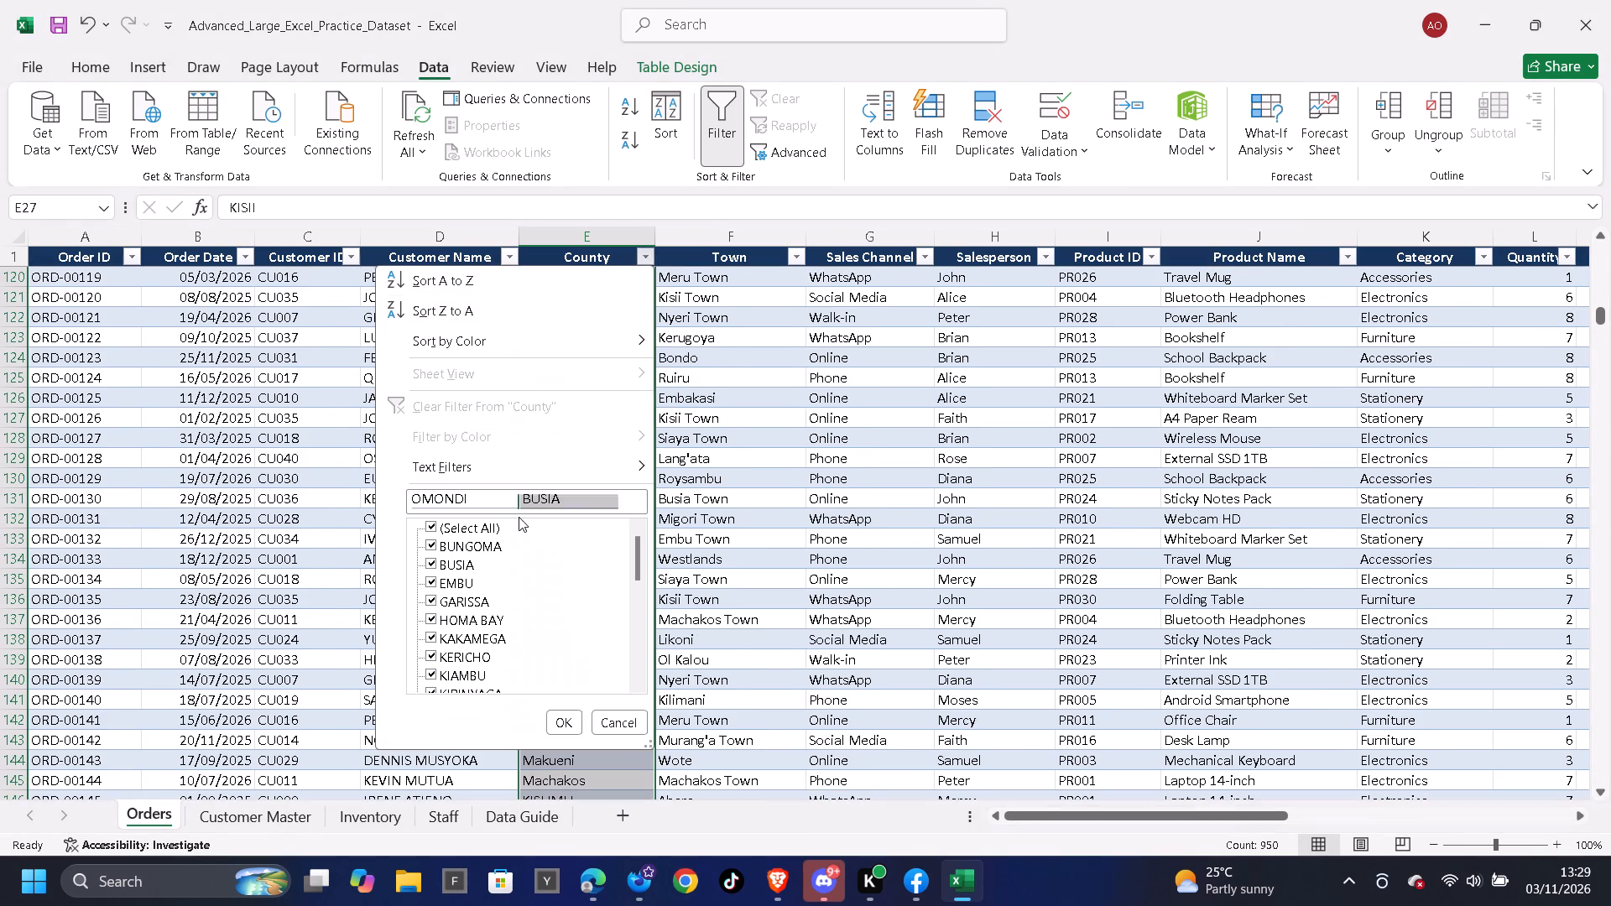
click(494, 528)
drag(634, 538, 652, 684)
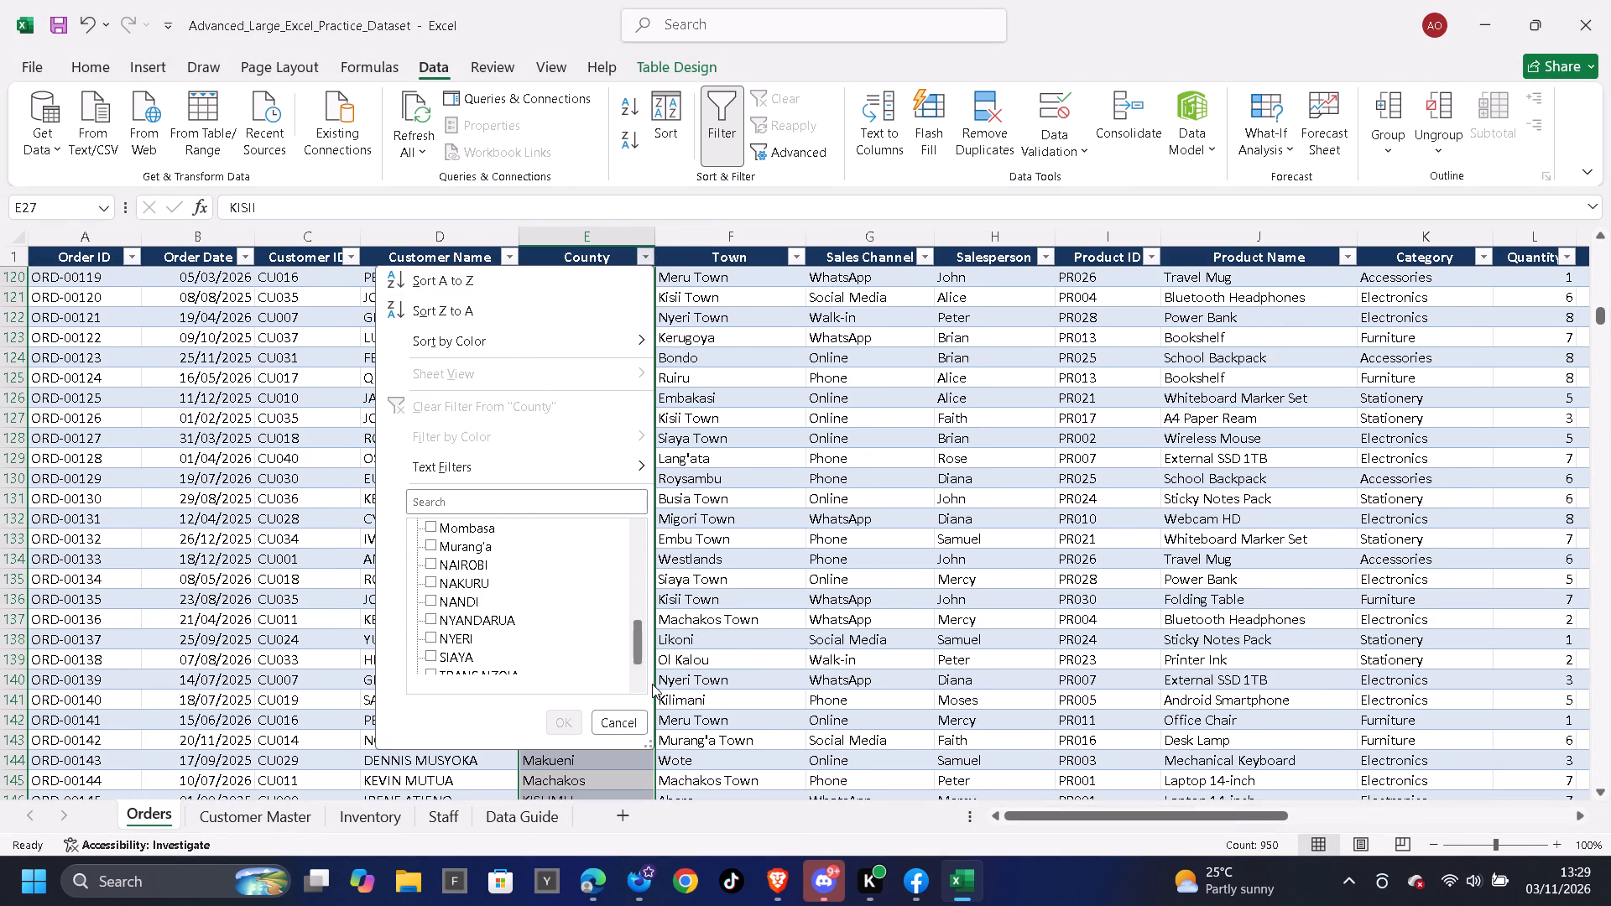
drag(652, 684, 649, 628)
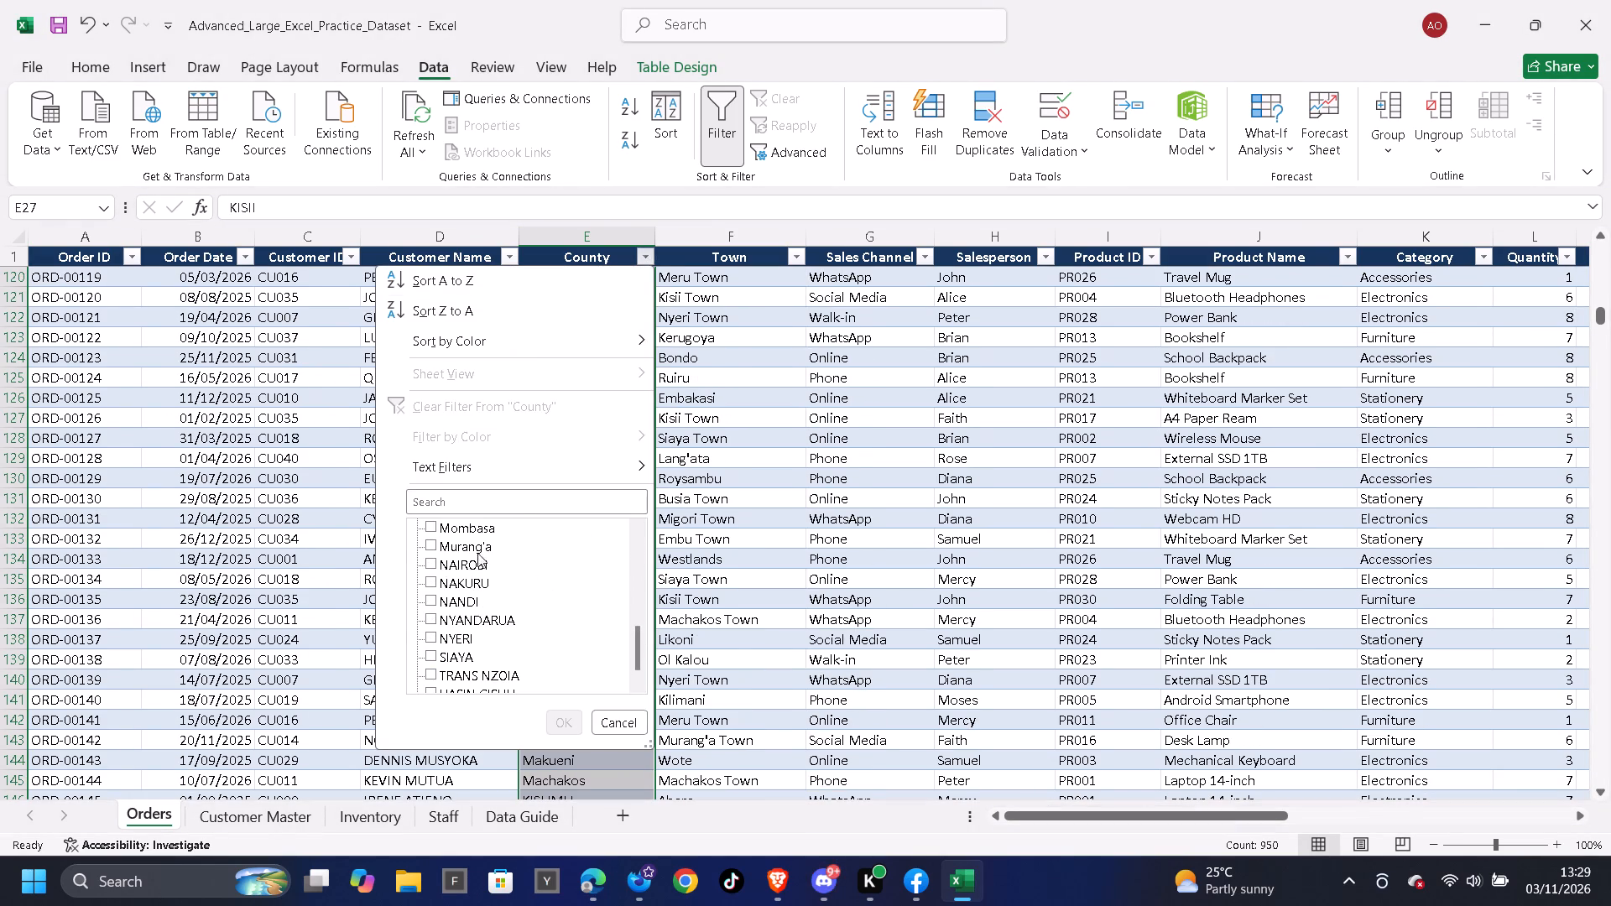
click(479, 531)
click(563, 717)
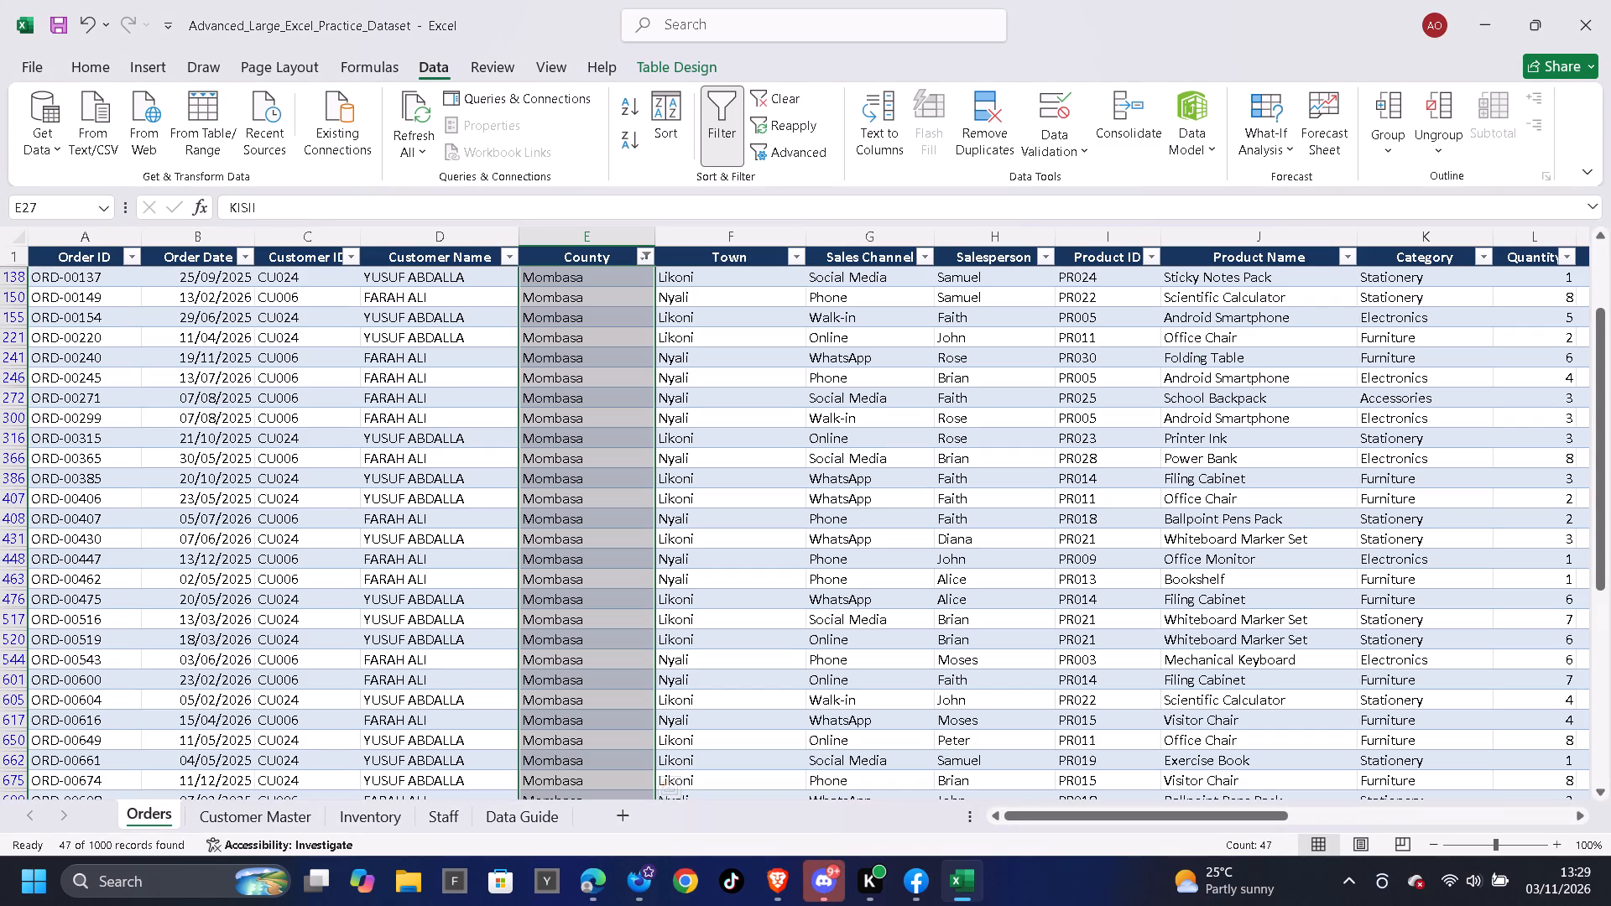
Enter MOMBASA in the first filtered County cell and fill it down the remaining visible rows.
click(620, 257)
key(Down)
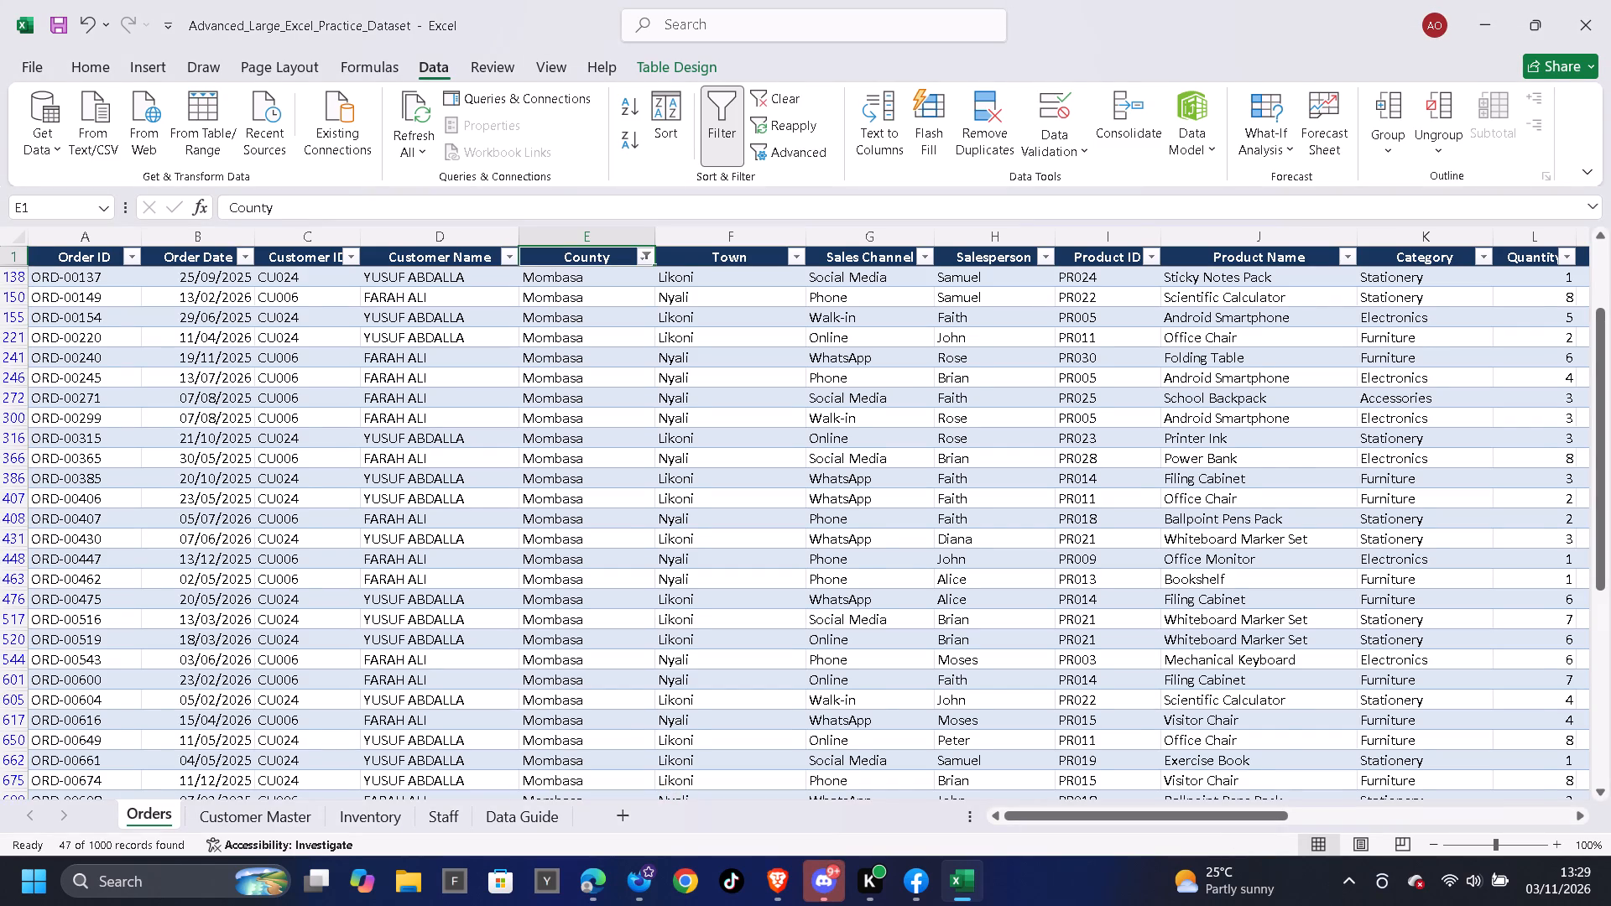
key(Up)
key(Down)
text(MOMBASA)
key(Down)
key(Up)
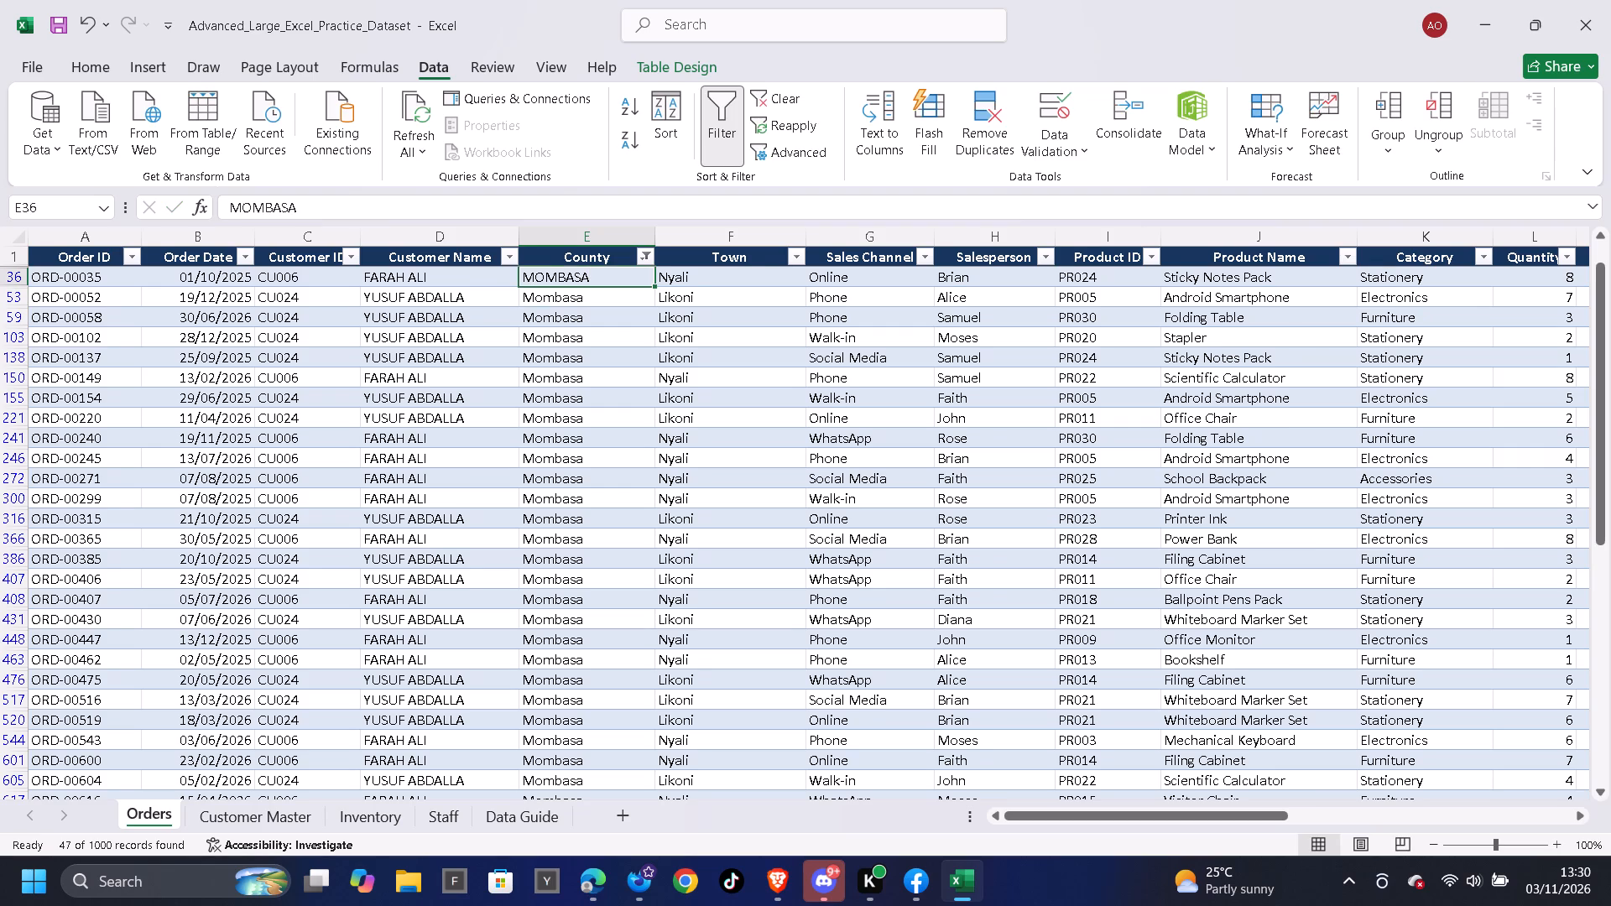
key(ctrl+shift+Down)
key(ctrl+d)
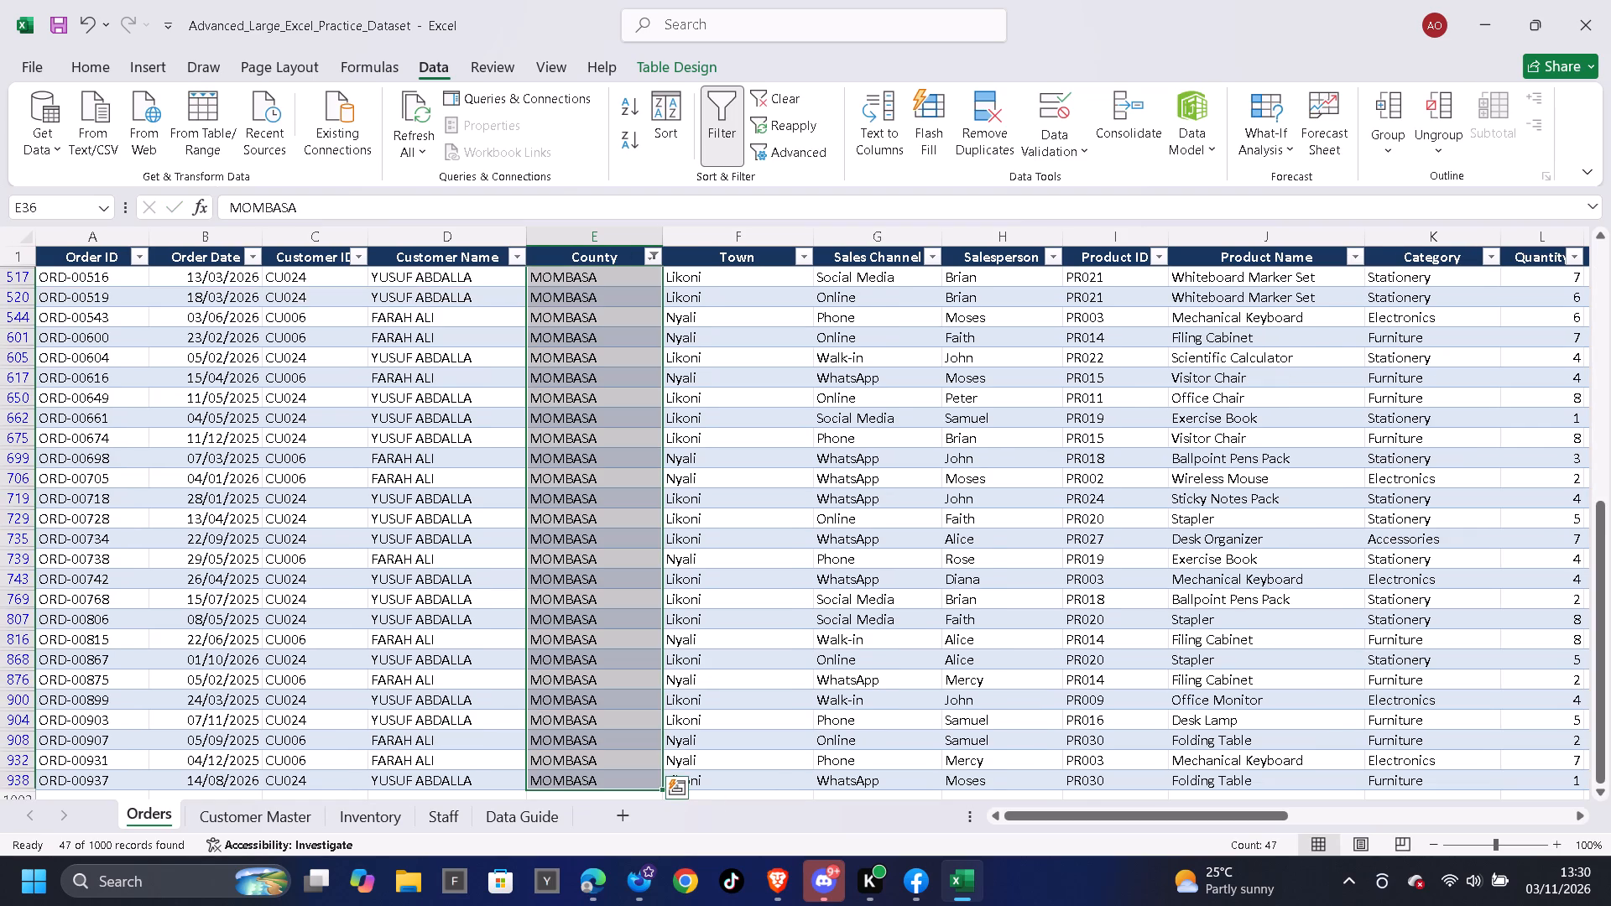
Clear the Mombasa filter and filter the County column to only Laikipia.
click(789, 98)
scroll(551, 456, down, 2)
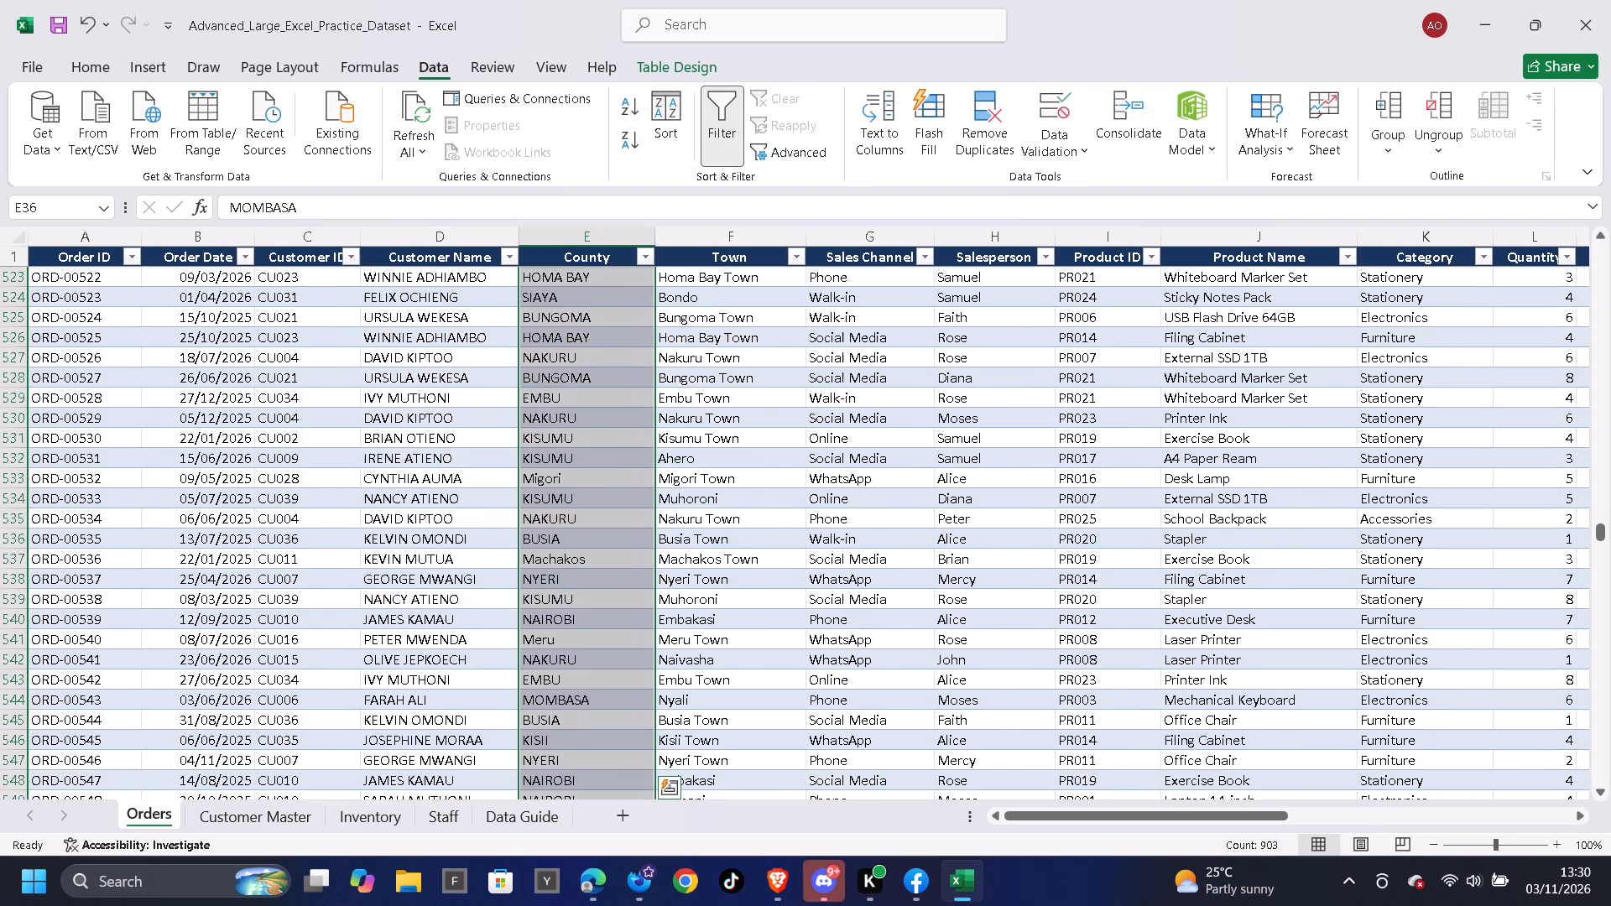
scroll(570, 487, down, 1)
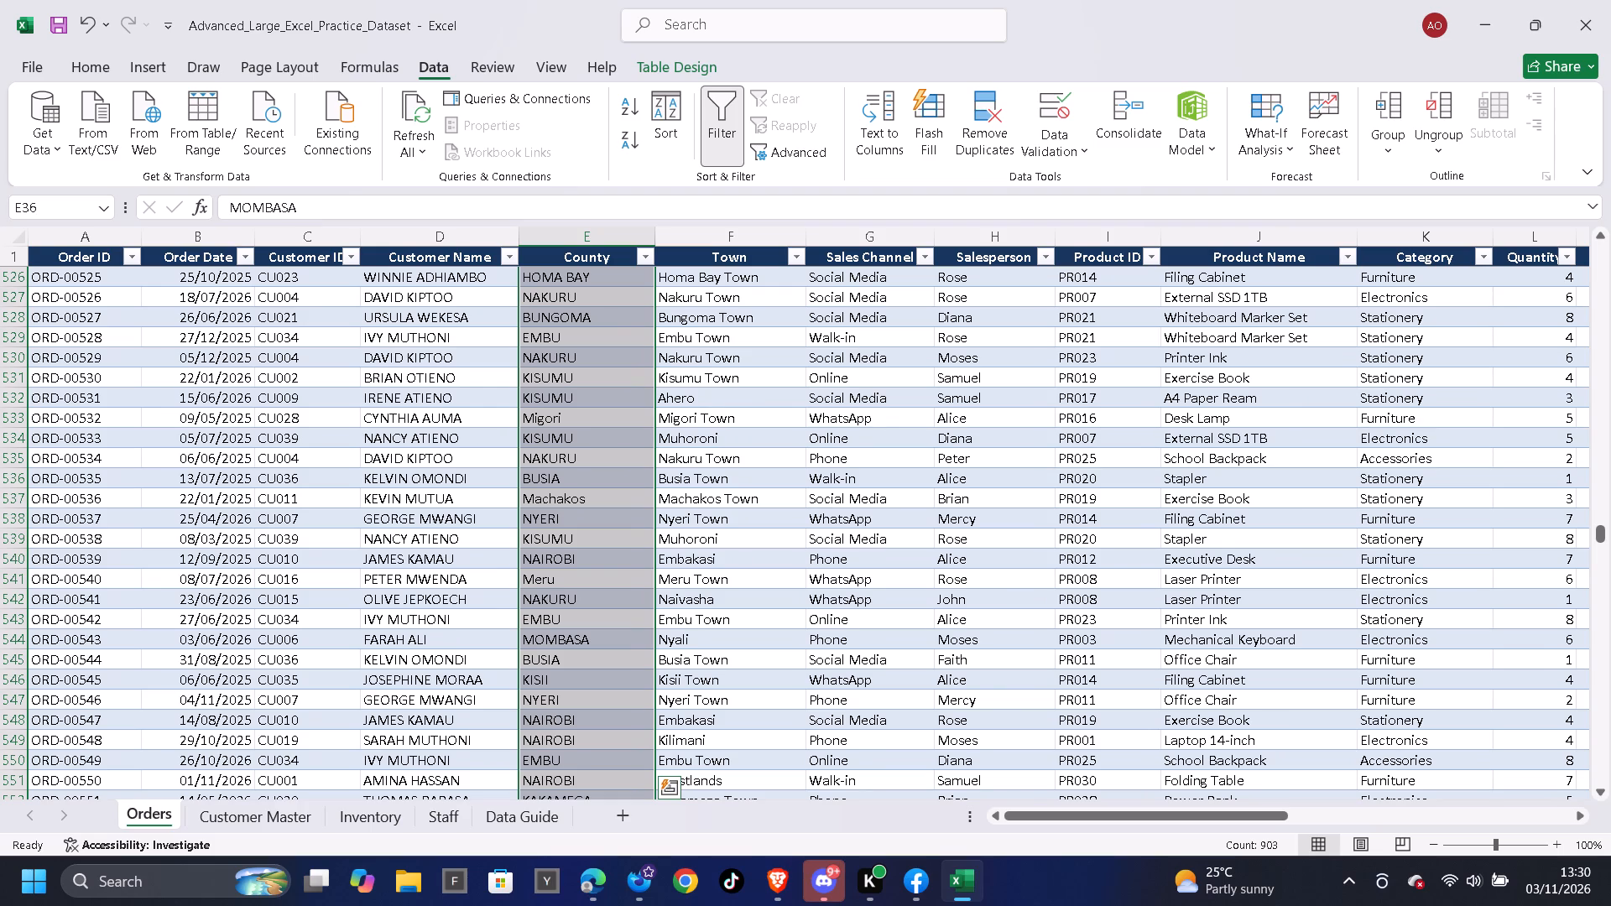
scroll(501, 450, down, 5)
scroll(607, 422, down, 7)
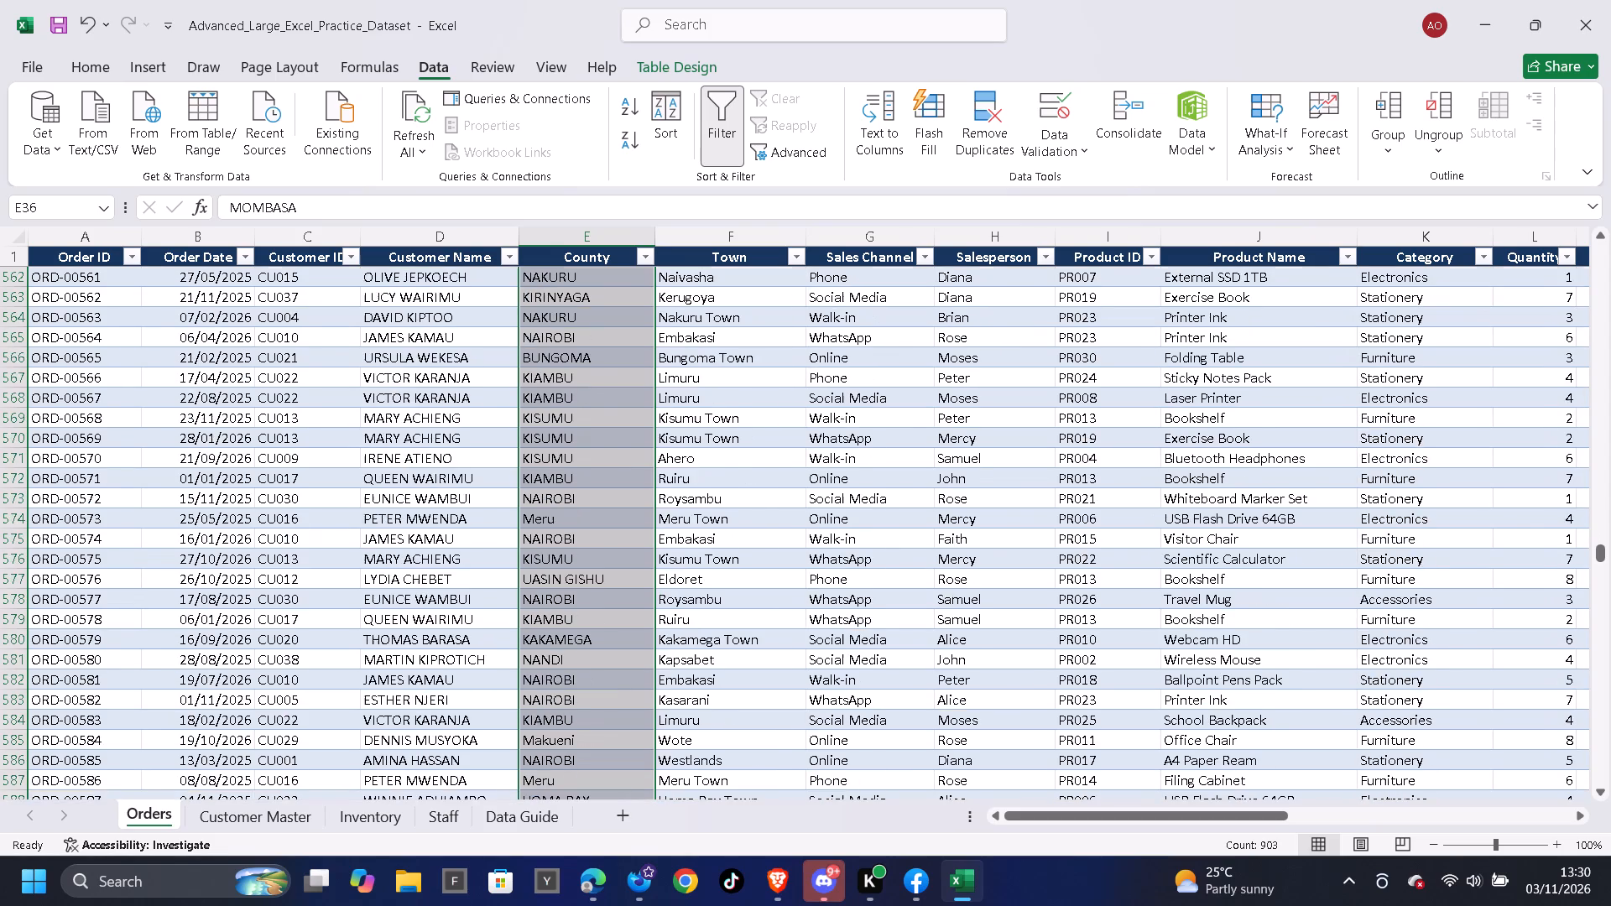
click(645, 253)
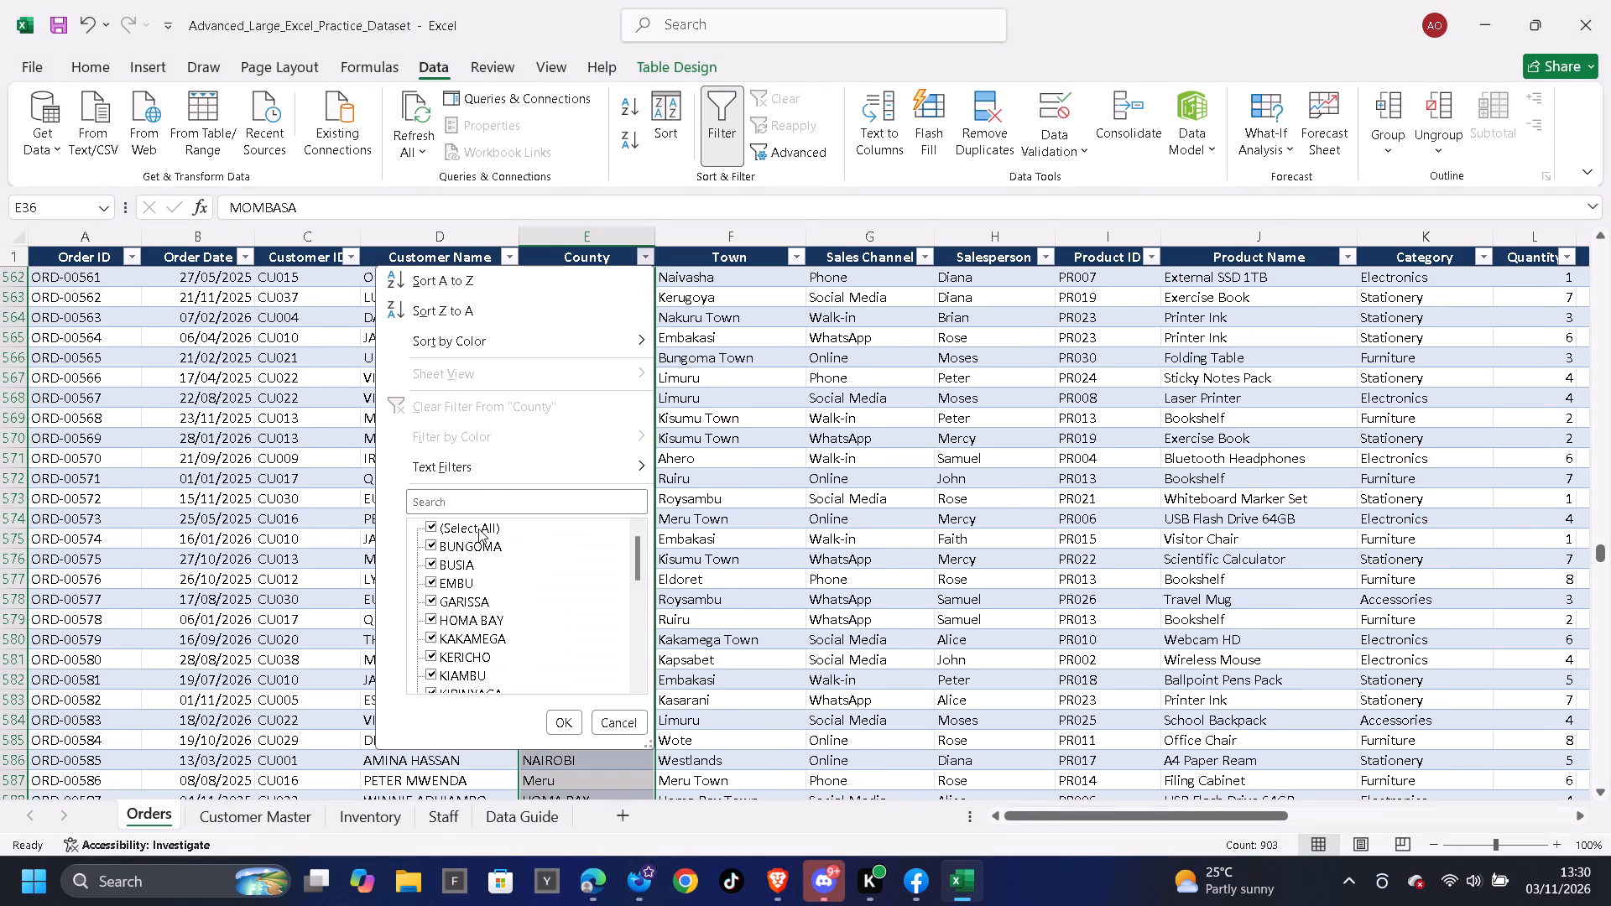
click(478, 528)
scroll(500, 634, down, 8)
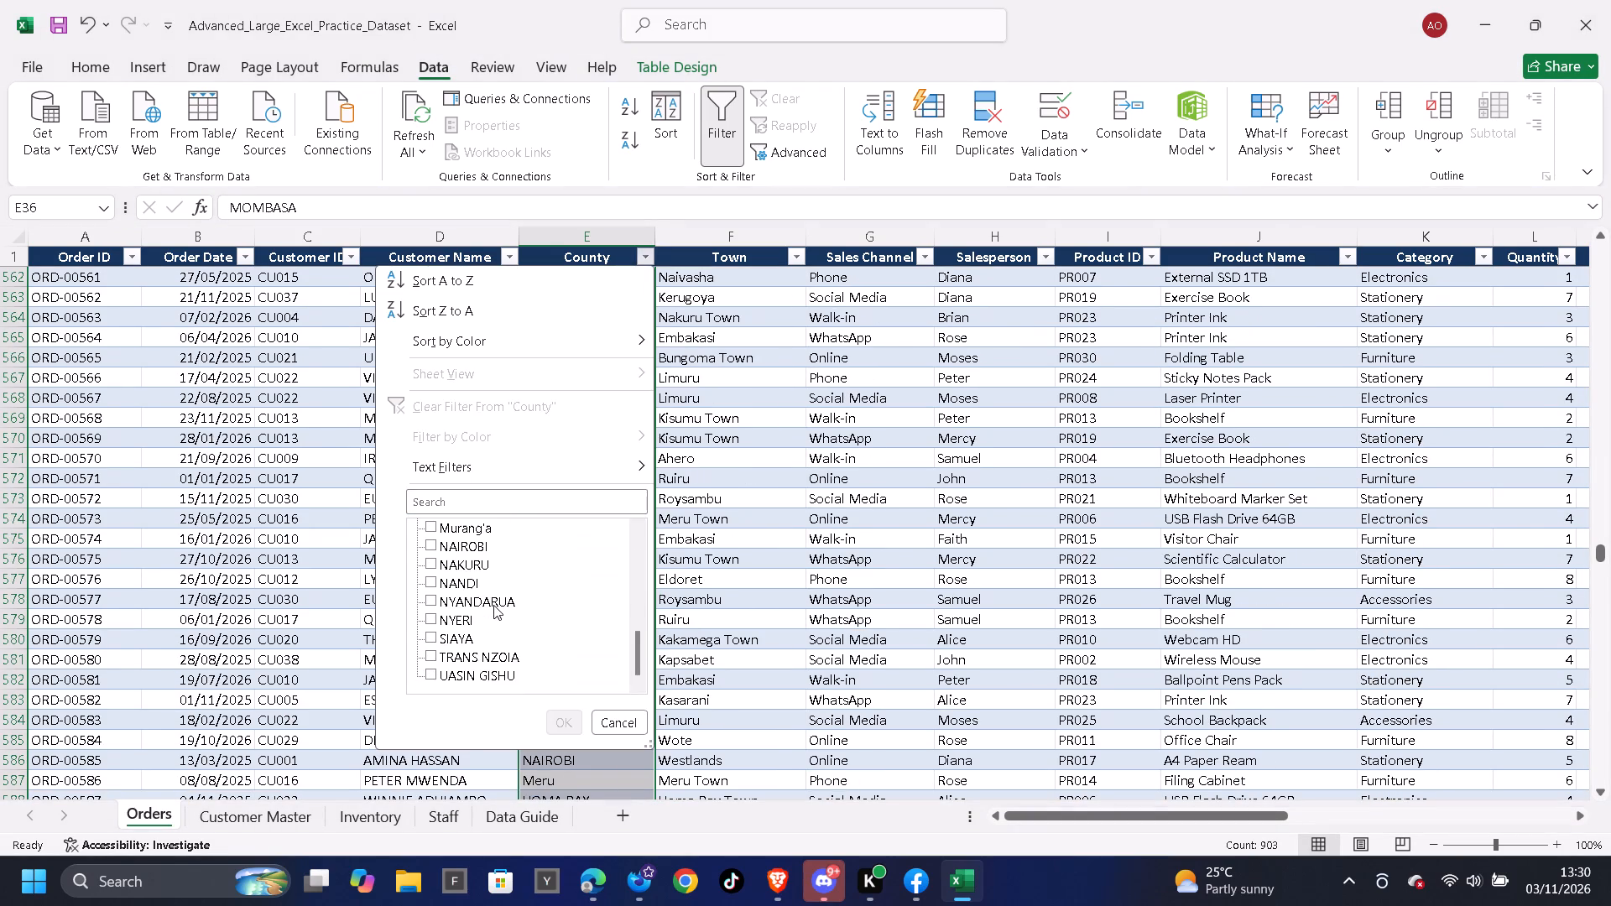
scroll(499, 607, up, 5)
scroll(477, 648, down, 1)
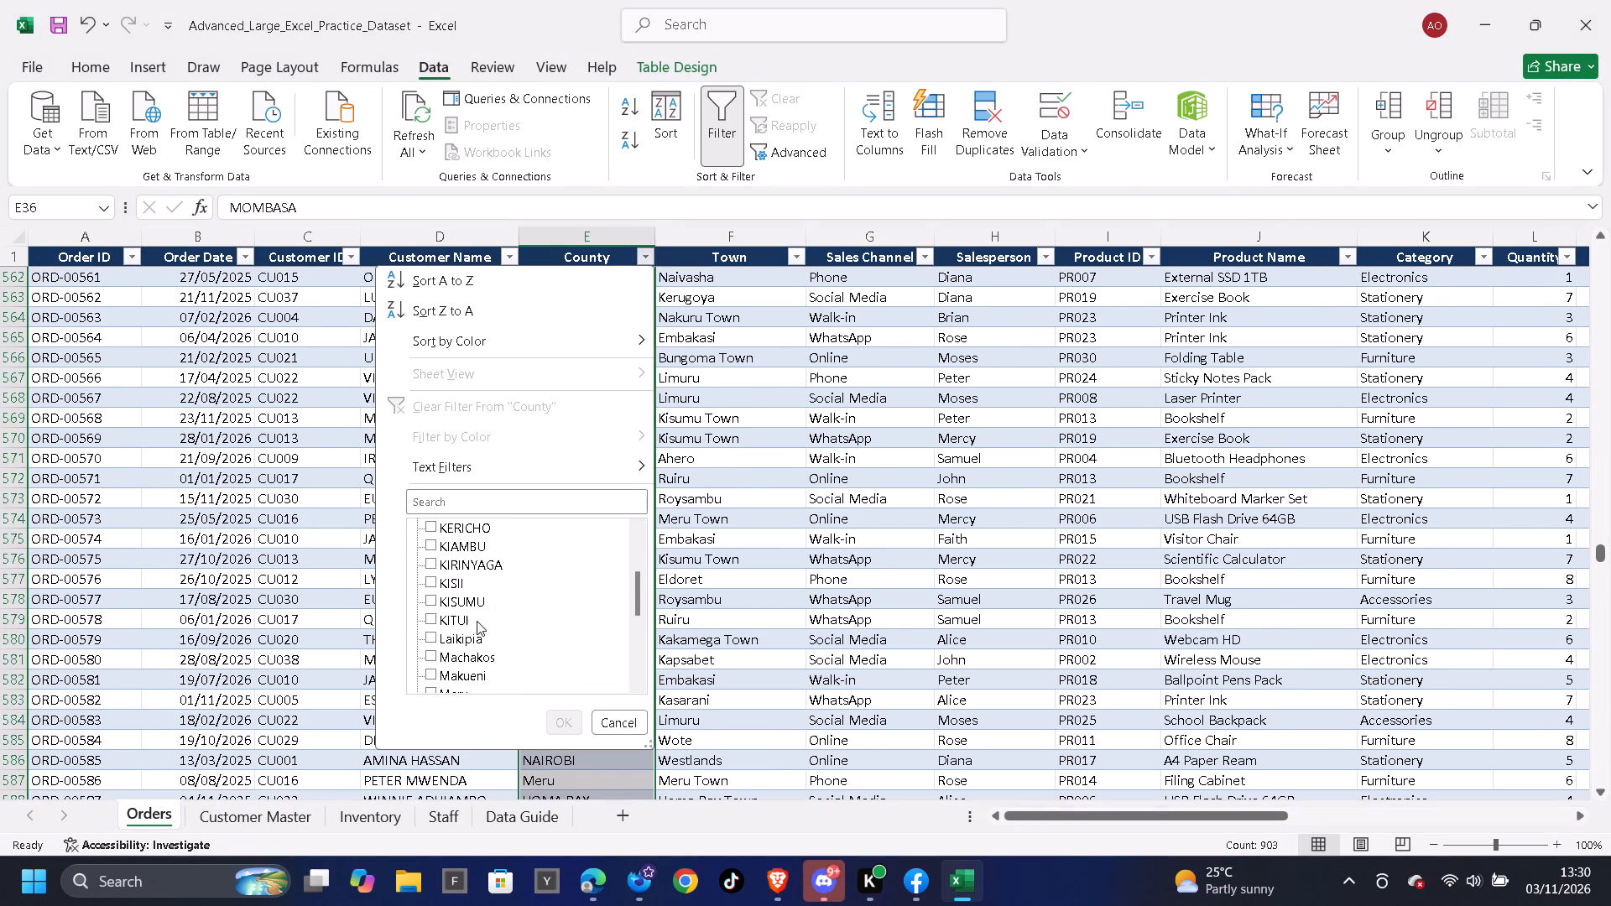
scroll(472, 616, down, 1)
click(469, 584)
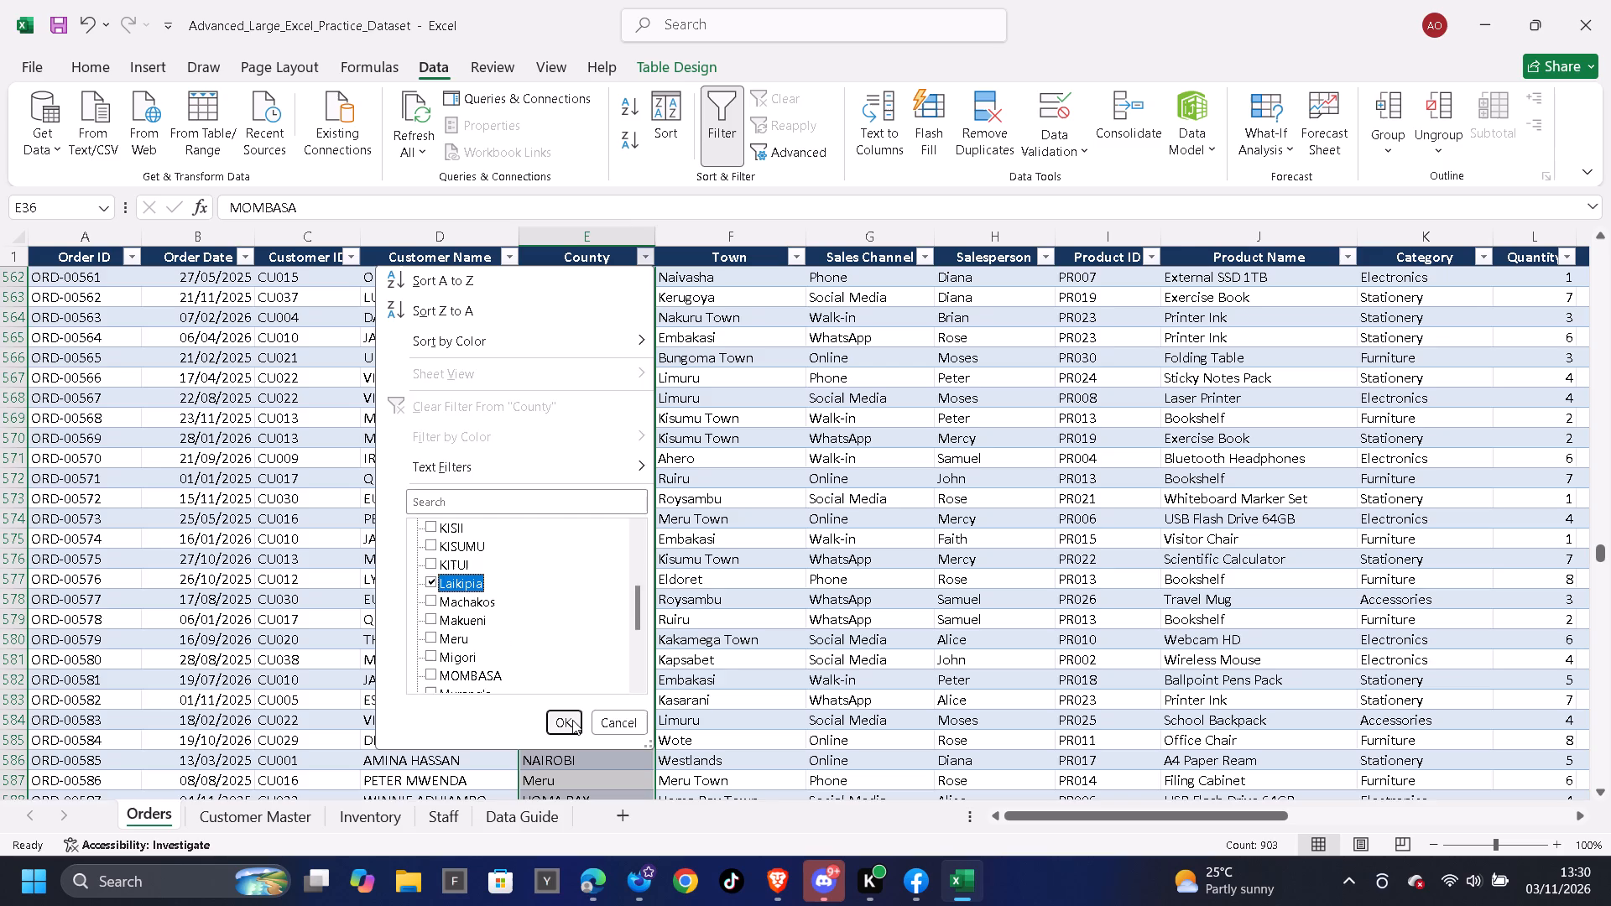
click(572, 720)
Enter LAIKIPIA in the first filtered County cell and fill it down the remaining visible rows.
click(597, 253)
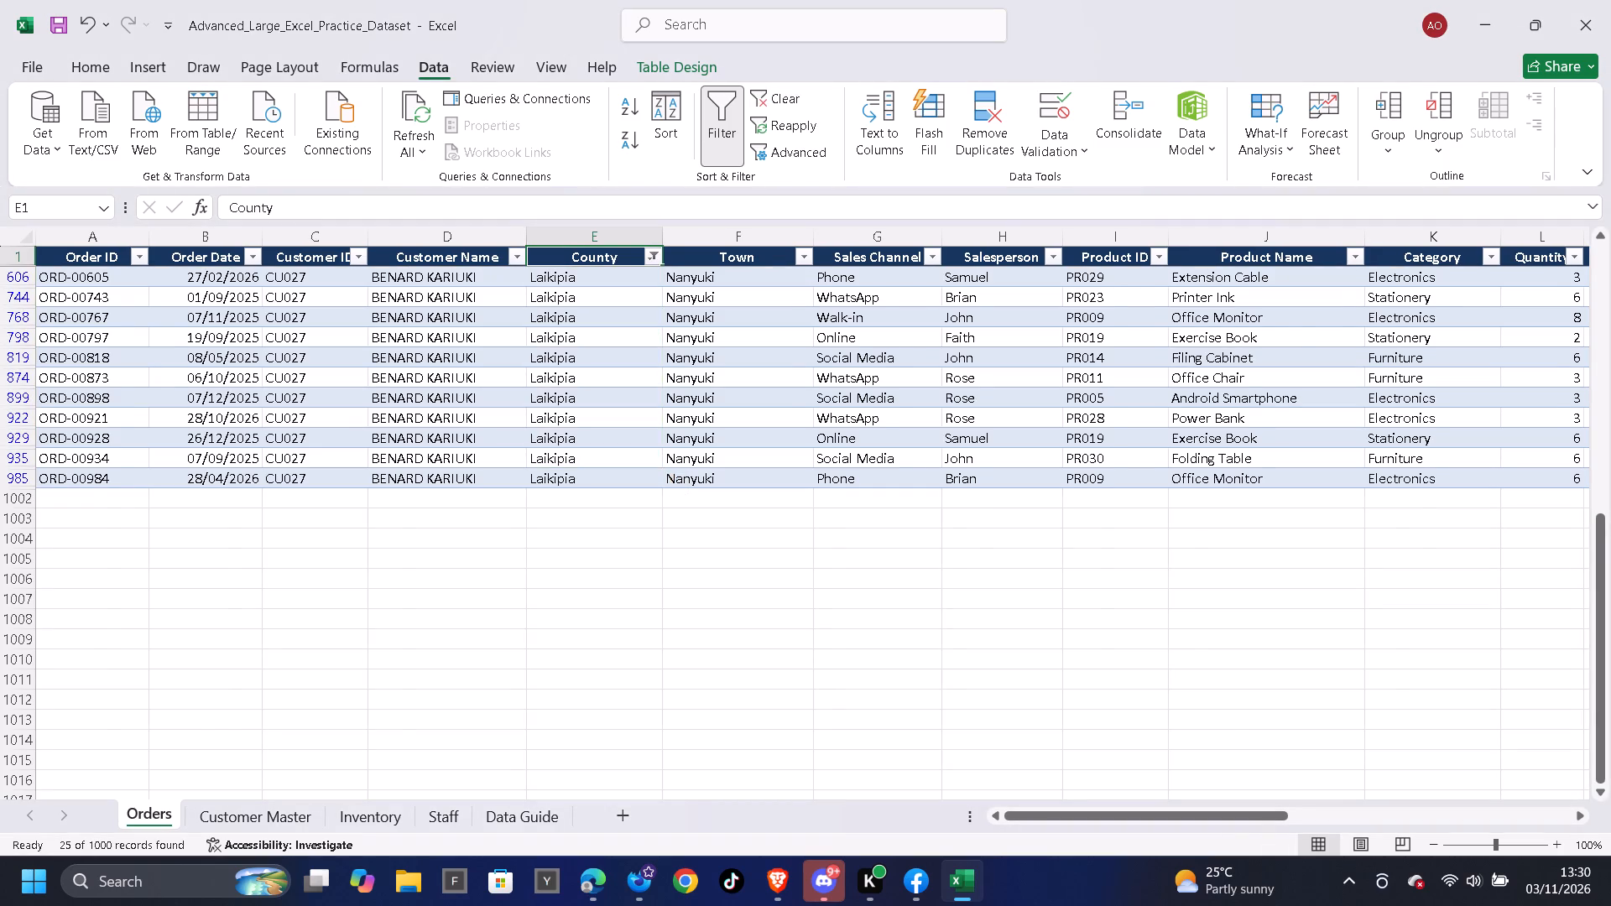
key(Down)
key(Up)
key(Down)
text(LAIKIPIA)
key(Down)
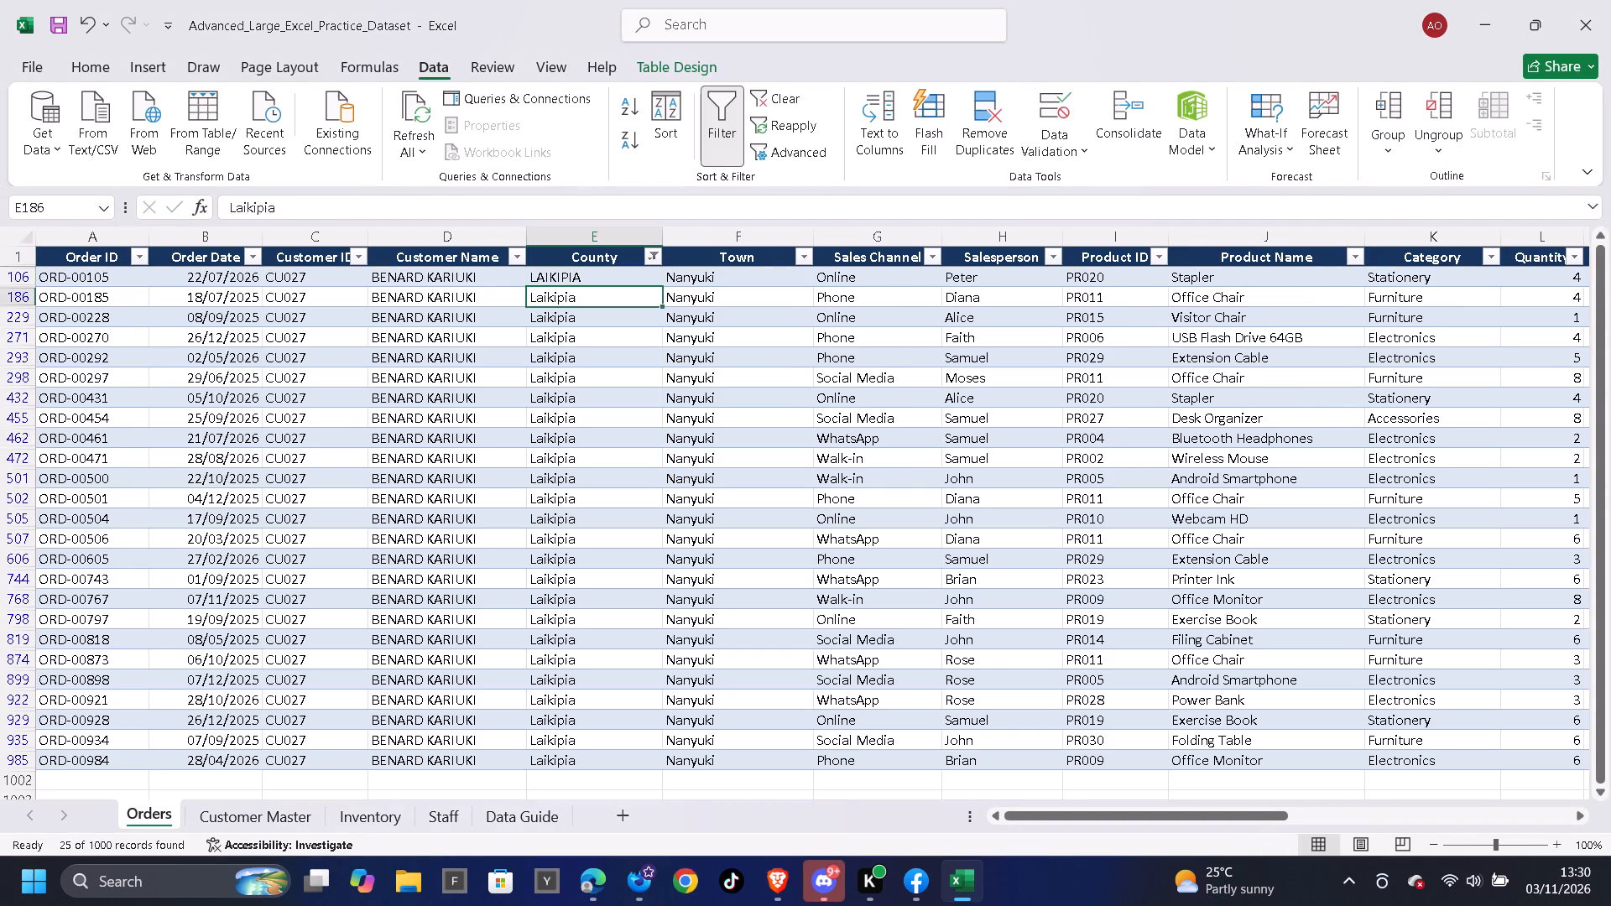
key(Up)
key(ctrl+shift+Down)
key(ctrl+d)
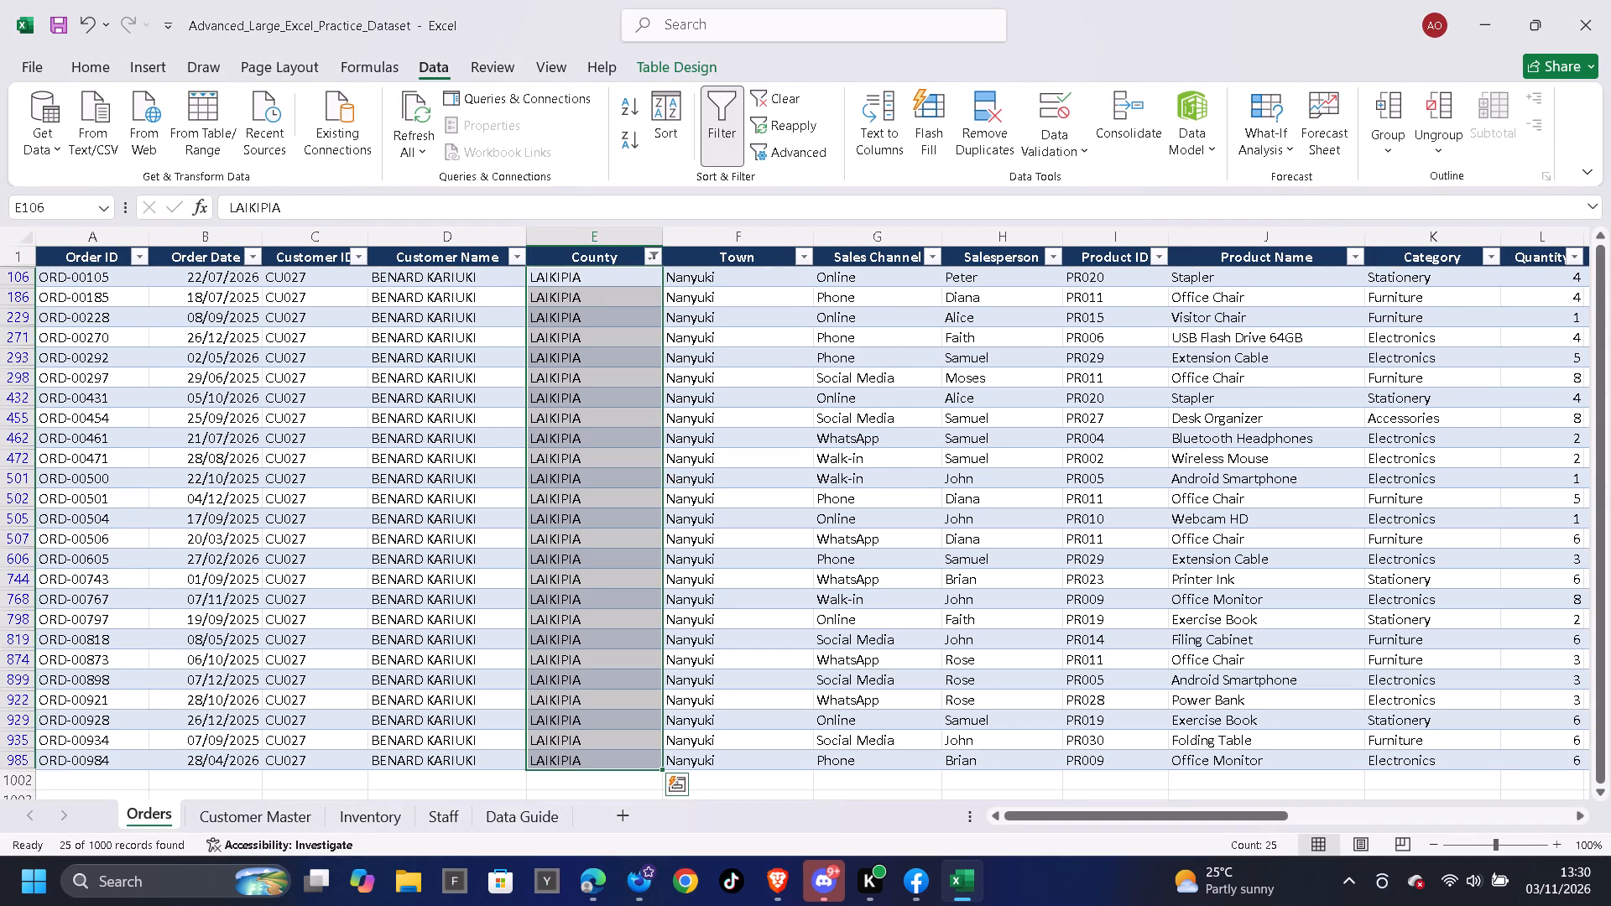
Clear the Laikipia filter and filter the County column to only Meru.
click(786, 92)
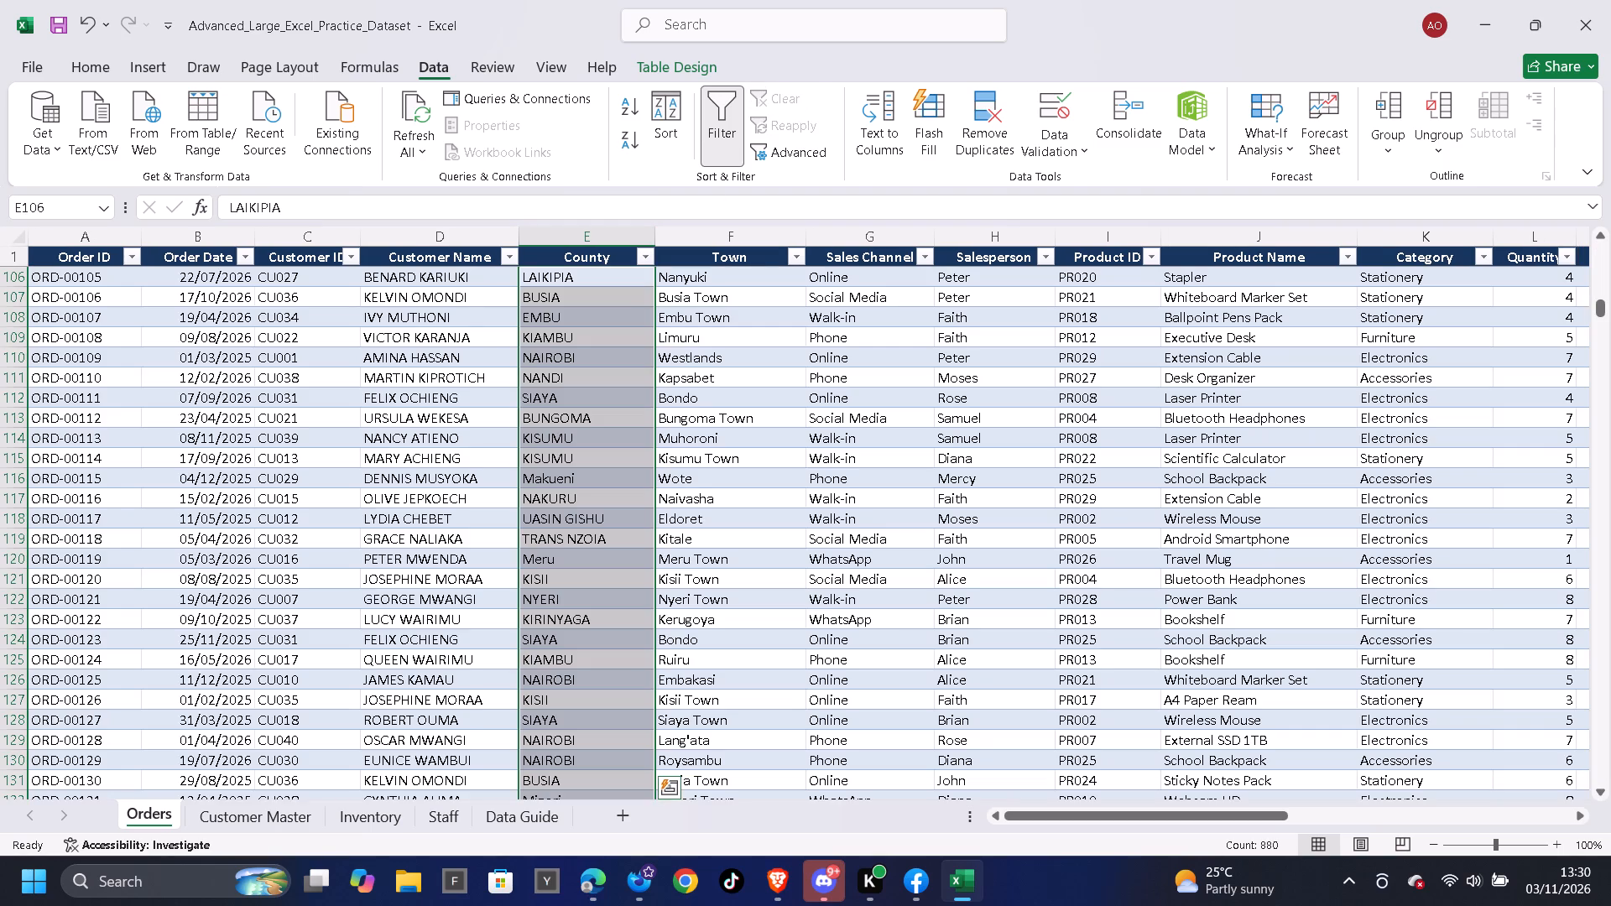
click(650, 253)
click(486, 527)
scroll(507, 588, down, 4)
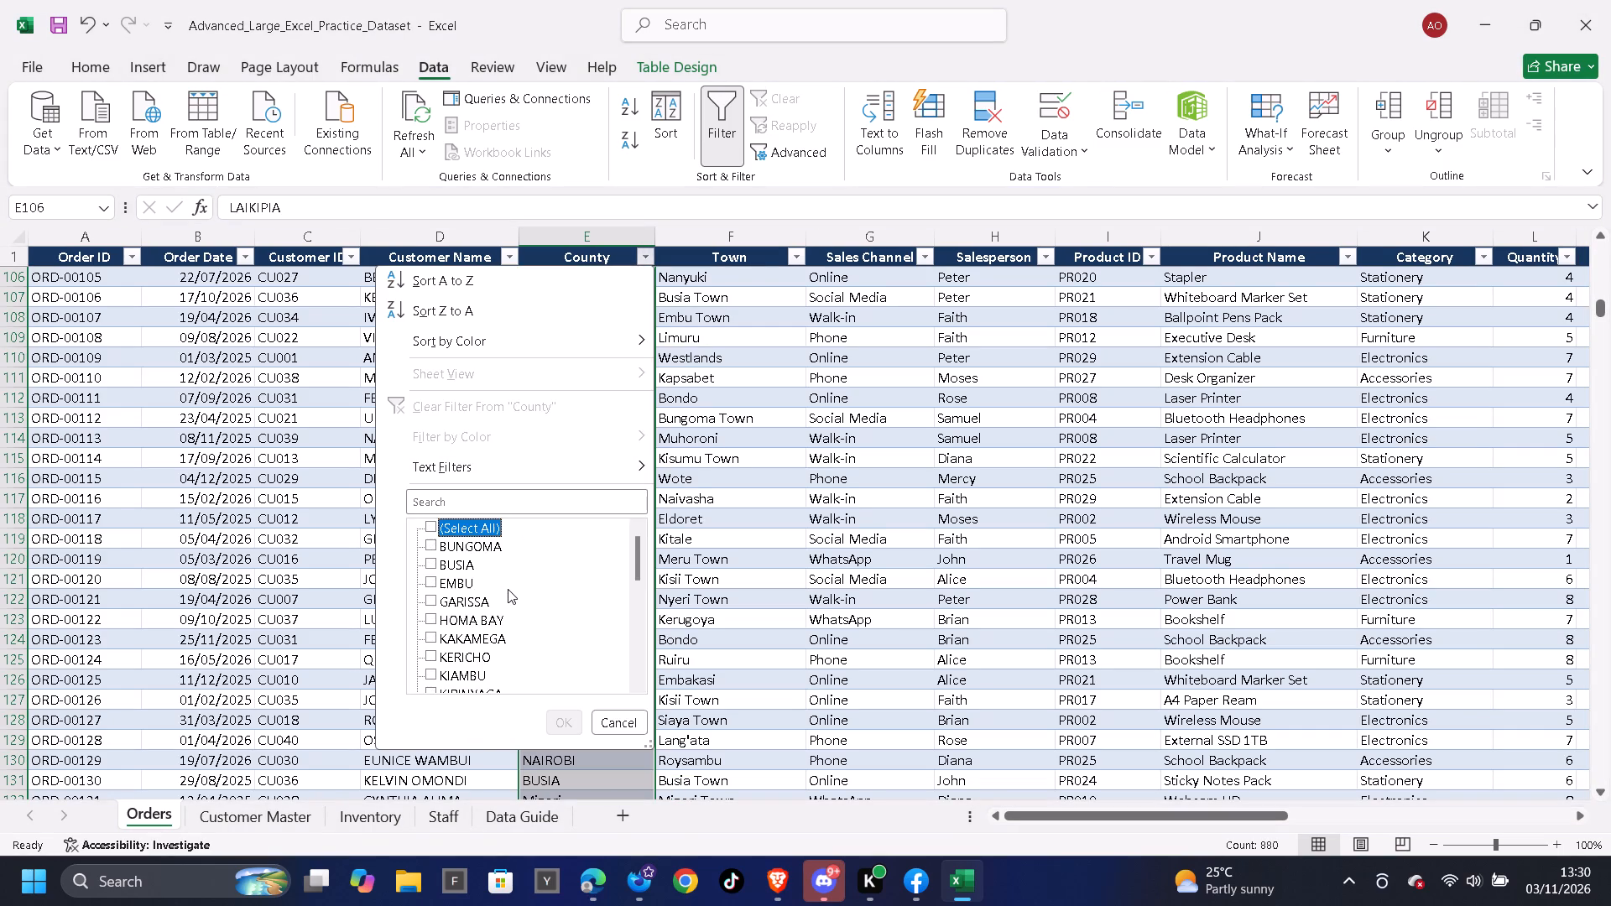
scroll(505, 585, down, 4)
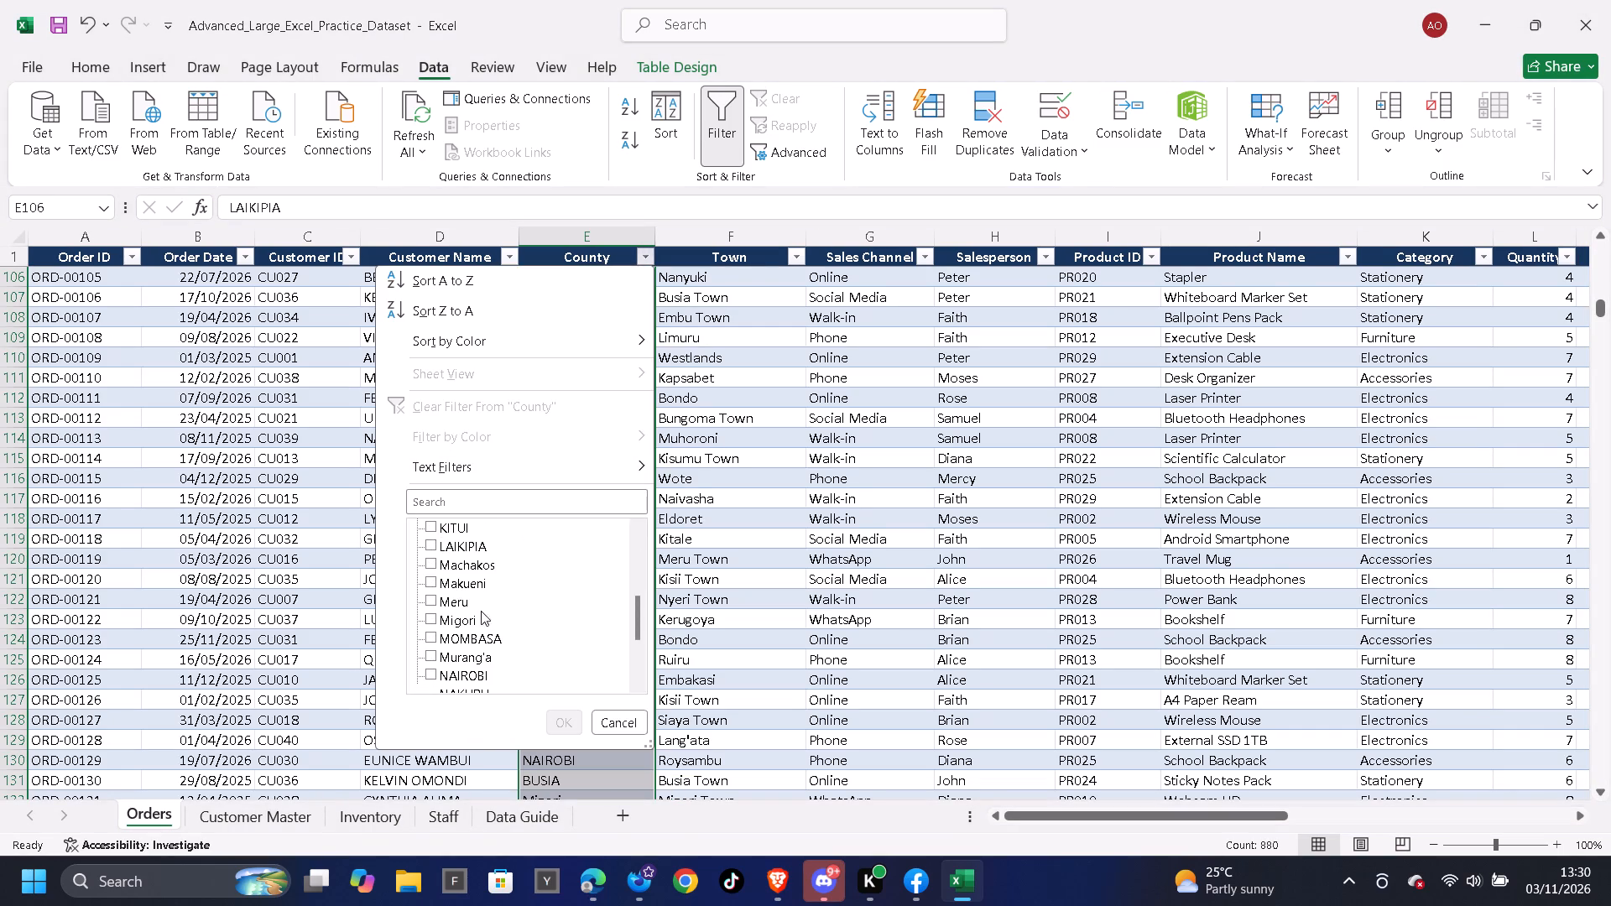
click(450, 606)
click(556, 726)
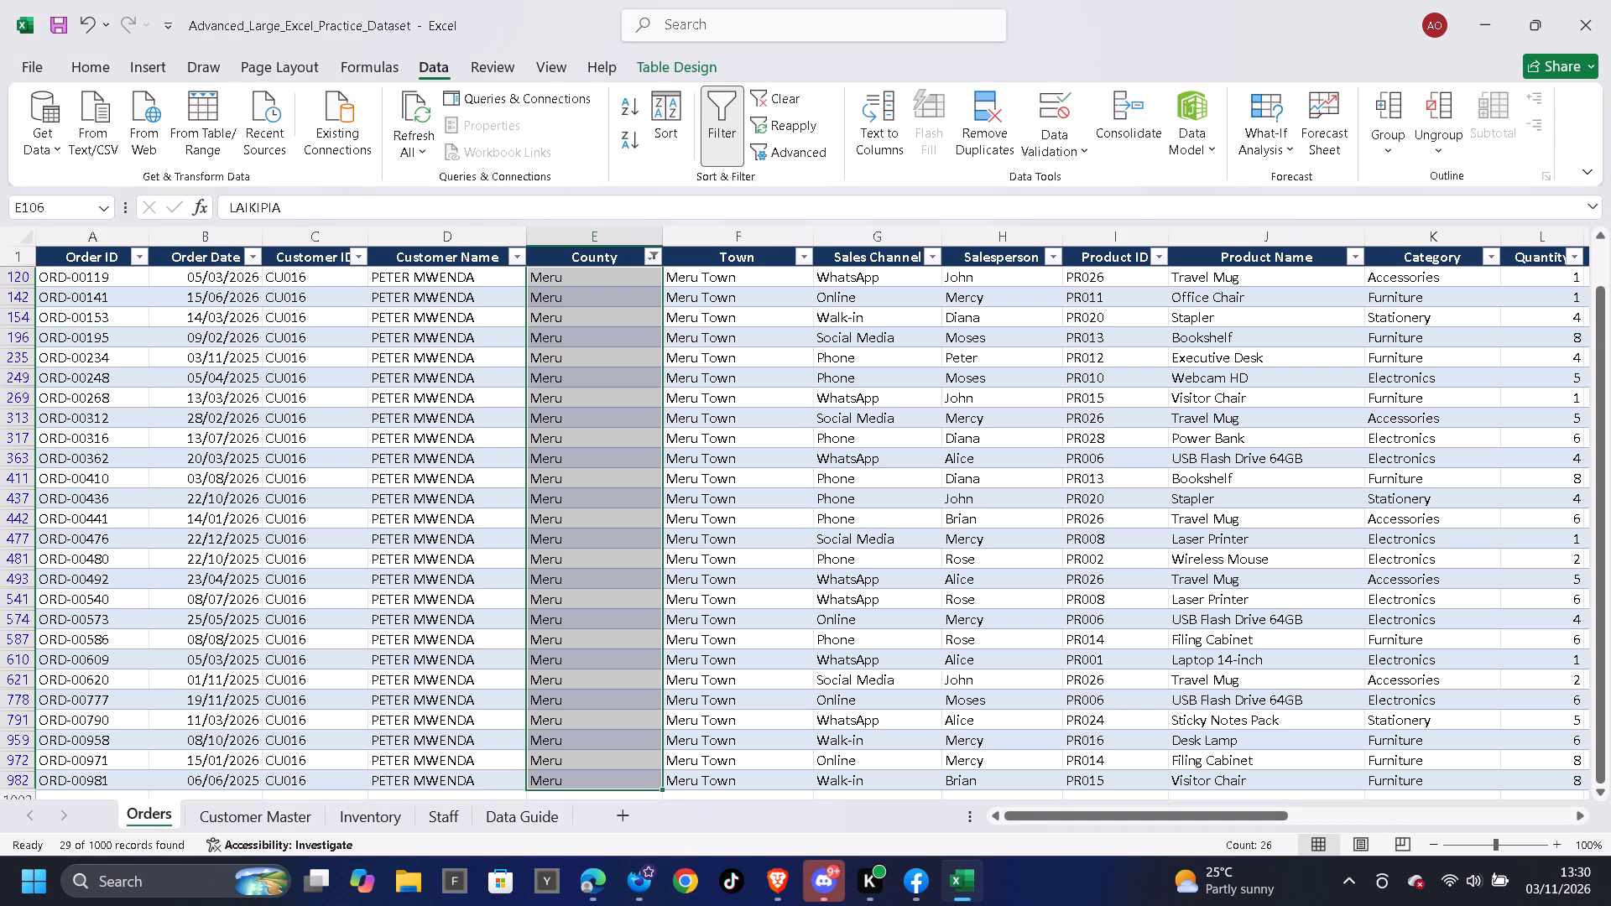
Enter MERU in the first filtered County cell and fill it down the remaining visible rows.
click(575, 256)
key(Down)
key(Up)
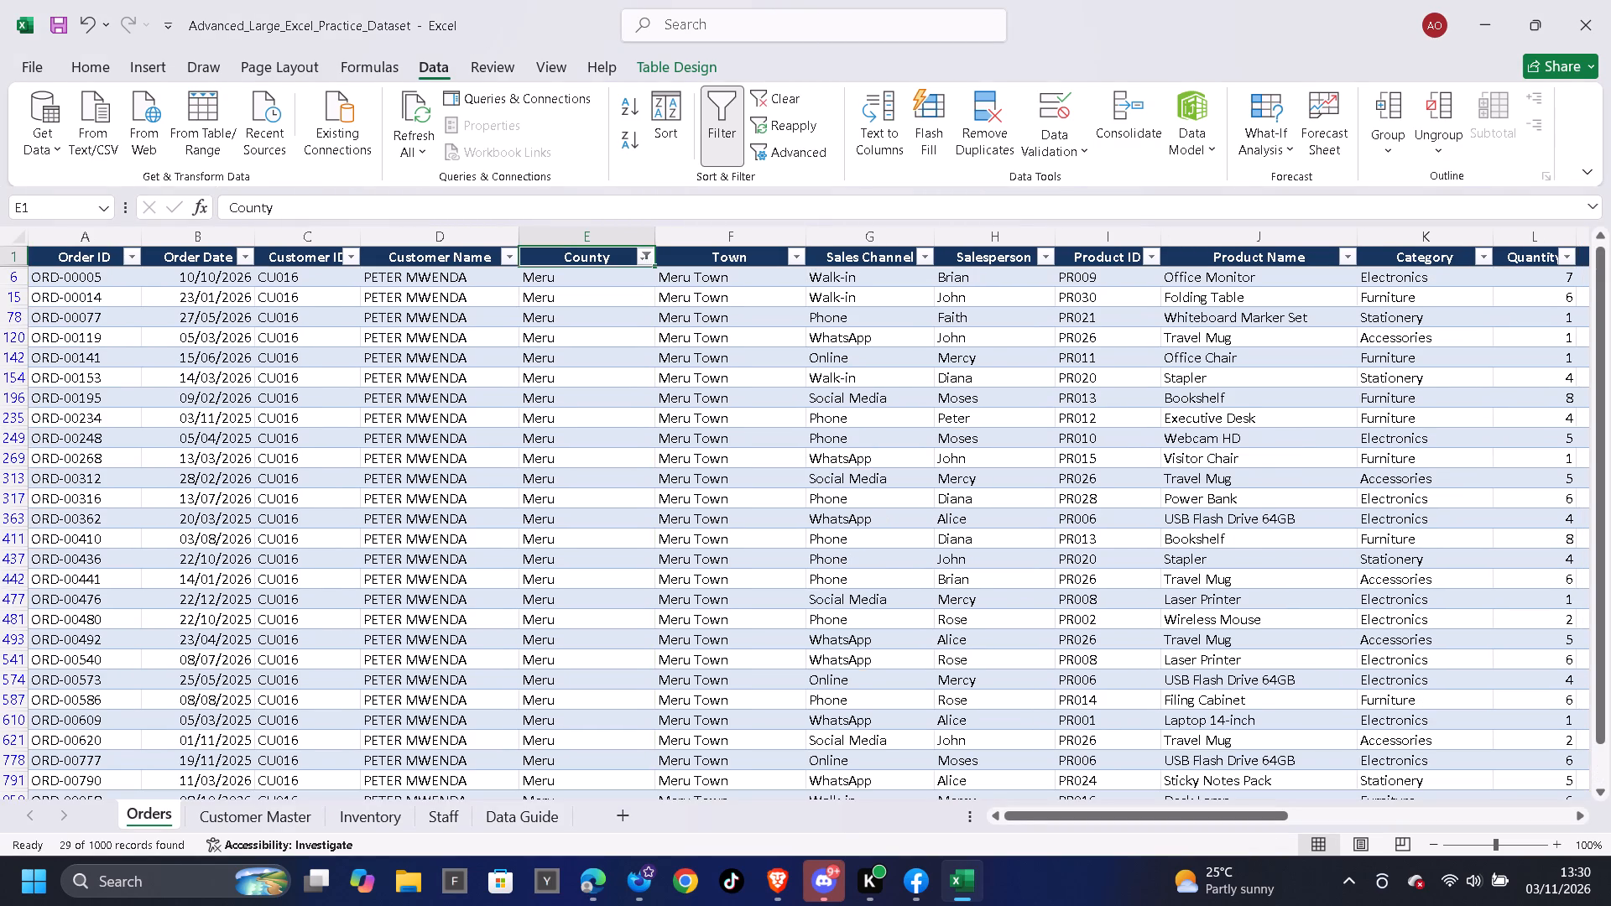
key(Down)
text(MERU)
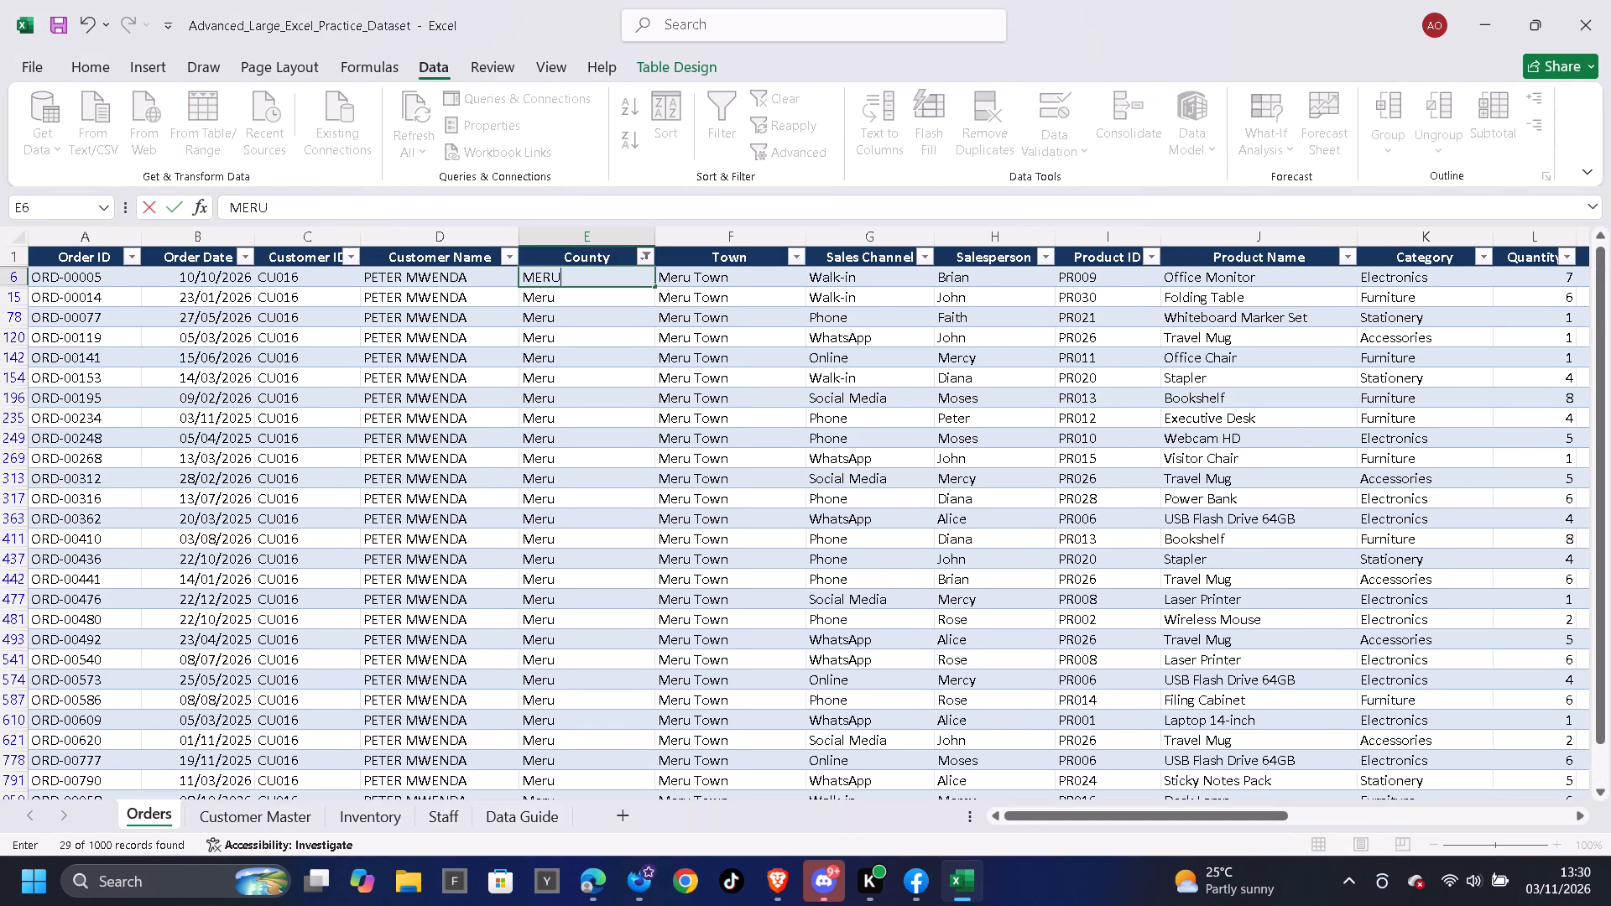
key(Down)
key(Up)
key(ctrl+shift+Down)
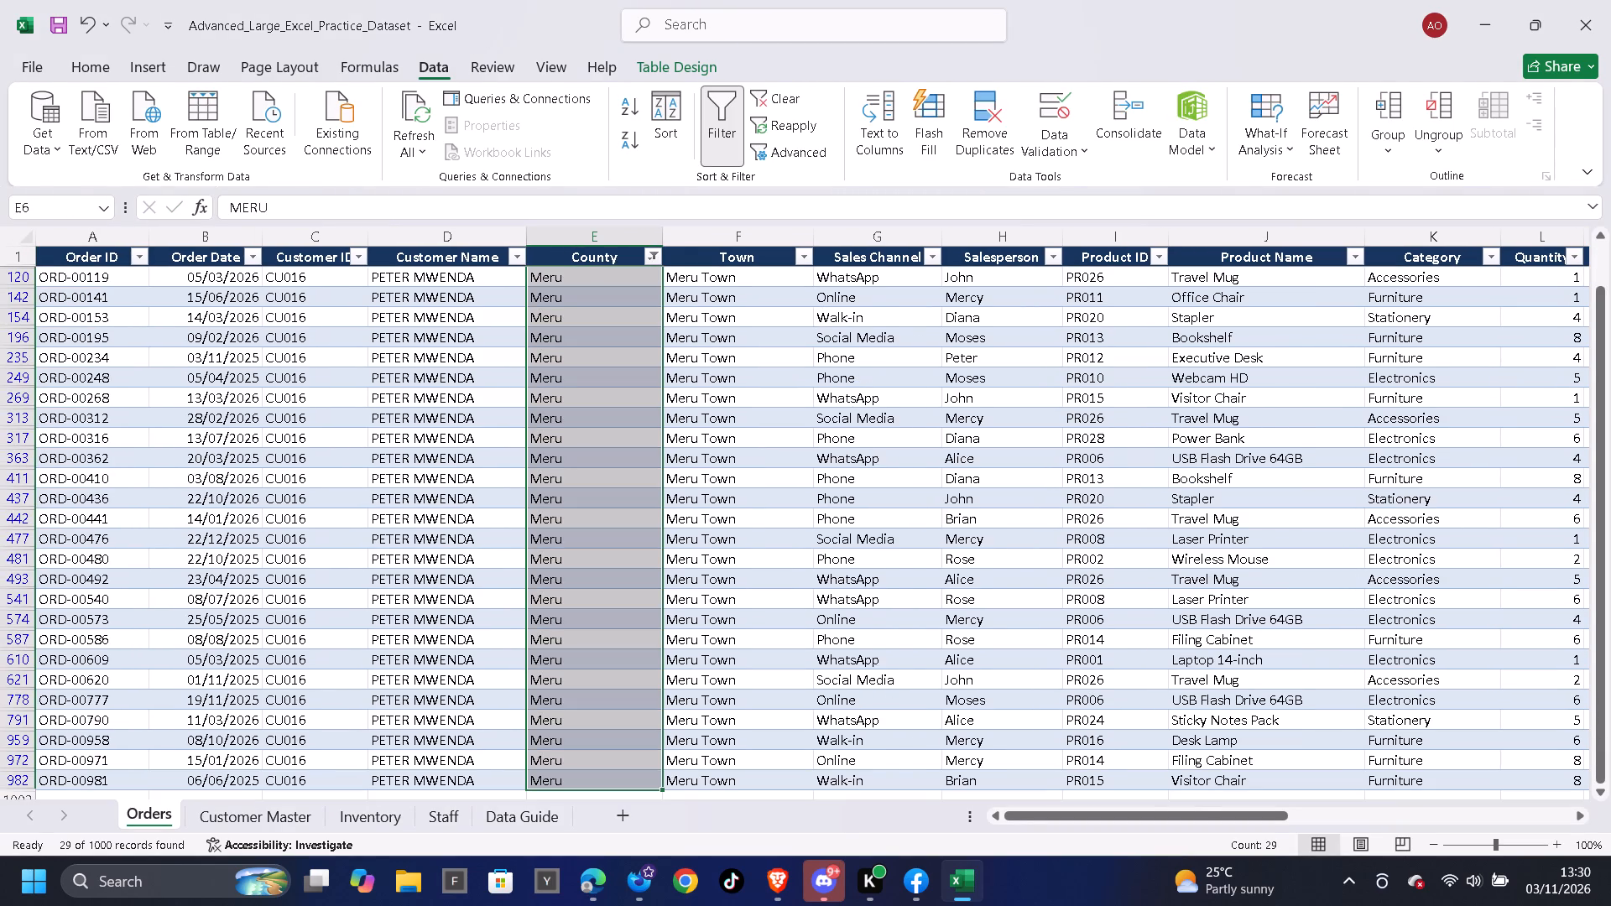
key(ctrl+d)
Clear the Meru filter and filter the County column to only Machakos.
click(774, 96)
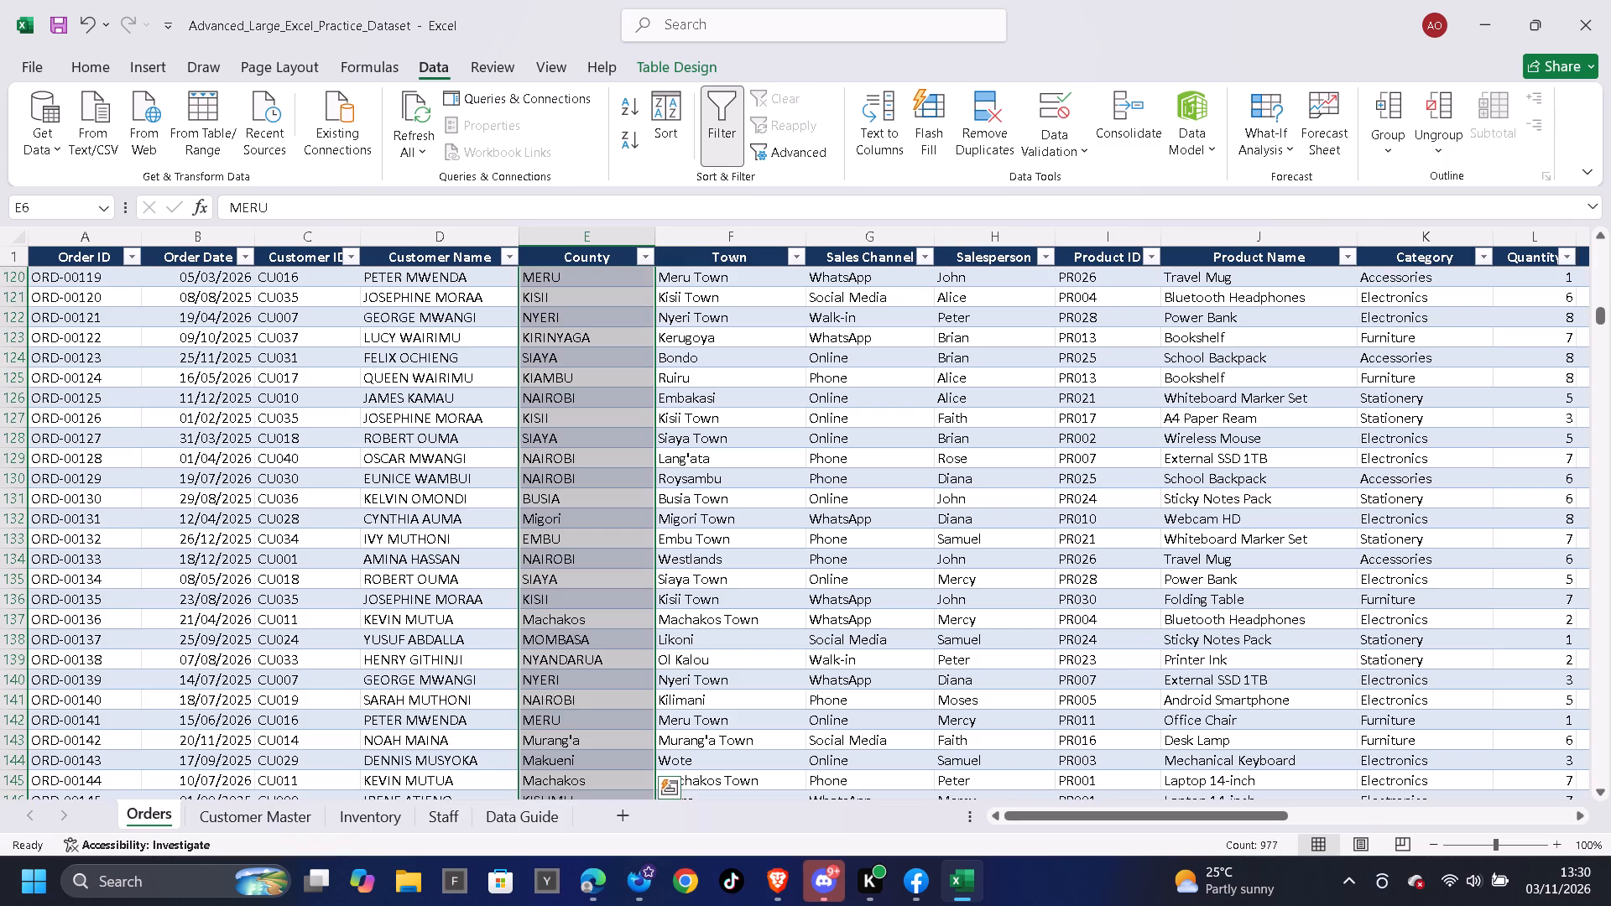
click(649, 249)
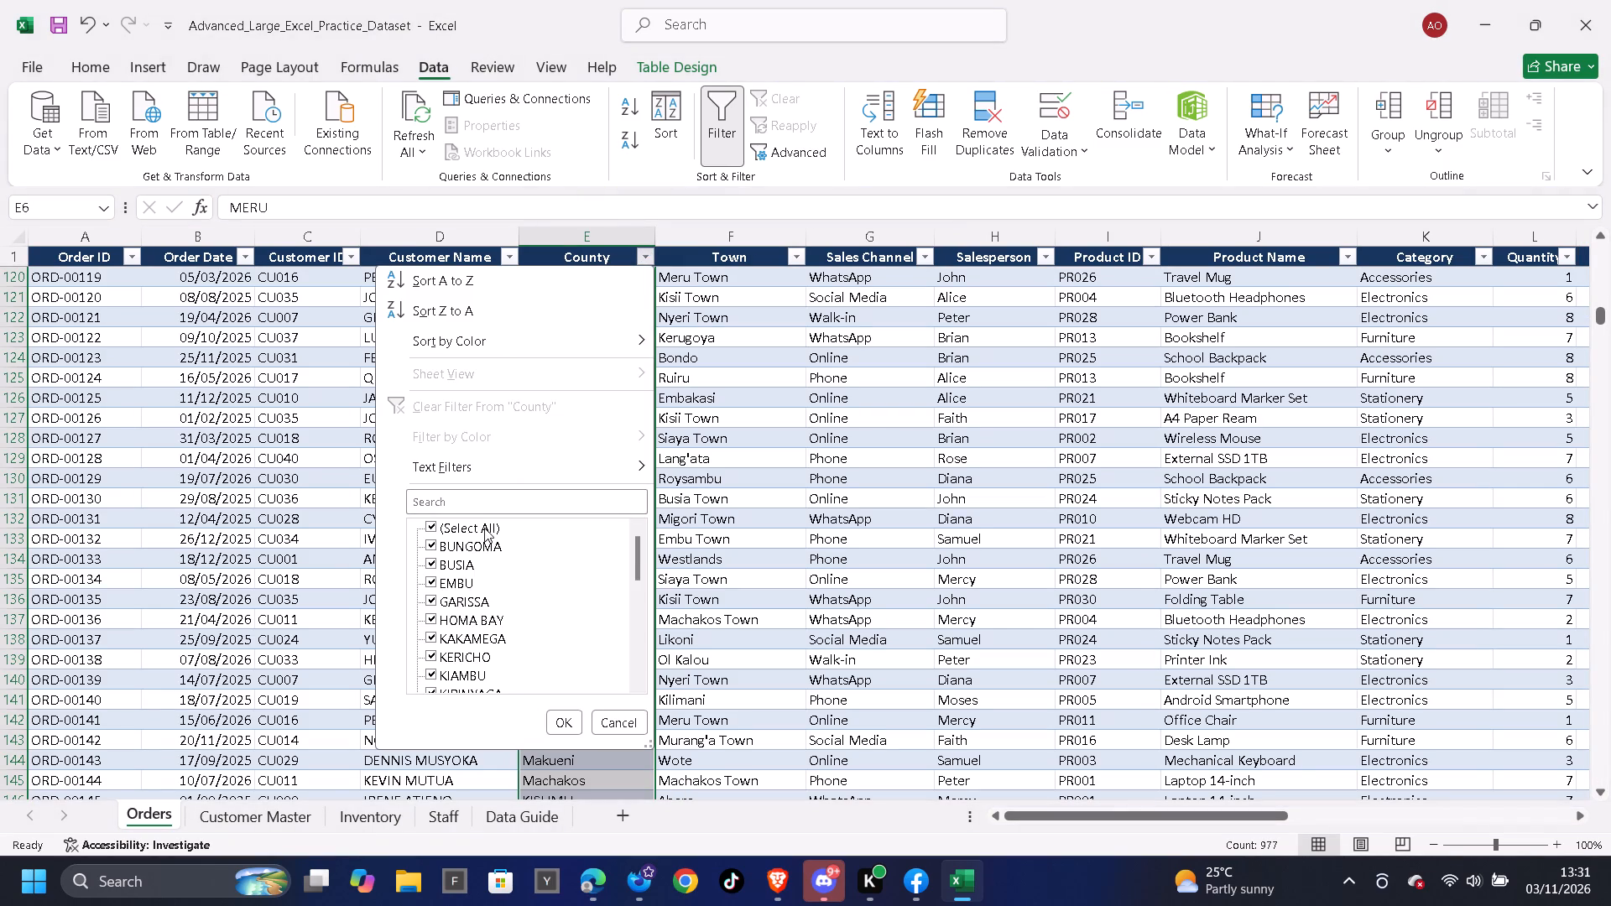
click(484, 528)
scroll(491, 560, down, 5)
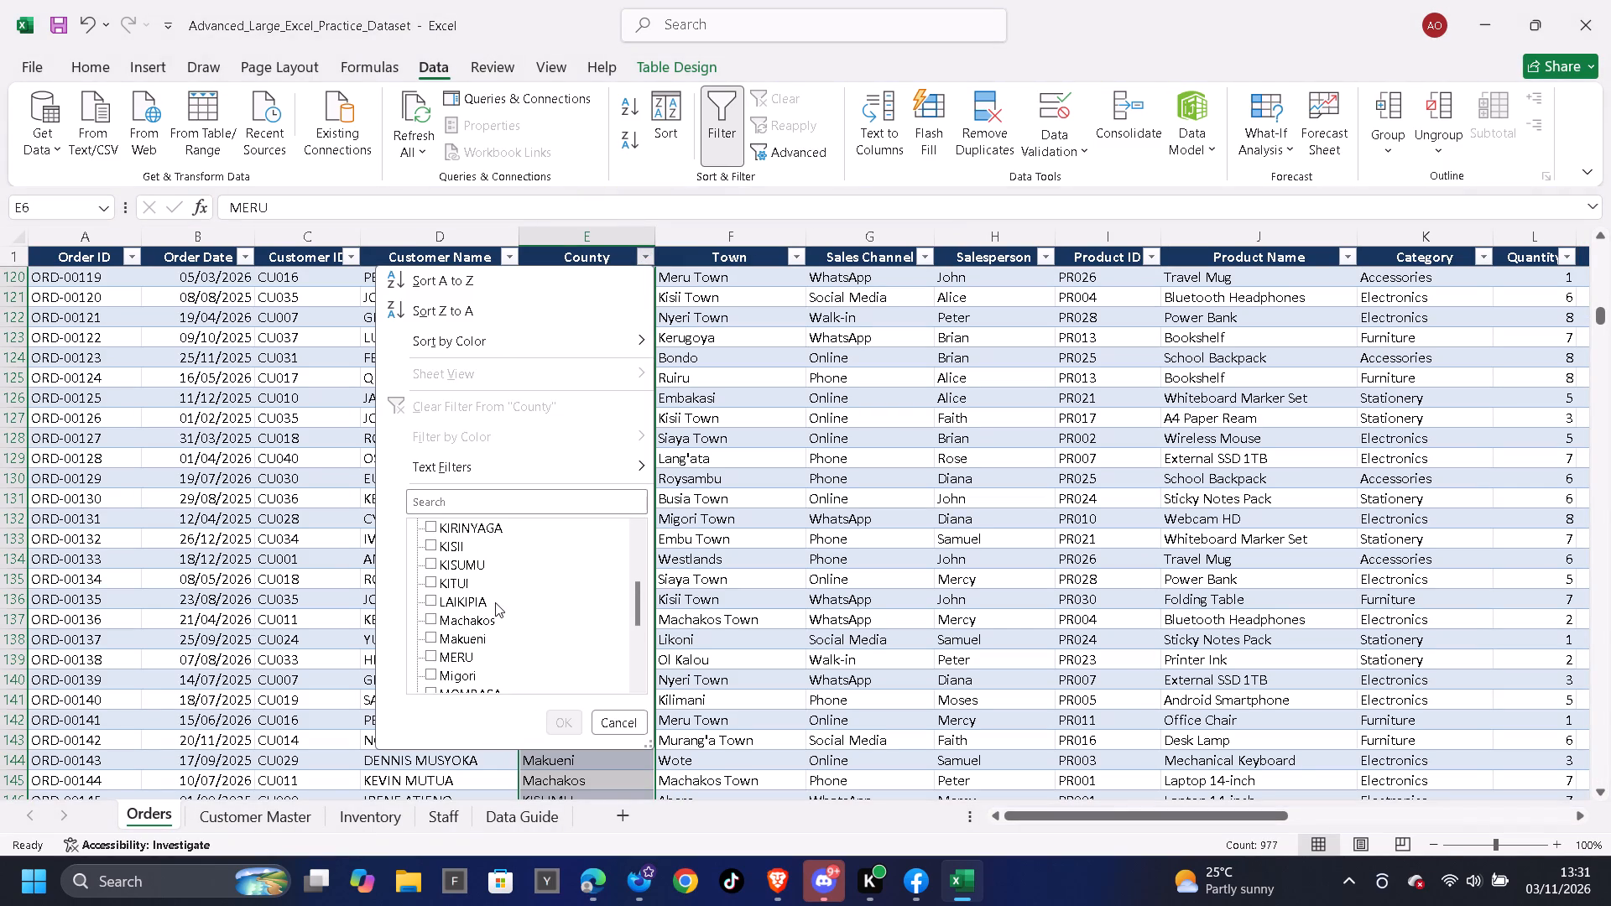
click(472, 618)
click(559, 722)
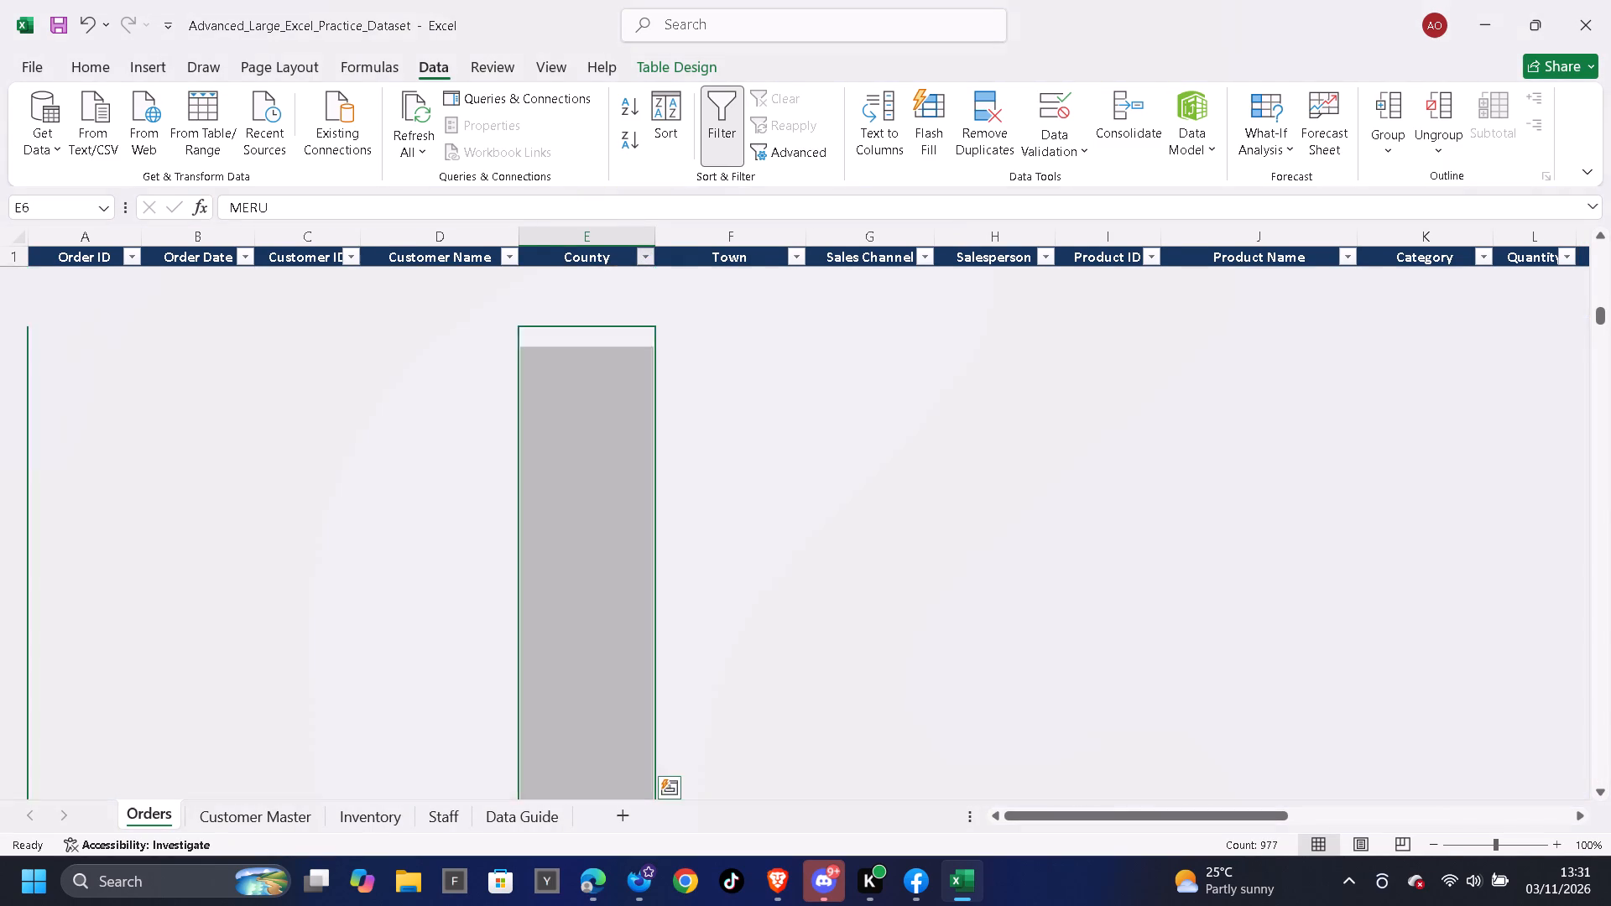
Enter MACHAKOS in the first filtered County cell and fill it down the remaining visible rows.
click(572, 259)
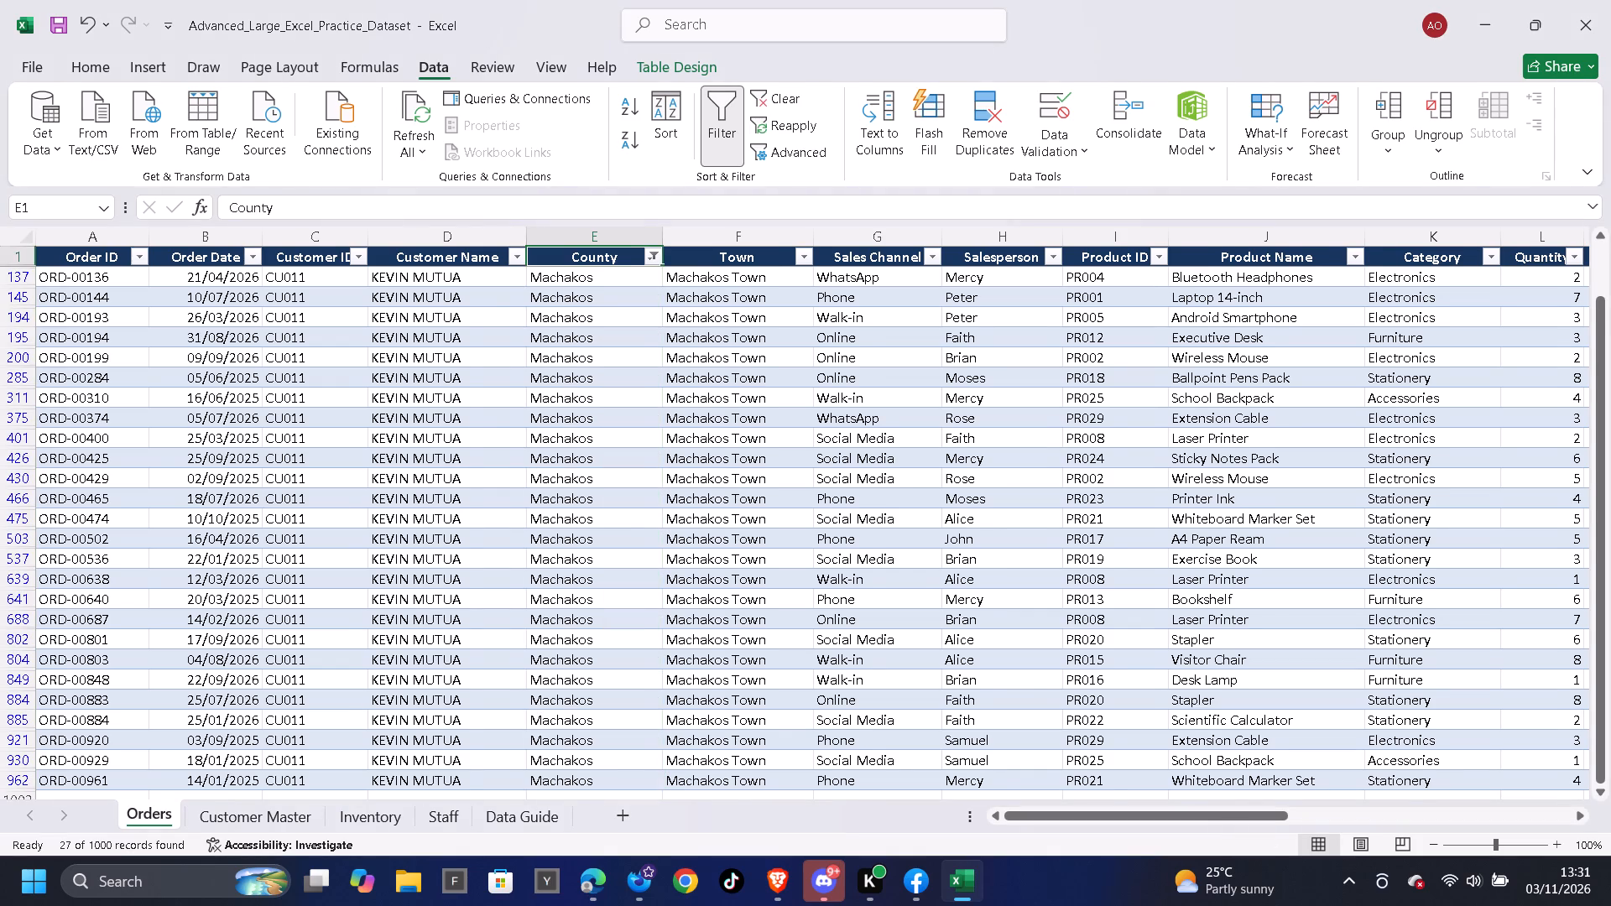
key(Down)
key(Up)
key(Down)
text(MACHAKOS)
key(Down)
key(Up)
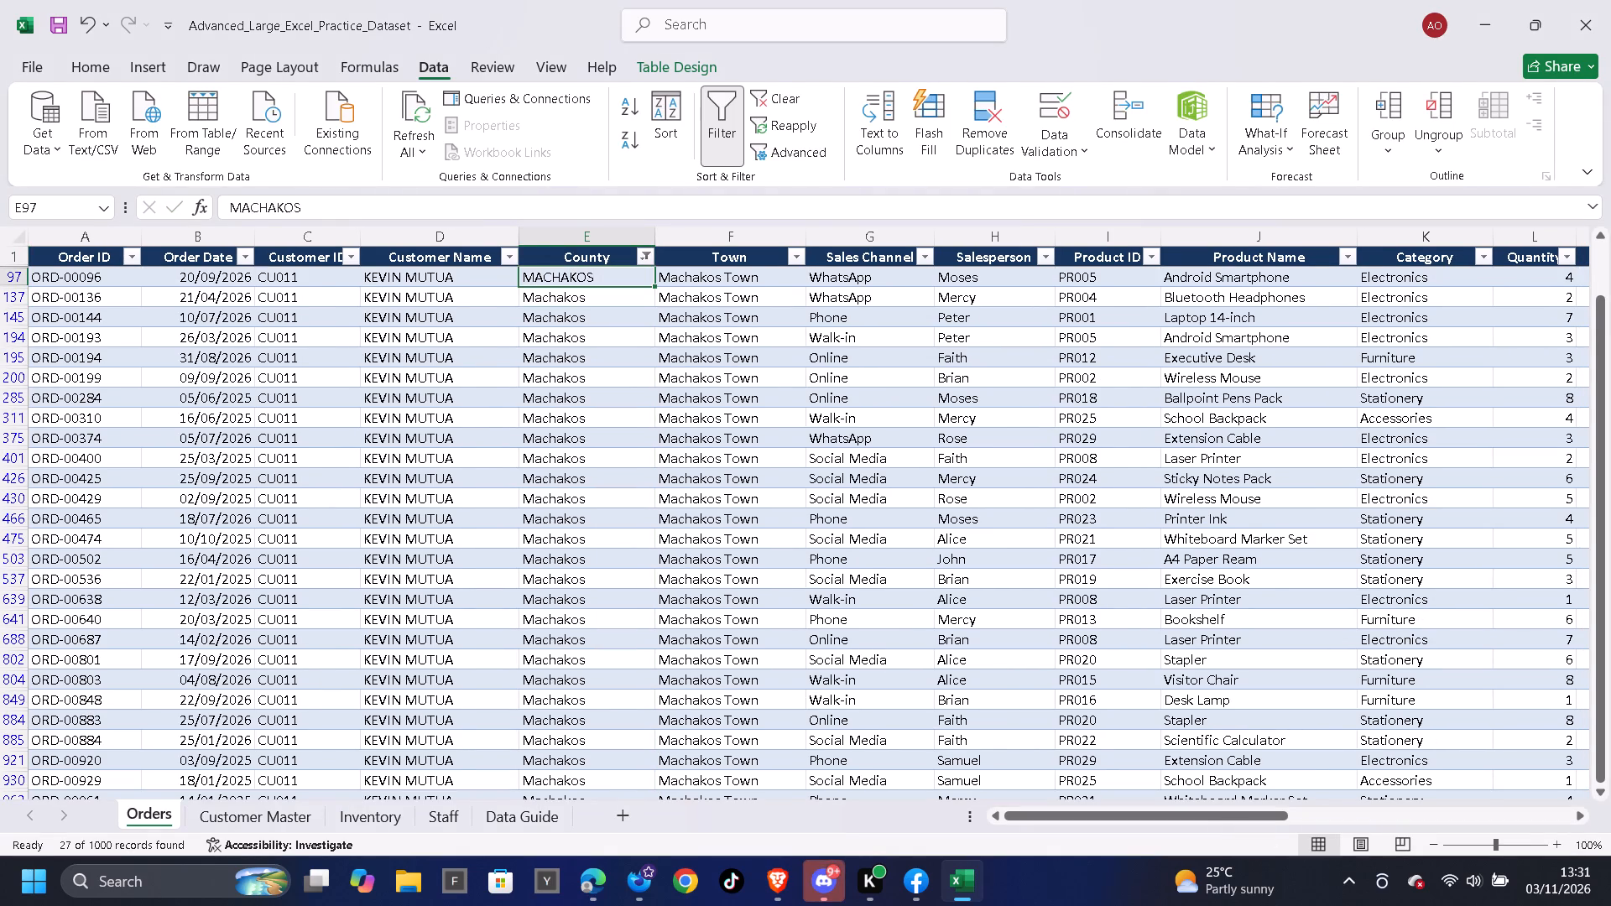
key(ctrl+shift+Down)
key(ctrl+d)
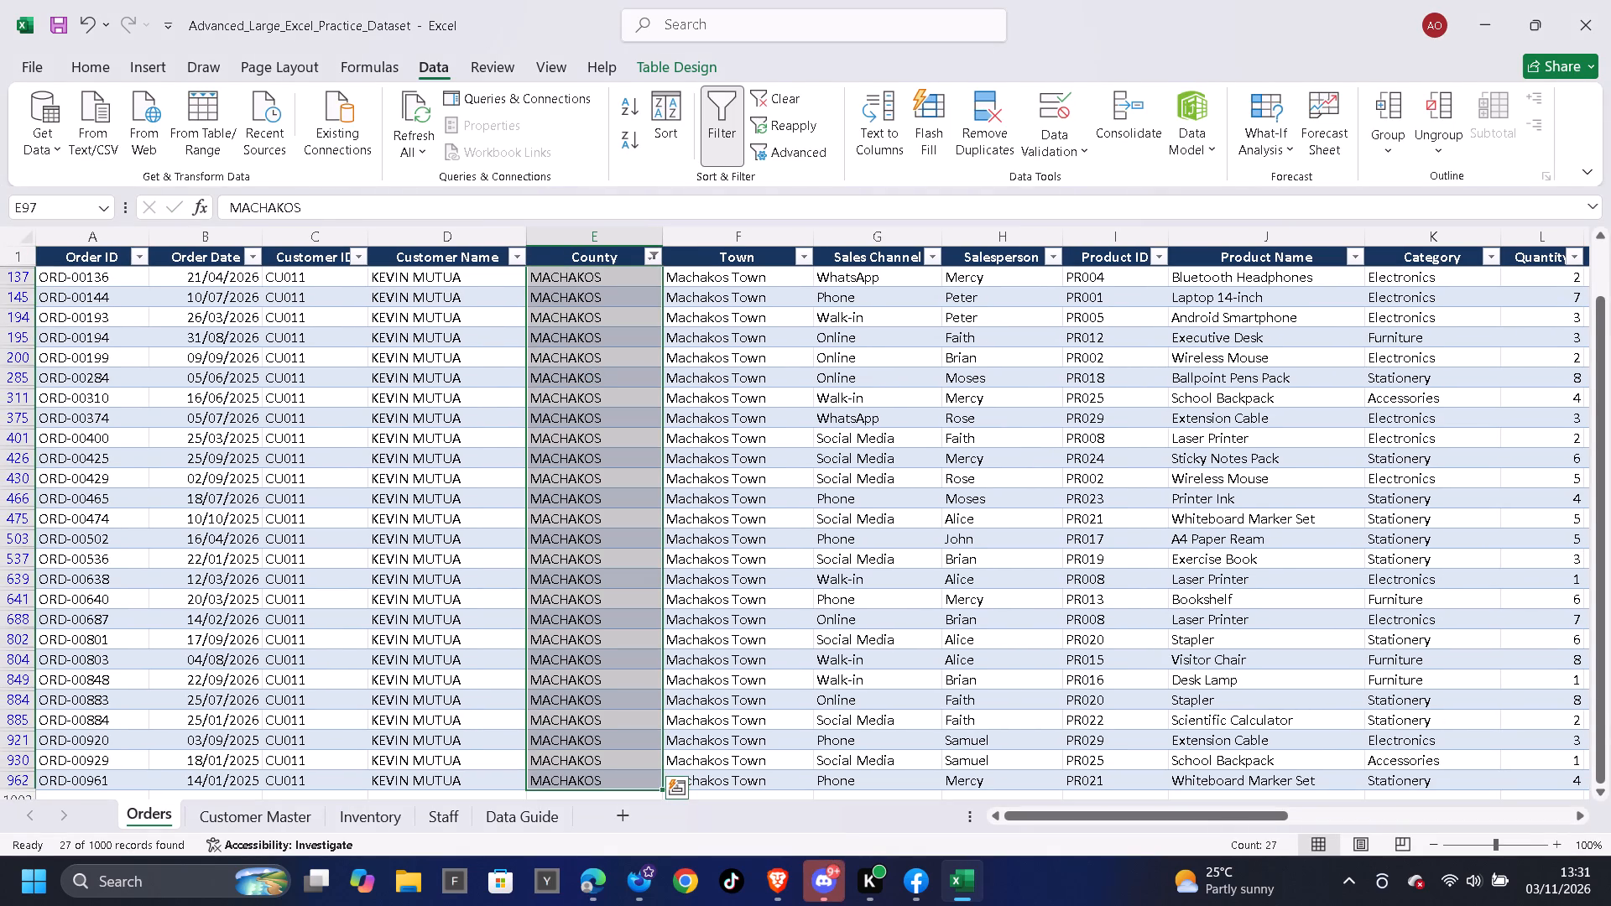
Clear the Machakos filter and filter the County column to only Migori.
click(789, 98)
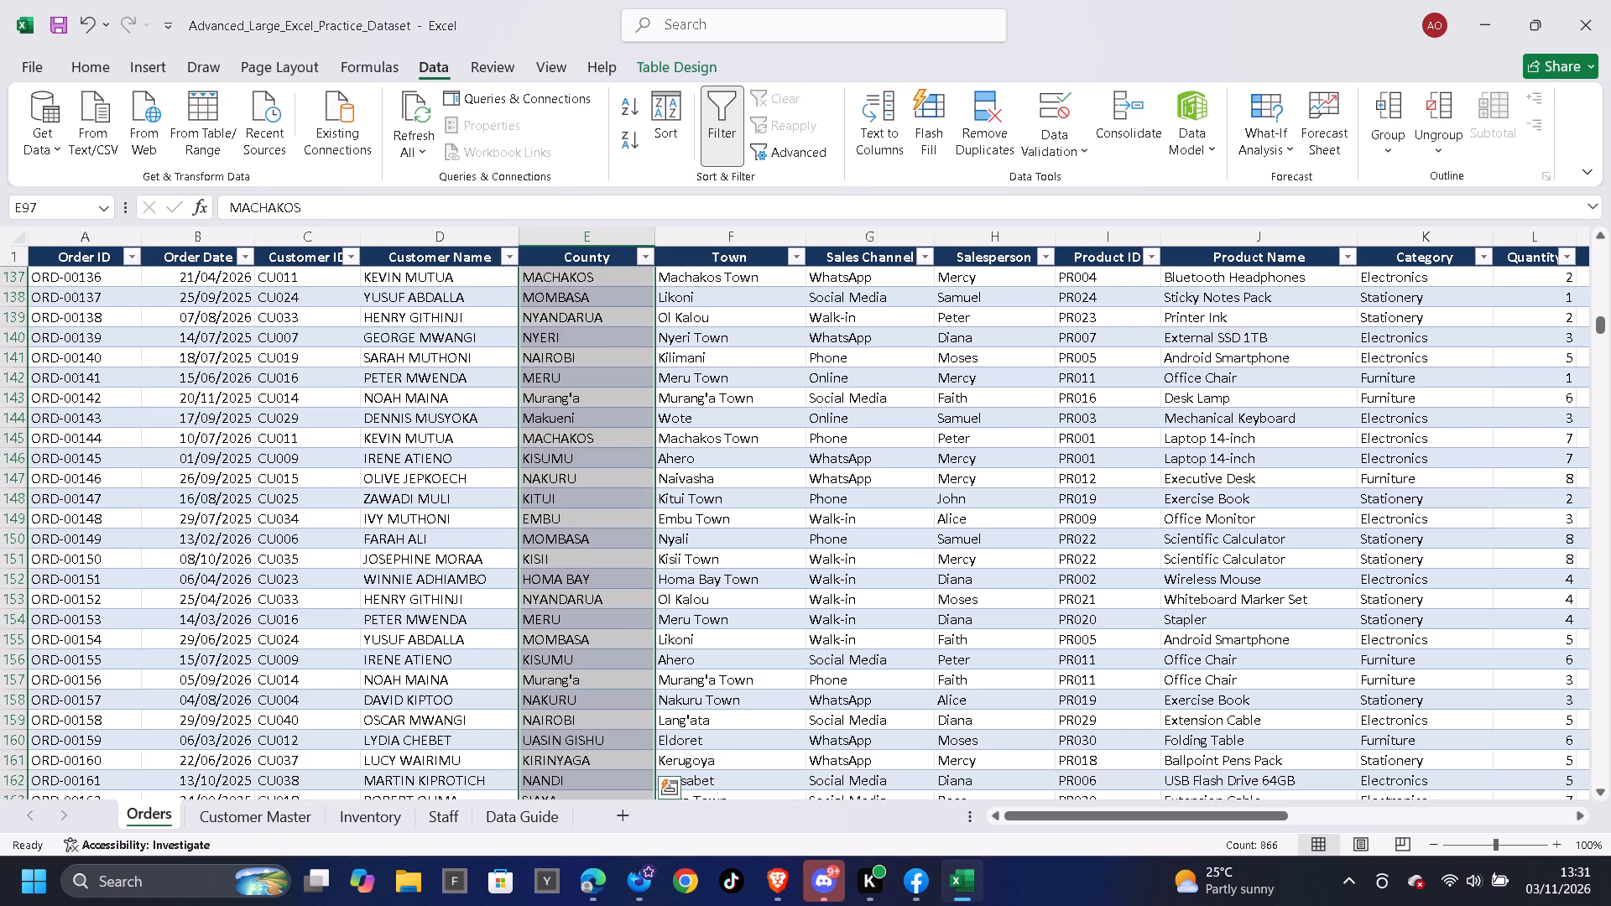
click(639, 258)
click(480, 523)
scroll(508, 605, down, 3)
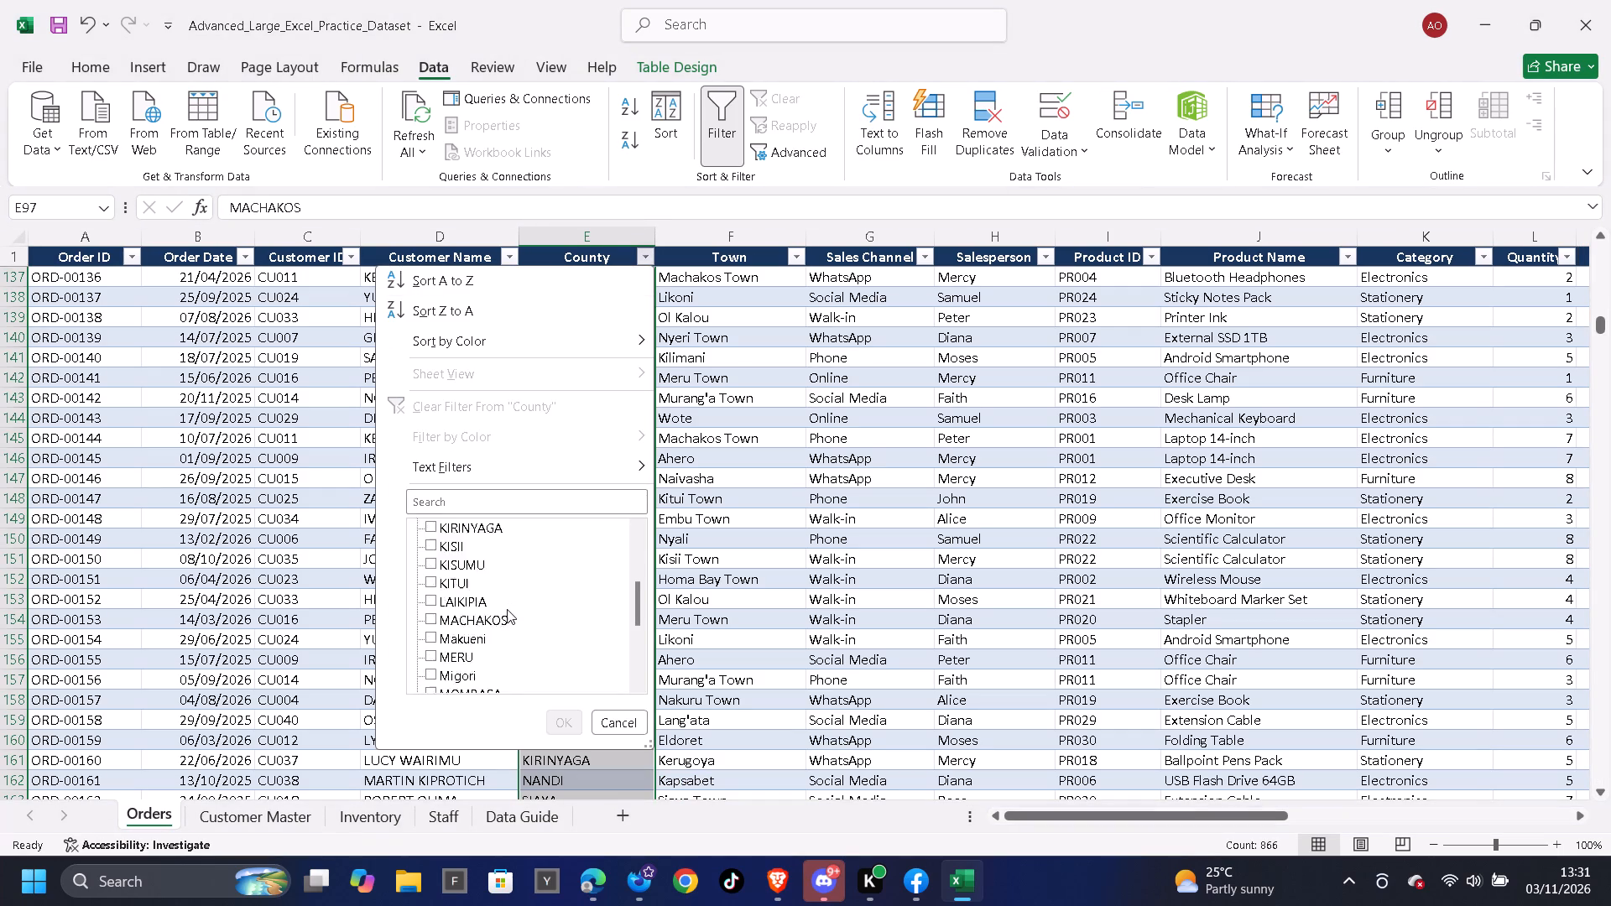
scroll(507, 609, down, 5)
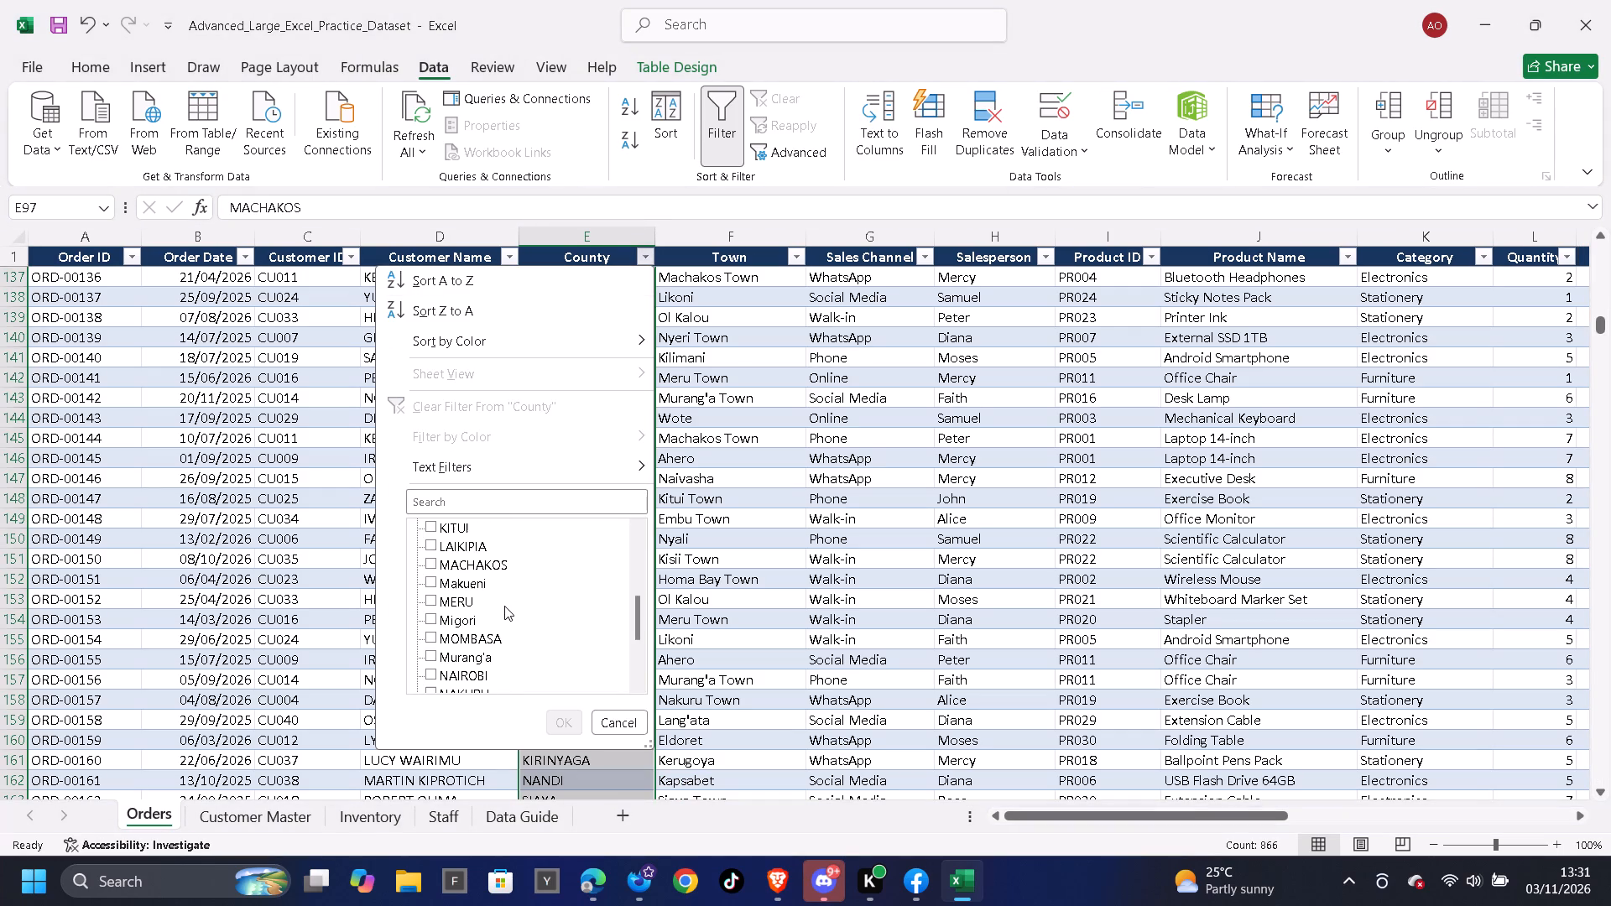
click(462, 619)
click(571, 726)
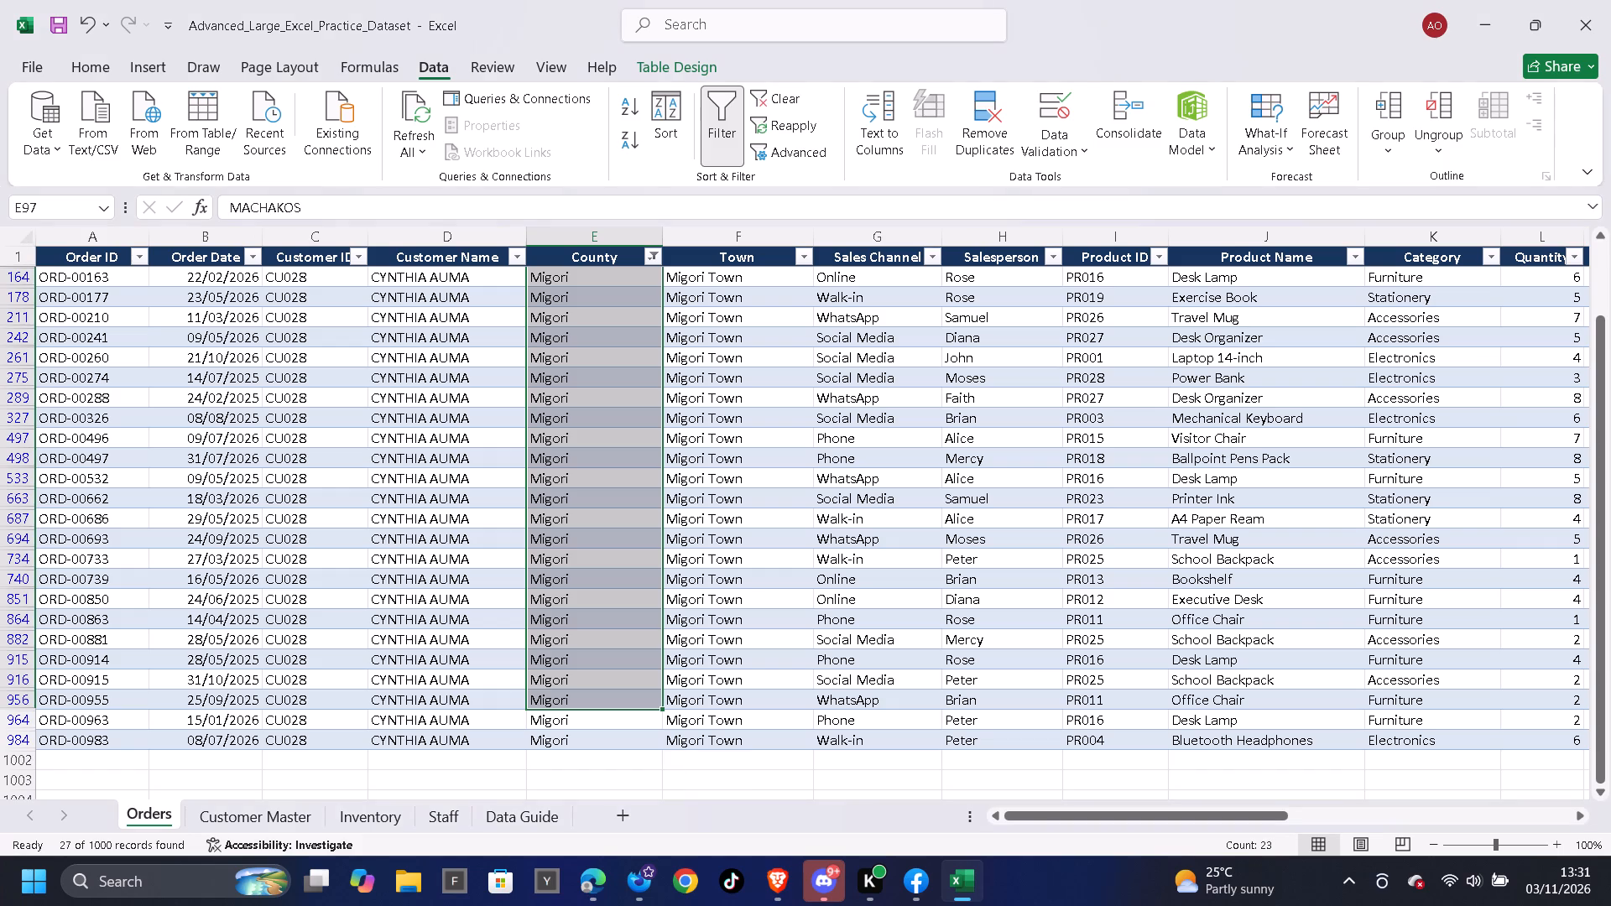
Enter MIGORI in the first filtered County cell and fill it down the remaining visible rows.
click(607, 253)
key(Down)
key(Up)
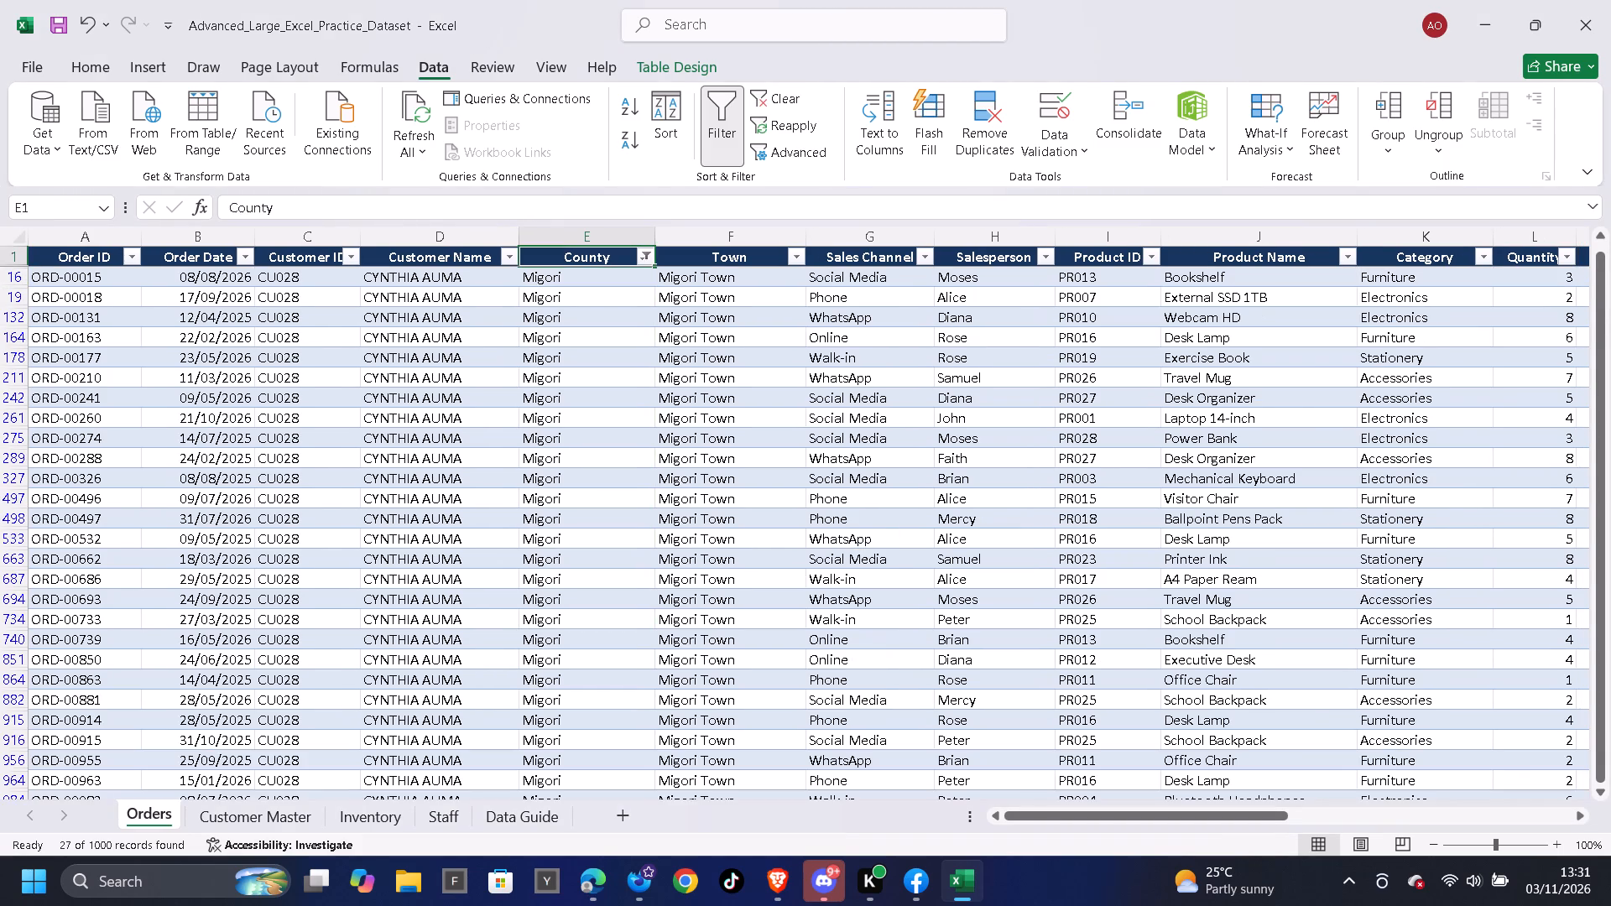
key(Down)
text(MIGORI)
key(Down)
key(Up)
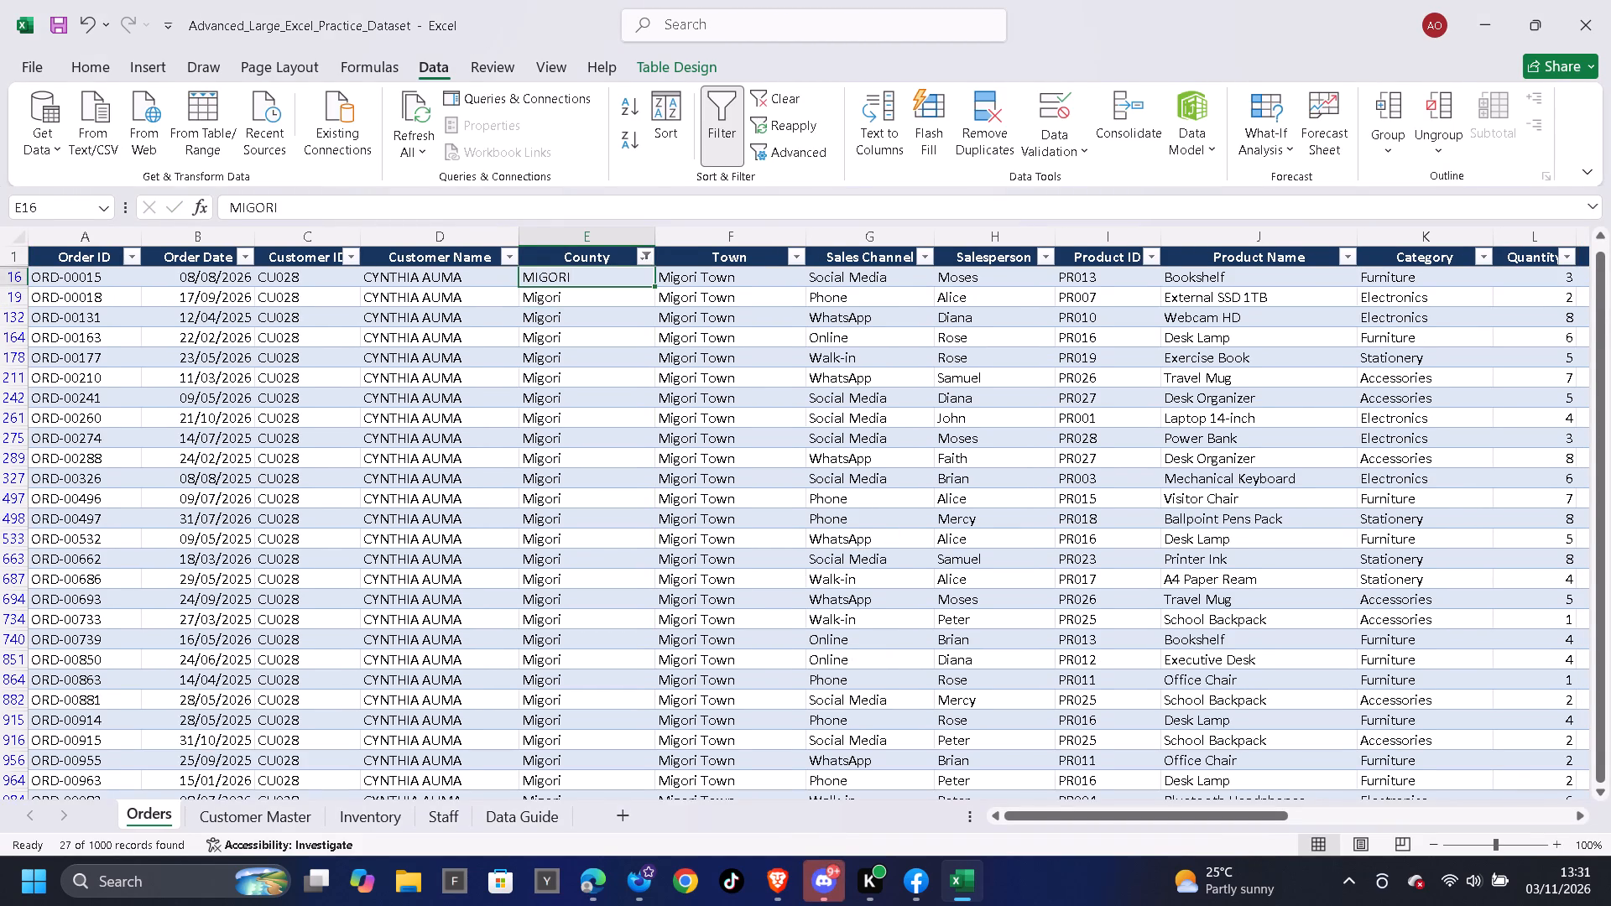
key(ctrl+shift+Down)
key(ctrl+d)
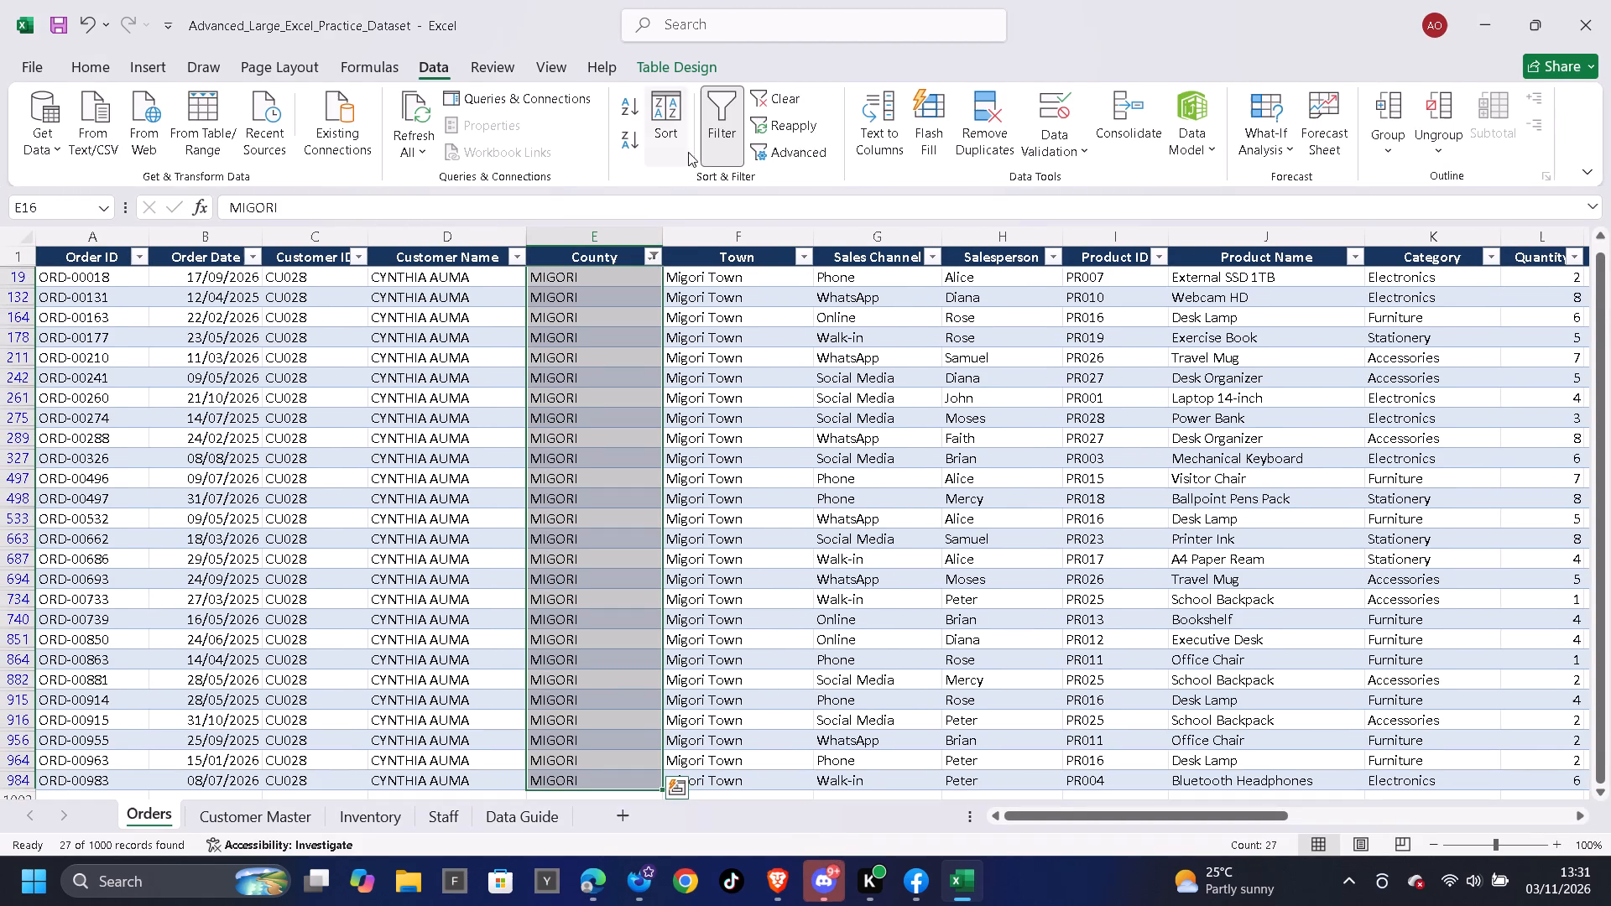
Clear the Migori filter and filter the County column to only Makueni.
click(788, 97)
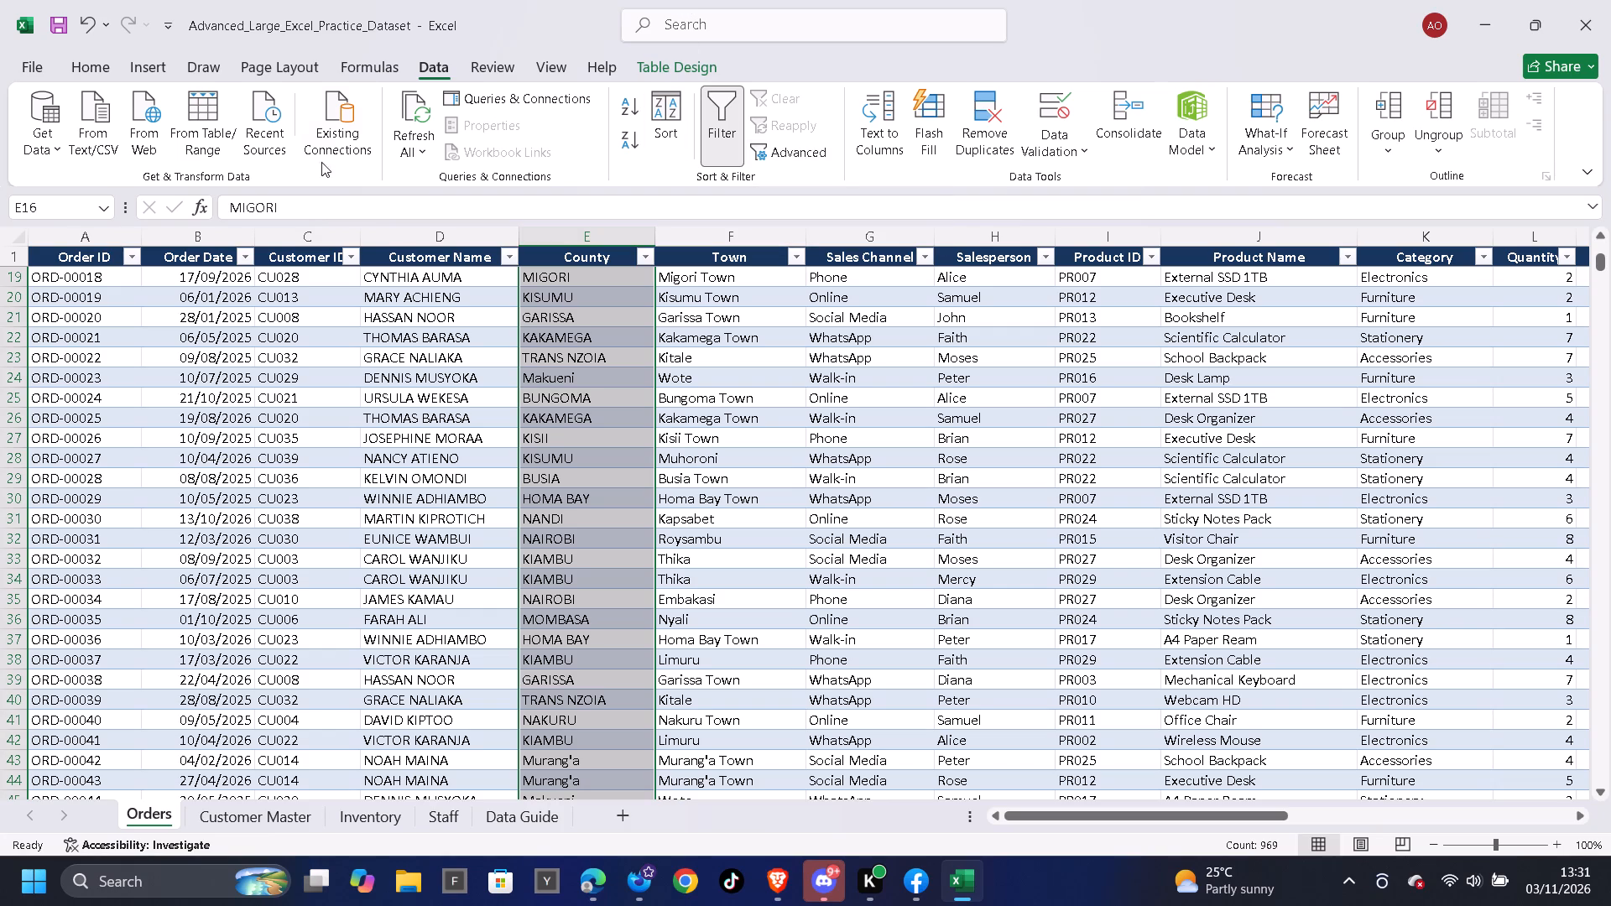
click(643, 257)
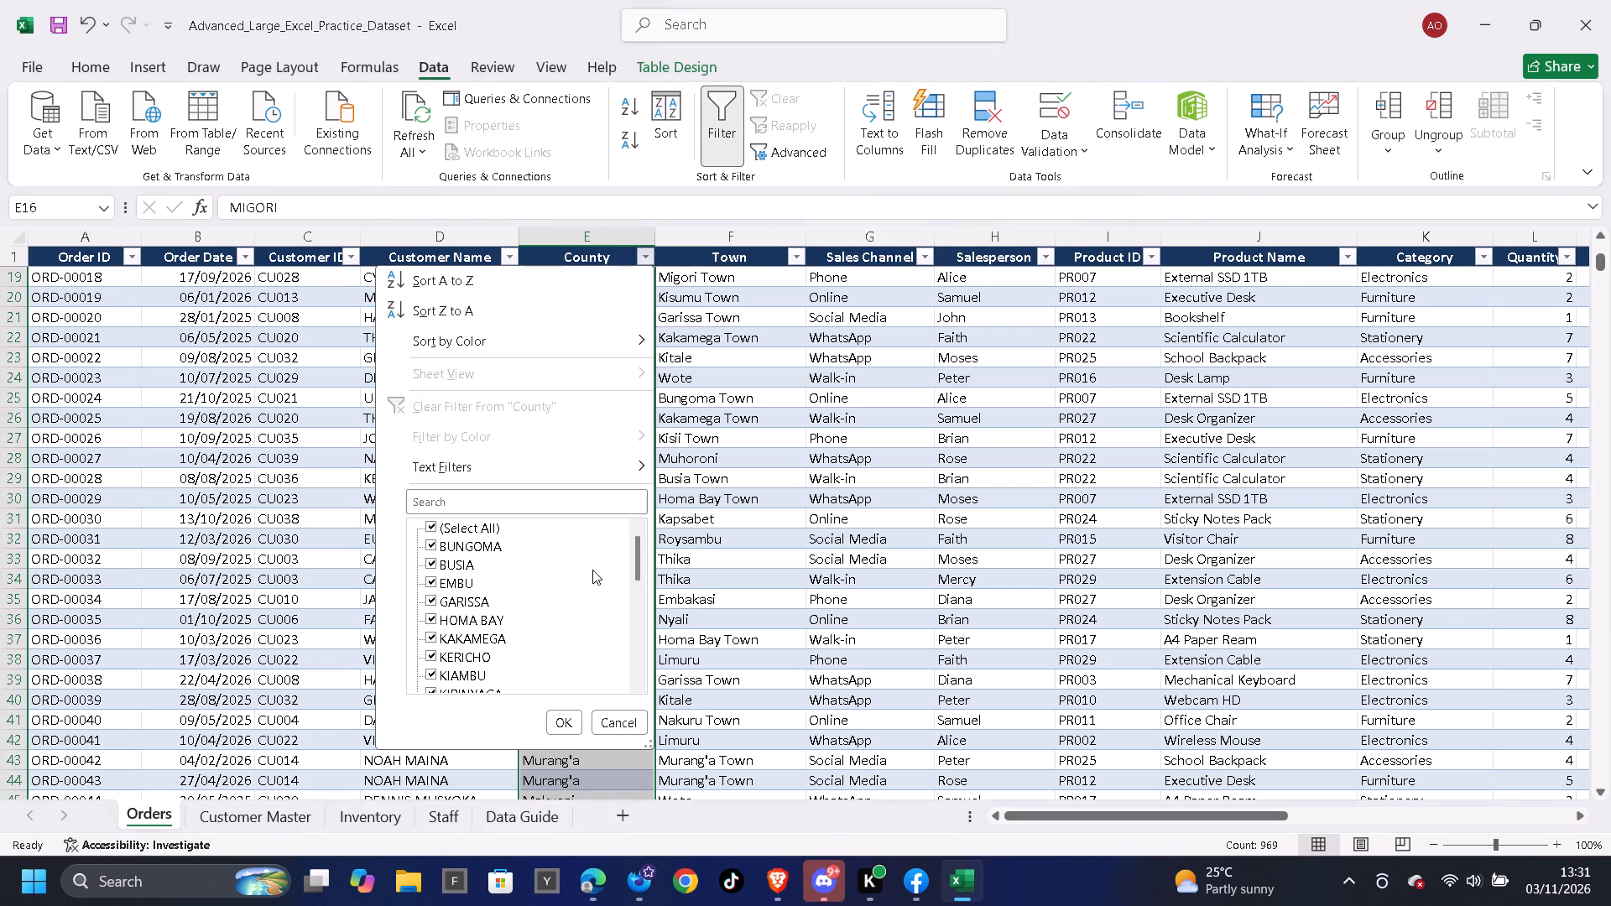
click(483, 521)
scroll(508, 572, down, 6)
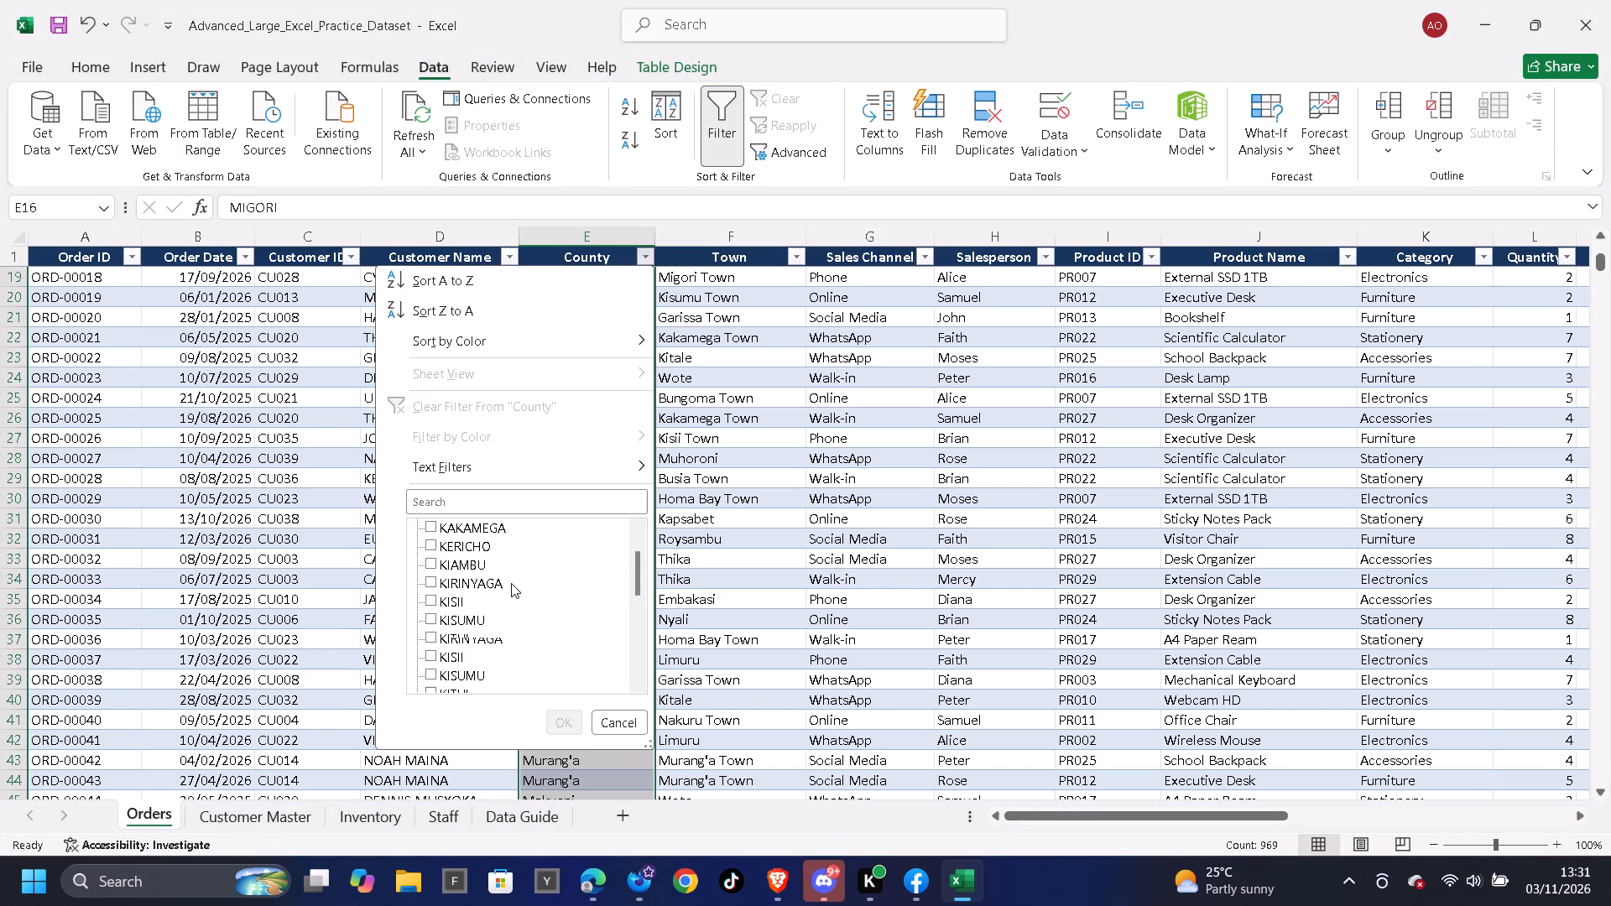
scroll(511, 583, down, 2)
click(472, 579)
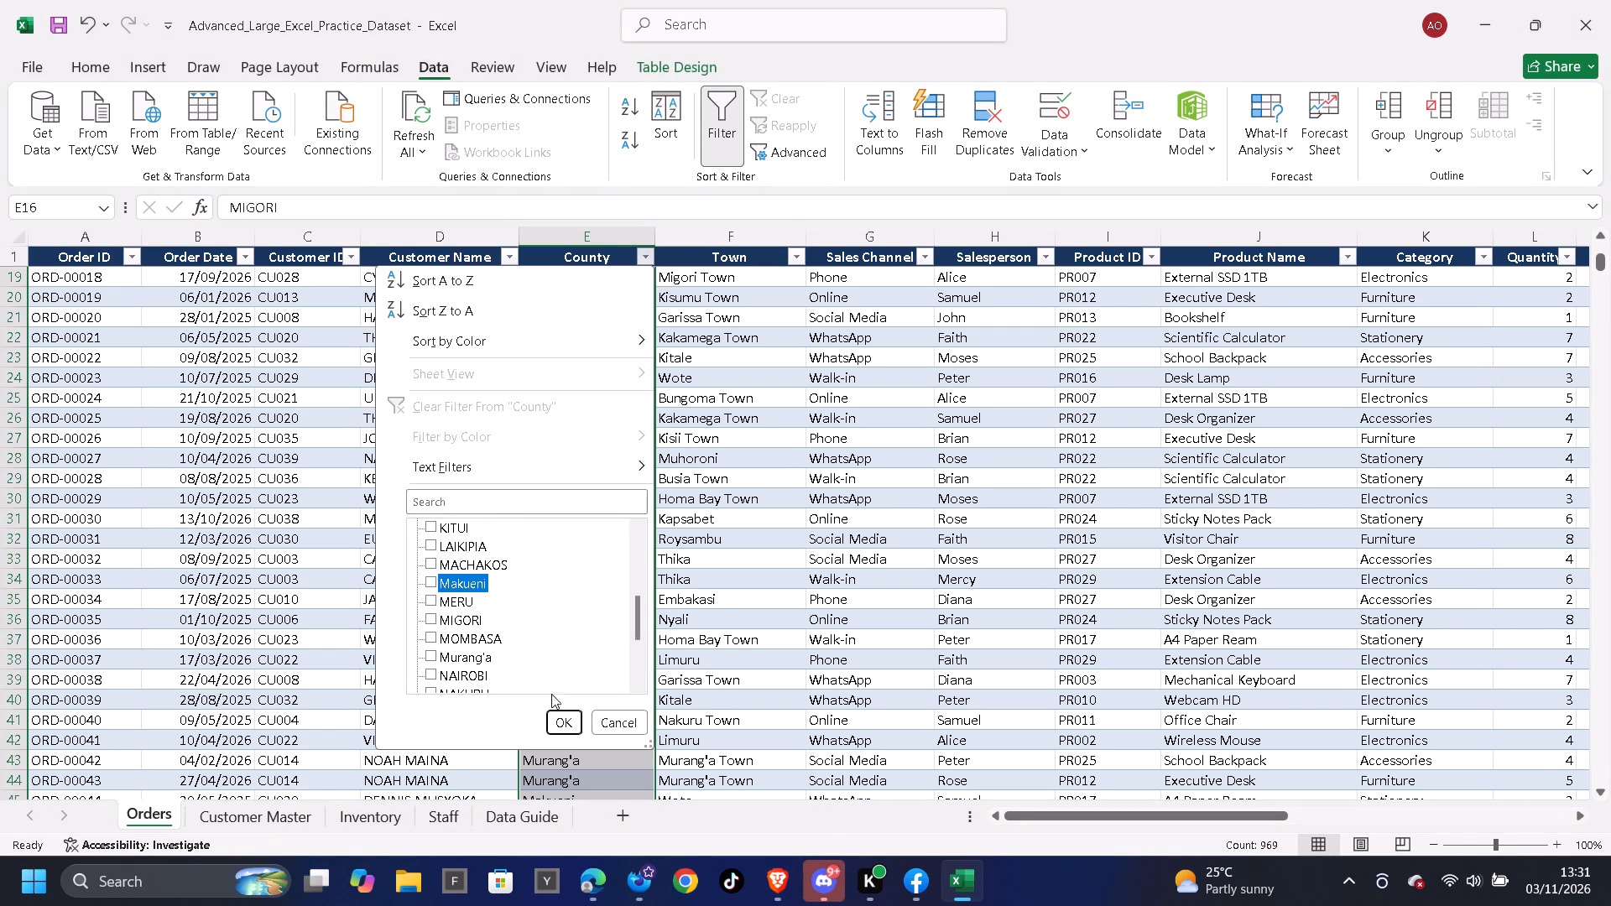
click(569, 722)
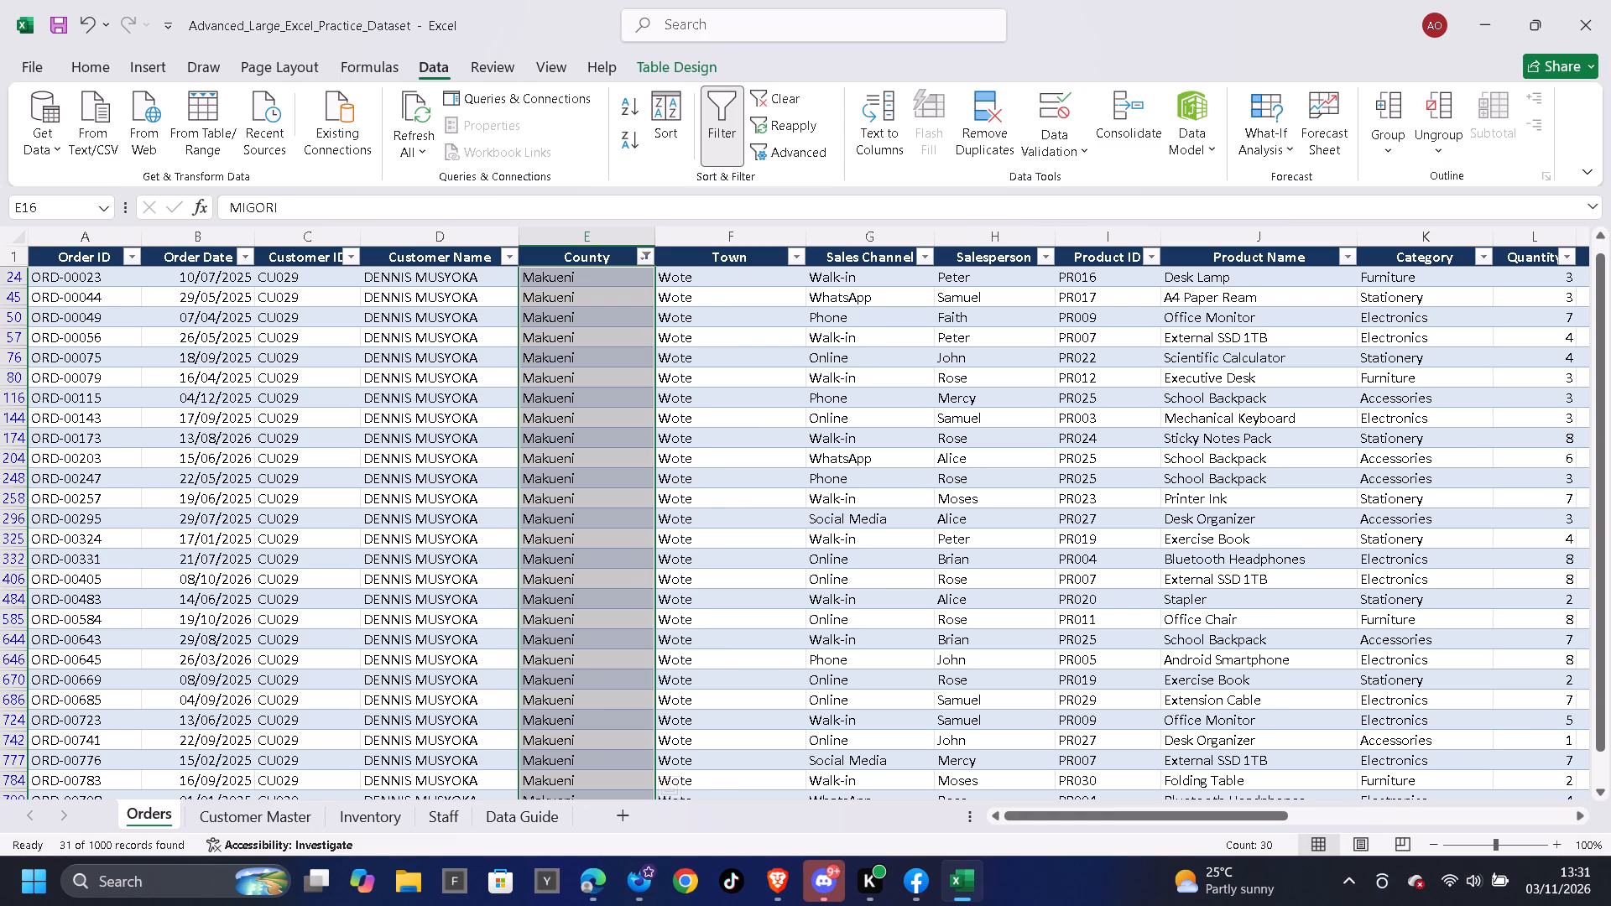
Enter MAKUENI in the first filtered County cell and fill it down the remaining visible rows.
click(589, 253)
key(Down)
key(Up)
key(Down)
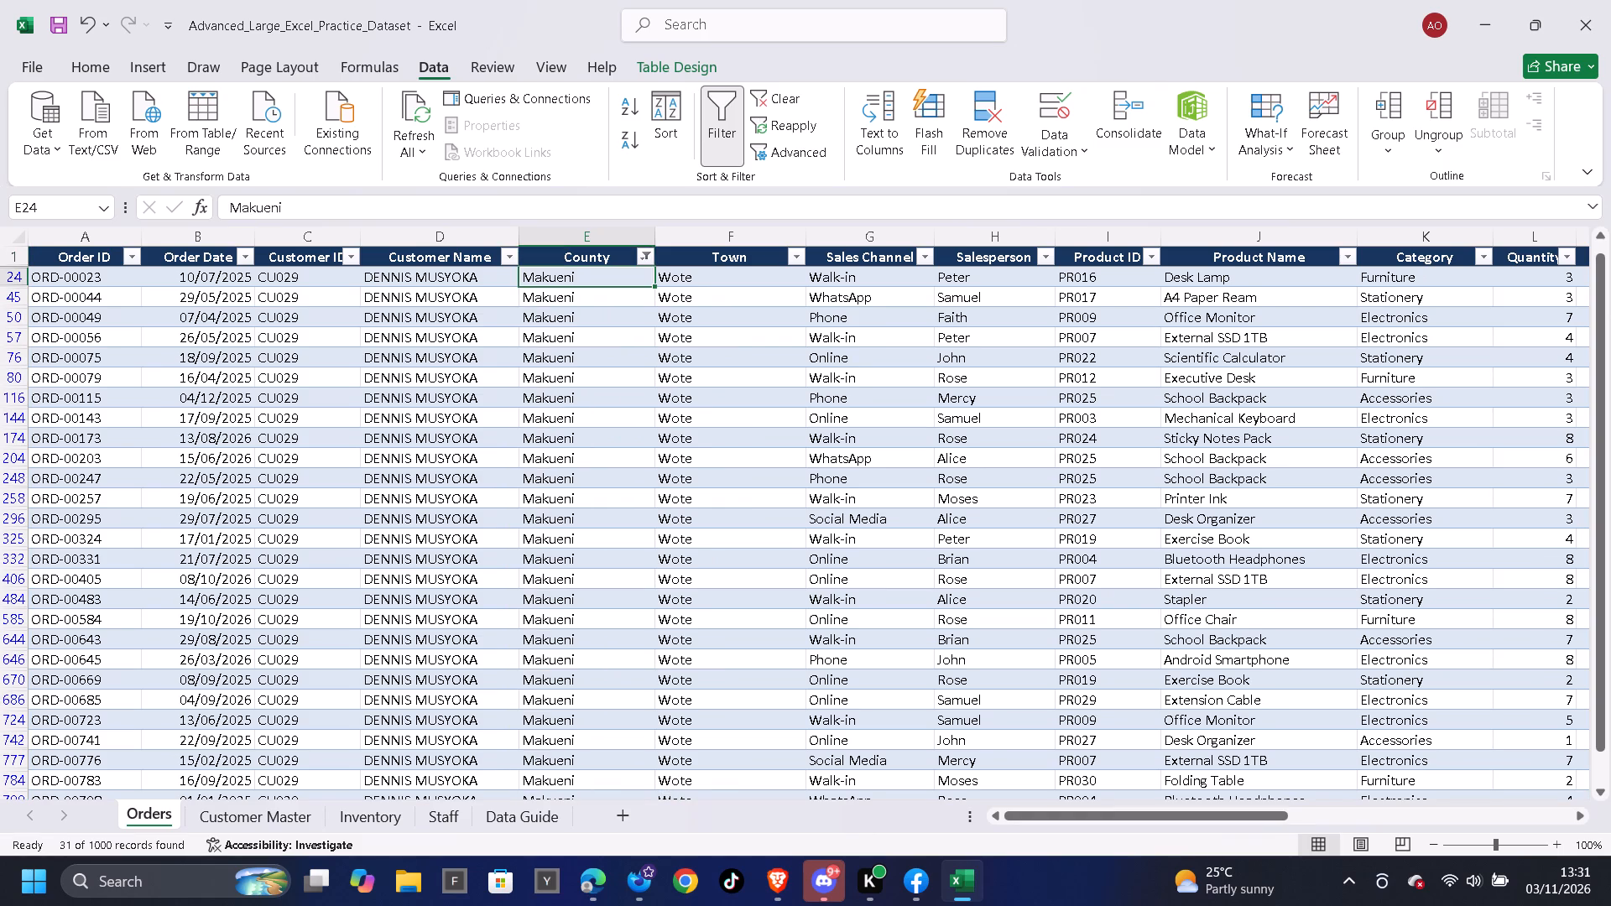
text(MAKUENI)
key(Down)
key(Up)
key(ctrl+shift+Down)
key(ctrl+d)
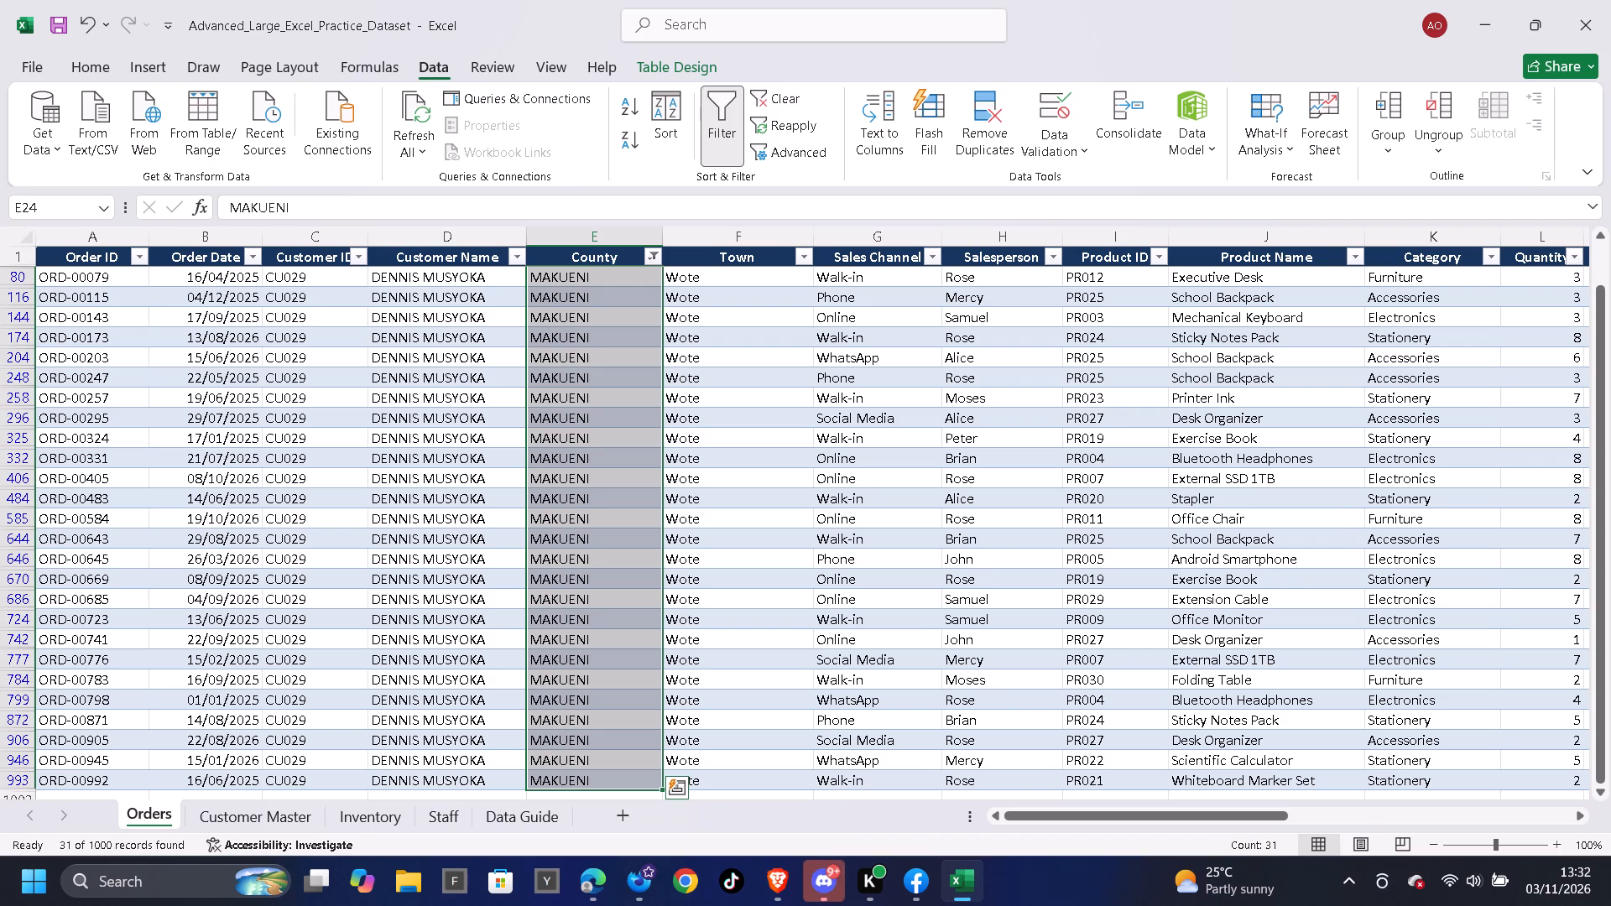
Clear the Makueni filter and filter the County column to only Murang'a.
click(788, 93)
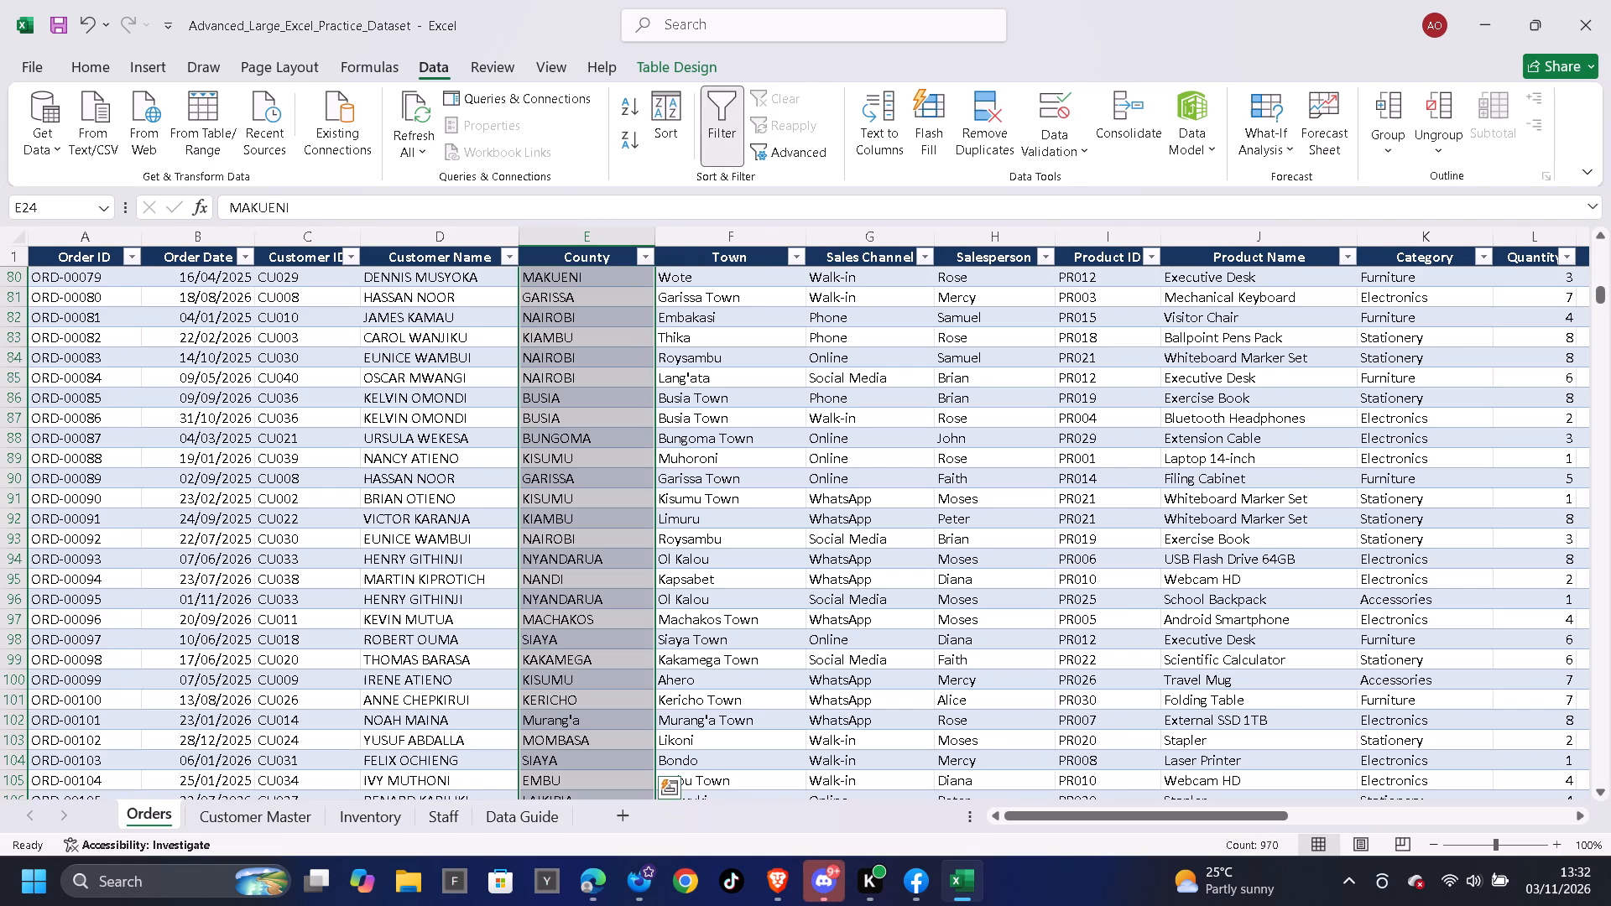
click(646, 256)
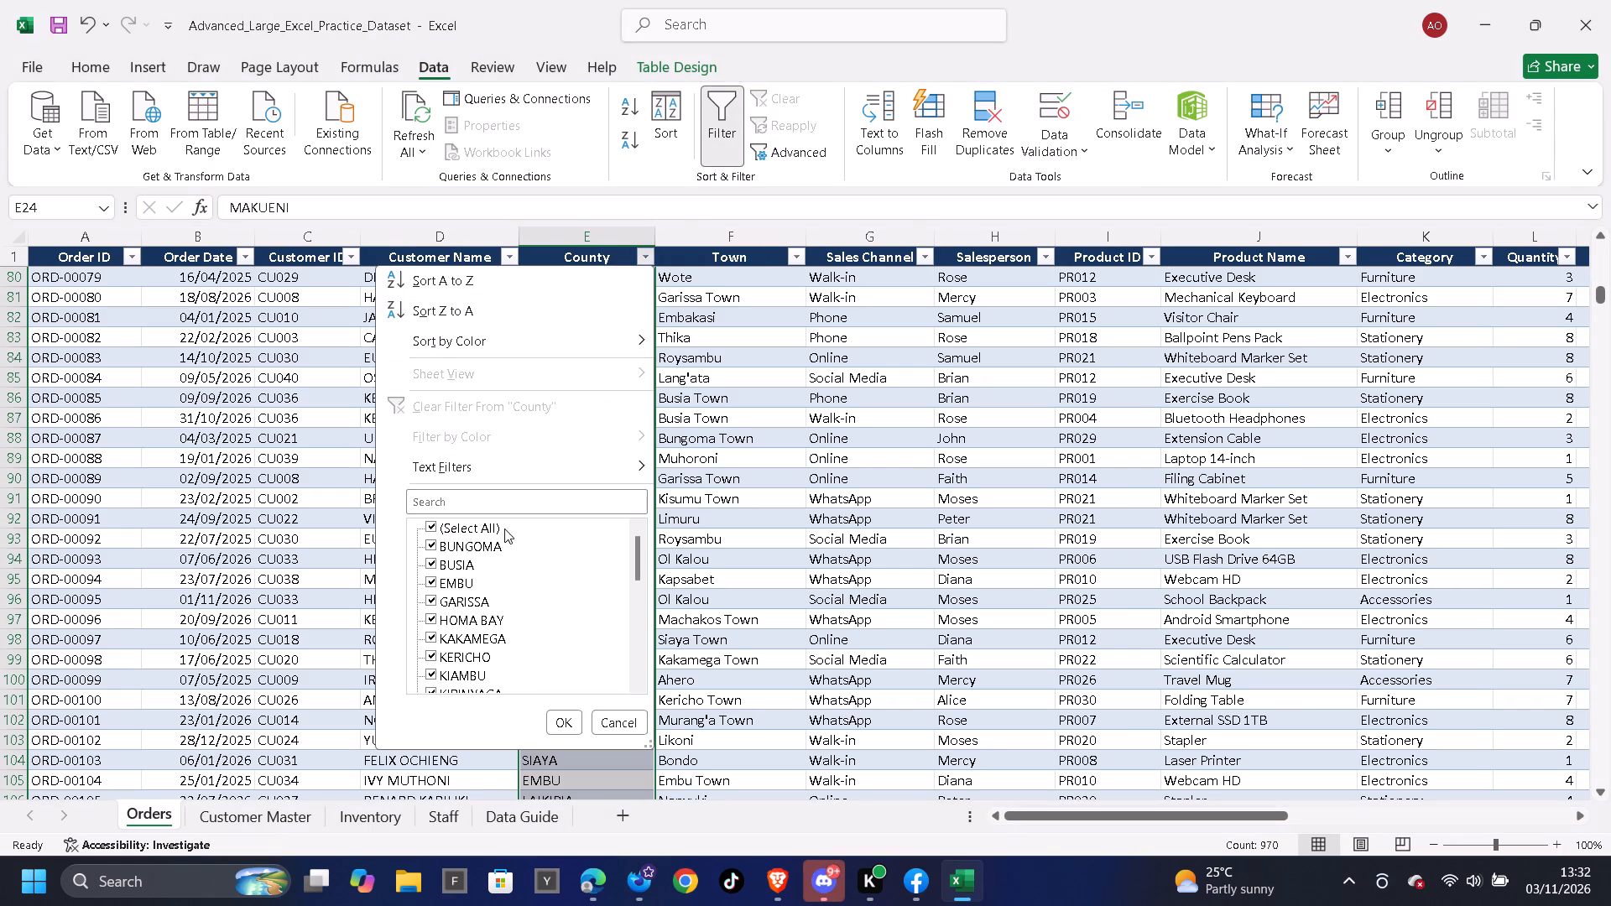
click(498, 527)
scroll(524, 564, down, 4)
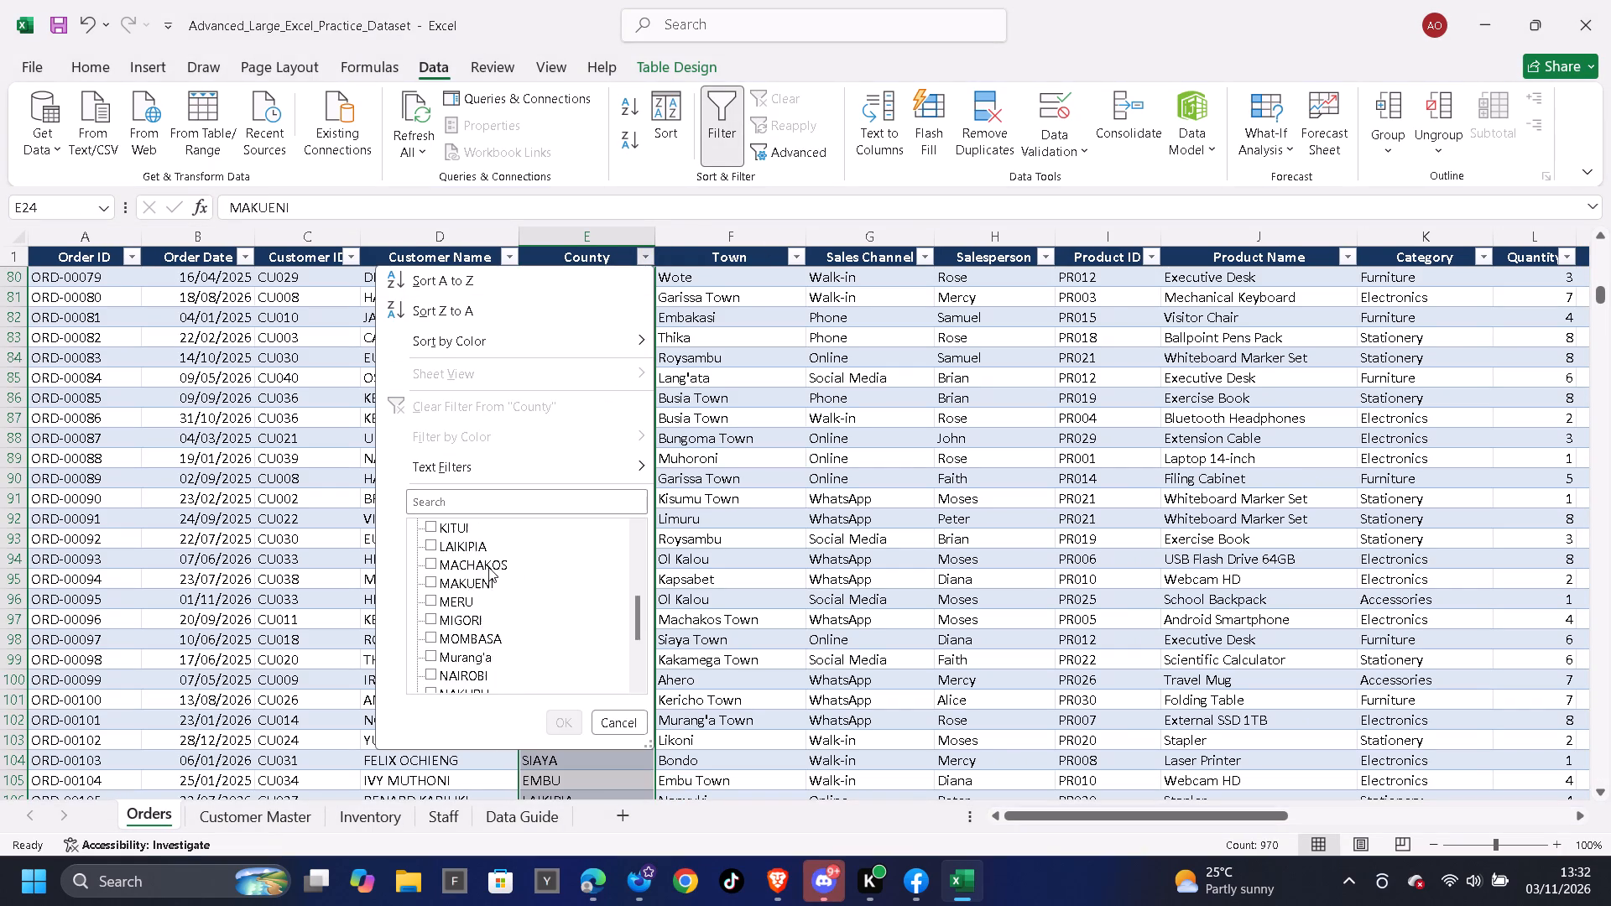
scroll(488, 567, down, 4)
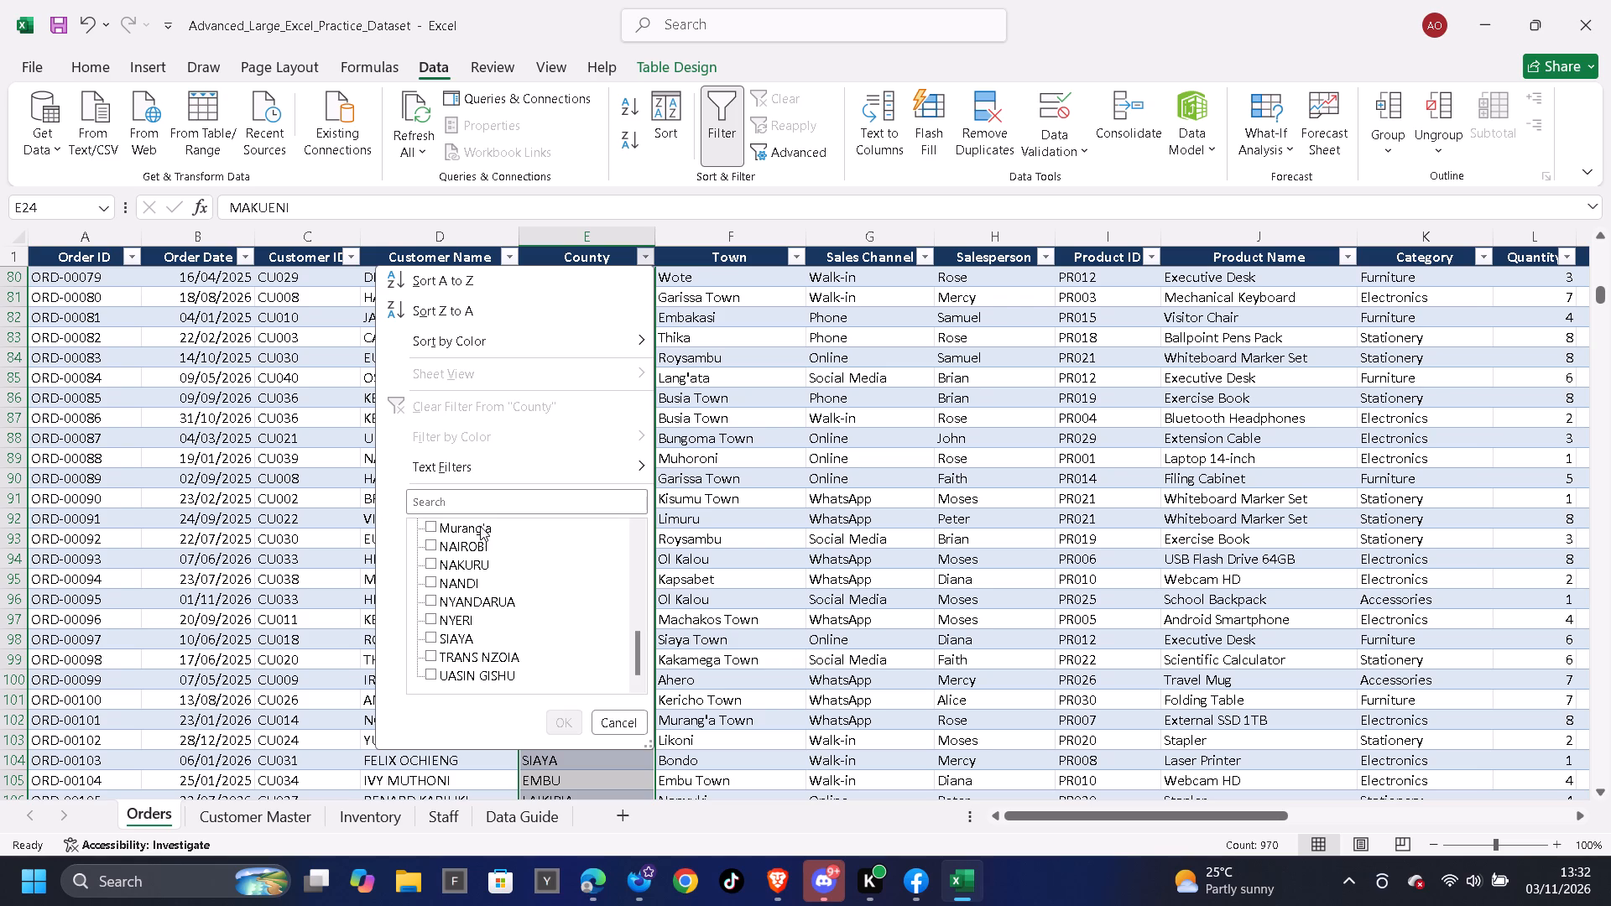
click(480, 526)
click(557, 724)
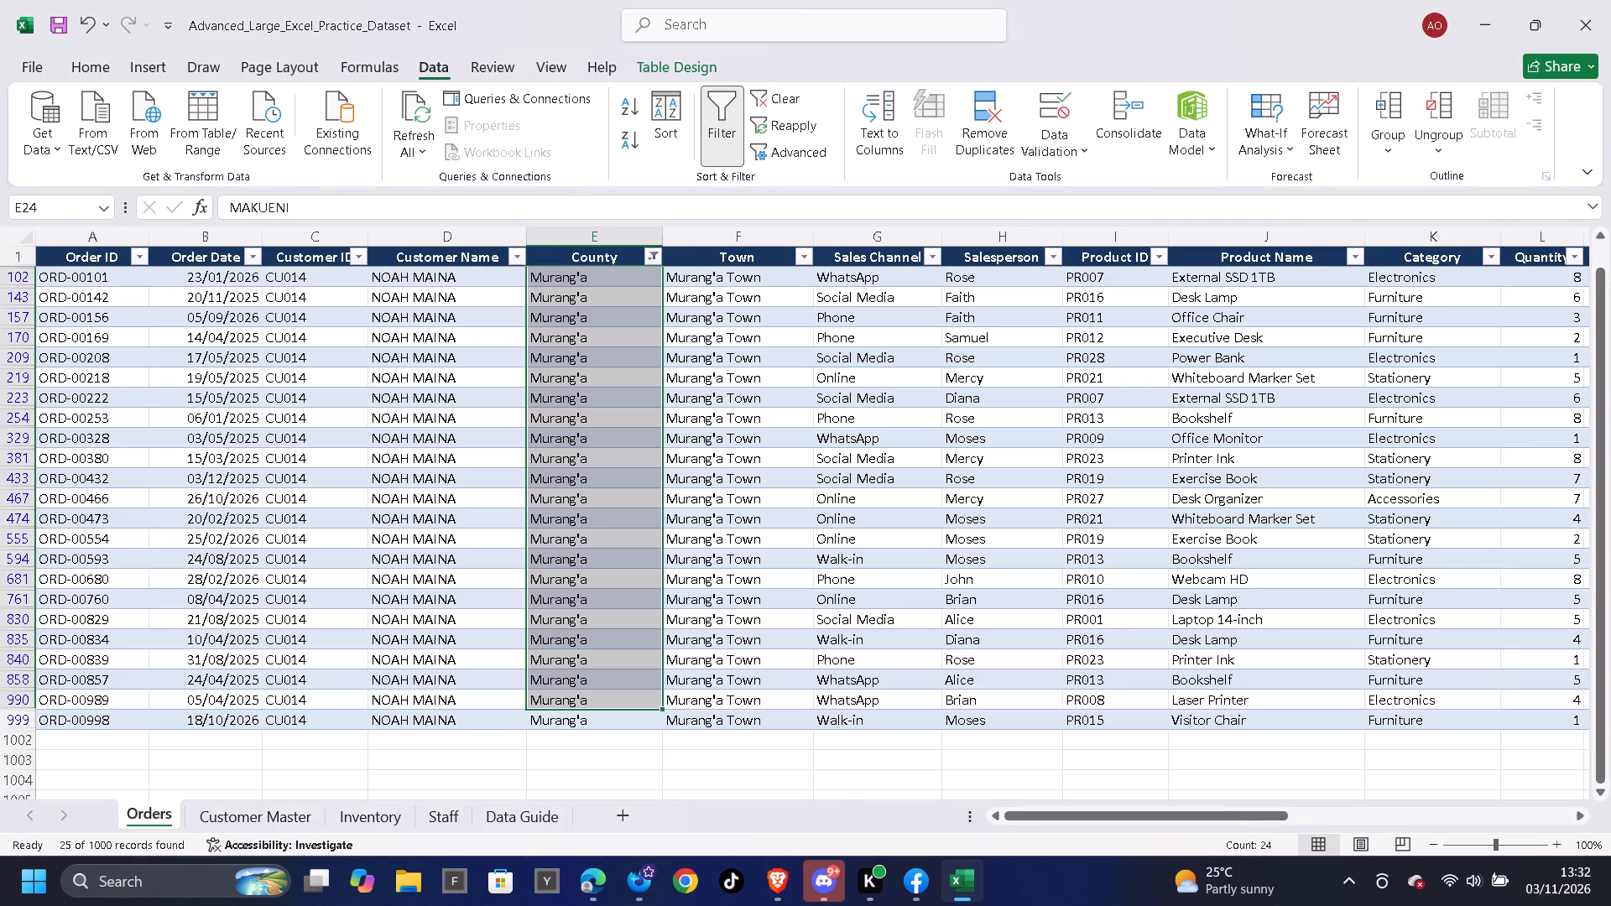
Enter MURANG'A in the first filtered County cell and fill it down the remaining visible rows.
click(592, 257)
key(Down)
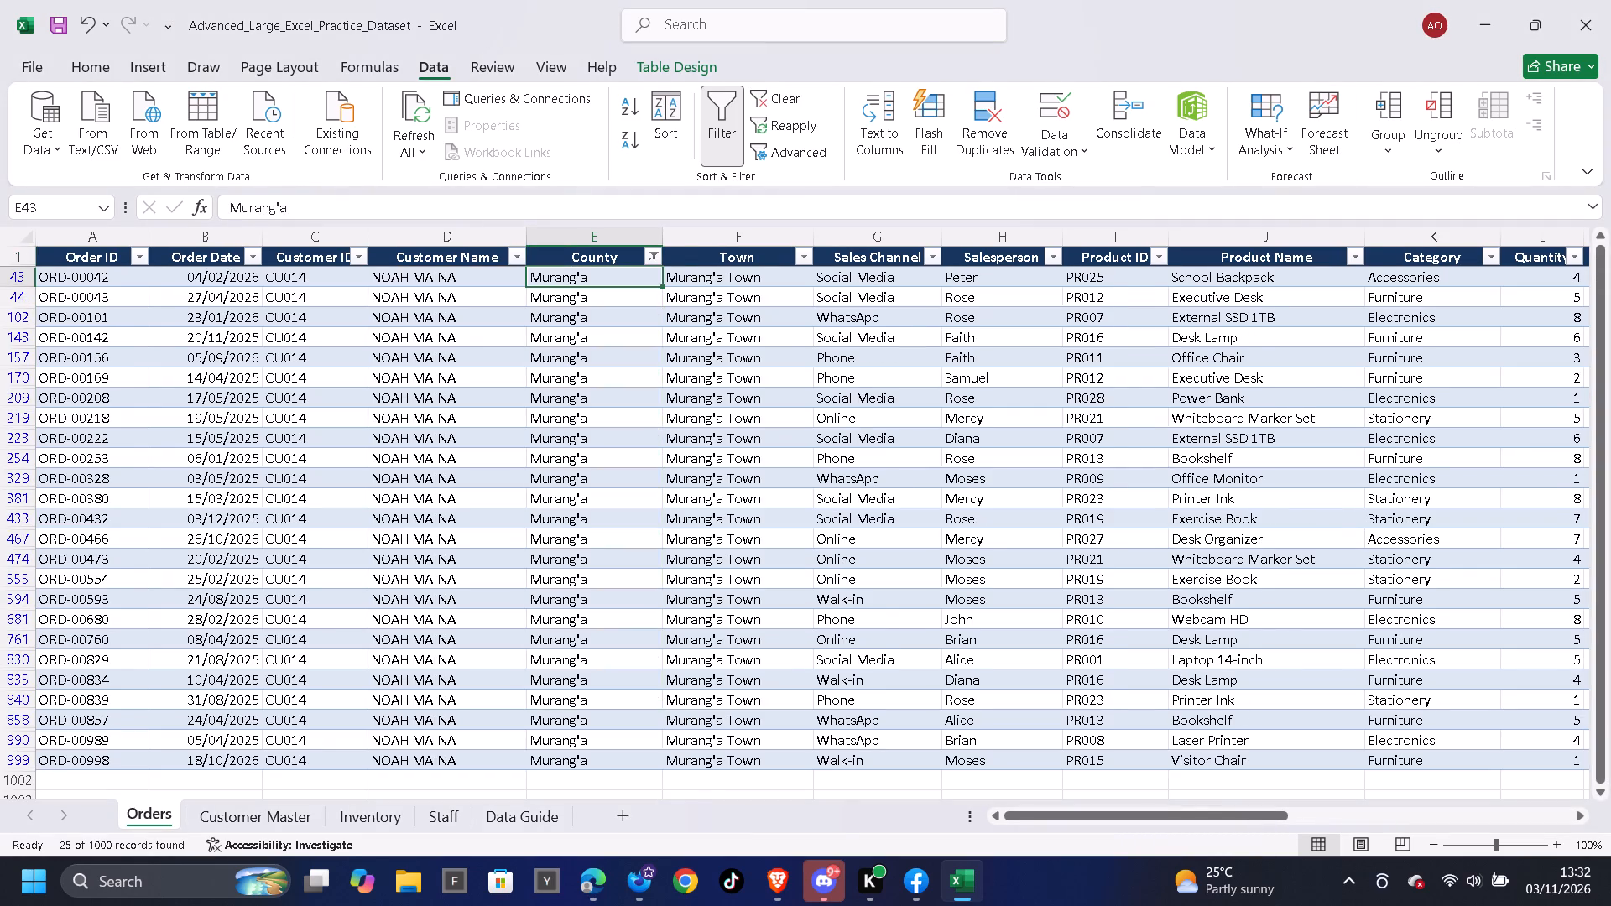
key(Up)
key(Down)
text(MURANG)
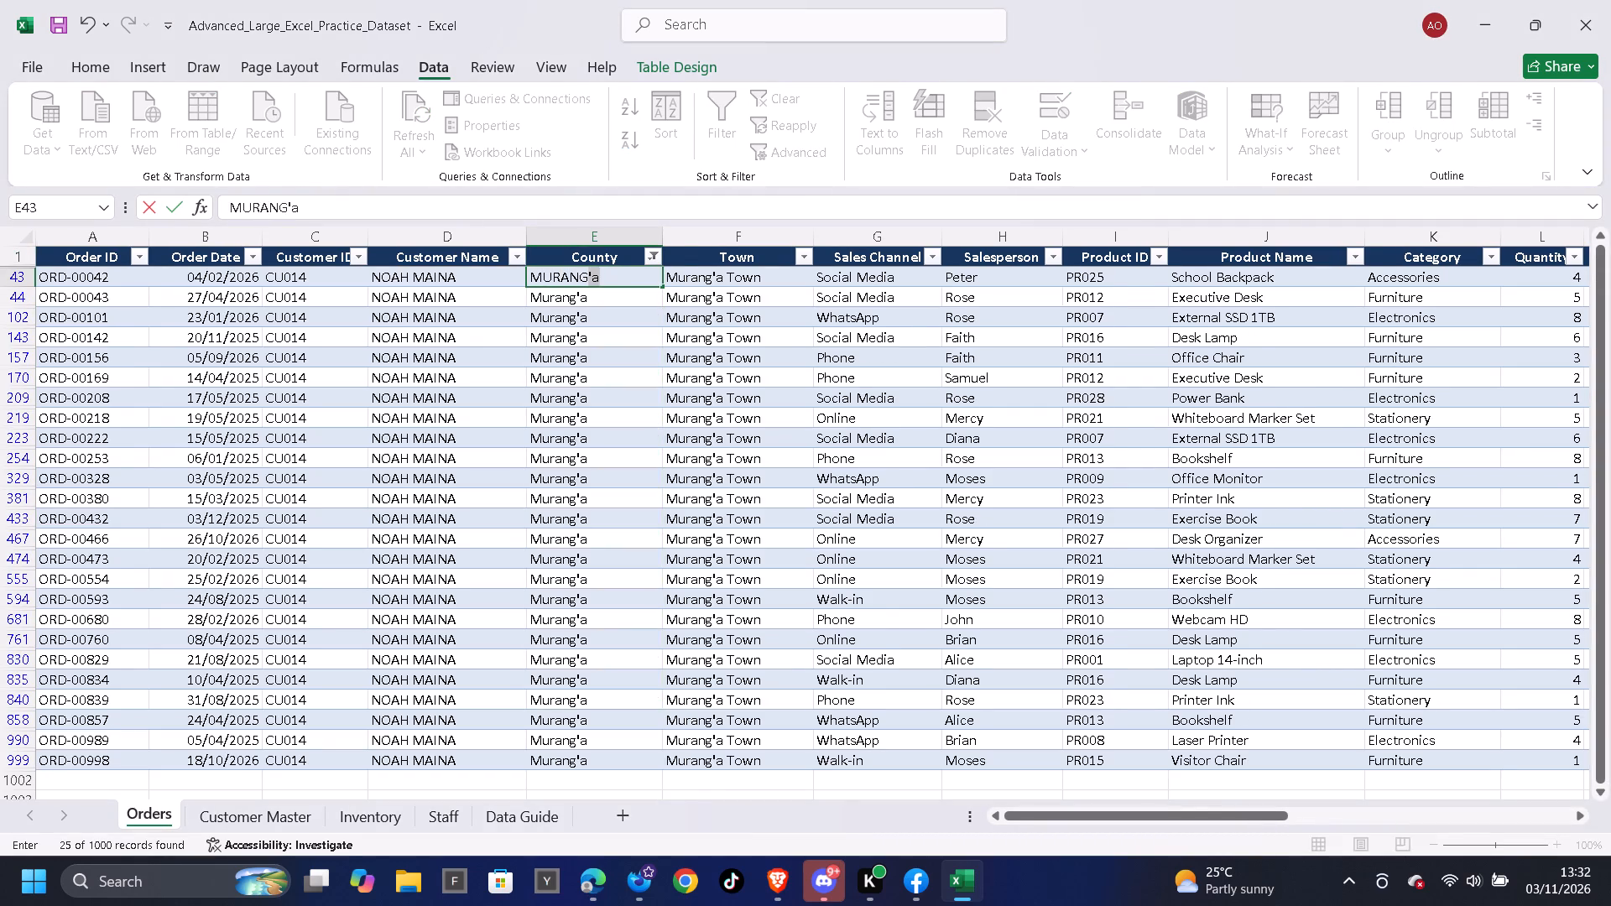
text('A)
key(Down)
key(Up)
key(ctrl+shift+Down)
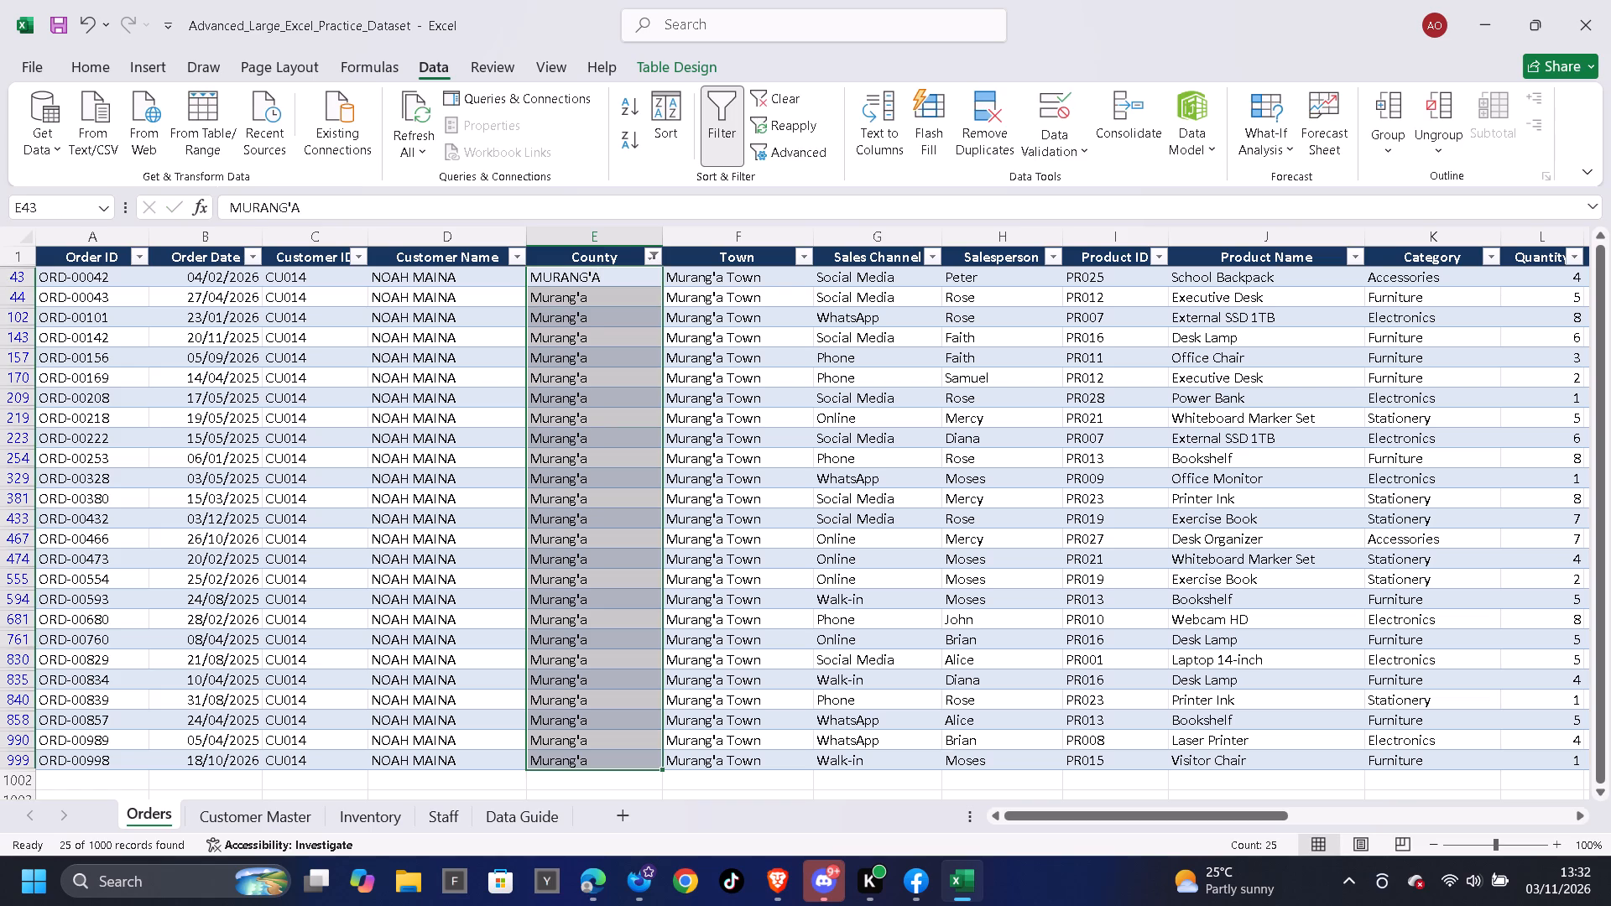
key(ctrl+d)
Clear the Murang'a filter so the County column shows all orders again.
click(799, 95)
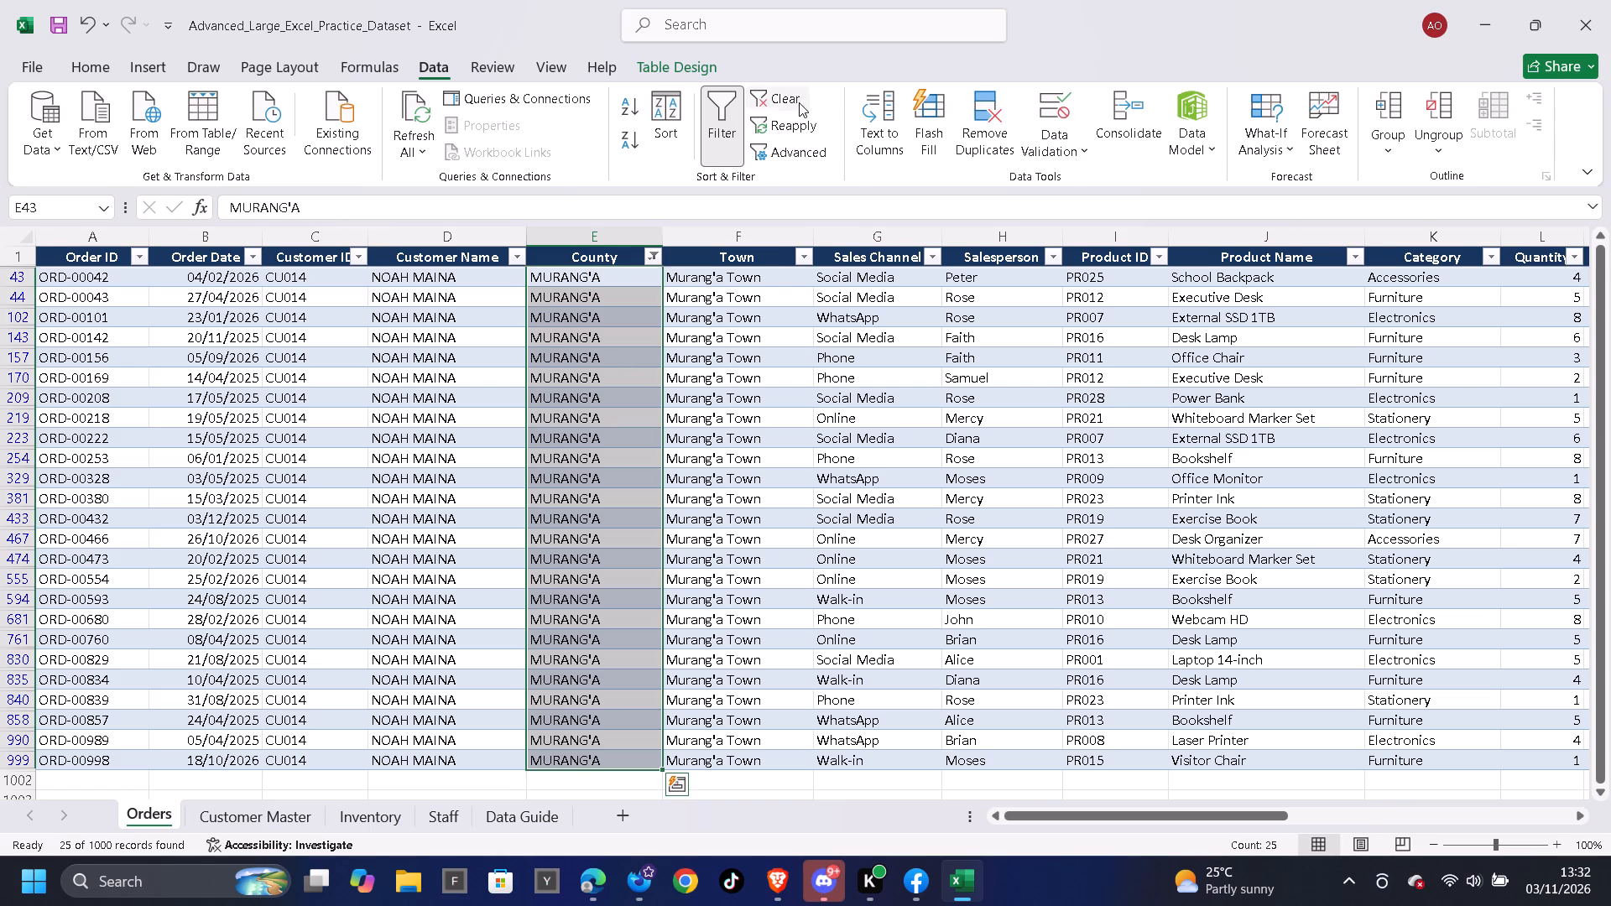
Check the County filter values and the order rows for any county names not yet in capitals.
click(644, 261)
scroll(535, 570, down, 9)
click(784, 497)
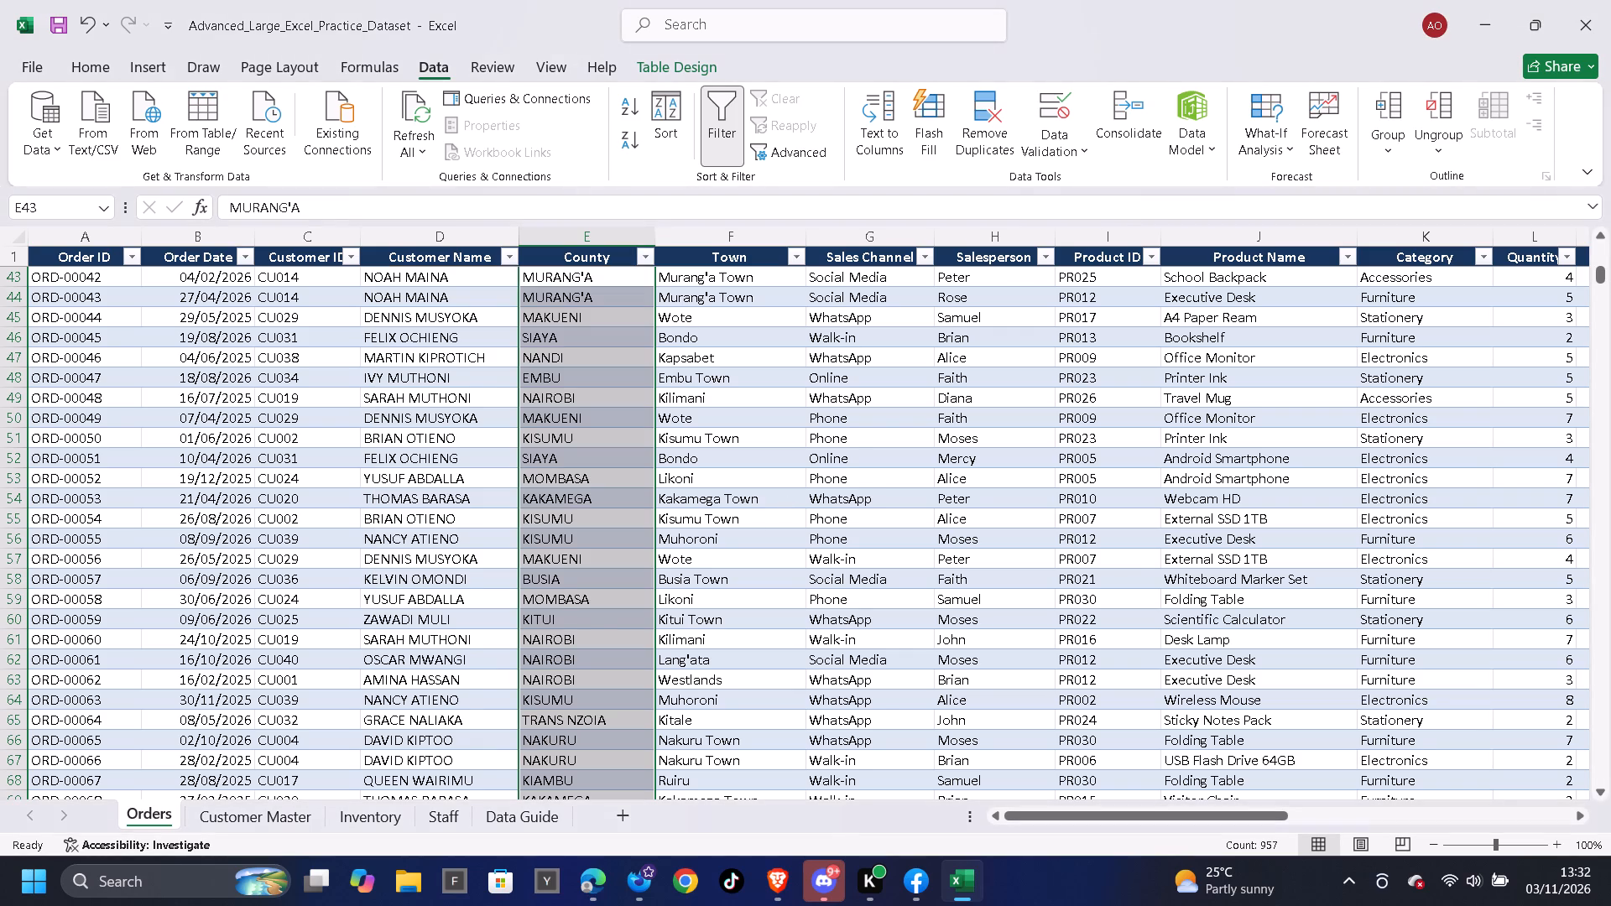
scroll(783, 551, up, 9)
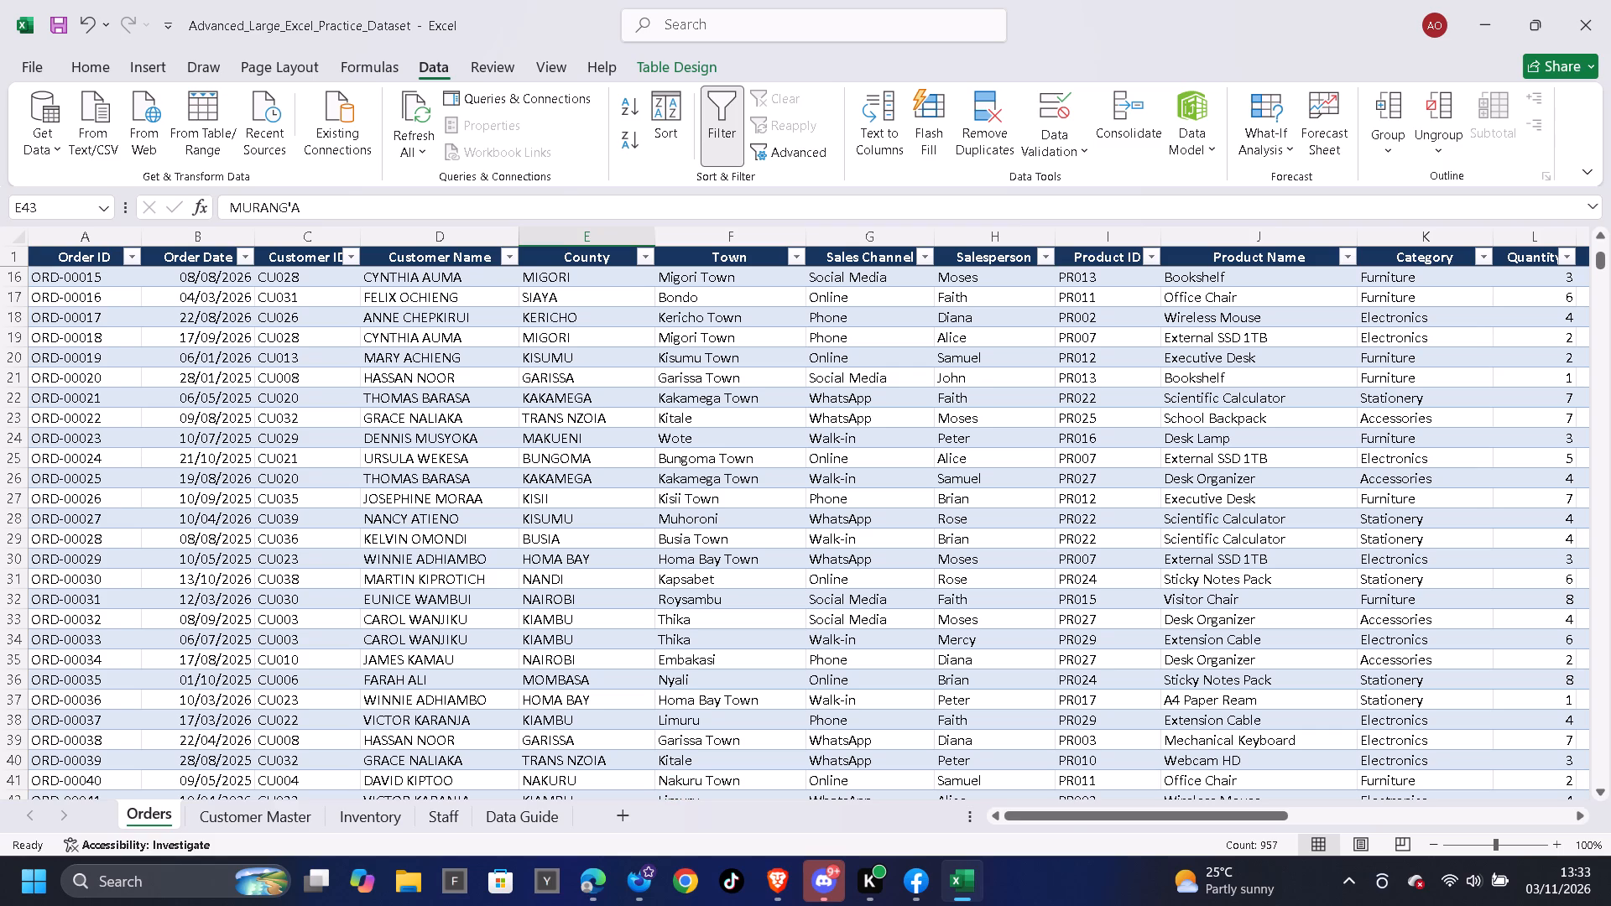
scroll(1050, 804, down, 4)
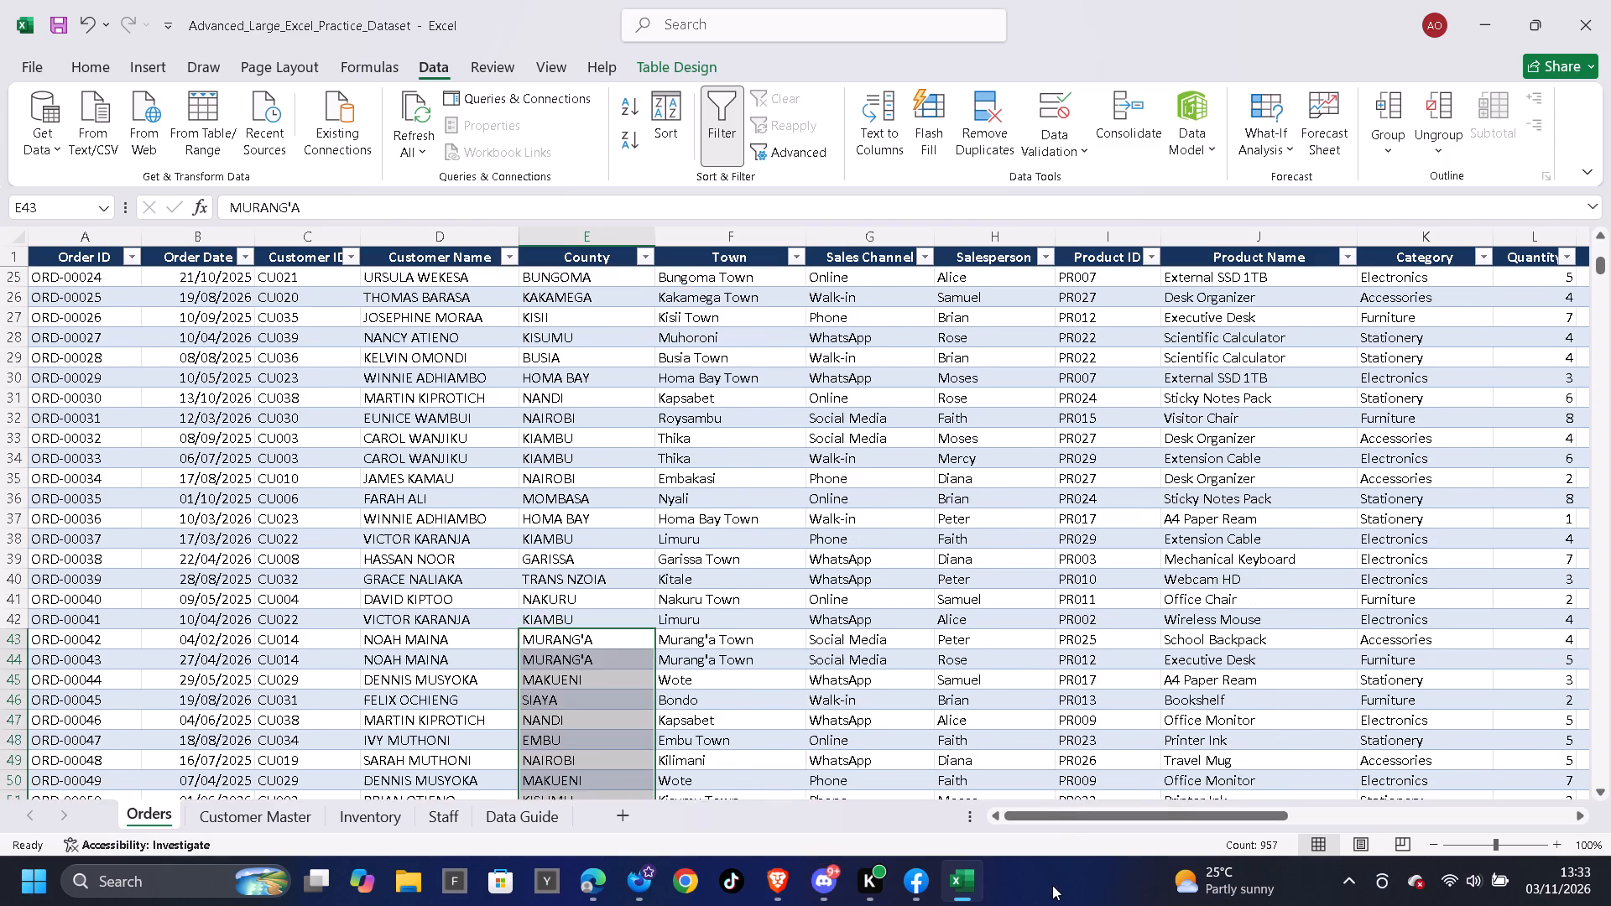
scroll(1040, 657, down, 2)
scroll(717, 454, up, 1)
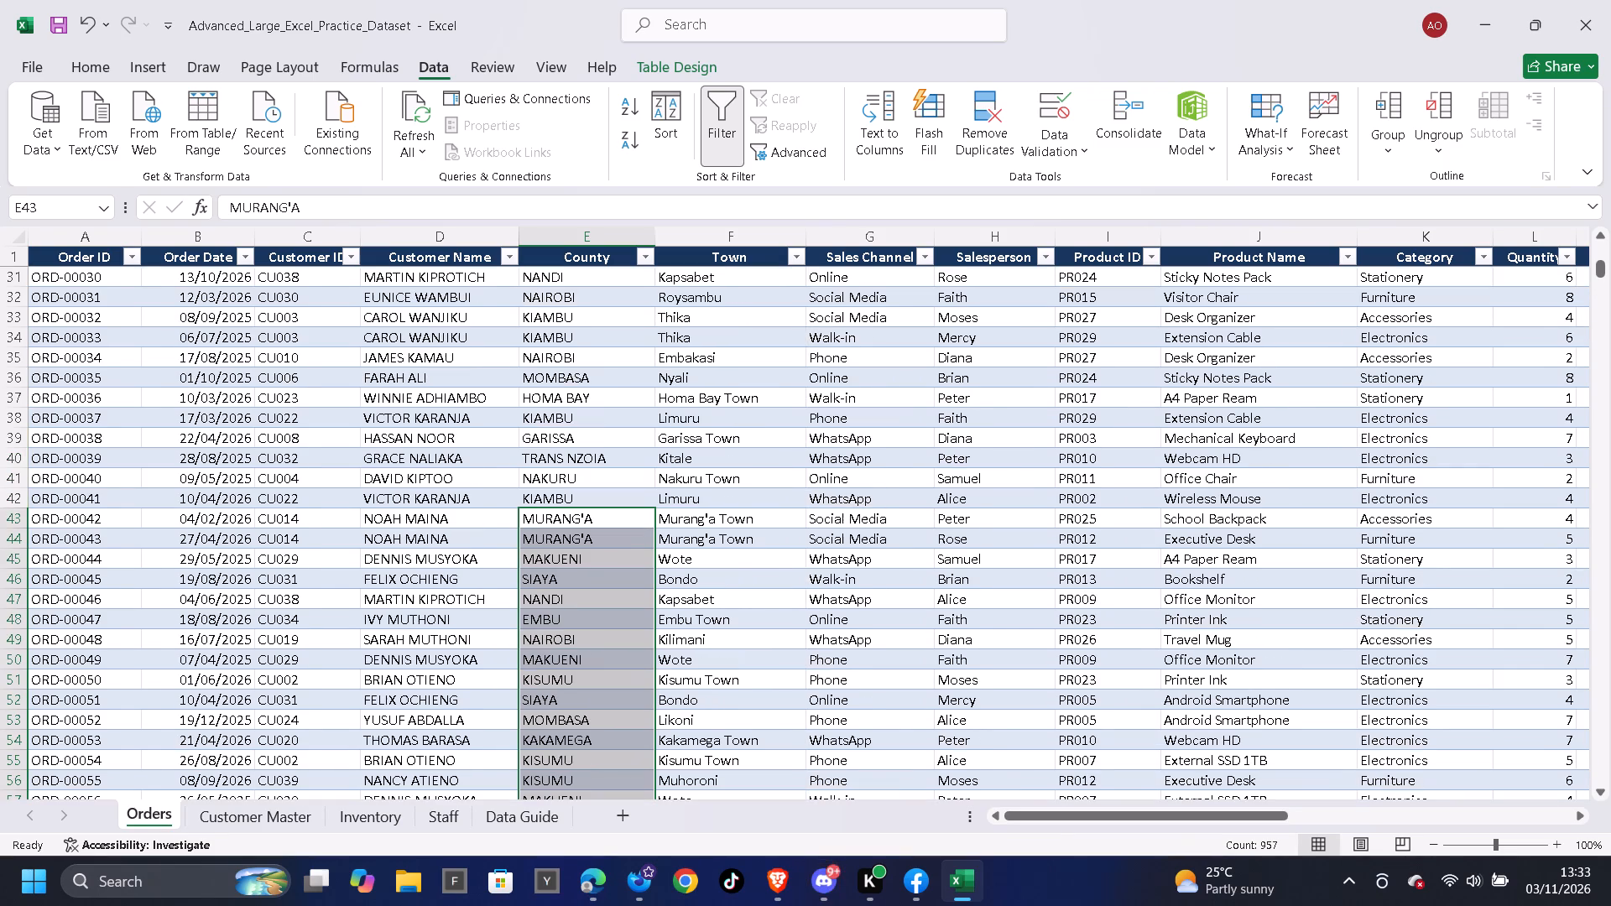
scroll(726, 377, up, 2)
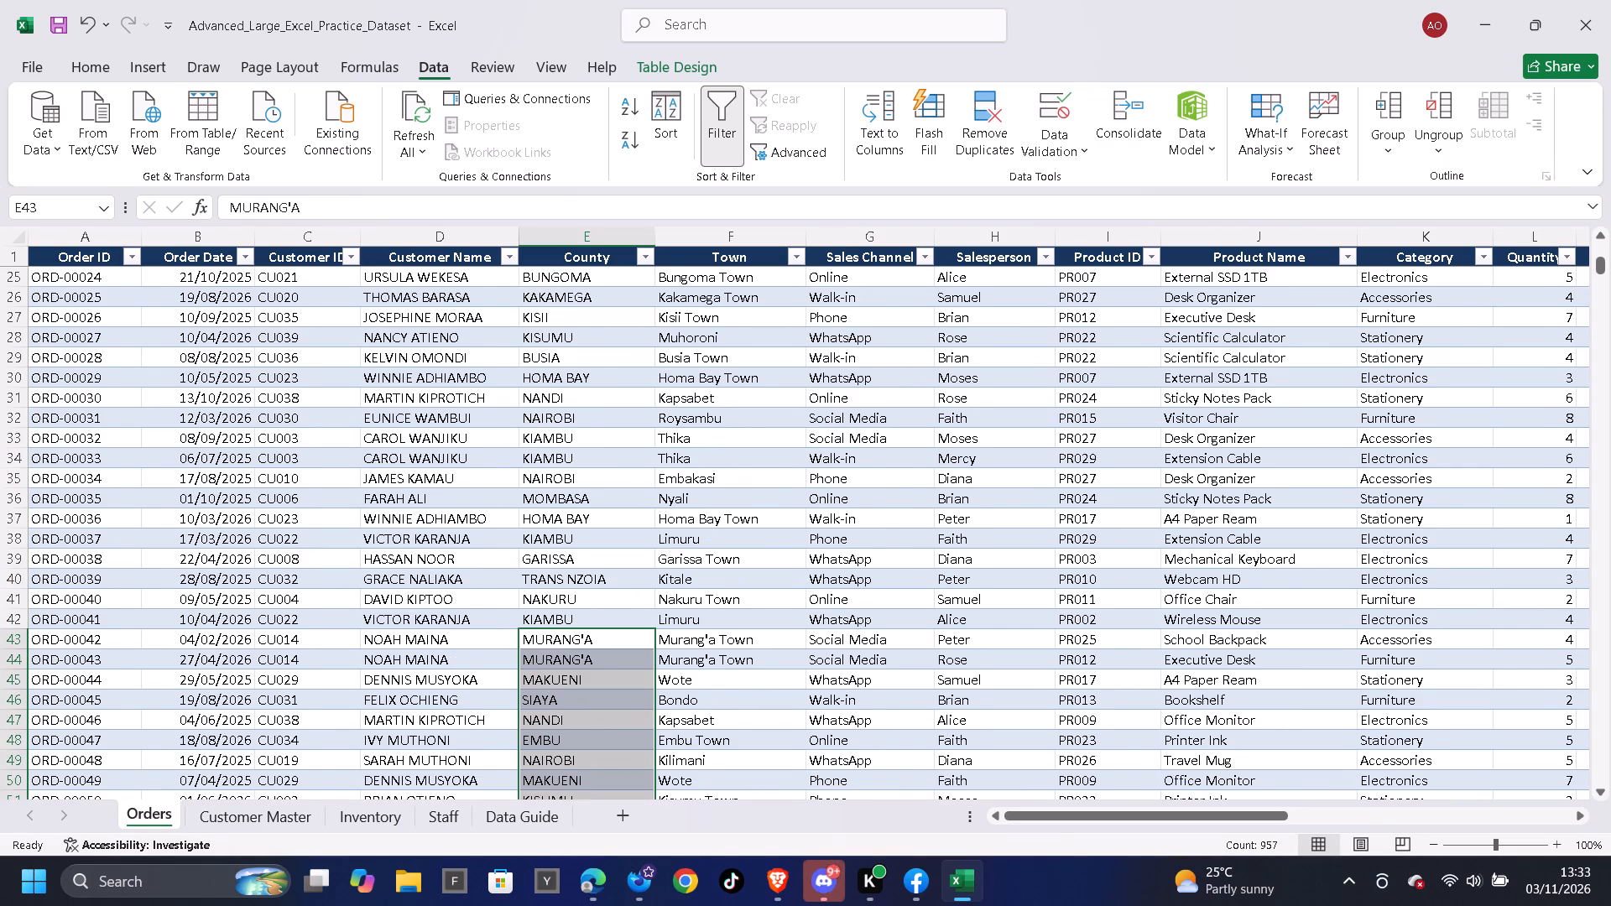
click(744, 394)
scroll(738, 430, up, 4)
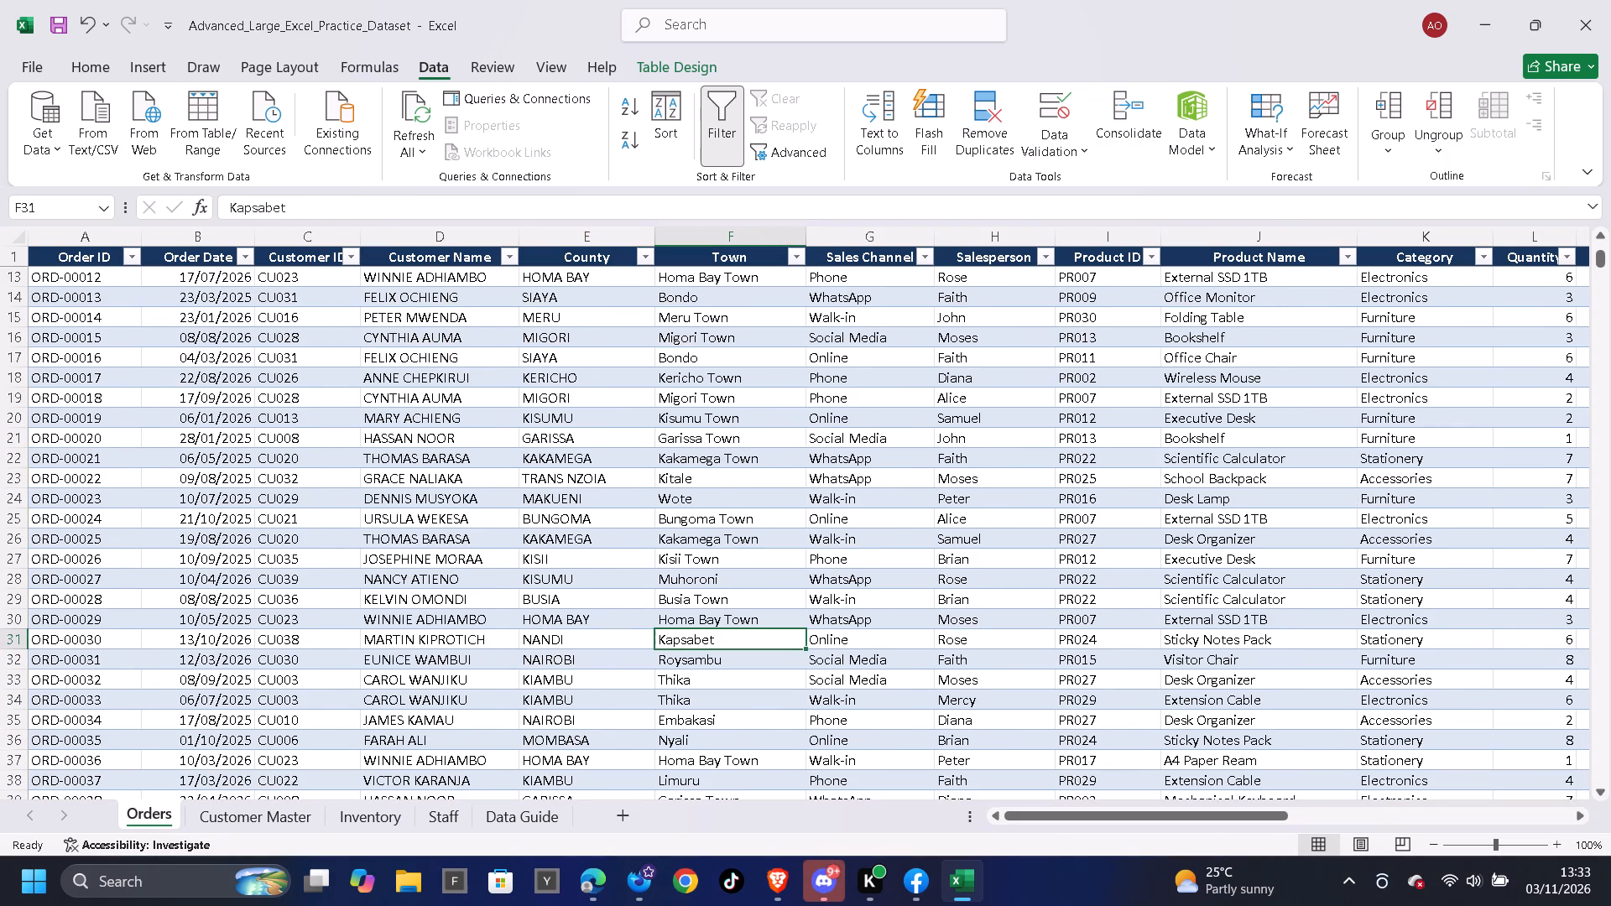
Filter the Town column to only Ahero.
click(804, 263)
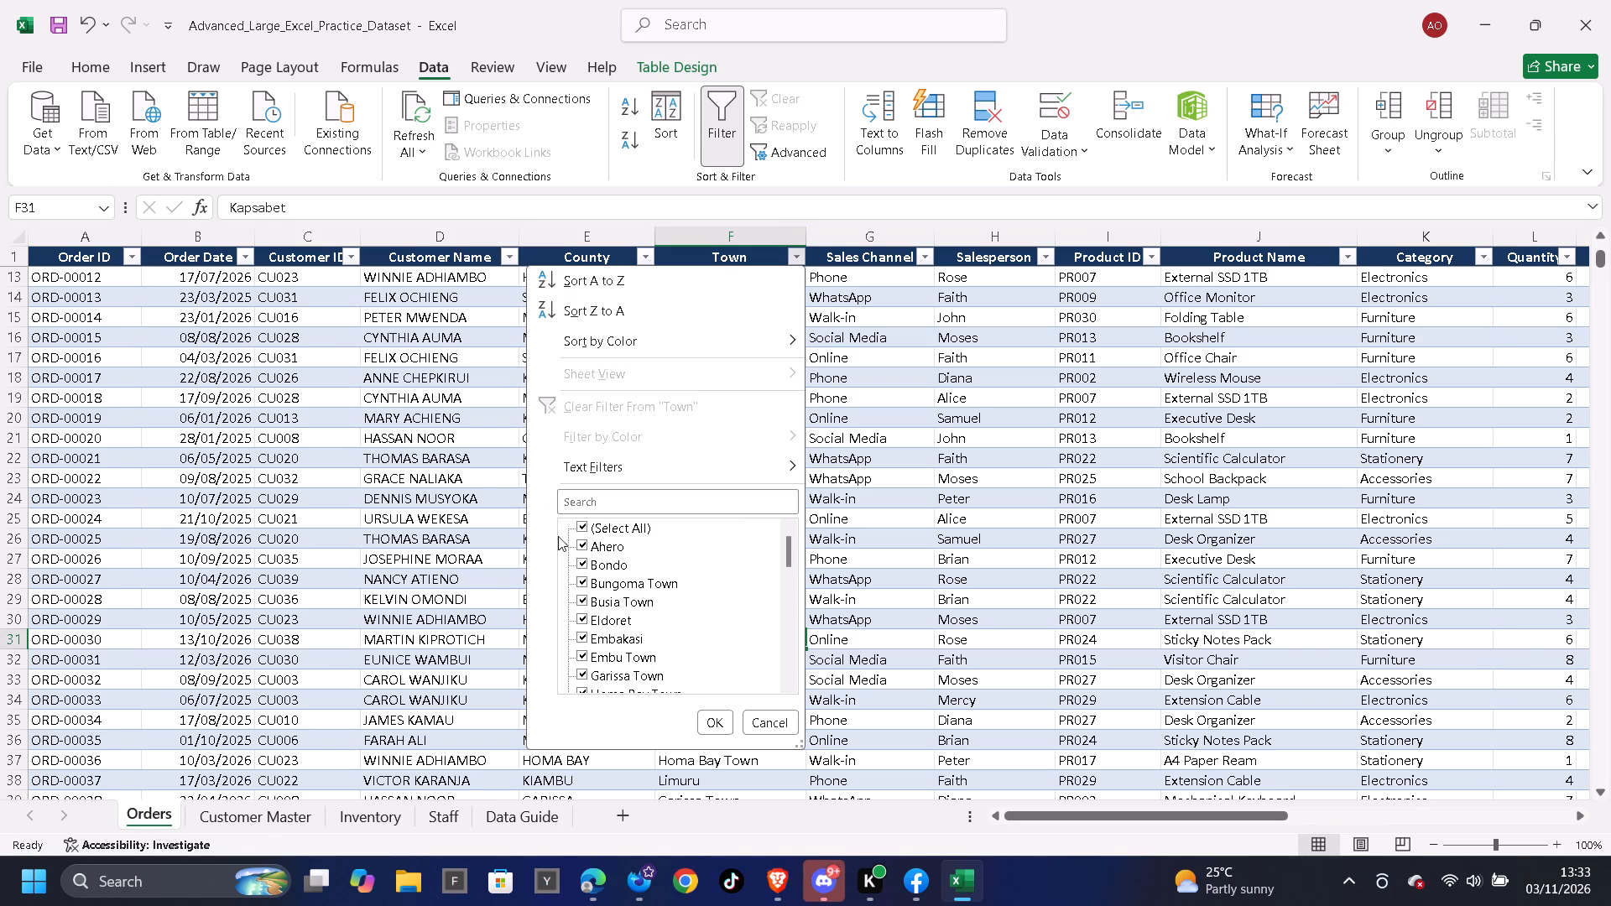
click(635, 526)
click(613, 548)
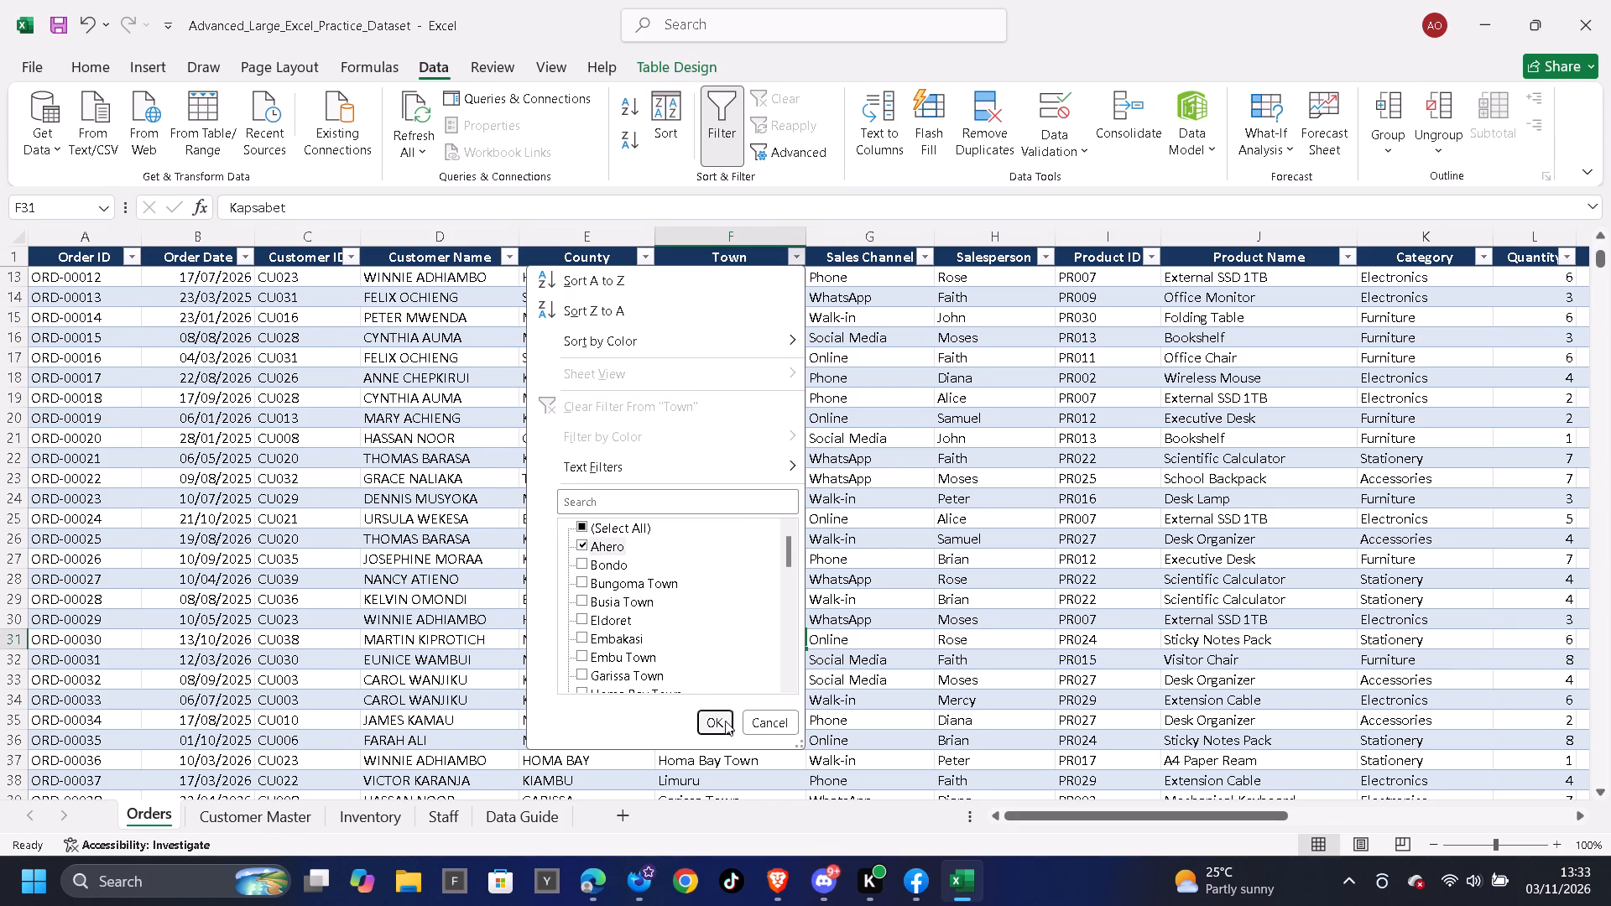
click(720, 721)
Enter AHERO in the first filtered Town cell and fill it down the remaining visible rows.
click(702, 258)
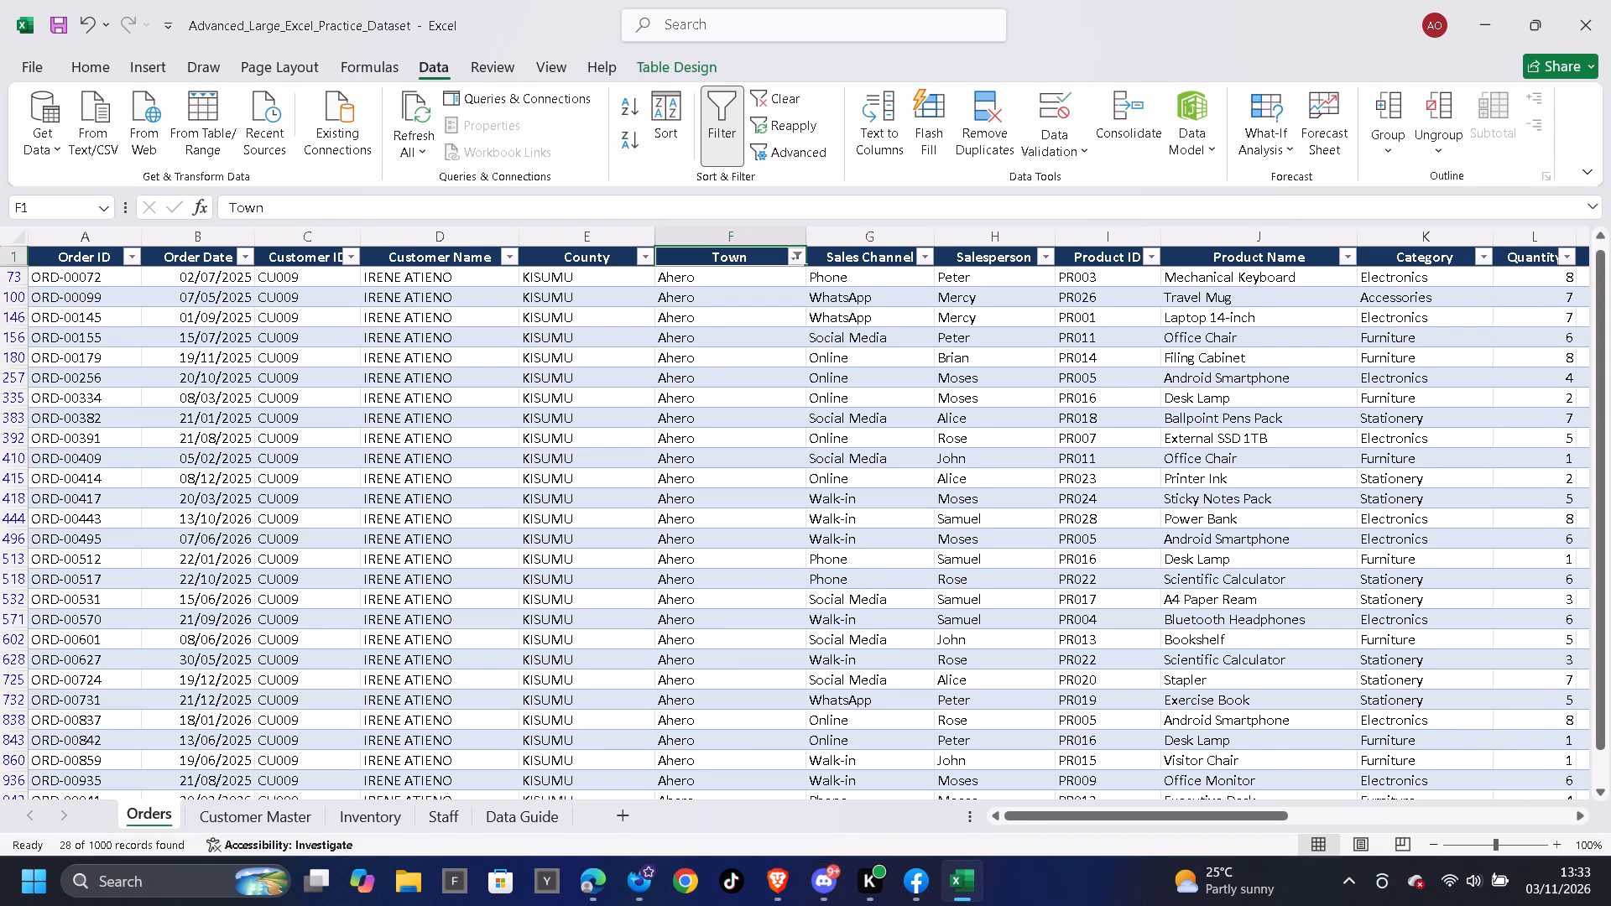
key(Down)
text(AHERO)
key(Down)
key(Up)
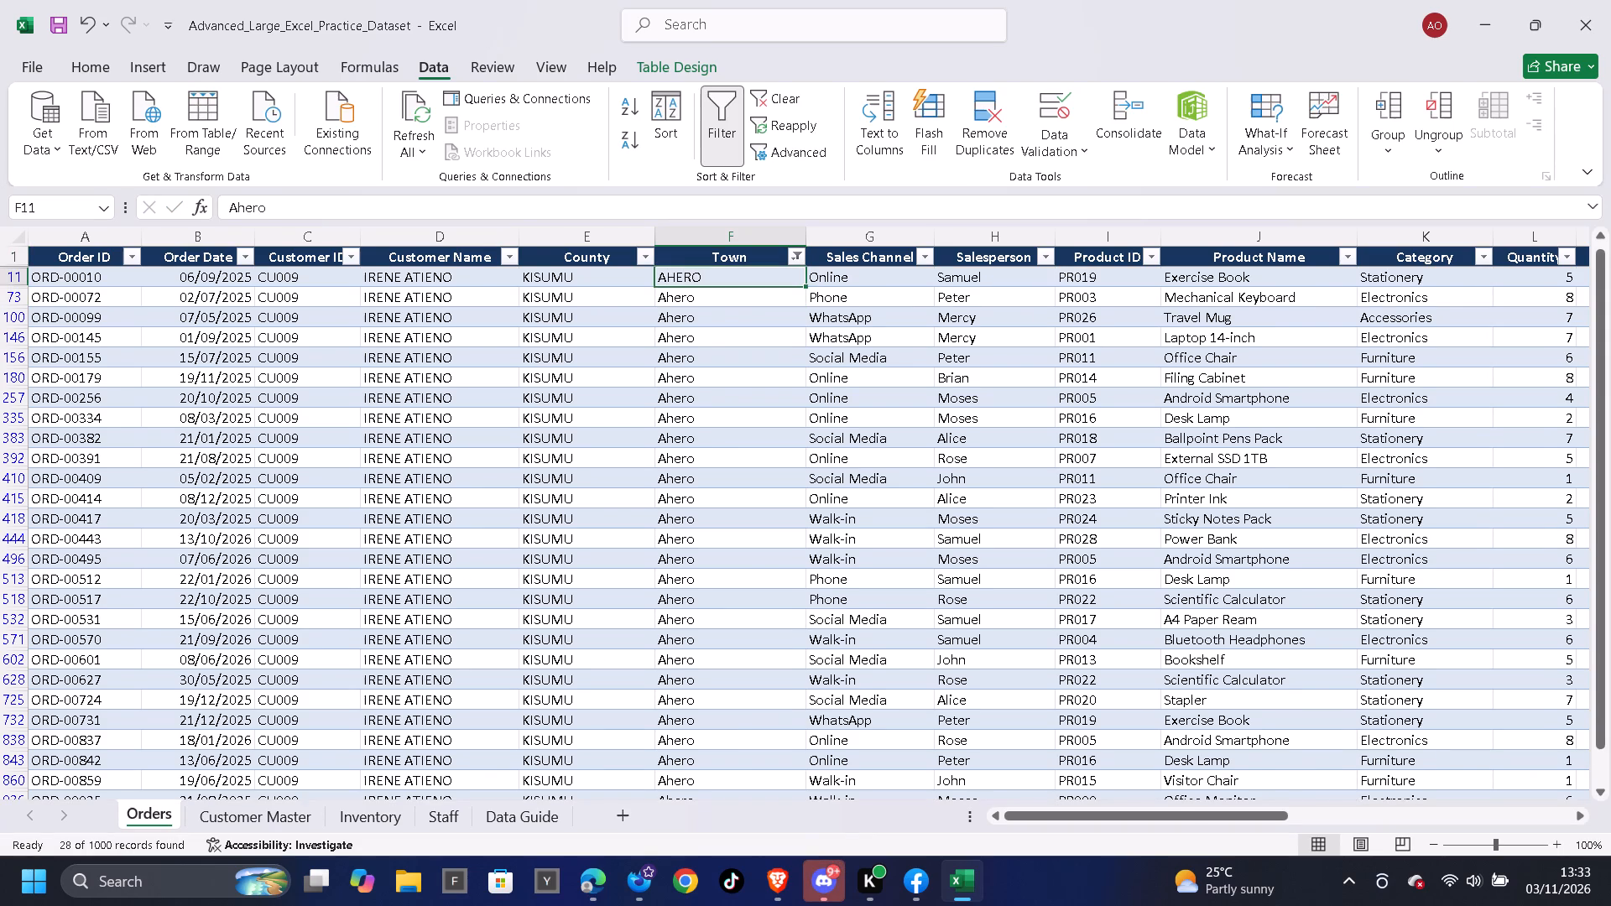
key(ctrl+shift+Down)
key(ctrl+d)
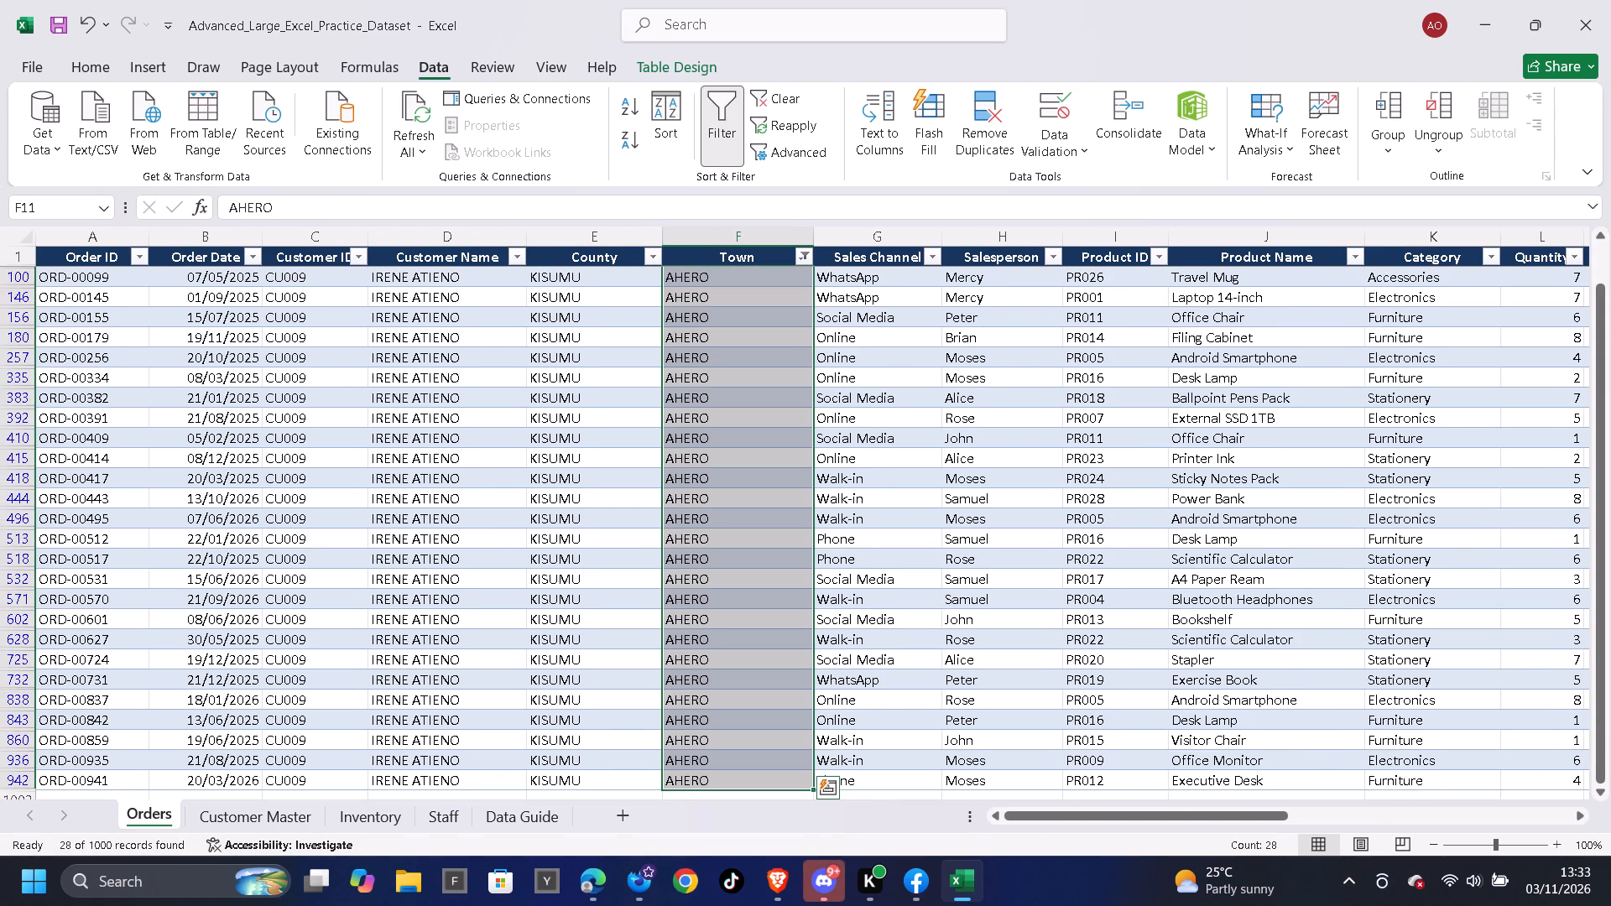
Clear the Ahero filter and filter the Town column to only Bondo.
click(784, 93)
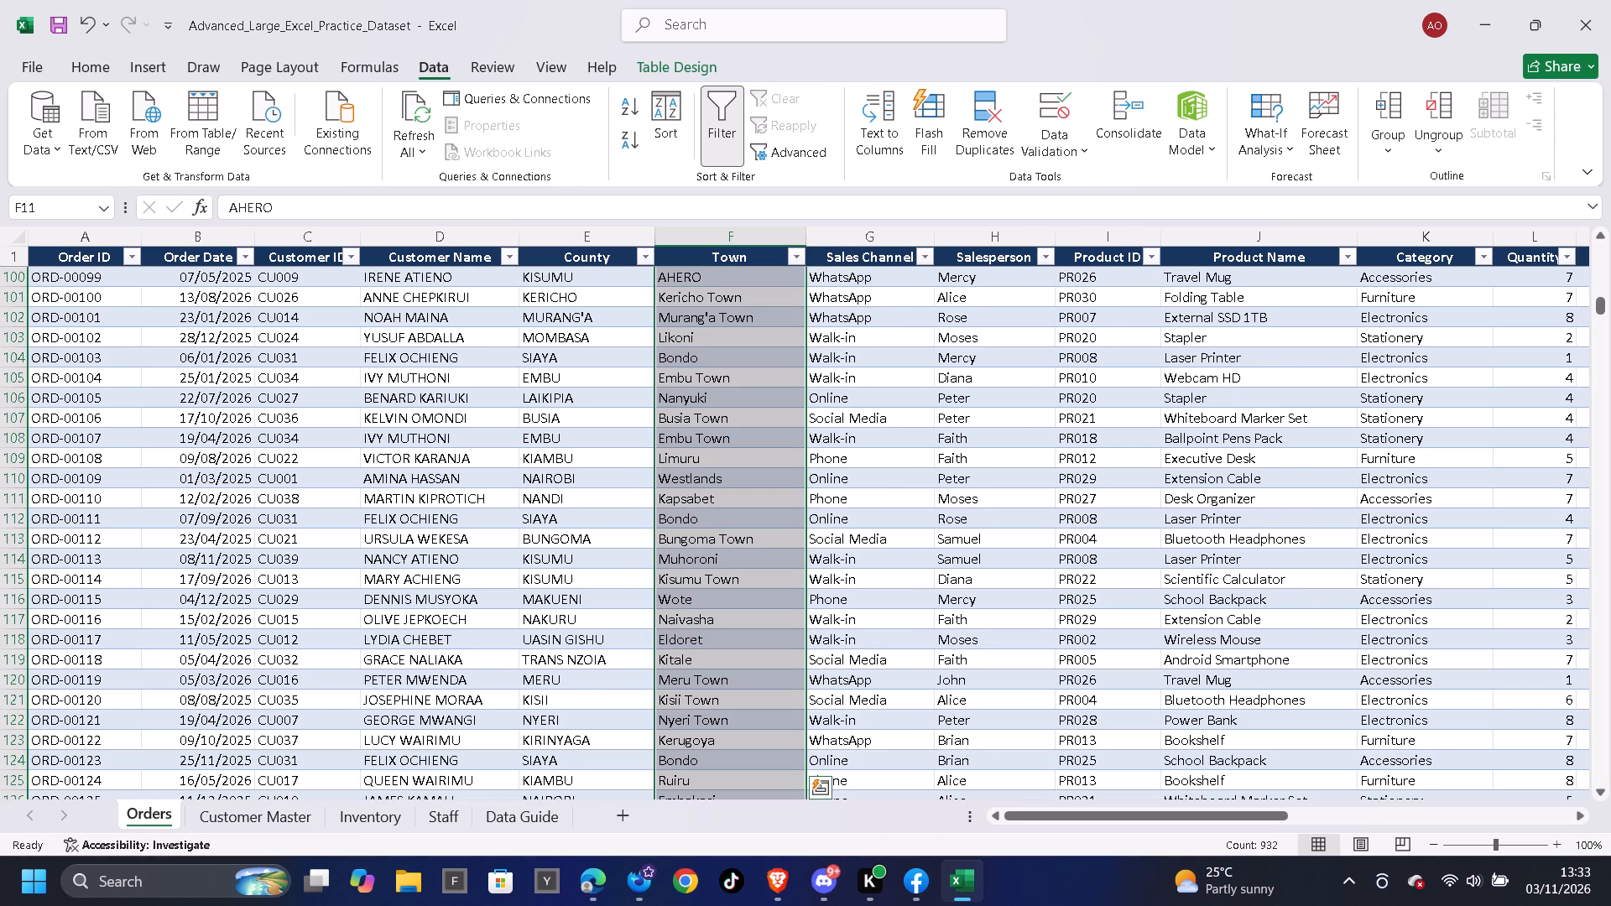
click(790, 255)
click(633, 528)
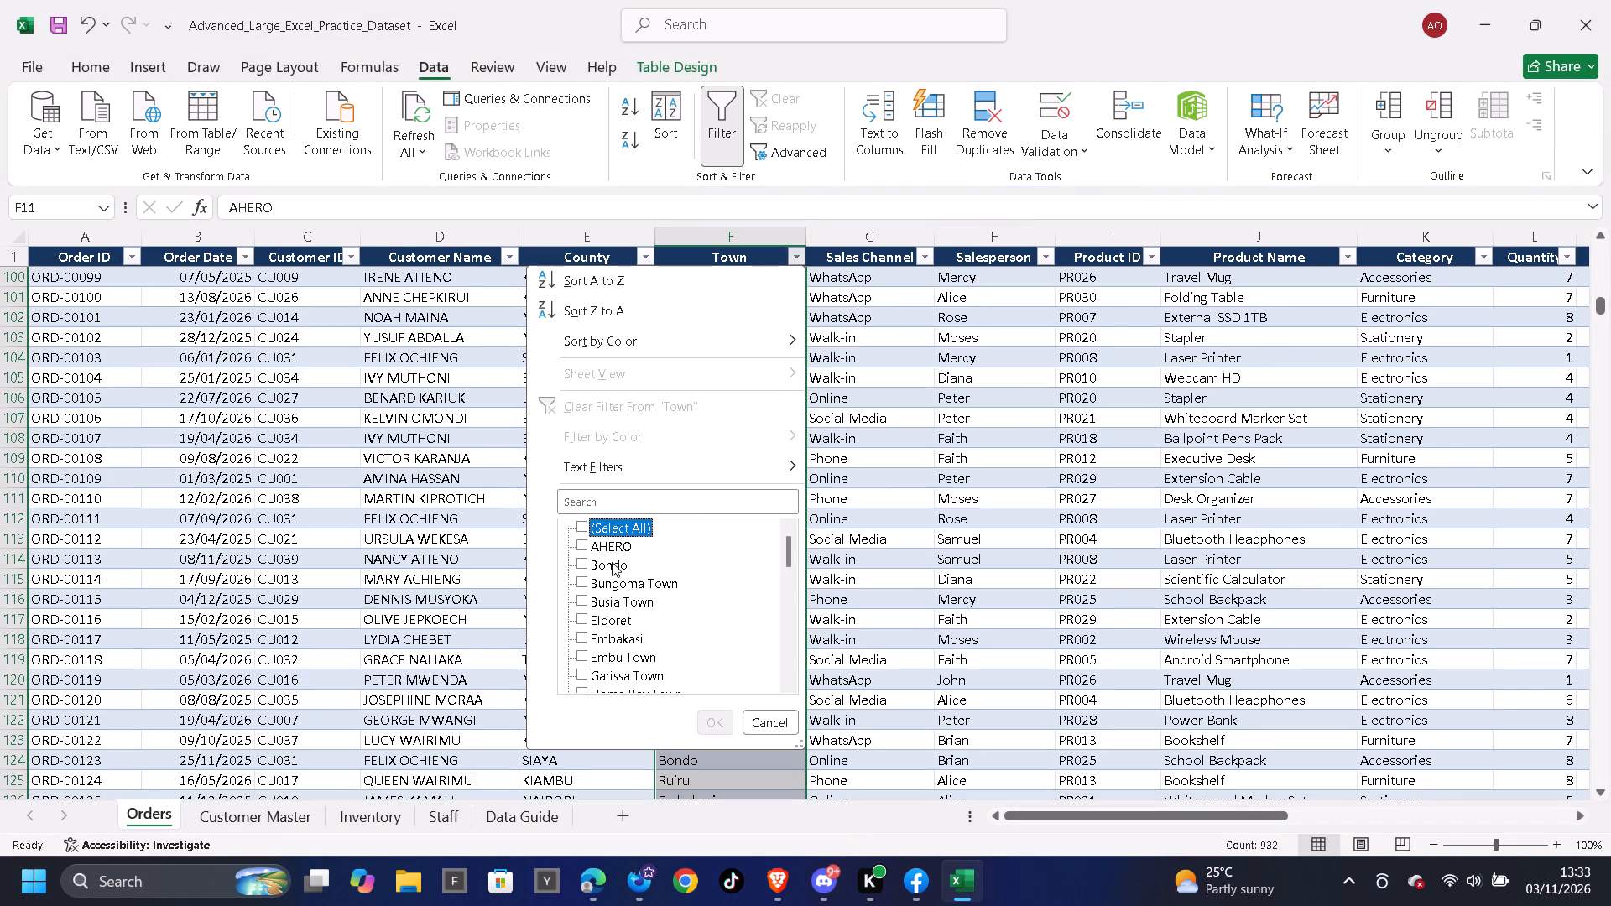
click(612, 562)
click(722, 721)
Enter BONDO in the first filtered Town cell and fill it down the remaining visible rows.
click(722, 252)
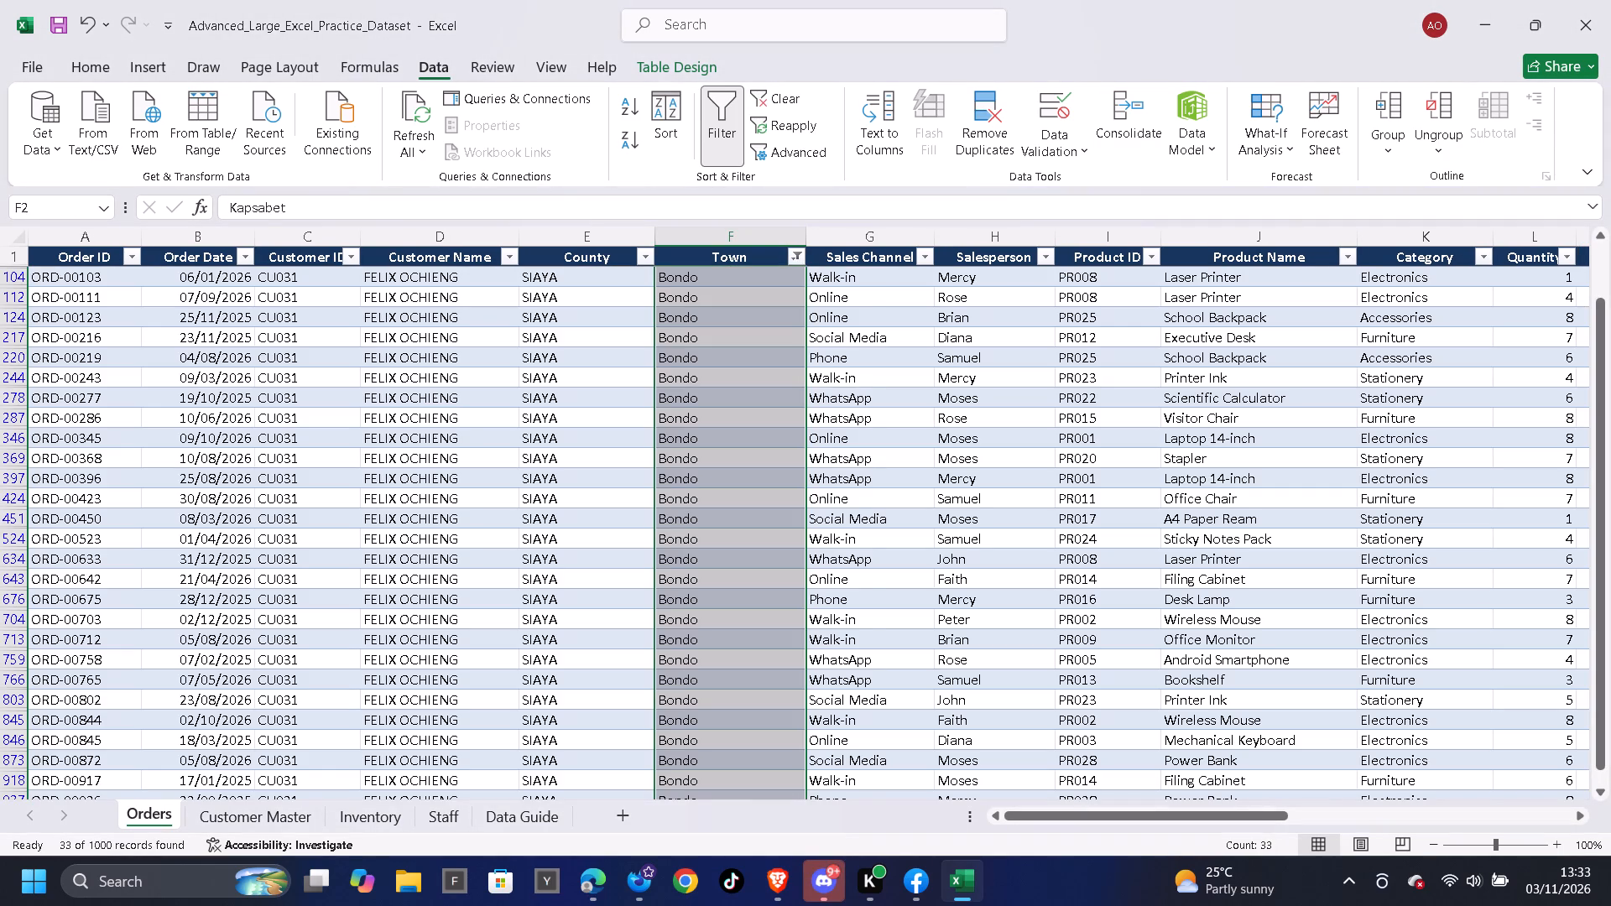
click(726, 256)
key(Down)
key(Up)
key(Down)
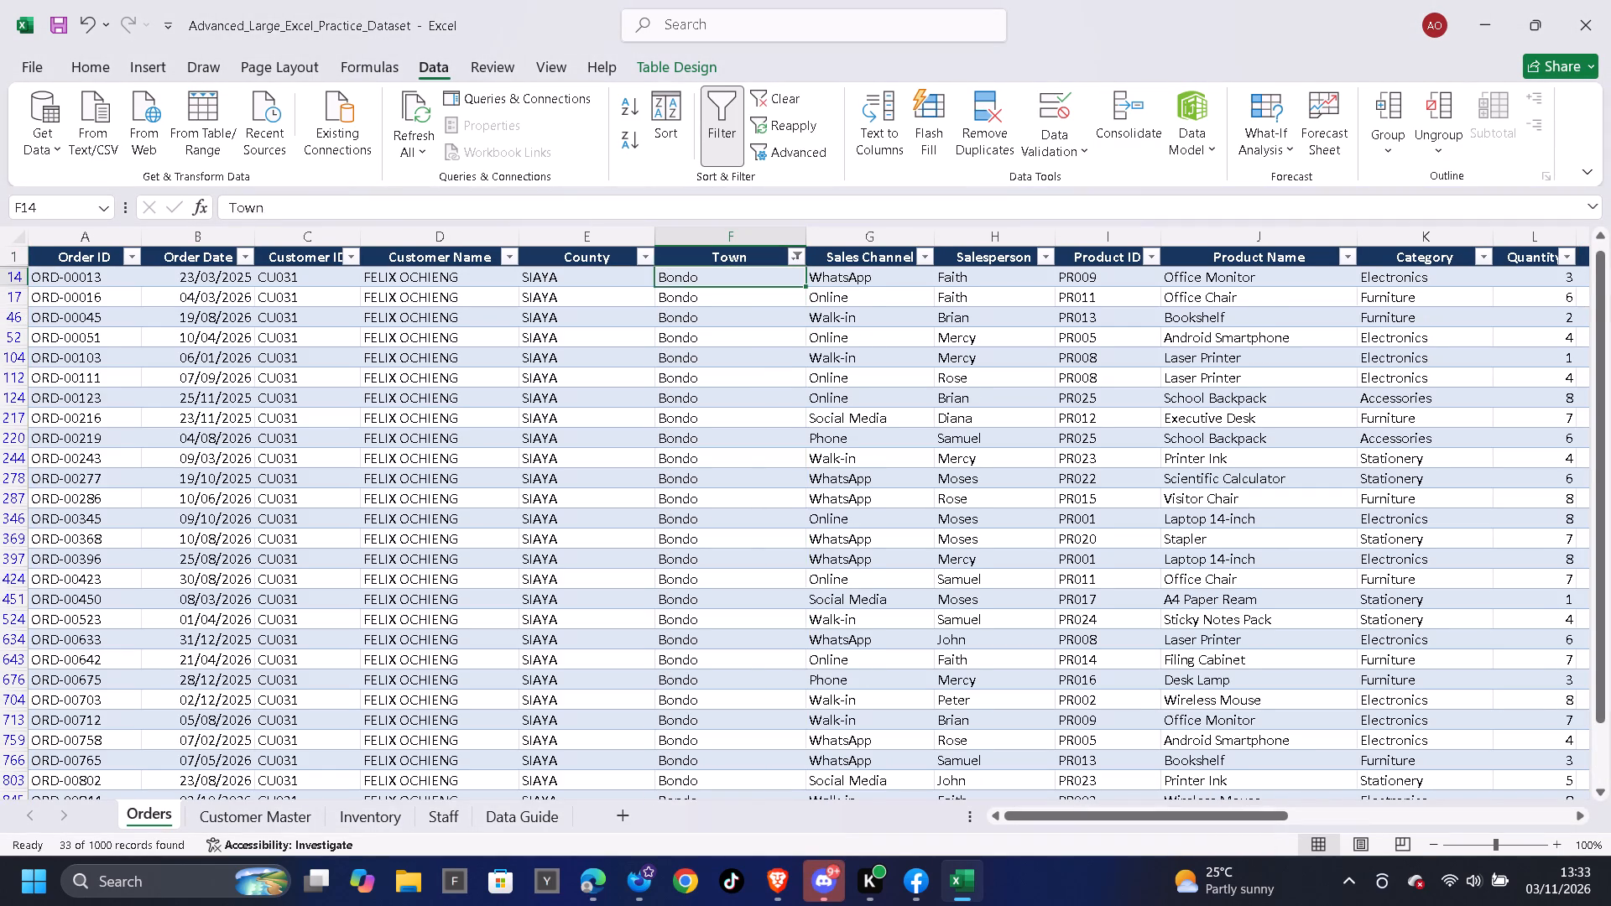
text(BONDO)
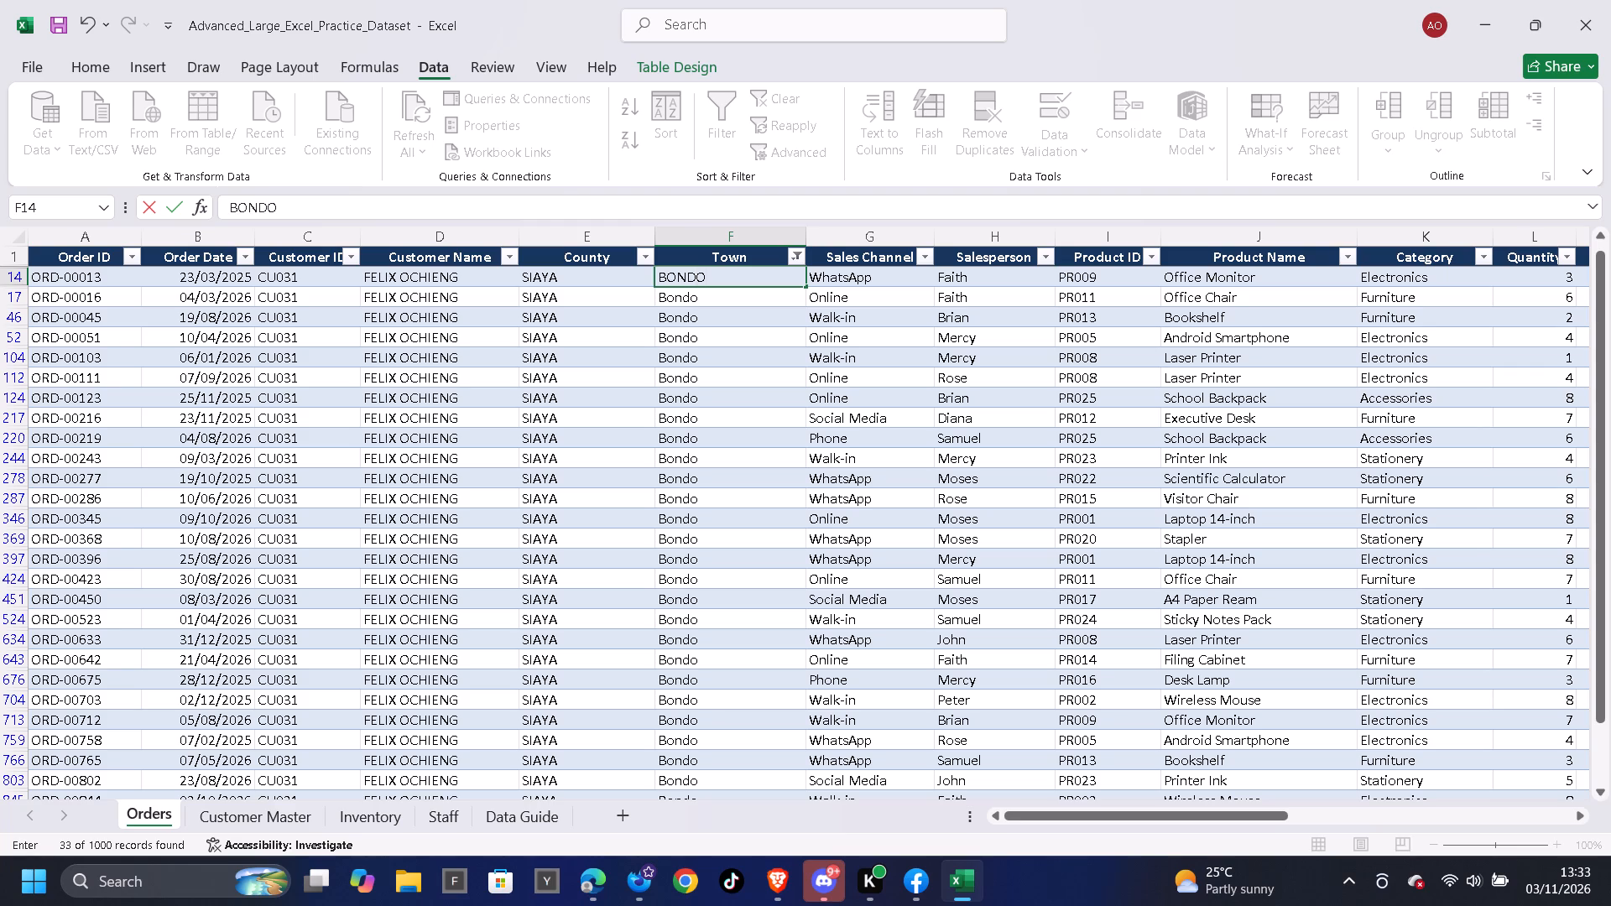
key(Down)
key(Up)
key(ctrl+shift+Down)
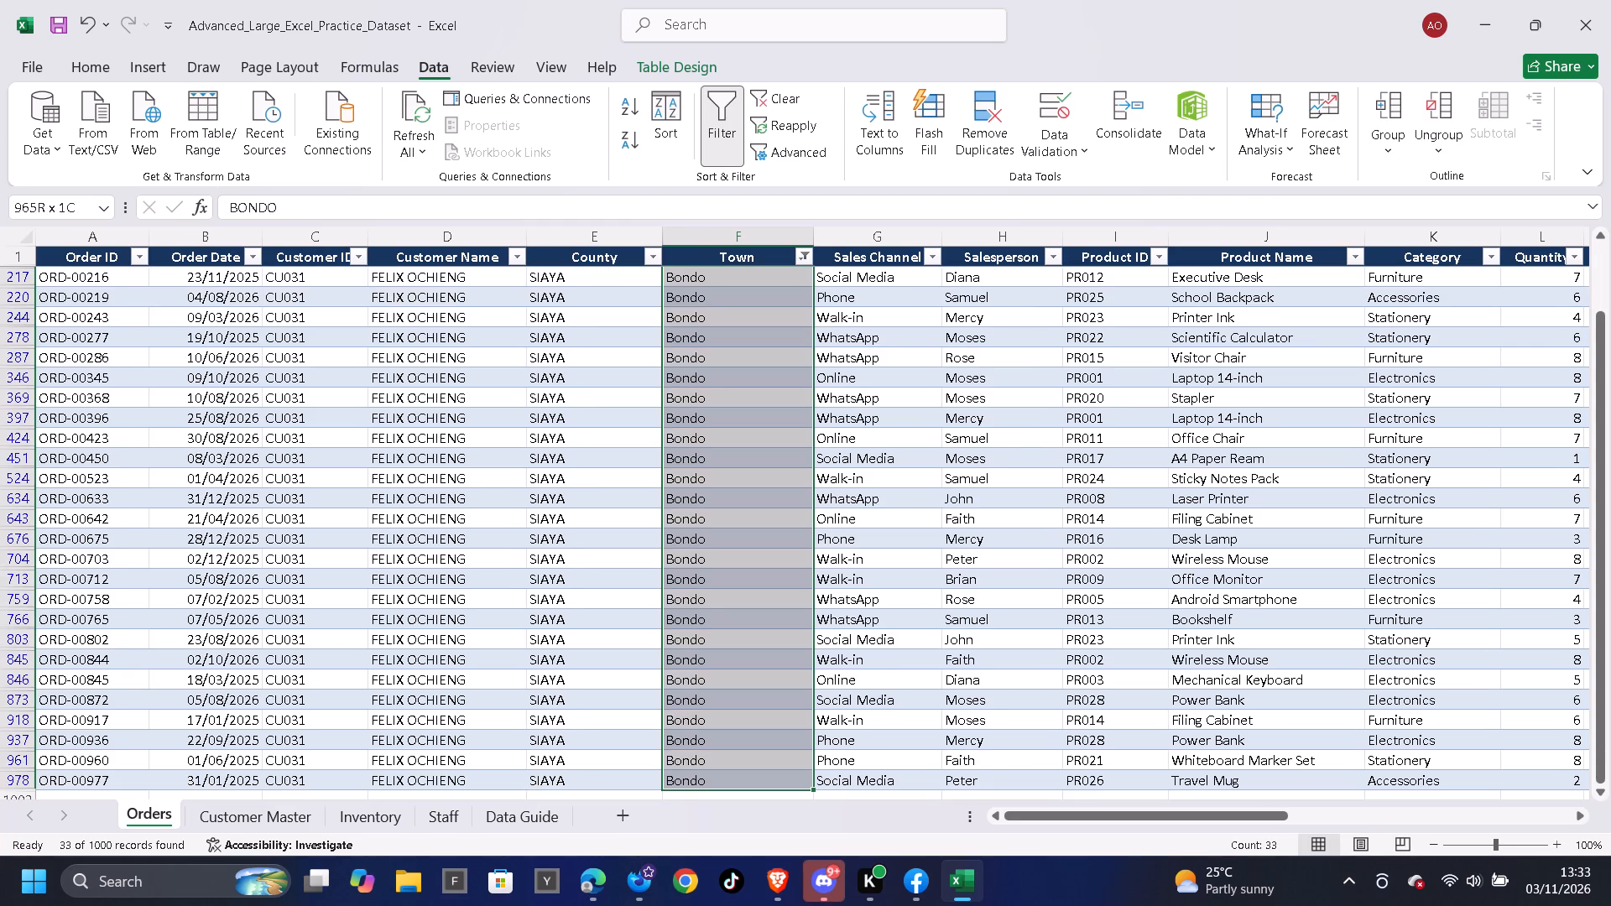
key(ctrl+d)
Clear the Bondo filter and filter the Town column to only Bungoma Town.
click(781, 93)
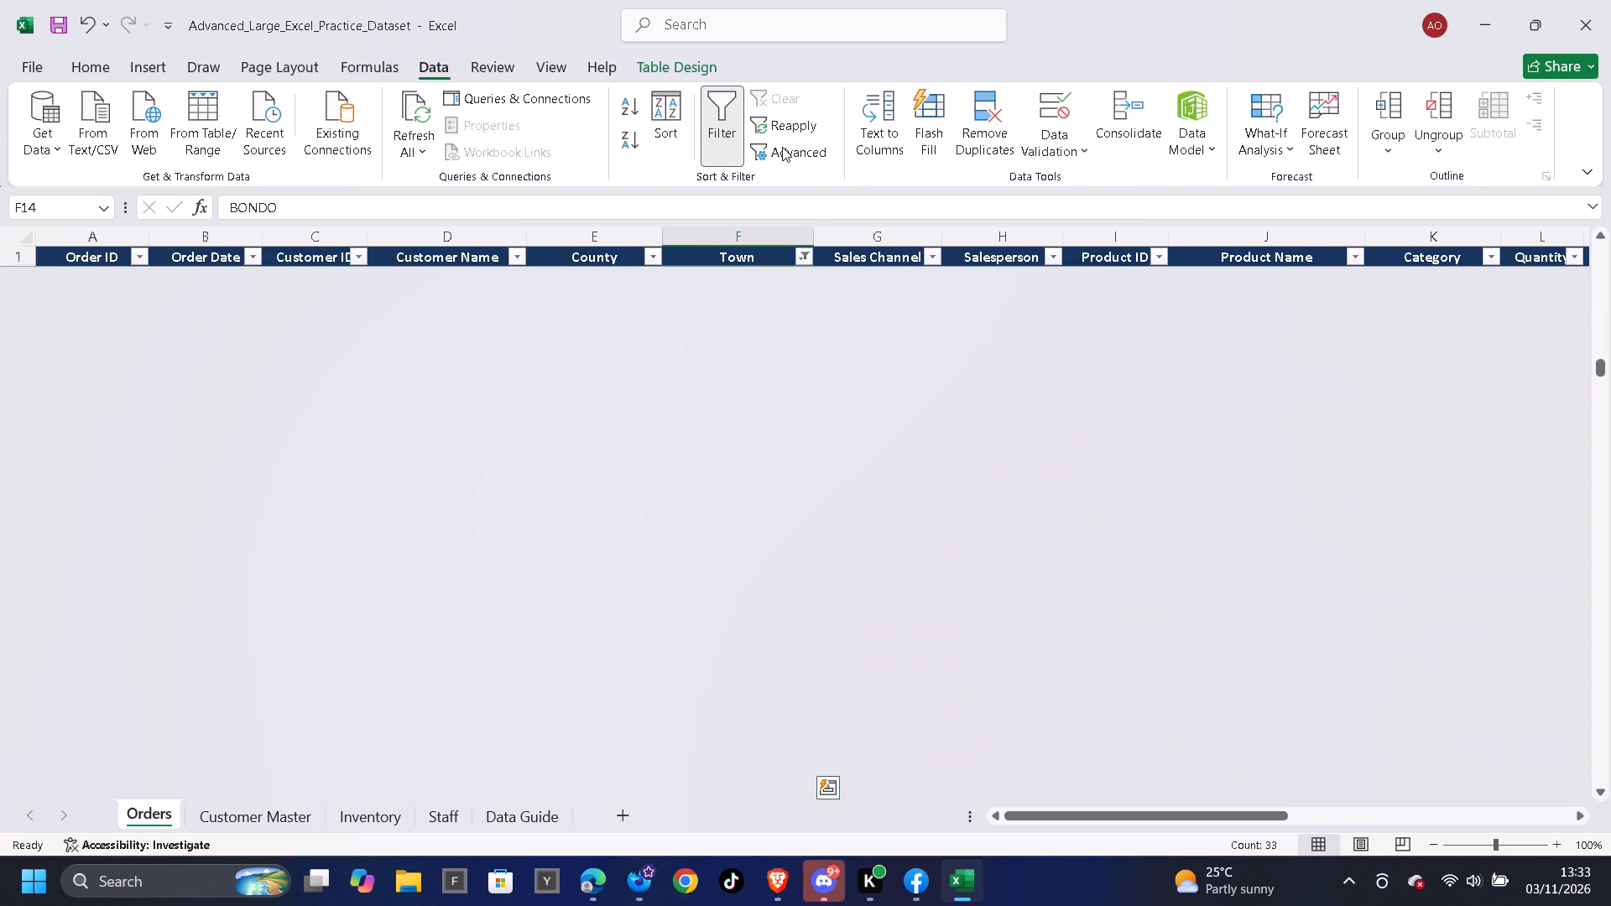
click(794, 263)
click(632, 524)
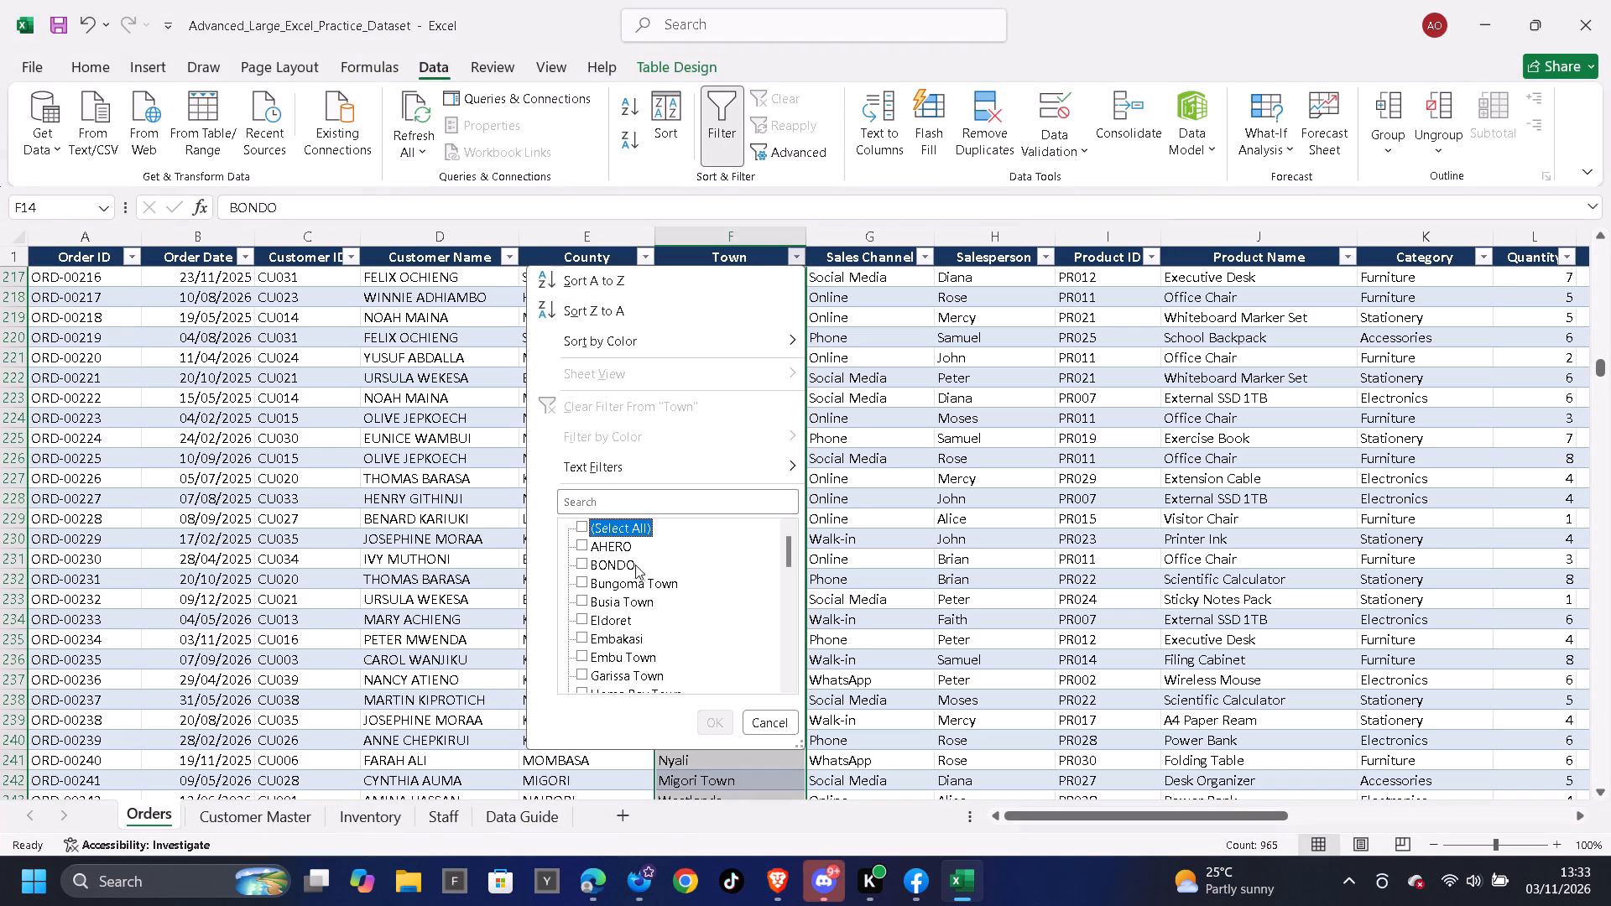
click(641, 588)
click(716, 721)
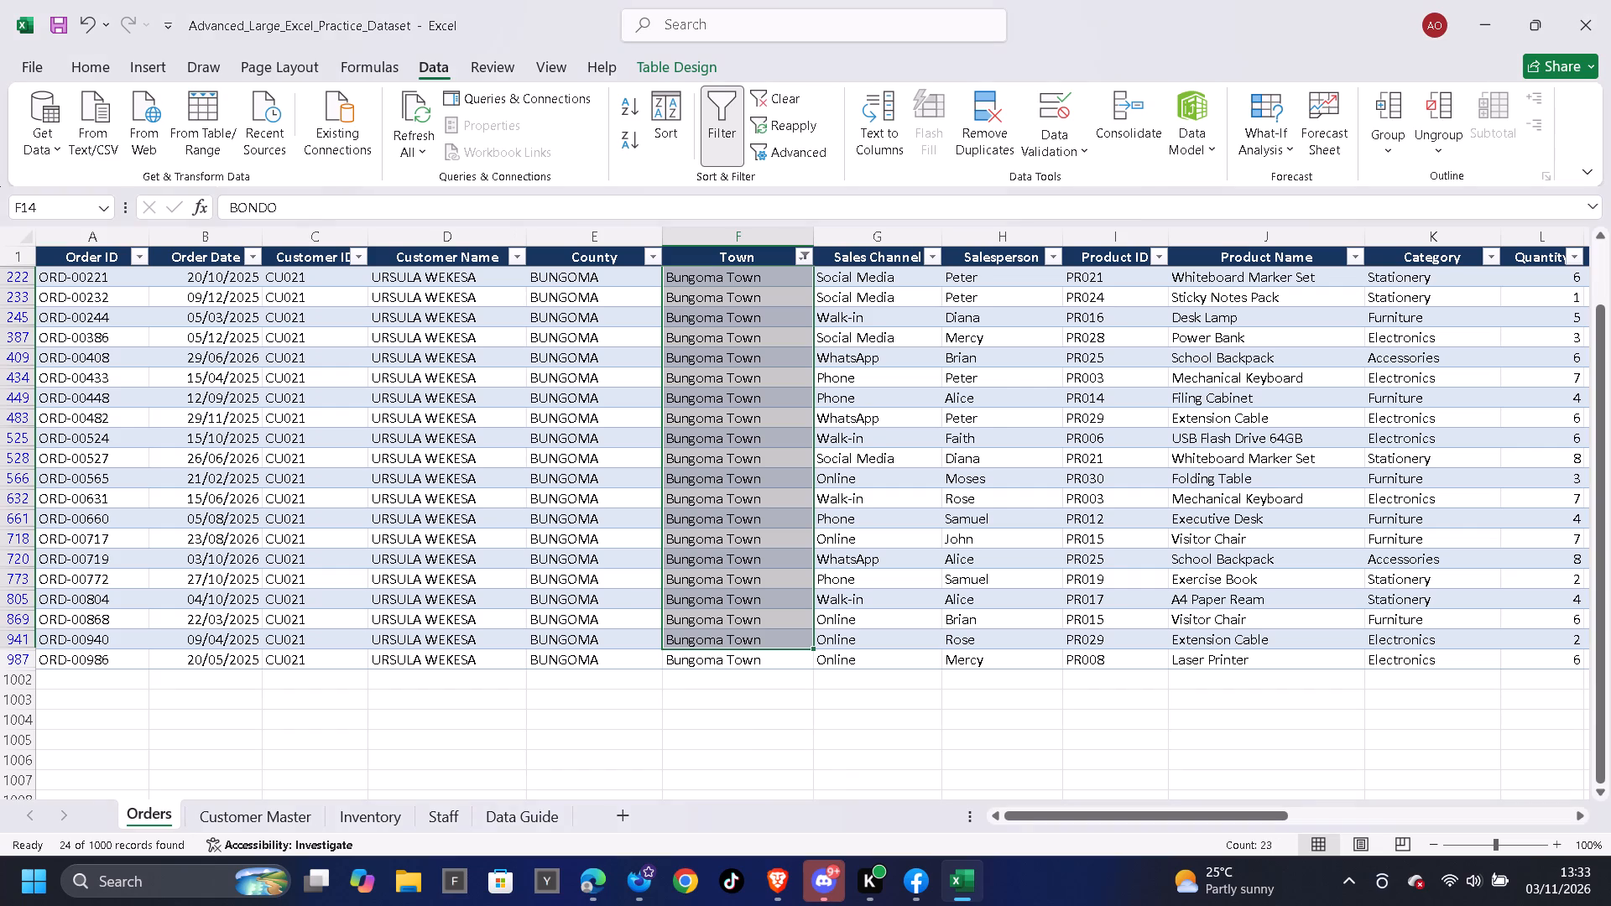
Enter BUNGOMA TOWN in the first filtered Town cell and fill it down the remaining visible rows.
click(719, 252)
click(722, 254)
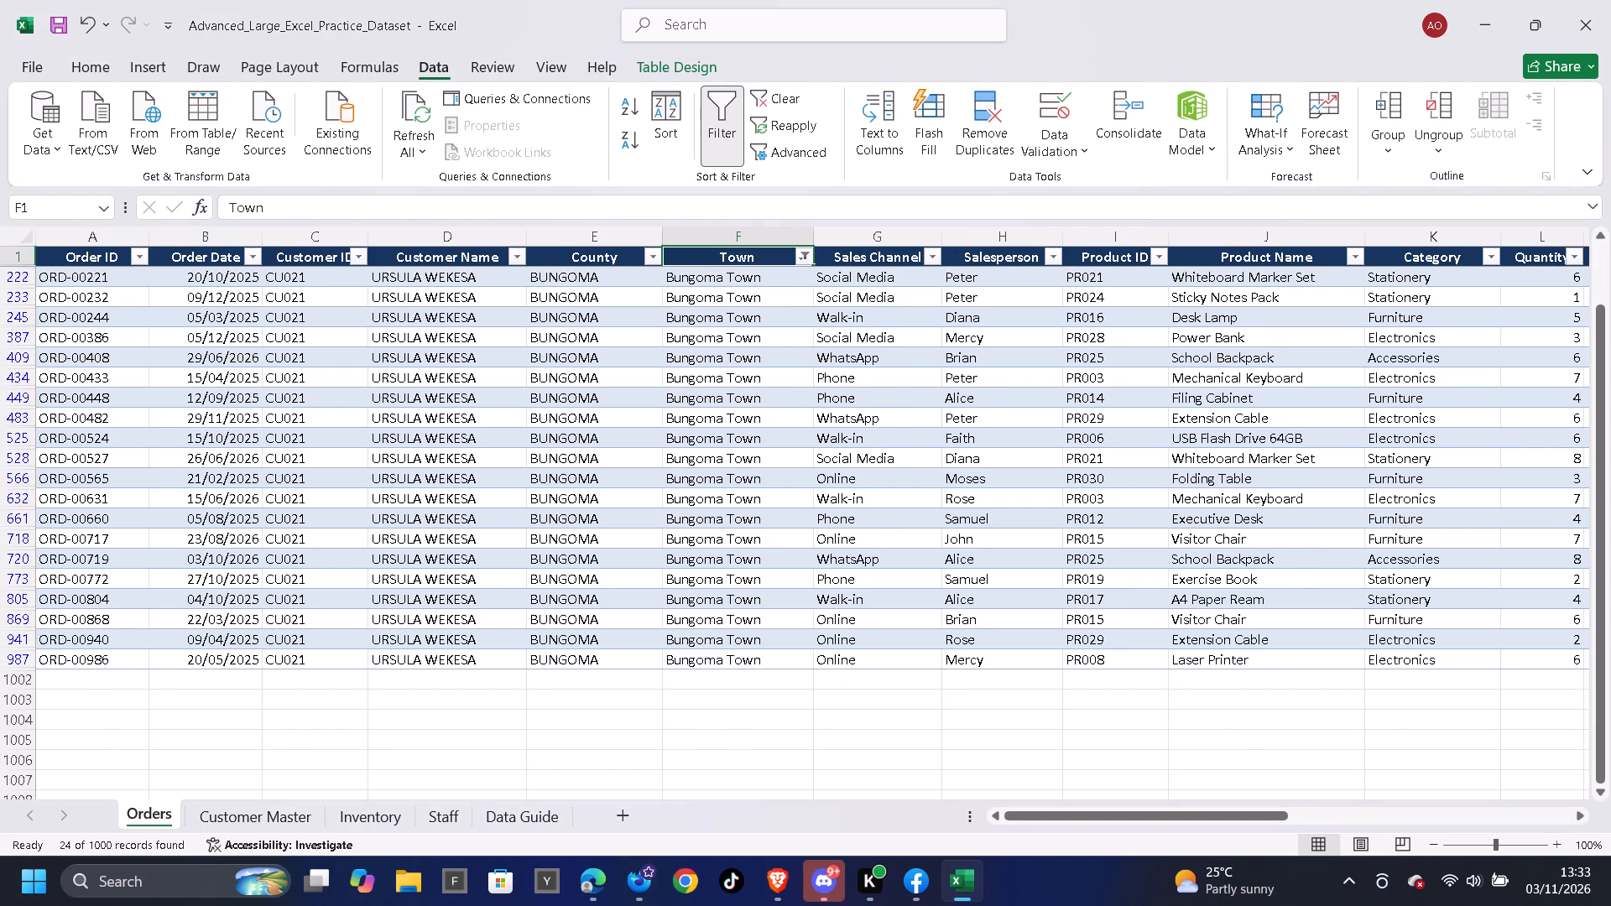
key(Down)
key(Up)
key(Down)
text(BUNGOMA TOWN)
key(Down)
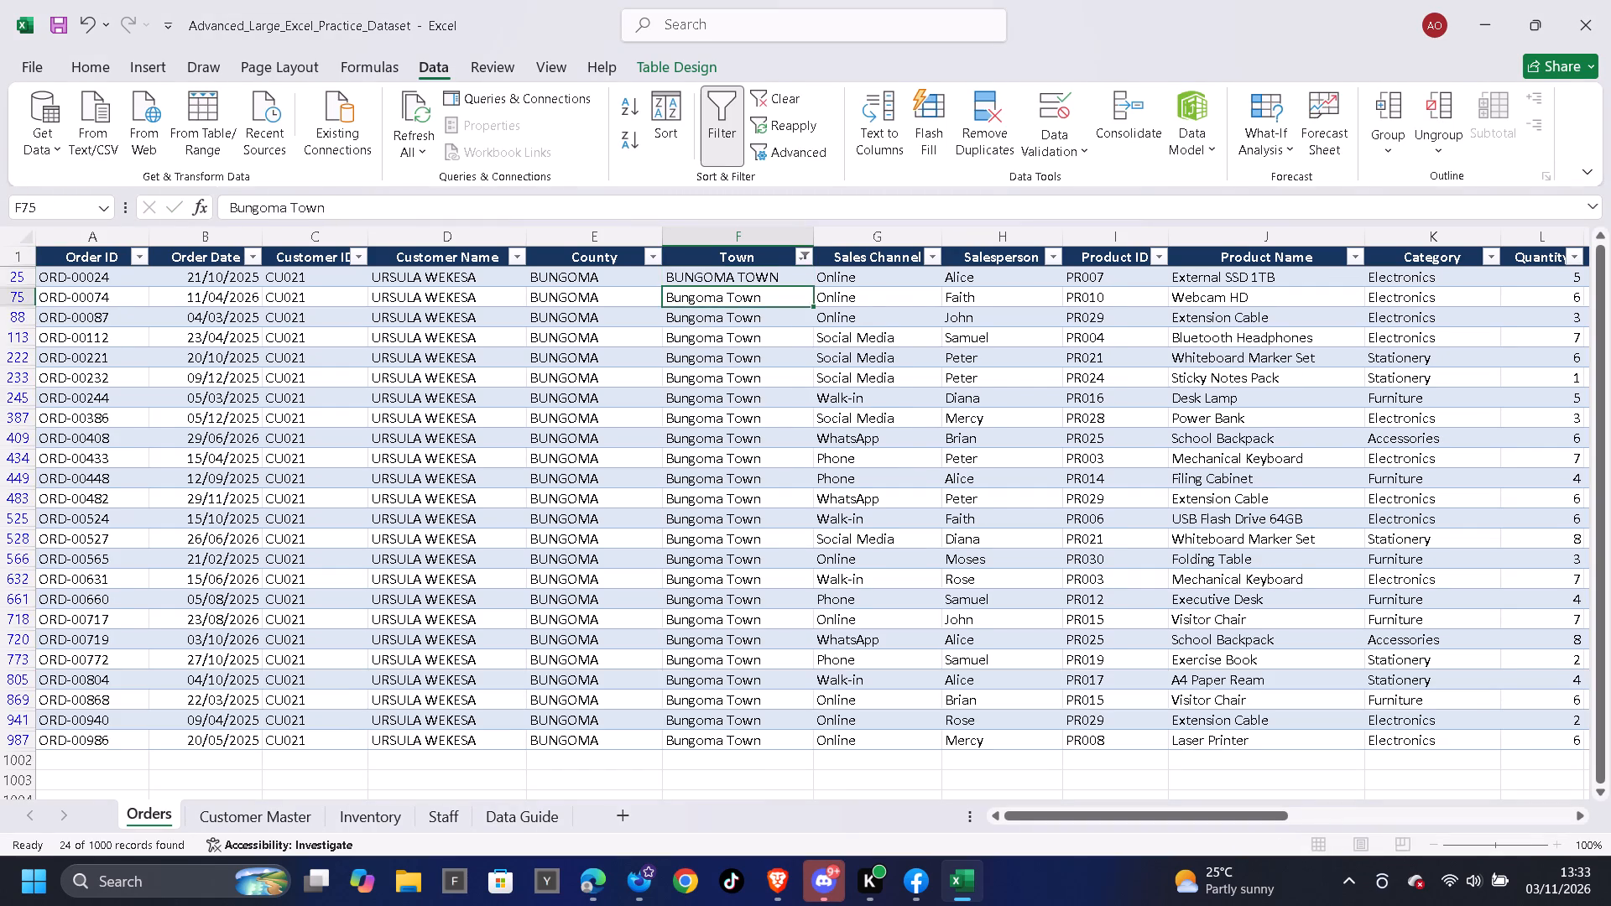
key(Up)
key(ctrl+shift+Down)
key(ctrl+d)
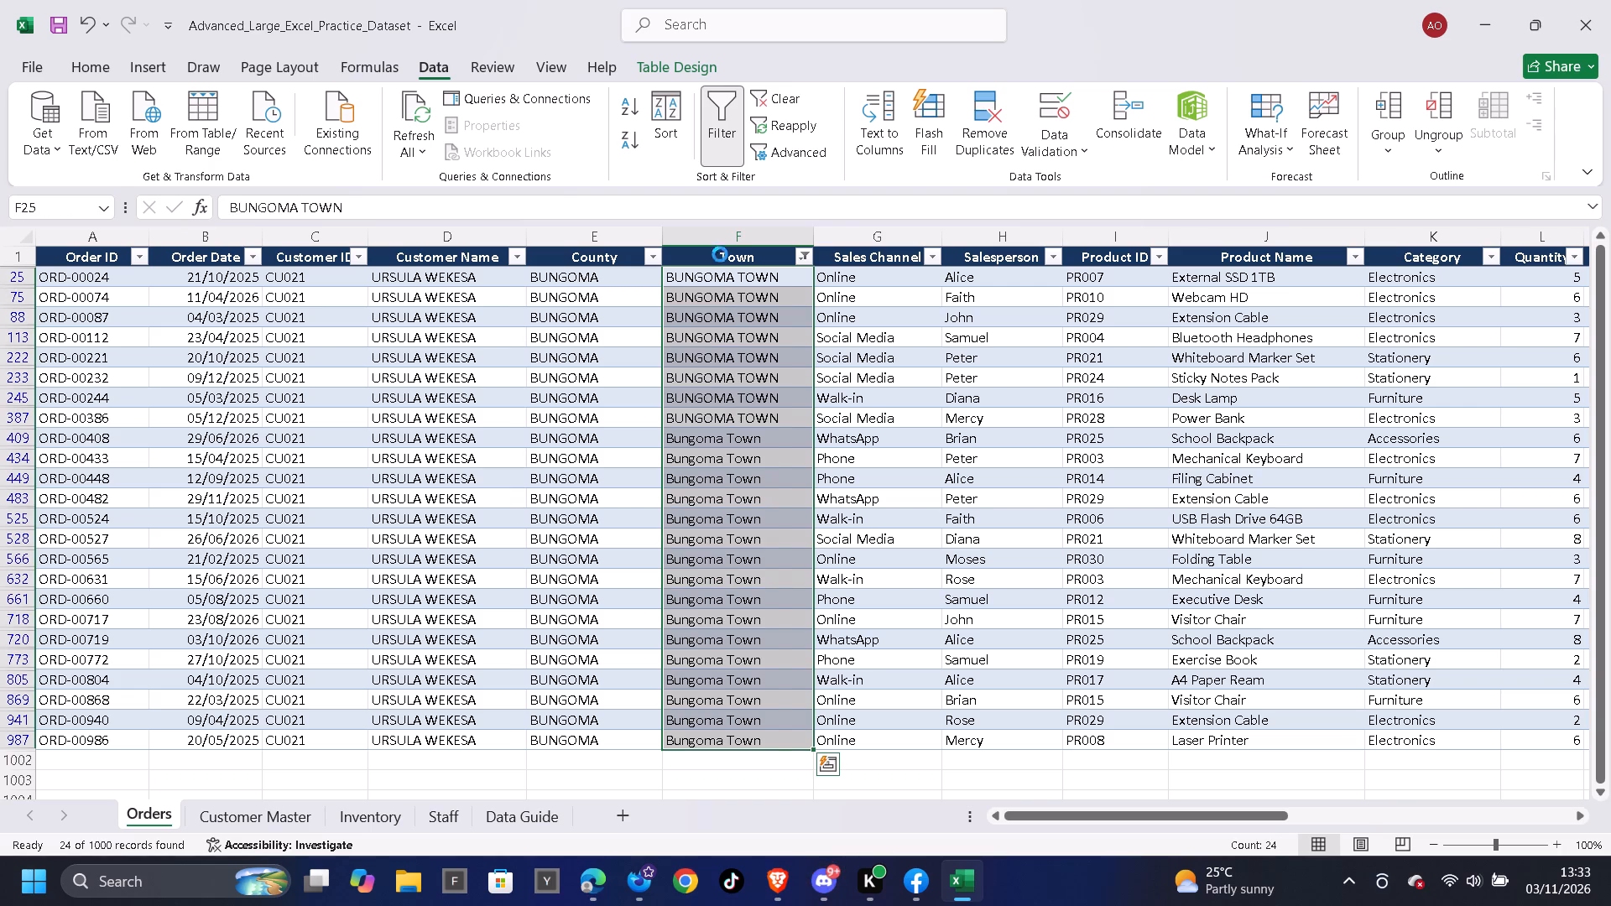
Clear the Bungoma Town filter and filter the Town column to only Busia Town.
click(786, 99)
click(795, 259)
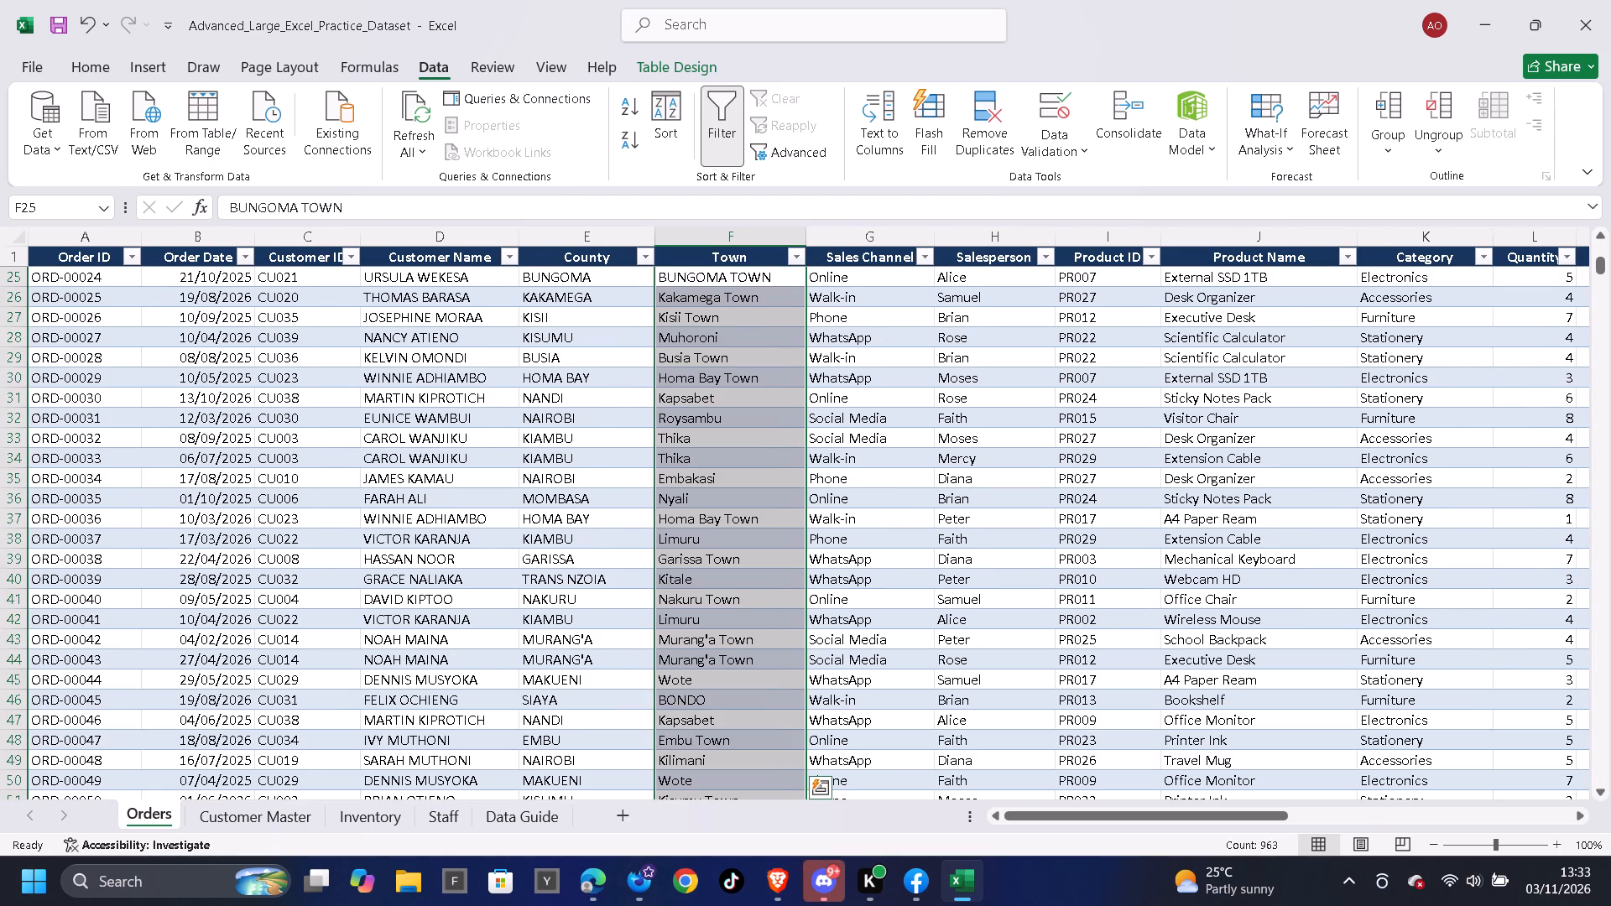
click(635, 523)
click(631, 604)
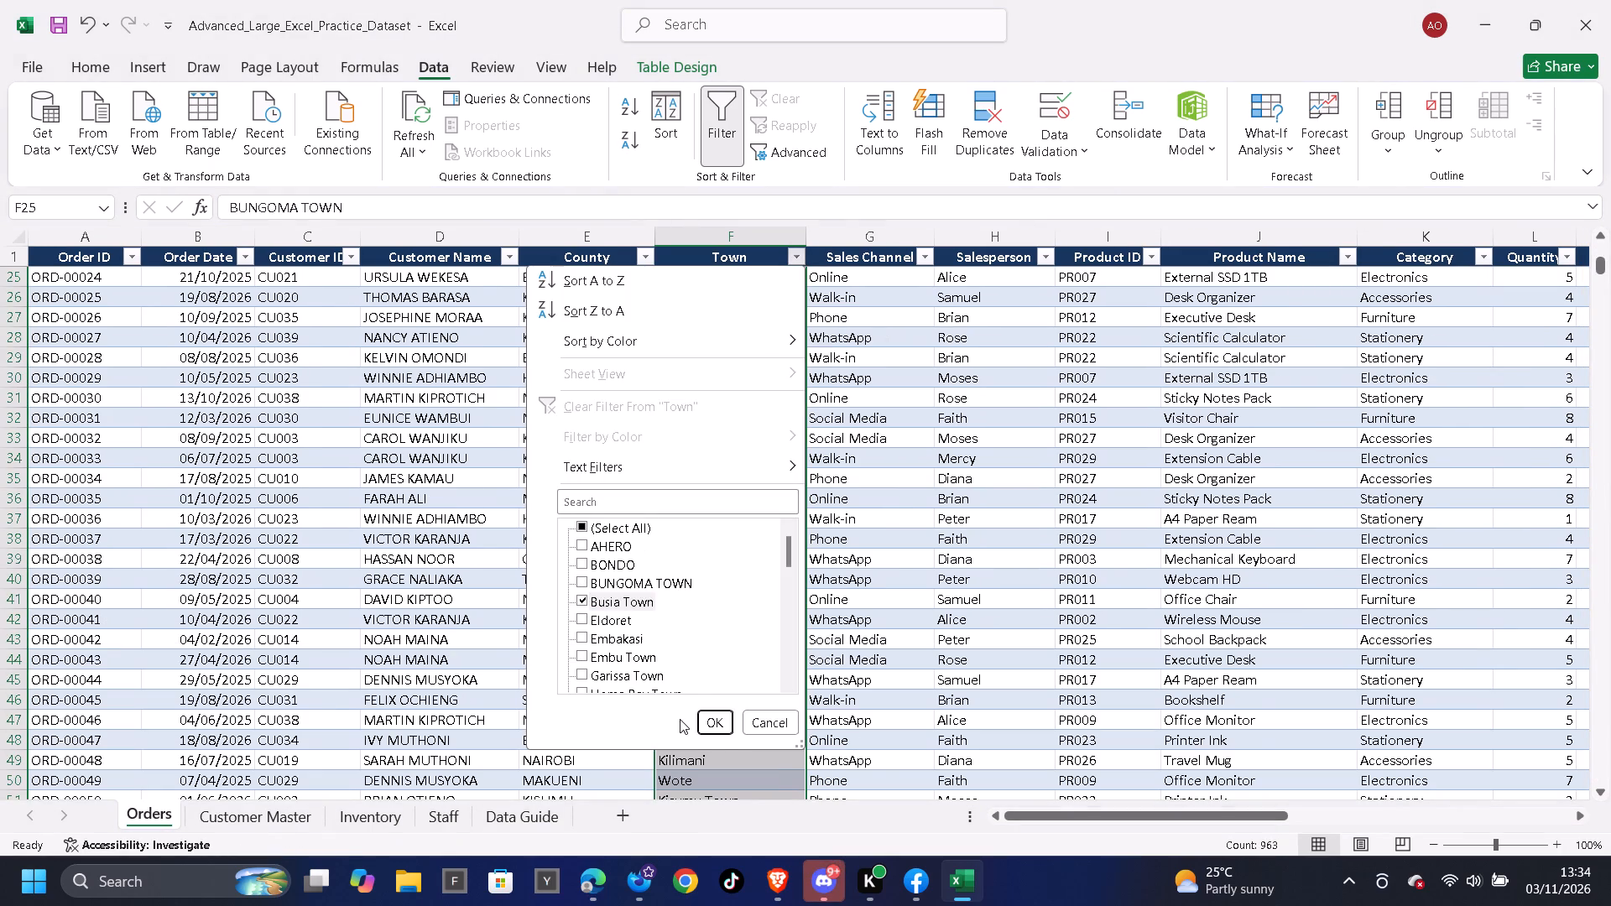
click(714, 729)
Enter BUSIA TOWN in the first filtered Town cell and fill it down the remaining visible rows.
click(720, 254)
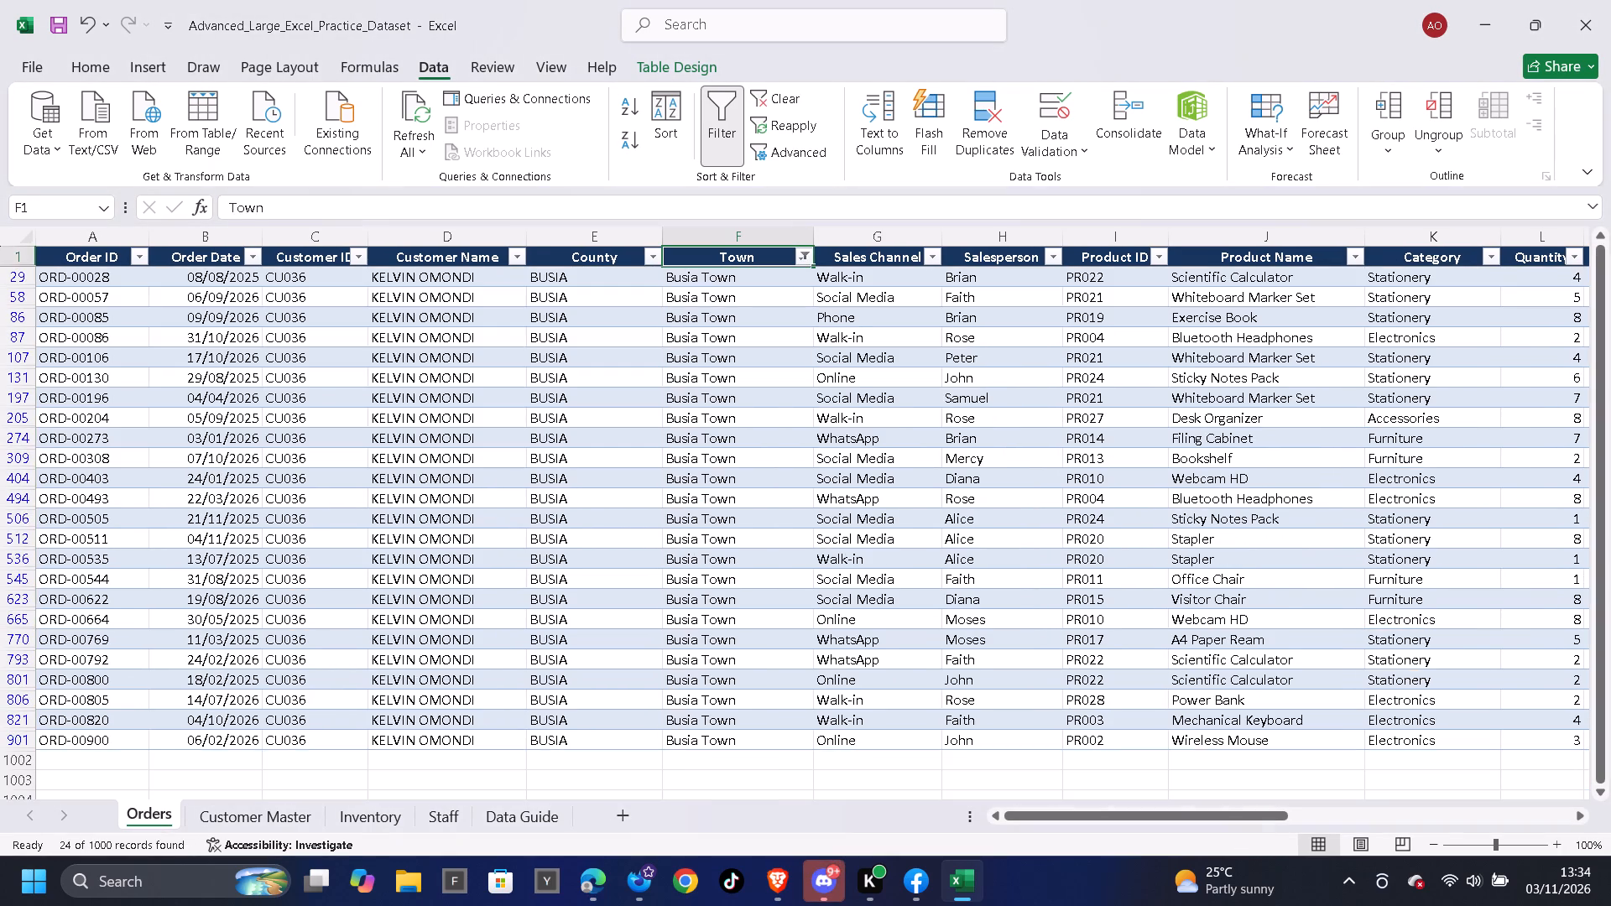
key(Down)
key(Up)
key(Down)
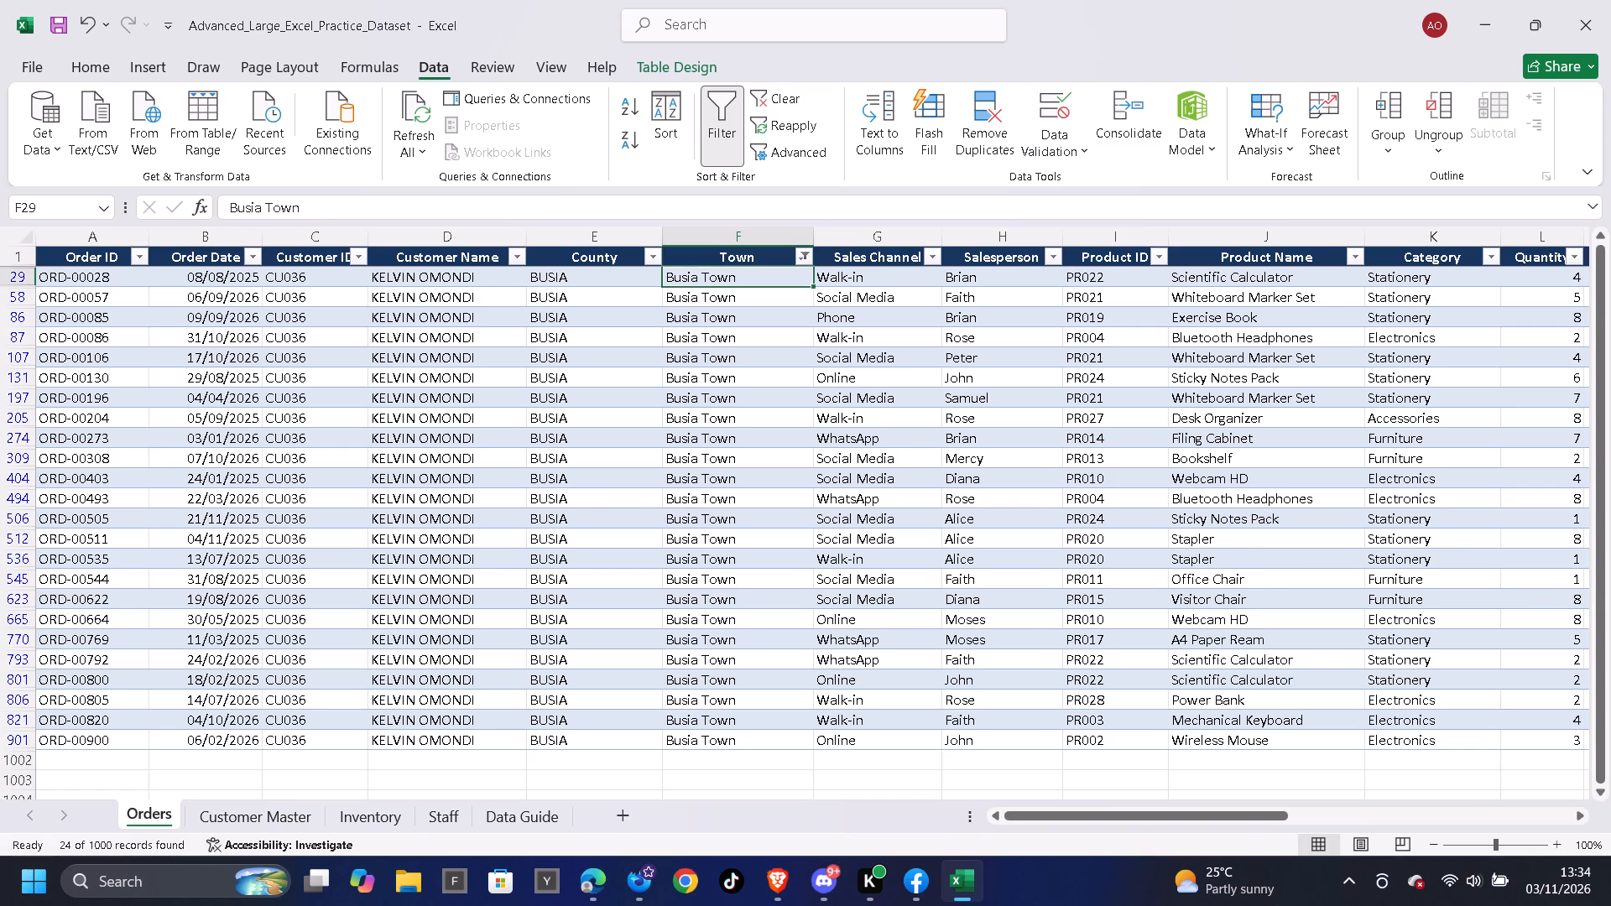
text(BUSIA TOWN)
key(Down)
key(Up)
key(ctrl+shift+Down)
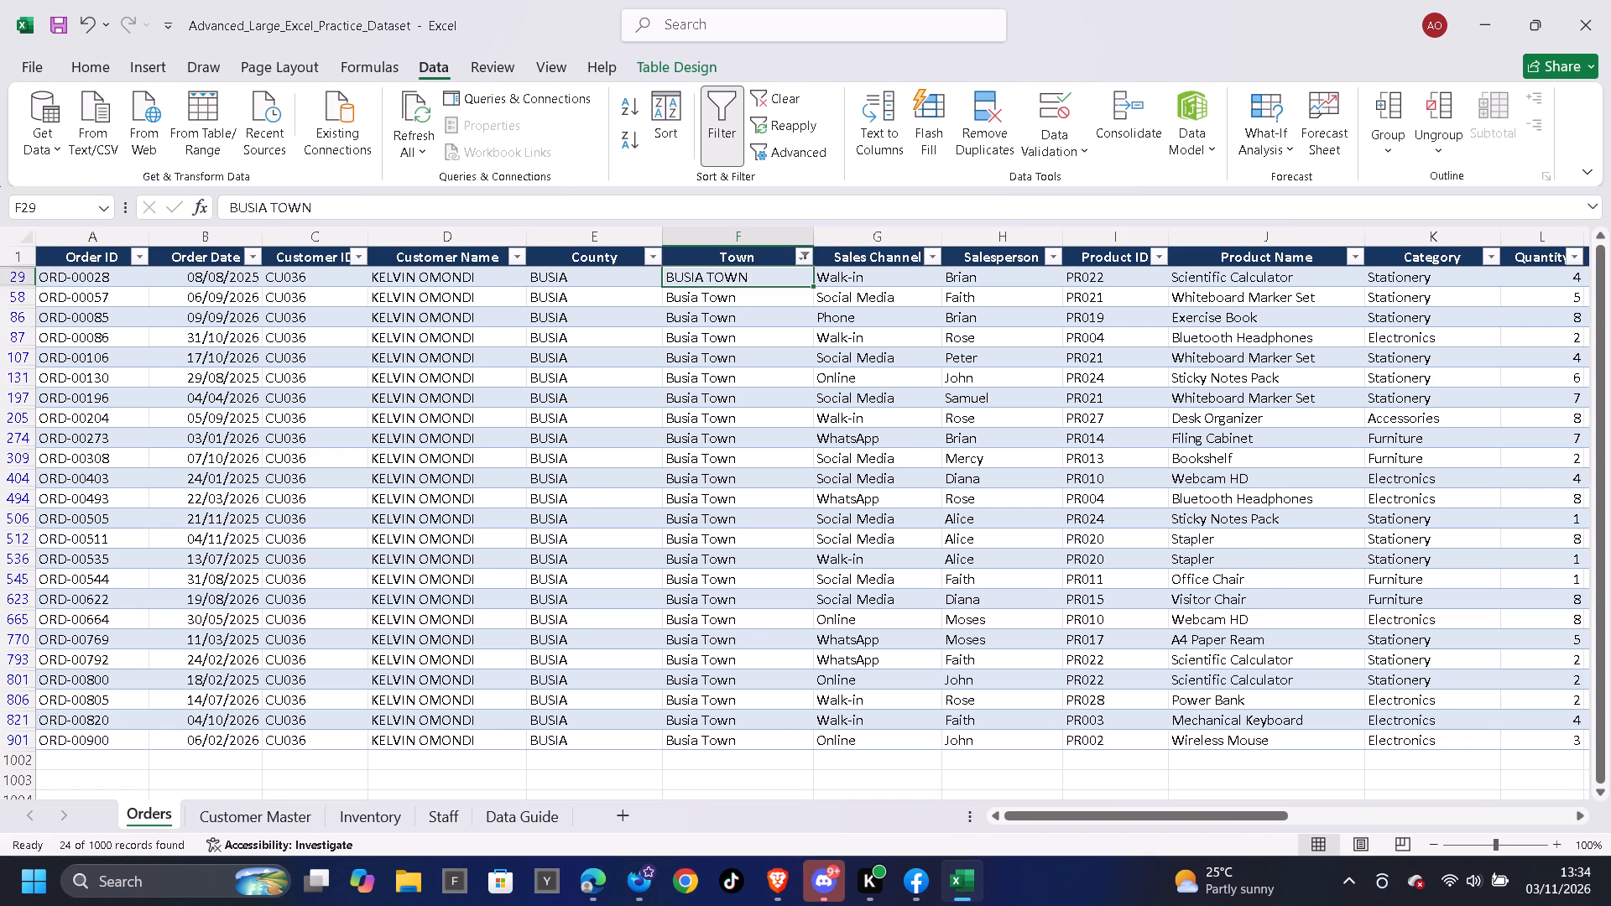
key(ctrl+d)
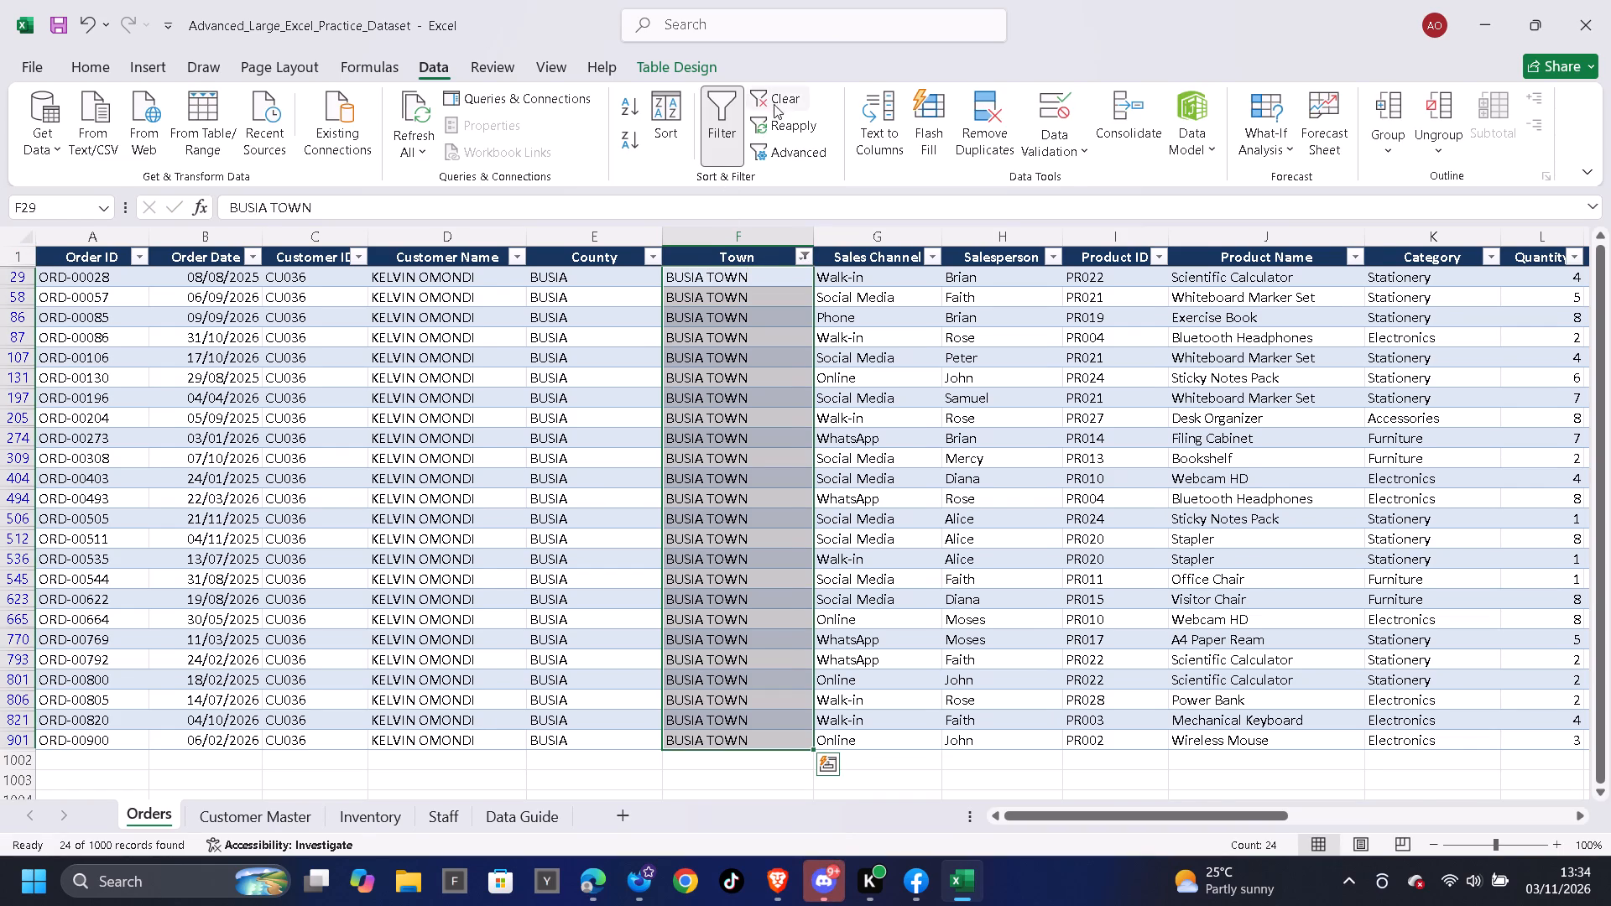
Clear the Busia Town filter and filter the Town column to only Eldoret.
click(779, 100)
click(793, 258)
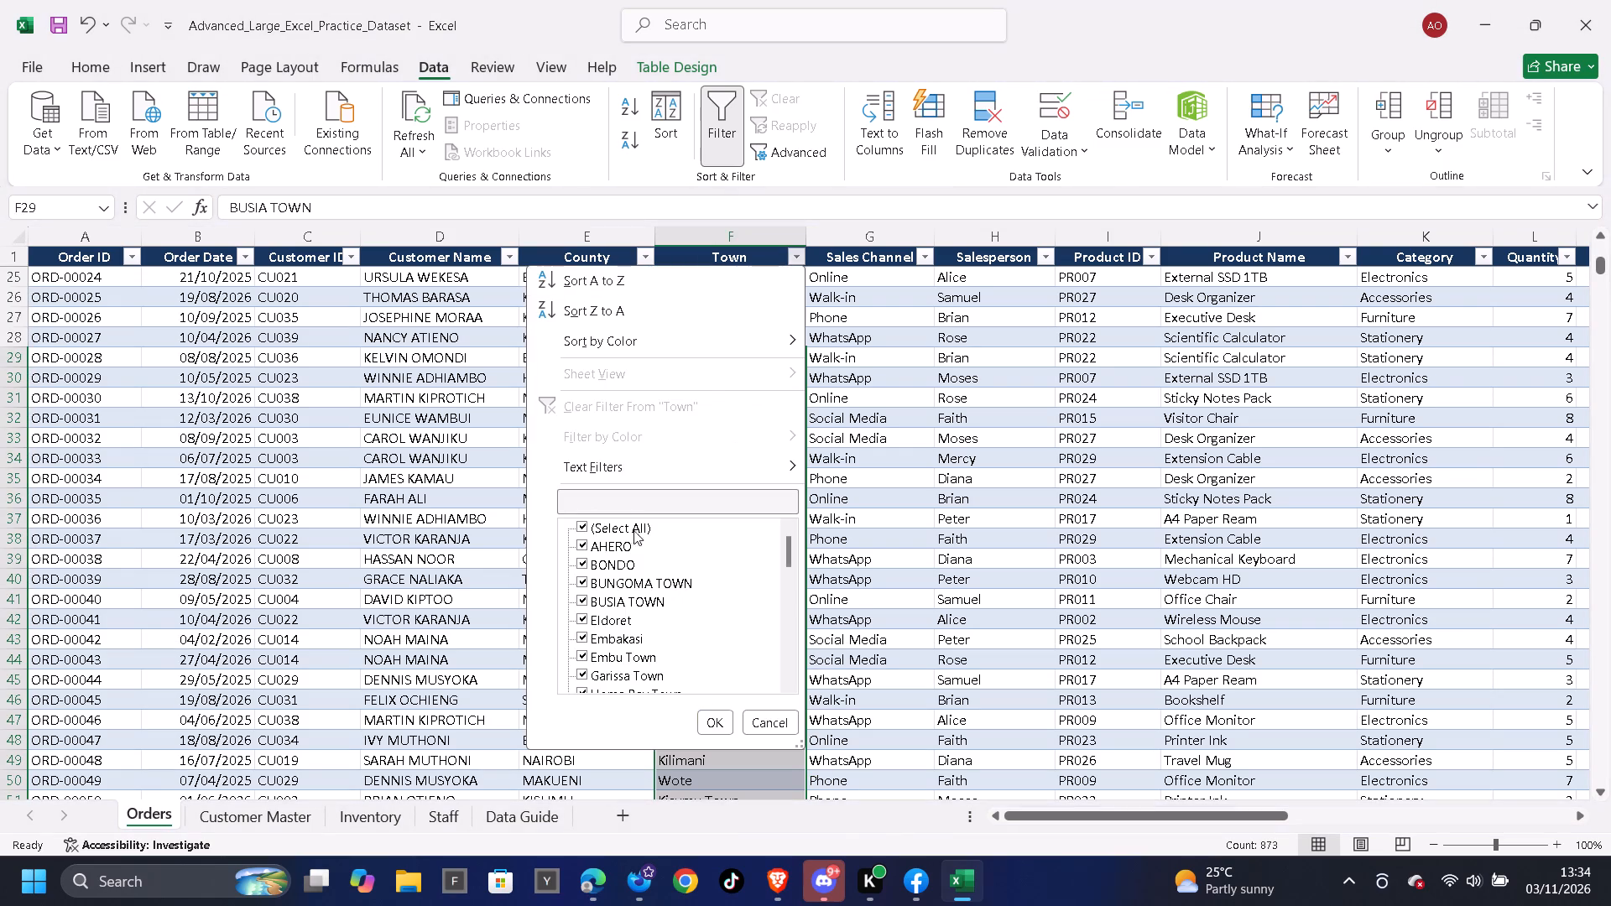
click(629, 528)
click(627, 617)
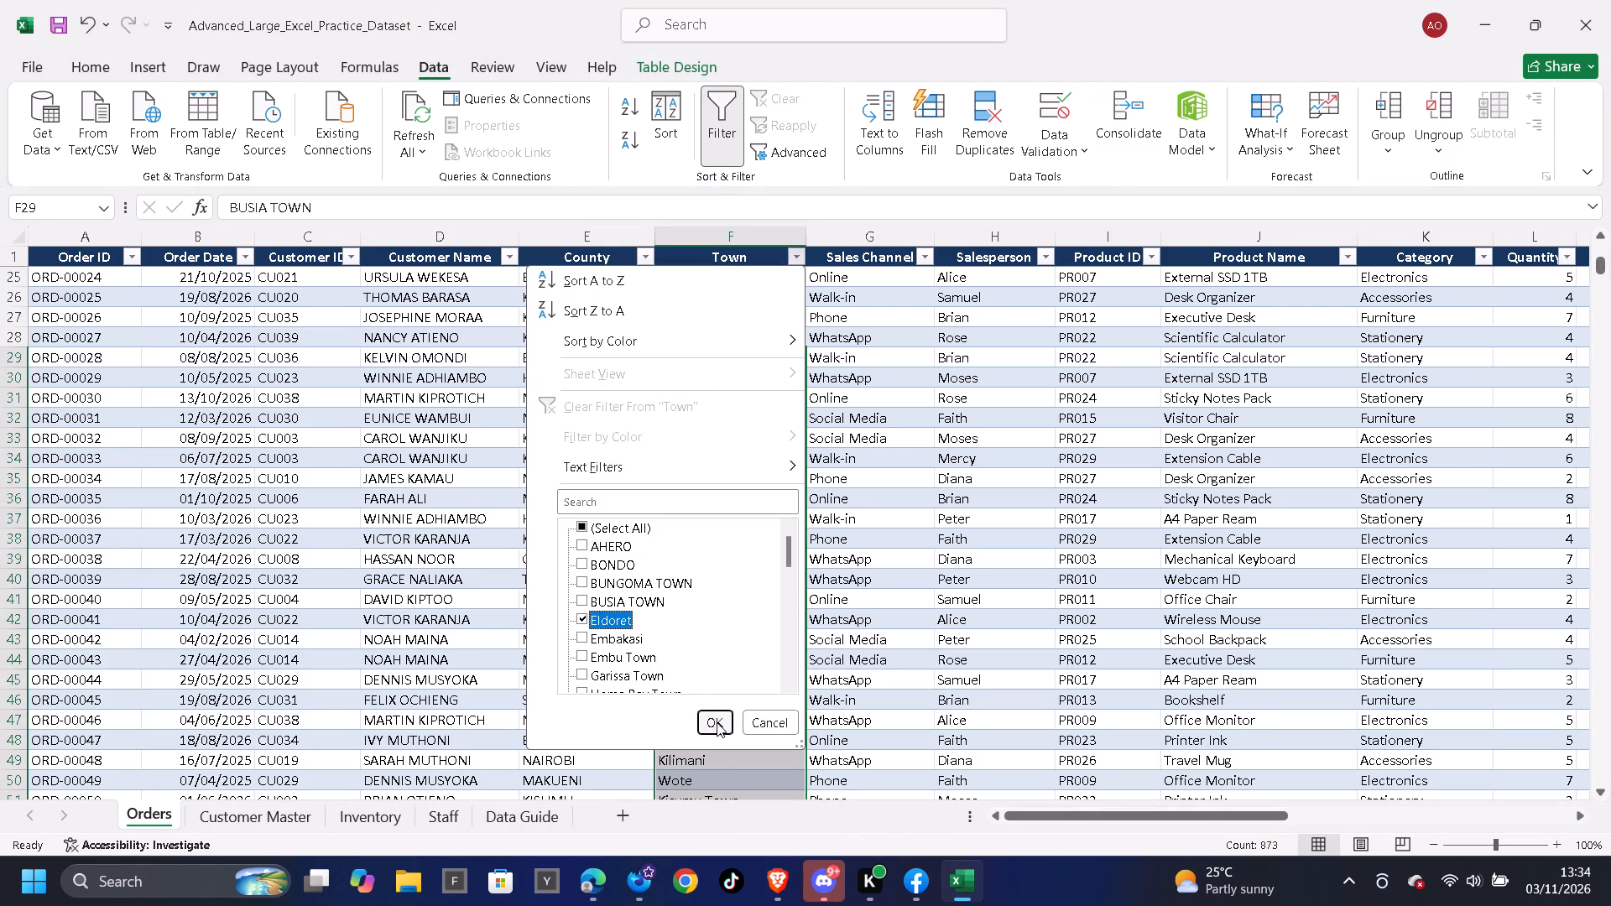
click(717, 721)
Enter ELDORET in the first filtered Town cell and fill it down the remaining visible rows.
click(731, 257)
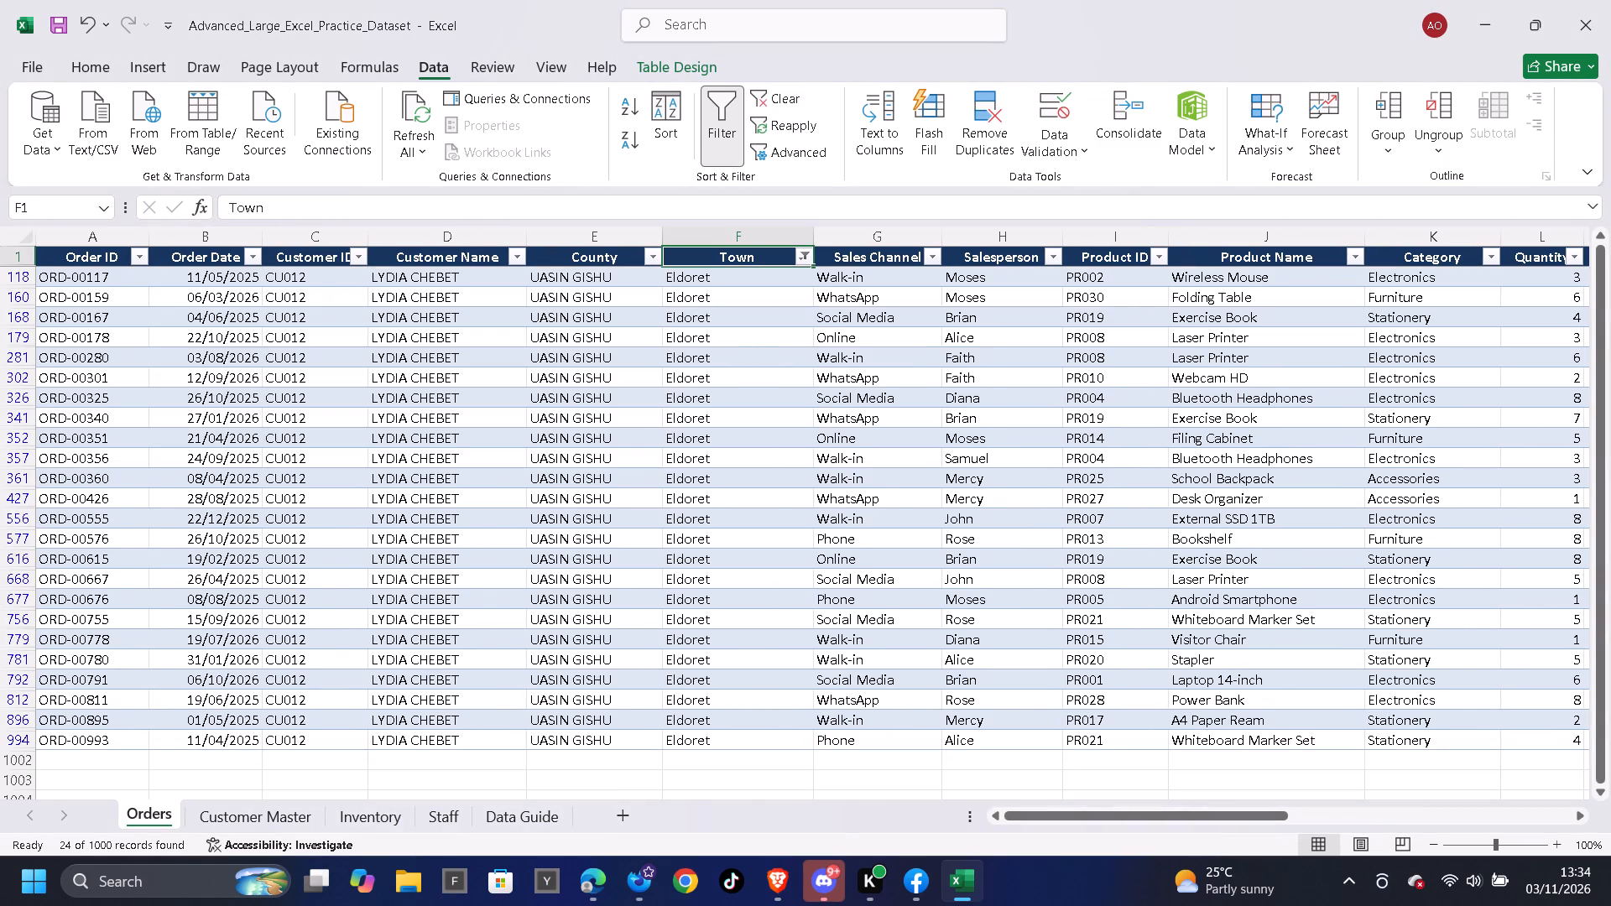
key(Down)
key(Up)
key(Down)
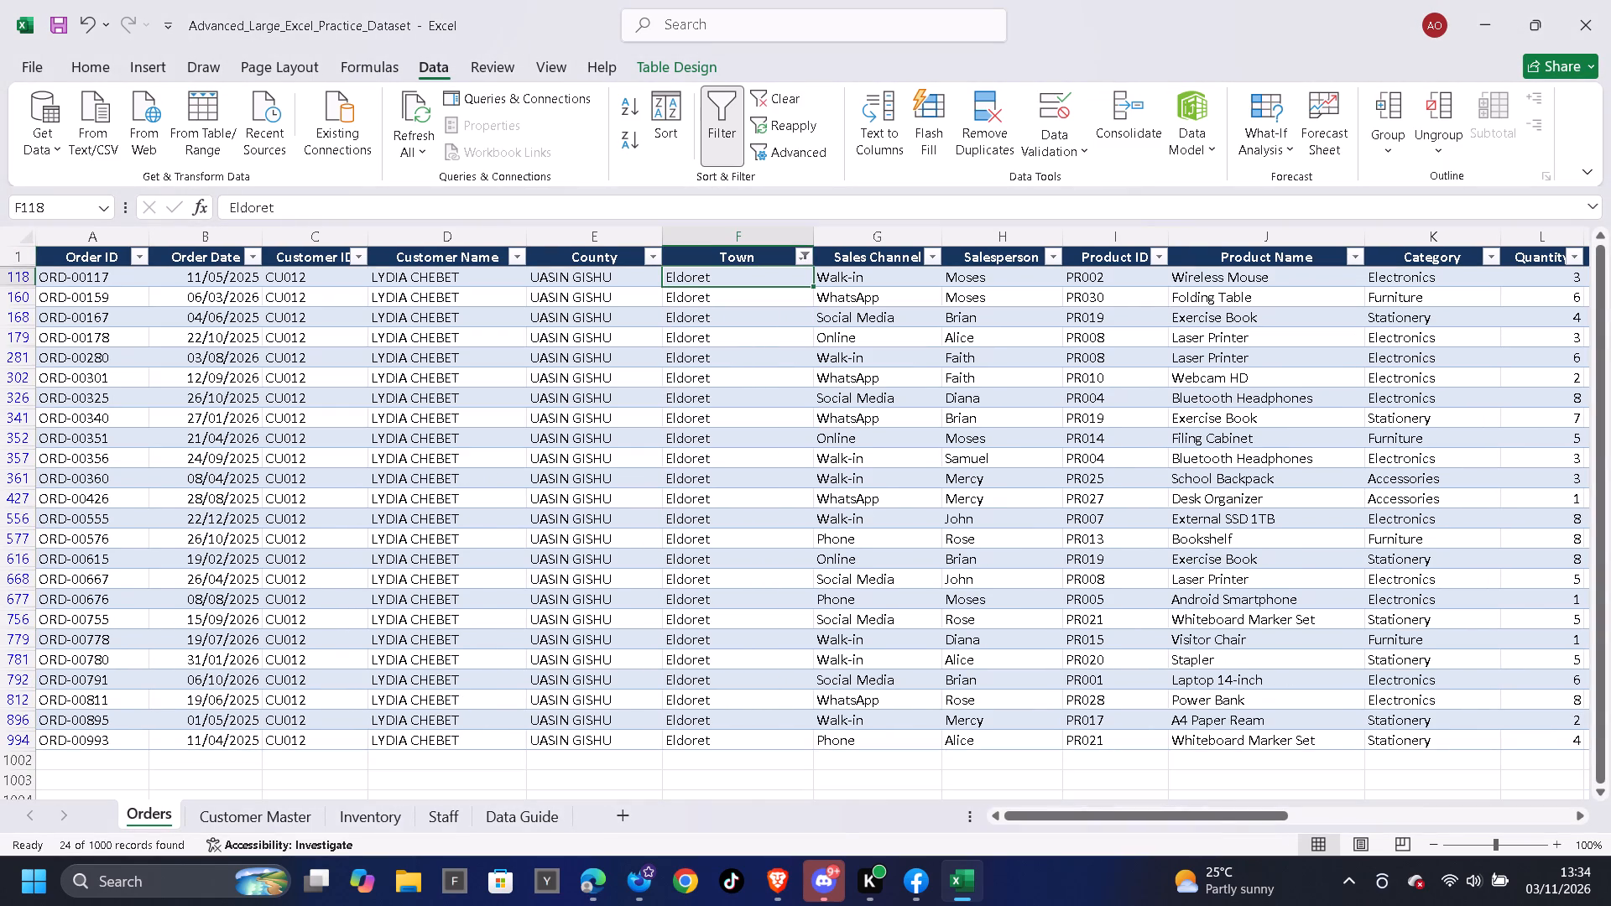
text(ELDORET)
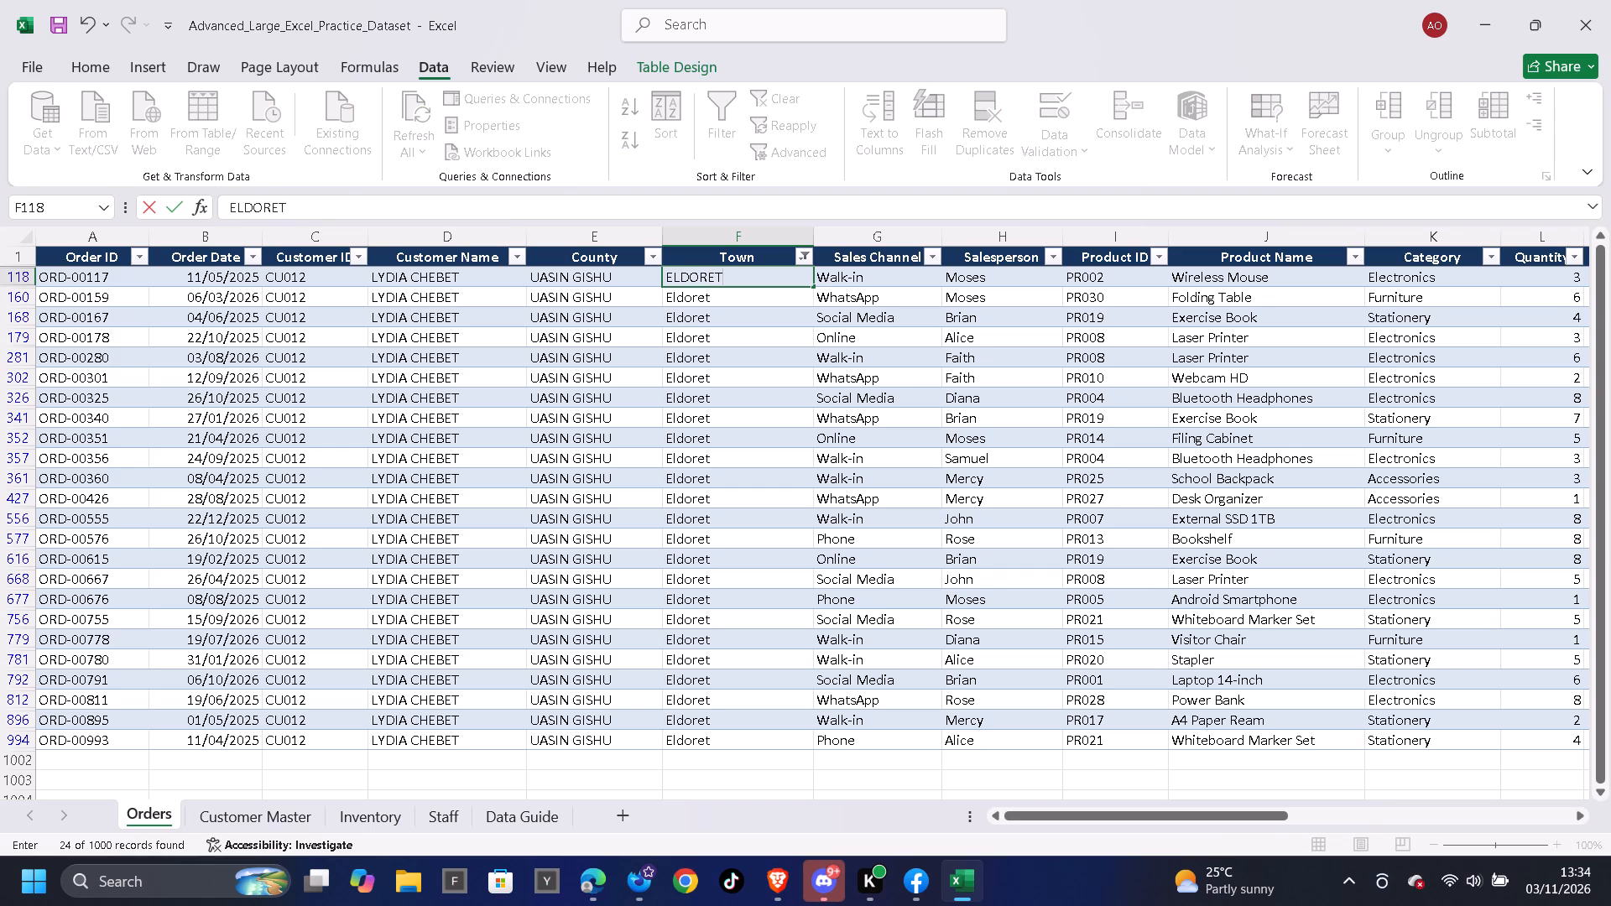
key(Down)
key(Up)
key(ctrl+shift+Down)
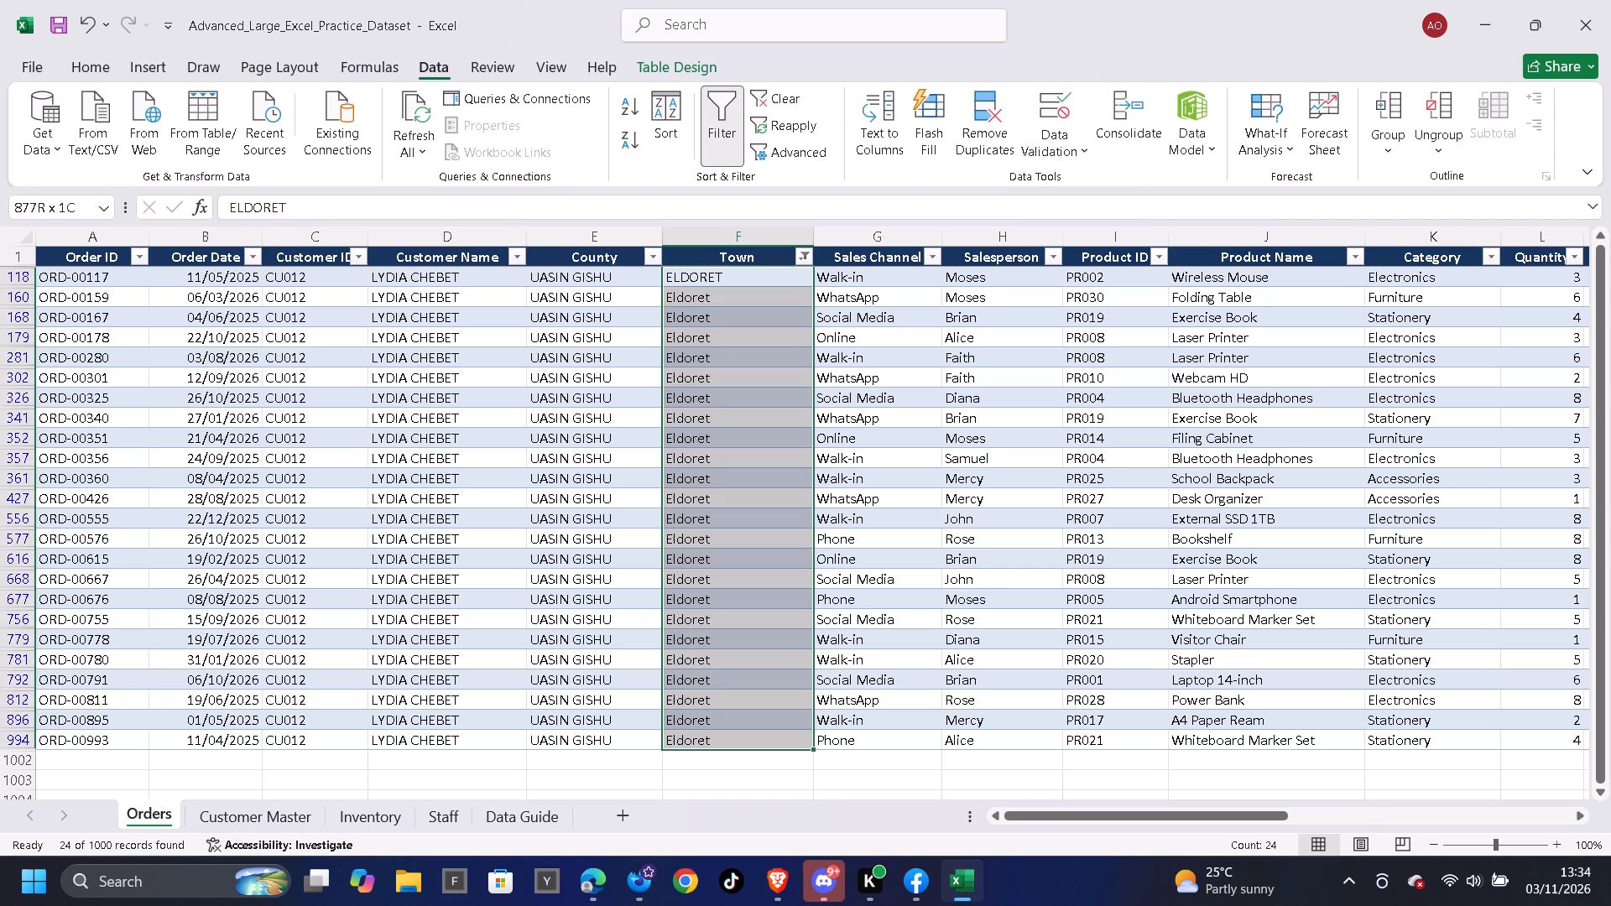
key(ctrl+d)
Clear the Eldoret filter and filter the Town column to only Embakasi.
click(798, 98)
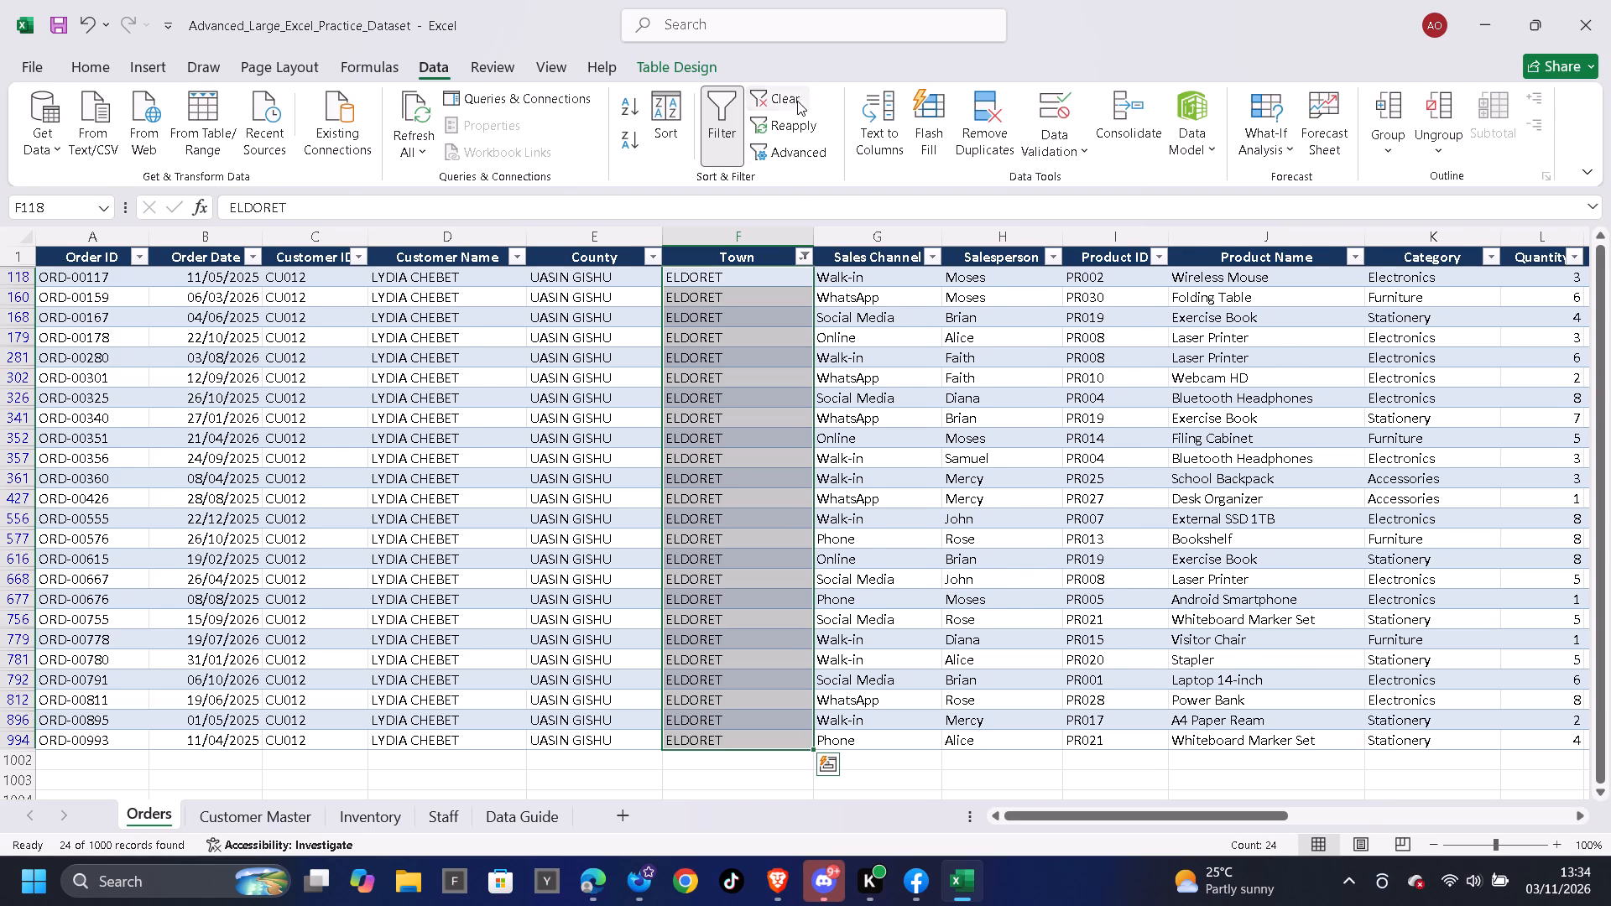
click(794, 254)
click(642, 520)
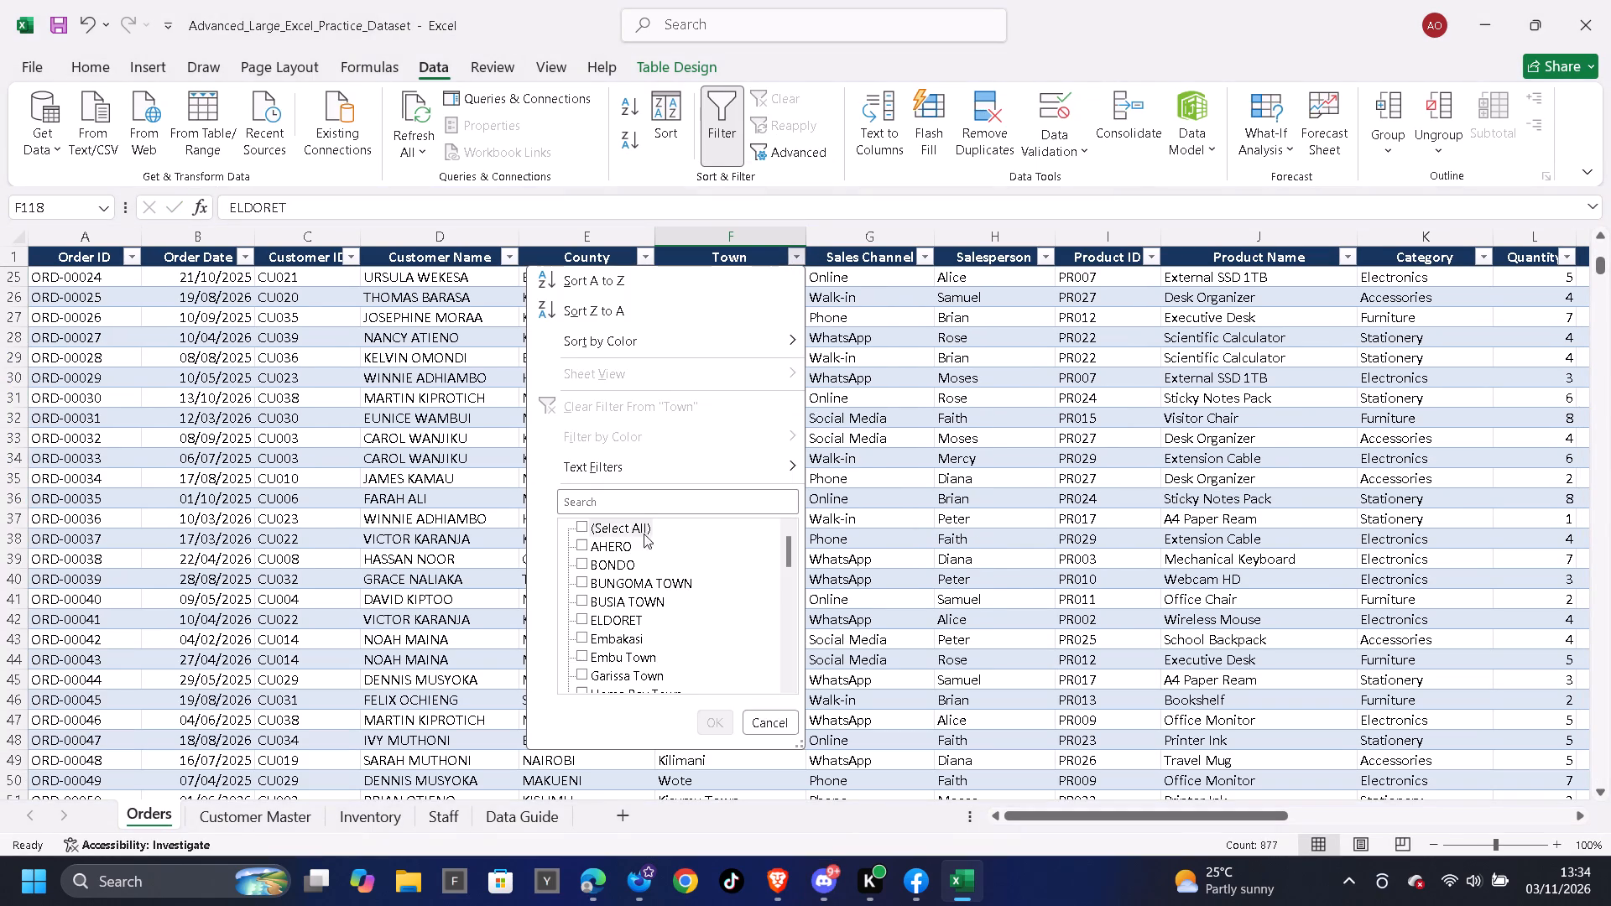
click(633, 638)
click(716, 718)
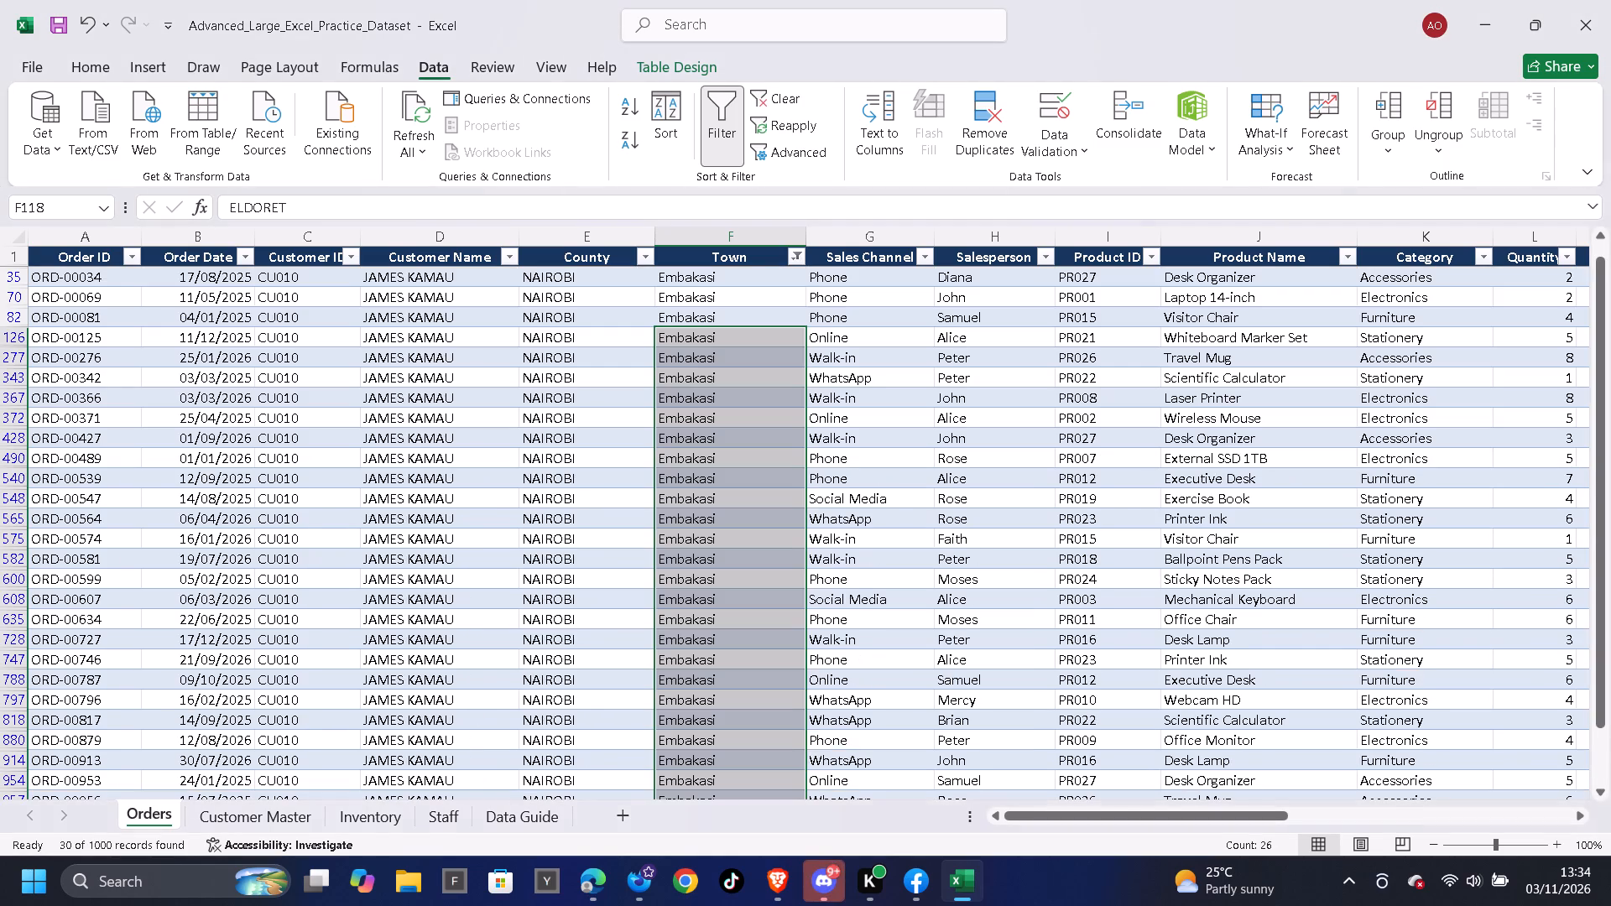
Enter EMBAKASI in the first filtered Town cell and fill it down the remaining visible rows.
click(716, 255)
key(Down)
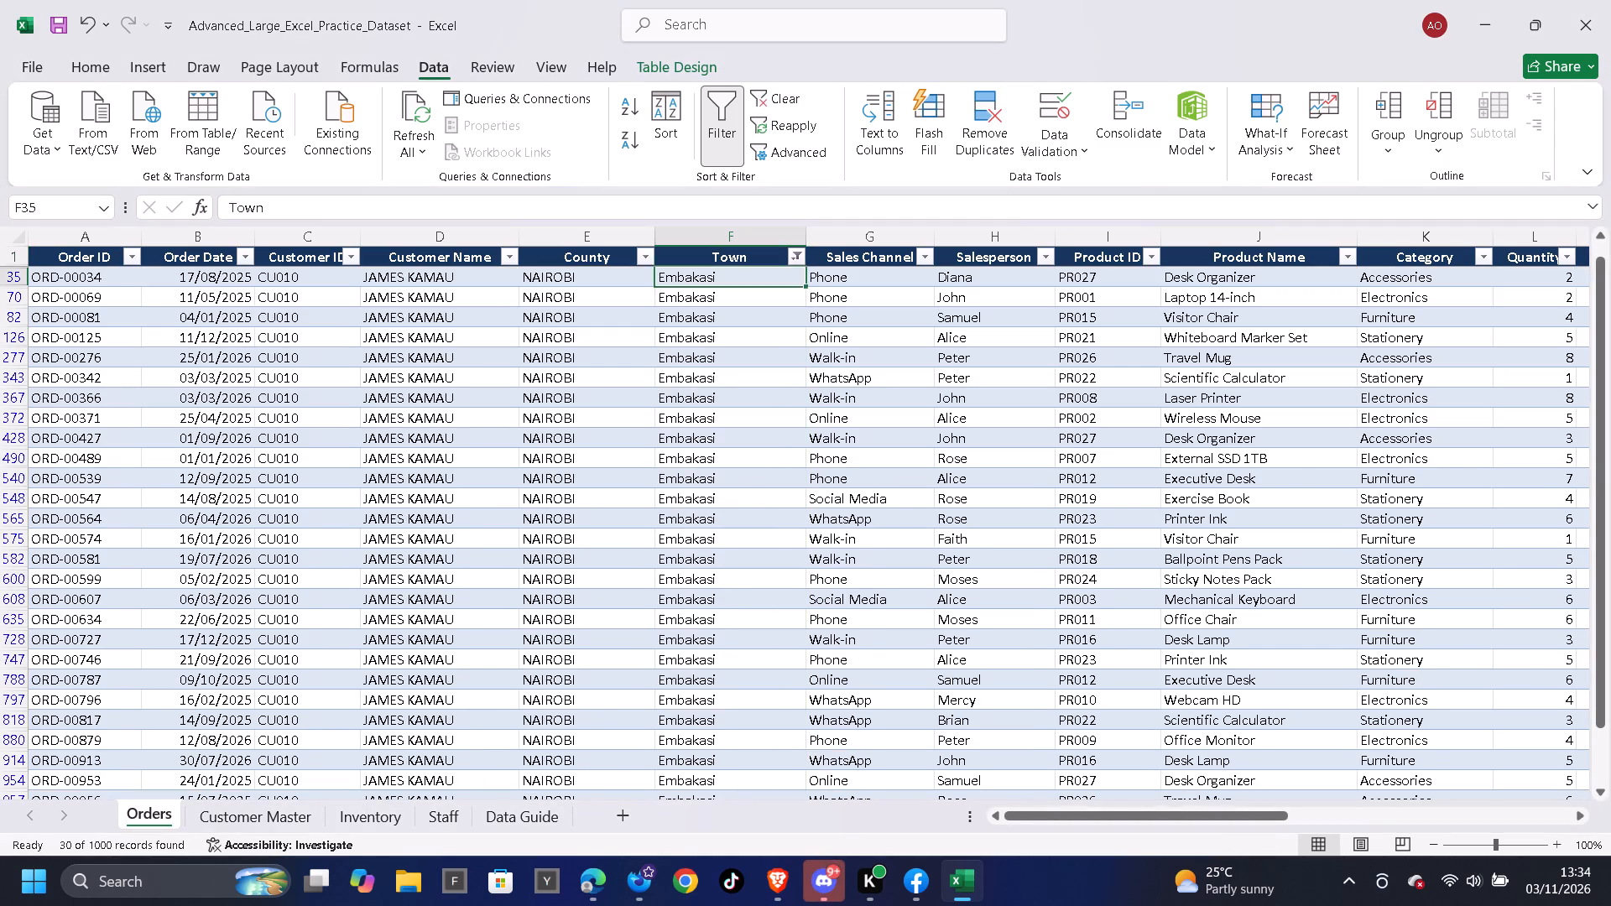
key(Up)
key(Down)
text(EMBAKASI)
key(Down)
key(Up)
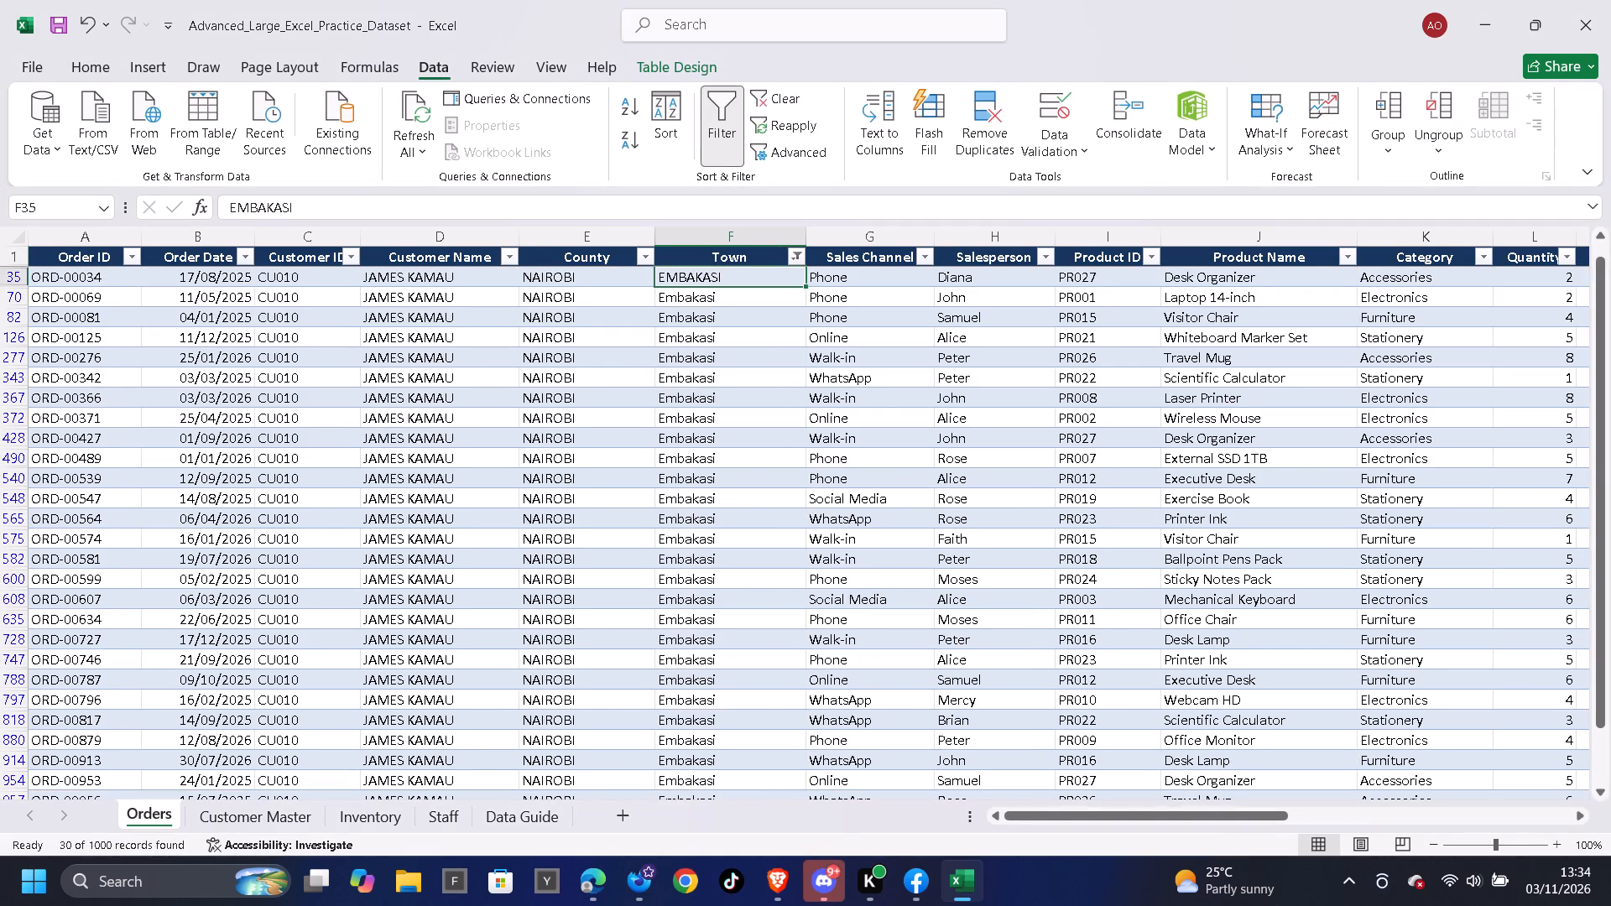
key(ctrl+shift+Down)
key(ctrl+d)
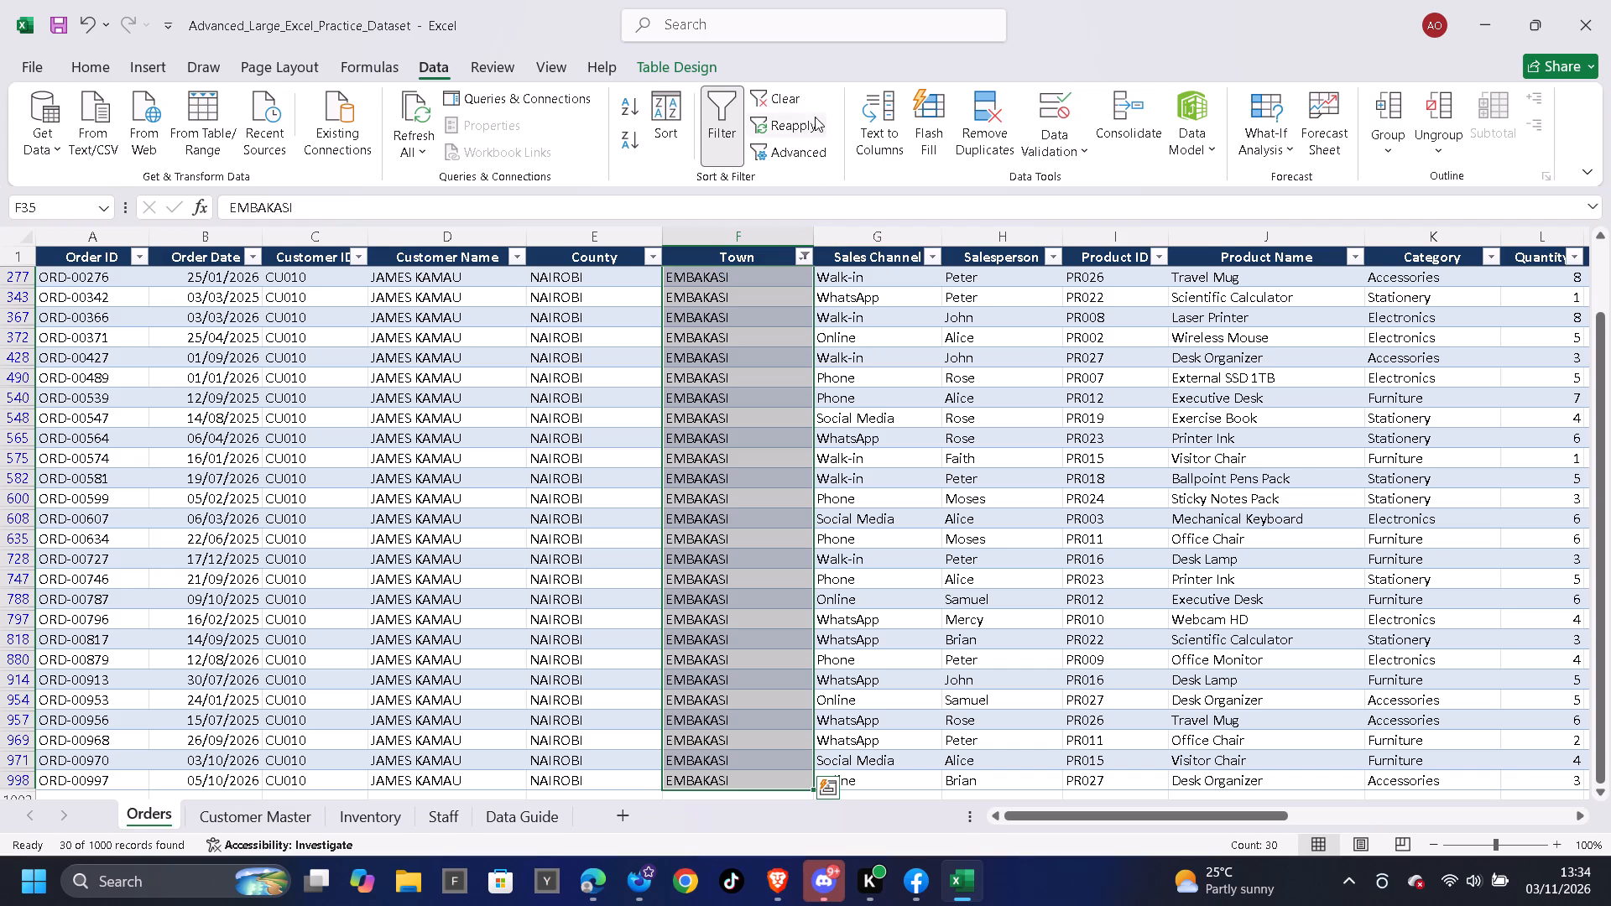
Clear the Embakasi filter and filter the Town column to only Embu Town.
click(793, 95)
click(798, 263)
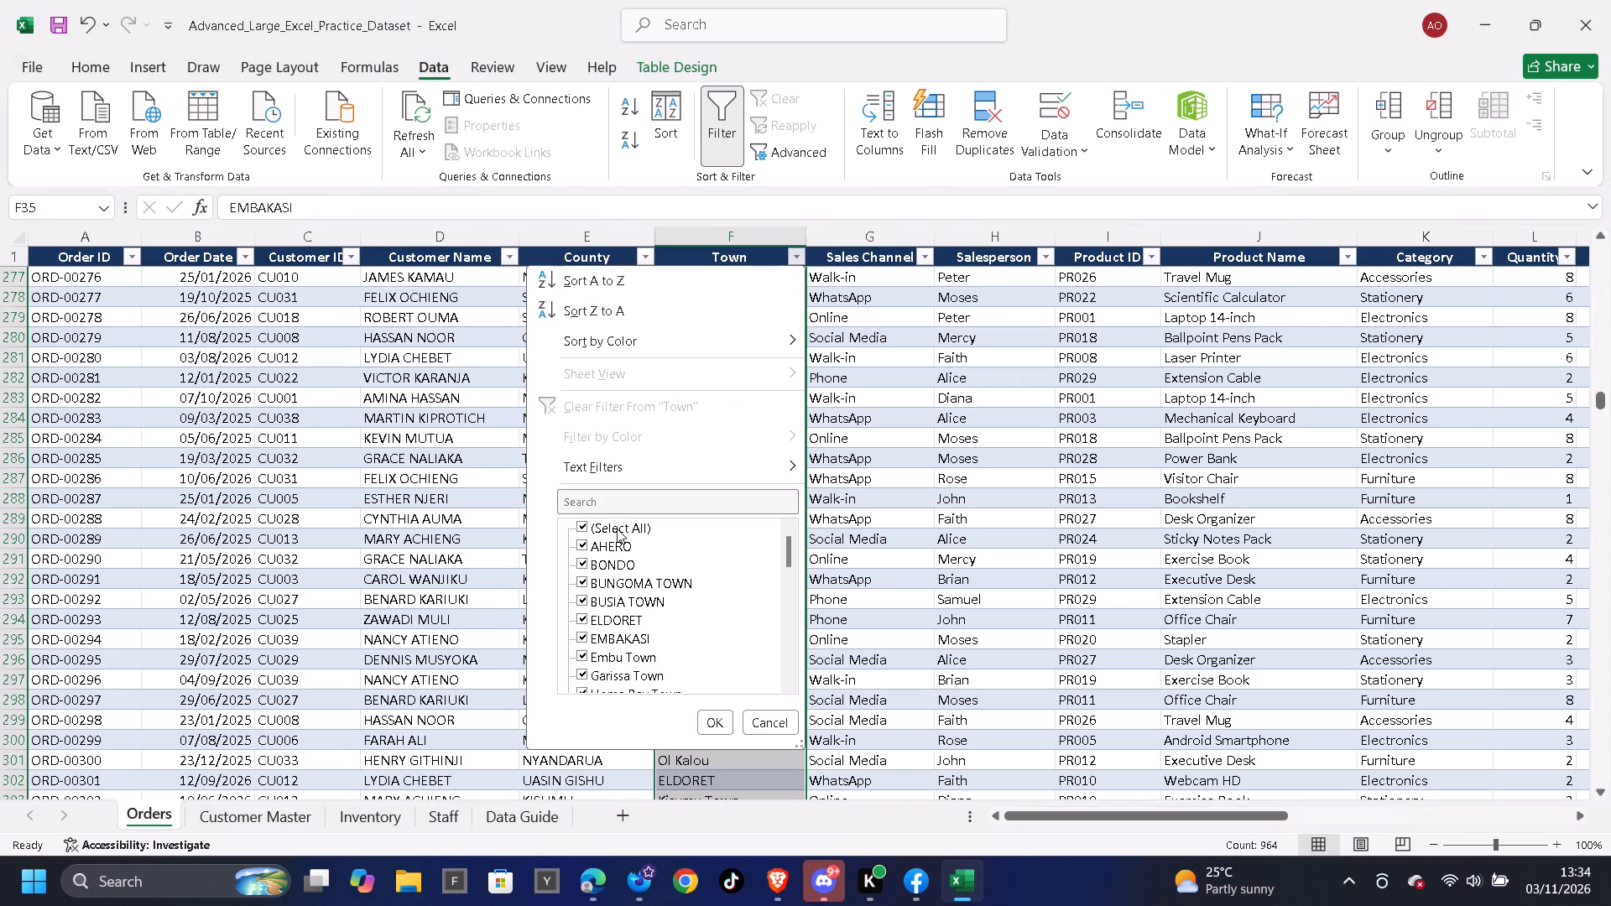
click(617, 528)
click(649, 654)
click(722, 721)
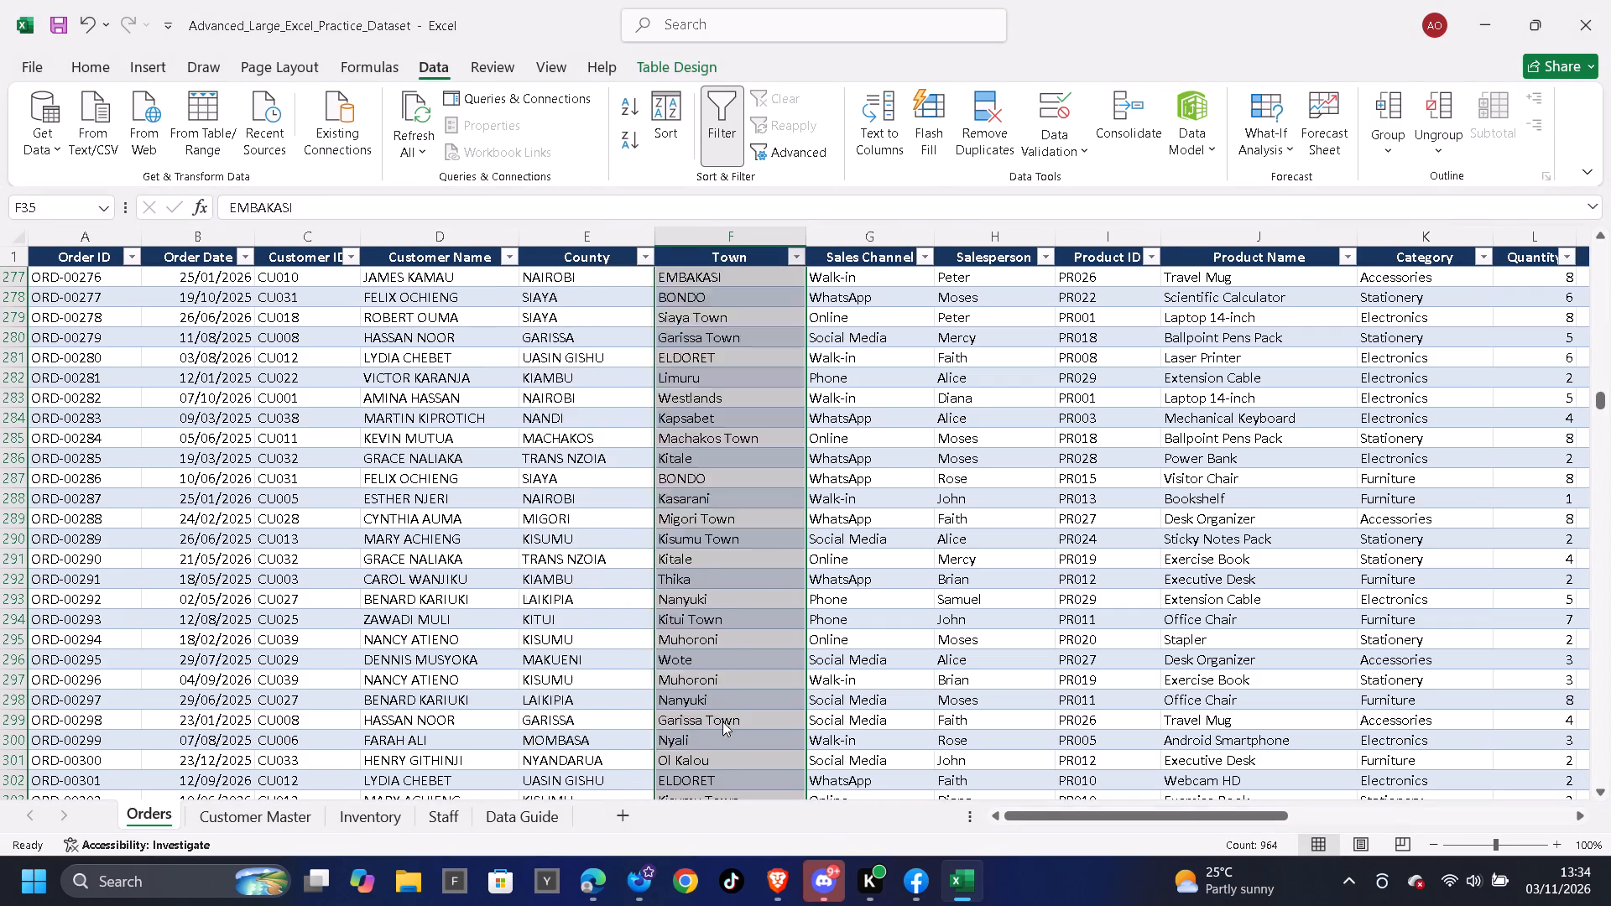
Enter EMBU TOWN in the first filtered Town cell and fill it down the remaining visible rows.
click(733, 259)
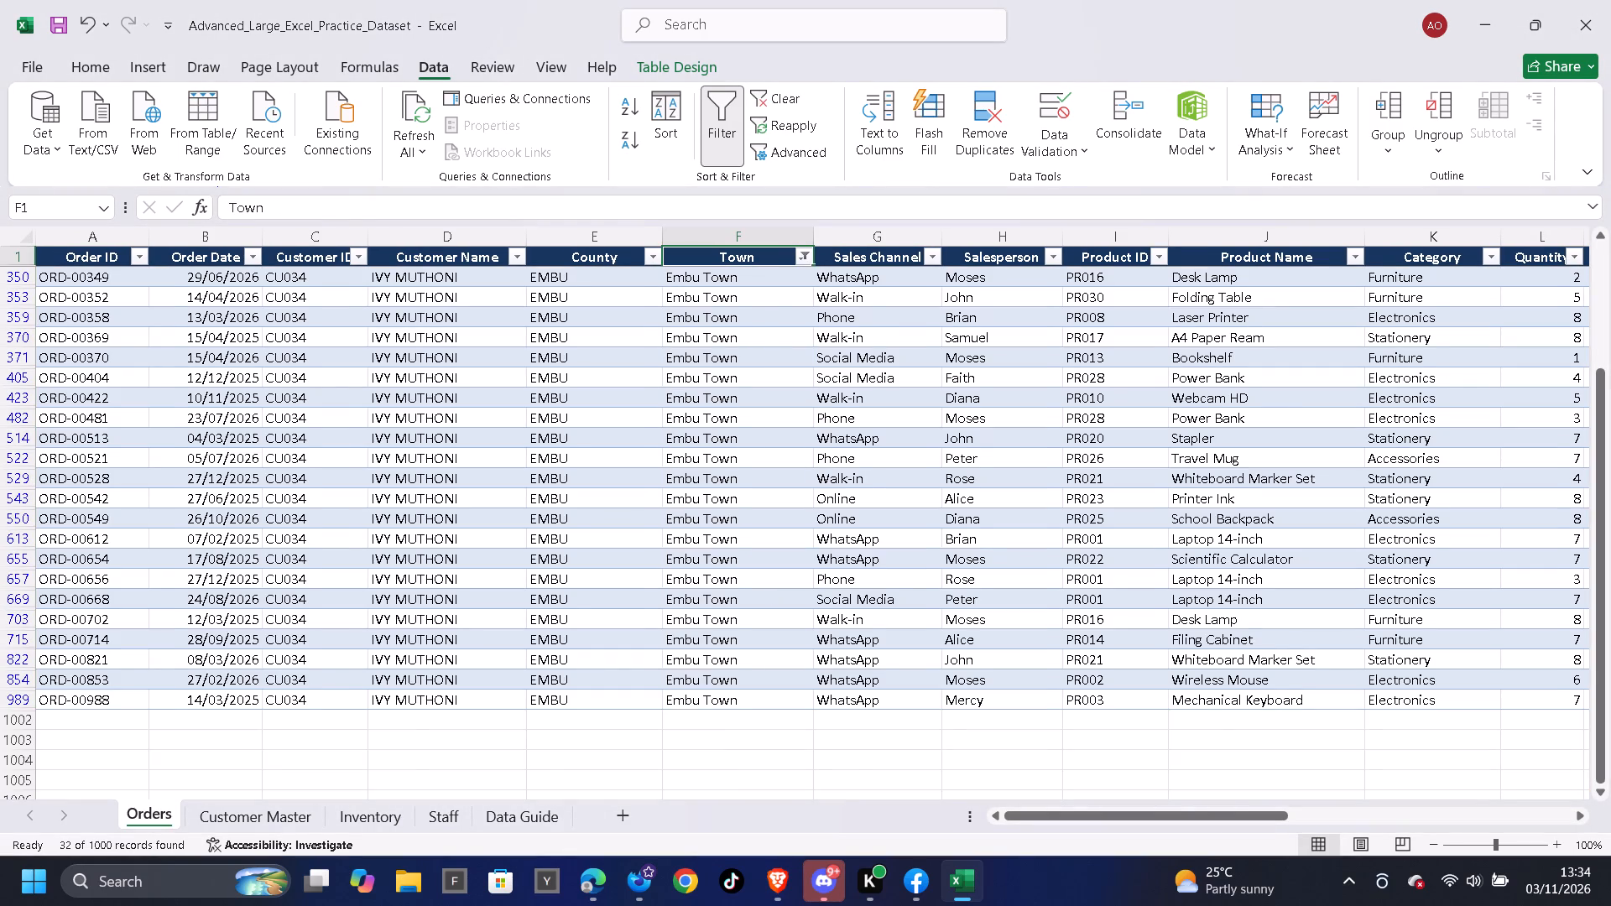
key(Down)
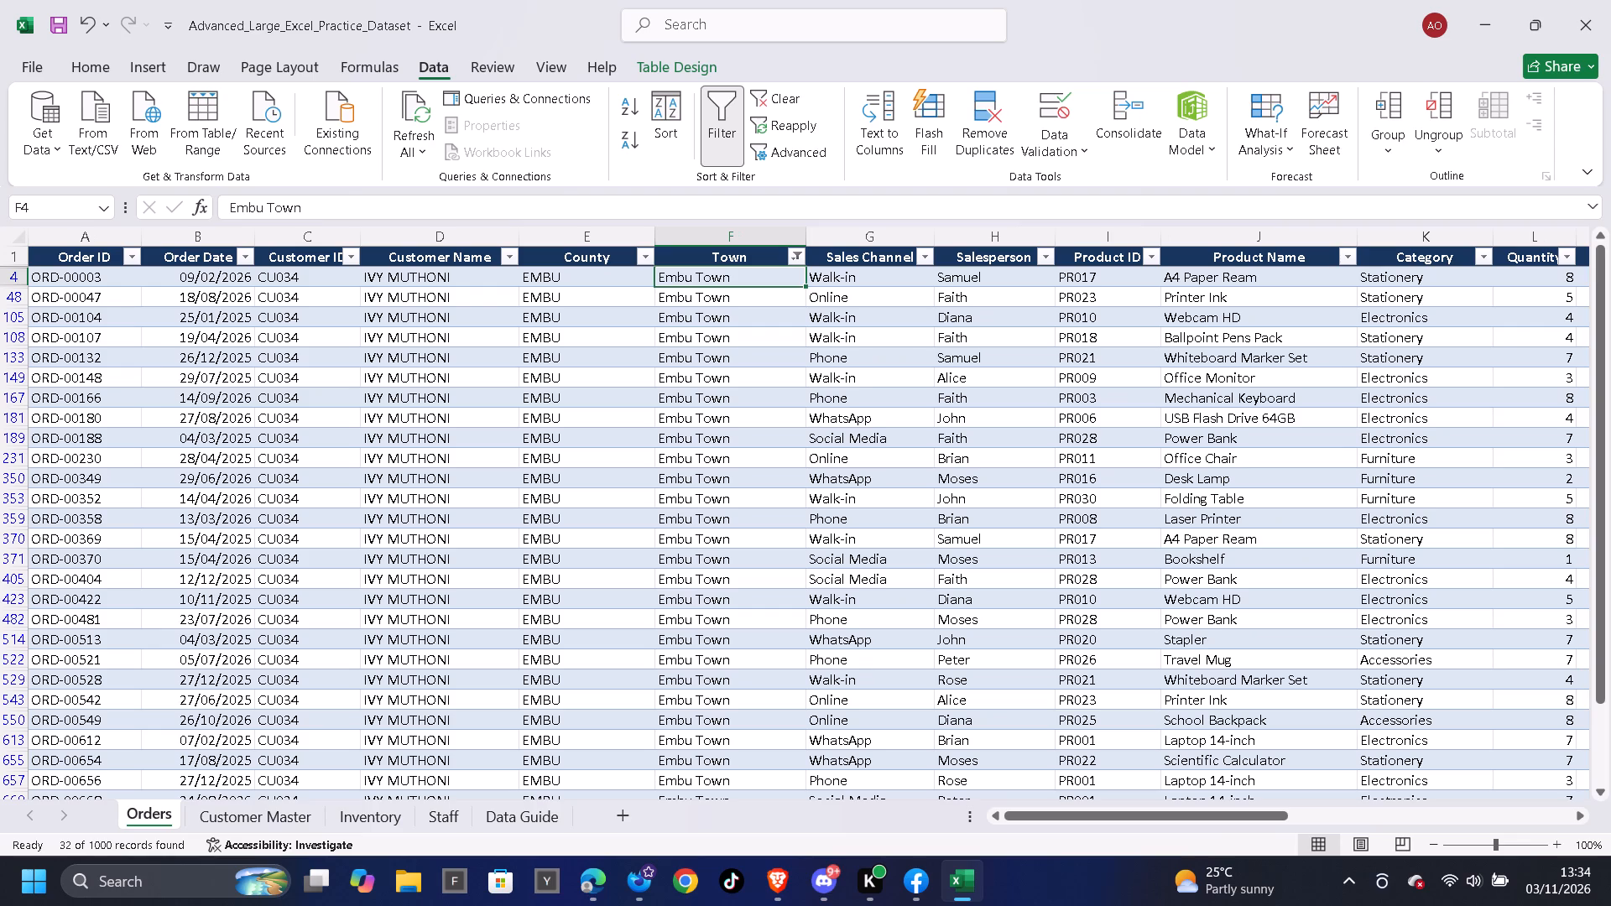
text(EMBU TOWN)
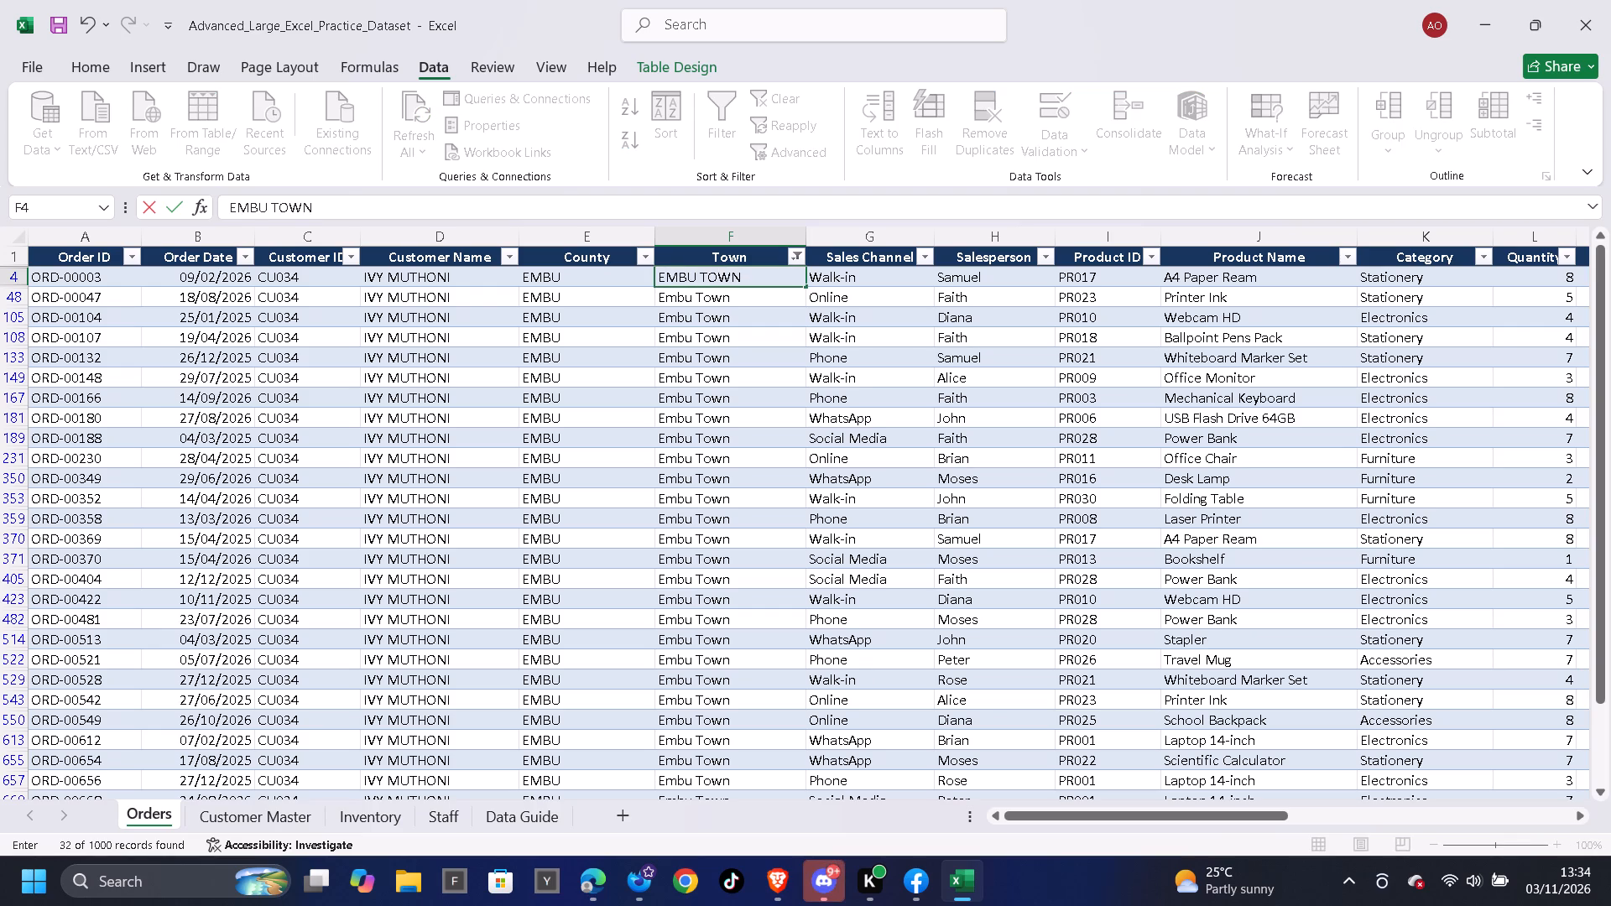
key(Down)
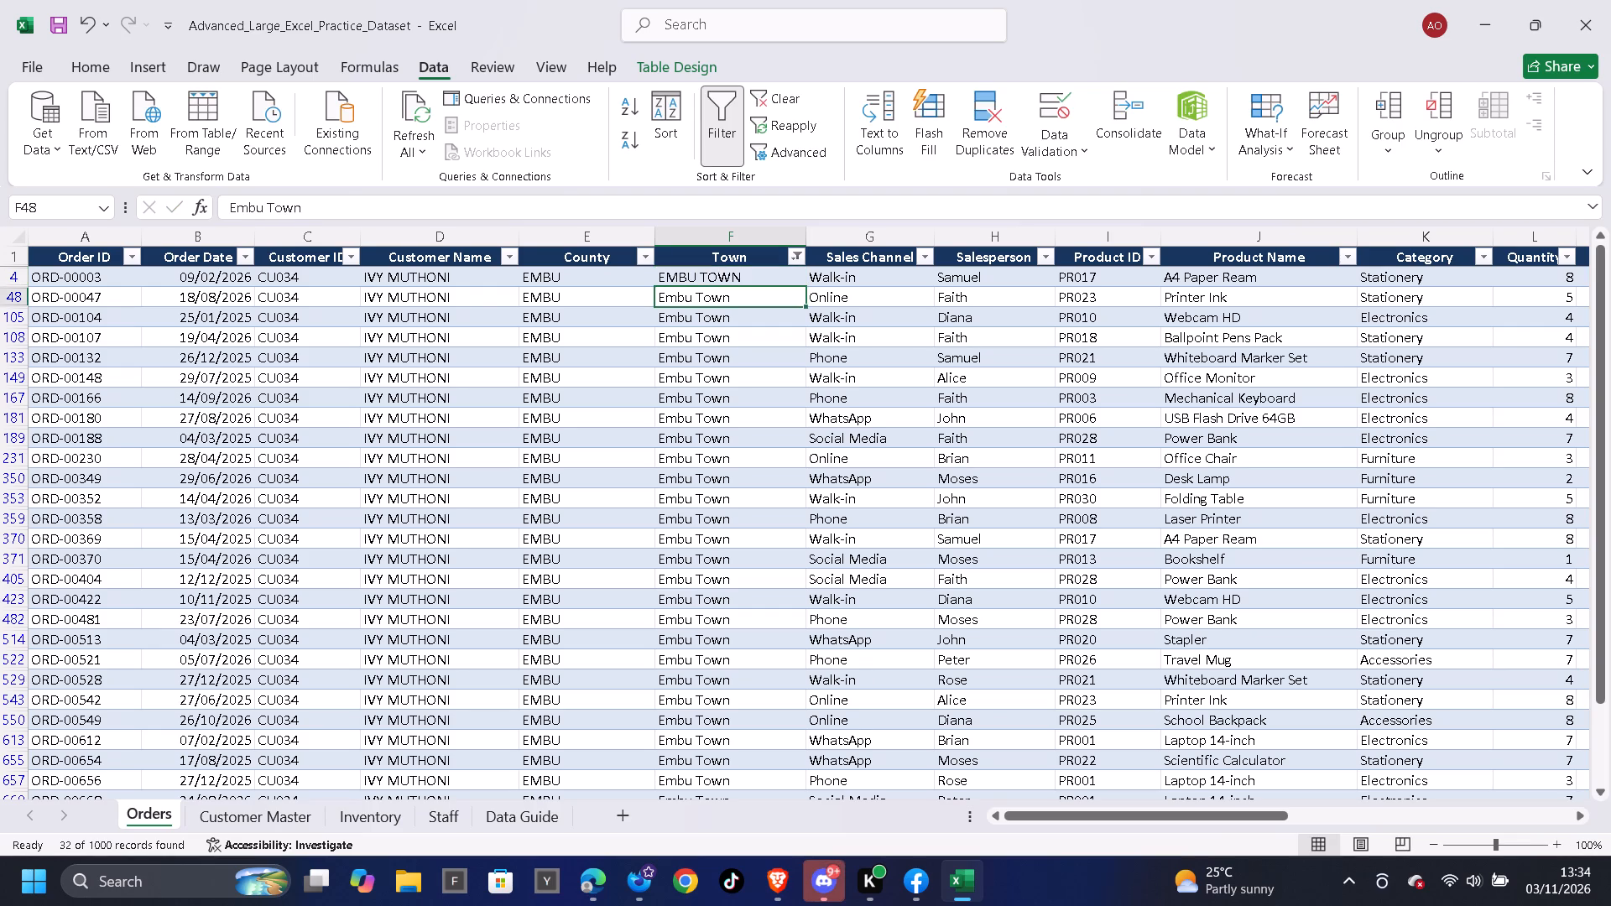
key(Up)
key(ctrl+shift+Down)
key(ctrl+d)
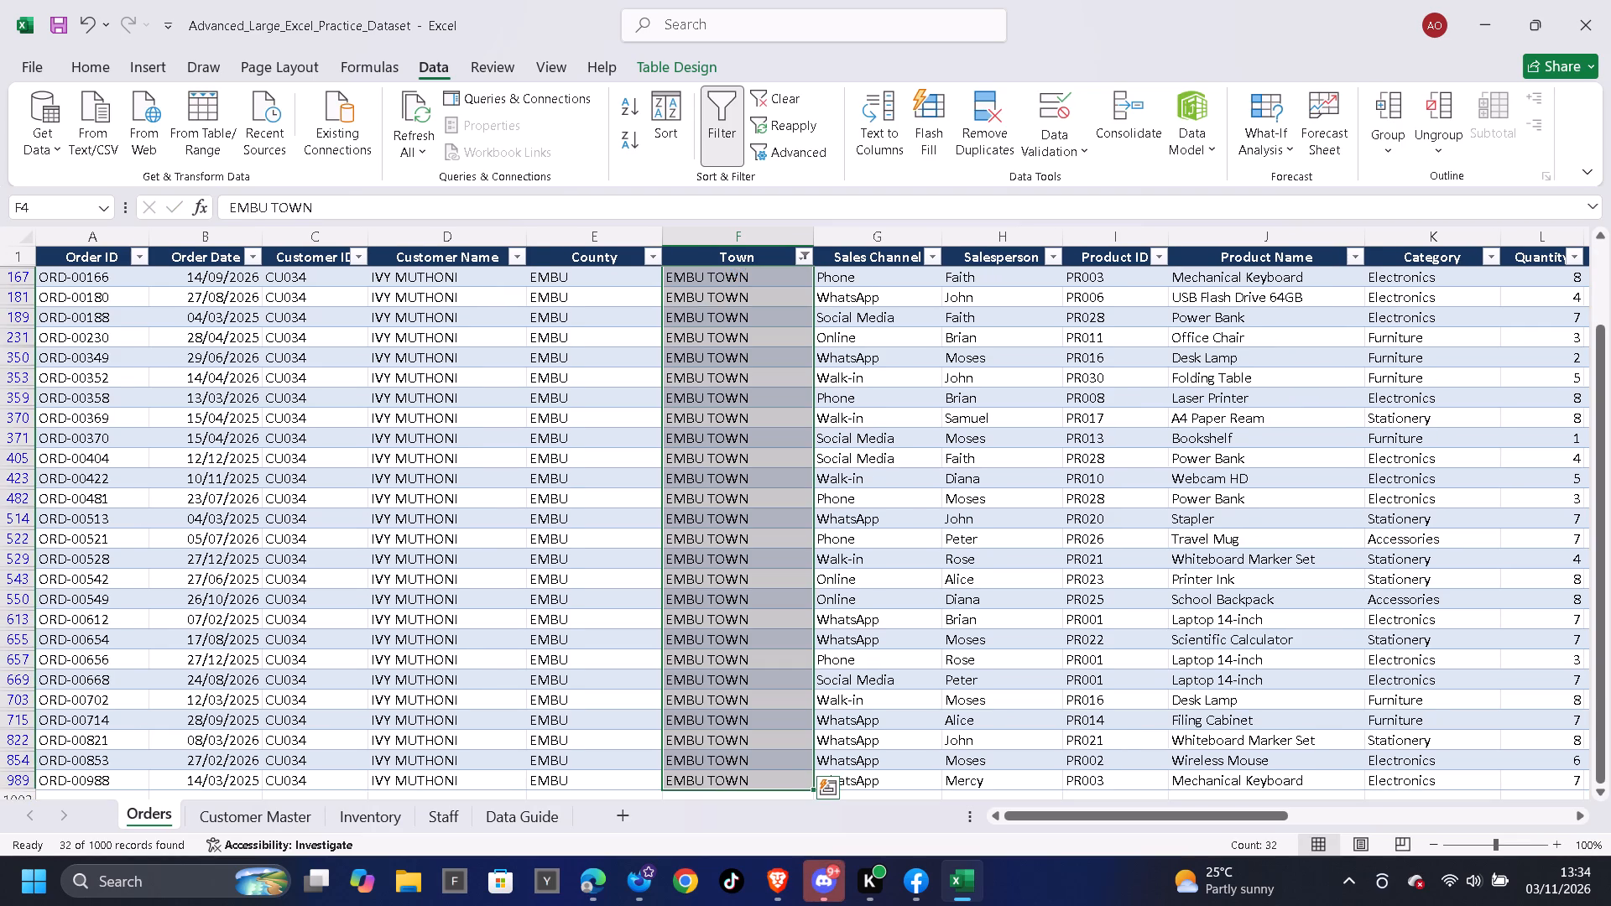
Clear the Embu Town filter and filter the Town column to only Garissa Town.
click(779, 94)
click(800, 253)
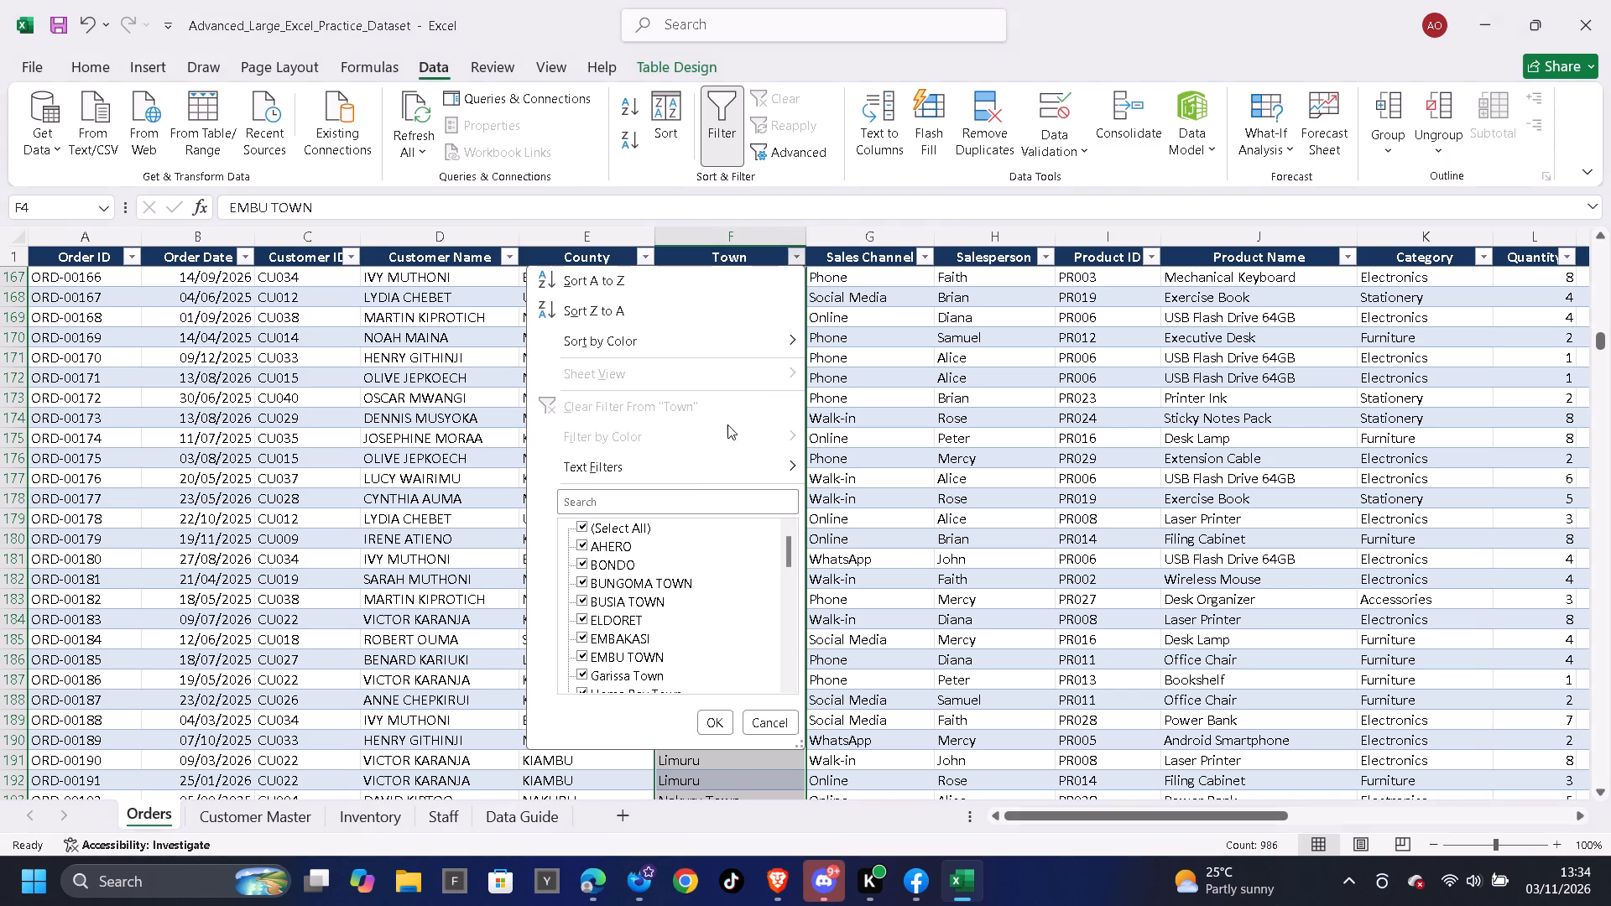
click(634, 526)
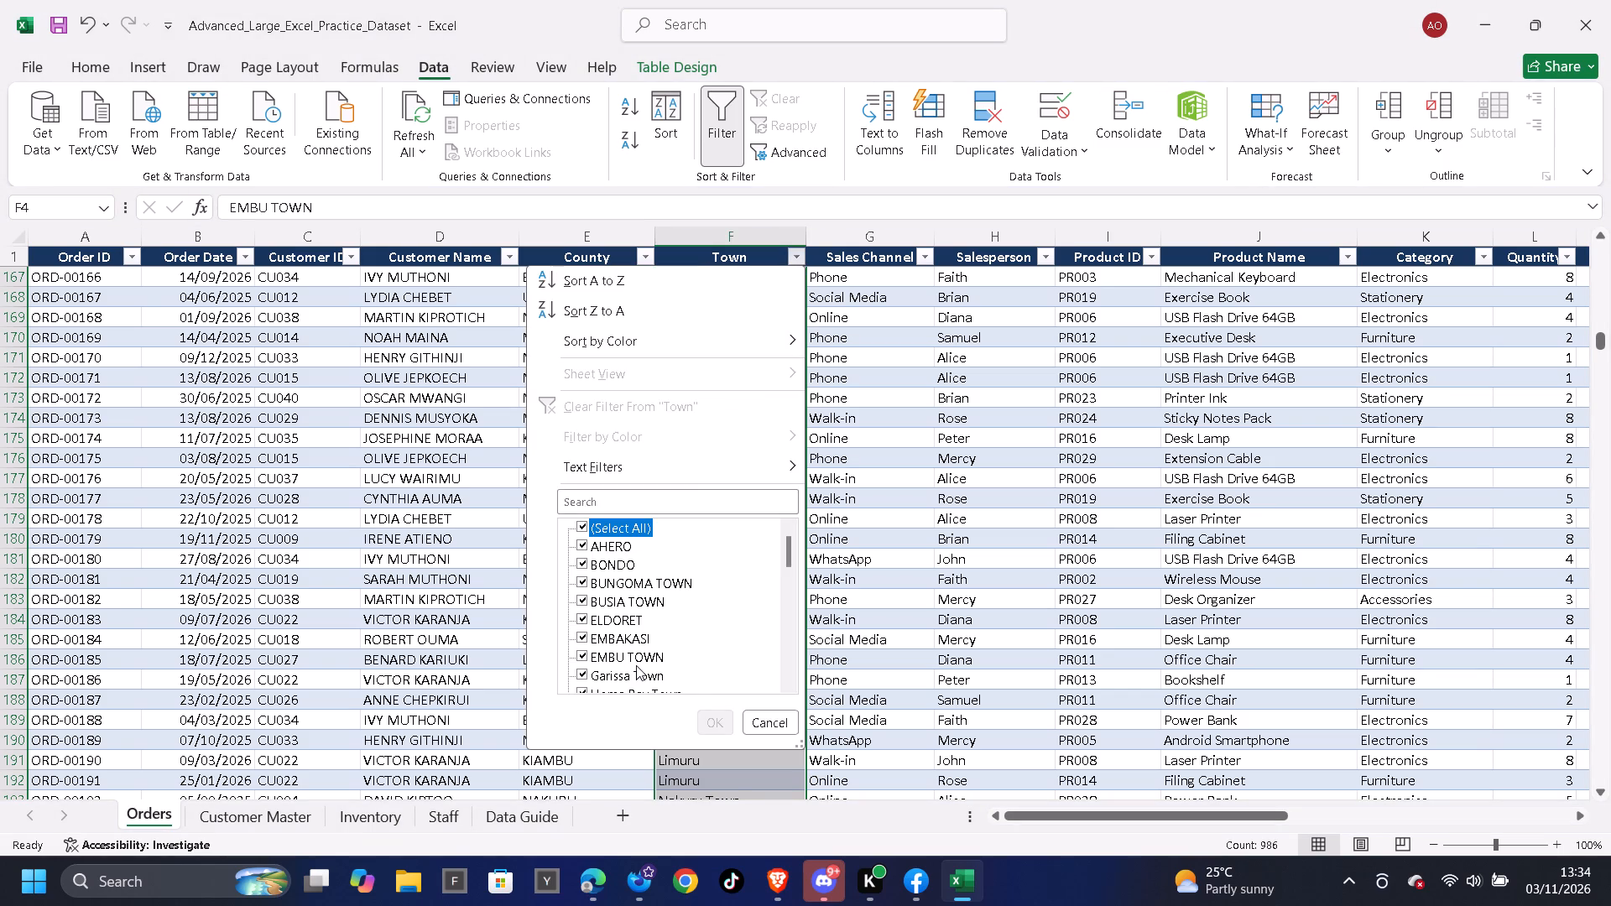
click(645, 679)
click(706, 718)
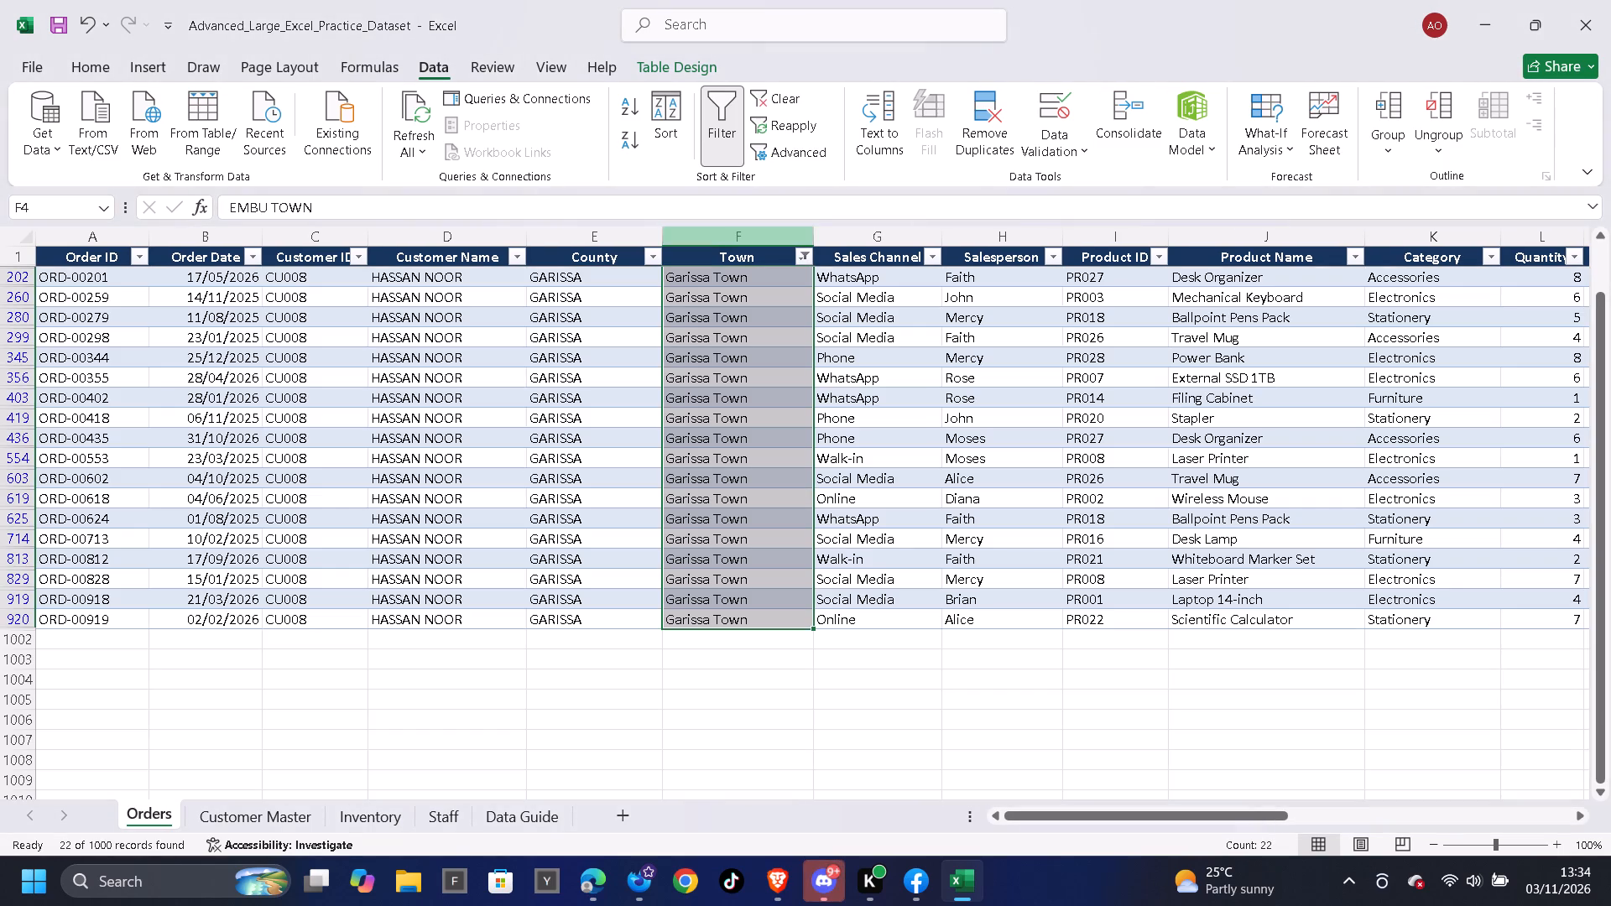
Enter GARISSA TOWN in the first filtered Town cell and fill it down the remaining visible rows.
click(730, 252)
click(729, 253)
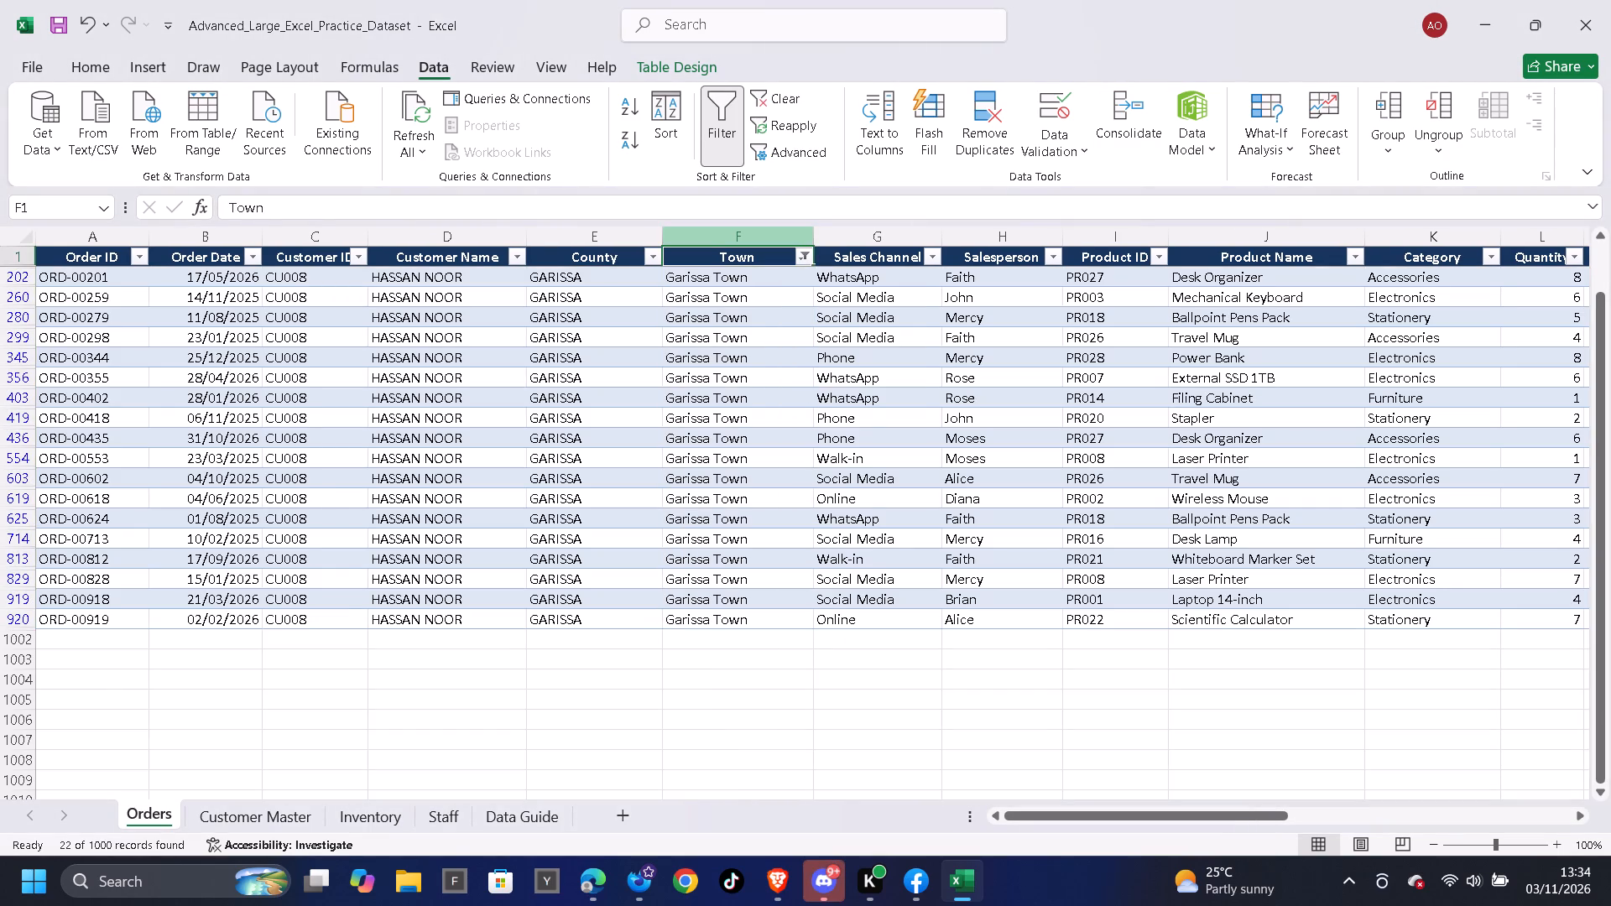
key(Down)
key(Up)
key(Down)
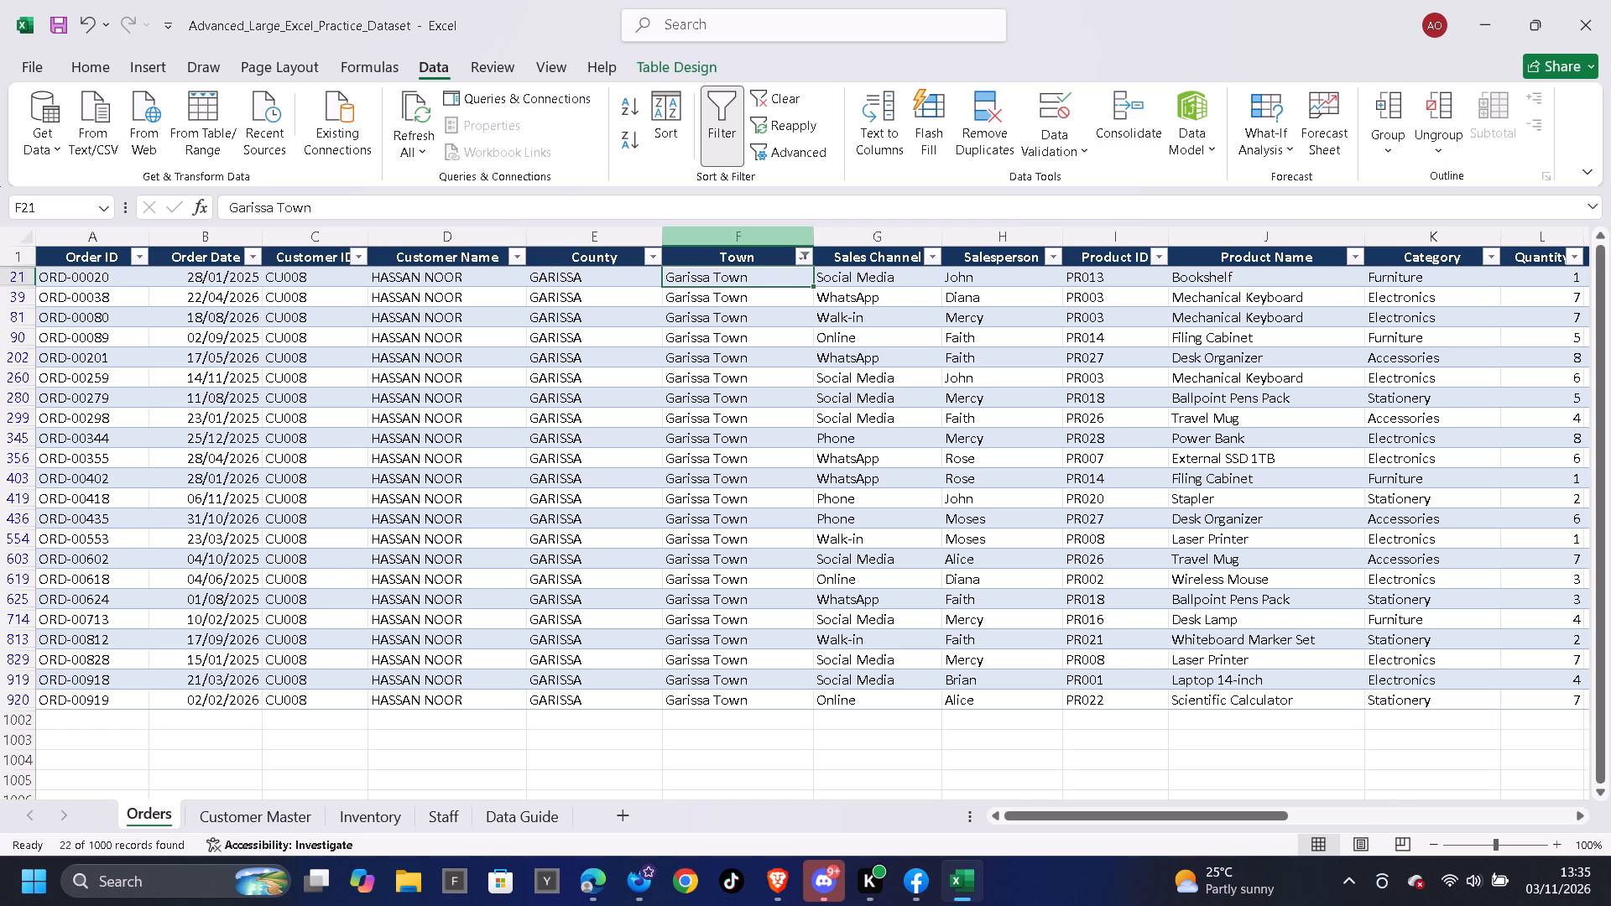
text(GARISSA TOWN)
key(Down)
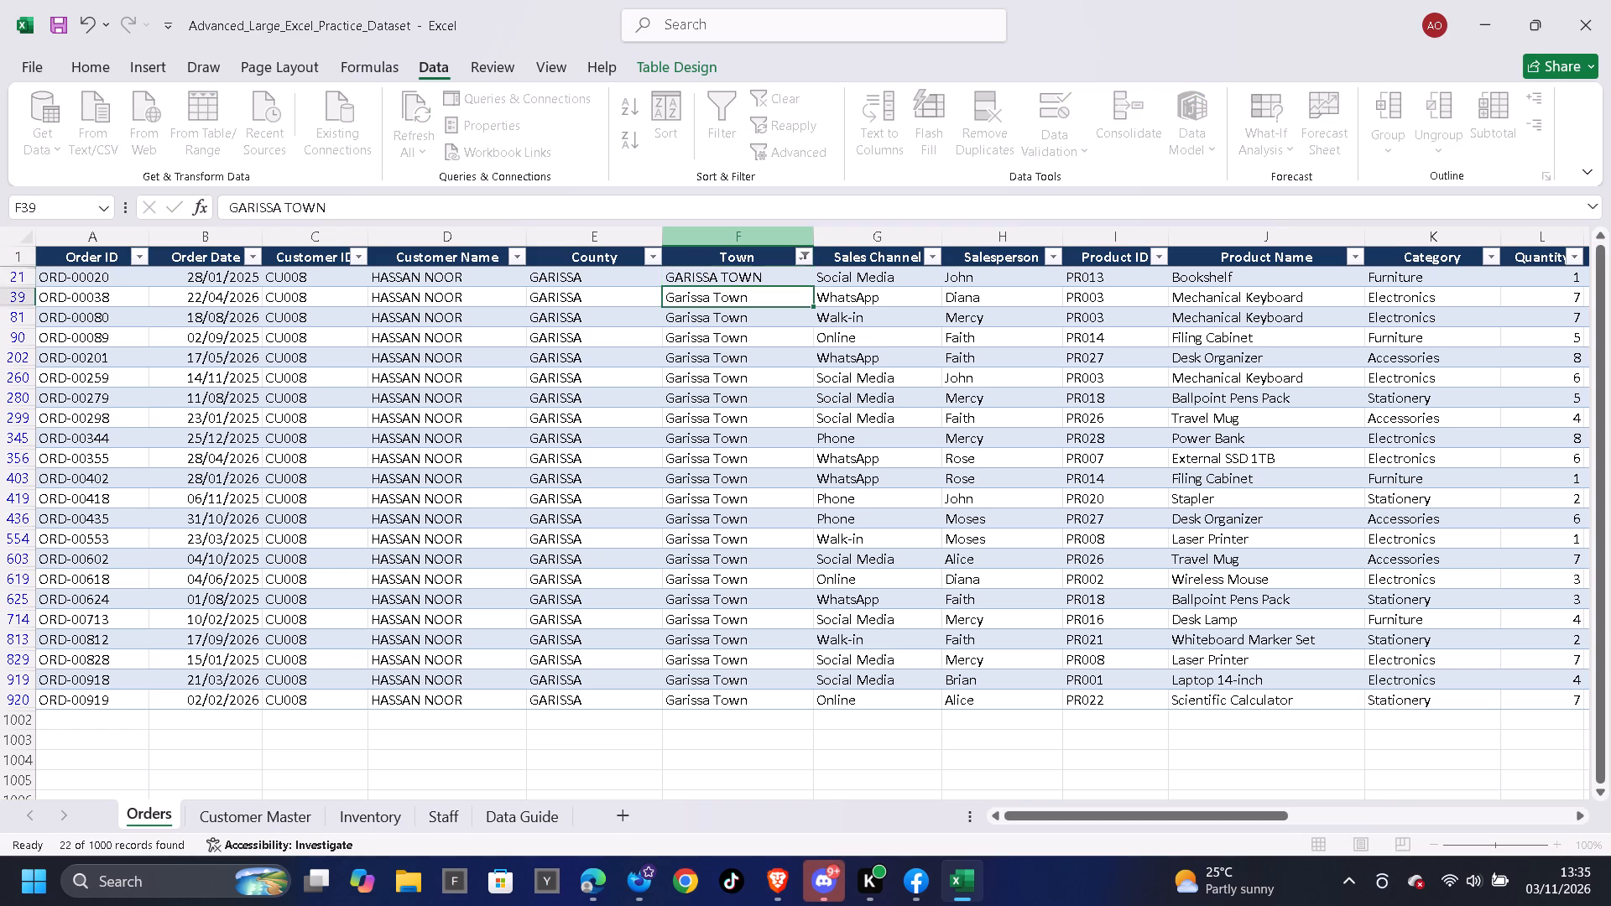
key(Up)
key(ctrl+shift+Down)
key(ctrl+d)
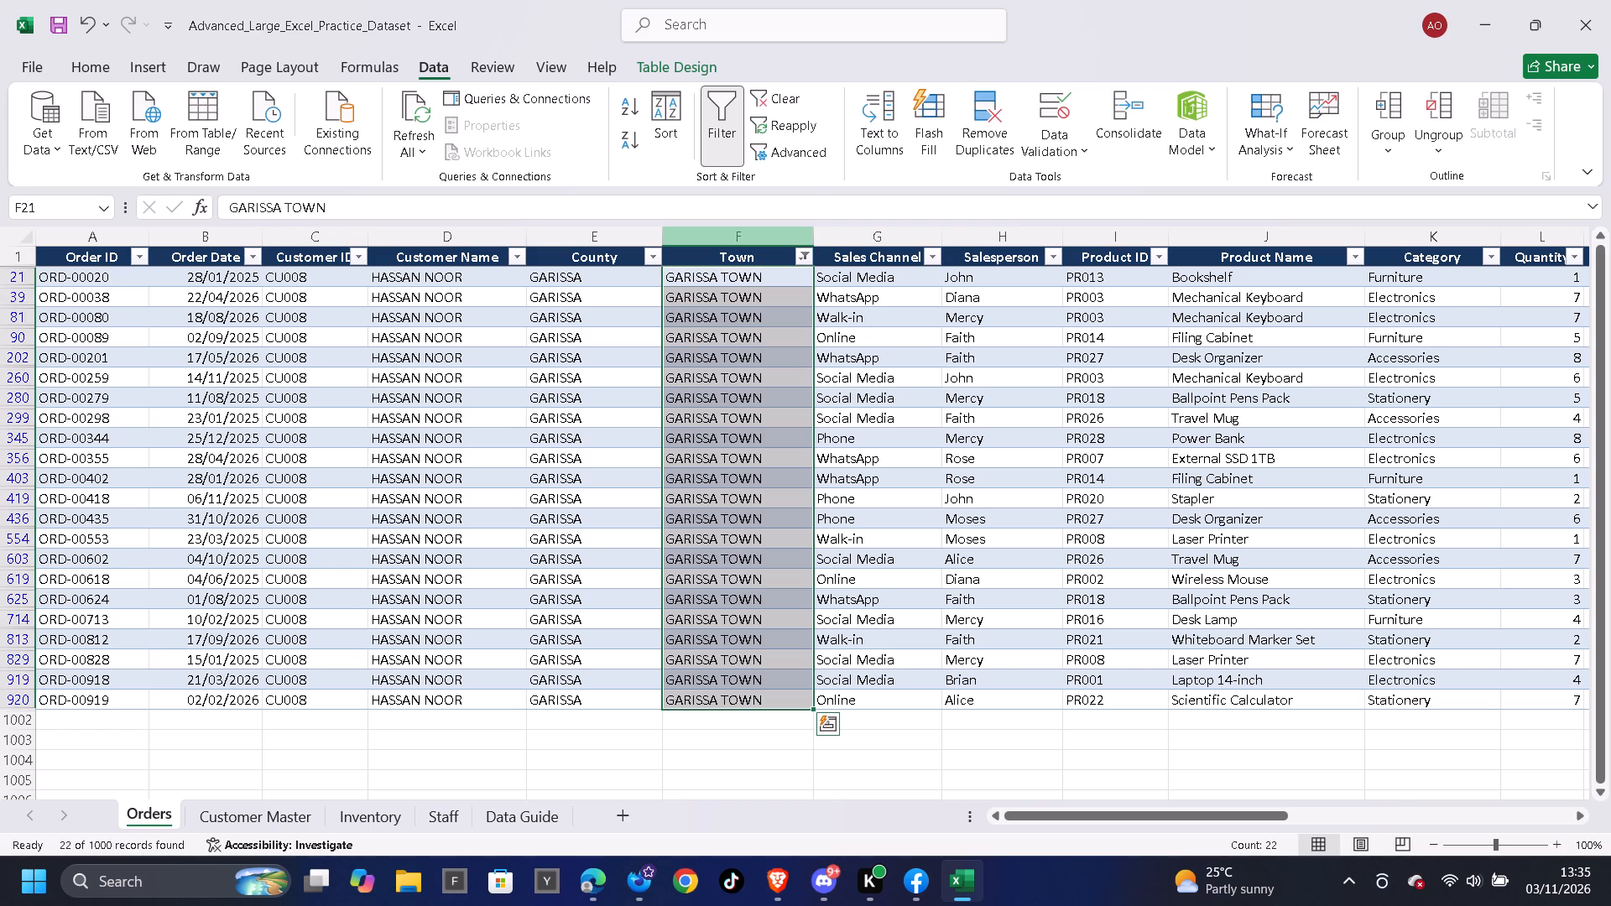
Clear the Garissa Town filter and filter the Town column to only Wote.
click(800, 104)
click(794, 252)
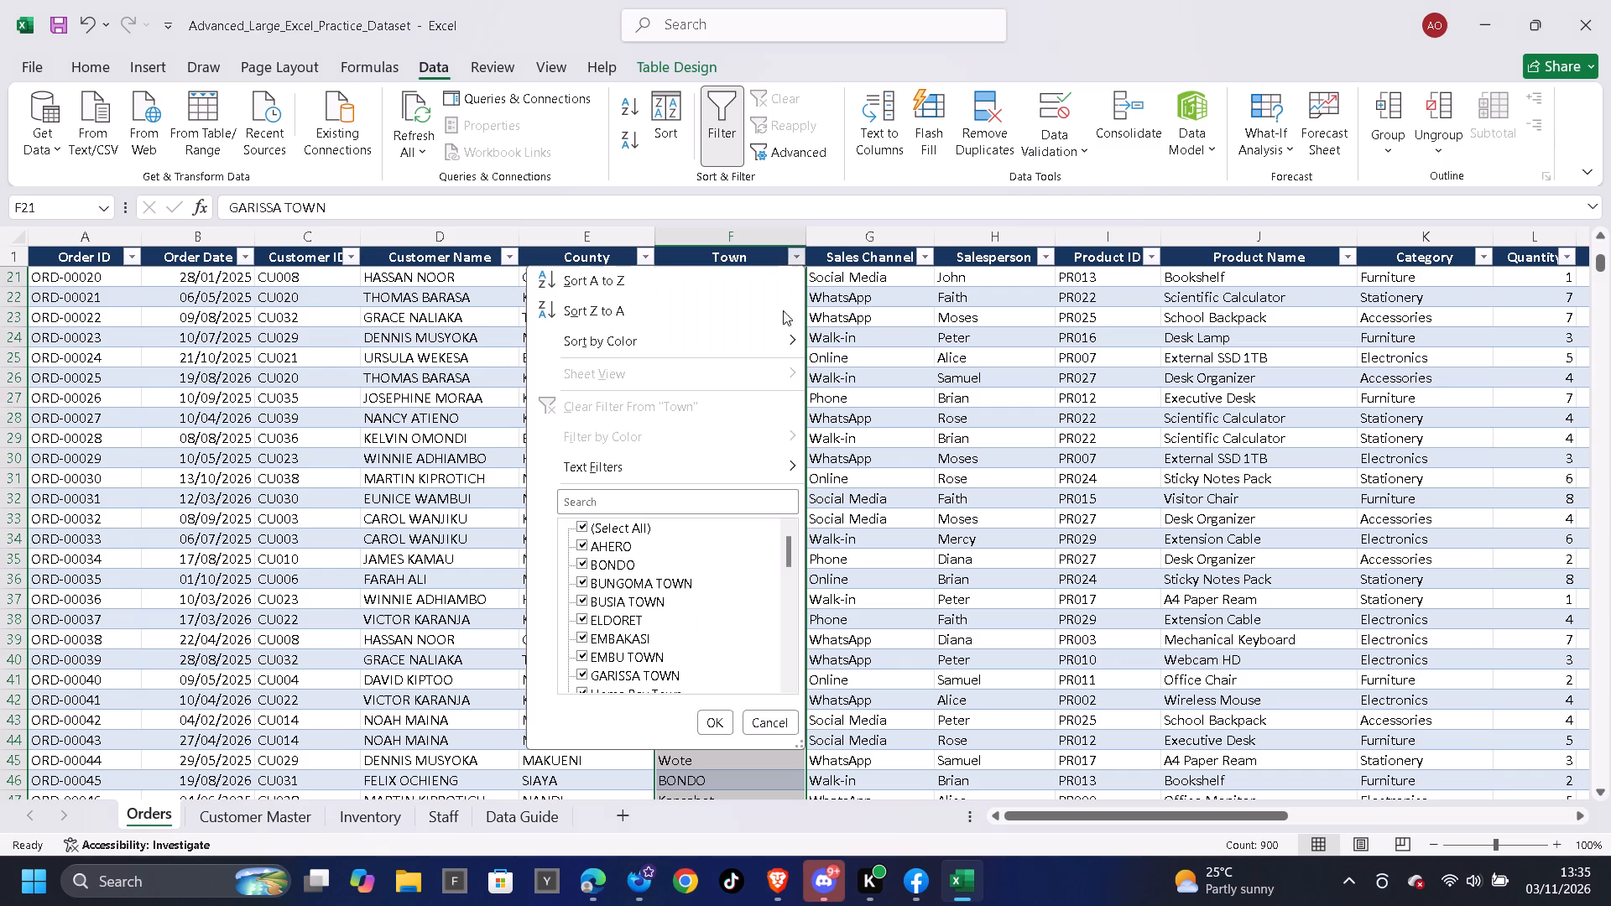
click(637, 528)
drag(791, 546, 794, 581)
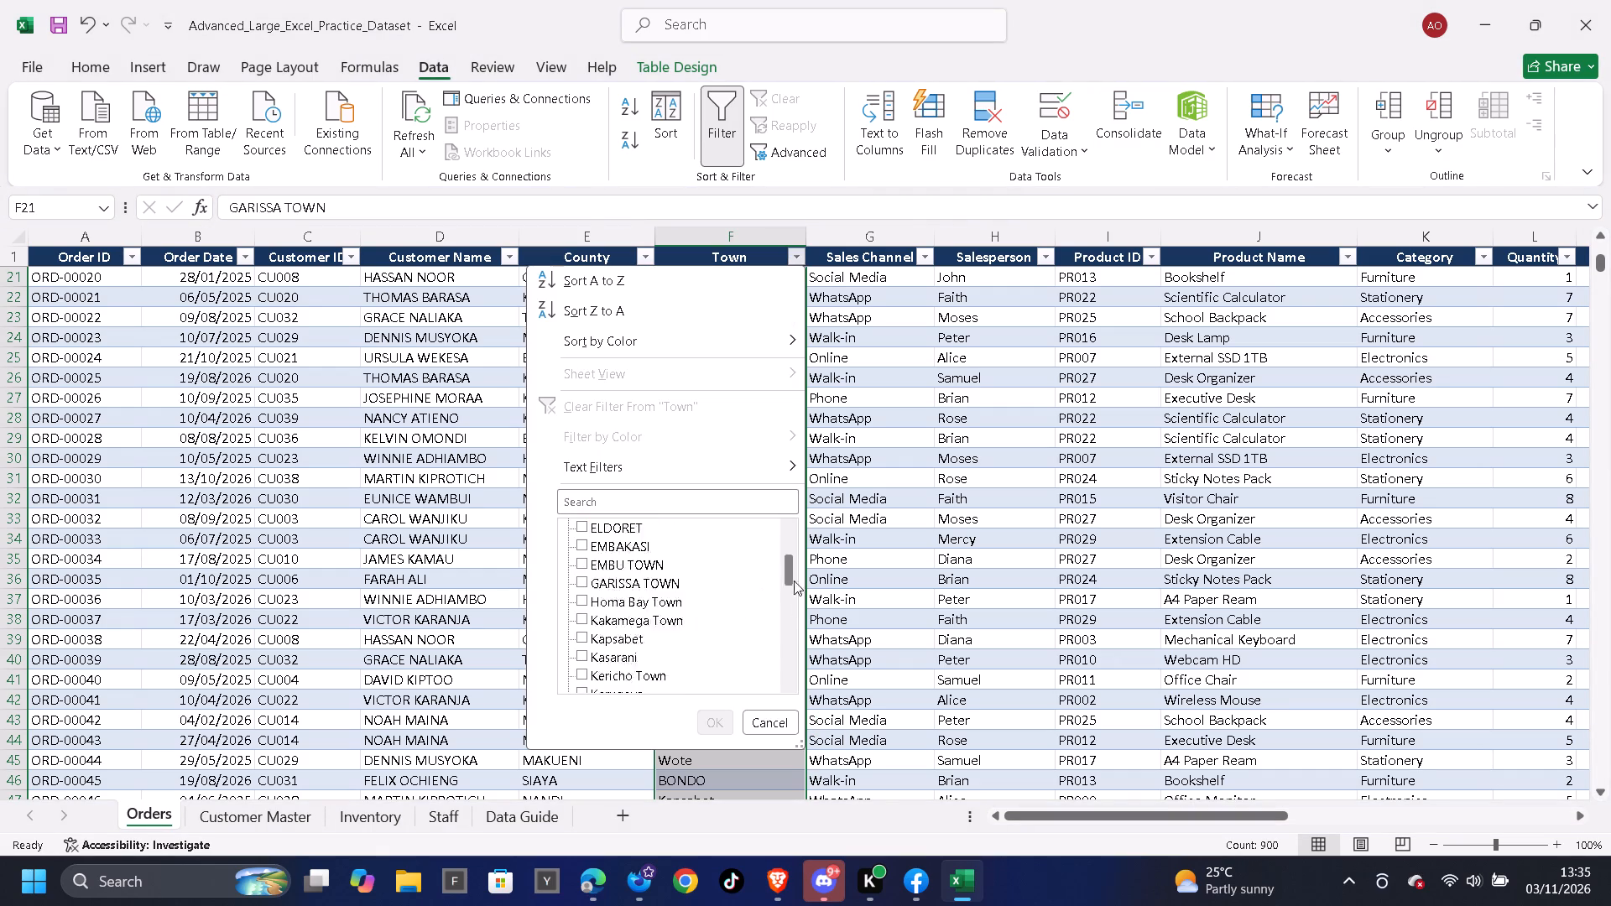
drag(794, 581, 803, 680)
click(618, 676)
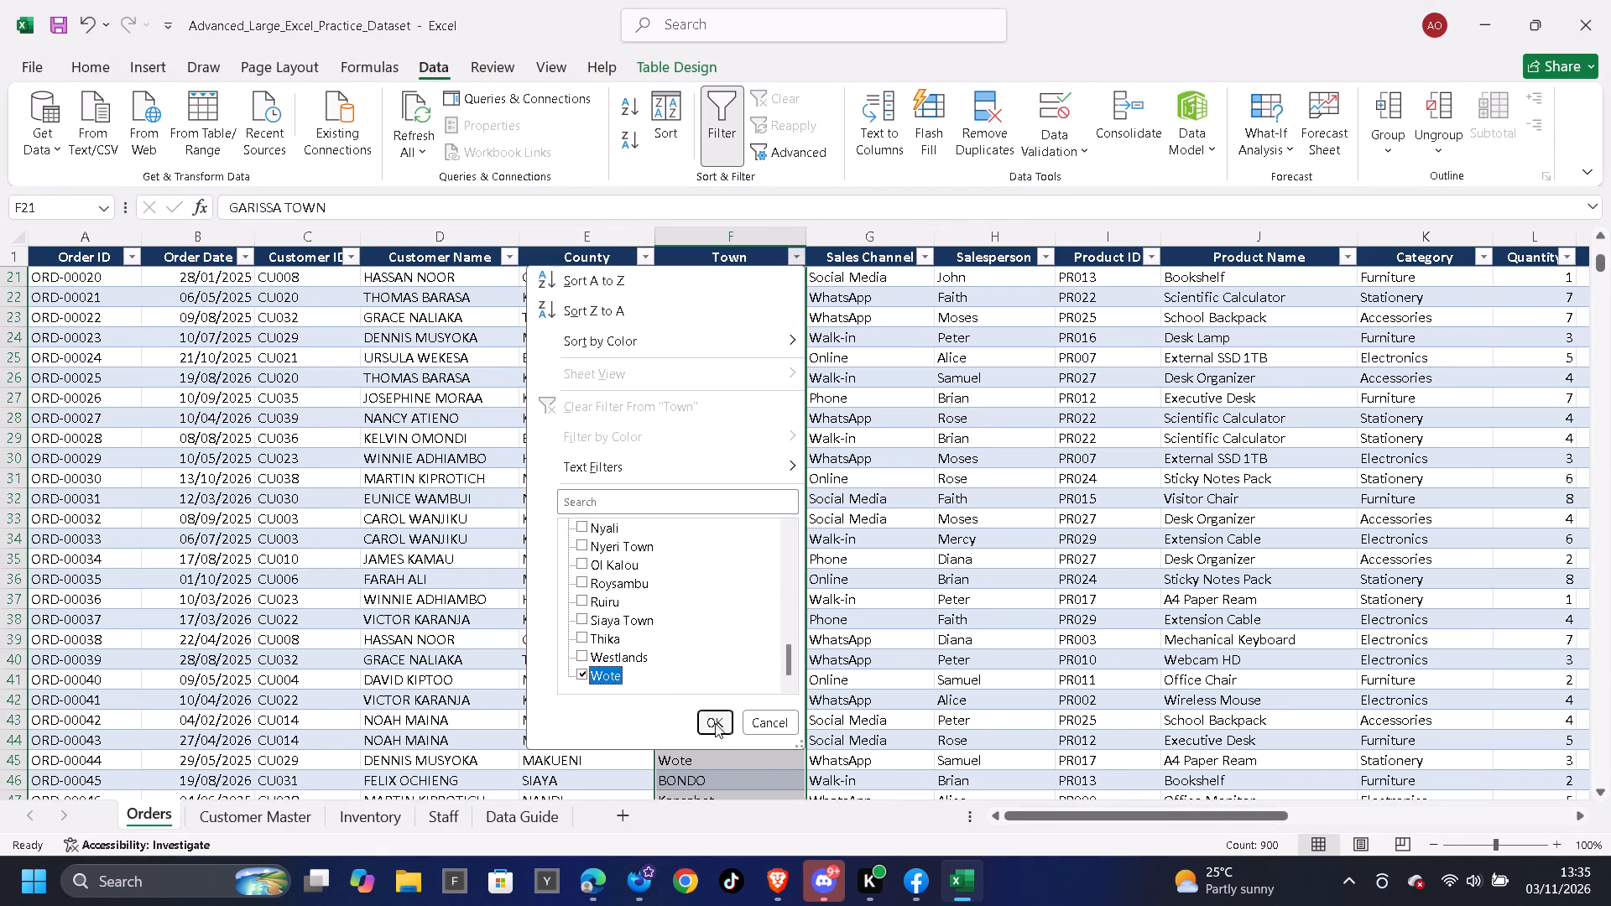
click(715, 721)
Enter WOTE in the first filtered Town cell and fill it down the remaining visible rows.
click(706, 258)
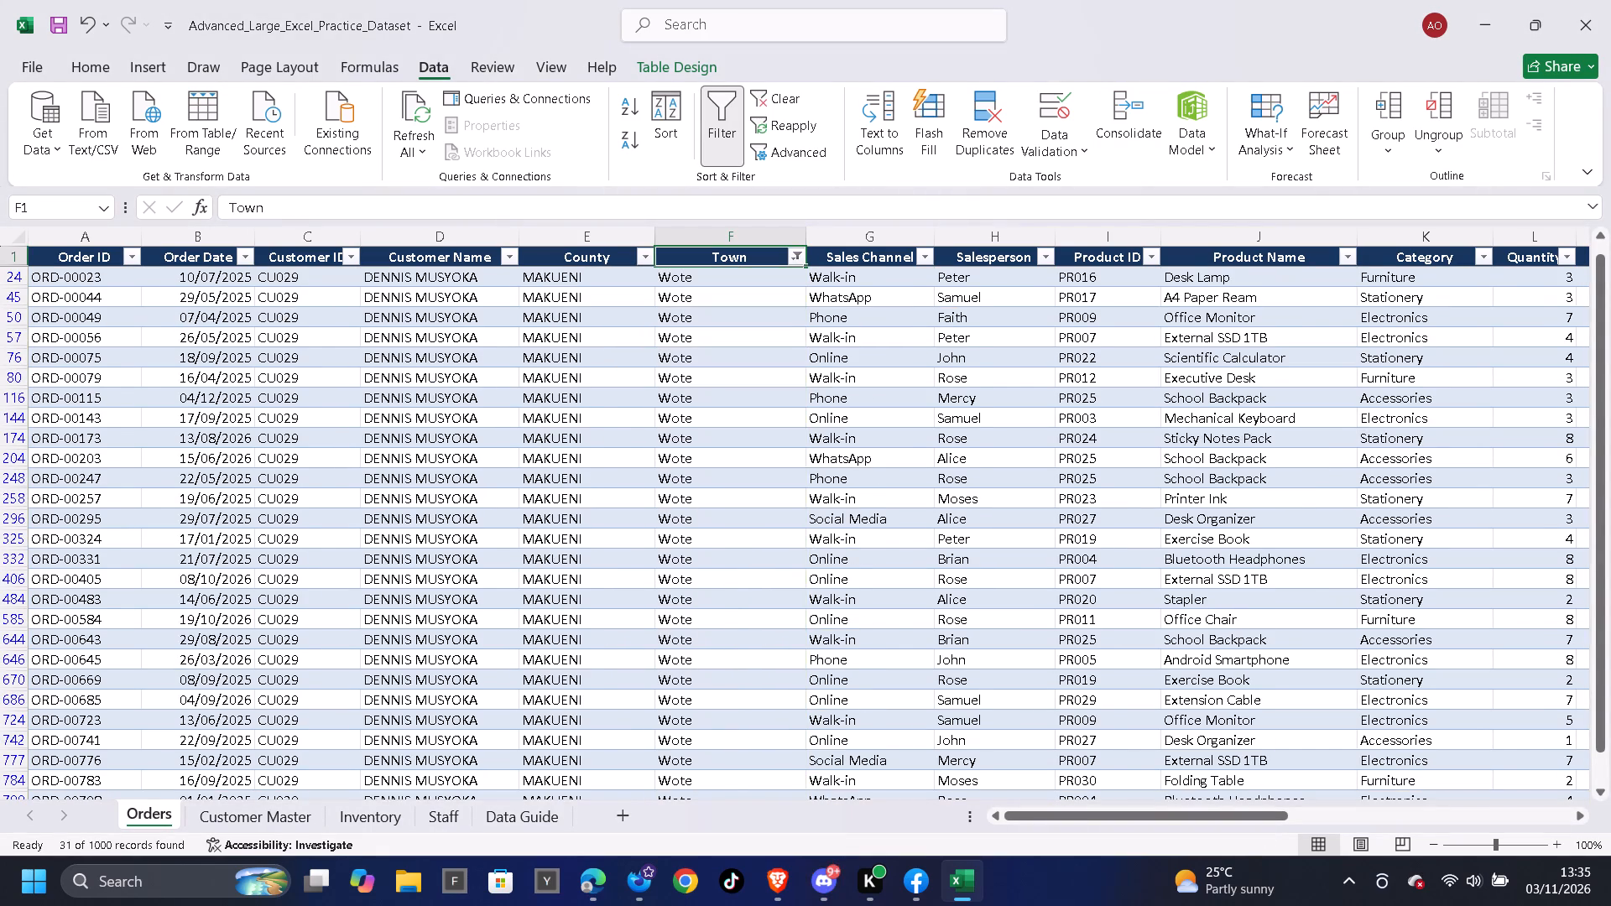
key(Down)
key(Up)
key(Down)
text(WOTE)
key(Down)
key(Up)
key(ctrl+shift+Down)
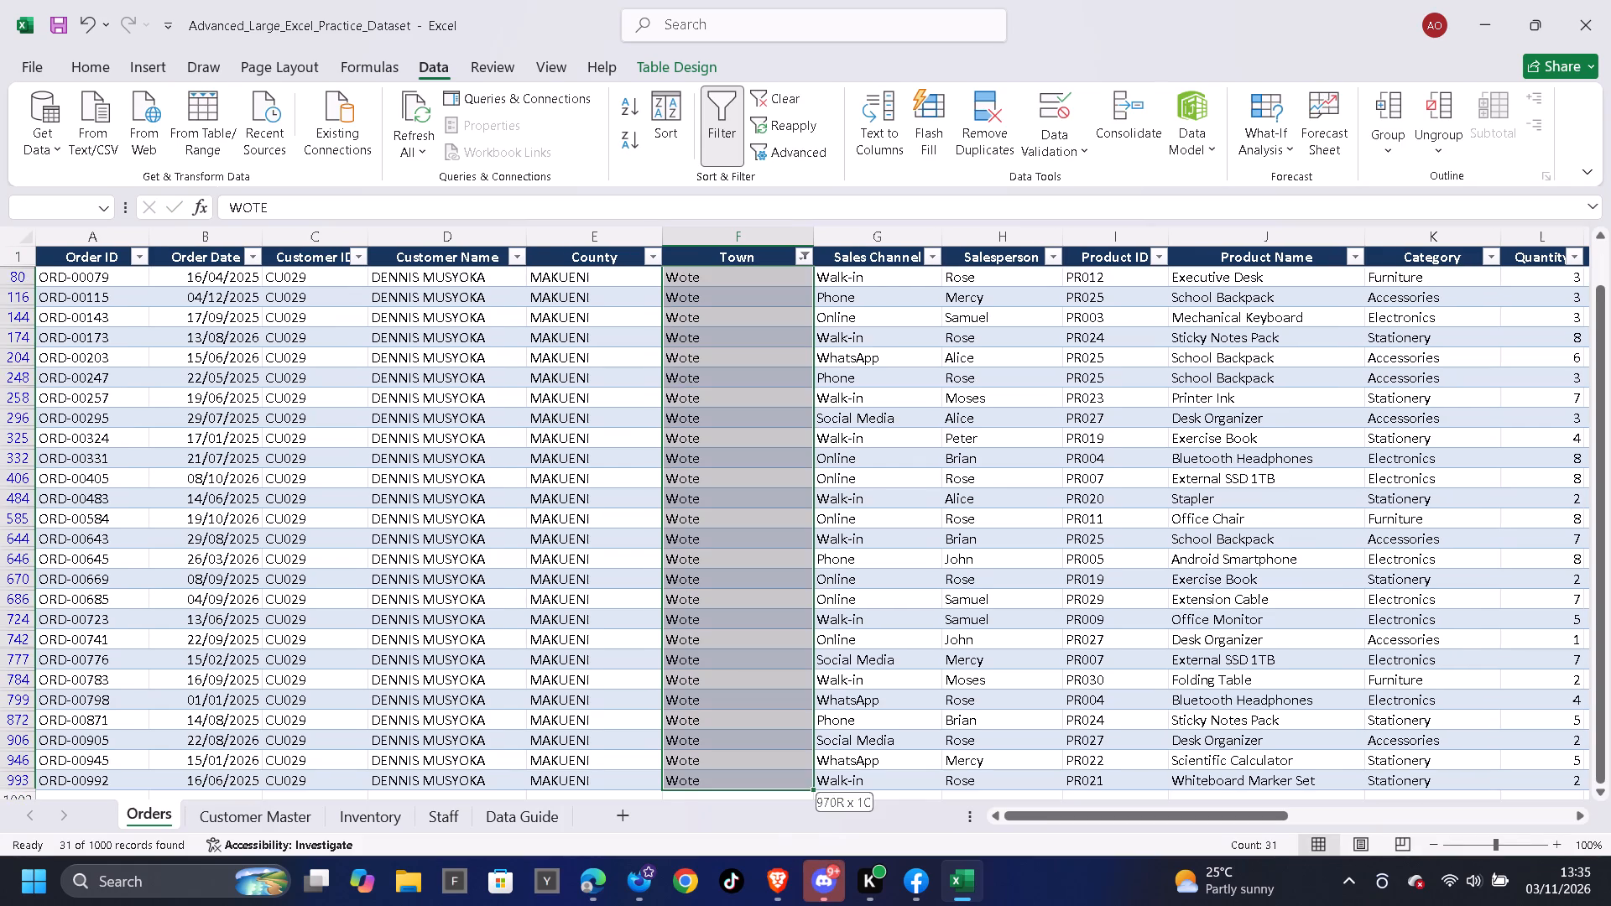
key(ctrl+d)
Clear the Wote filter and filter the Town column to only Westlands.
click(788, 102)
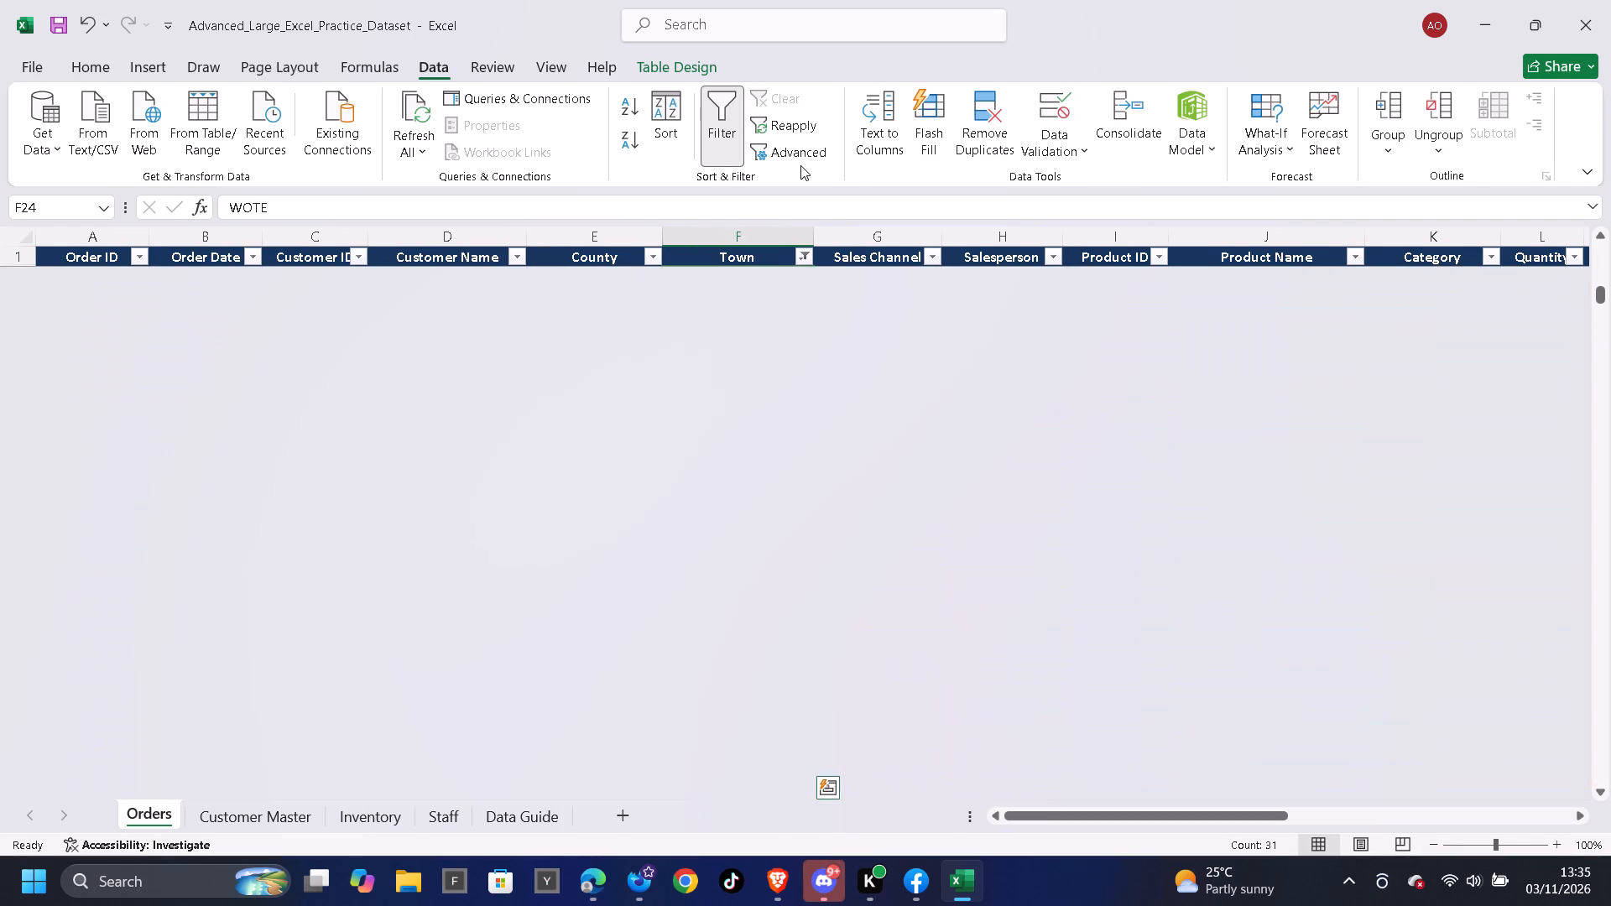
click(799, 254)
click(626, 523)
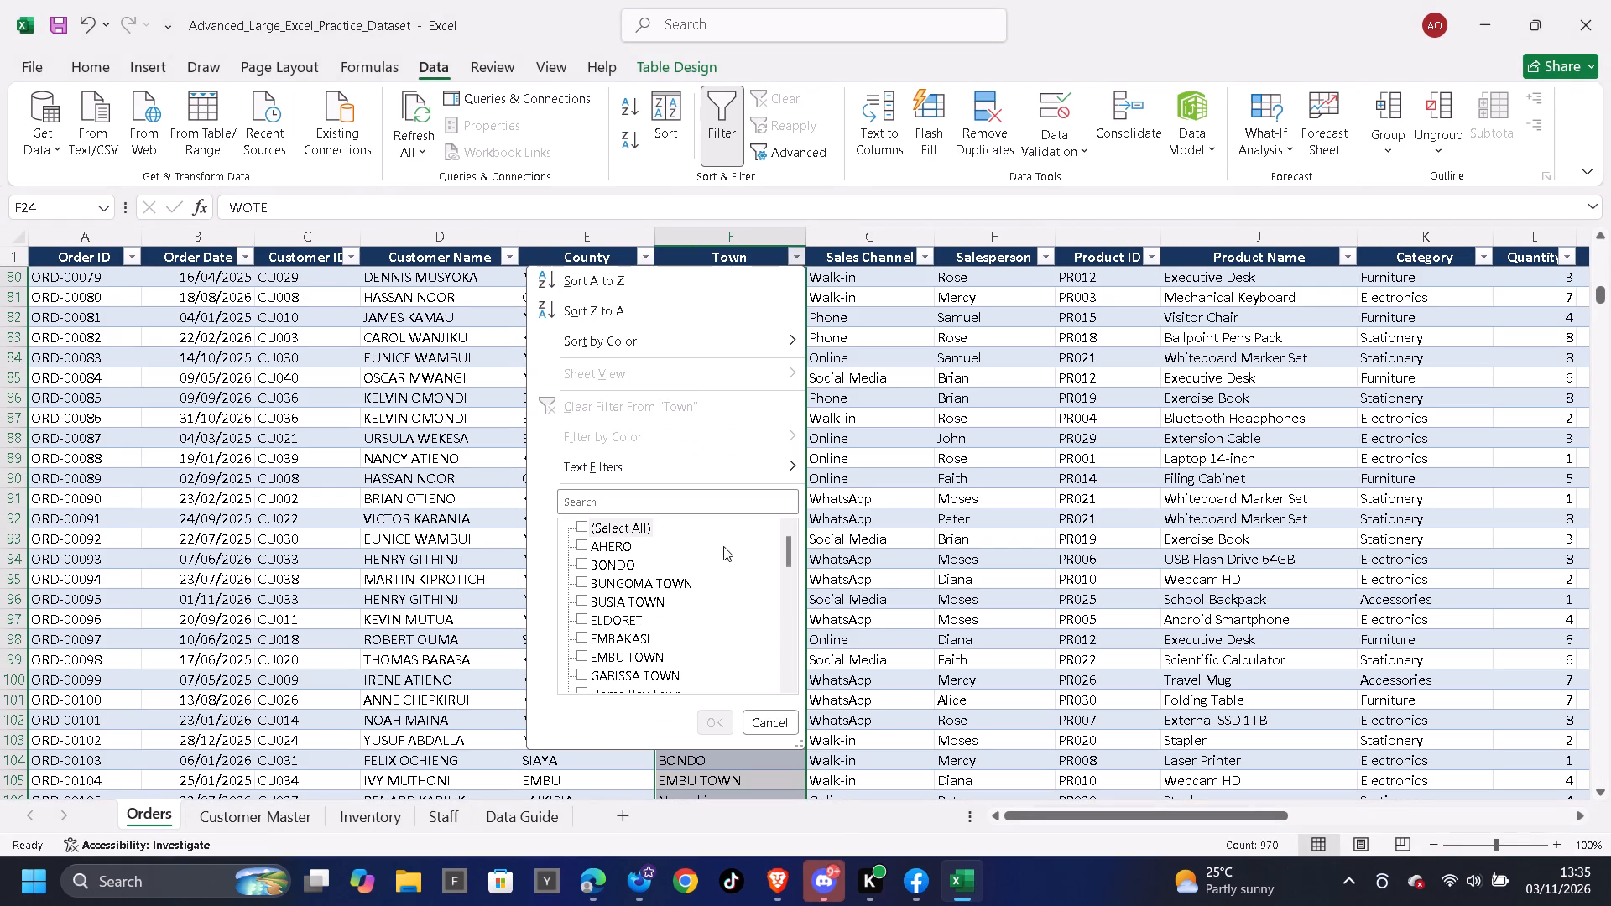
drag(789, 542, 806, 682)
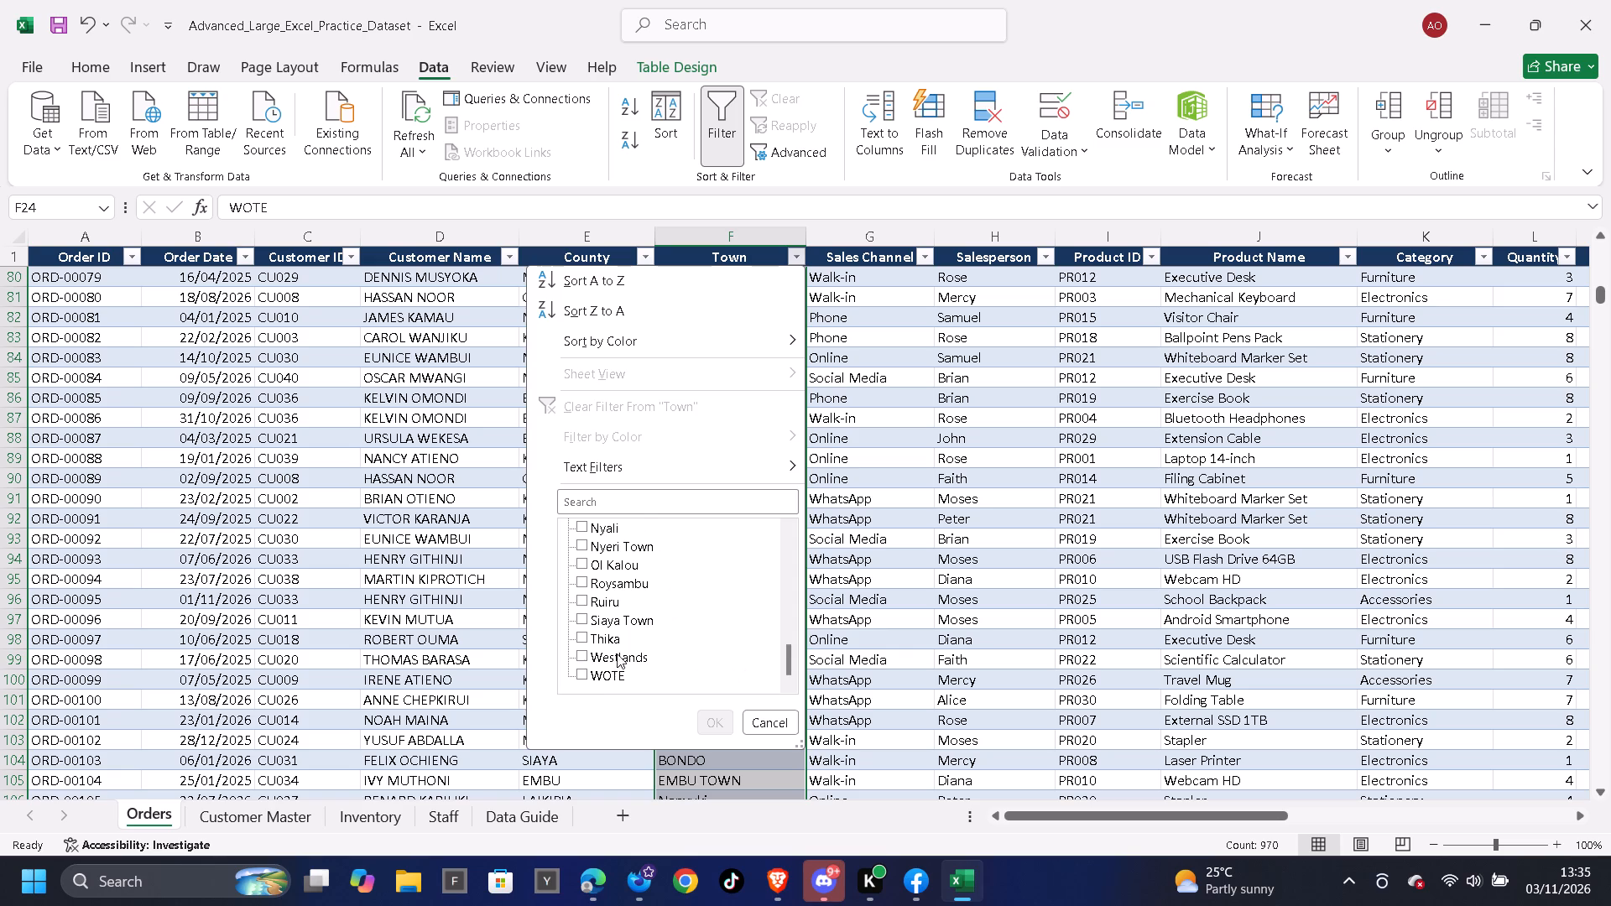
click(617, 653)
click(717, 721)
Enter WESTLANDS in the first filtered Town cell and fill it down the remaining visible rows.
click(706, 254)
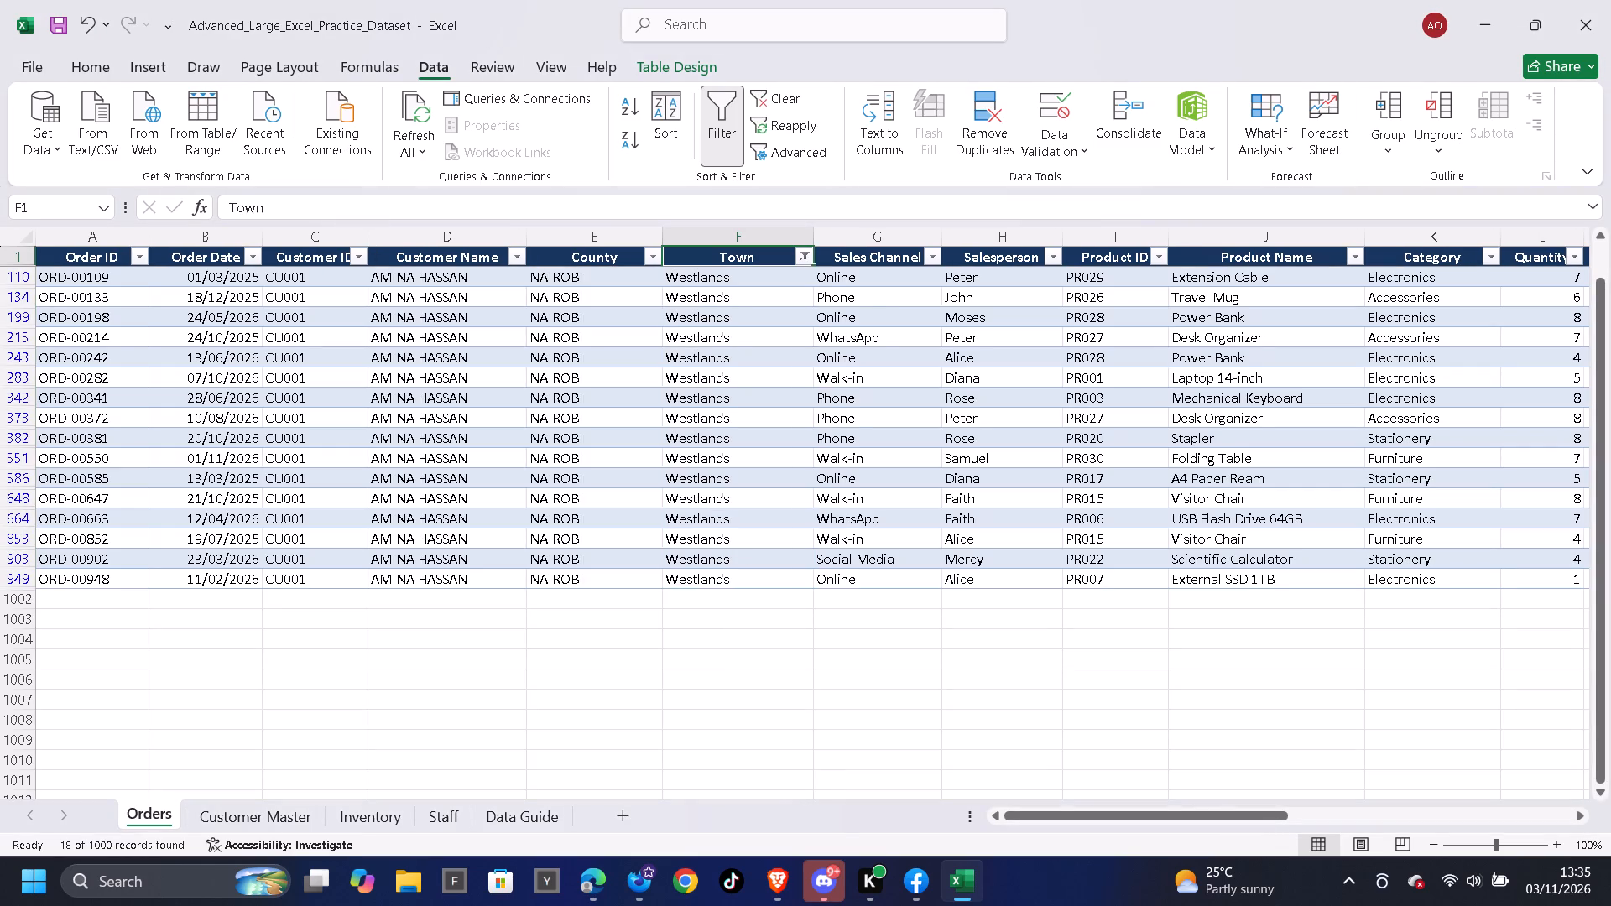
key(Down)
key(Up)
key(Down)
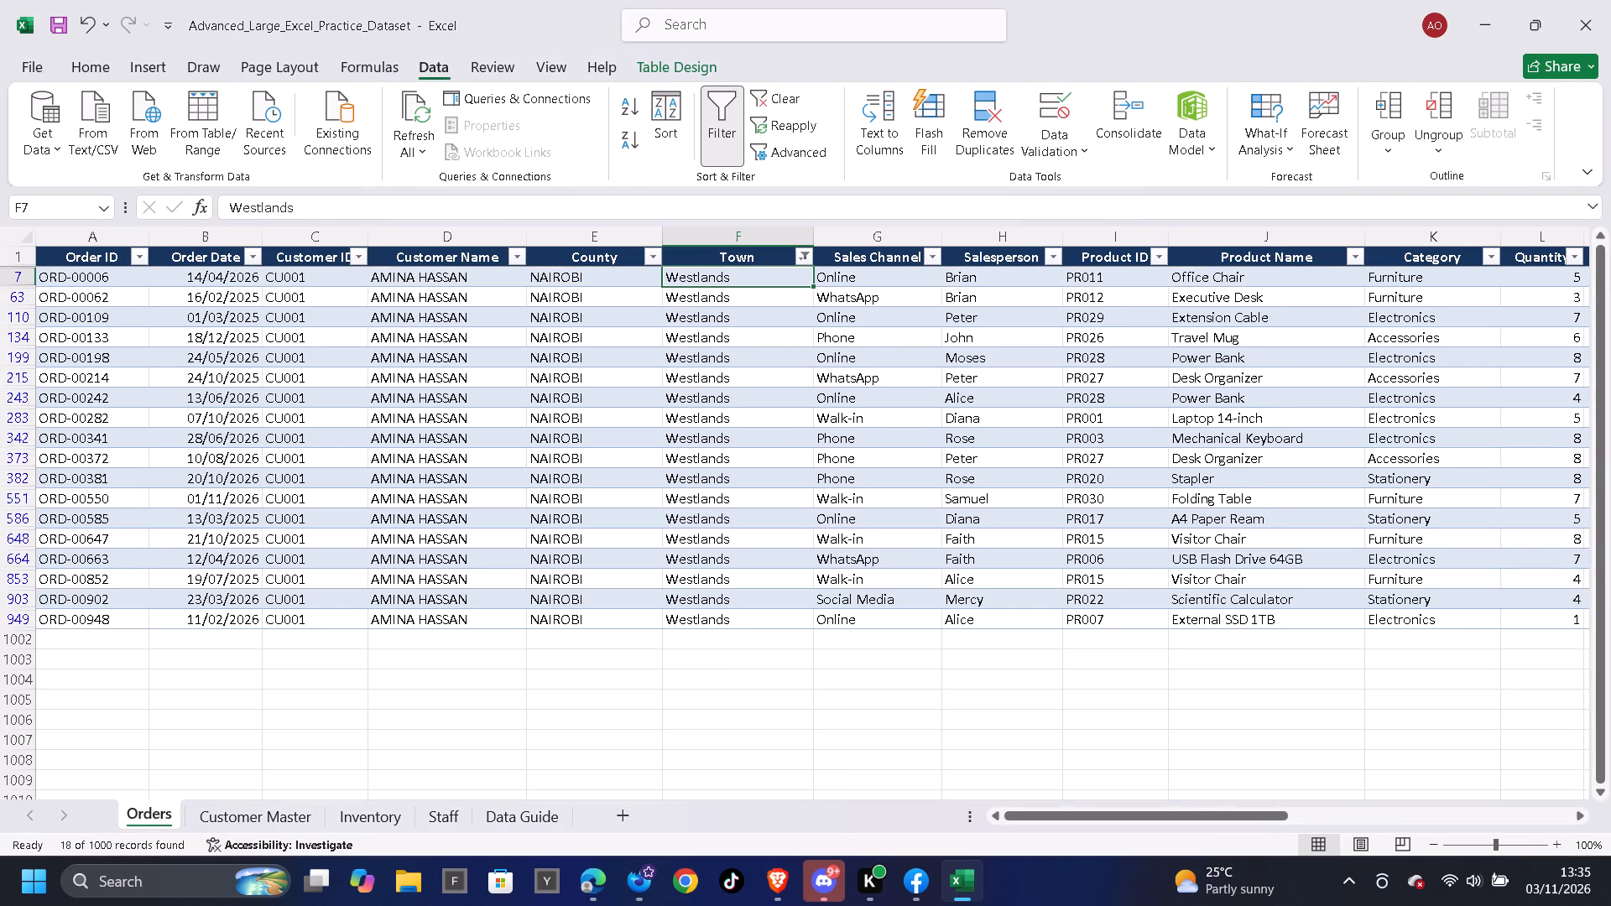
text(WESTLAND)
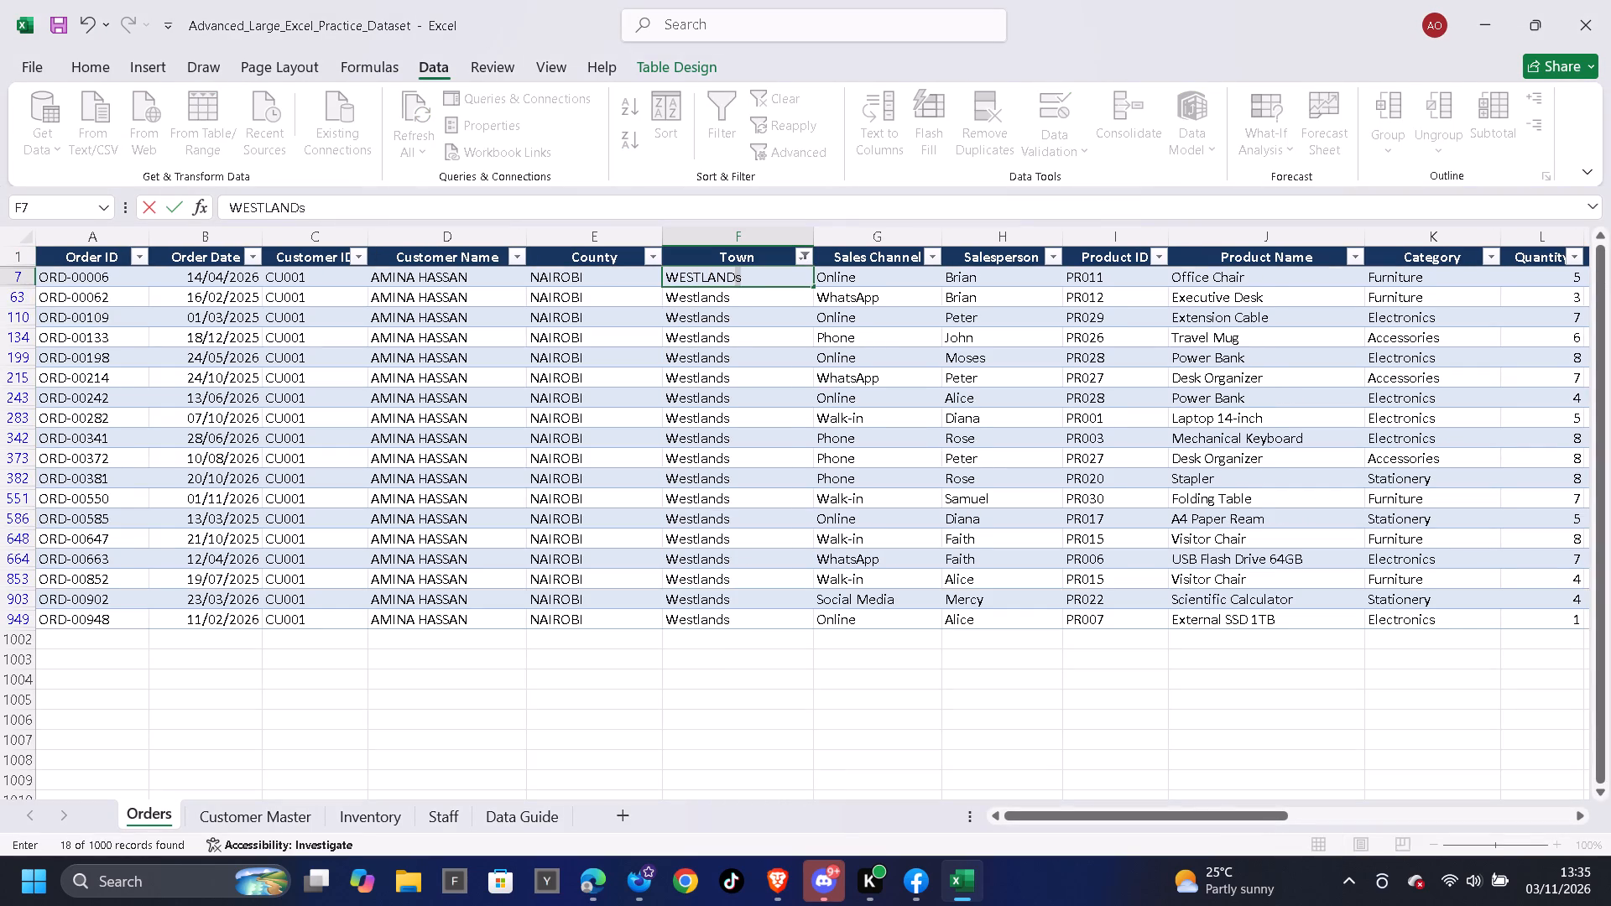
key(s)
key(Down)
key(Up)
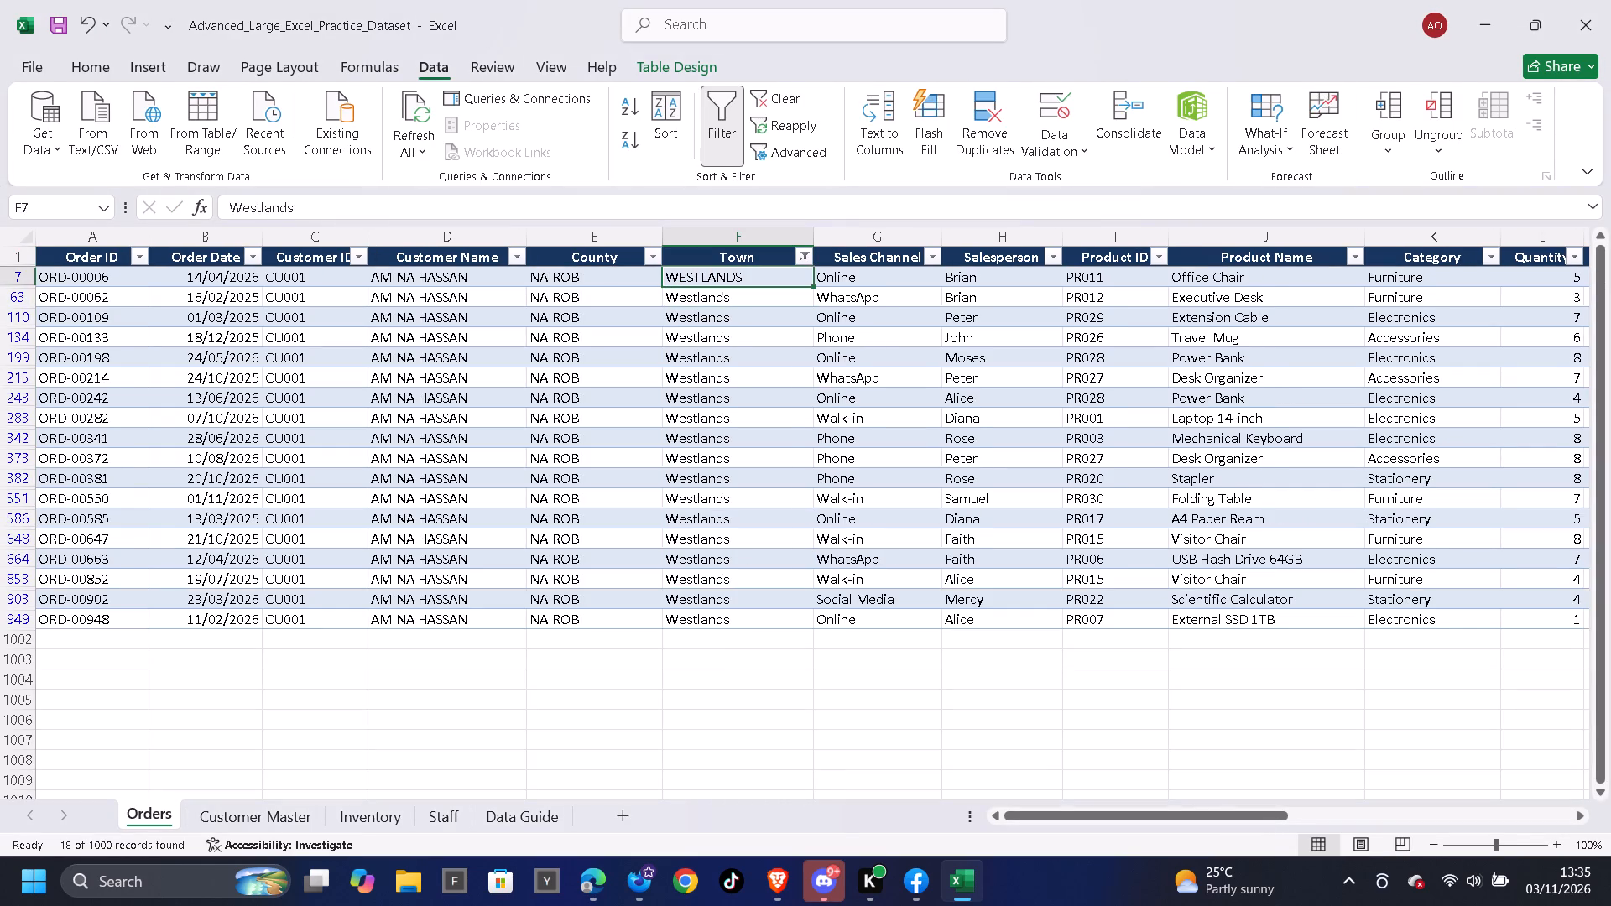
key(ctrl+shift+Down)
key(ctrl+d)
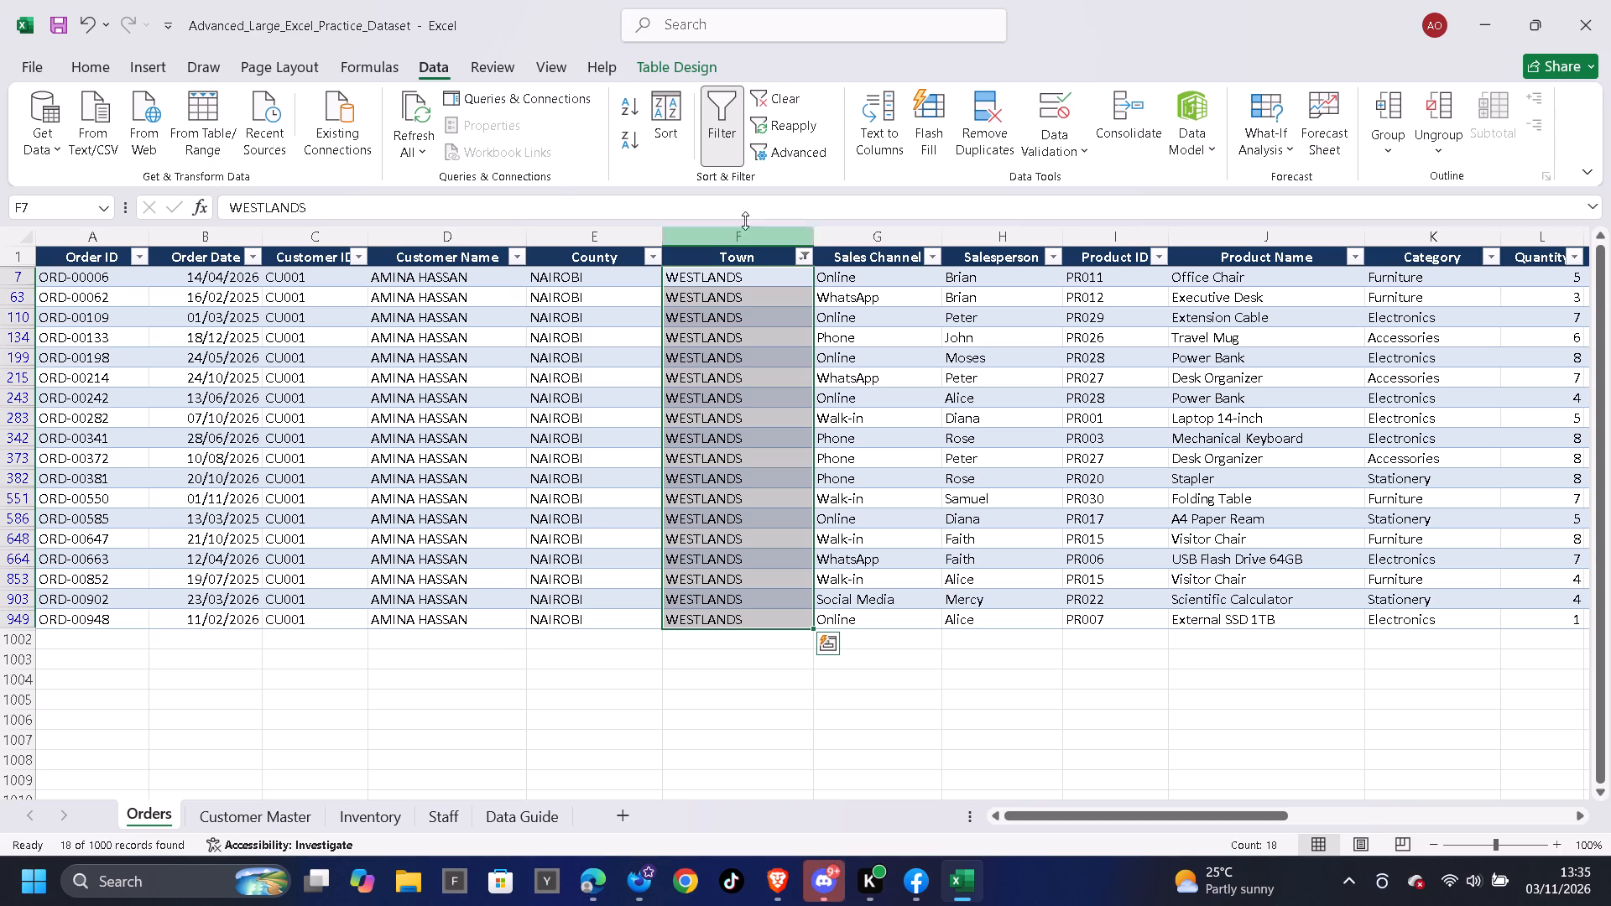
Clear the Westlands filter and filter the Town column to only Thika.
click(795, 96)
click(796, 253)
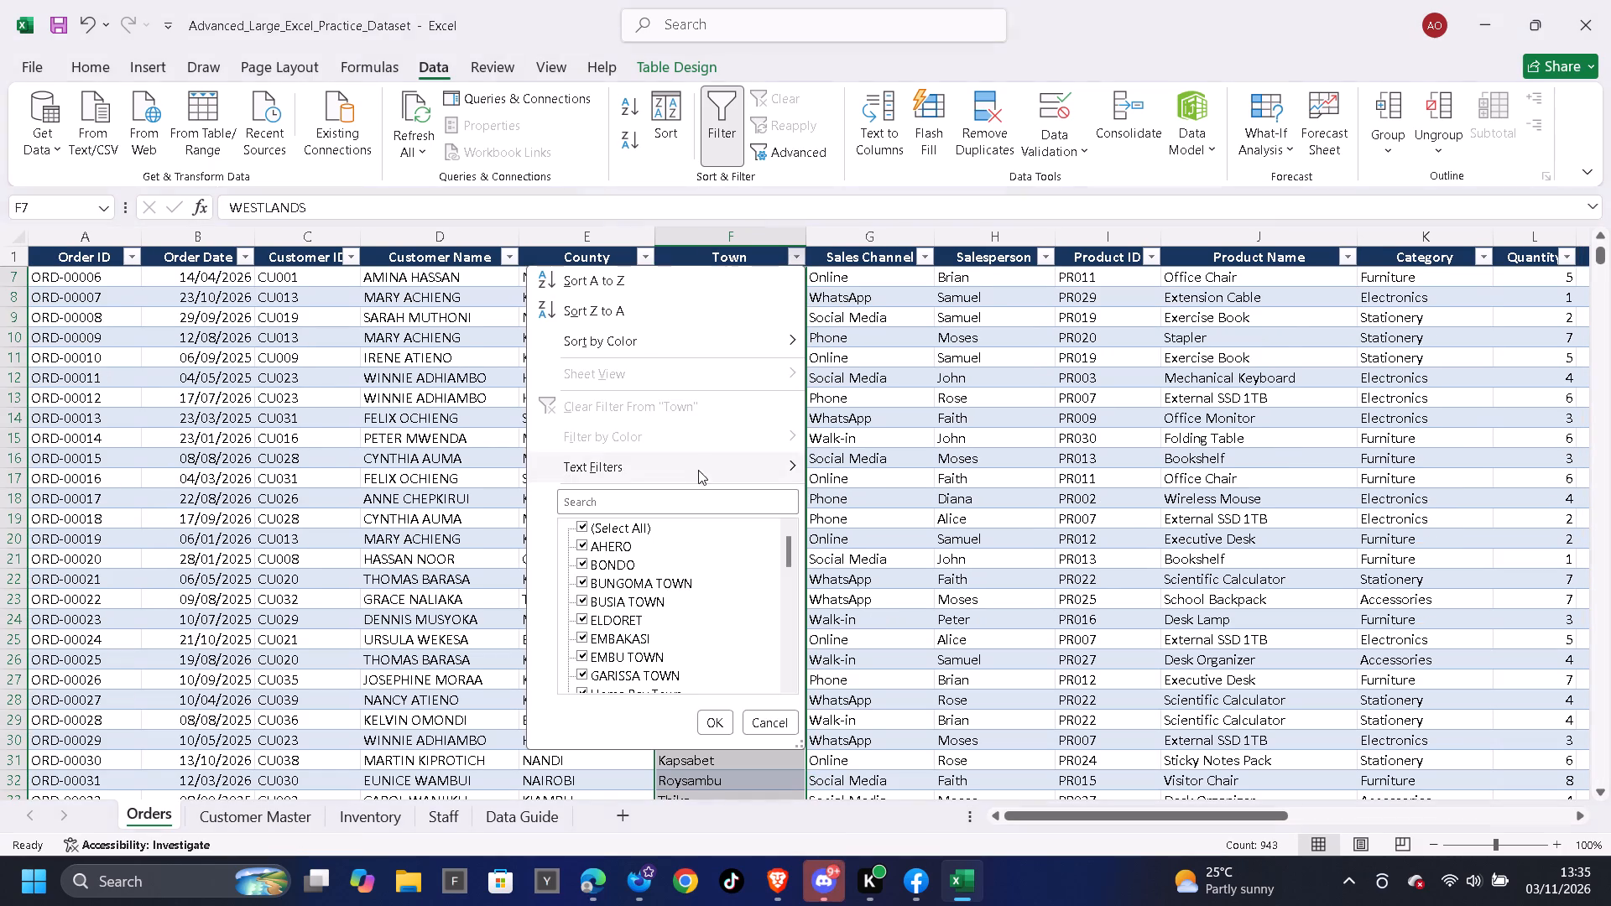
click(640, 526)
drag(788, 544, 811, 693)
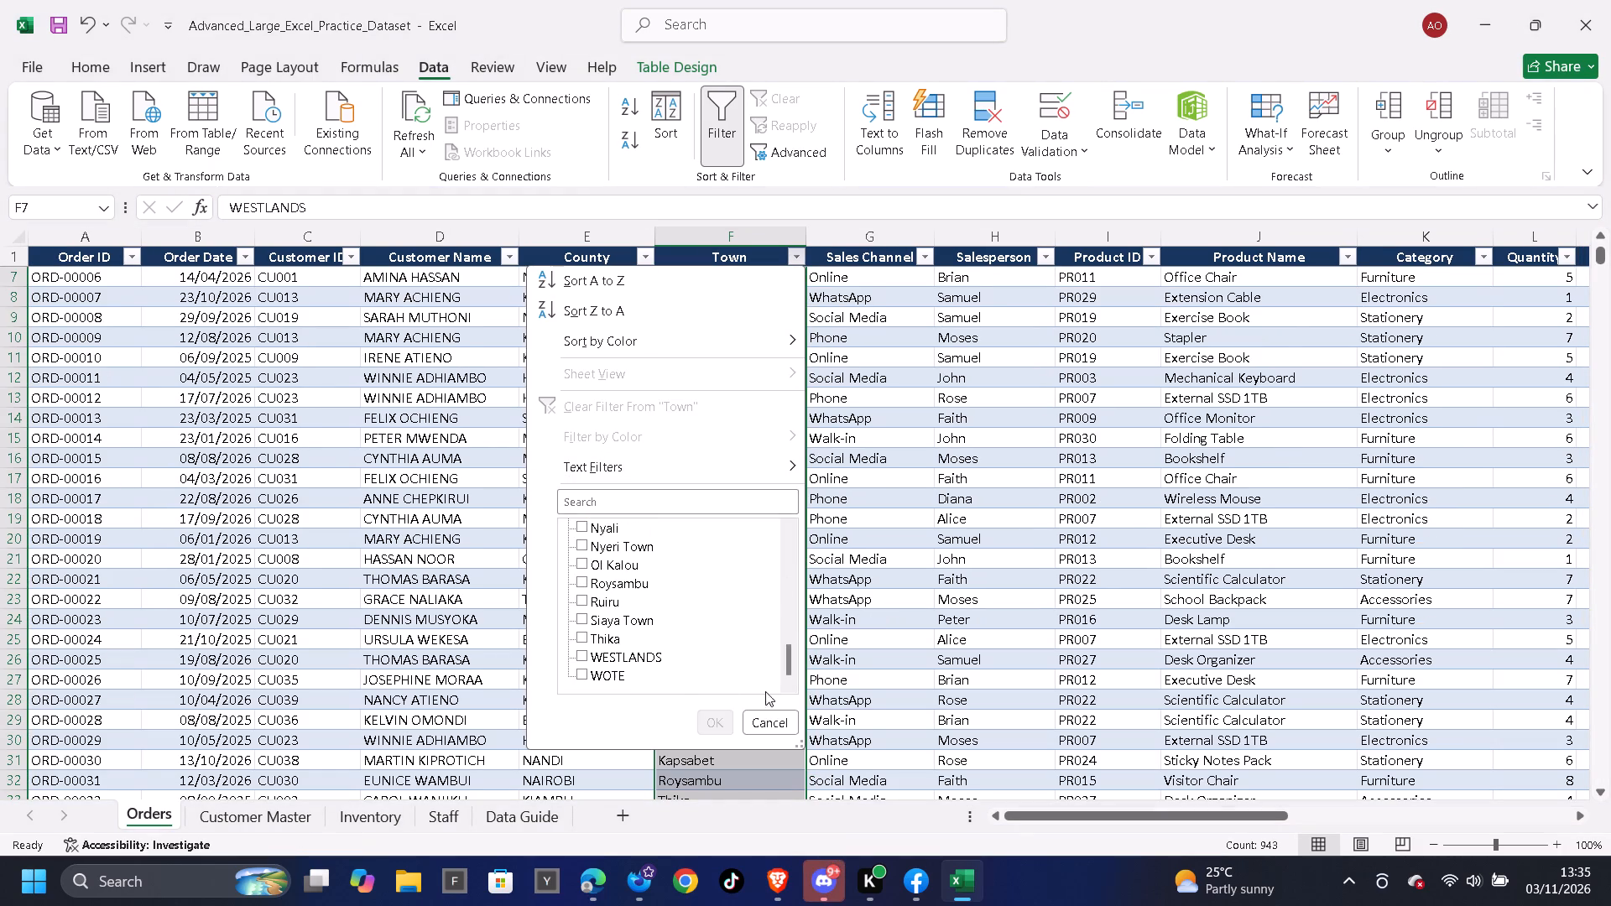
click(605, 640)
click(704, 719)
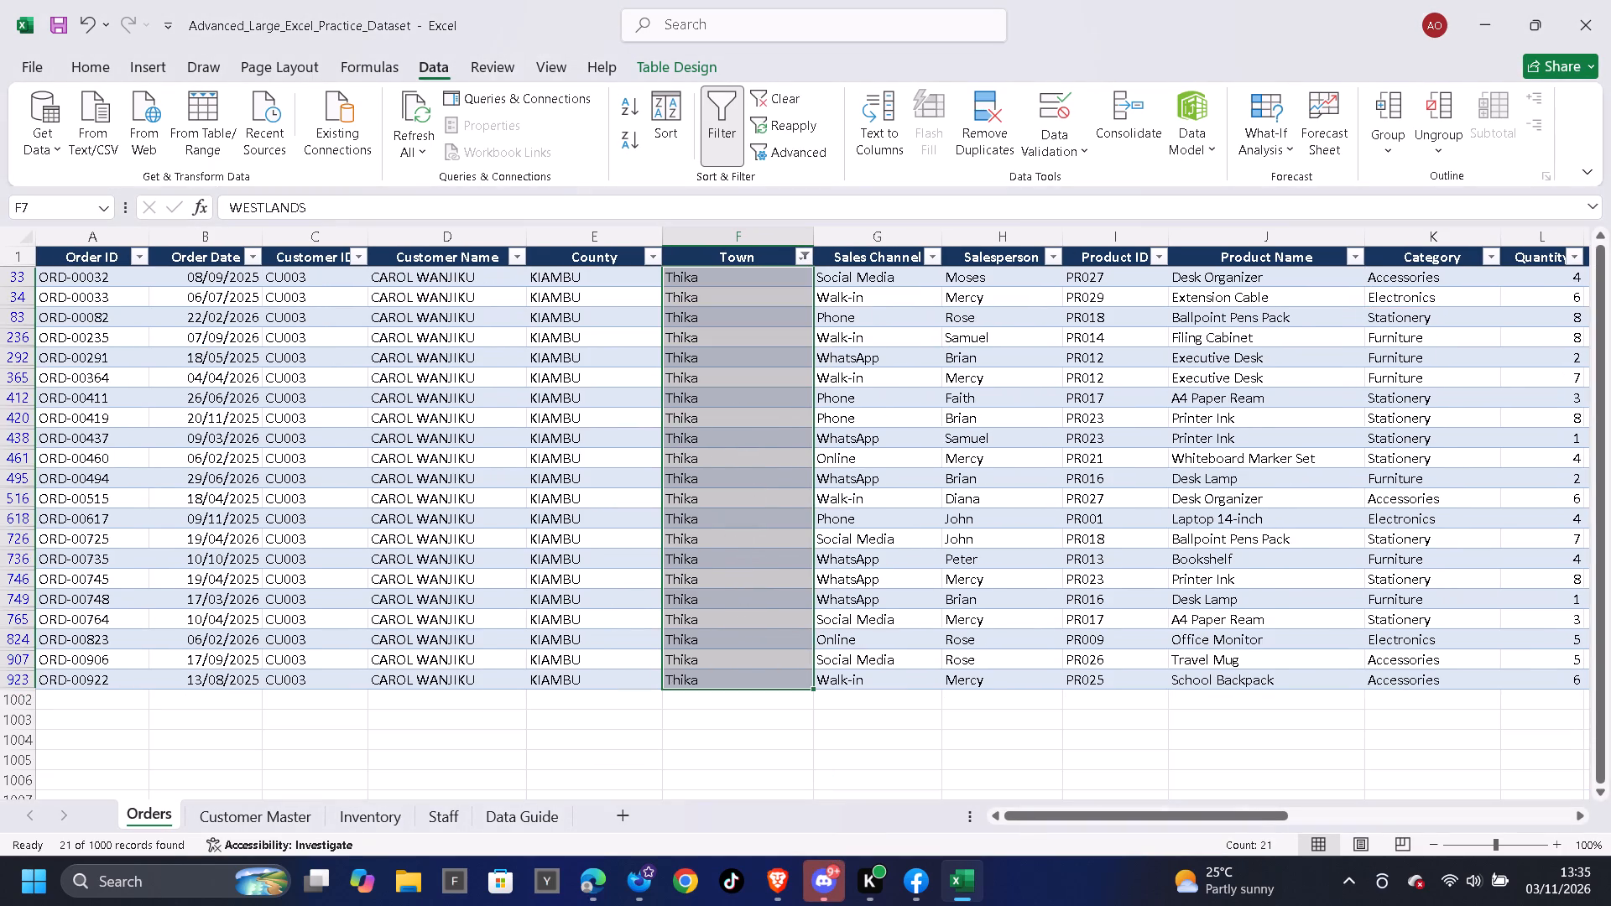
Enter THIKA in the first filtered Town cell and fill it down the remaining visible rows.
click(713, 248)
click(716, 256)
key(Down)
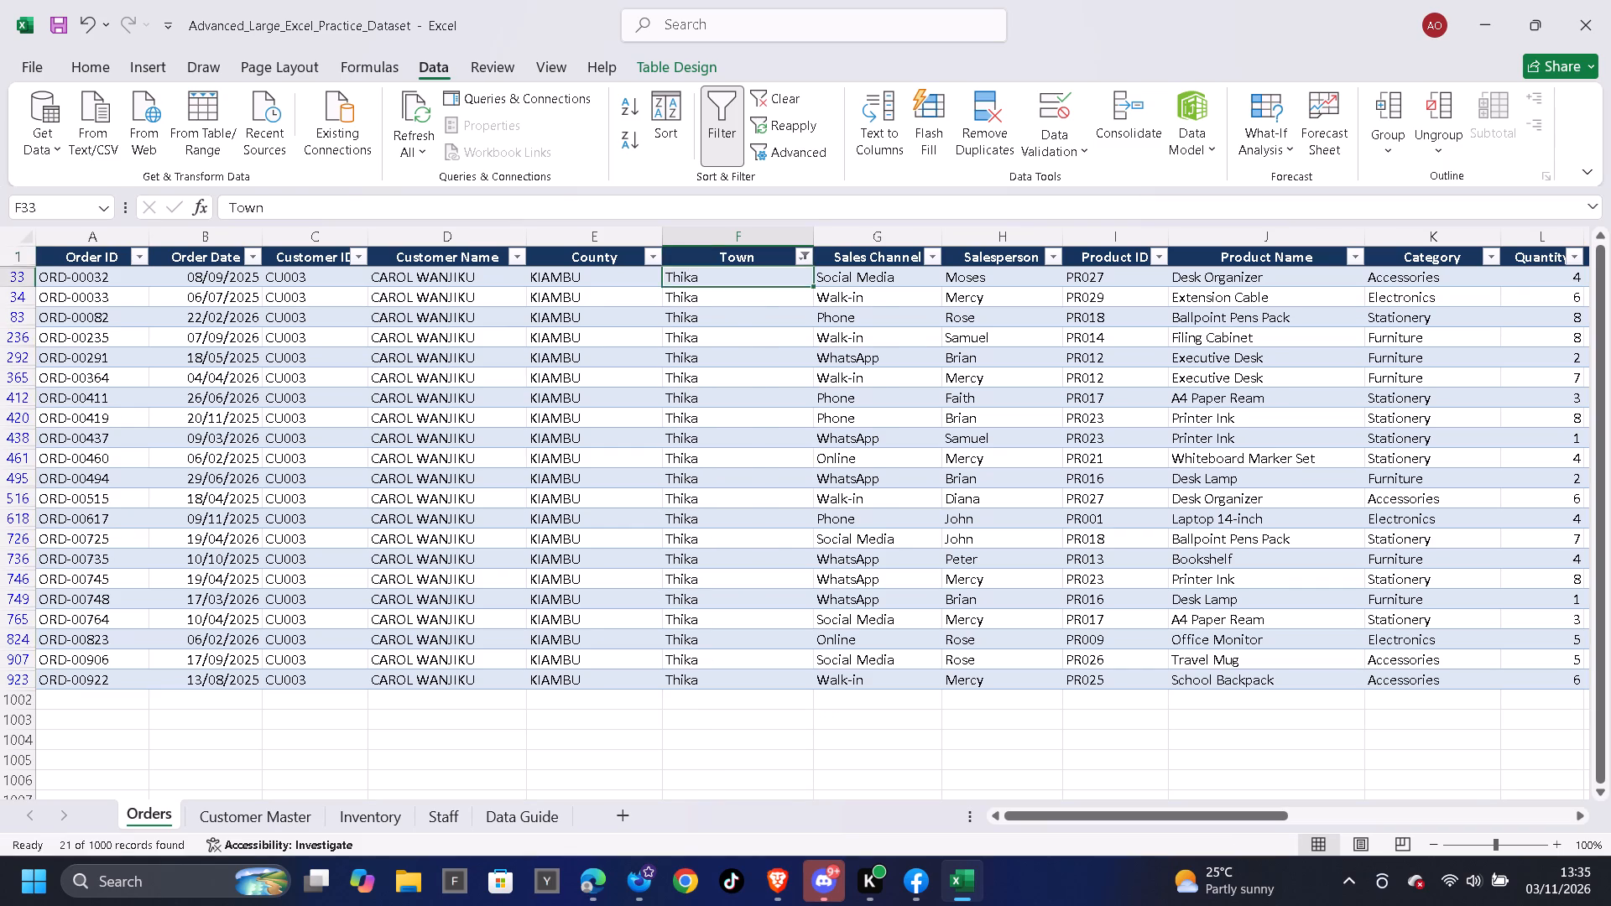
key(Up)
key(Down)
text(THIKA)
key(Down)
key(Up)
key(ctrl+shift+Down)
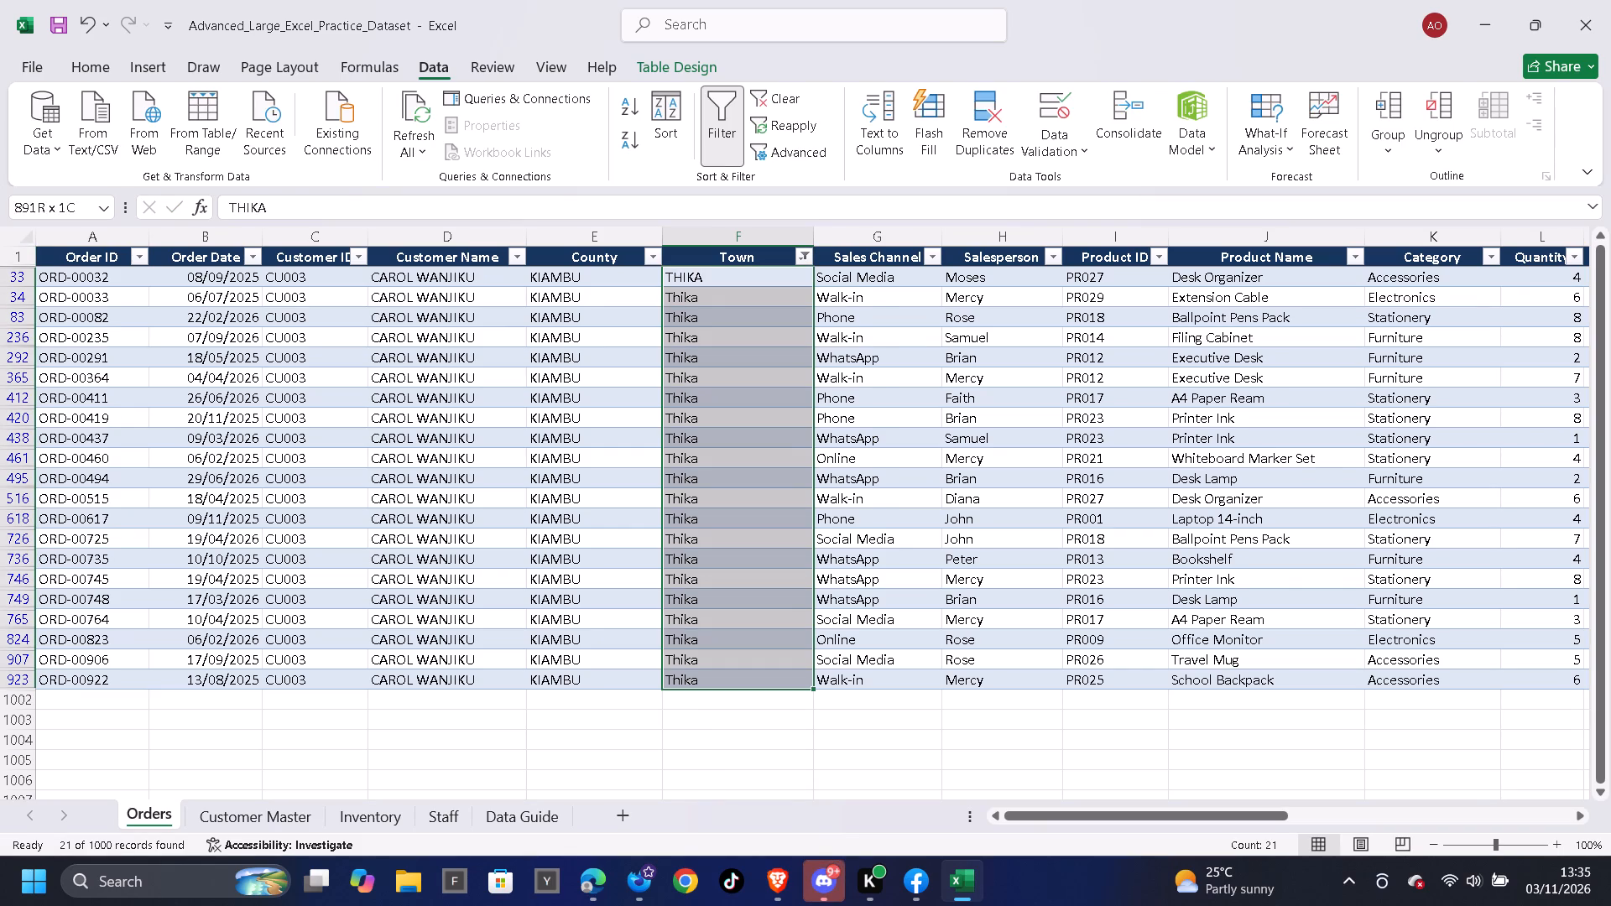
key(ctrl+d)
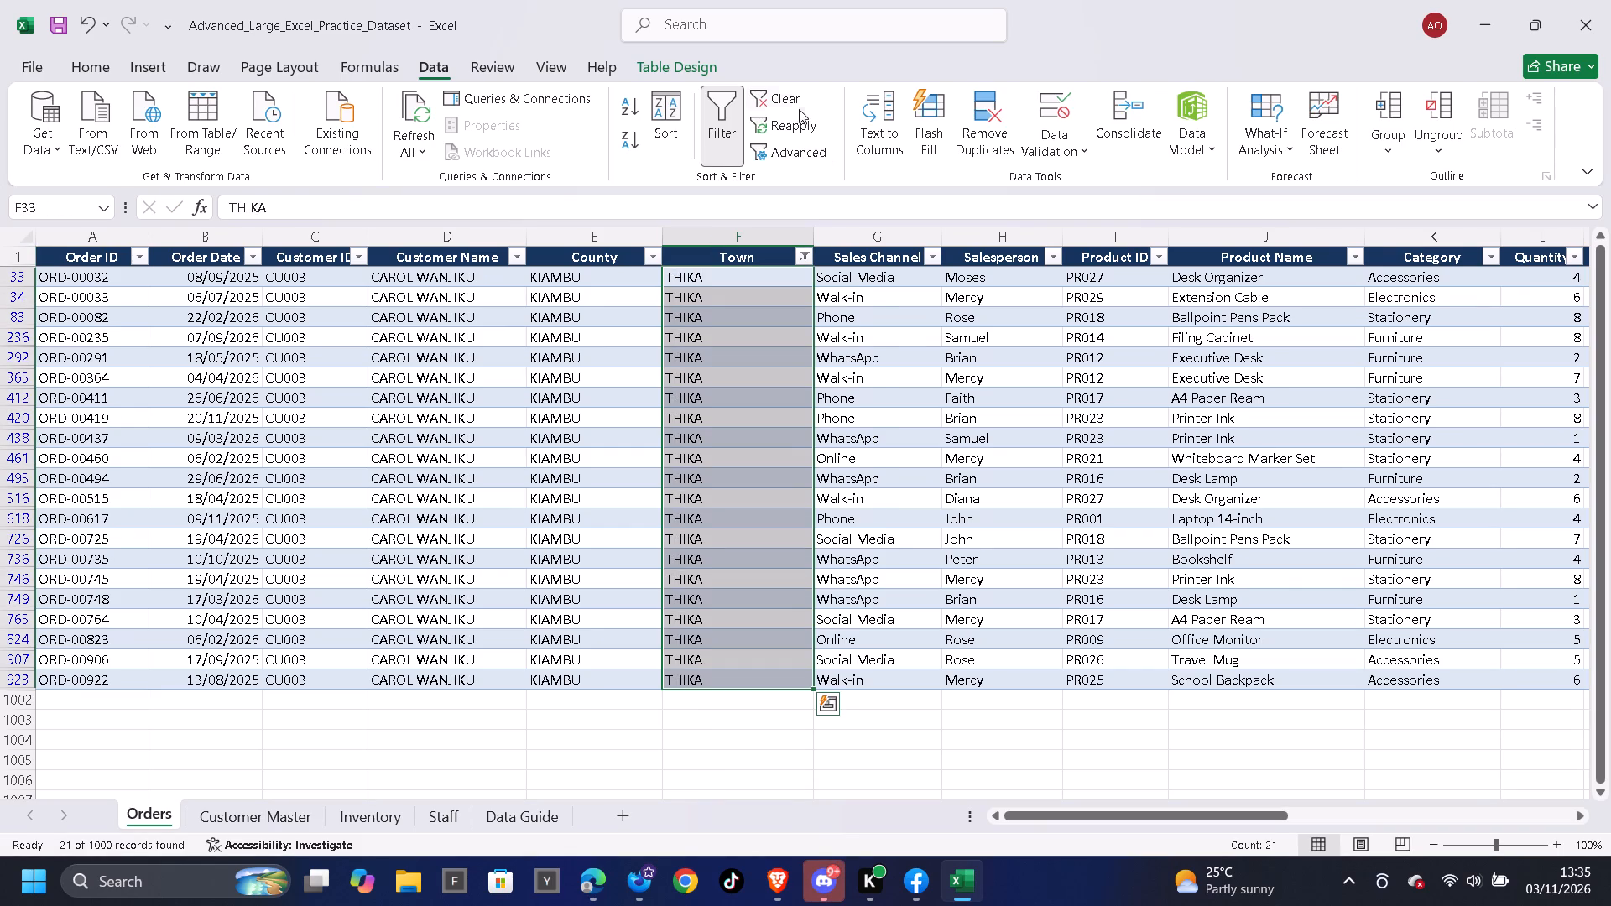
Clear the Thika filter and filter the Town column to only Siaya Town.
click(793, 96)
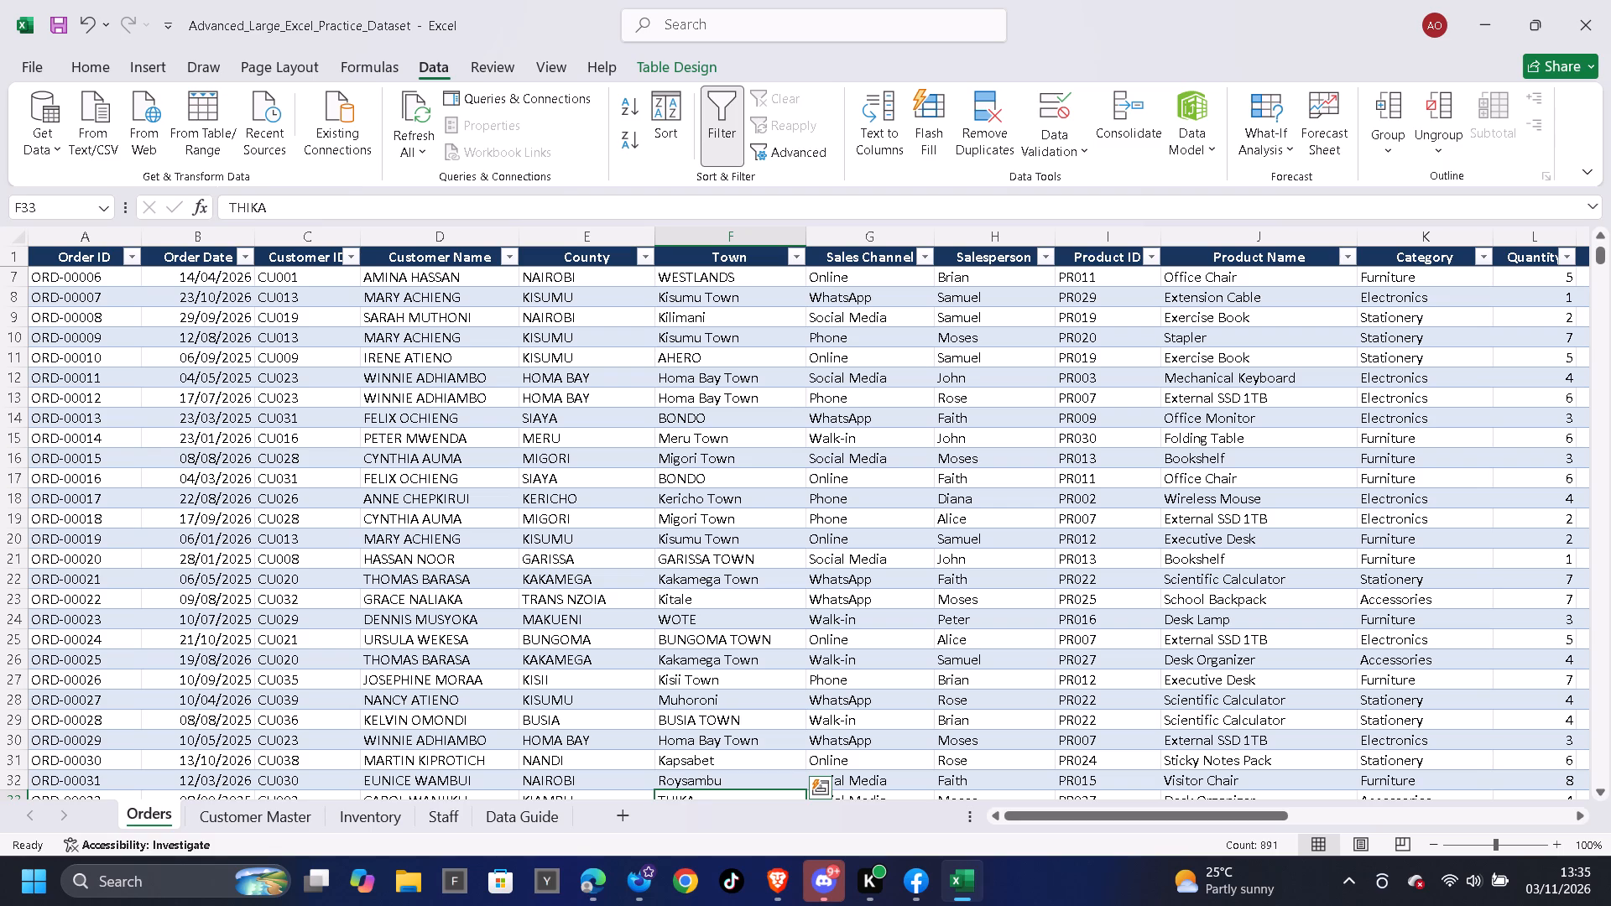
click(792, 261)
click(618, 523)
drag(790, 539, 791, 557)
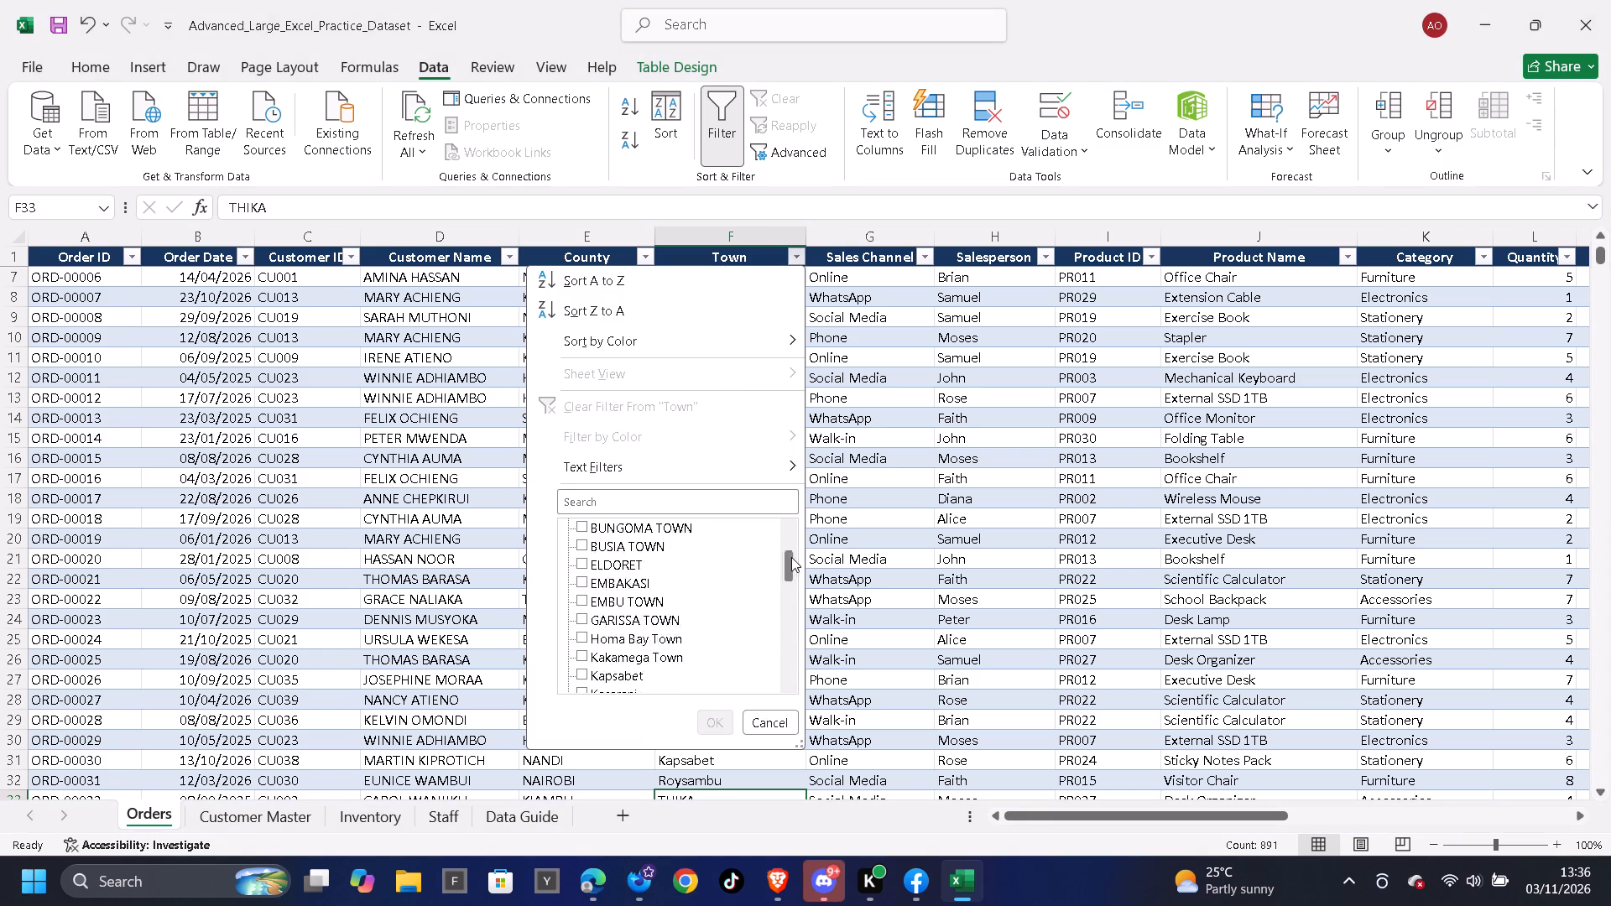
drag(791, 557, 799, 676)
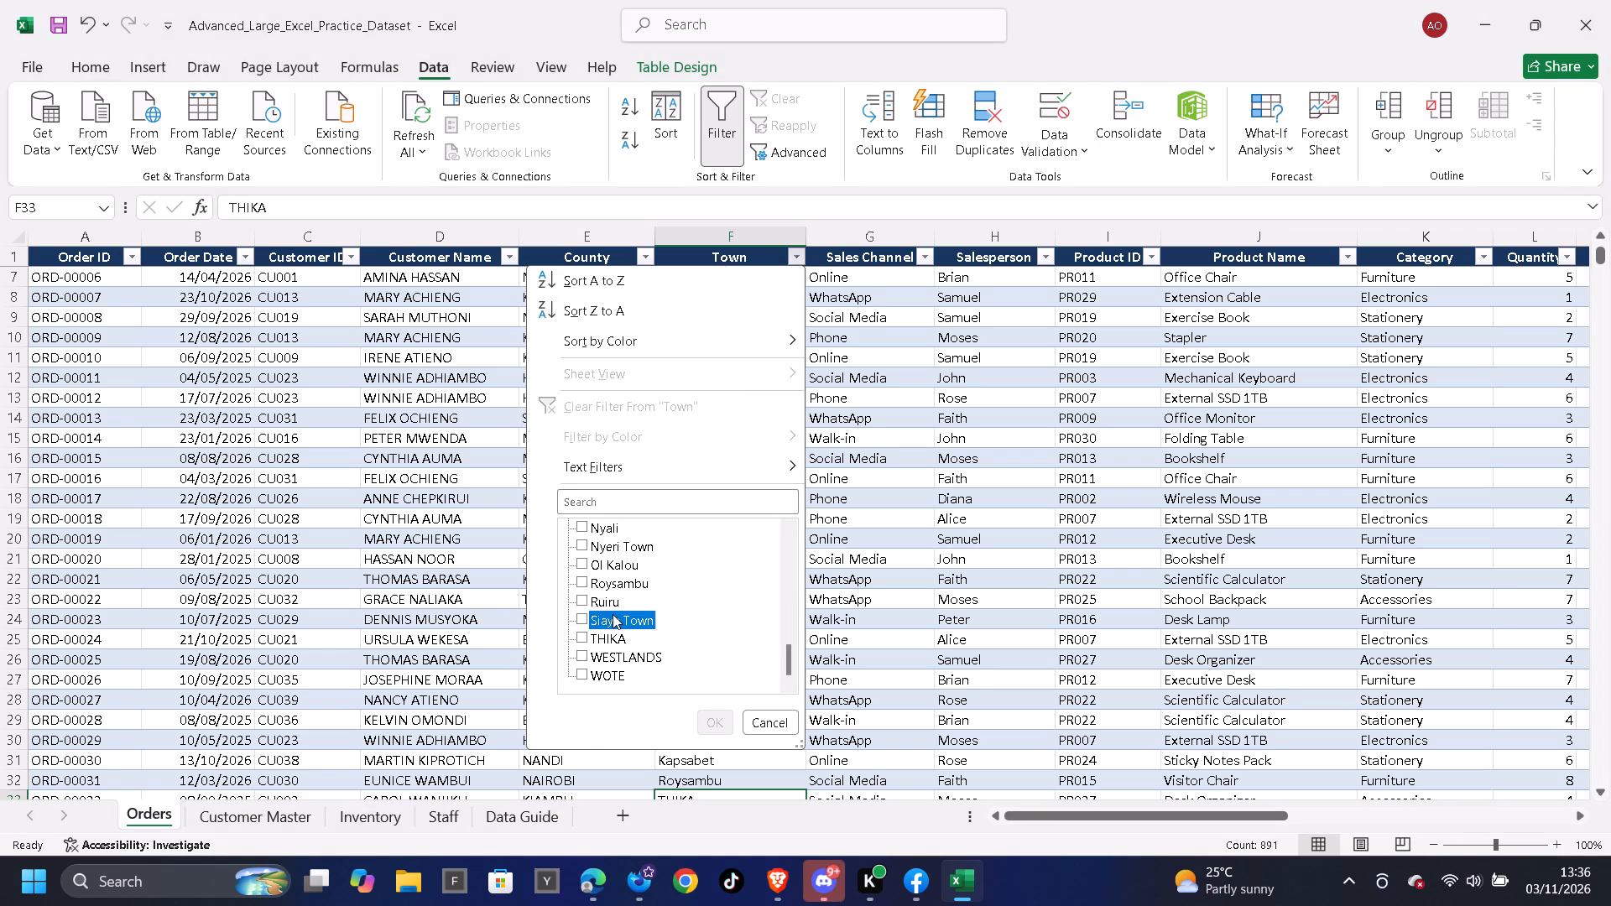
click(613, 614)
click(722, 716)
Enter SIAYA TOWN in the first filtered Town cell and fill it down the remaining visible rows.
click(733, 257)
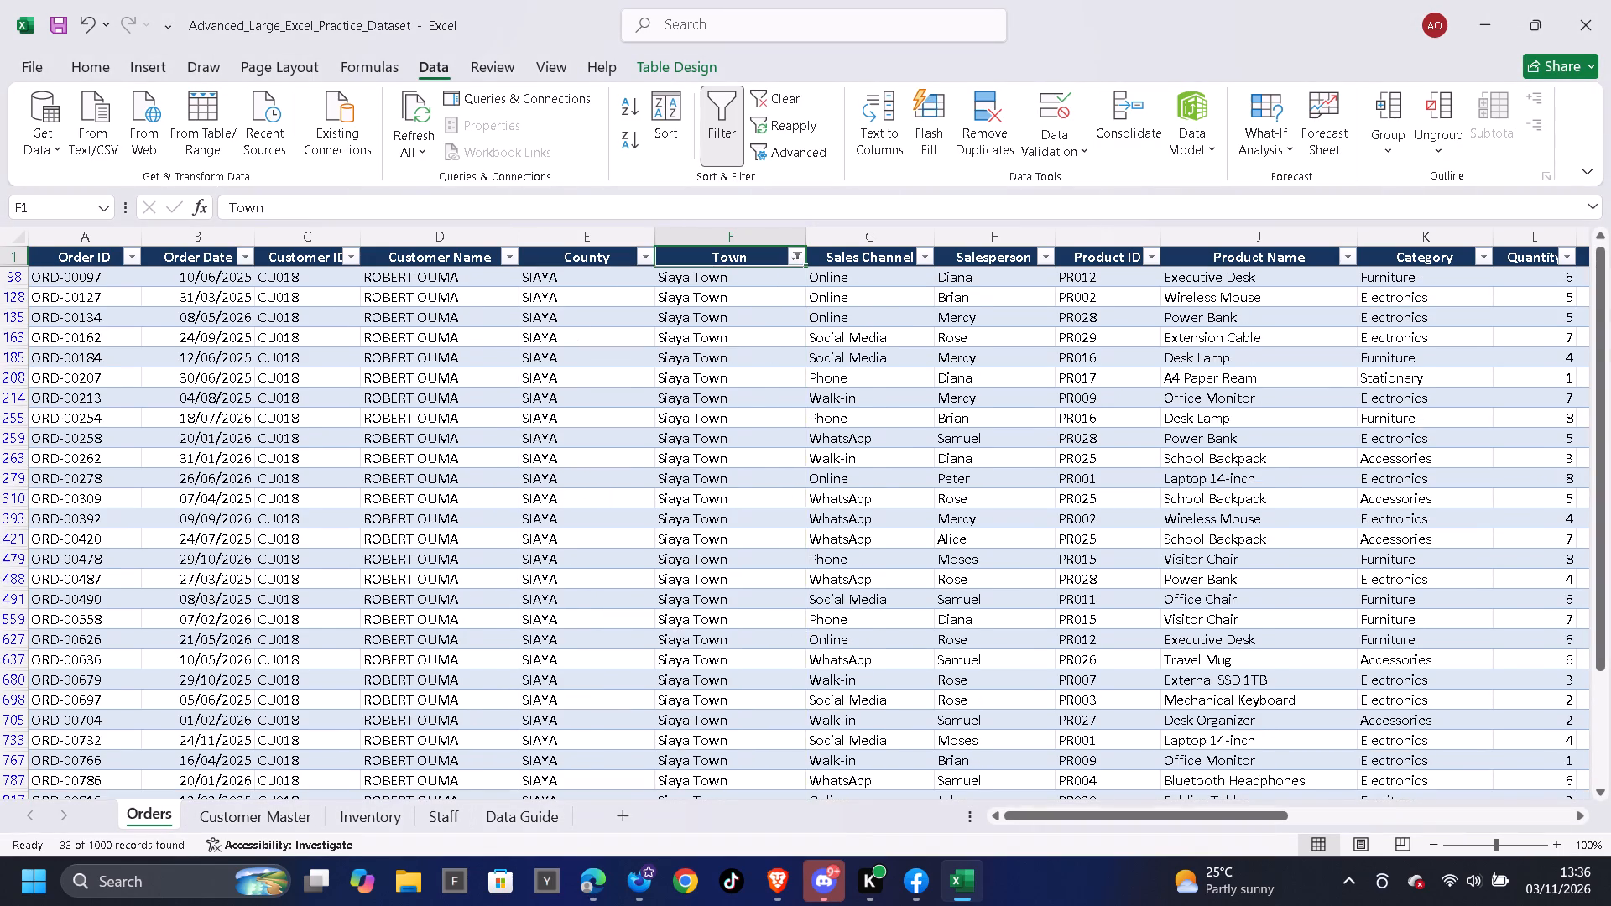
key(Down)
key(Up)
key(Down)
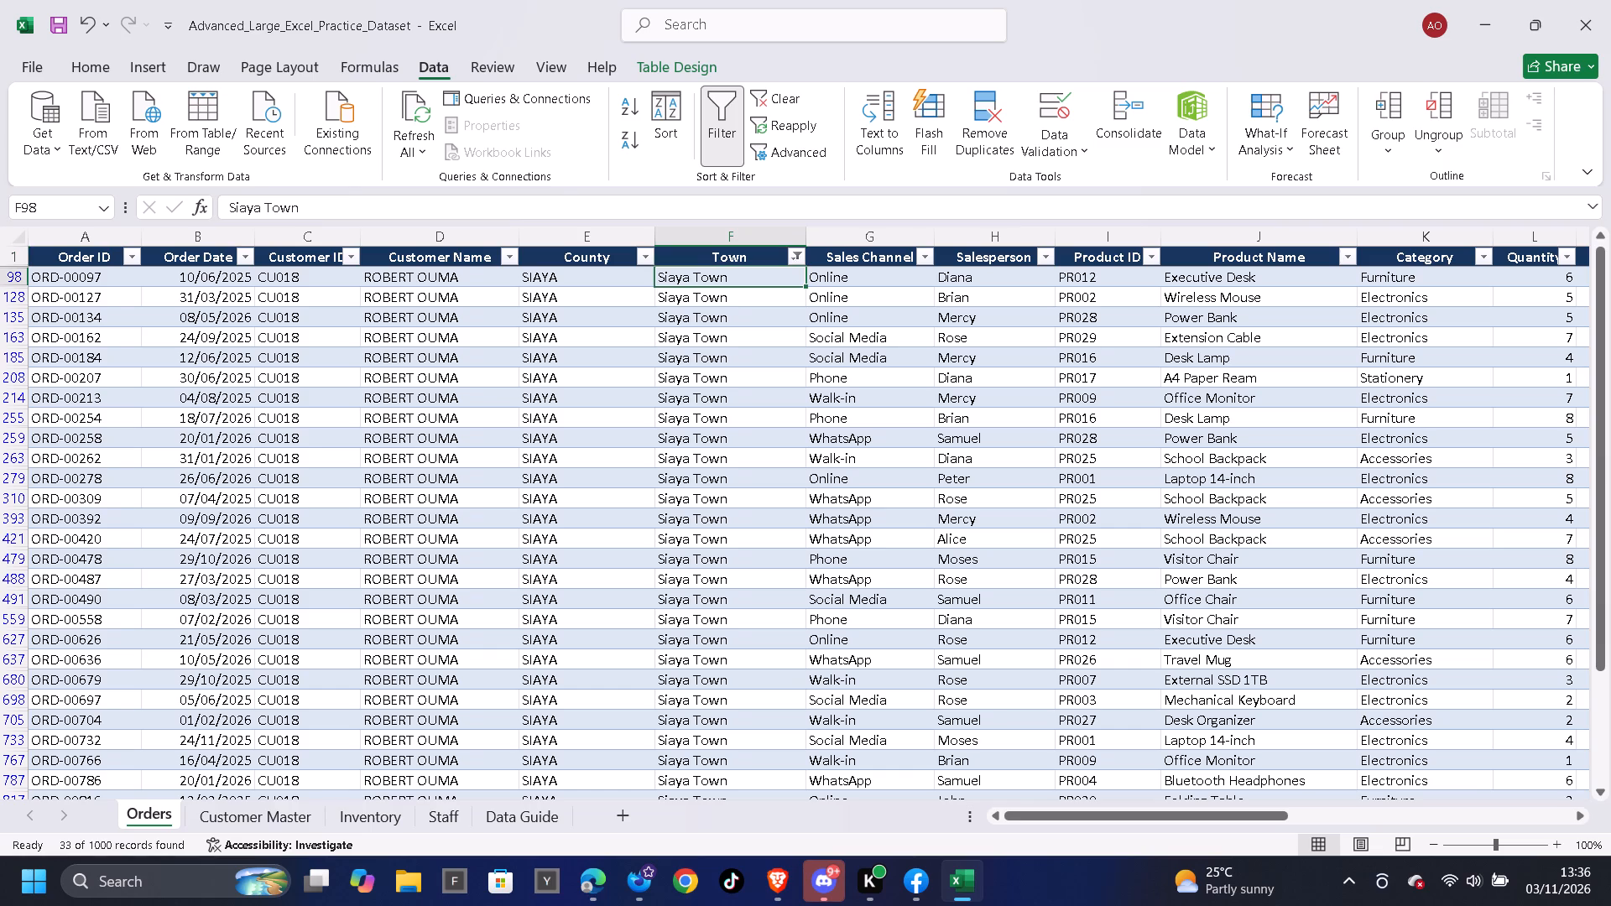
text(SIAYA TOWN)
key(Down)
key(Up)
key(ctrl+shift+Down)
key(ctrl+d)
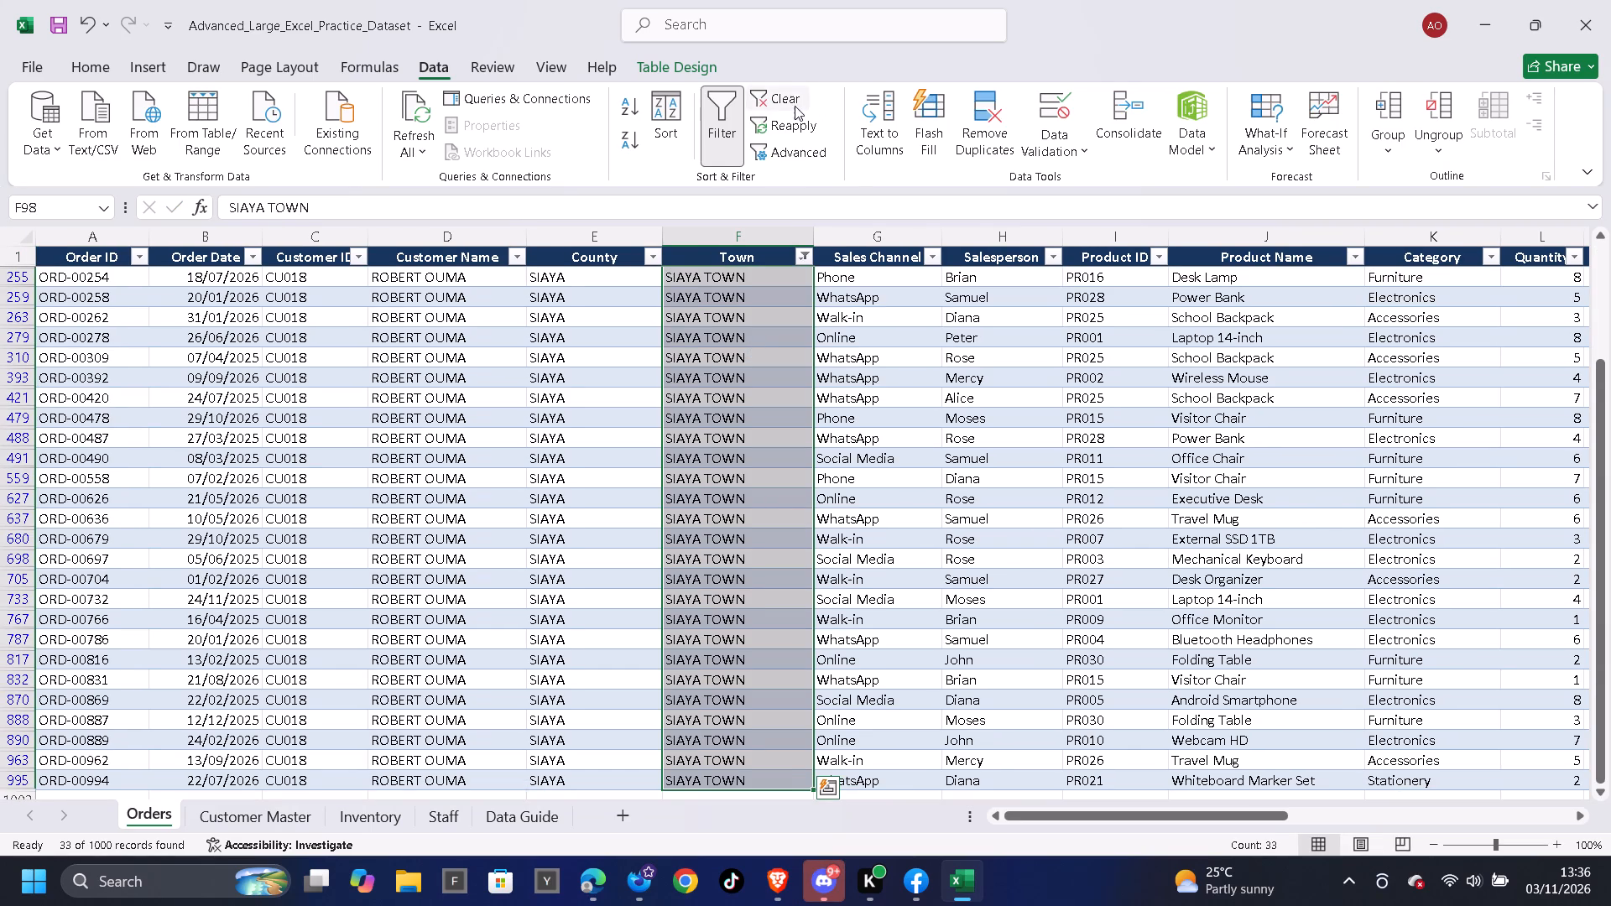
Clear the Siaya Town filter and filter the Town column to only Ruiru.
click(794, 103)
click(791, 254)
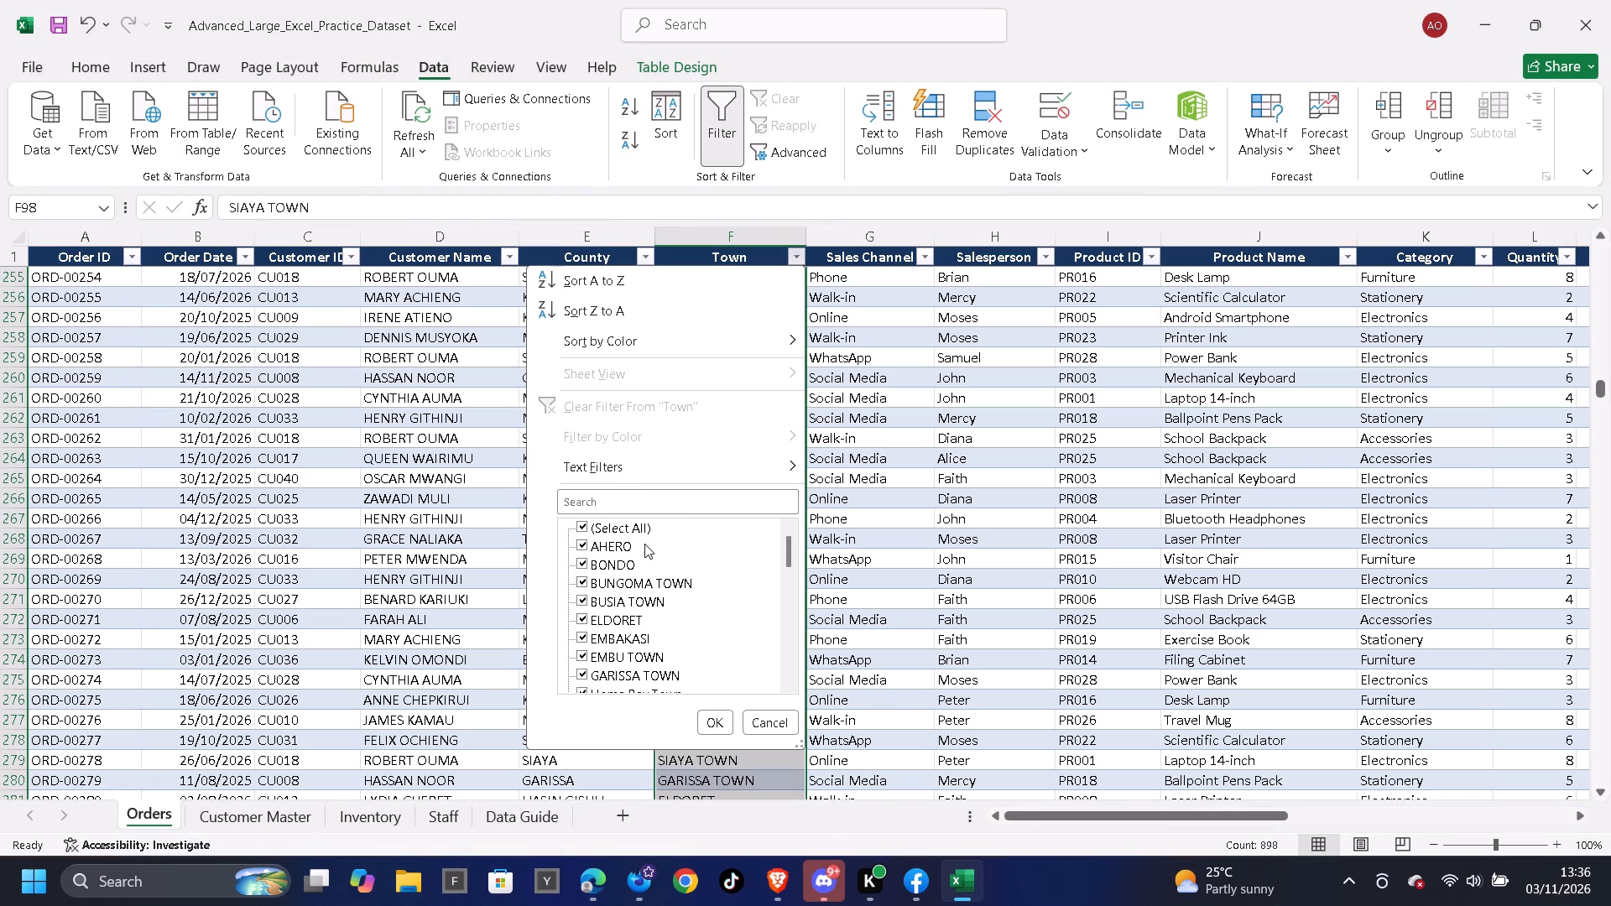
click(637, 523)
drag(787, 546, 799, 659)
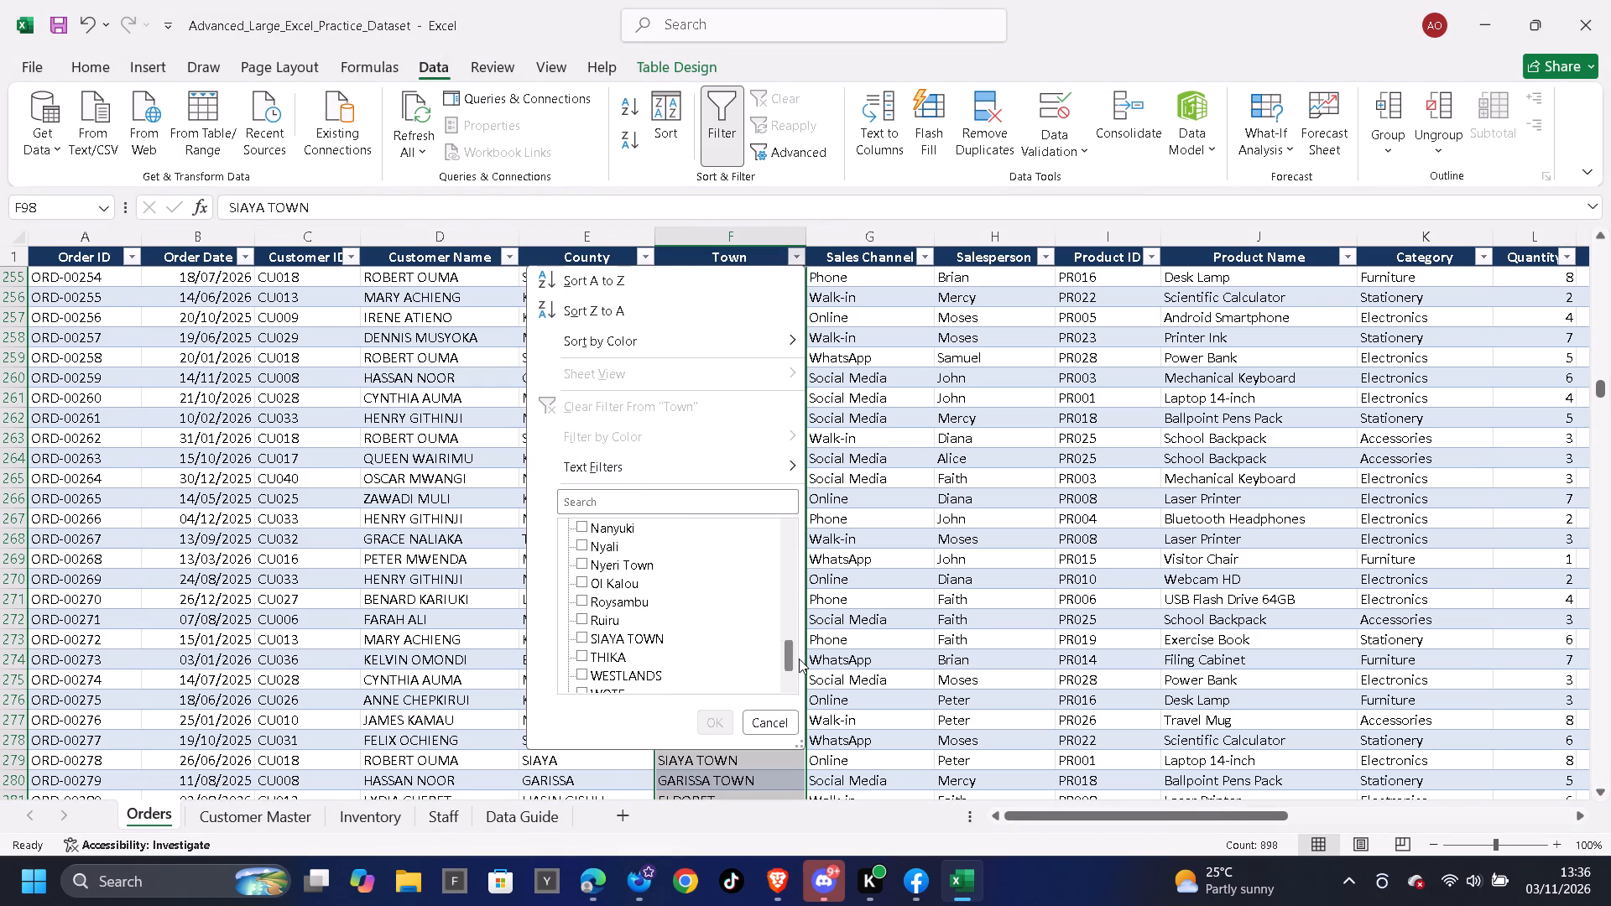
drag(799, 659, 800, 674)
click(615, 599)
click(705, 724)
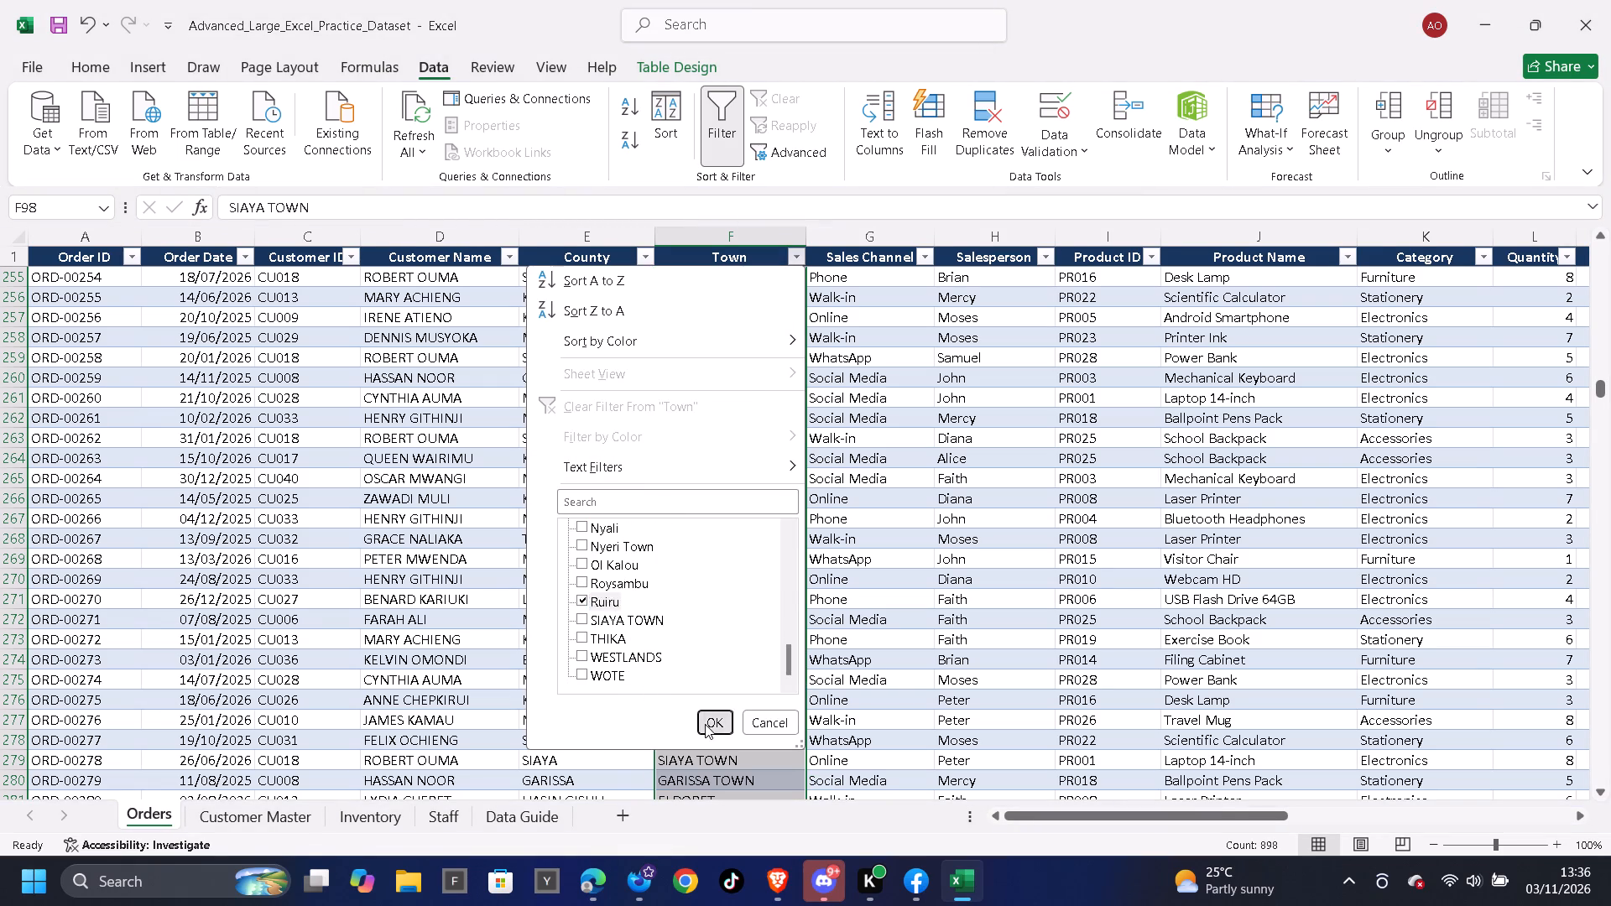
Enter RUIRU in the first filtered Town cell and fill it down the remaining visible rows.
click(717, 256)
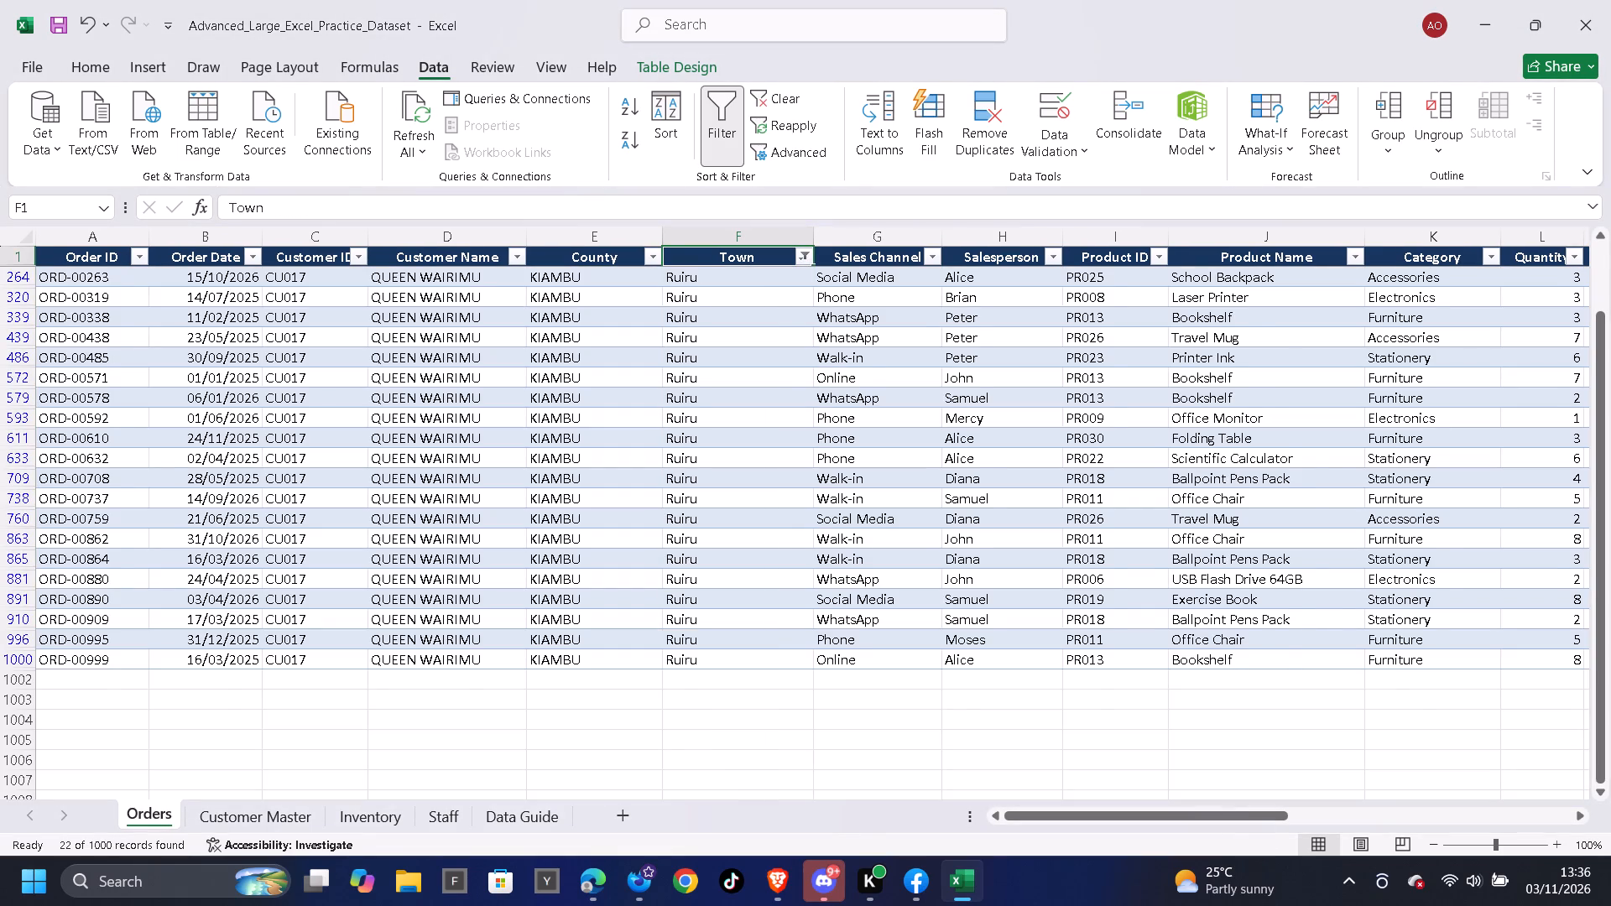
key(Down)
key(Up)
key(Down)
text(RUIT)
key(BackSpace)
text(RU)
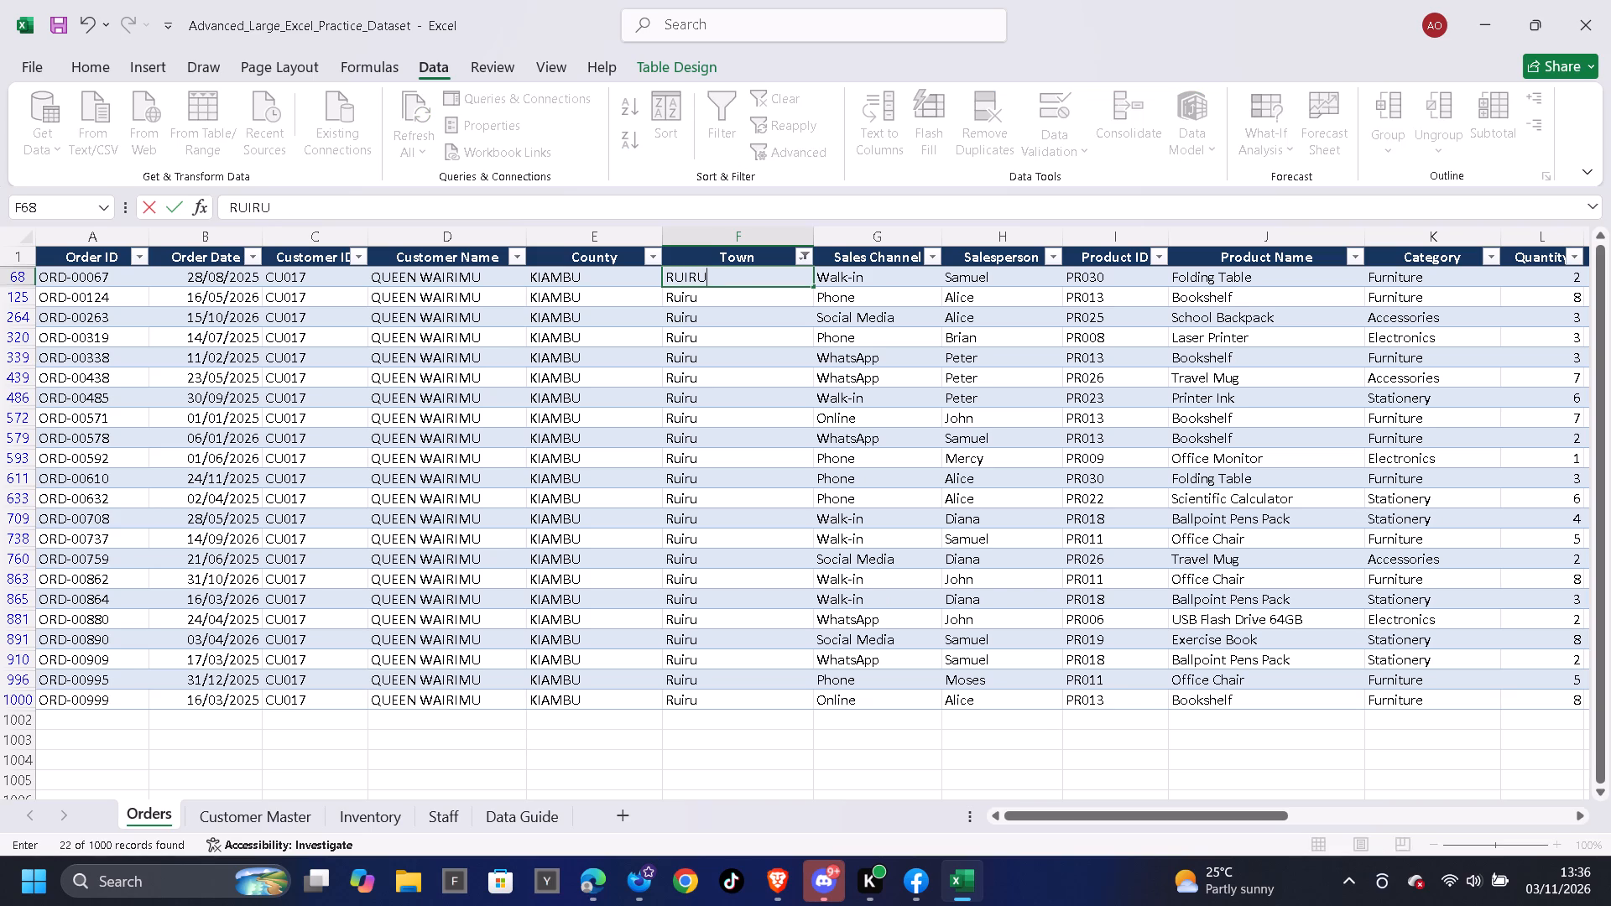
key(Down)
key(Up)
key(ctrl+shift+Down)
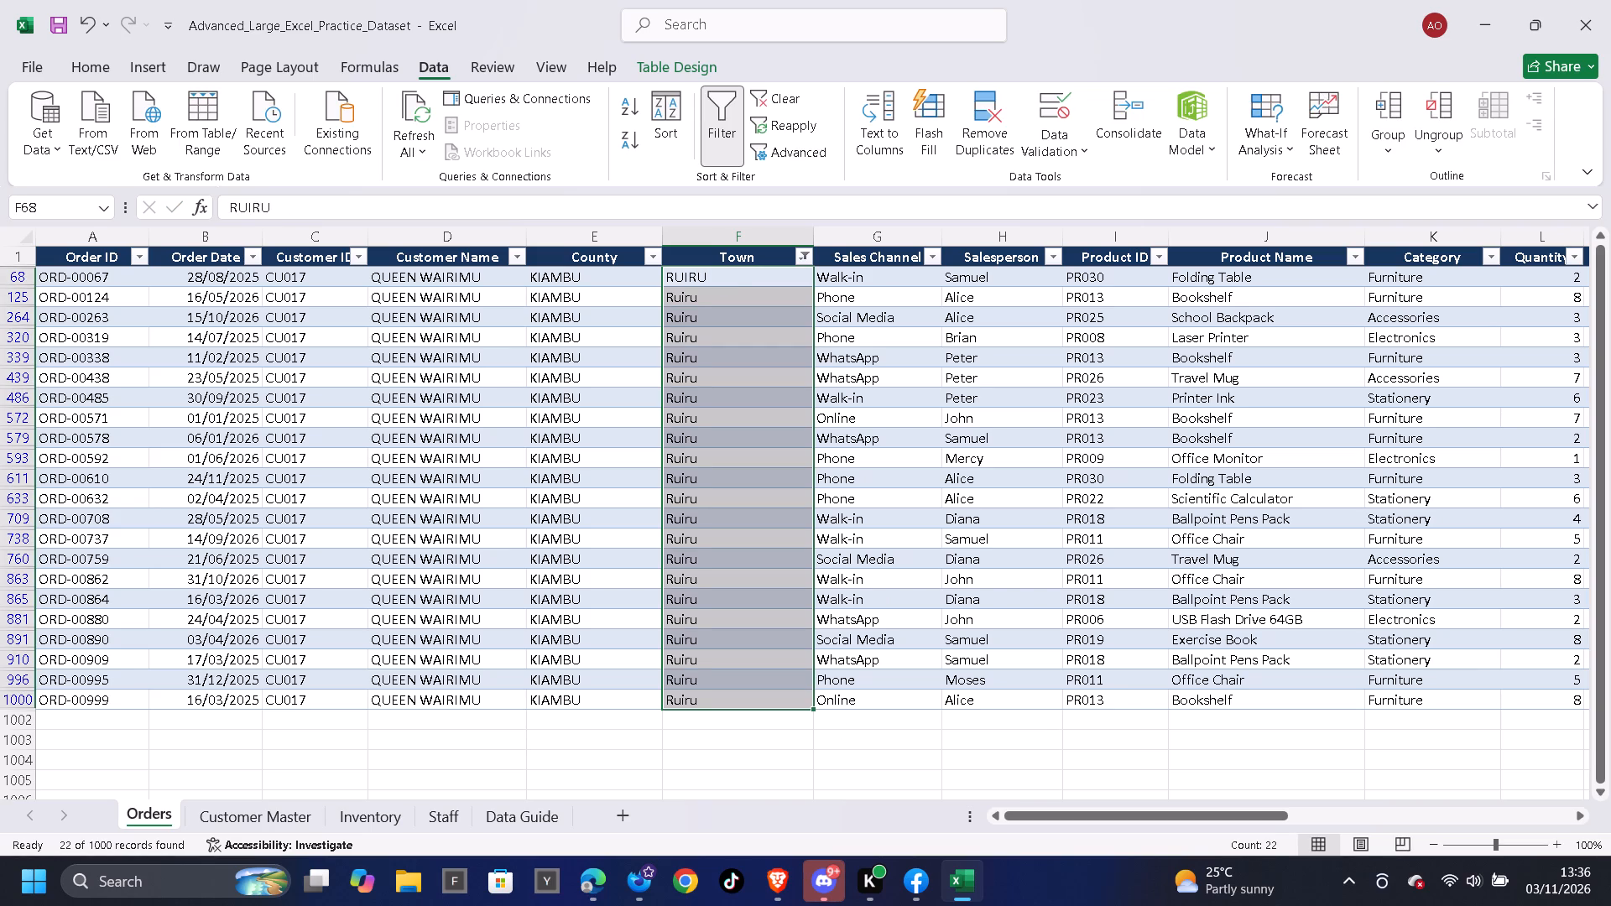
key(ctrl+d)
Clear the Ruiru filter and filter the Town column to only Kilimani.
click(790, 98)
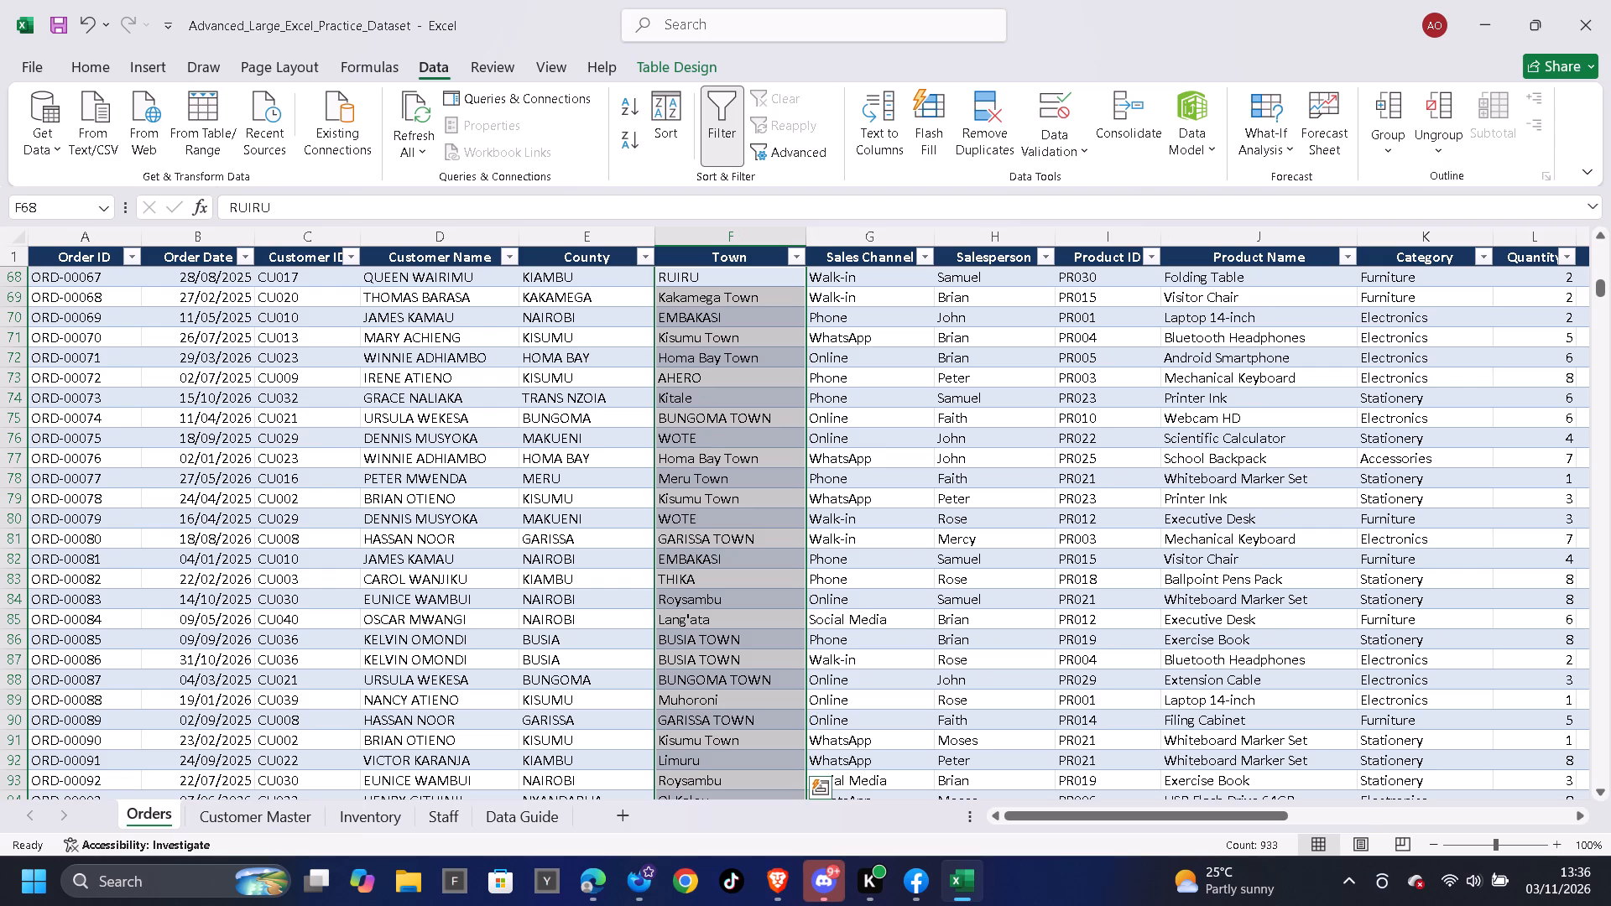
click(798, 263)
click(633, 523)
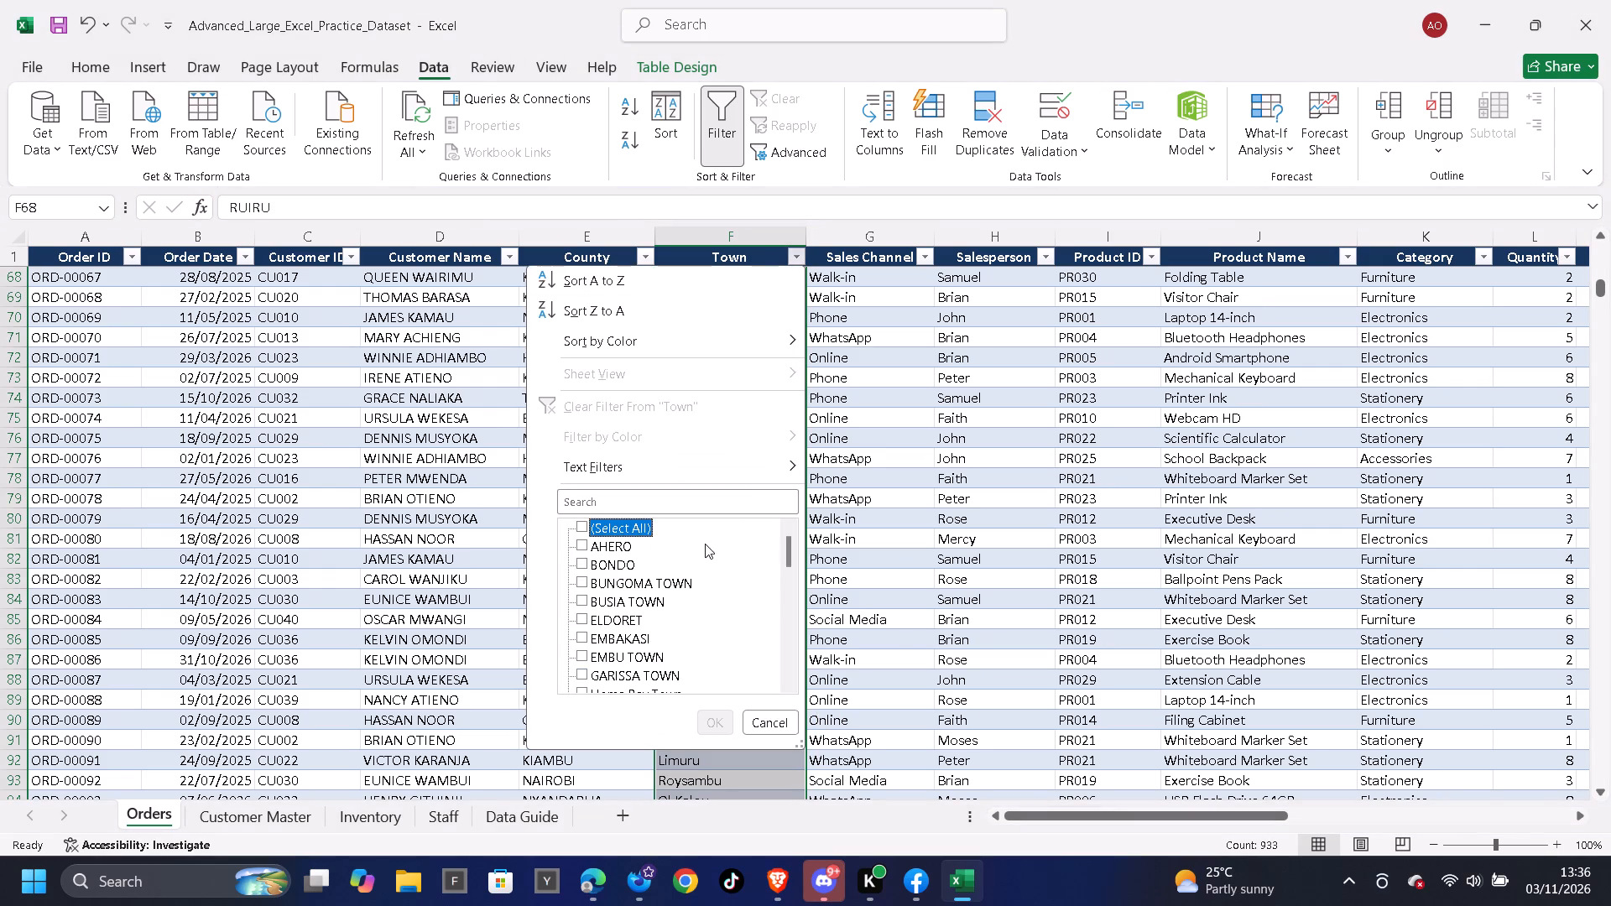
scroll(689, 570, down, 4)
click(622, 579)
click(722, 722)
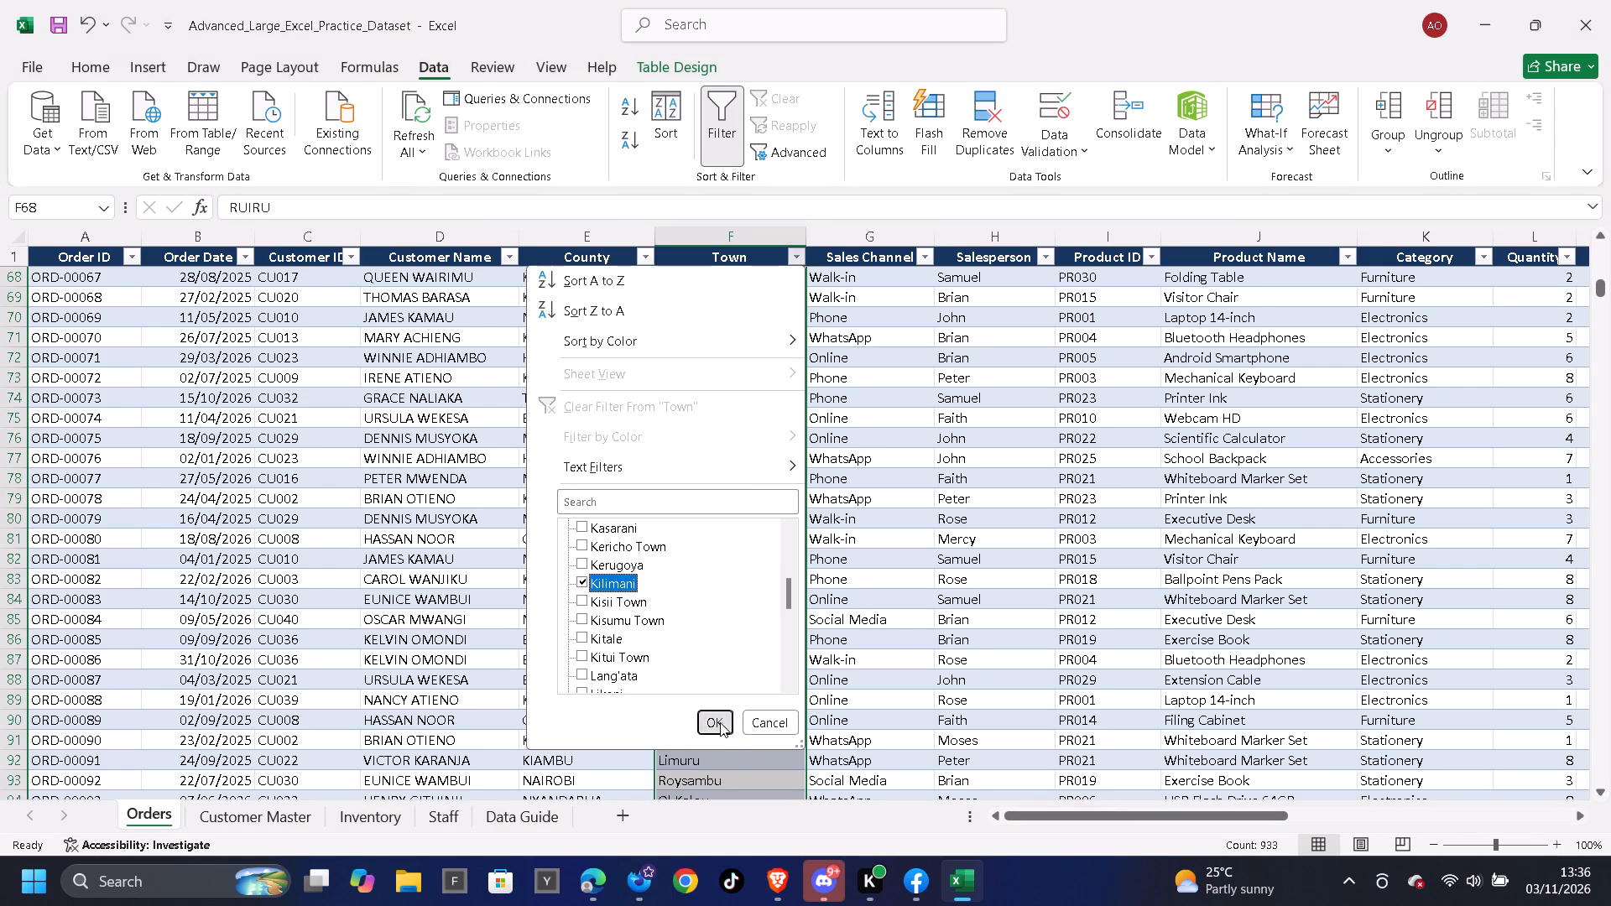
Enter KILIMANI in the first filtered Town cell and fill it down the remaining visible rows.
click(721, 254)
key(Down)
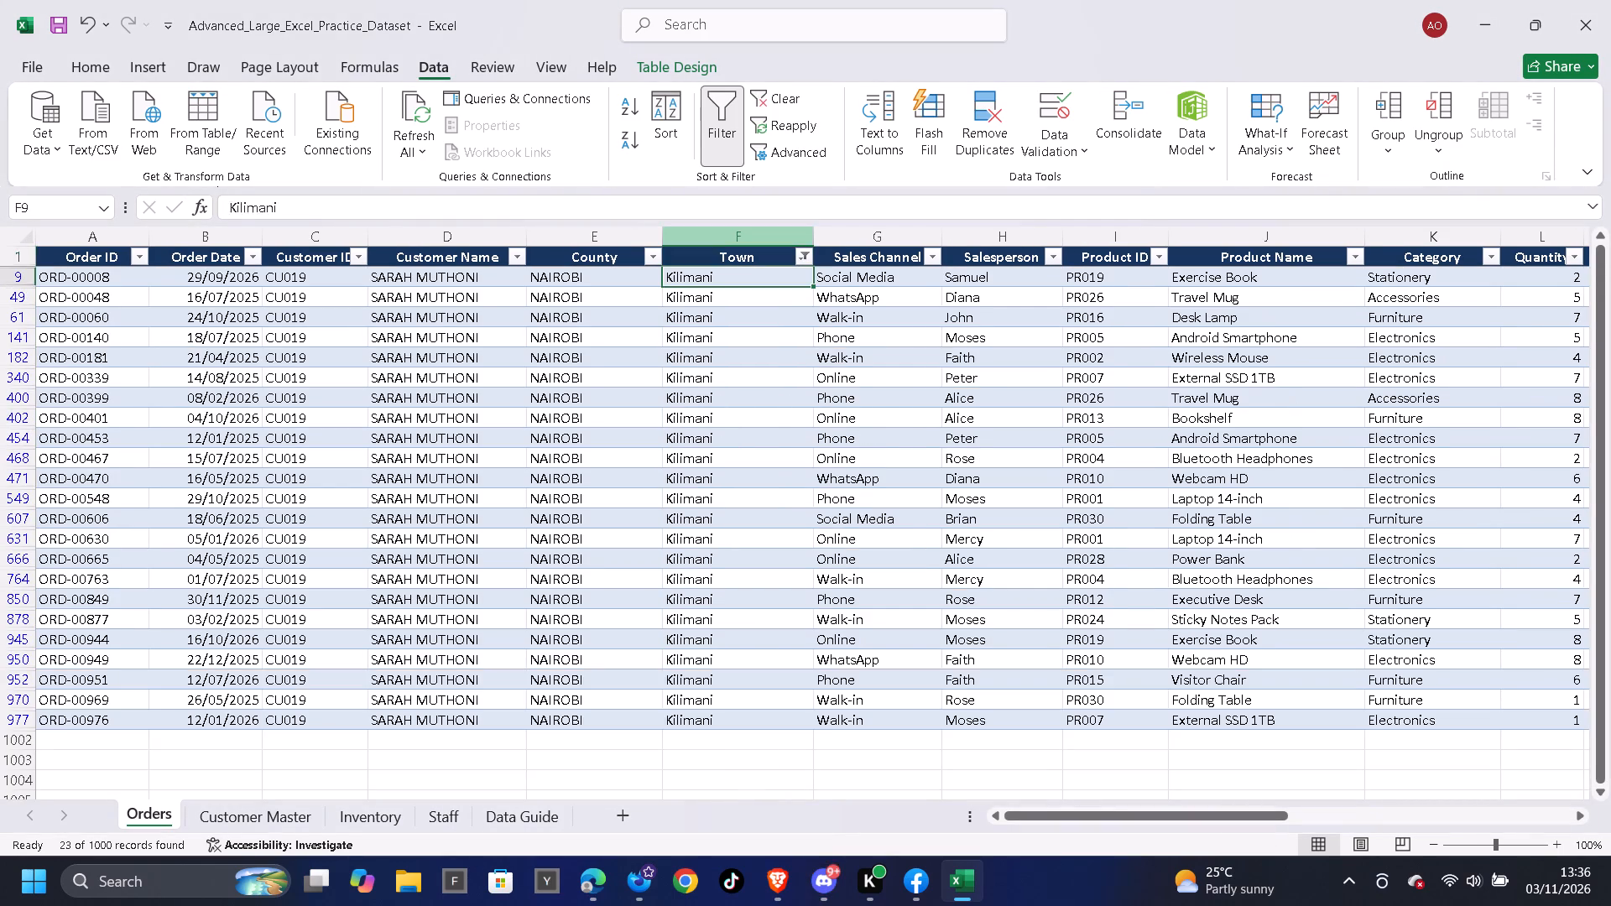
key(Up)
key(Down)
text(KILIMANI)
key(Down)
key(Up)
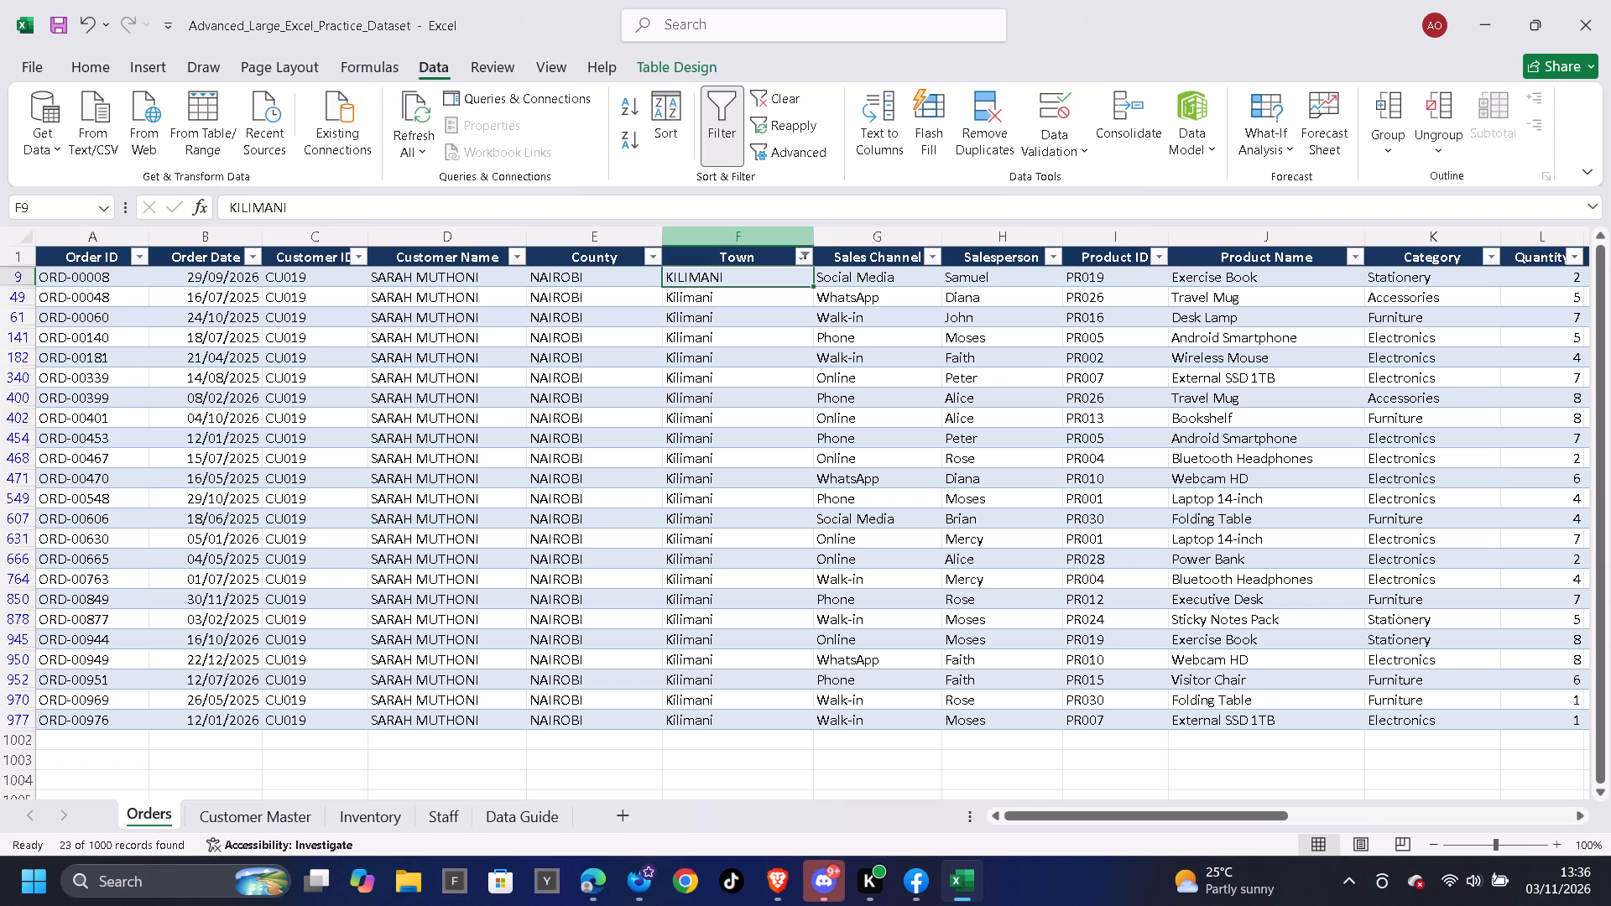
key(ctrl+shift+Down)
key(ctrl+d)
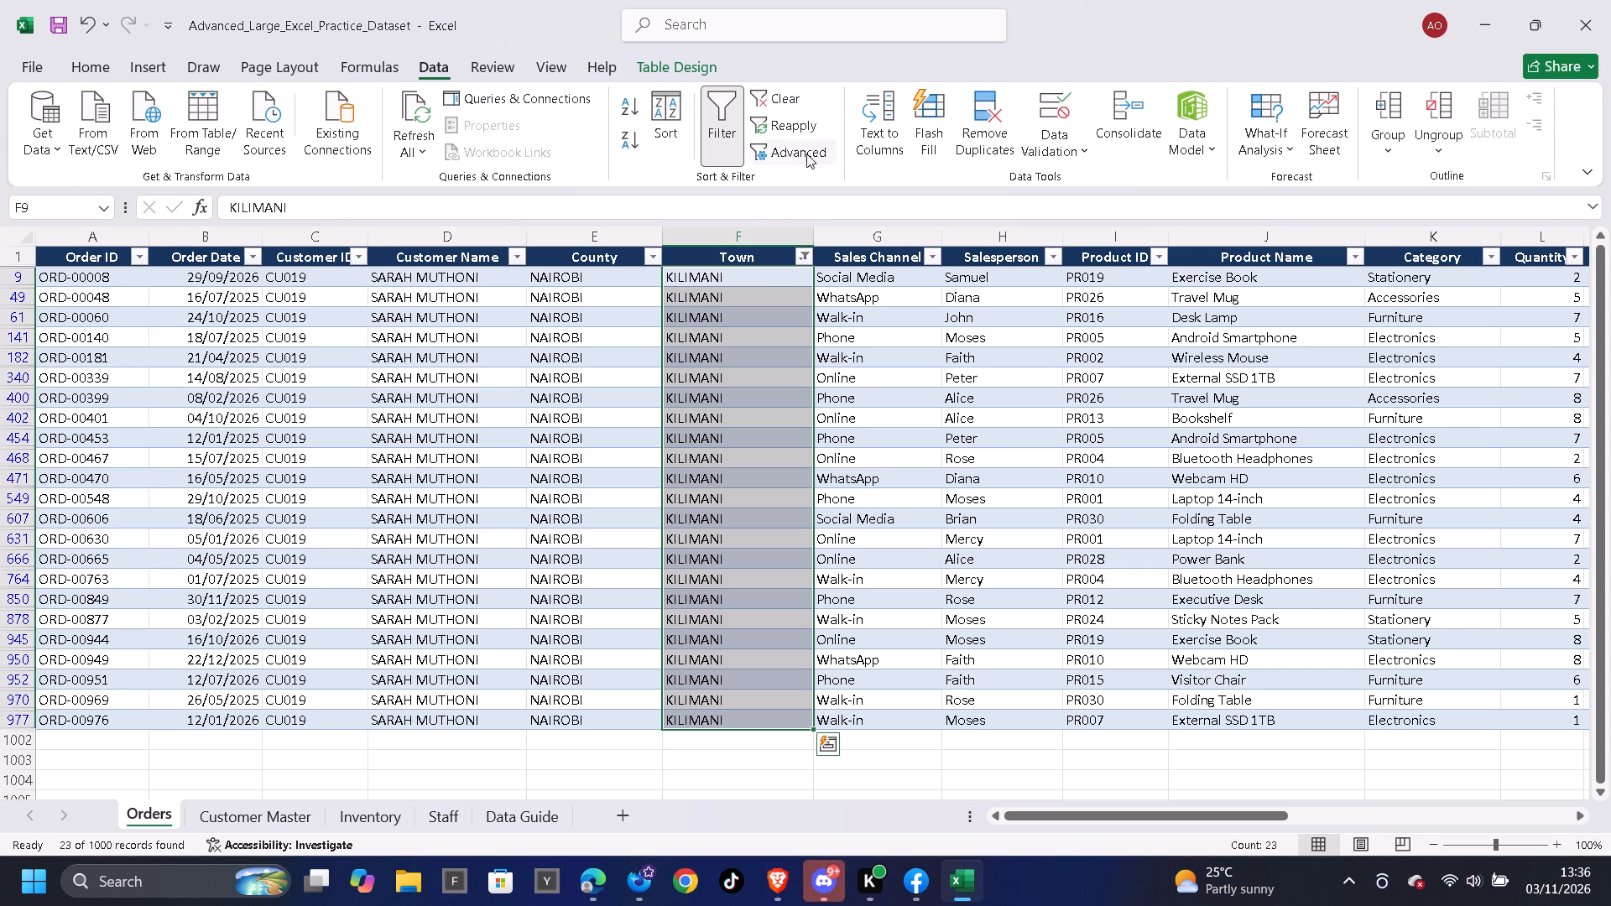
Clear the Kilimani filter and filter the Town column to only Roysambu.
click(790, 96)
click(800, 249)
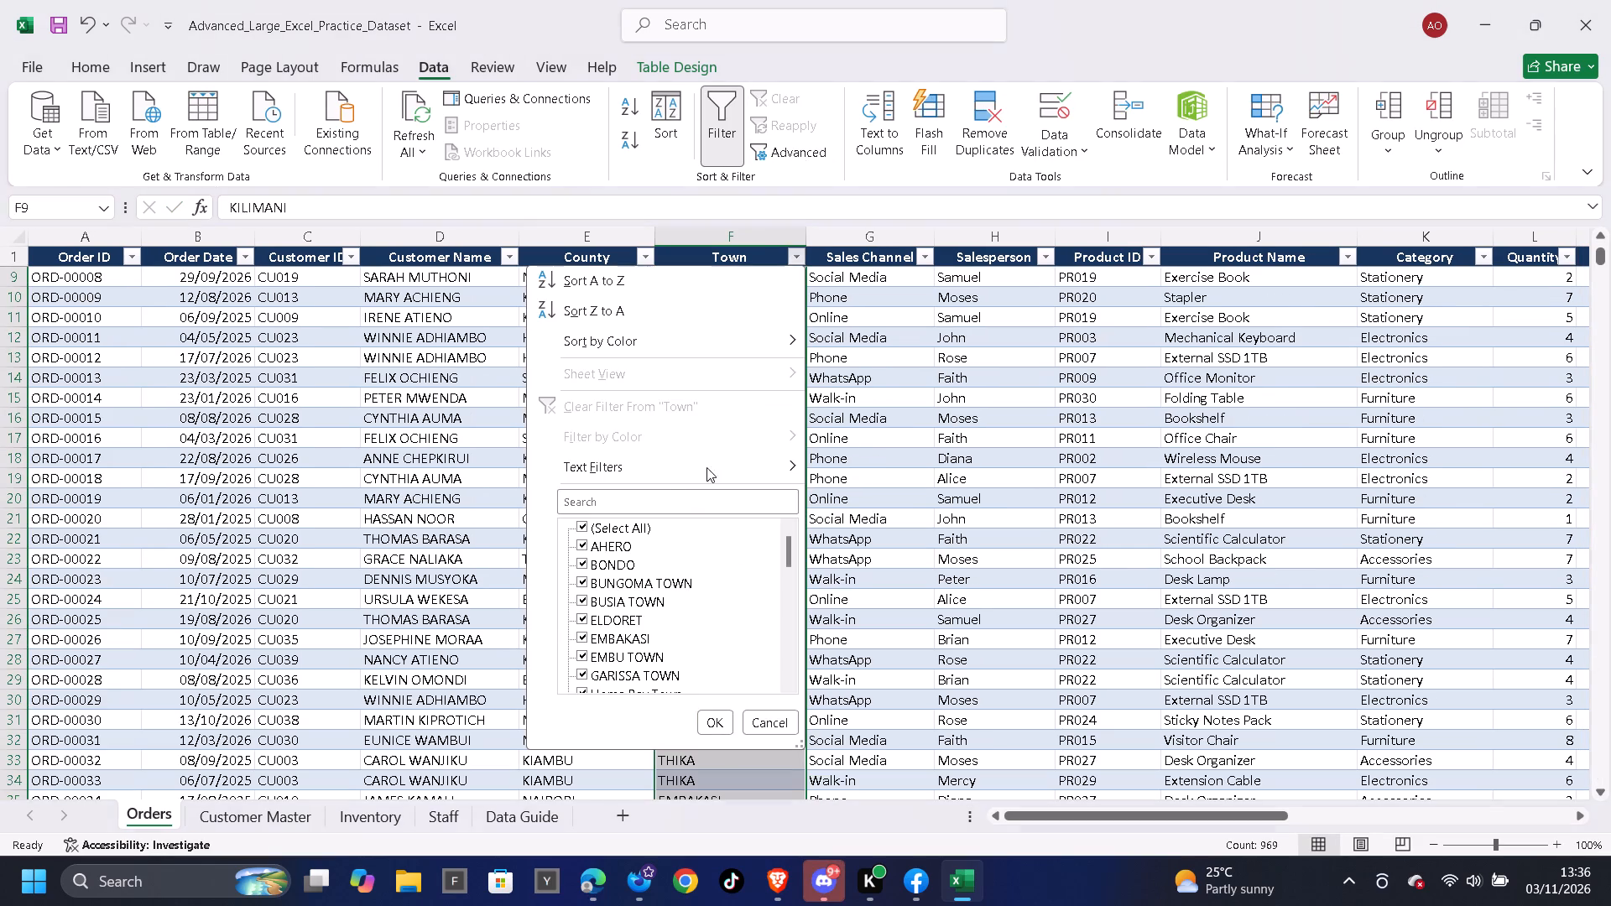
click(636, 530)
scroll(677, 590, down, 7)
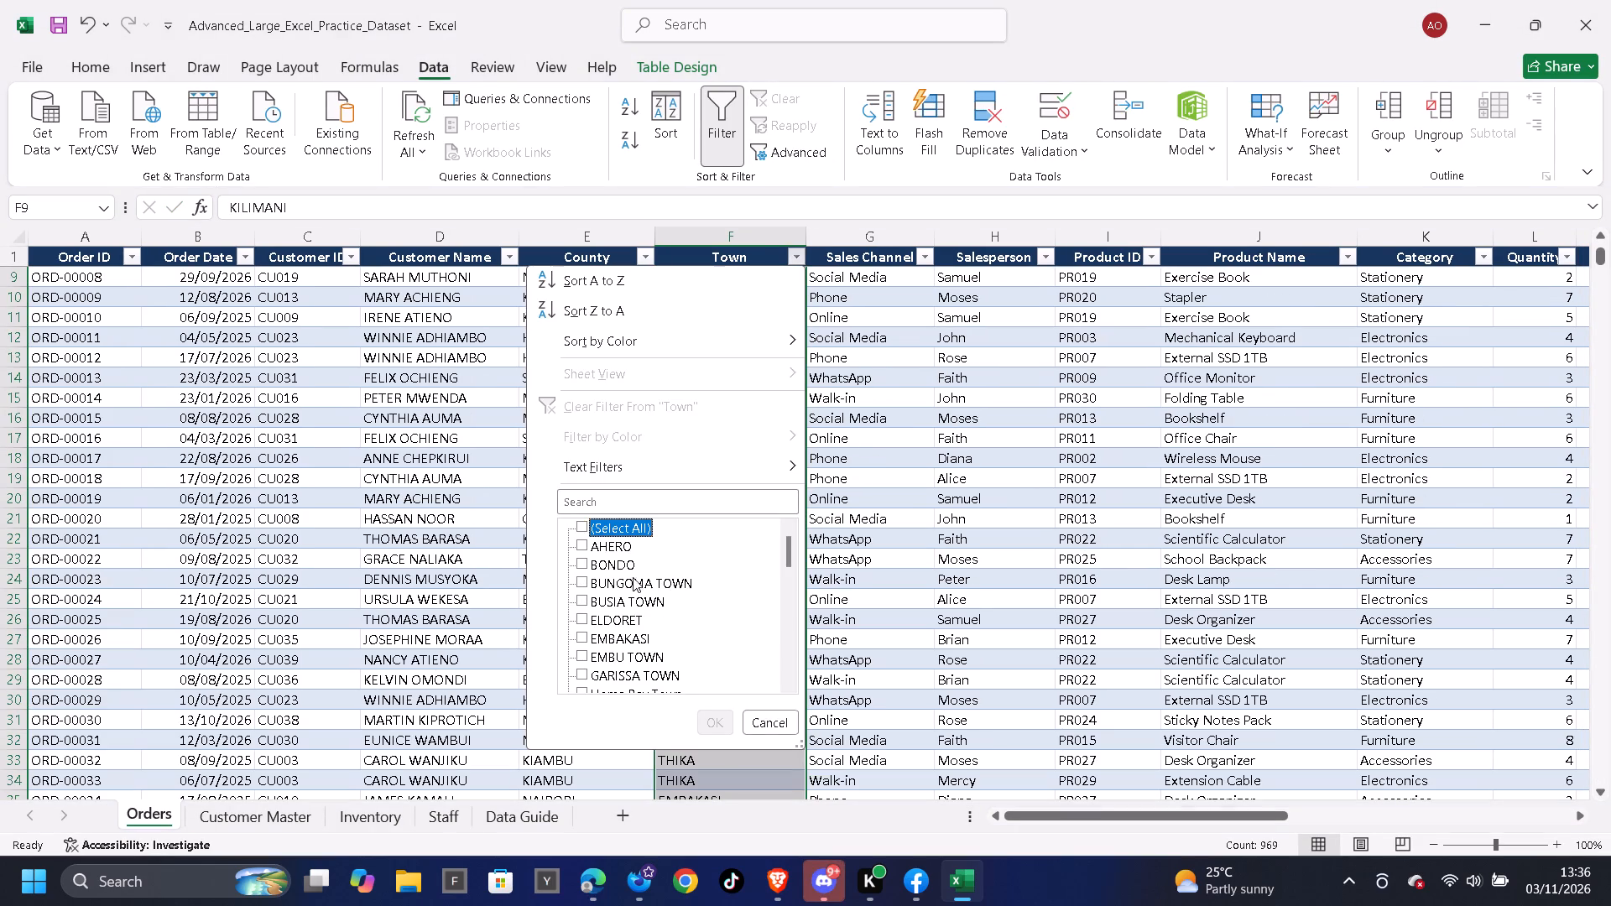
scroll(645, 643, down, 14)
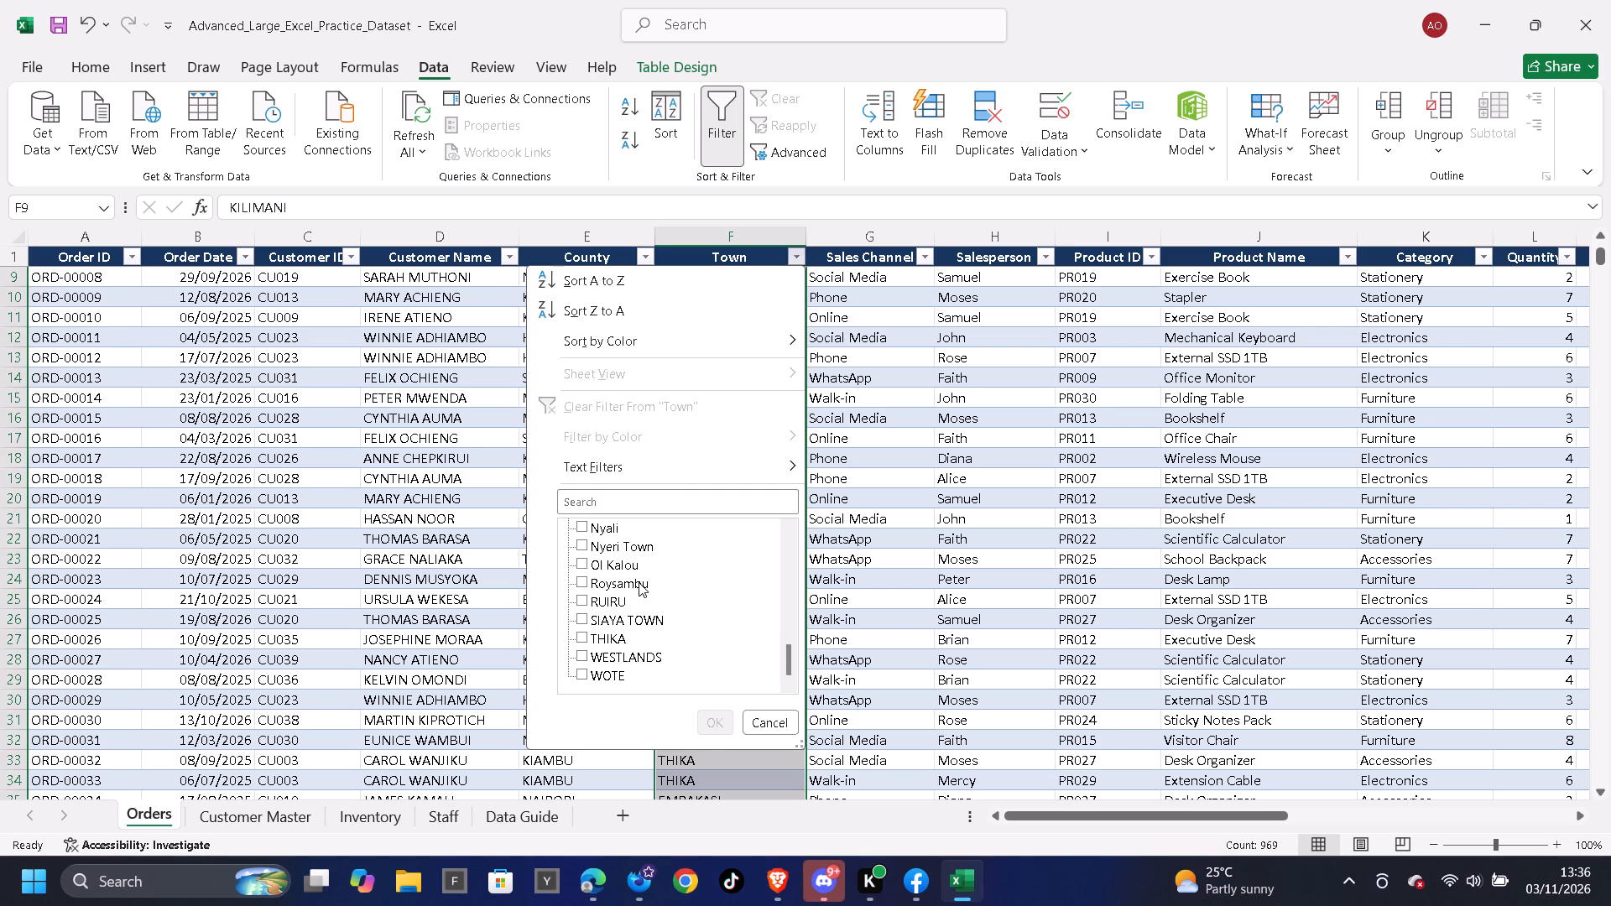
click(639, 582)
click(711, 727)
Enter ROYSAMBU in the first filtered Town cell and fill it down the remaining visible rows.
click(717, 252)
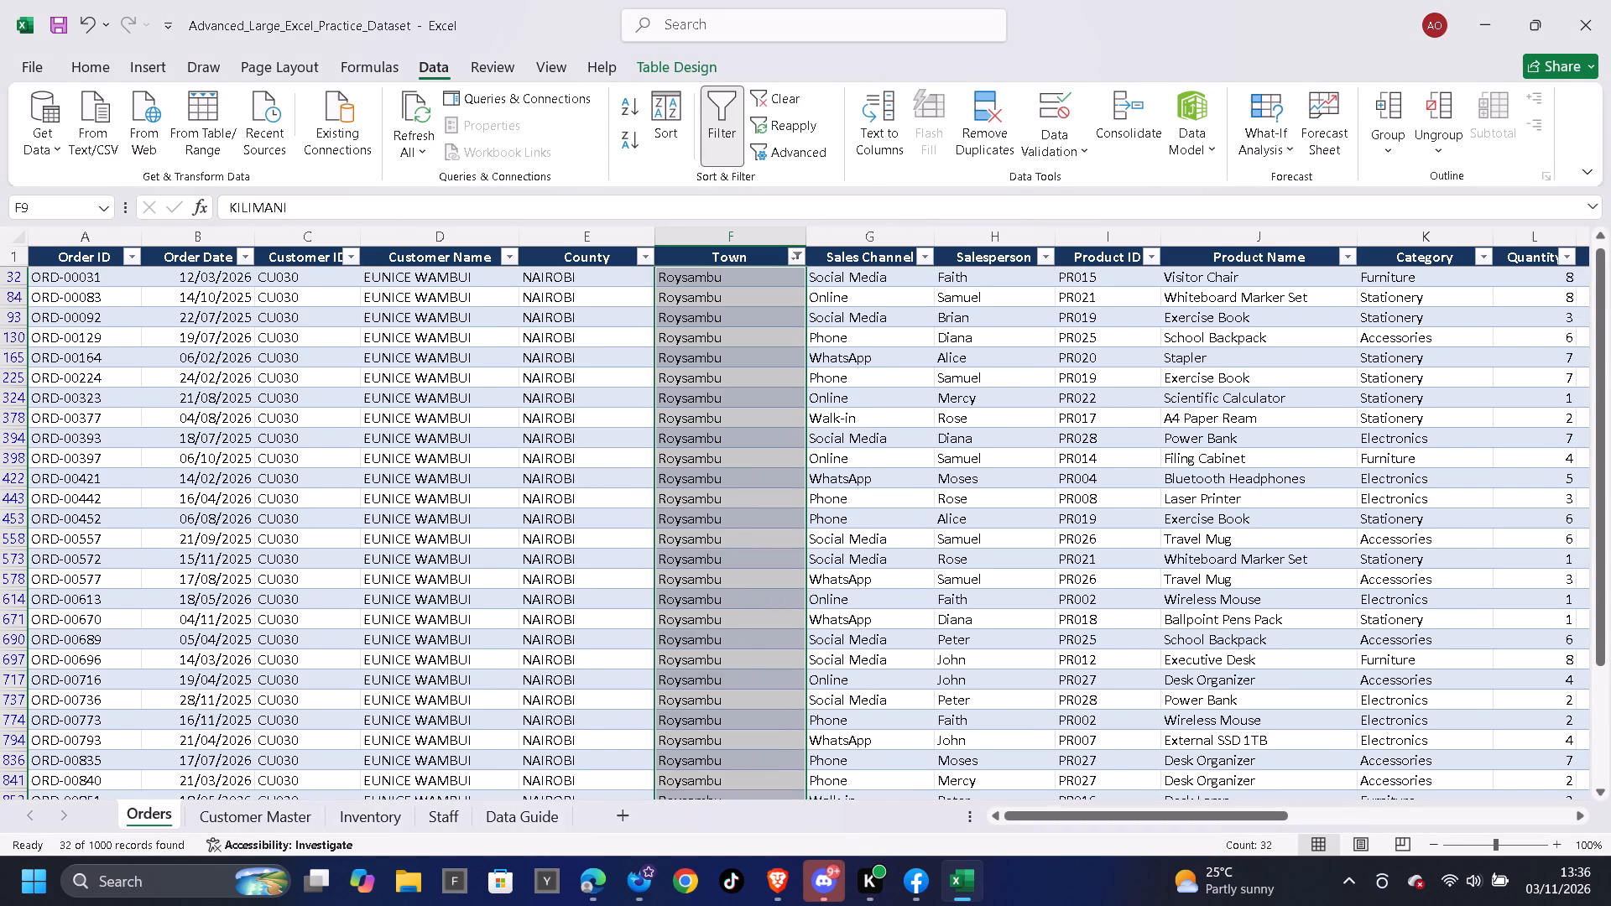
click(717, 252)
click(729, 257)
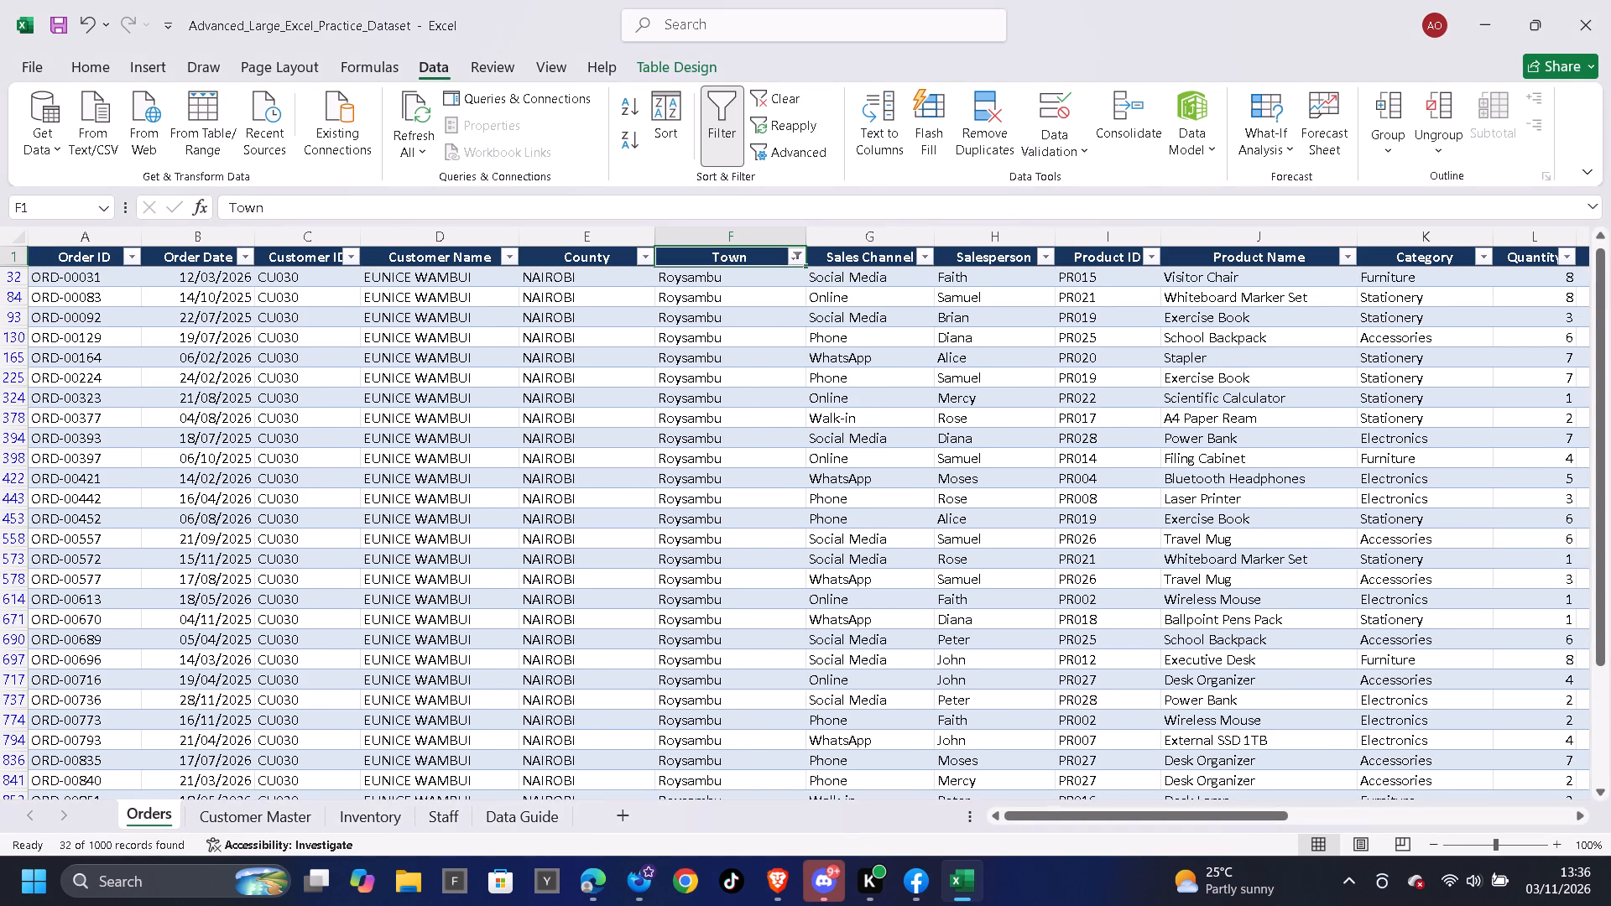
key(Down)
key(Up)
key(Down)
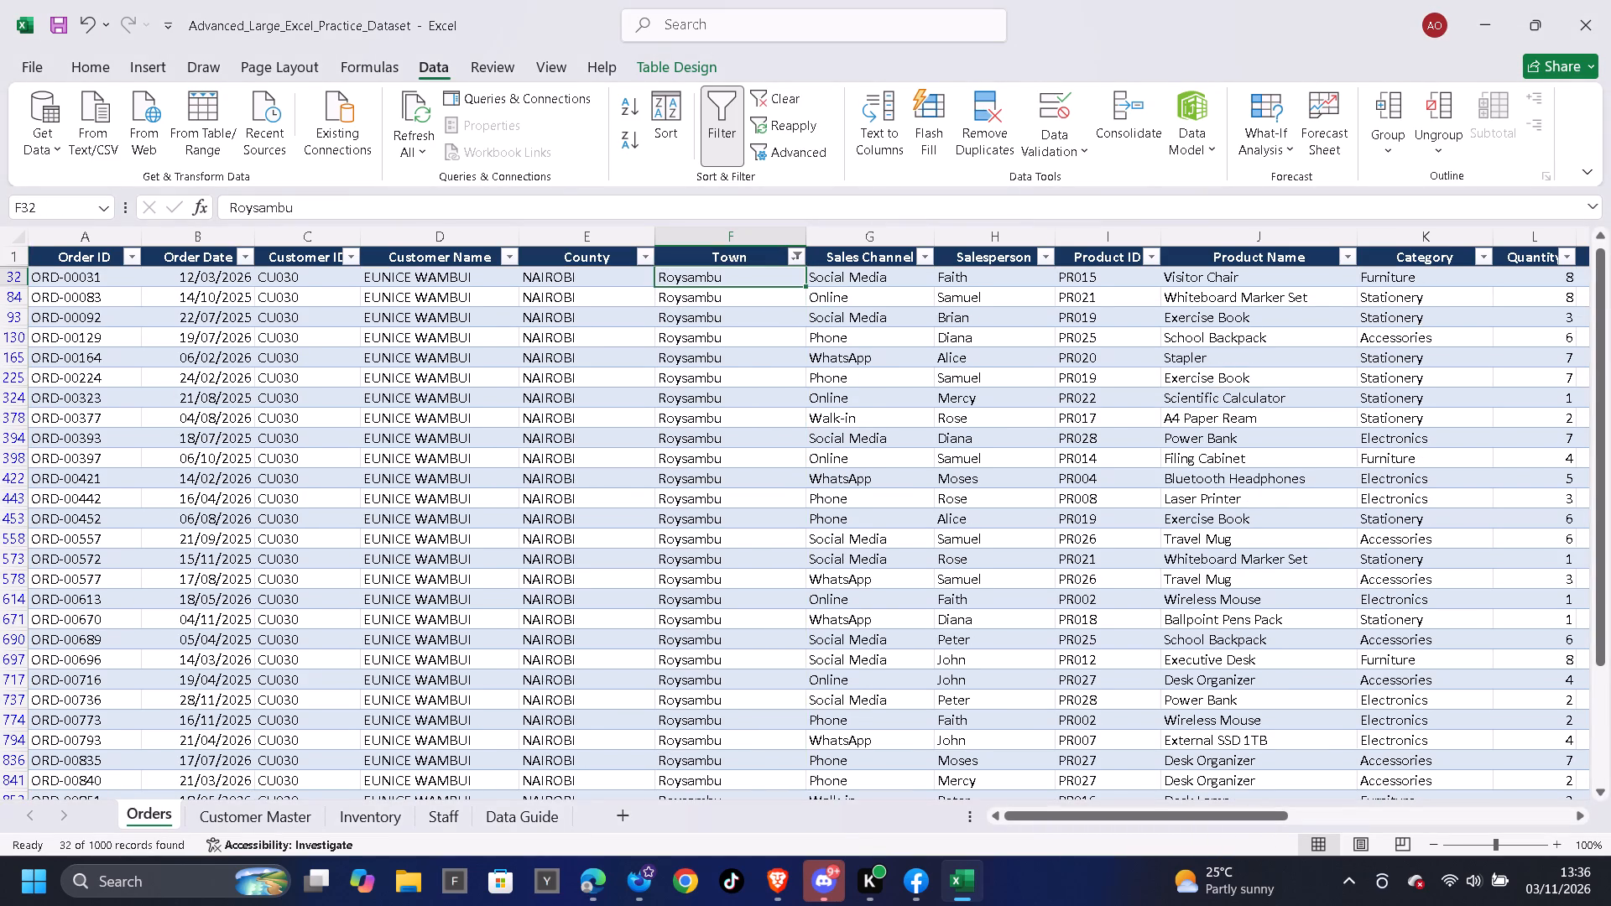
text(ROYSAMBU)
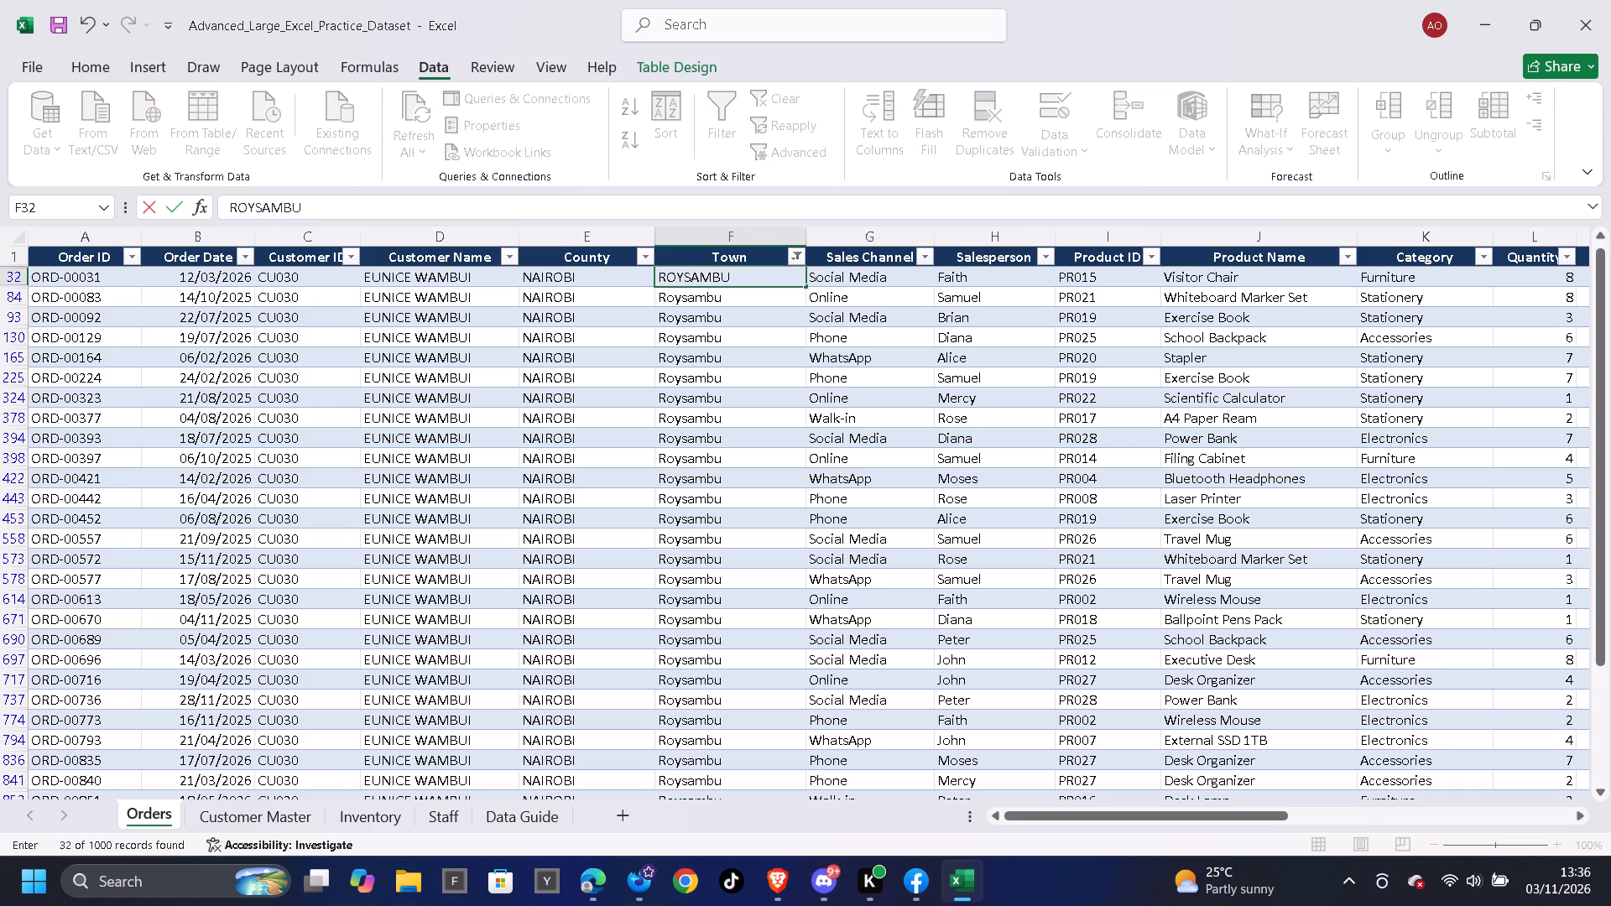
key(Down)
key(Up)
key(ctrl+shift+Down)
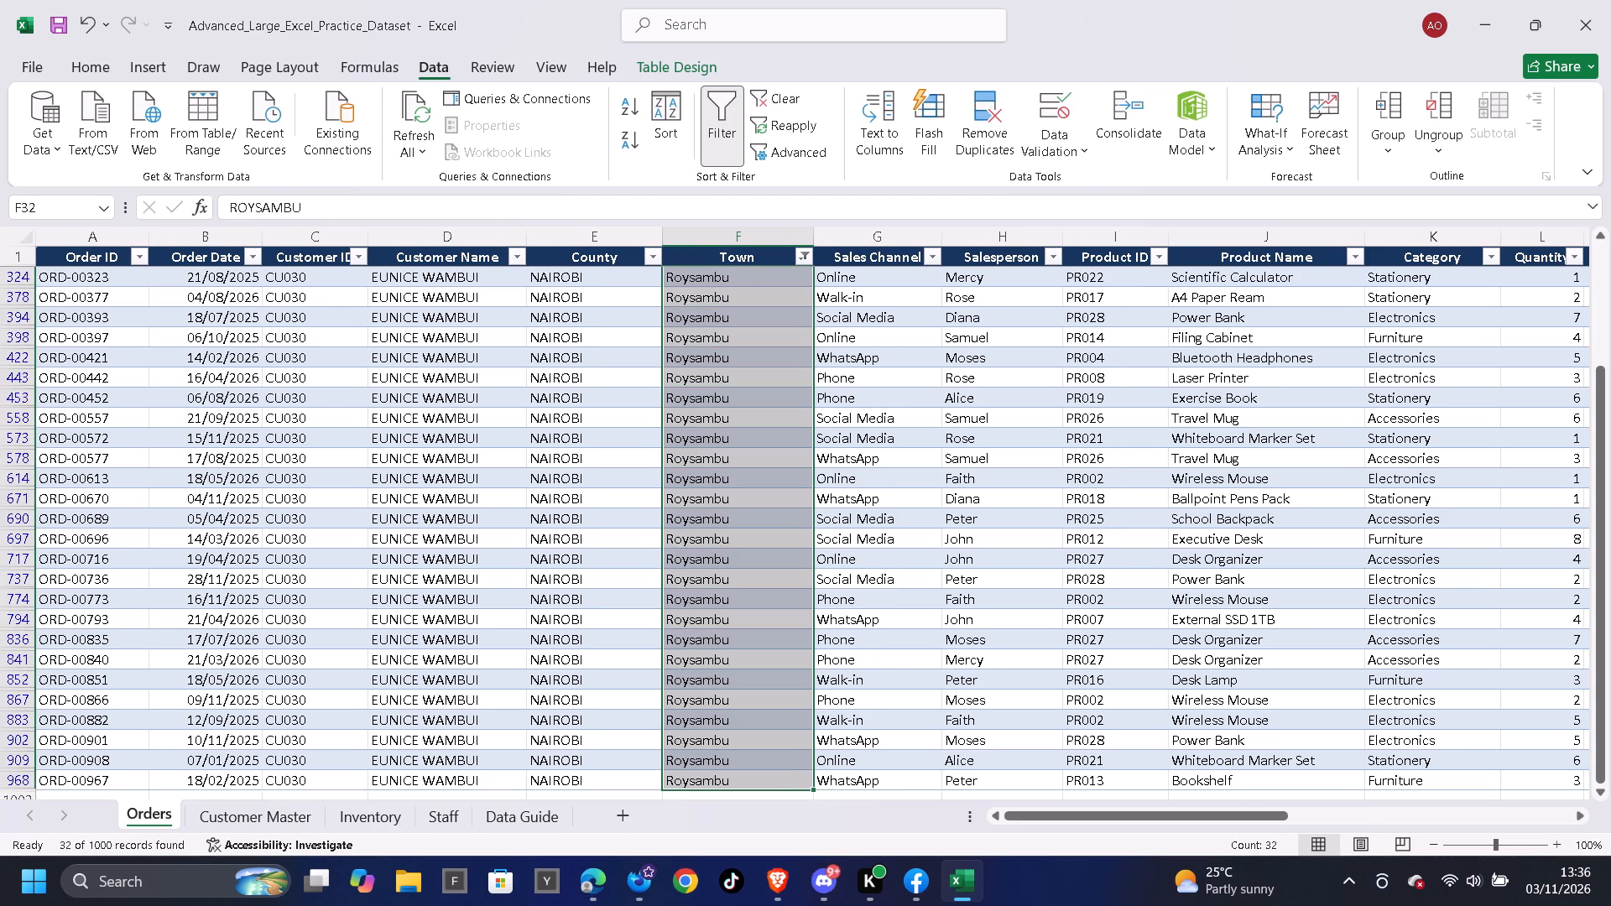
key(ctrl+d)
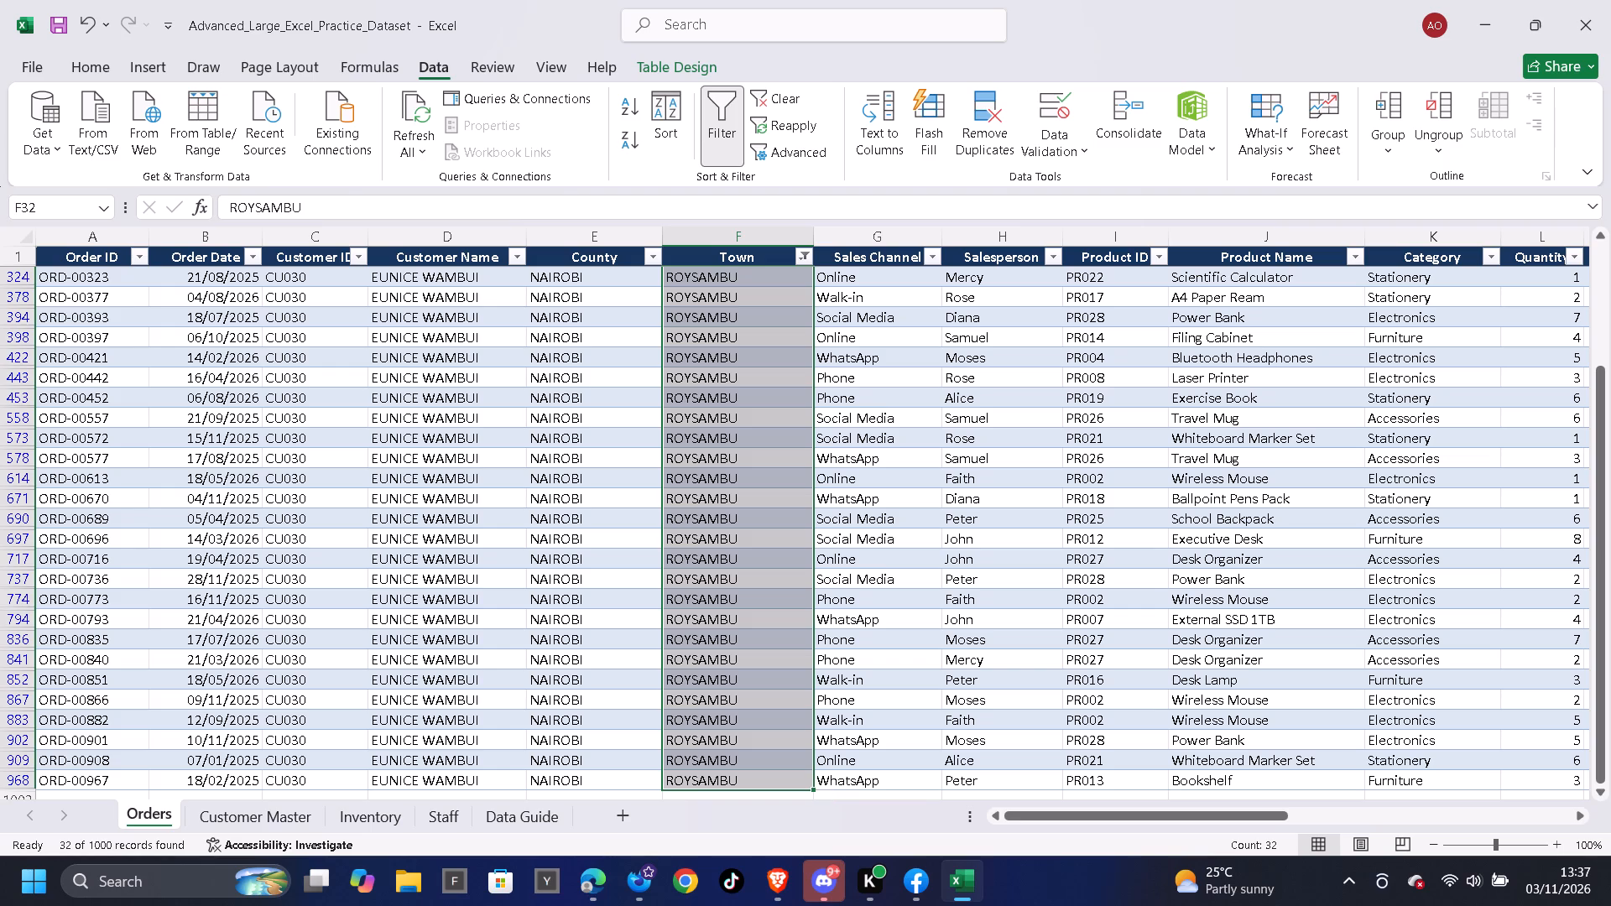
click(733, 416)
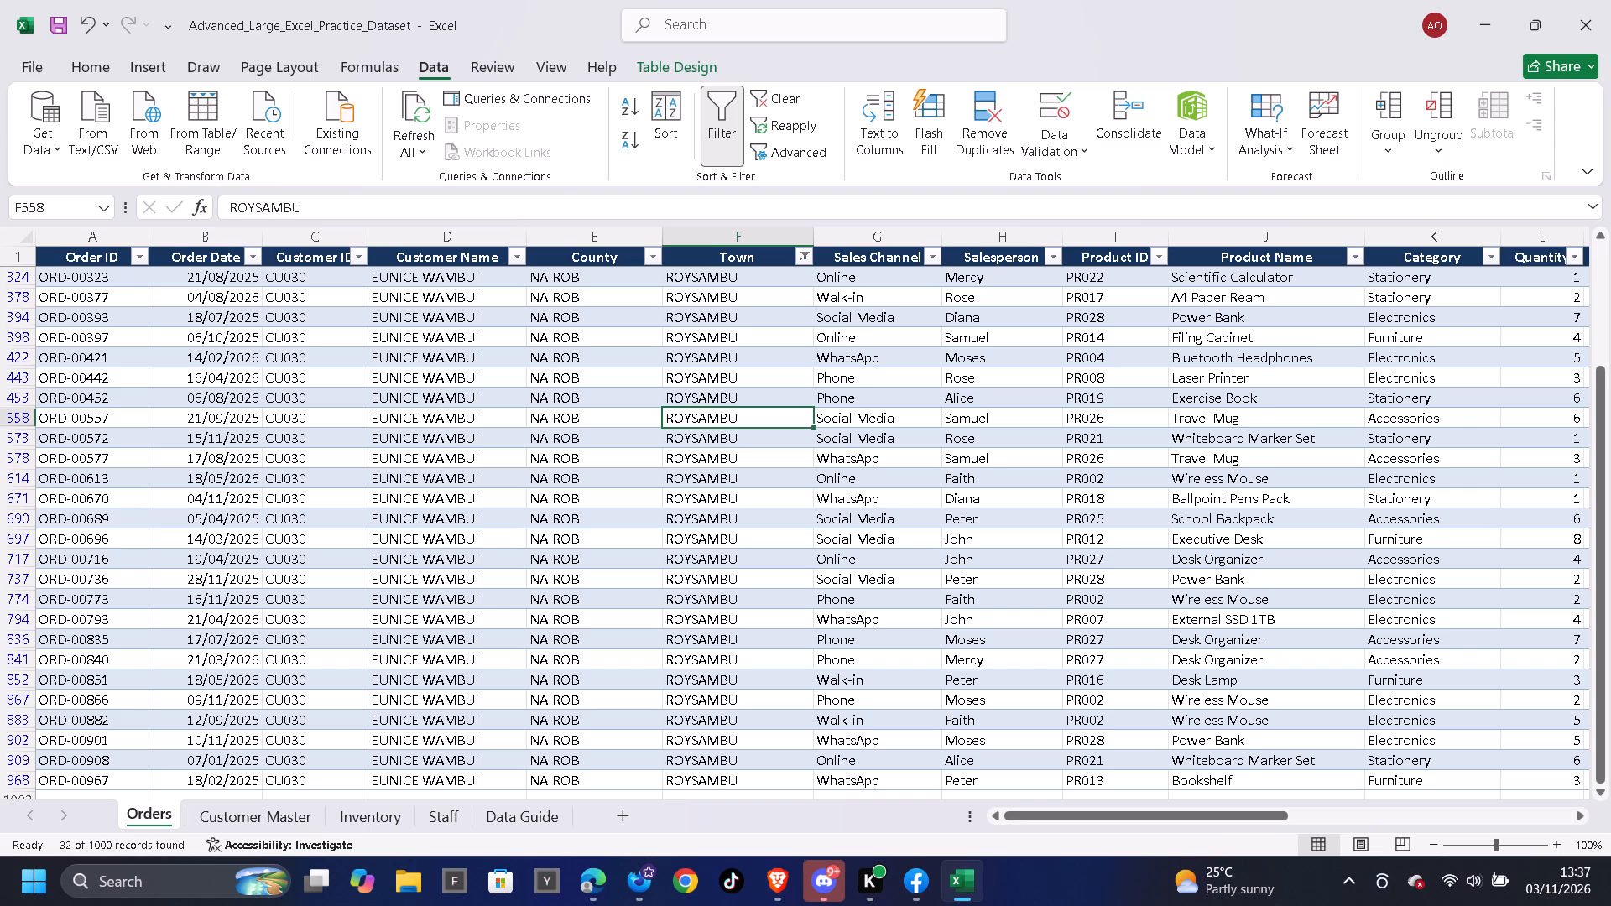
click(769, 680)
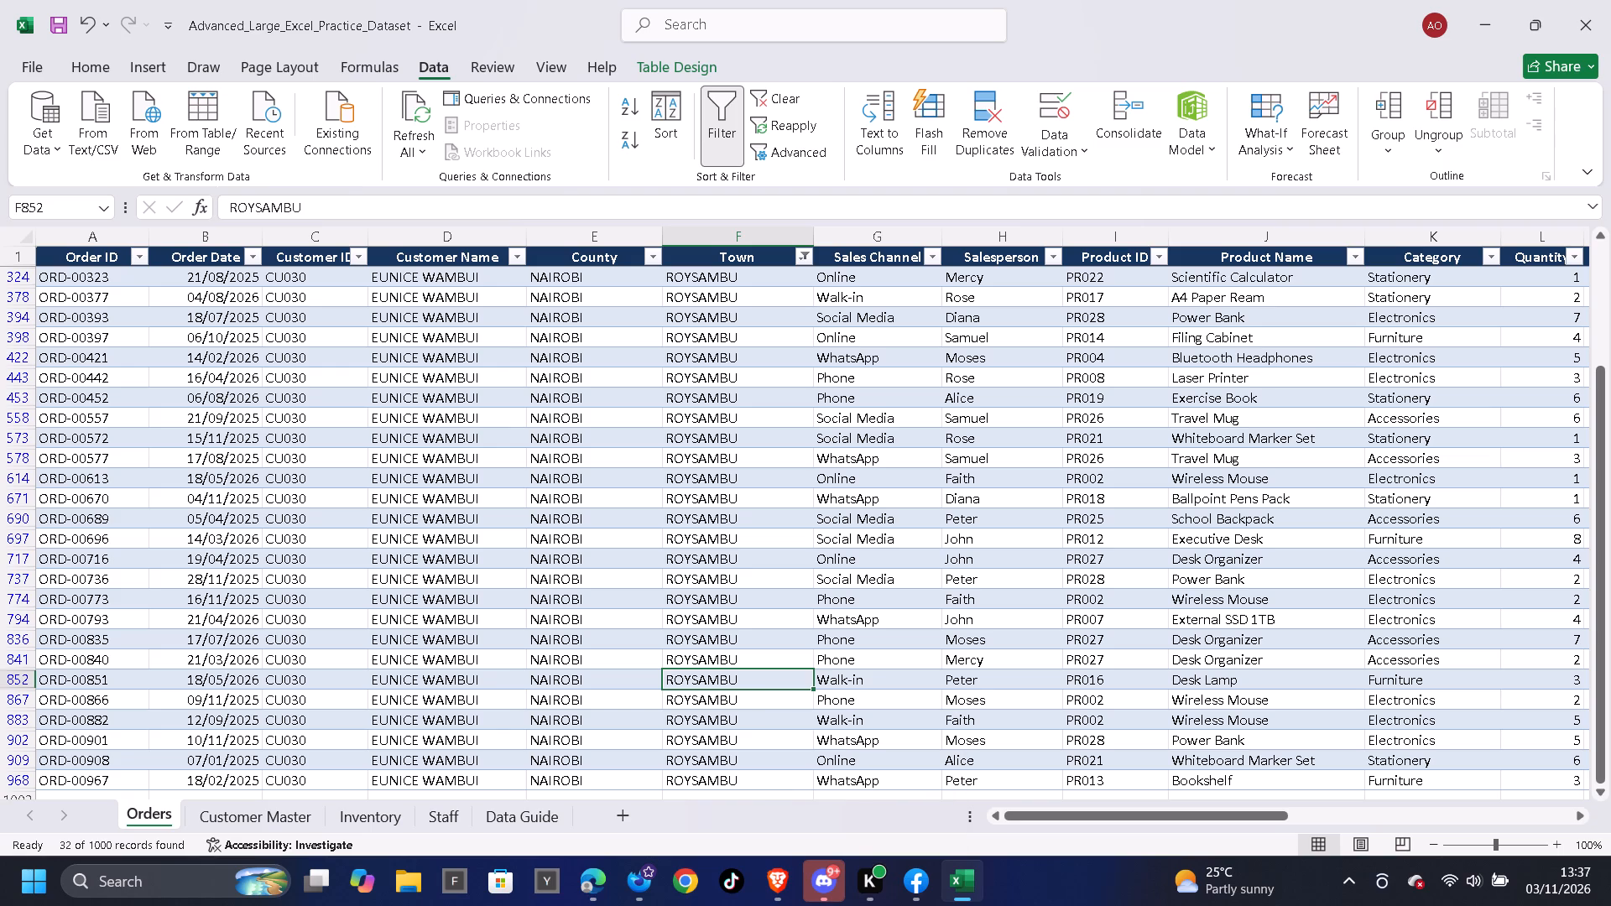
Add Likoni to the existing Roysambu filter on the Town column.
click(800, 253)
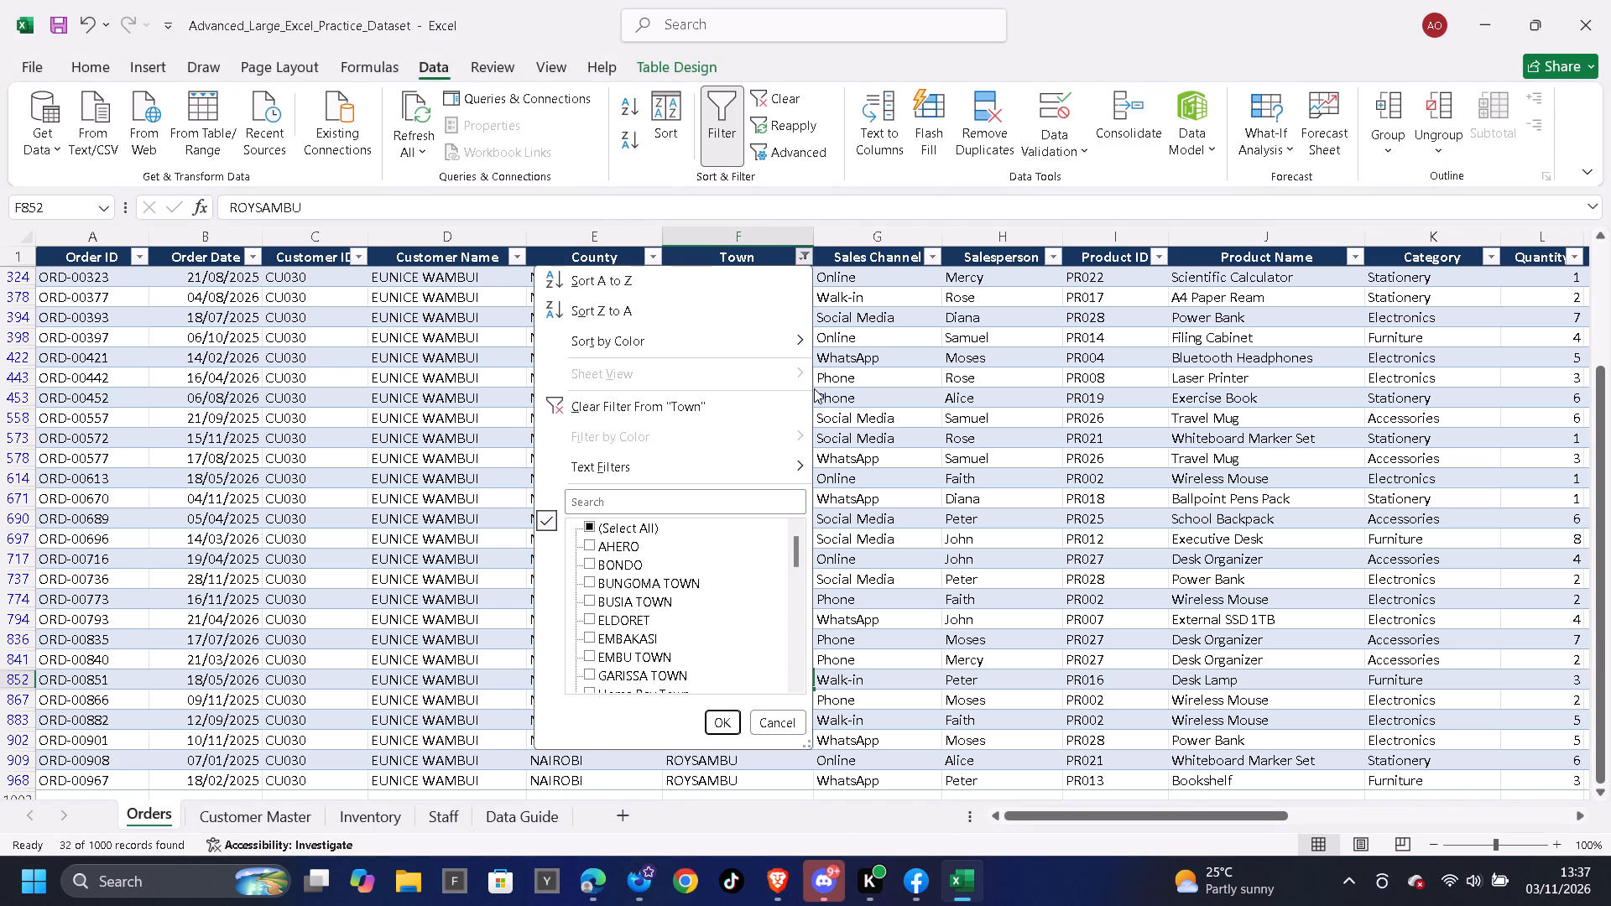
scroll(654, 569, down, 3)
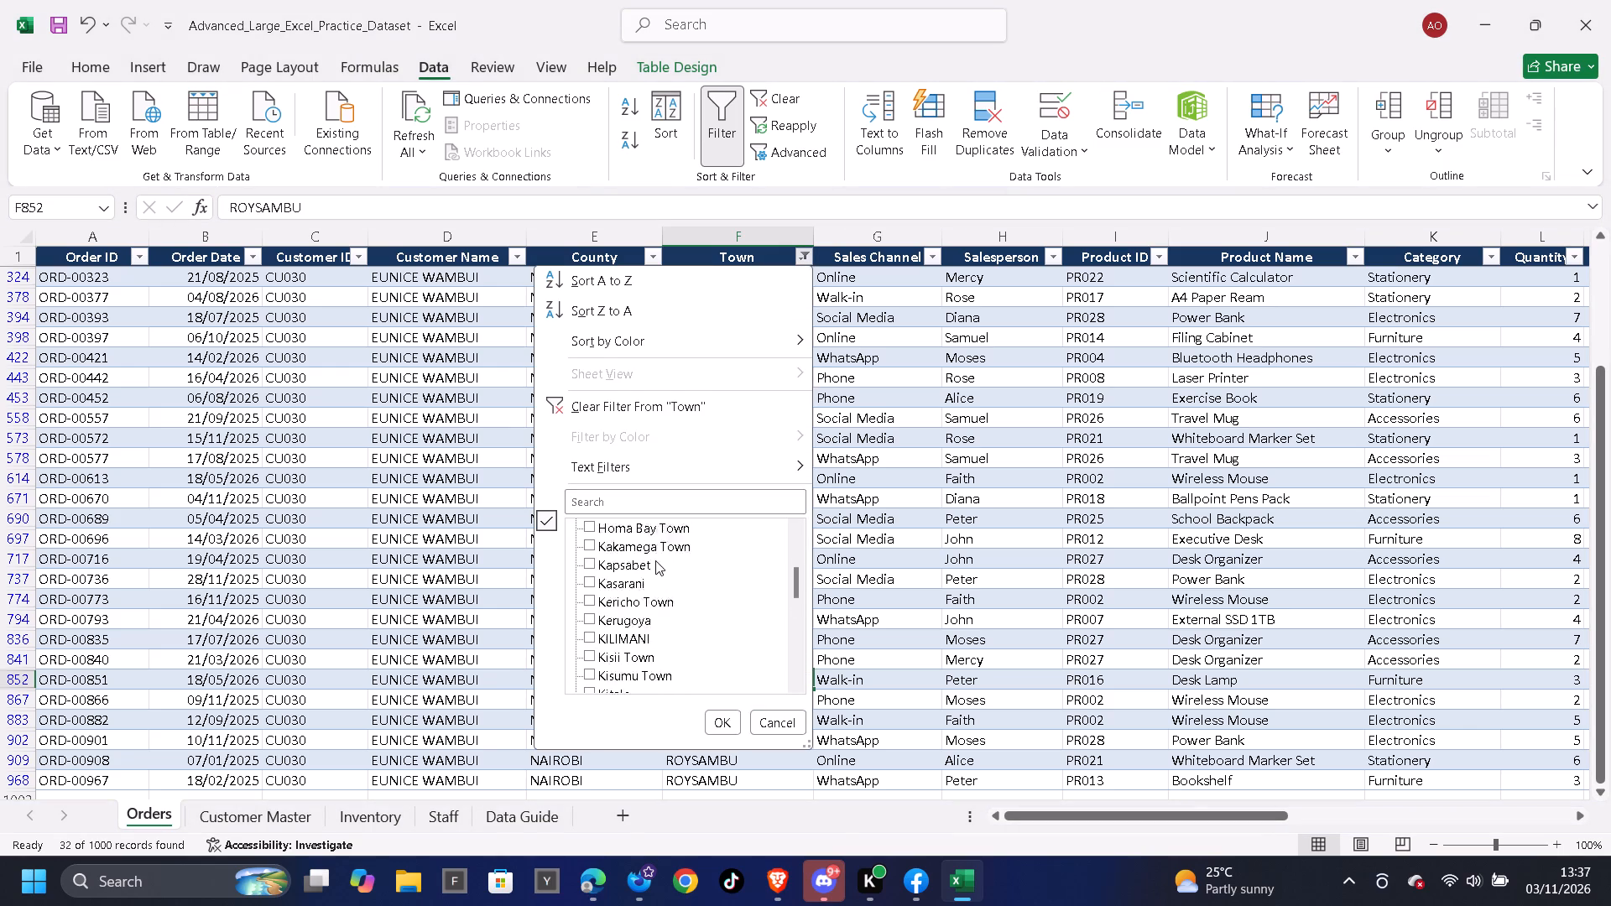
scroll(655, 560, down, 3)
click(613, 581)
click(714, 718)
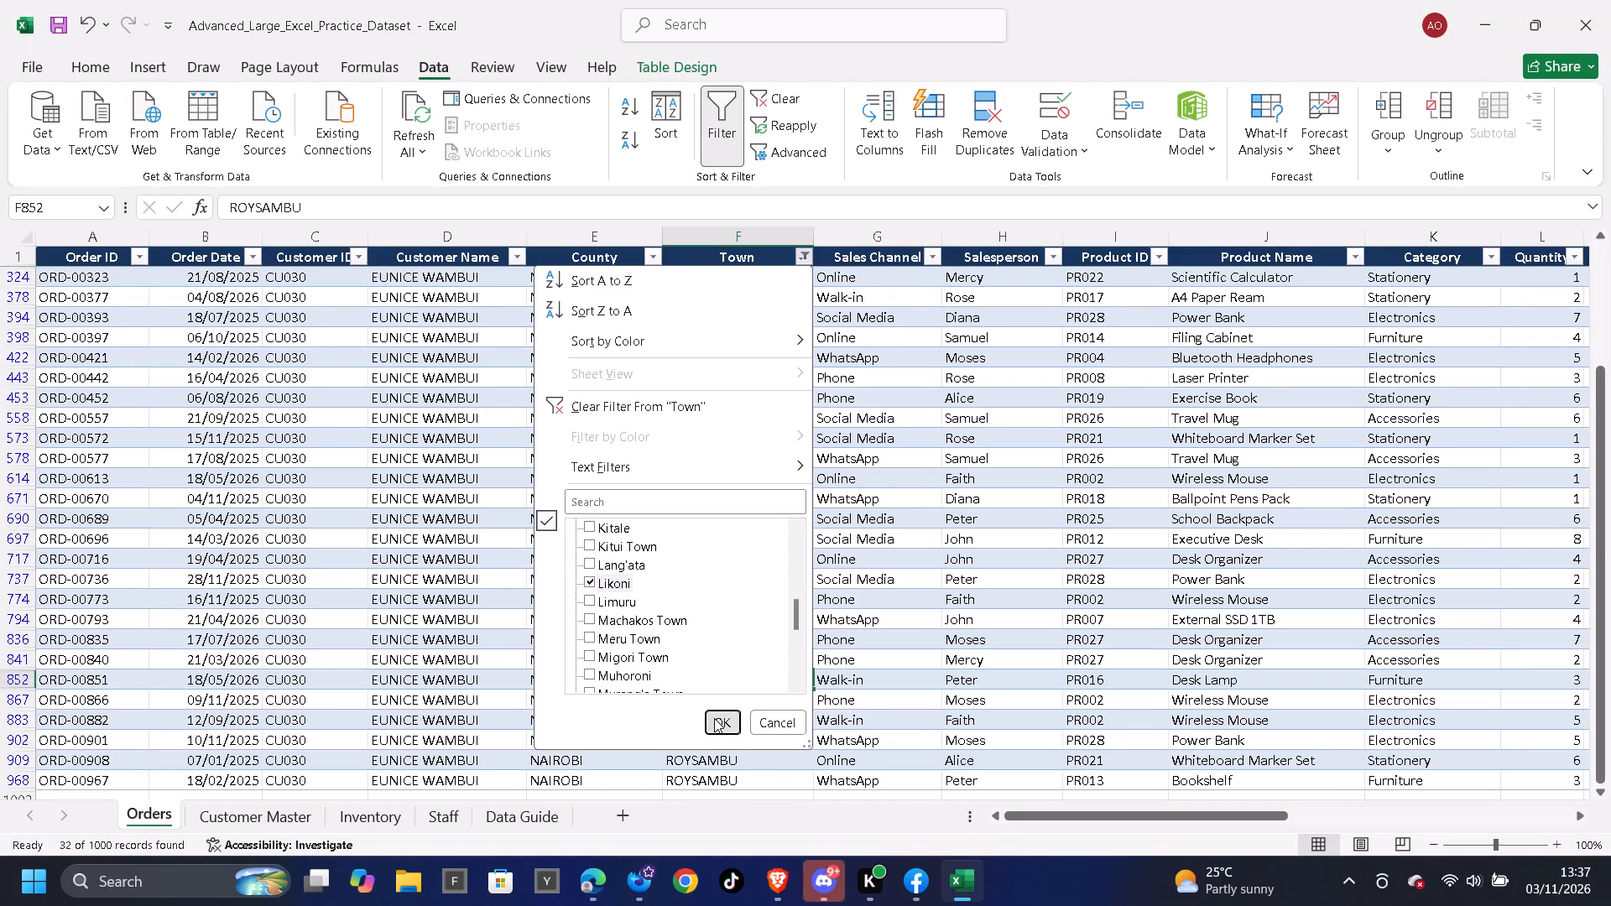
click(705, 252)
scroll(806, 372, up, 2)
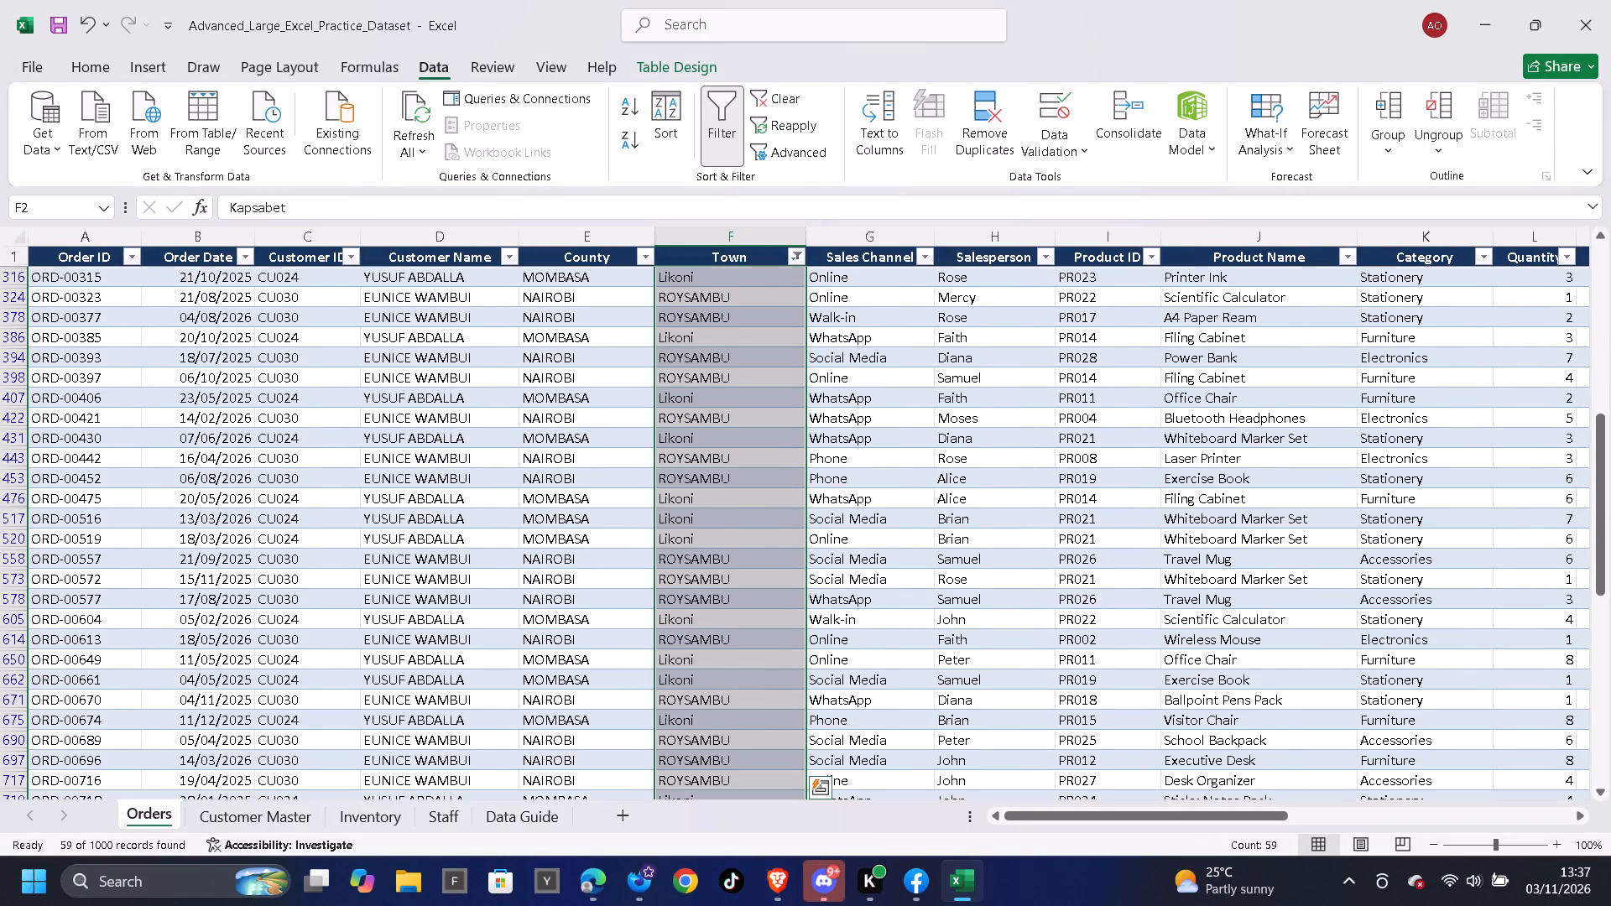
Clear the Town column filter and filter the column to only Kapsabet.
click(785, 99)
click(793, 253)
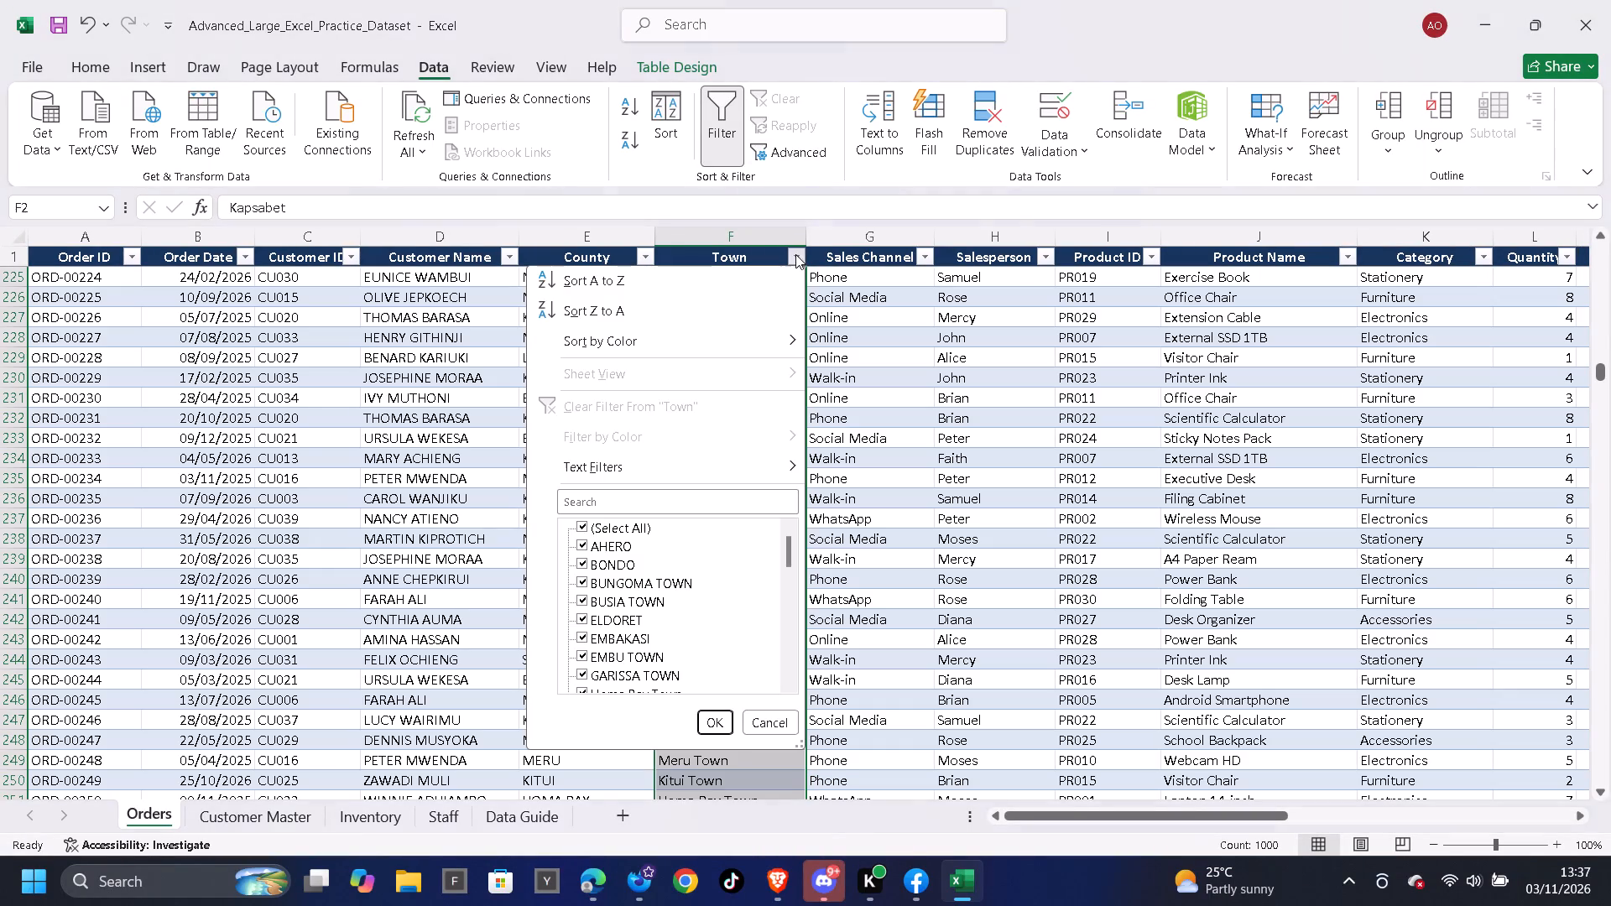
click(628, 532)
scroll(669, 612, down, 6)
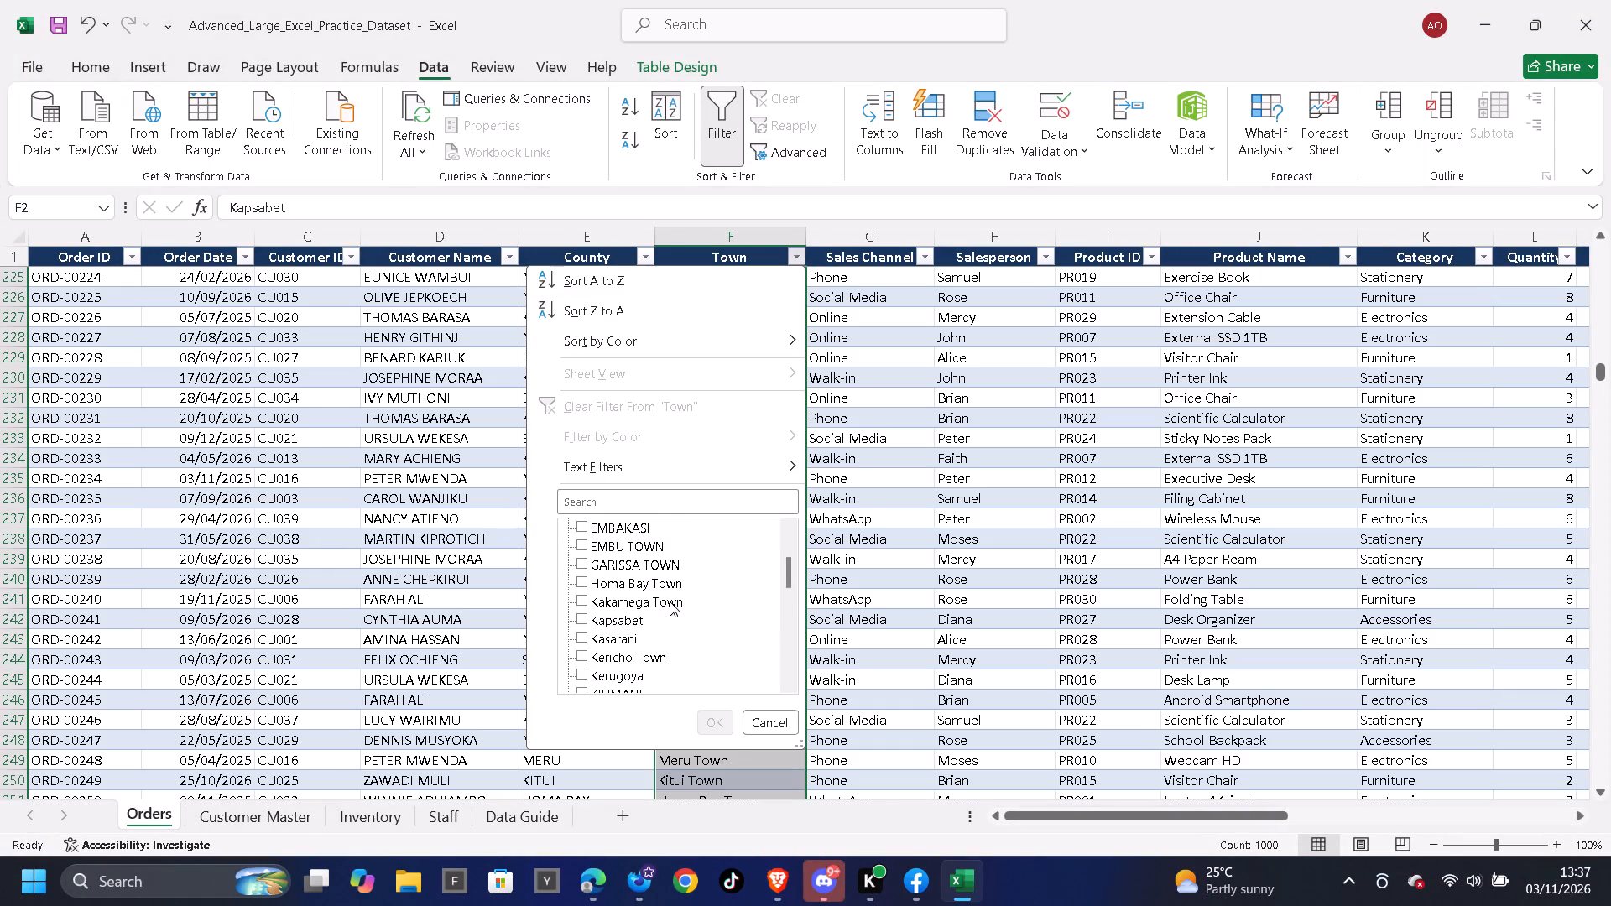
click(632, 621)
click(712, 727)
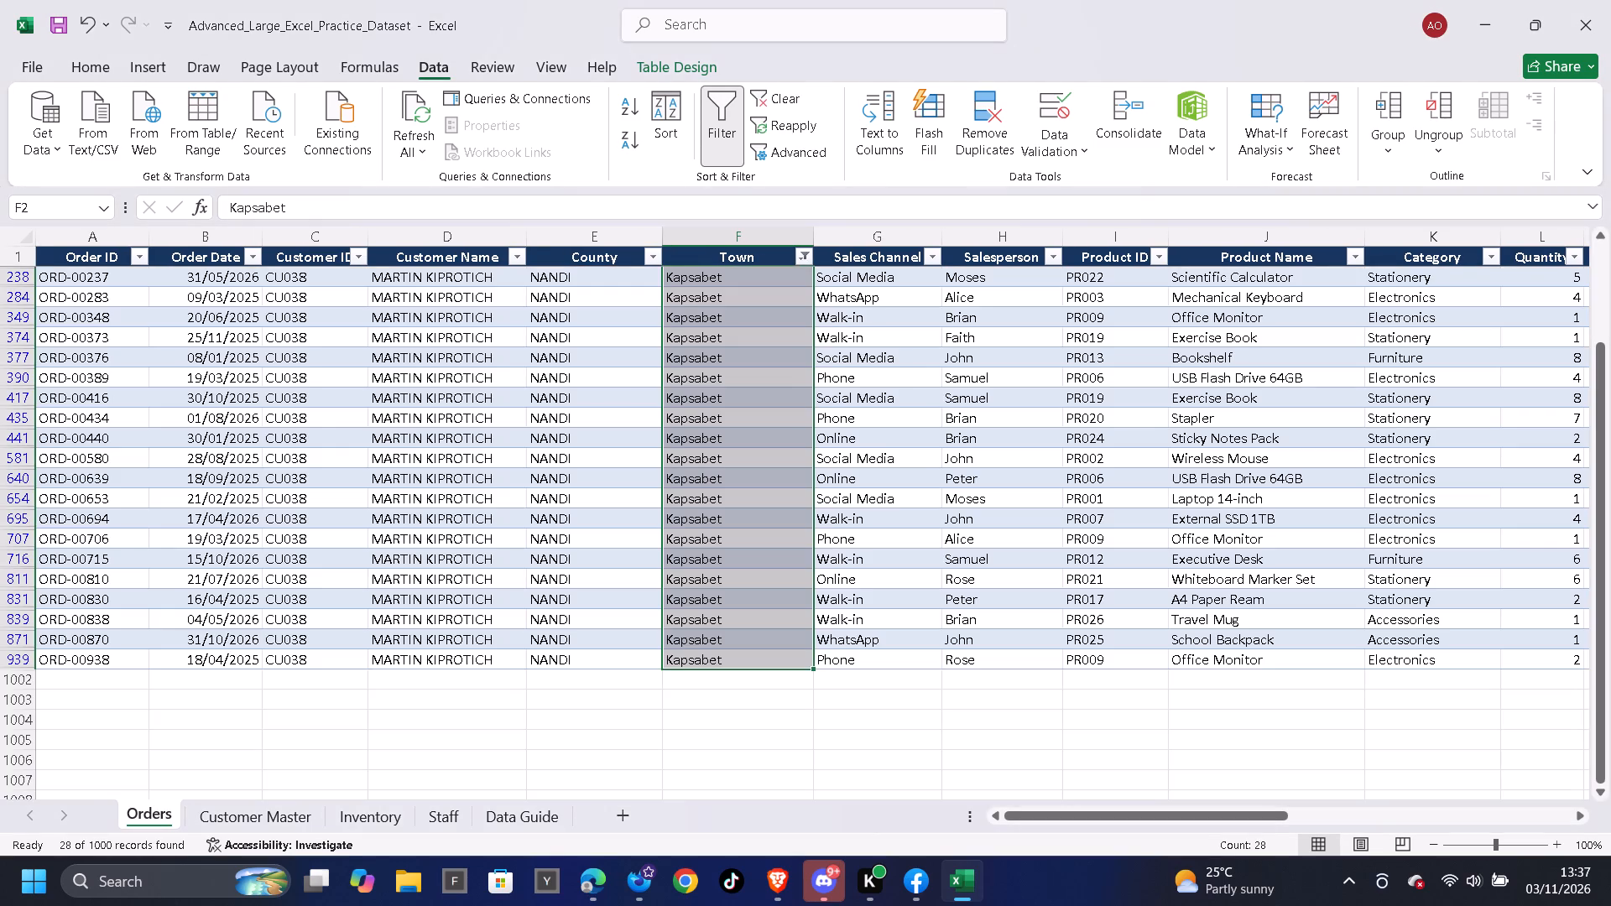
Enter KAPSABET in the first filtered Town cell and fill it down the remaining visible rows.
click(723, 257)
key(Down)
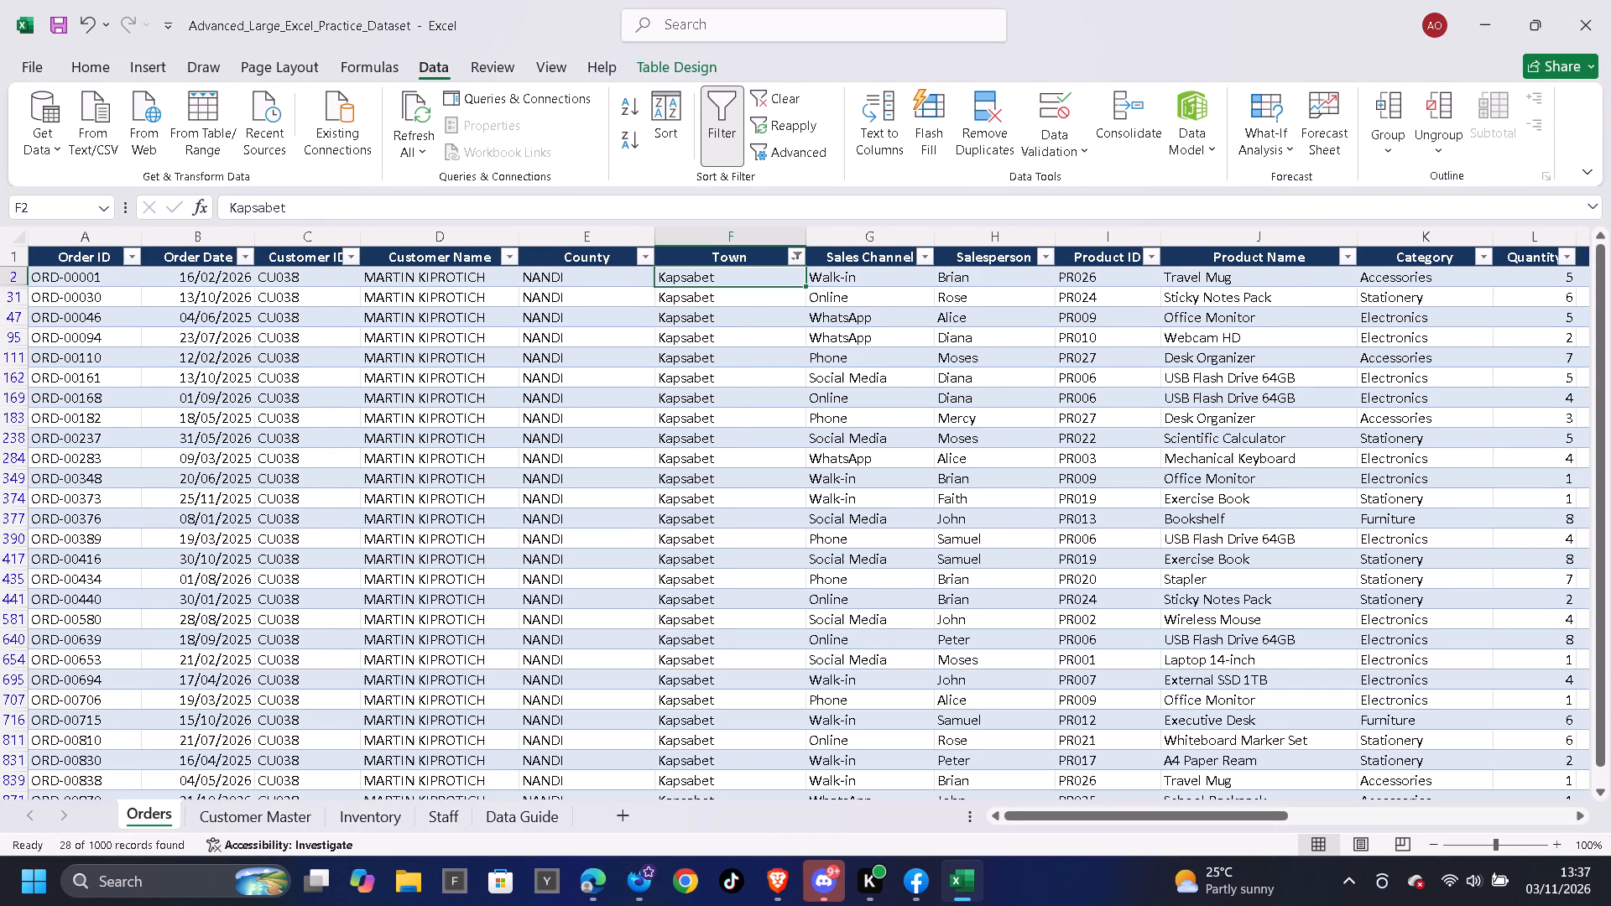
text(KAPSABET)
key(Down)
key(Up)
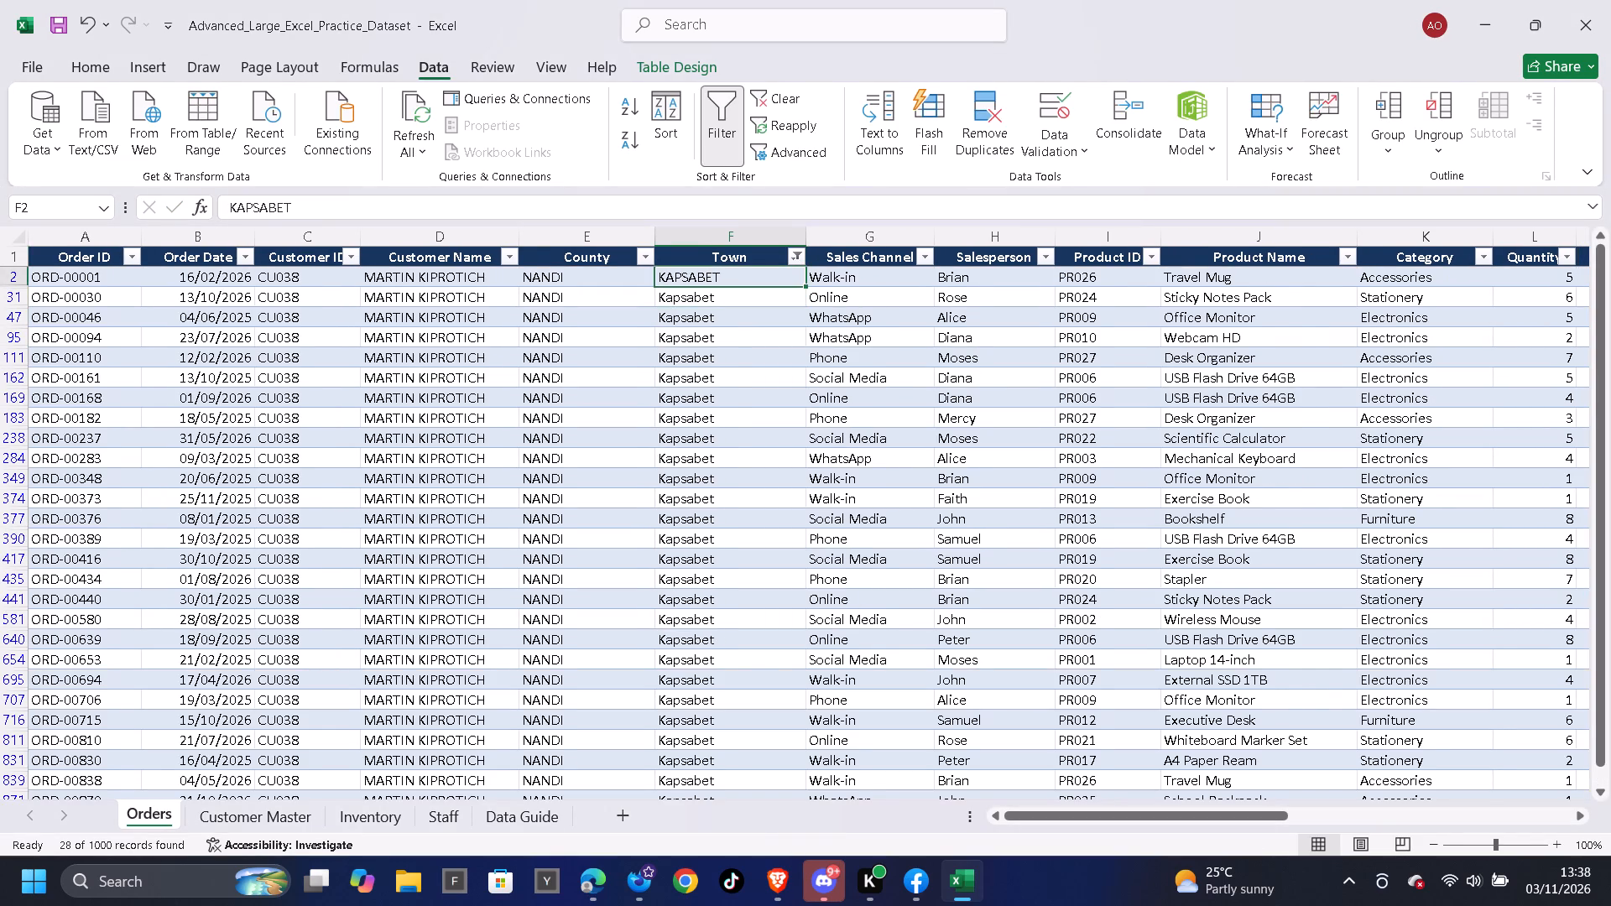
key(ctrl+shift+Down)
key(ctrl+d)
Clear the Town column filter and filter the column to only Muhoroni.
click(790, 96)
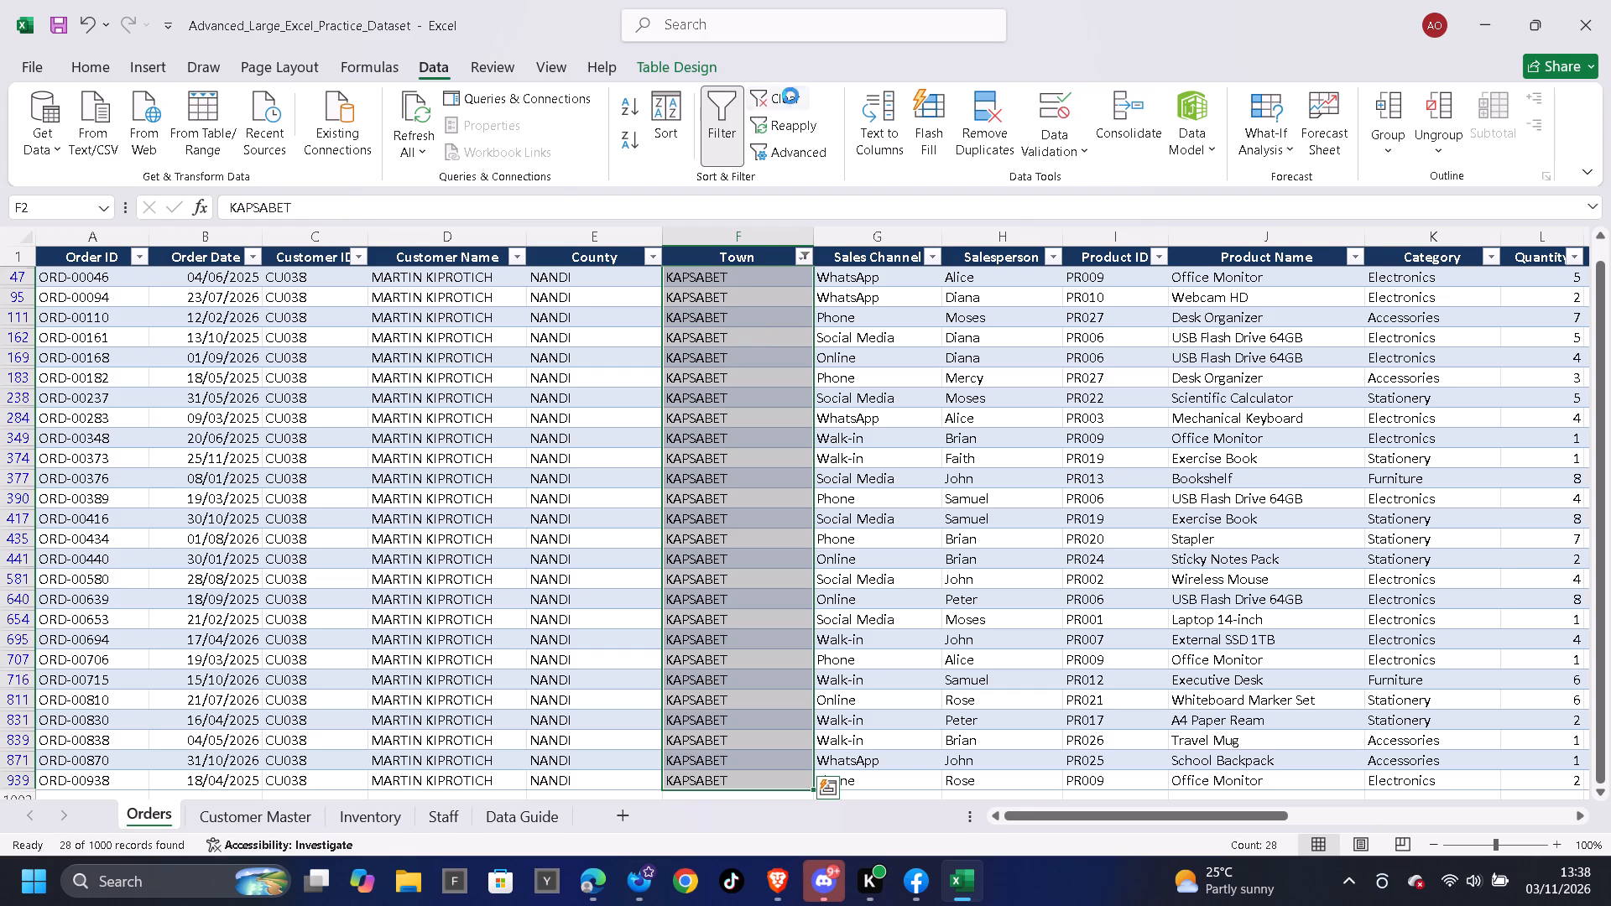
click(789, 254)
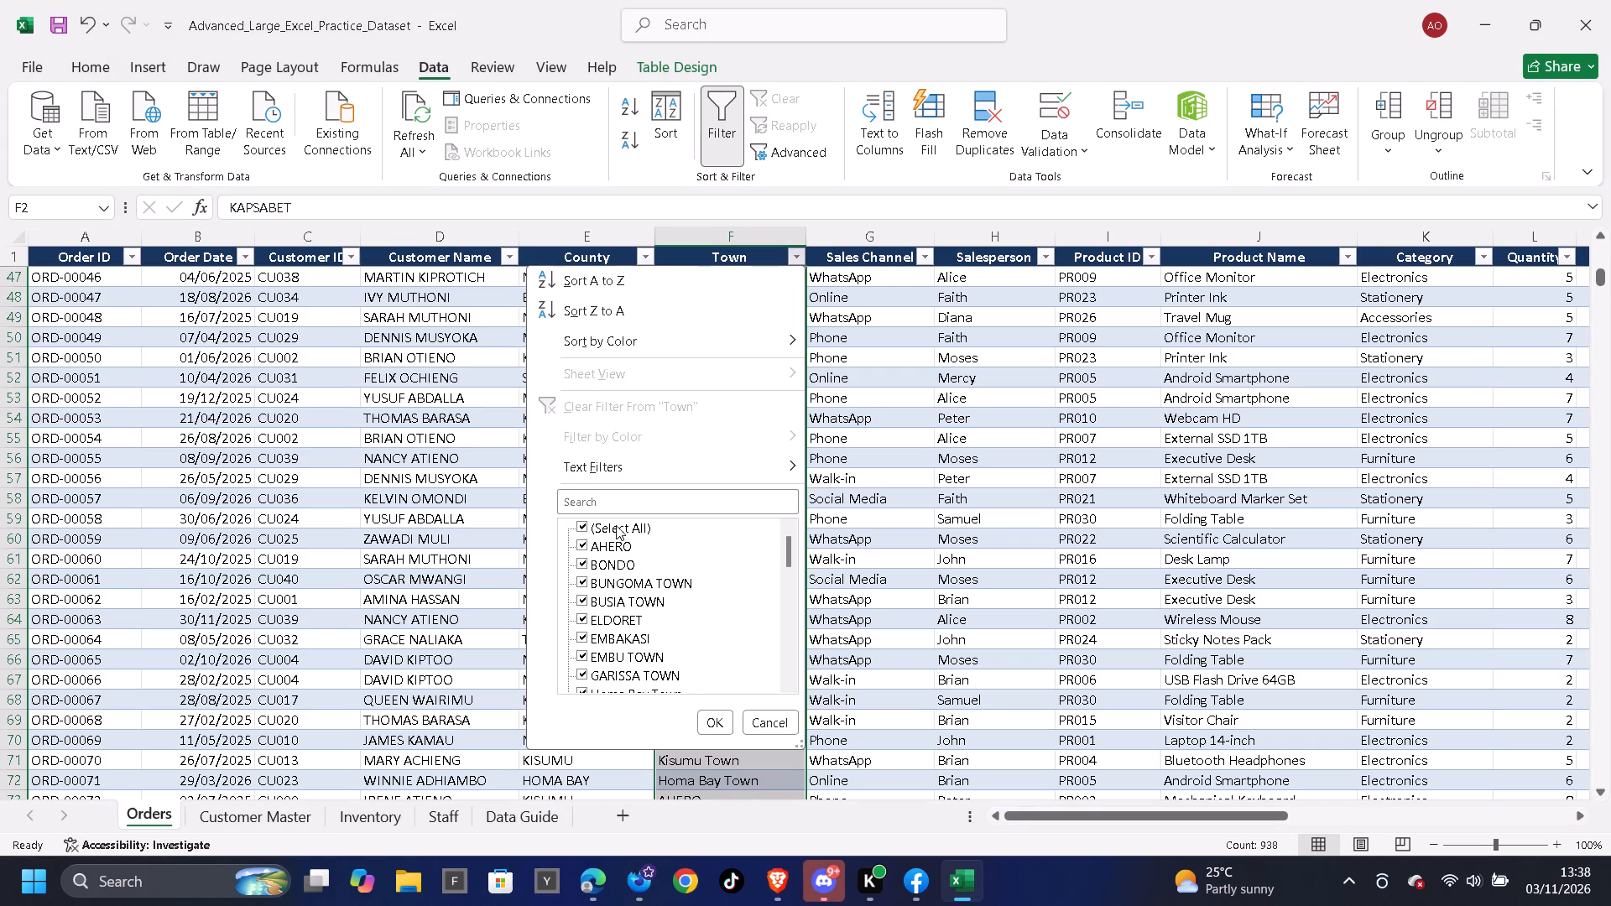
click(616, 525)
scroll(627, 577, down, 13)
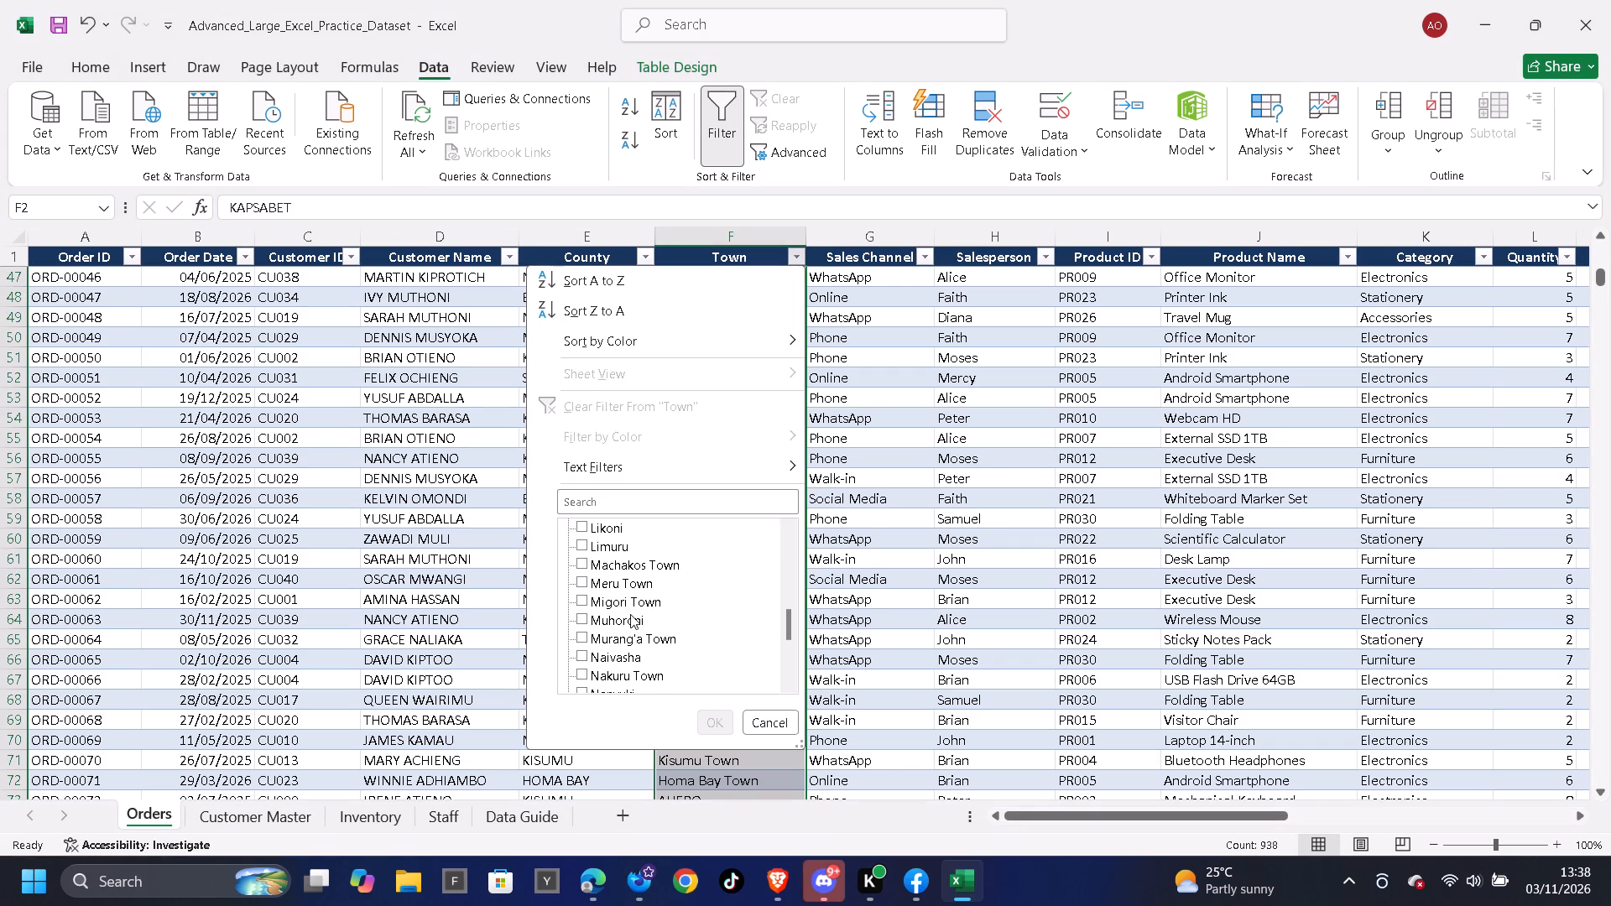
click(631, 617)
click(712, 724)
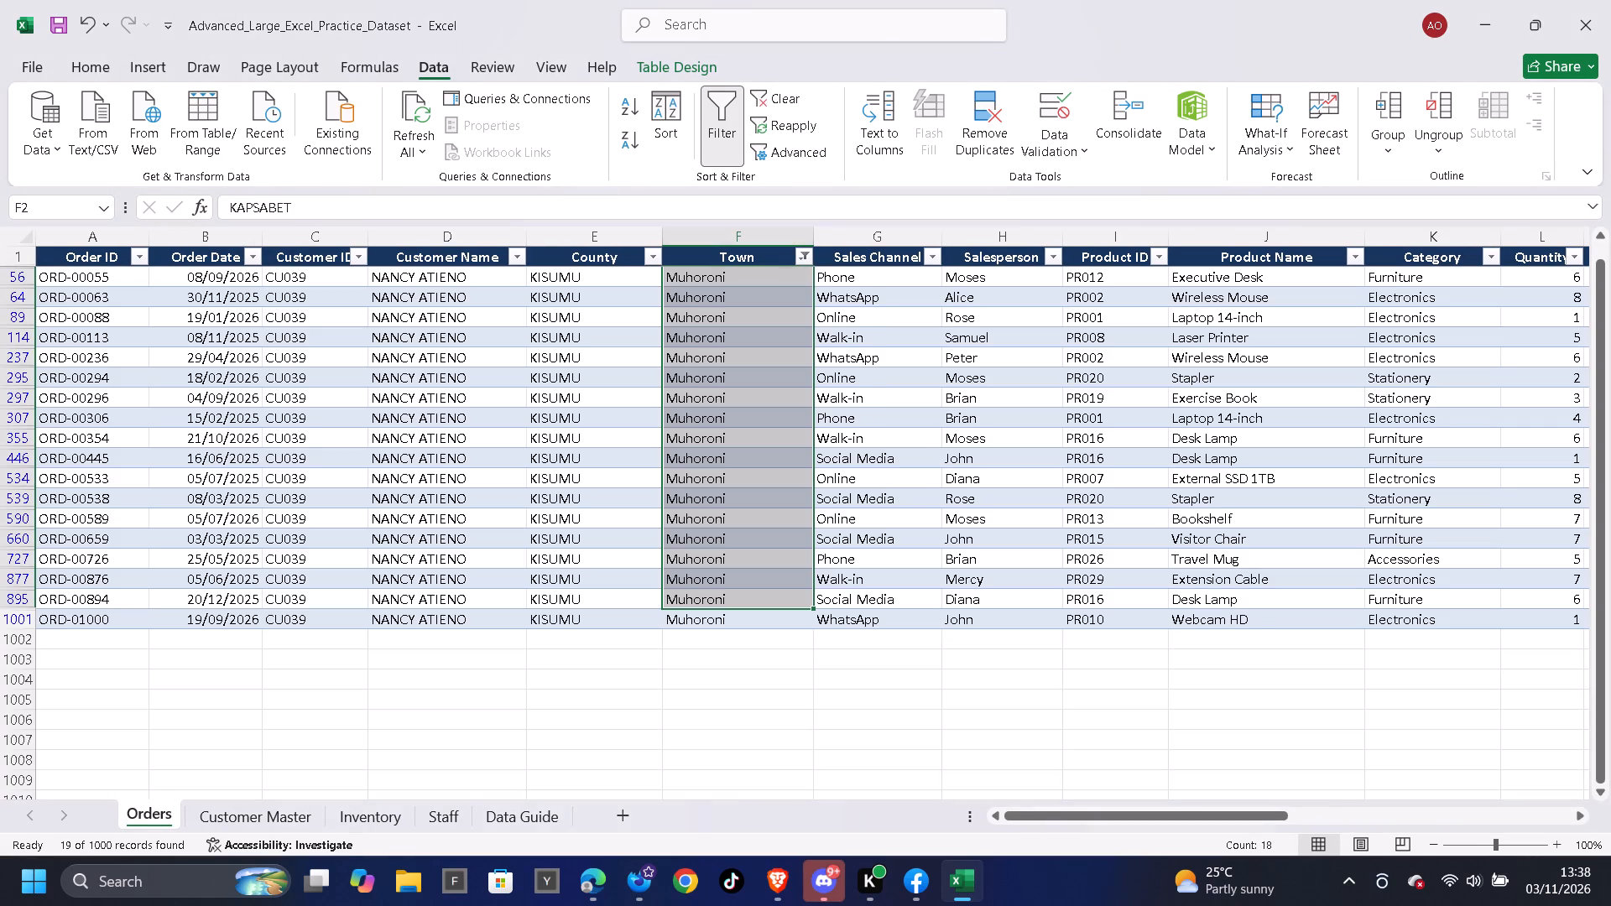
Enter MUHORONI in the first filtered Town cell and fill it down the remaining visible rows.
click(740, 254)
key(Down)
key(Up)
key(Down)
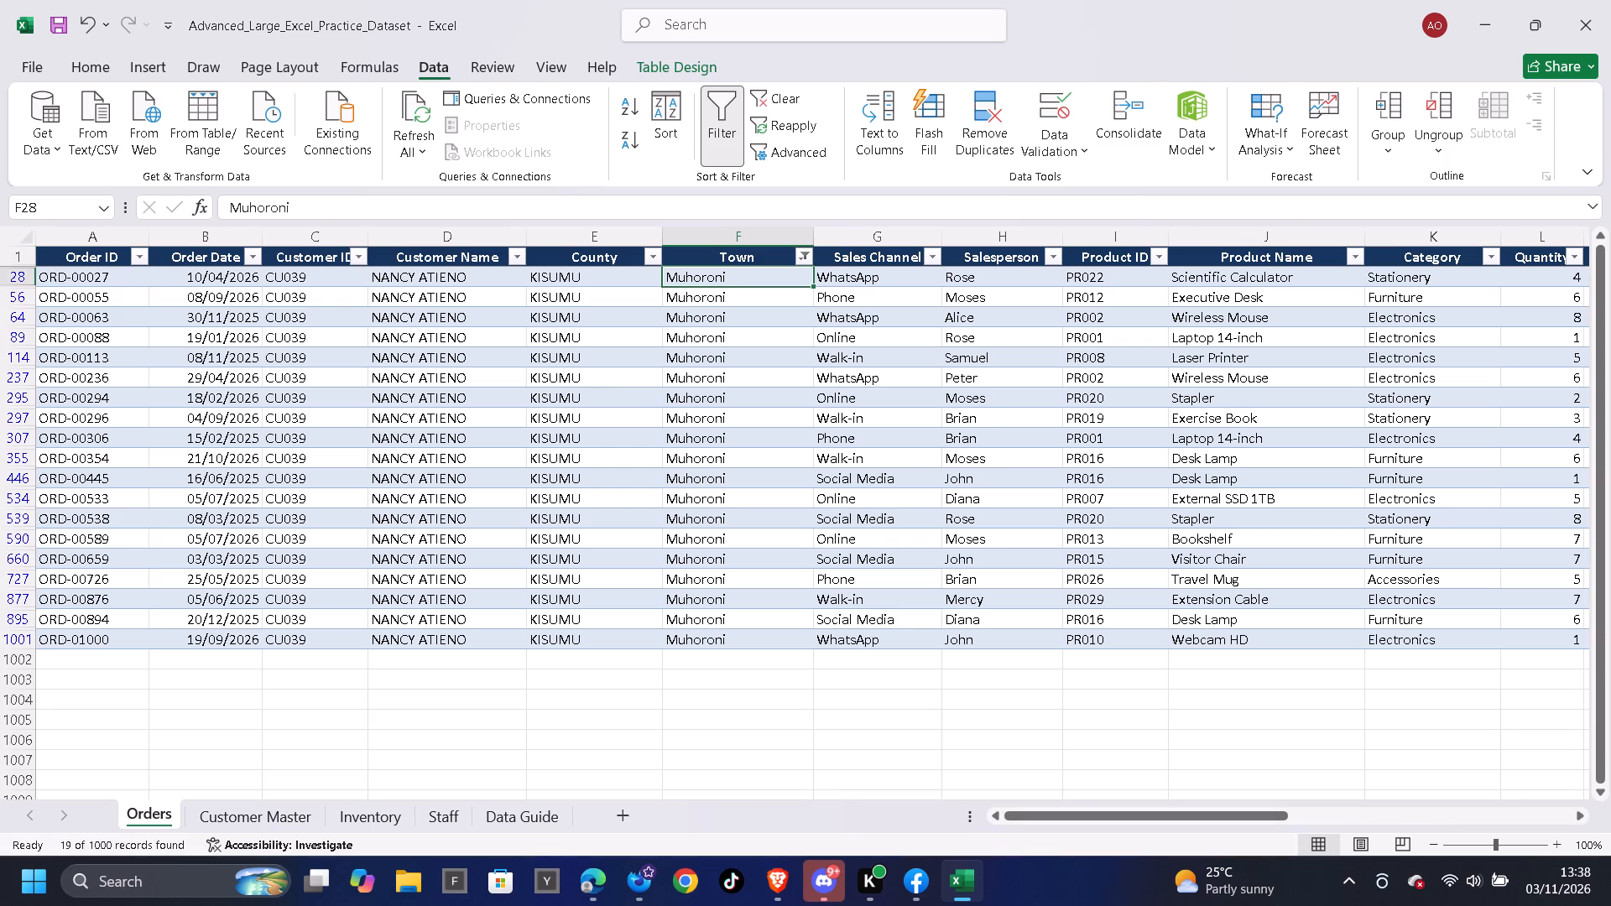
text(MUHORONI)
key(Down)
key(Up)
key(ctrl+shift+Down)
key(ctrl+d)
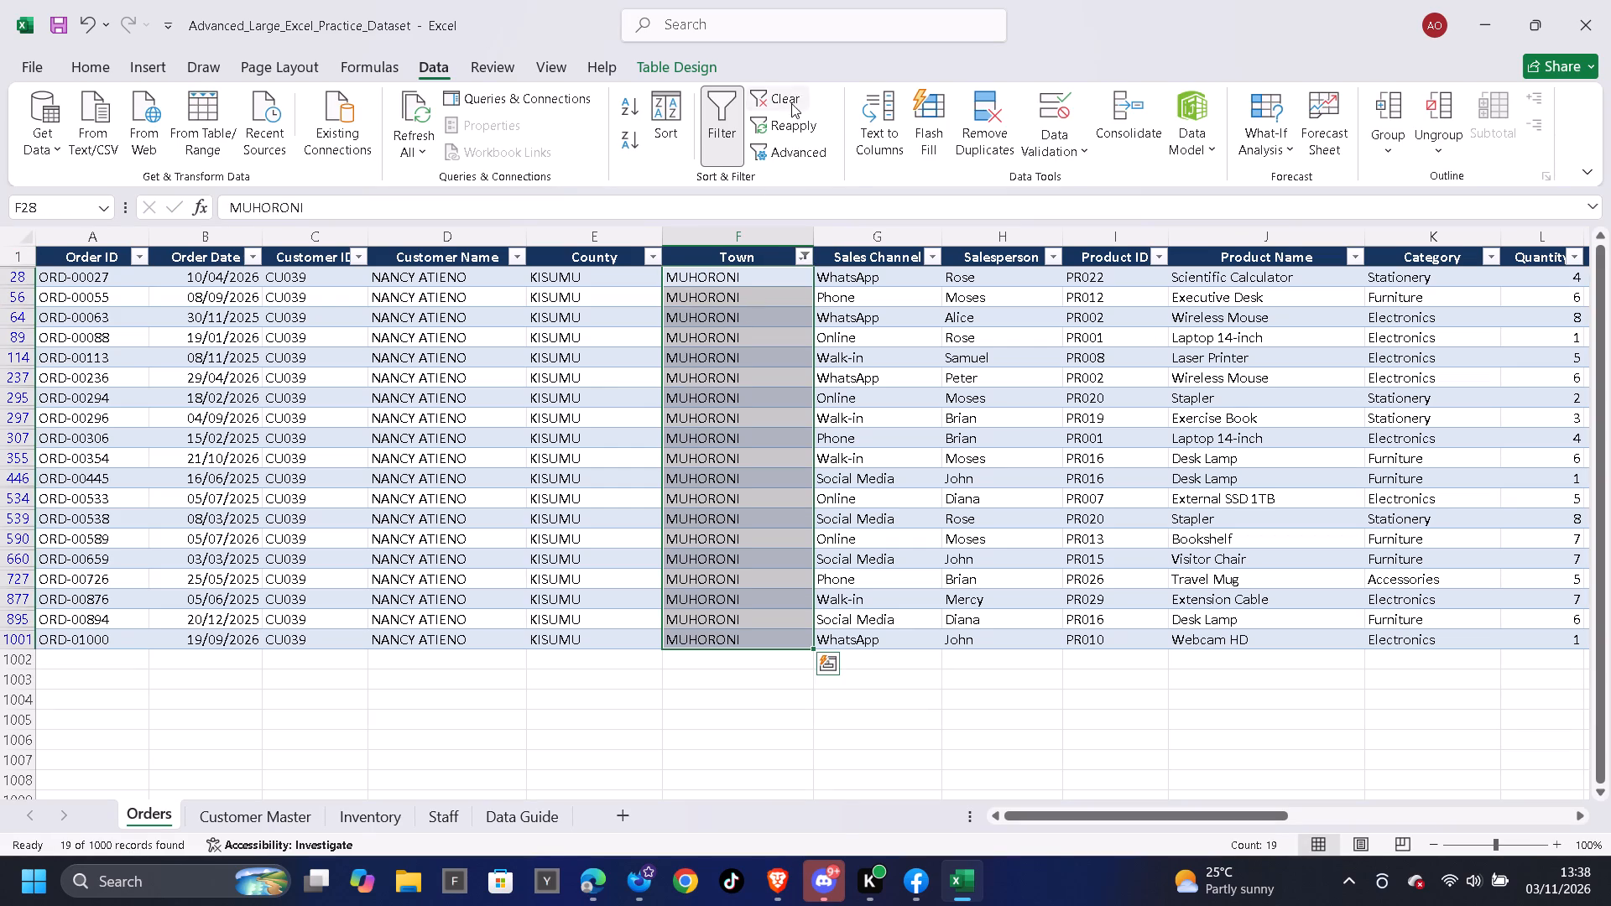
Clear the Town column filter and filter the column to only Kisii Town.
click(791, 103)
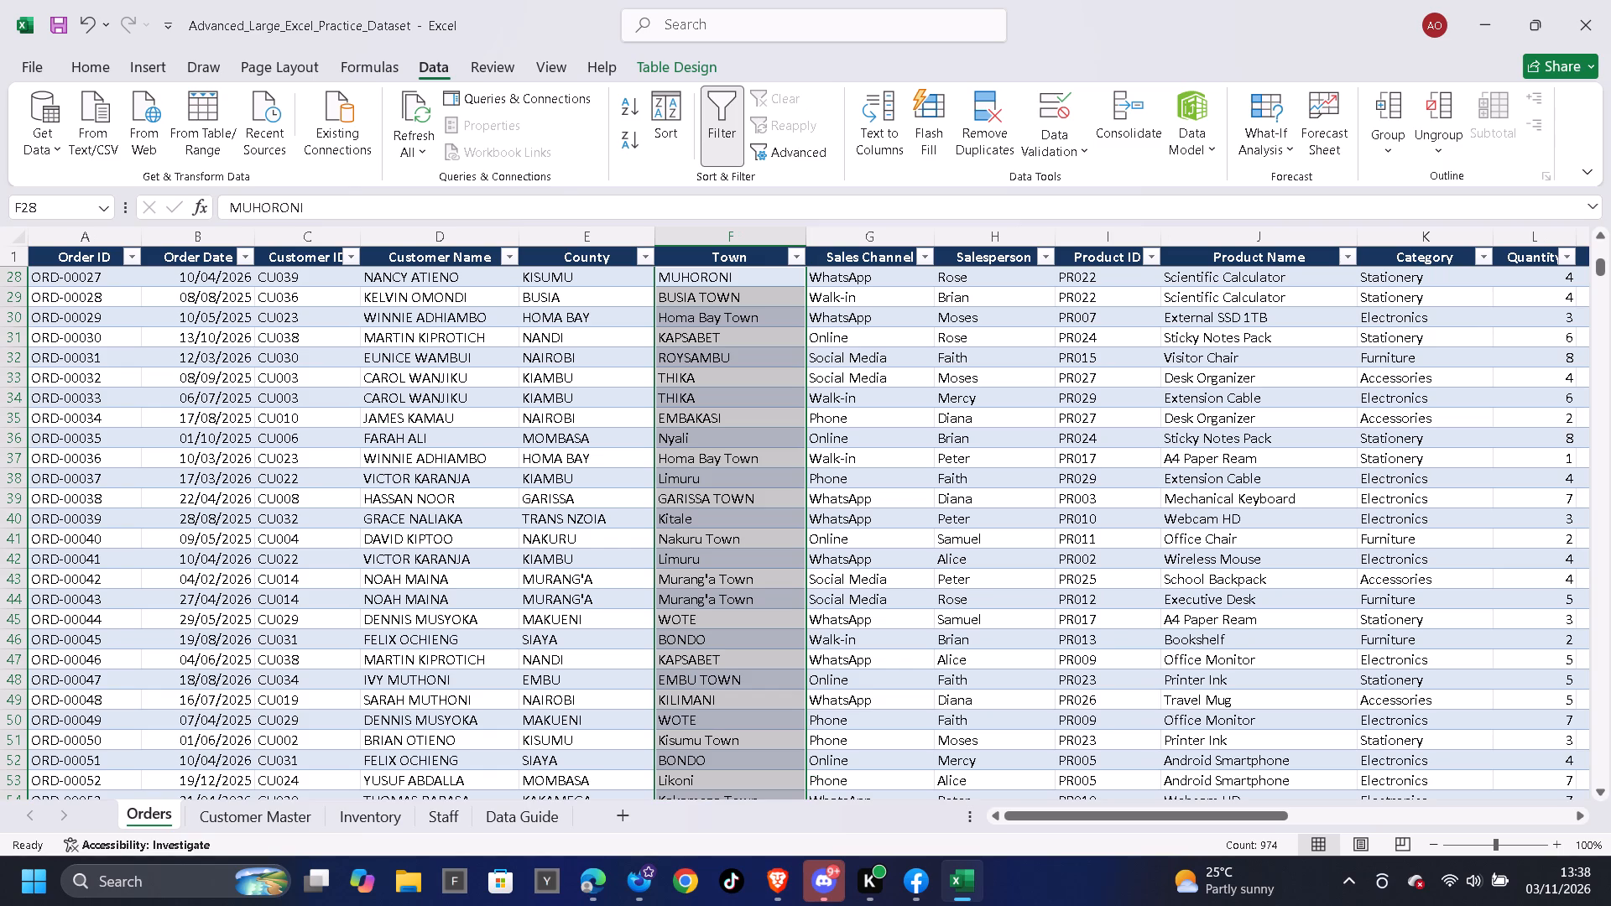
click(803, 251)
click(635, 533)
scroll(650, 607, down, 8)
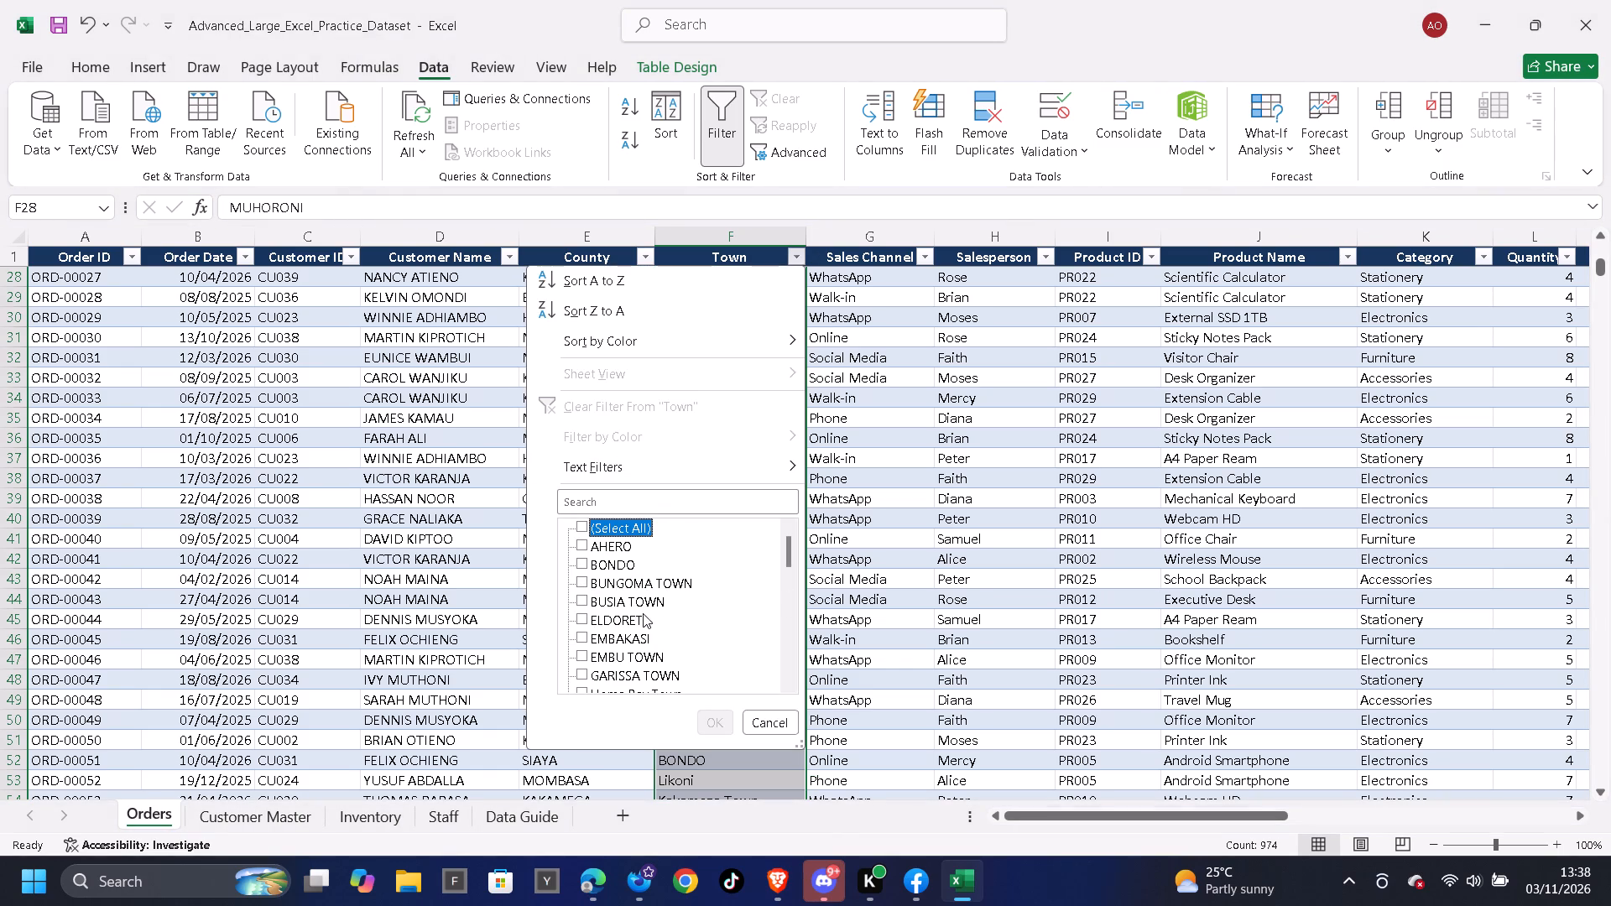
scroll(642, 615, down, 4)
click(628, 605)
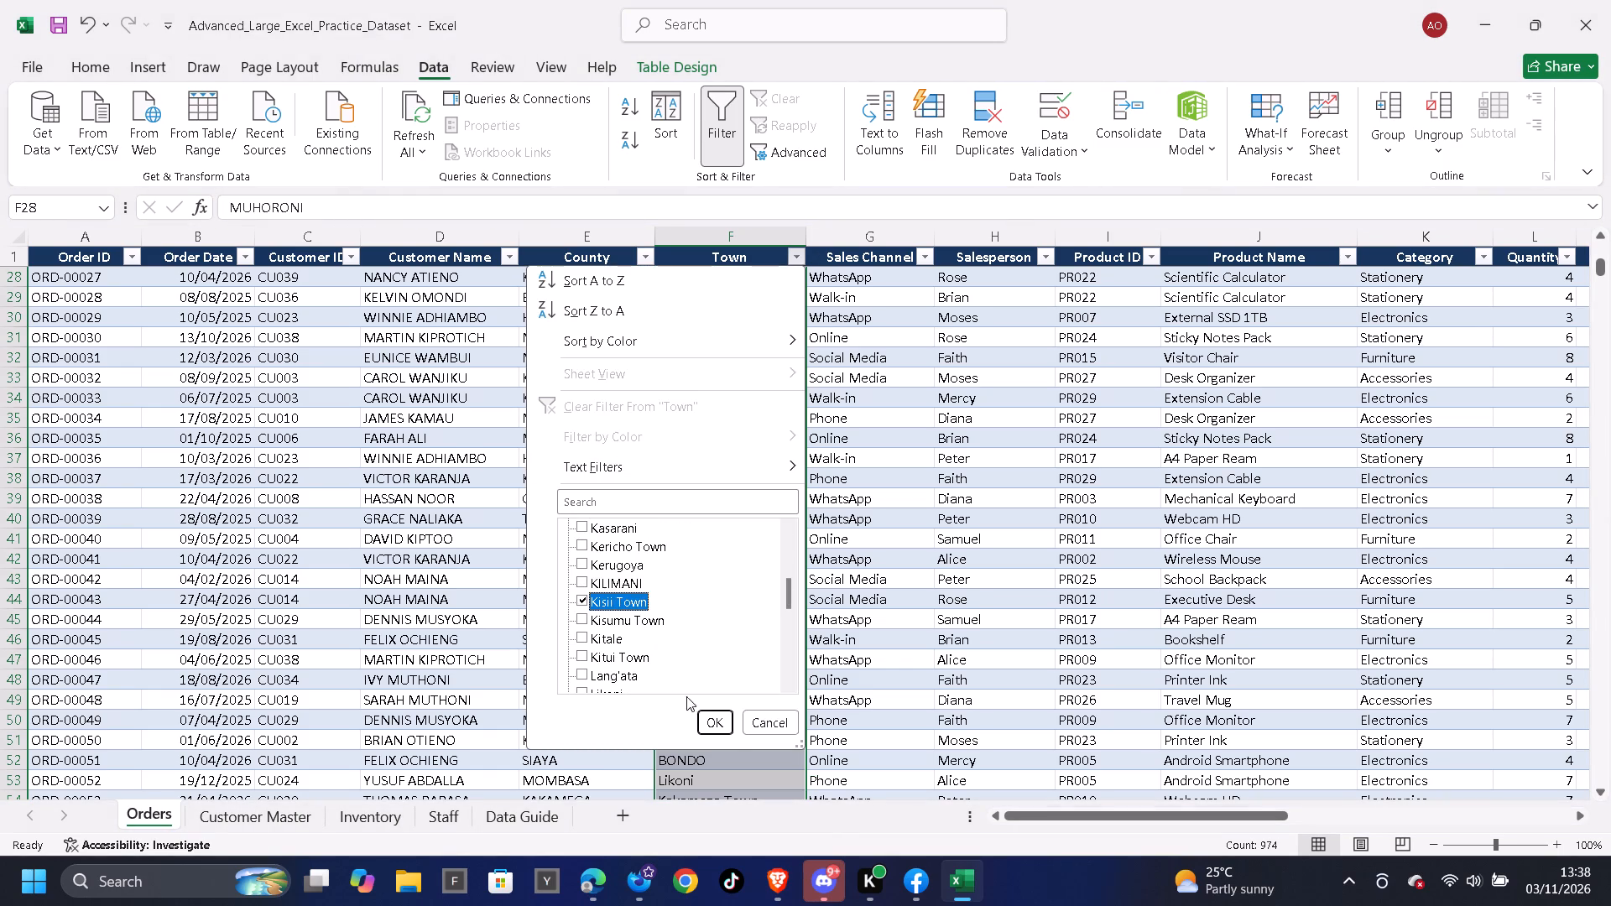
click(717, 719)
Enter KISII TOWN in the first filtered Town cell and fill it down the remaining visible rows.
click(719, 254)
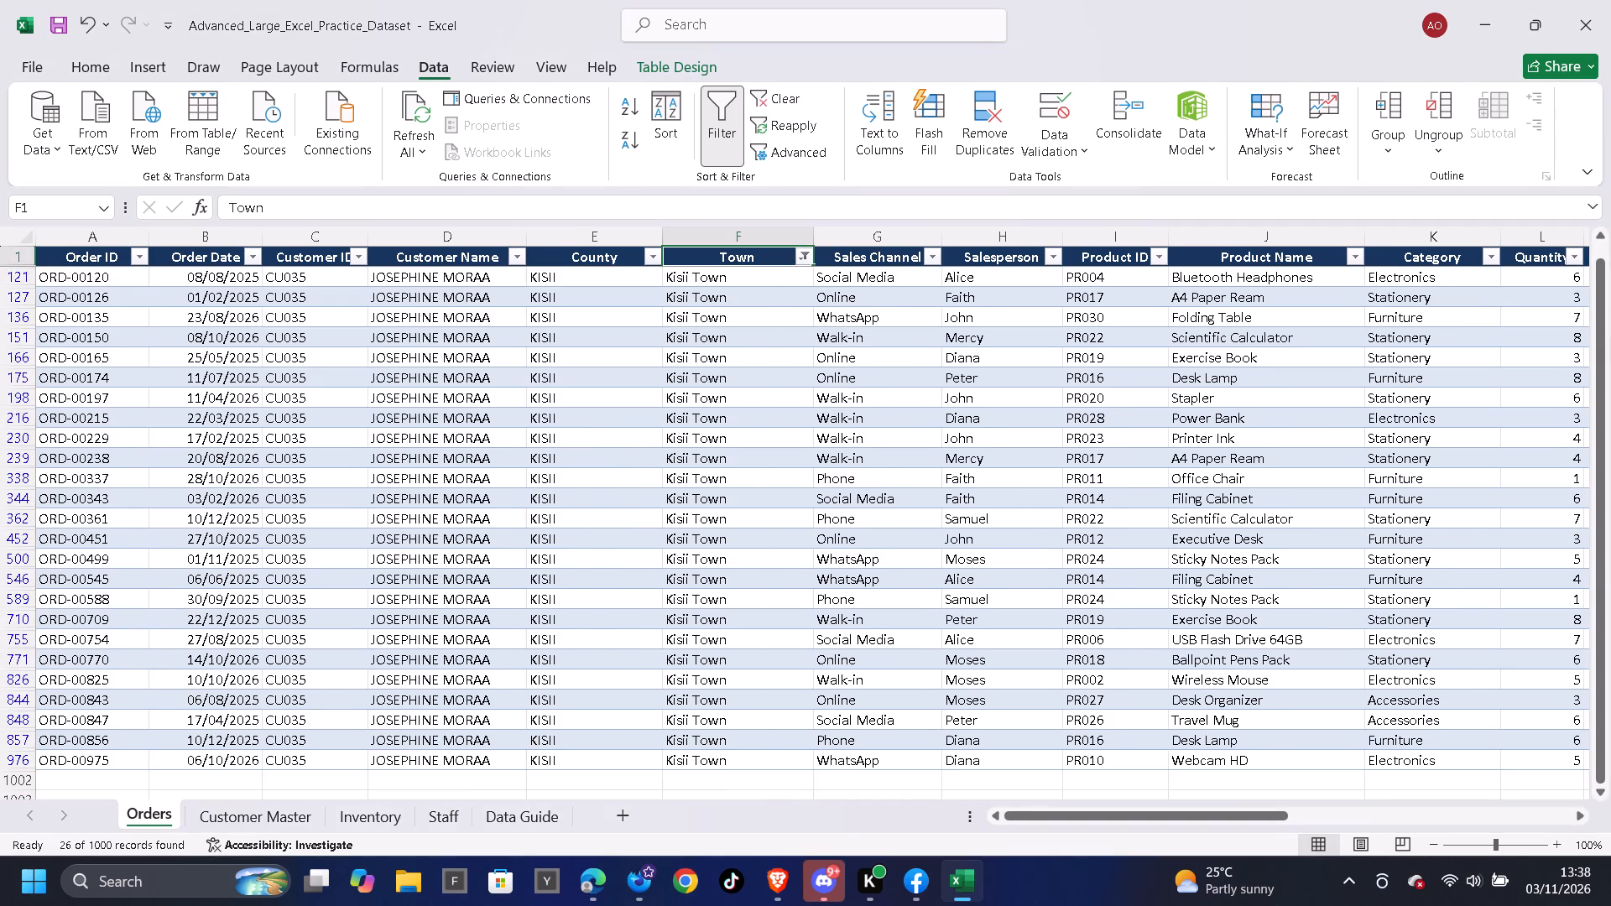
key(Down)
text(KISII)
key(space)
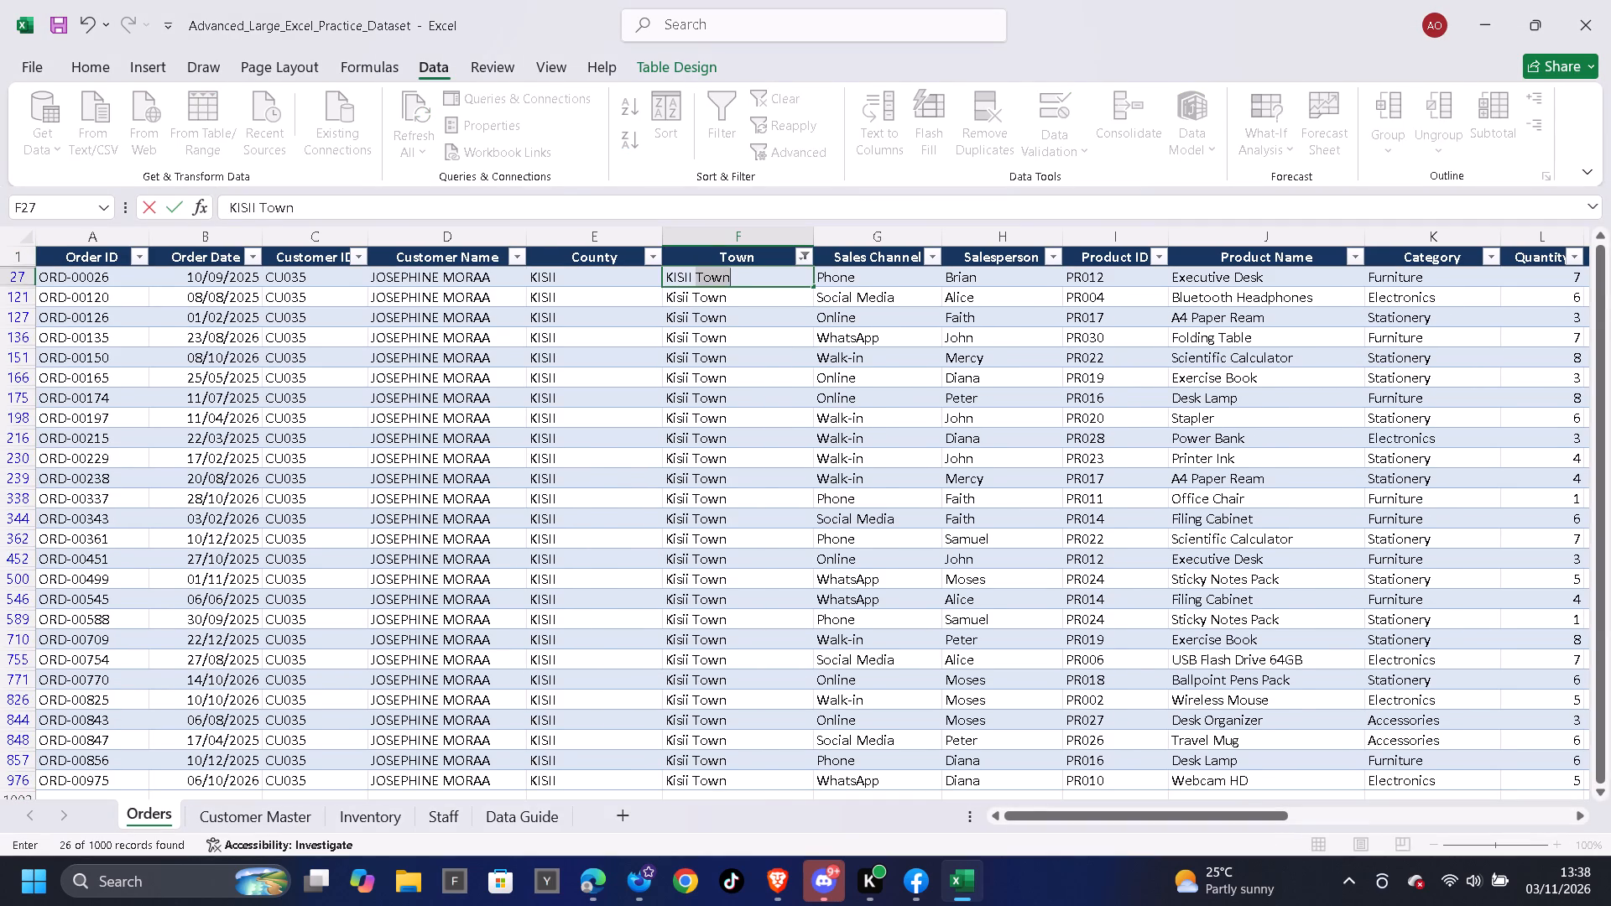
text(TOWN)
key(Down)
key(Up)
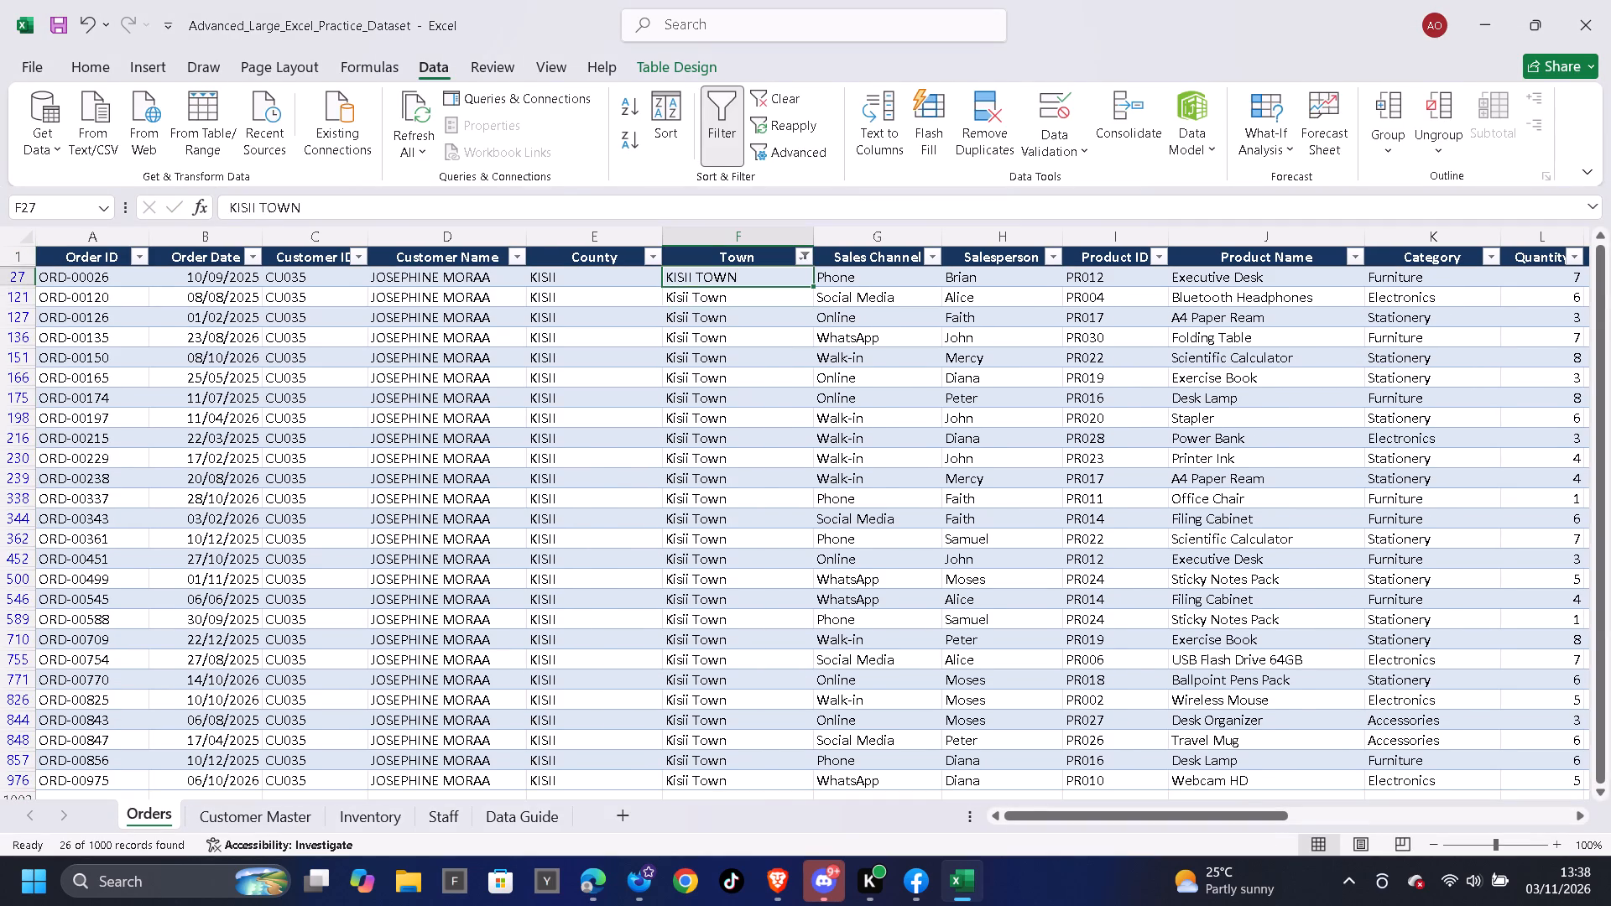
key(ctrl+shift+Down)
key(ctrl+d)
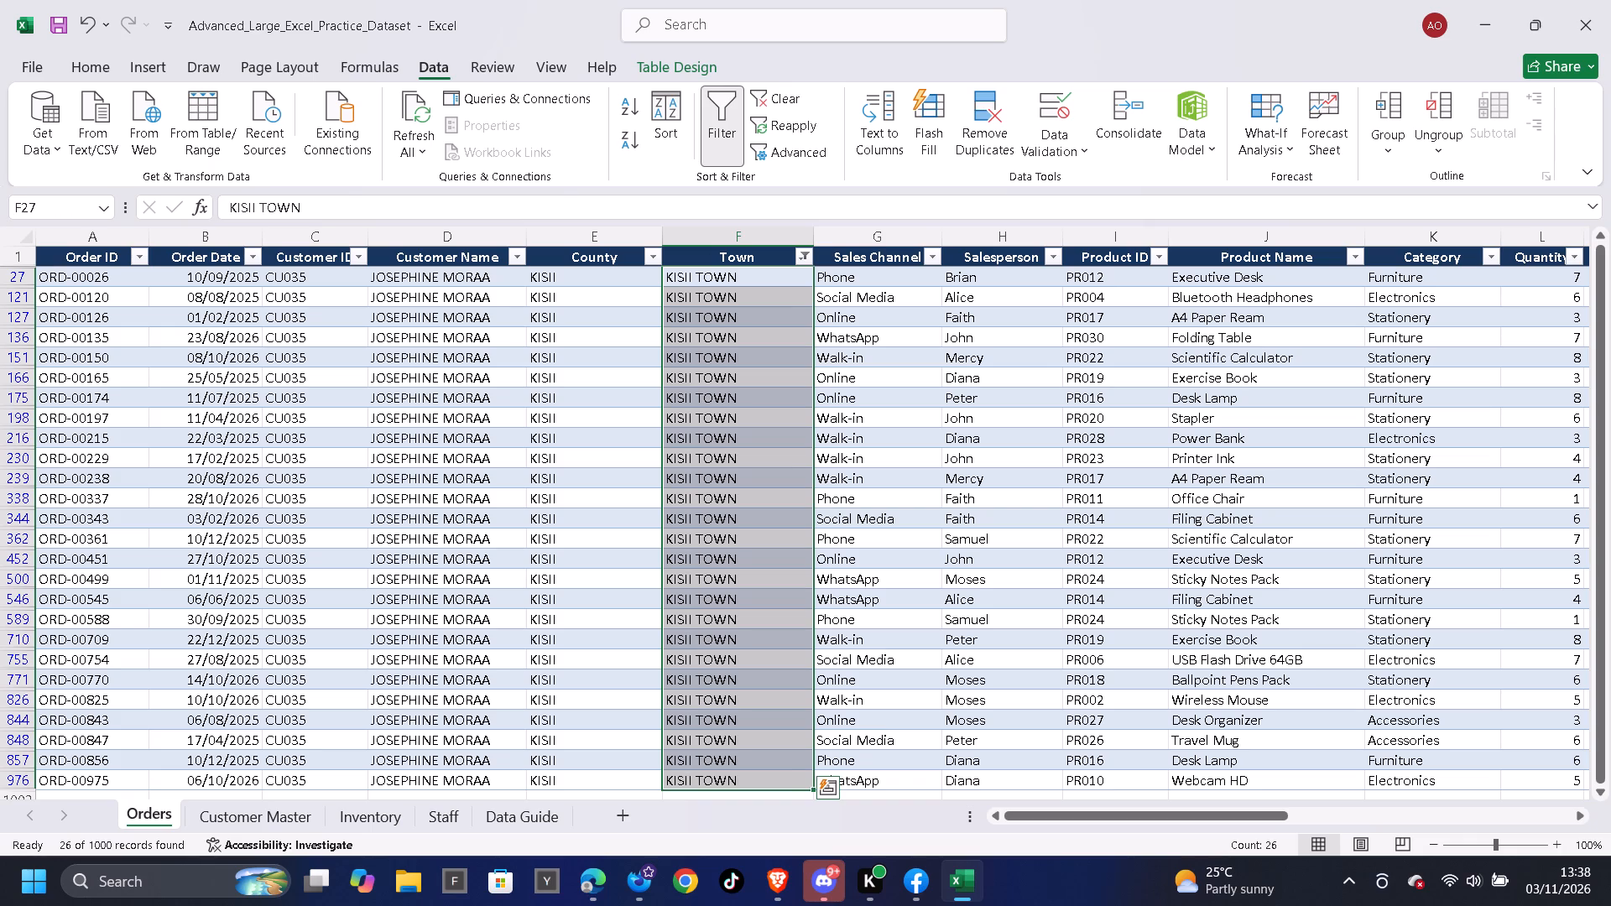
Clear the Town column filter and filter the column to only Kerugoya.
click(788, 106)
click(791, 251)
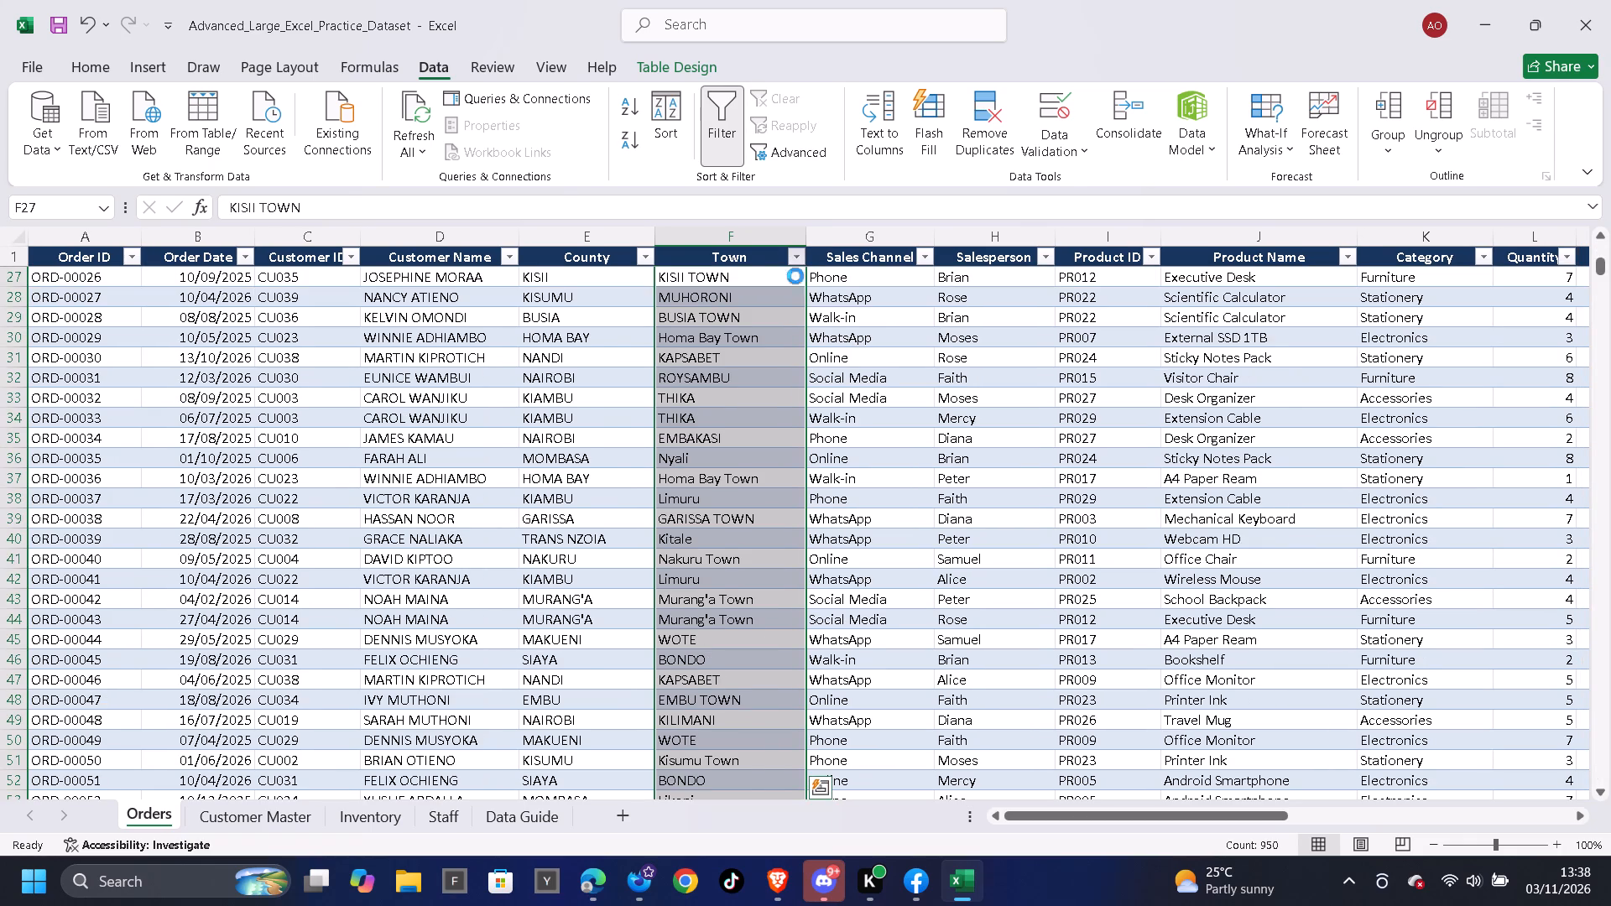
click(637, 525)
scroll(677, 621, down, 6)
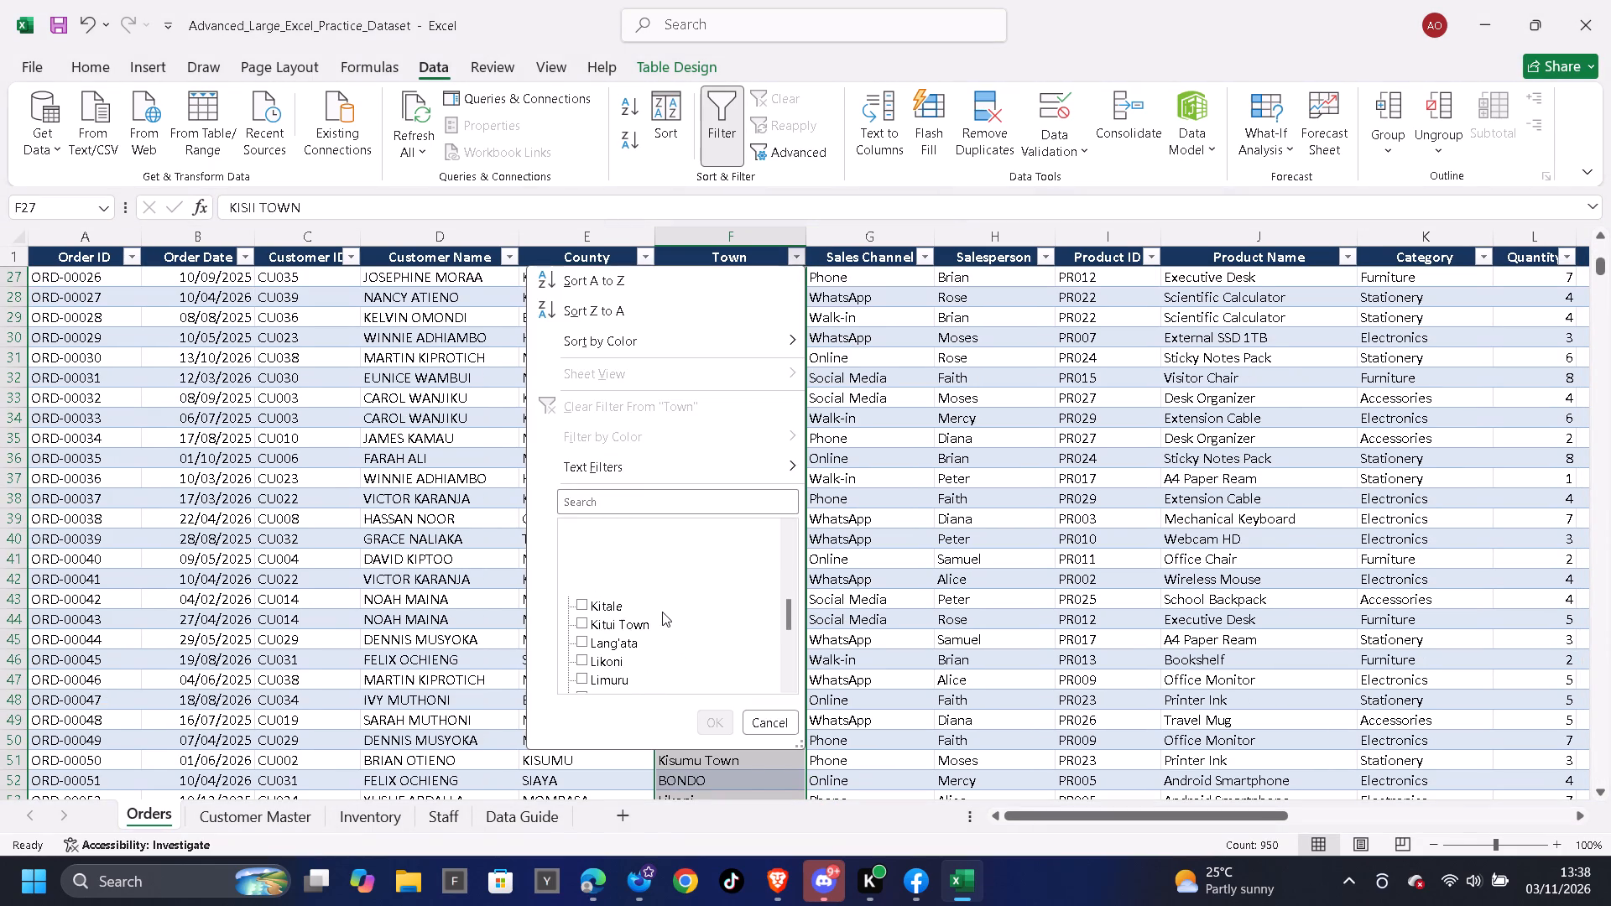
scroll(654, 610, up, 3)
scroll(654, 610, down, 4)
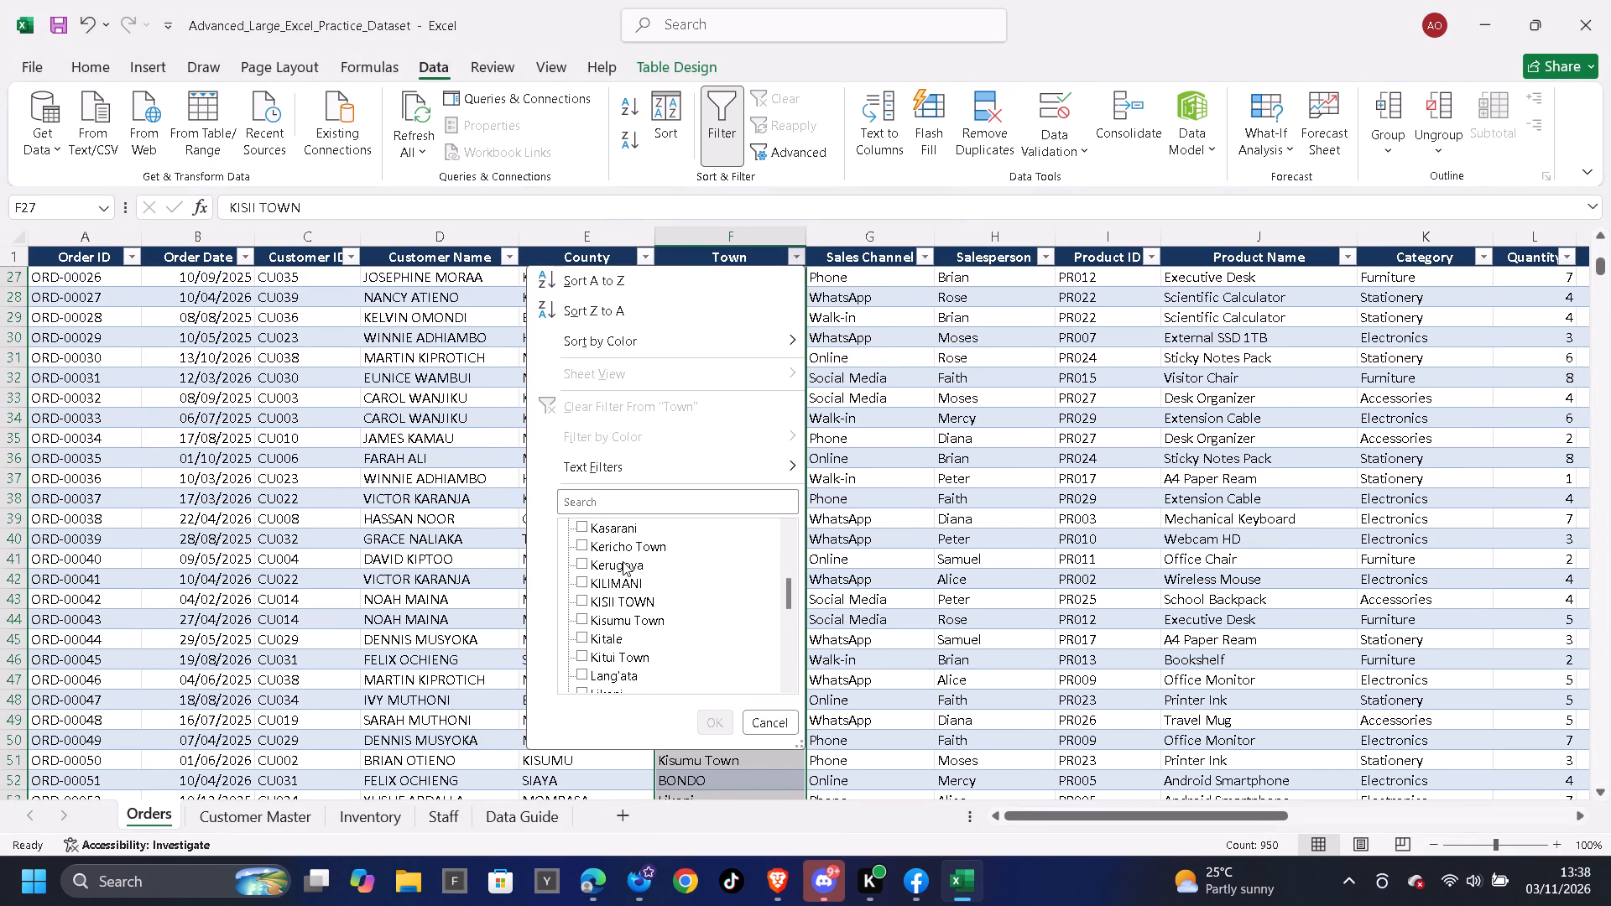
click(621, 558)
click(712, 721)
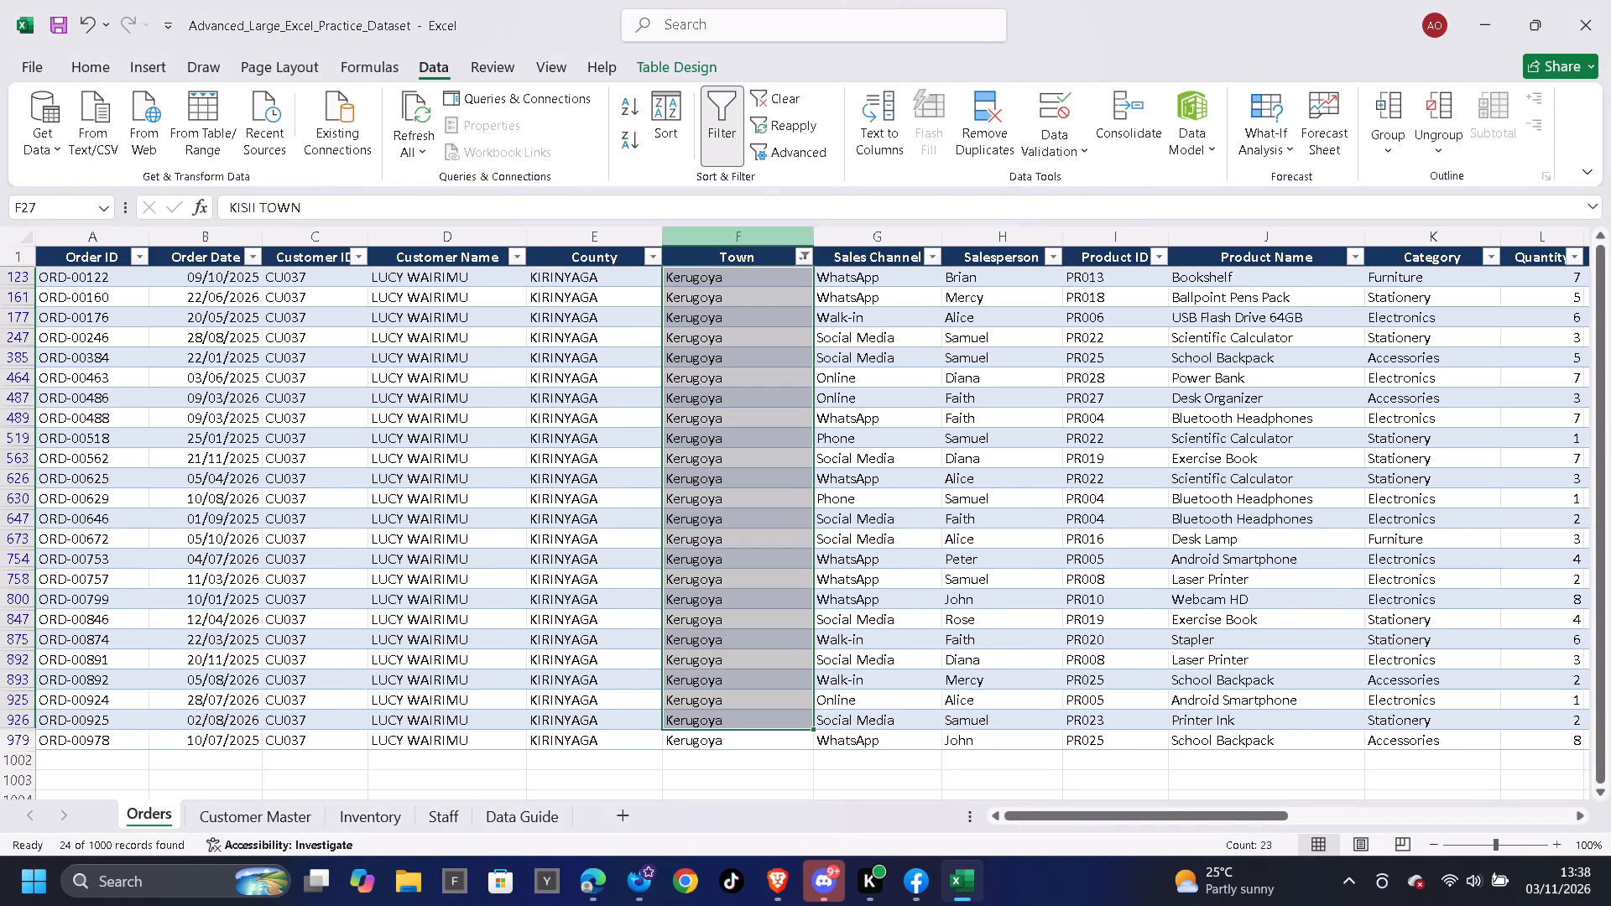
Enter KERUGOYA in the first filtered Town cell and fill it down the remaining visible rows.
click(712, 256)
key(Down)
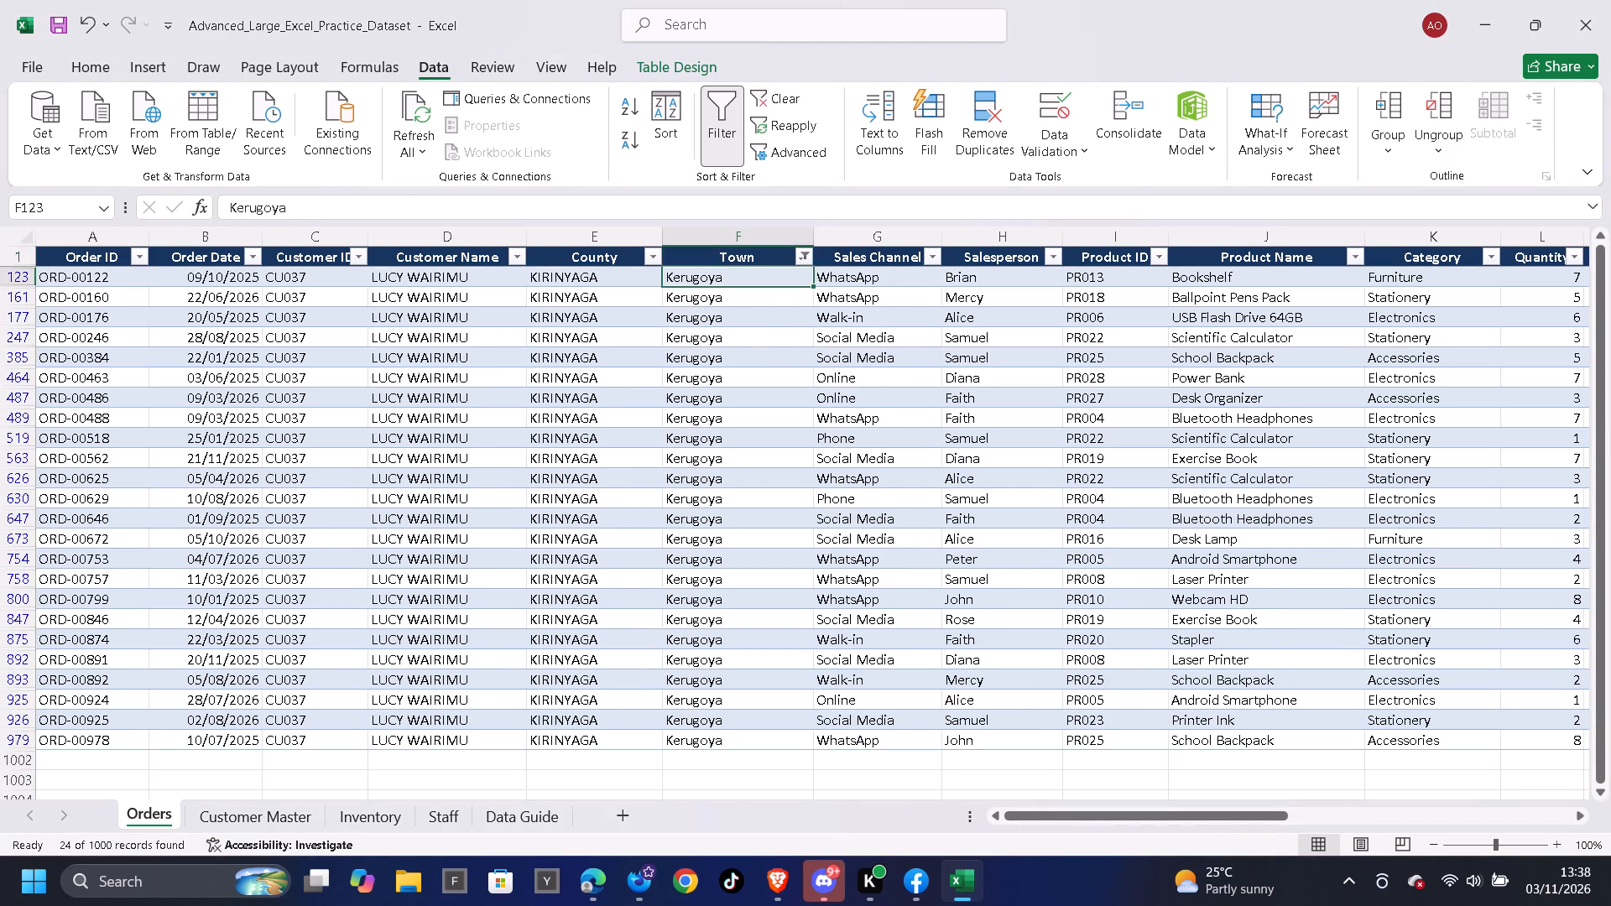
key(Up)
key(Down)
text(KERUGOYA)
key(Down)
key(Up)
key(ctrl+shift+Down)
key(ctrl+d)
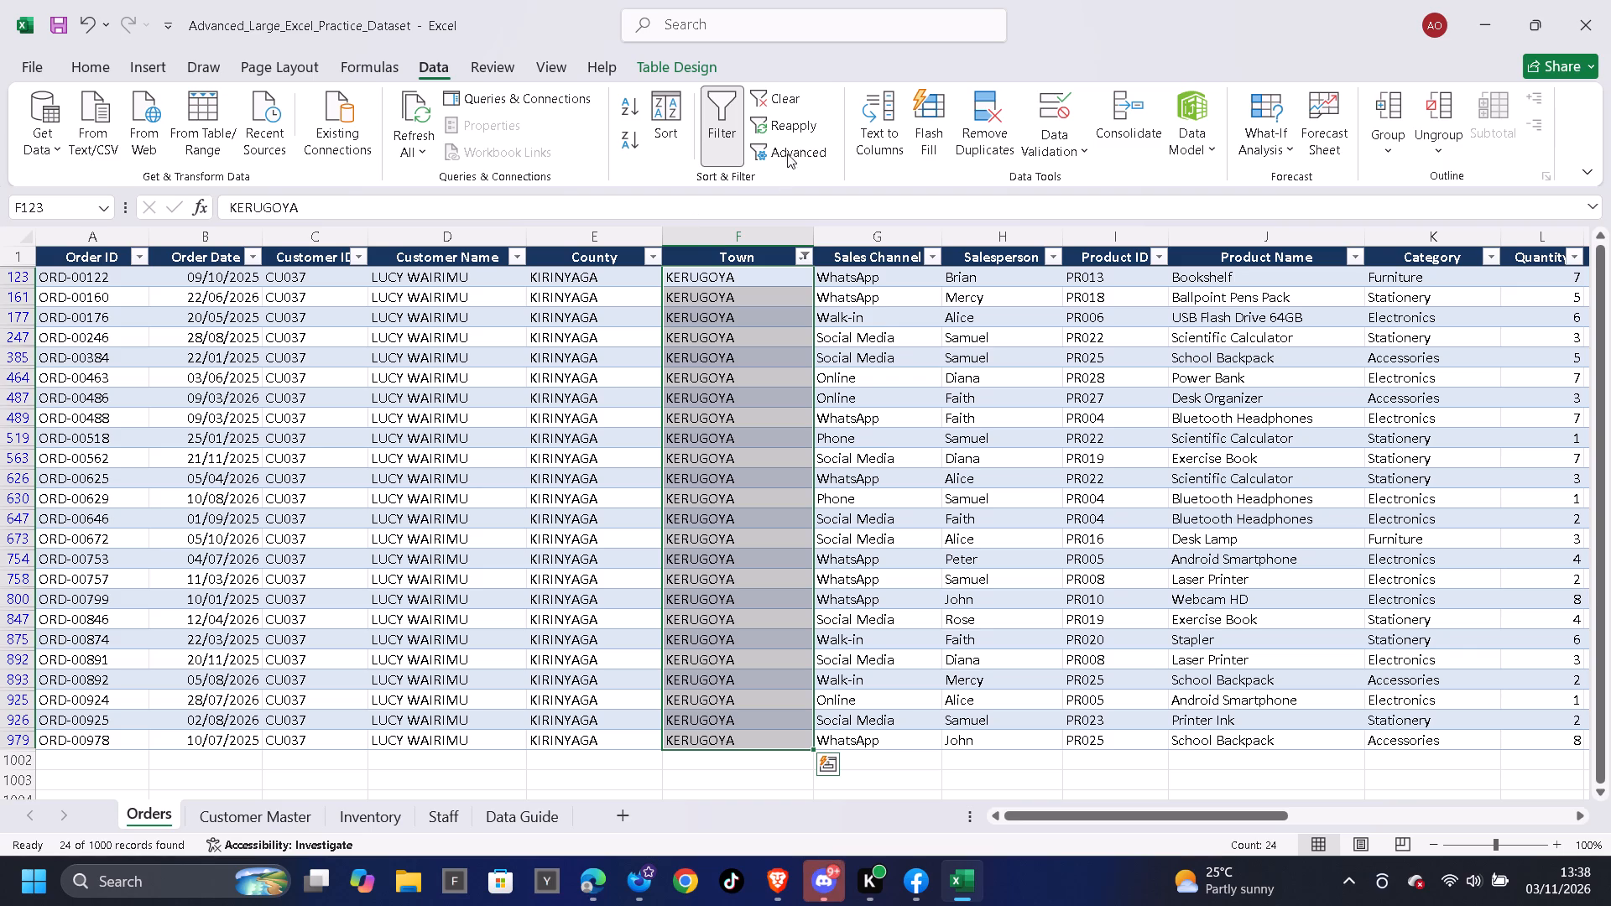
Clear the Town column filter and filter the column to only Nyali.
click(800, 96)
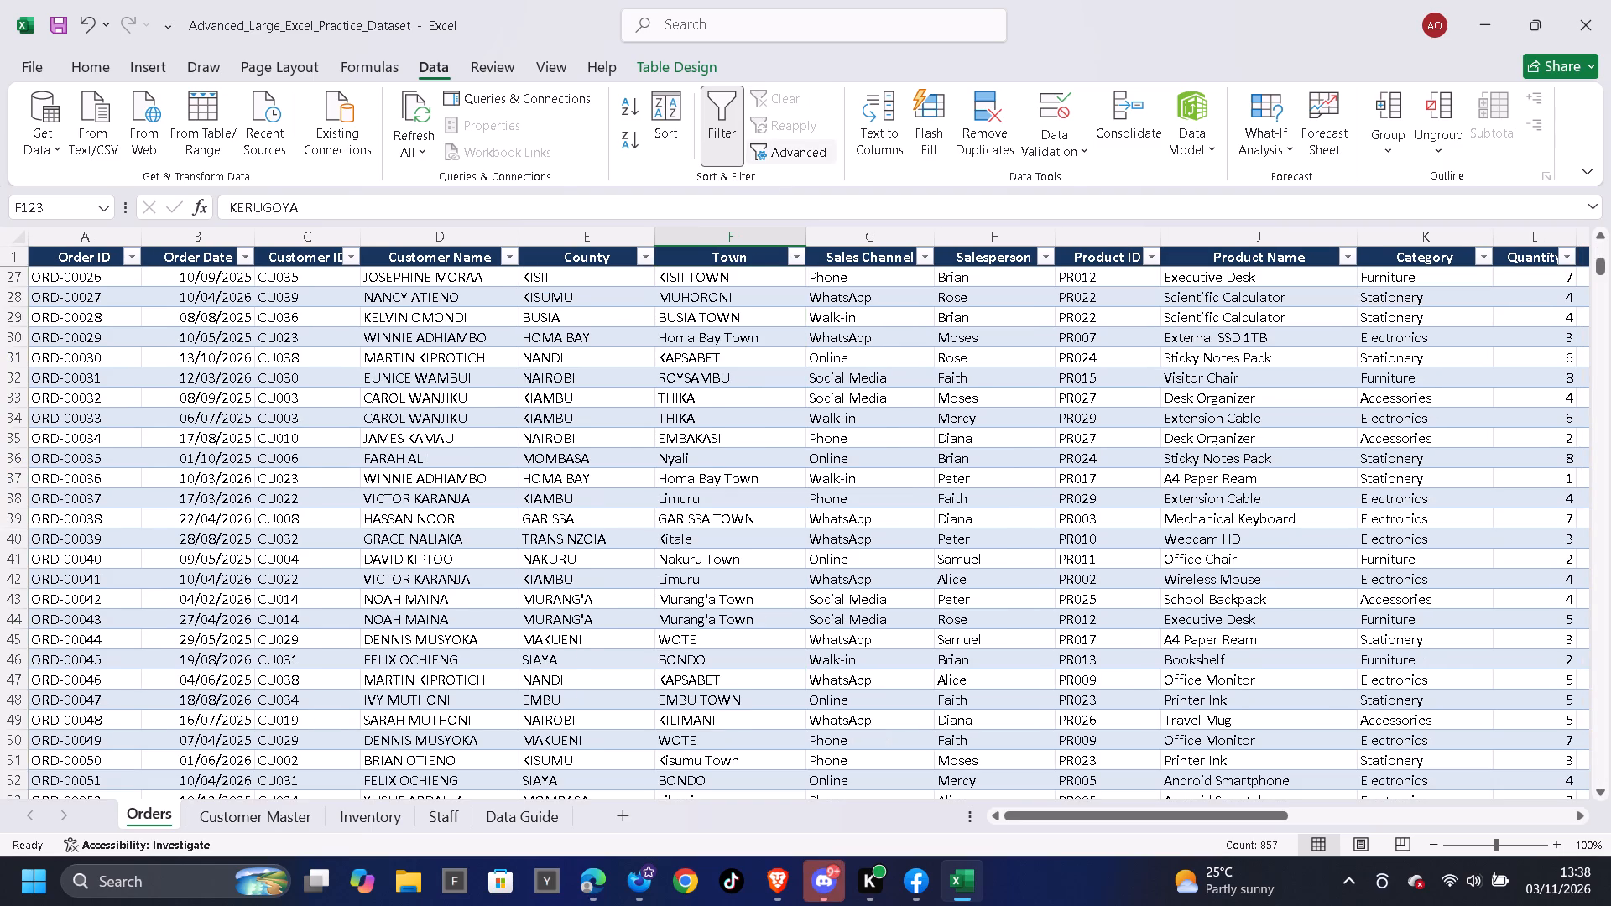
click(795, 256)
click(639, 527)
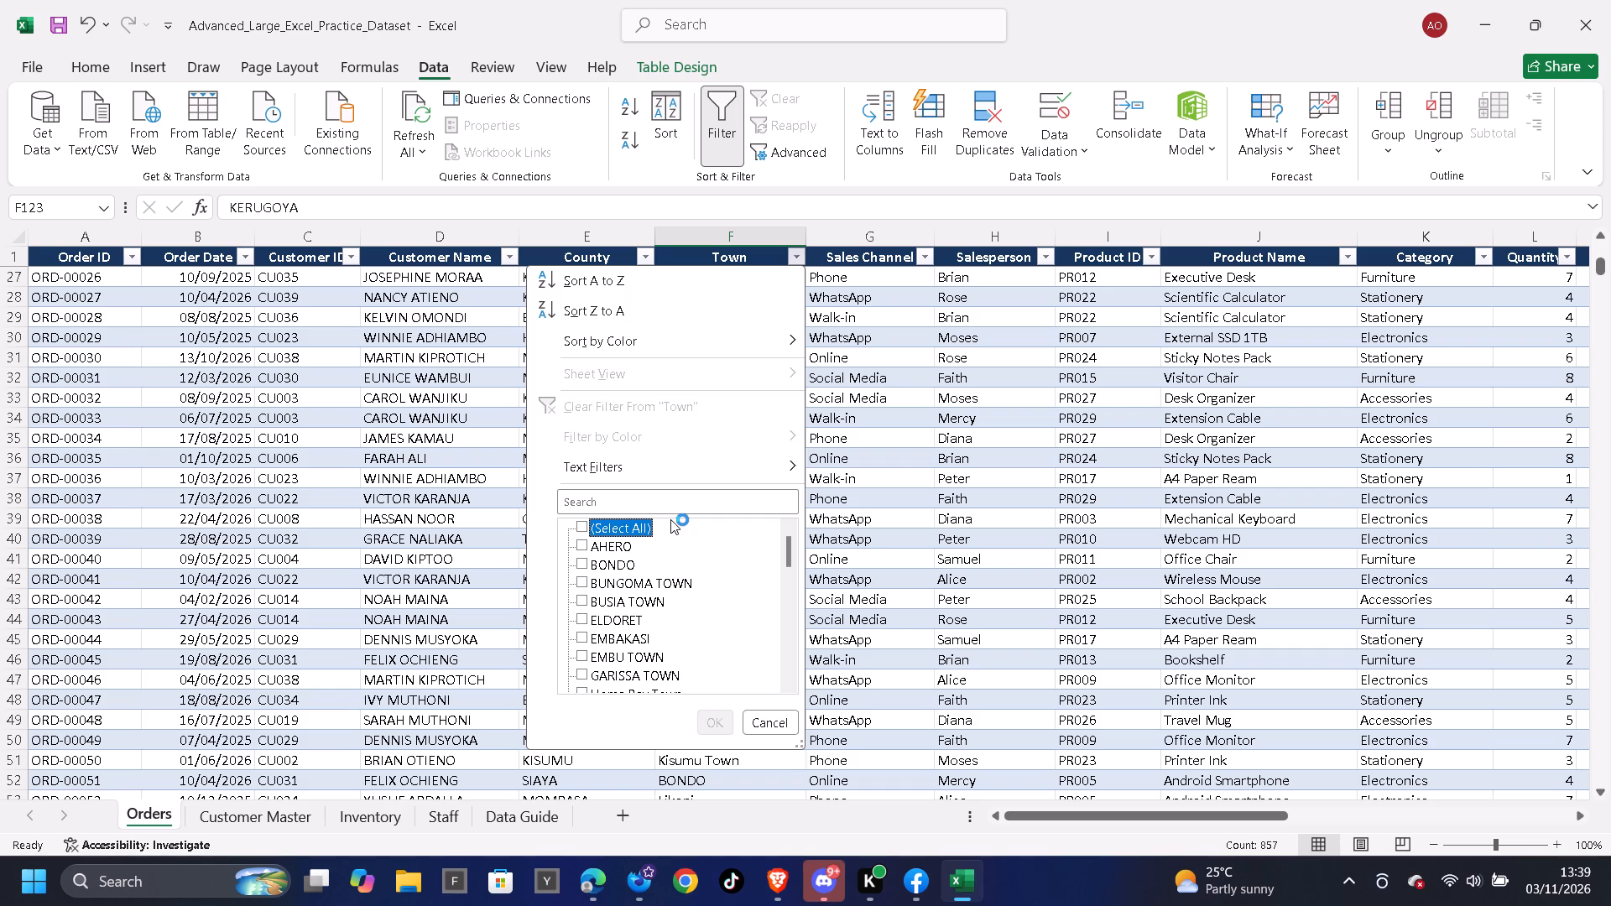
scroll(650, 513, down, 6)
scroll(658, 586, down, 6)
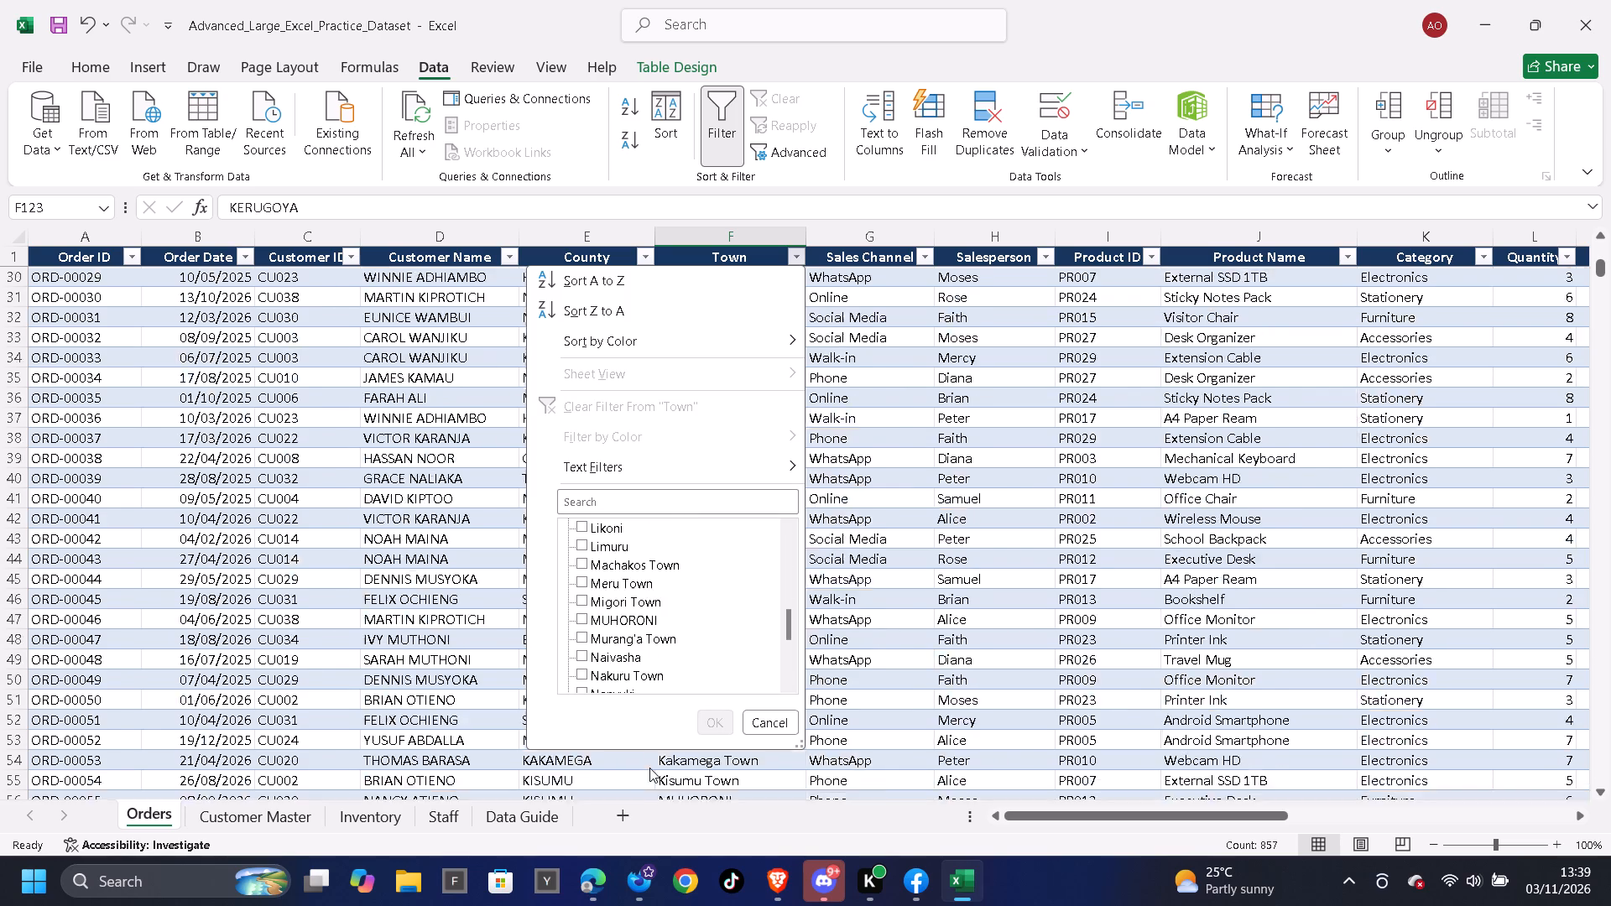
scroll(649, 768, down, 2)
scroll(656, 648, down, 6)
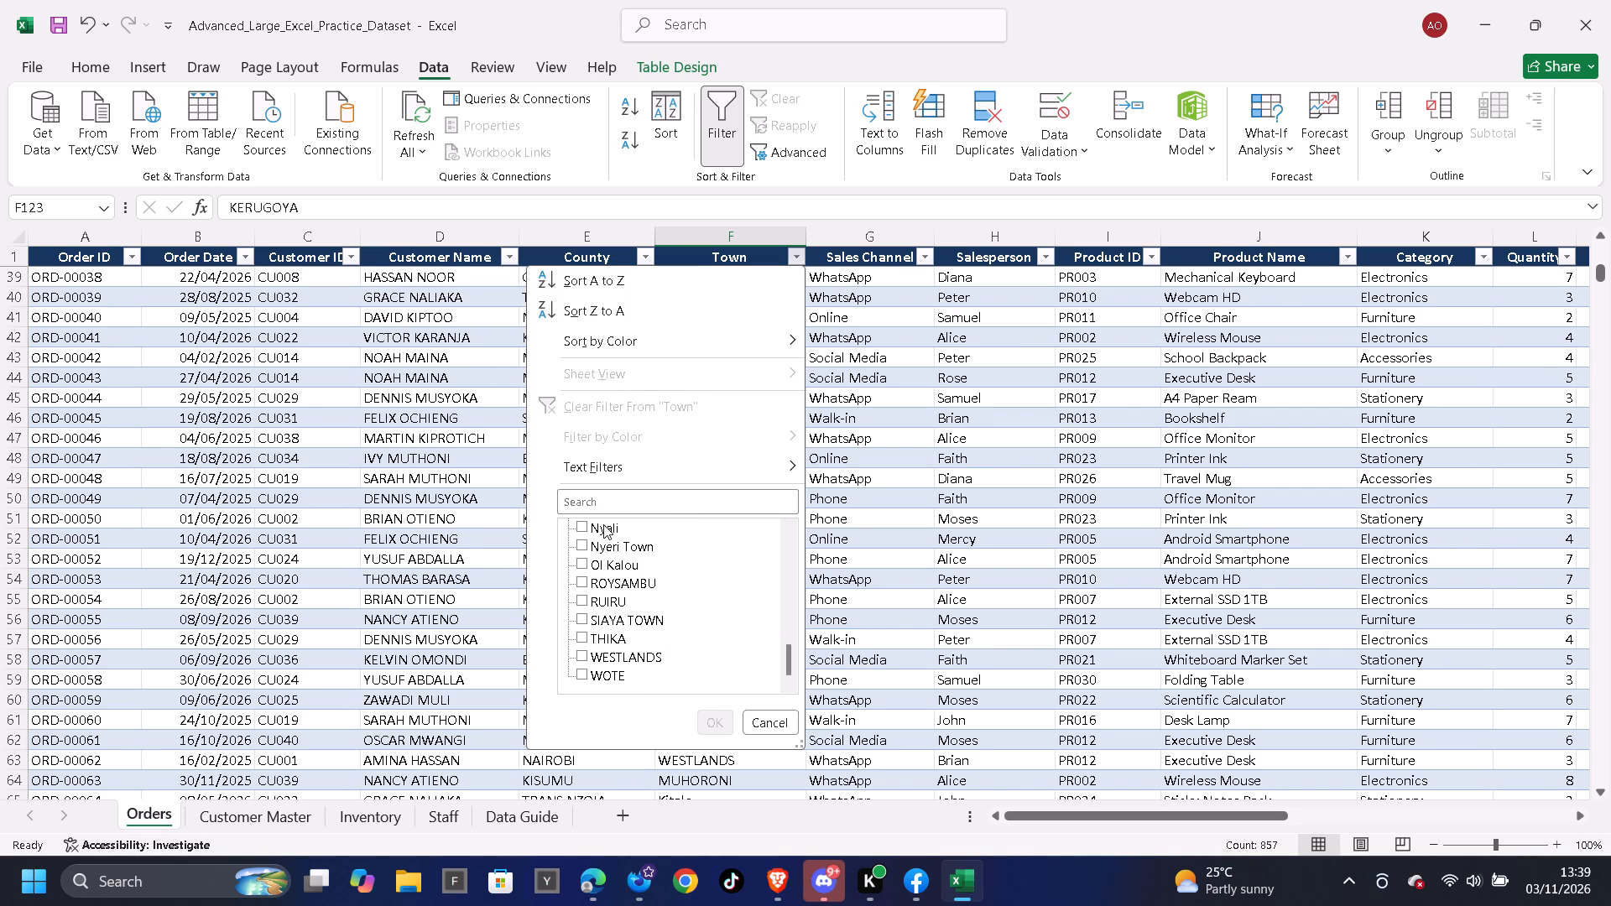
click(603, 524)
click(719, 724)
scroll(703, 453, up, 3)
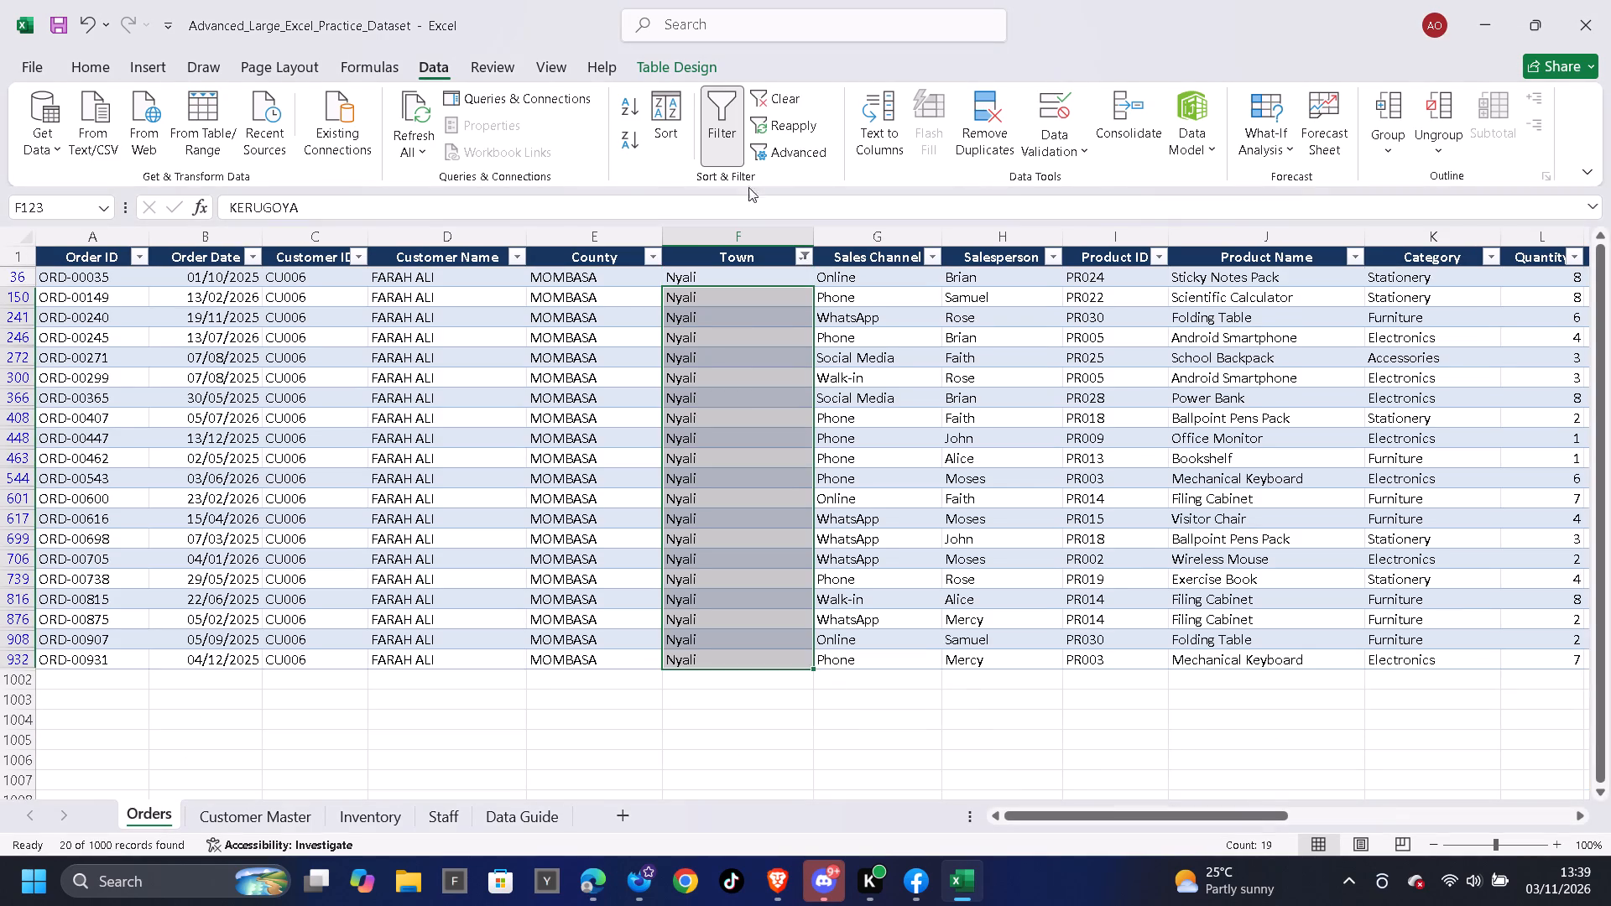
Enter NYALI in the first filtered Town cell and fill it down the remaining visible rows.
click(743, 257)
key(Down)
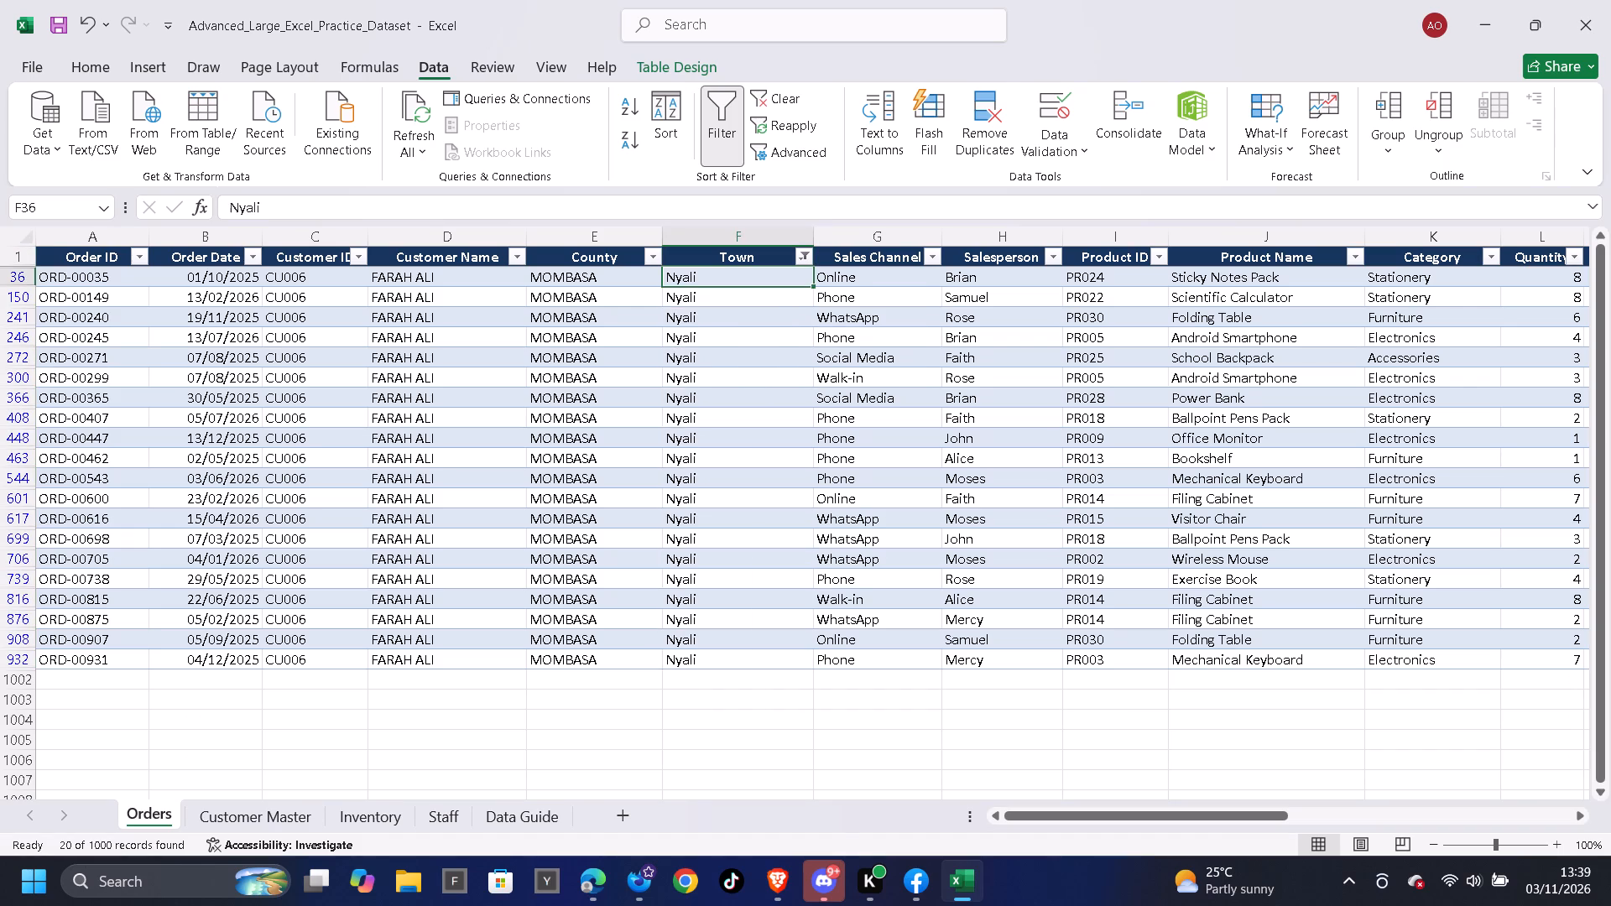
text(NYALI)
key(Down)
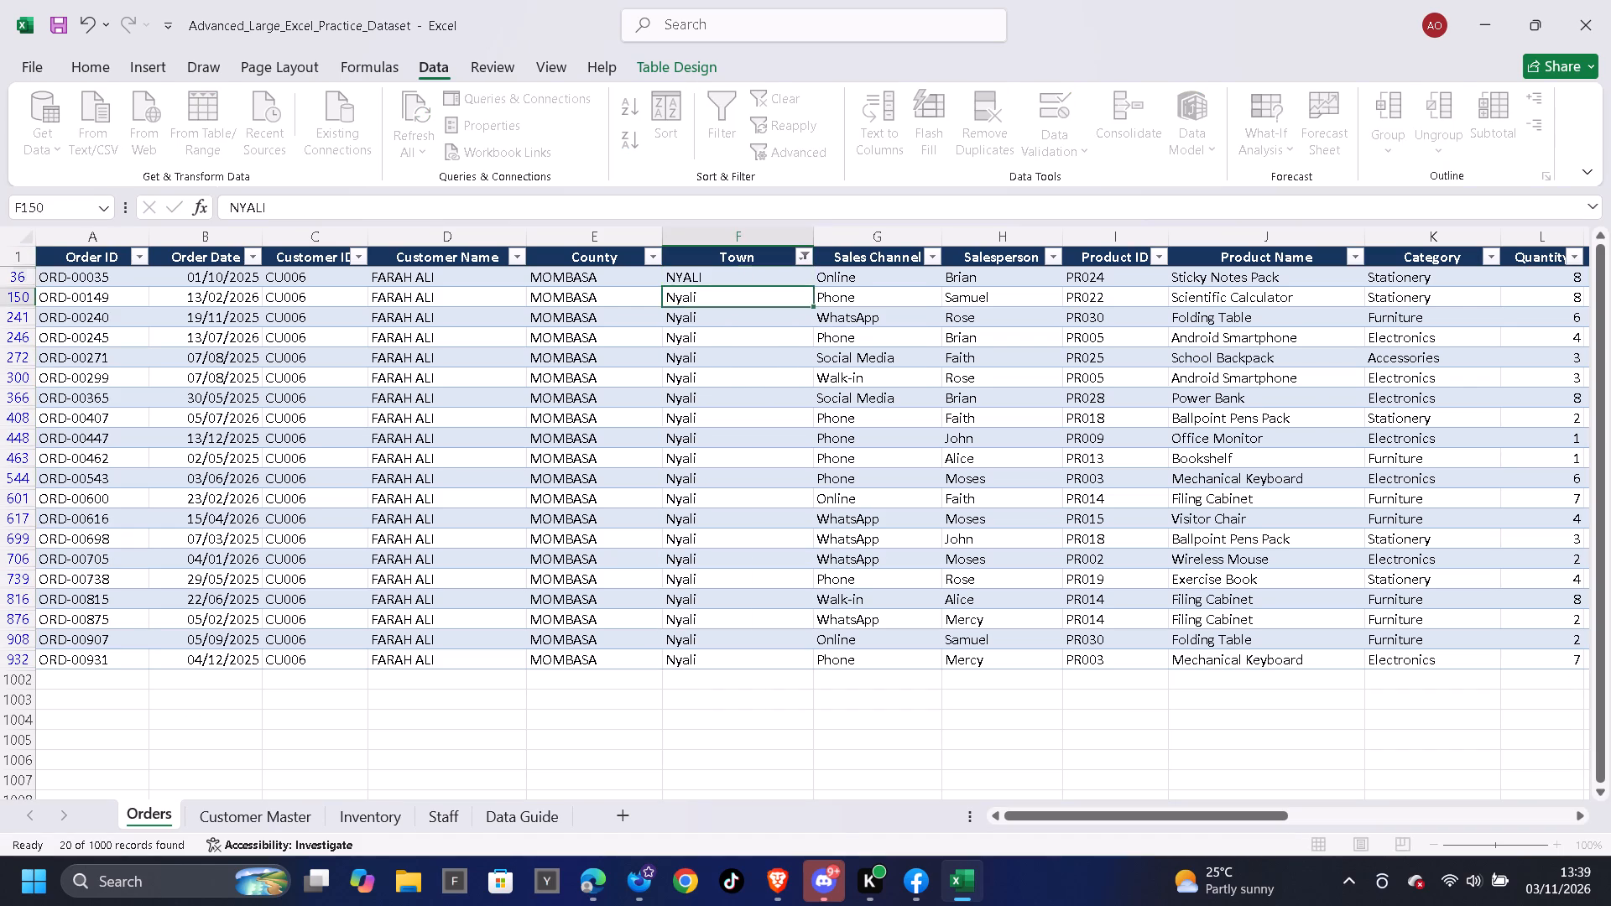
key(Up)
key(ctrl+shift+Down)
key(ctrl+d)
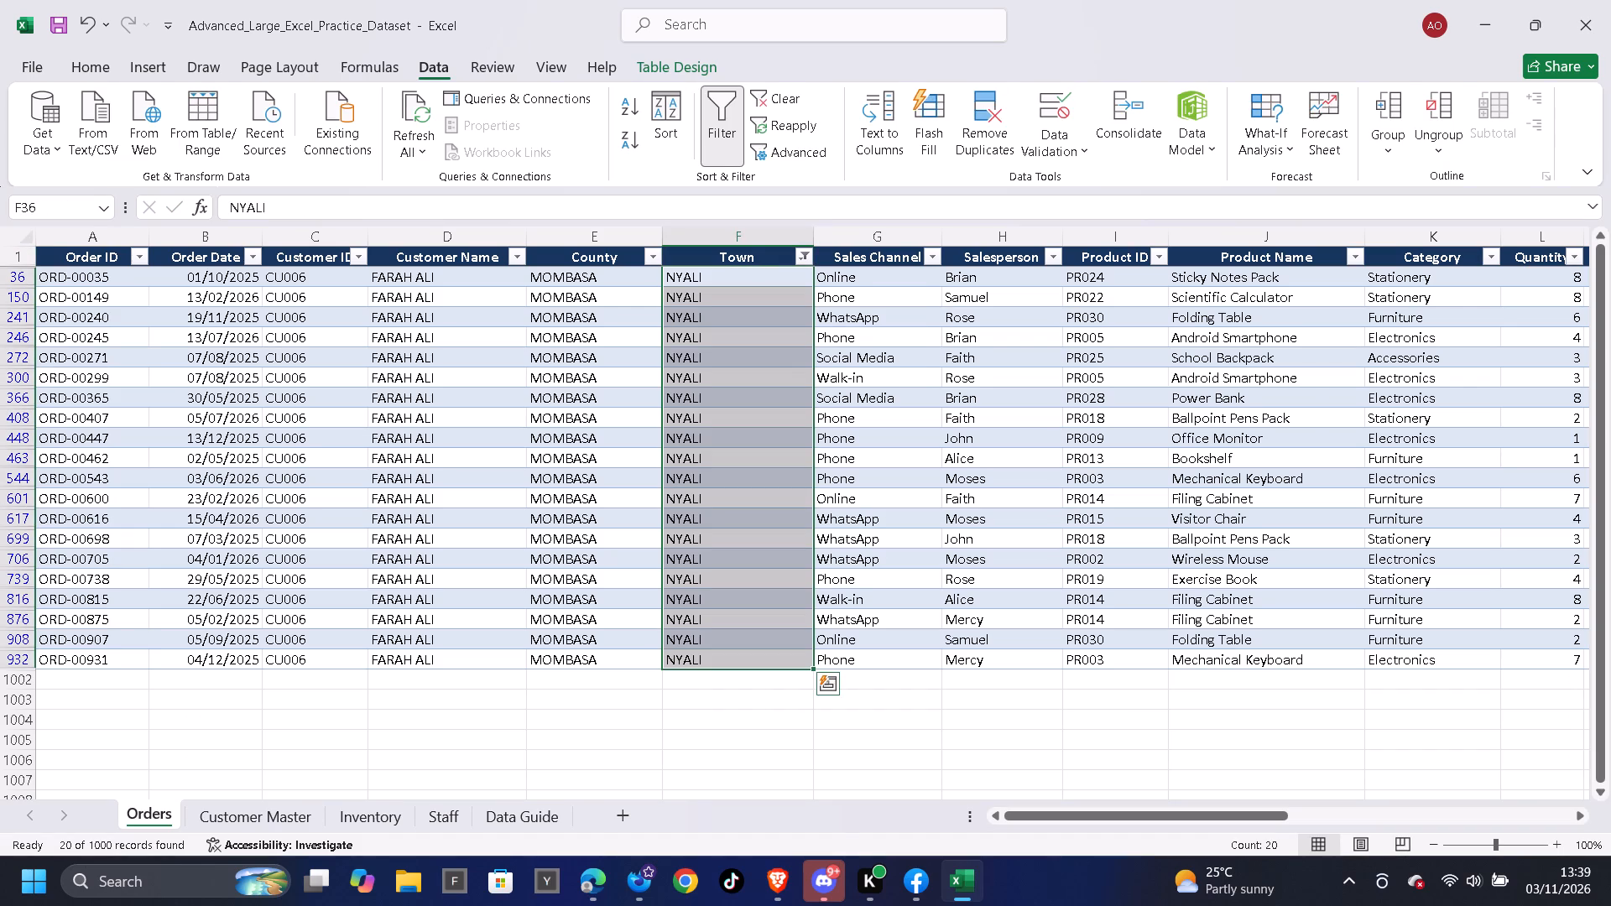
Clear the Town column filter and filter the column to only Kitale.
click(786, 91)
click(796, 253)
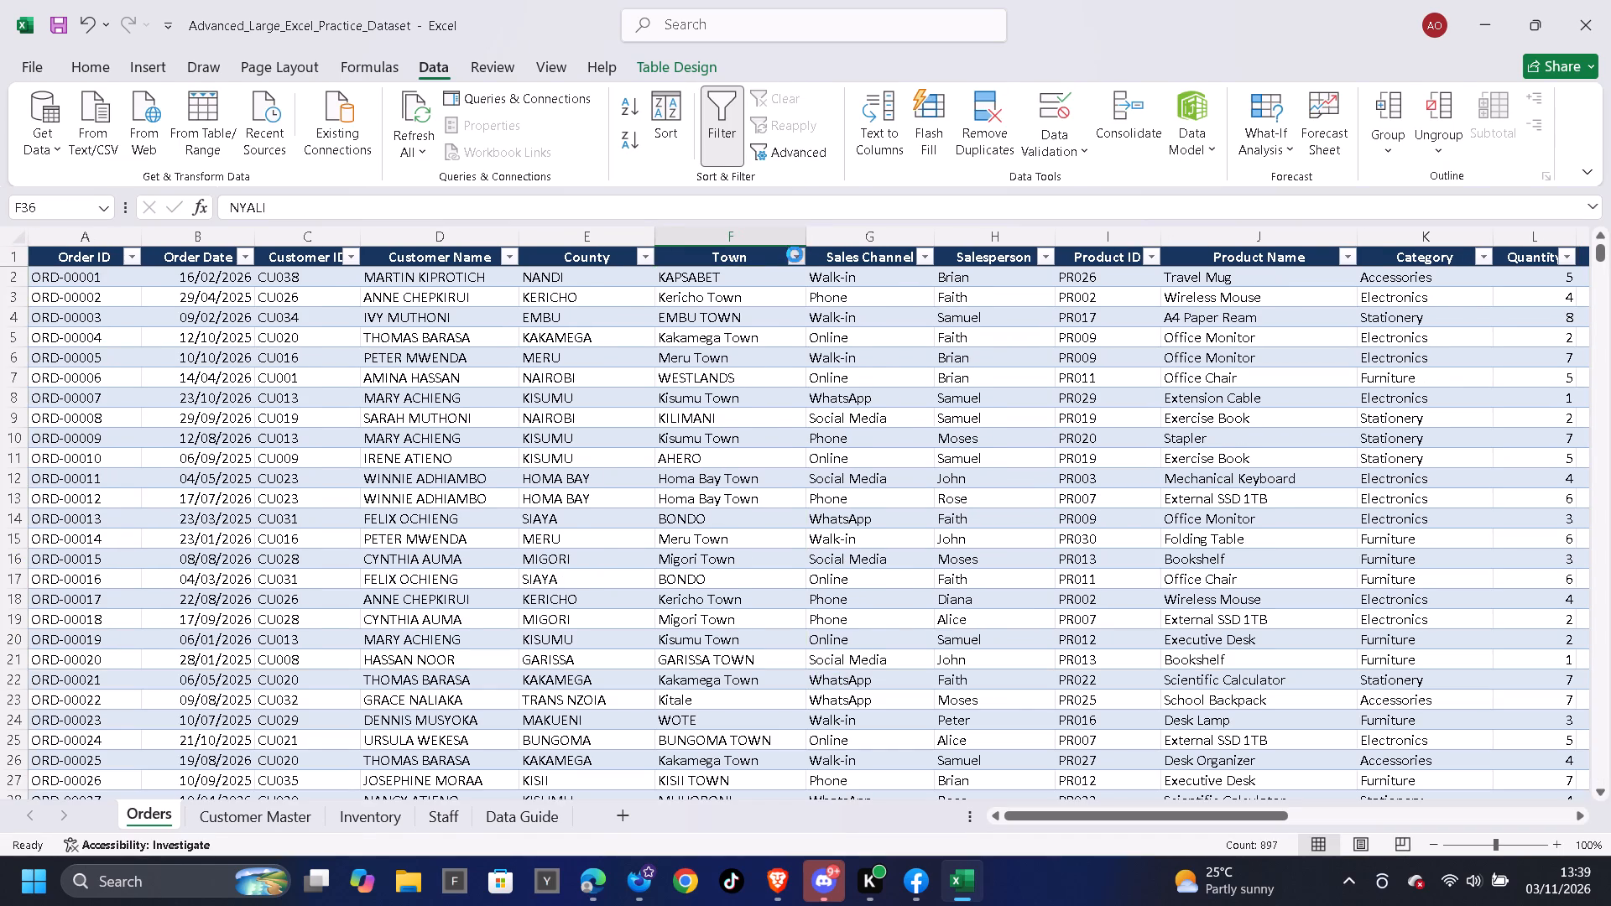
click(637, 534)
scroll(686, 565, down, 12)
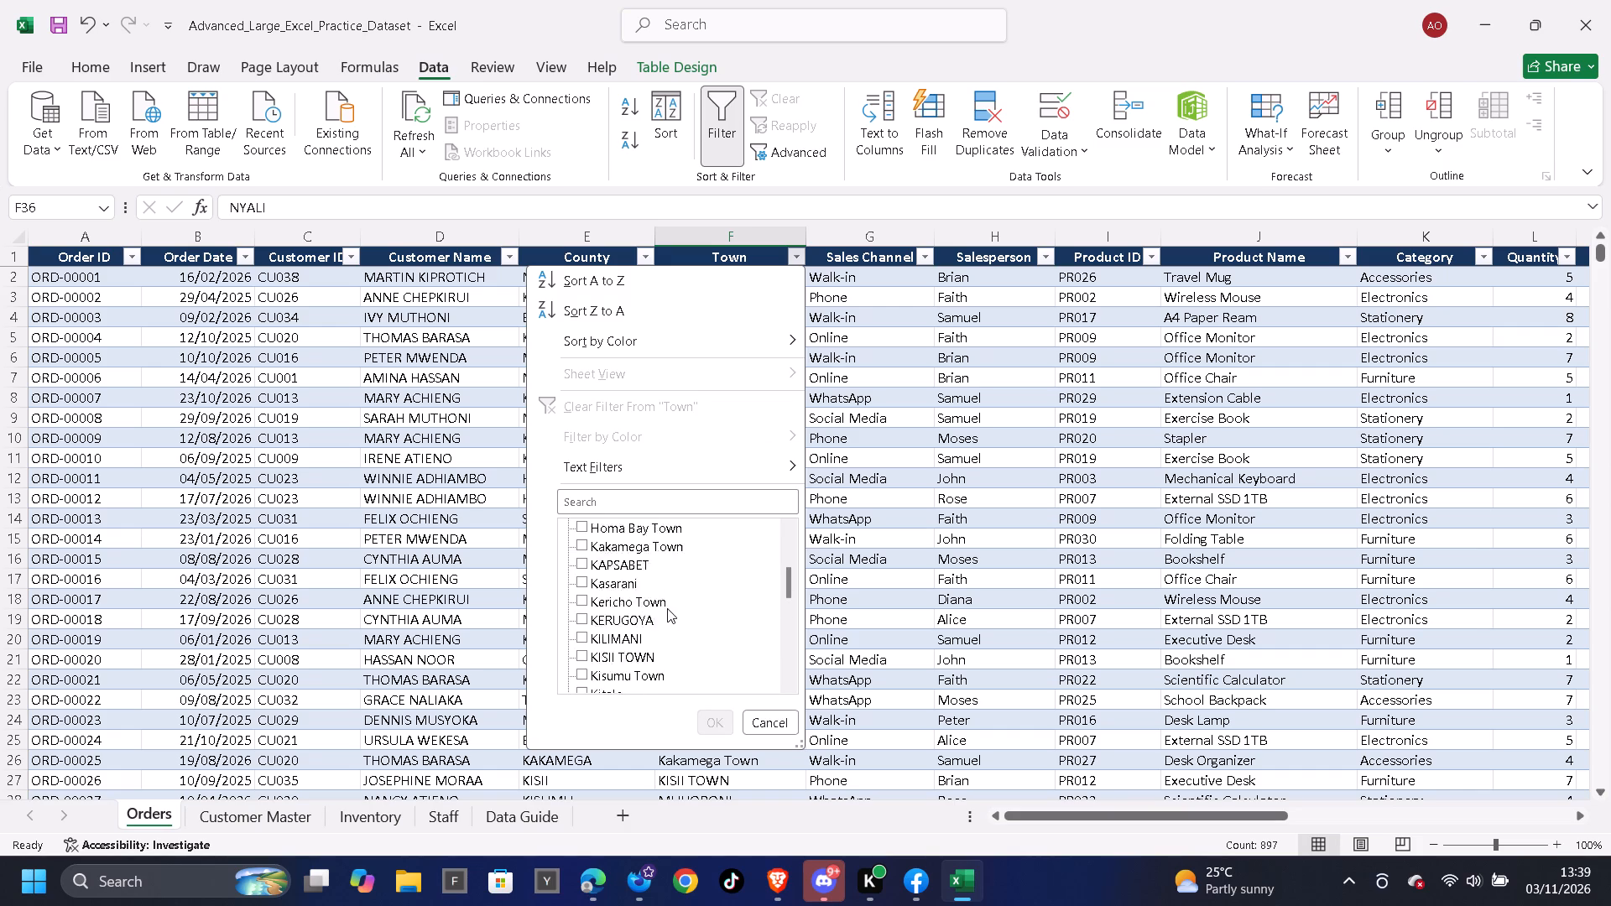
scroll(667, 608, down, 1)
click(616, 583)
click(721, 719)
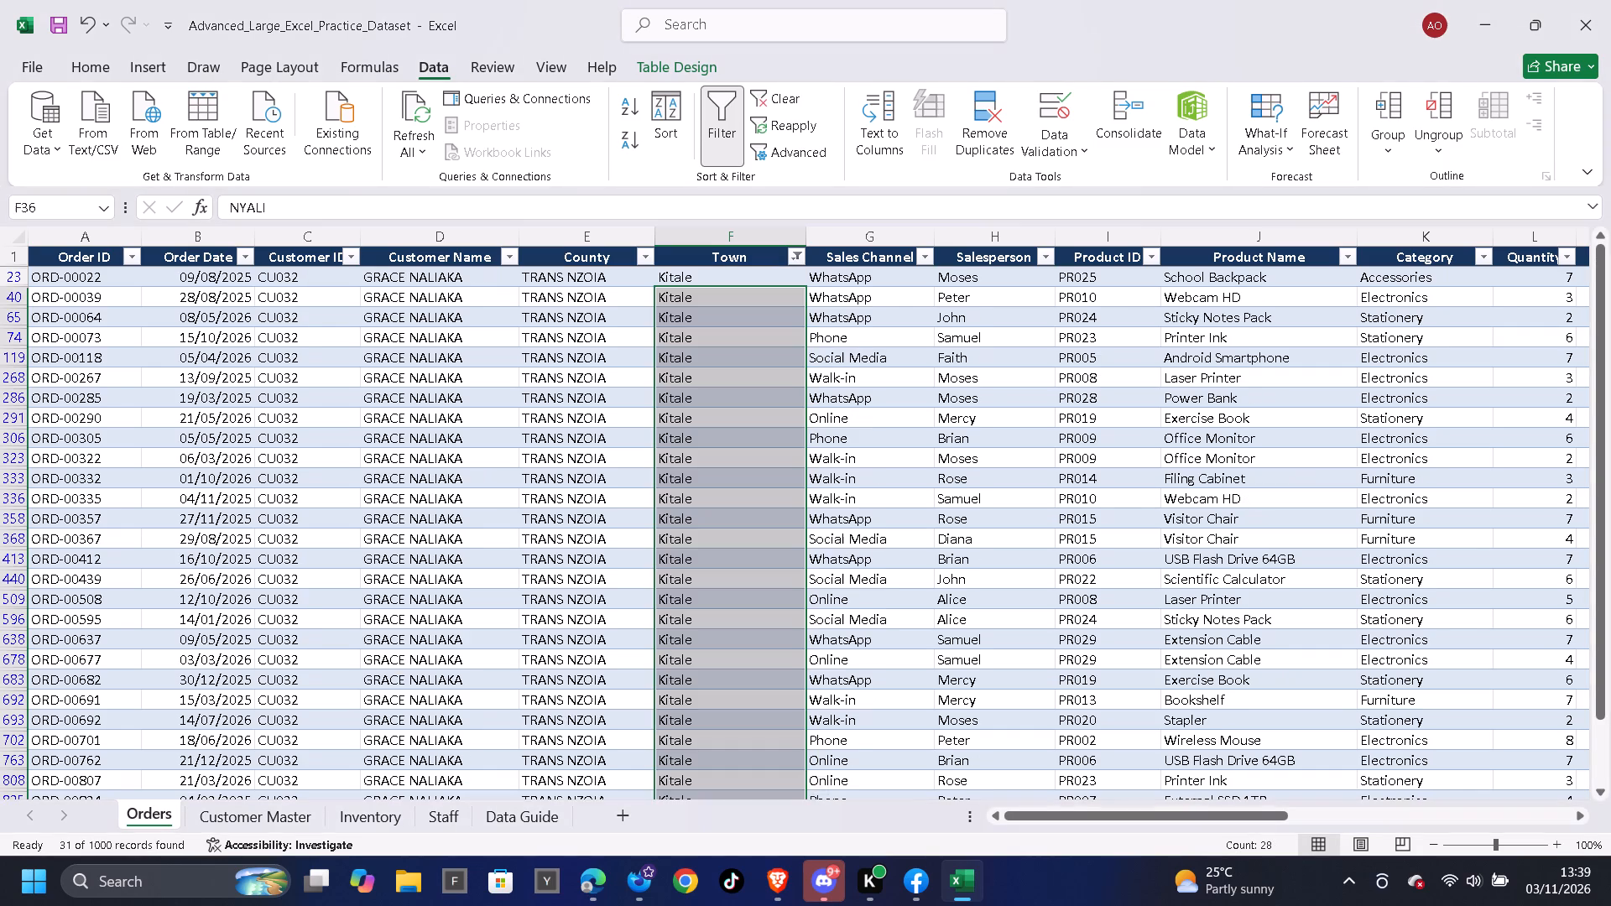
Enter KITALE in the first filtered Town cell and fill it down the remaining visible rows.
click(709, 257)
key(Down)
key(Up)
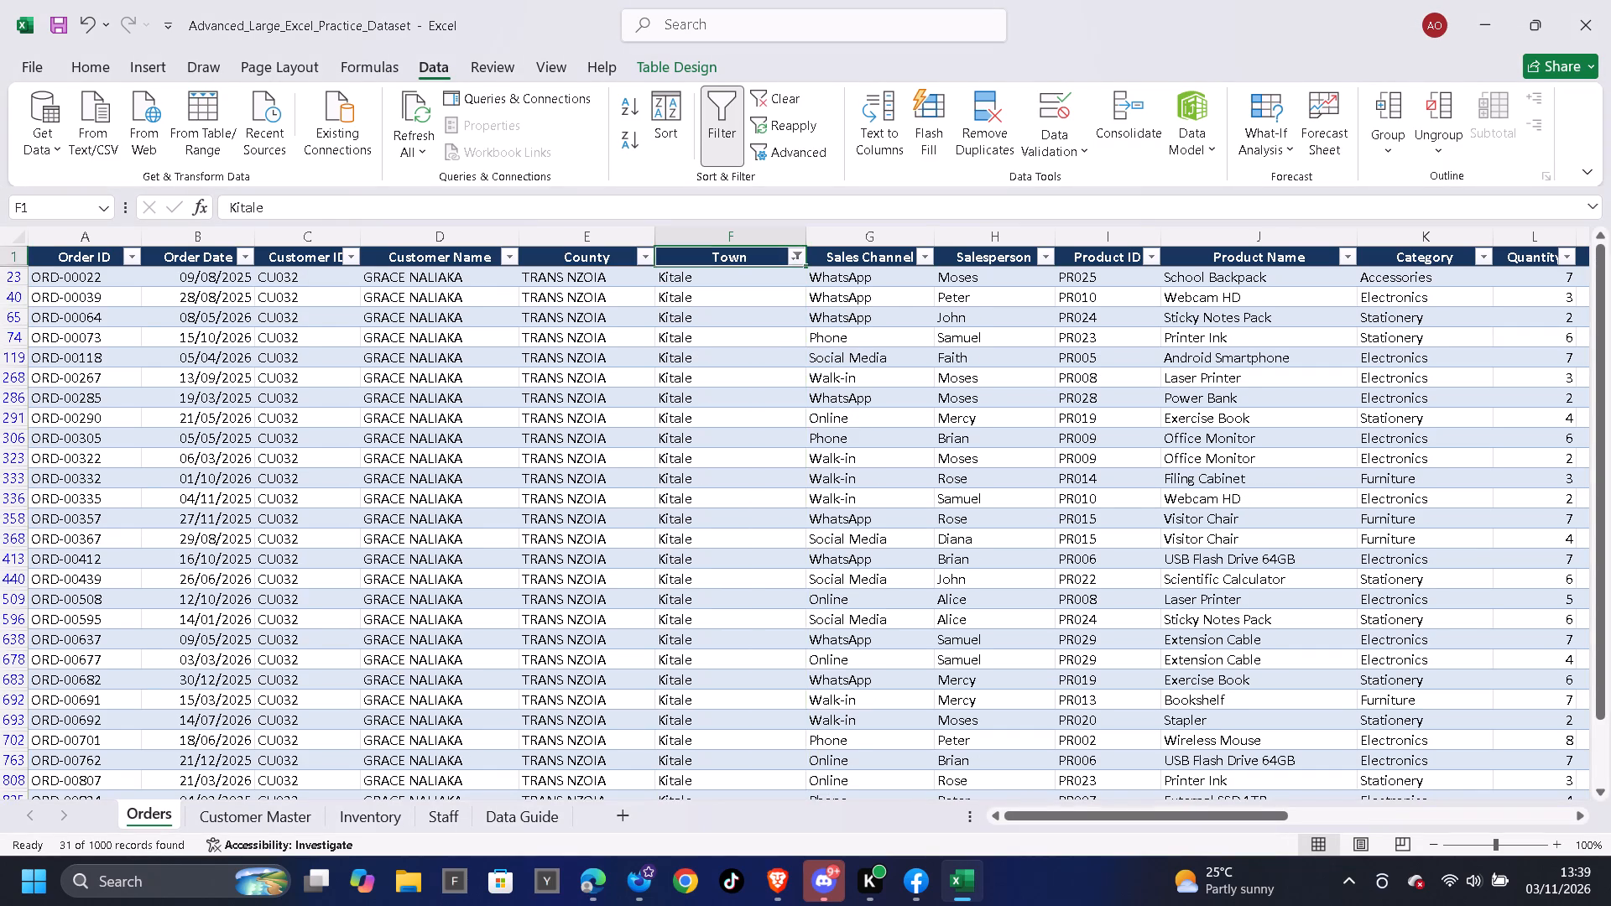
key(Down)
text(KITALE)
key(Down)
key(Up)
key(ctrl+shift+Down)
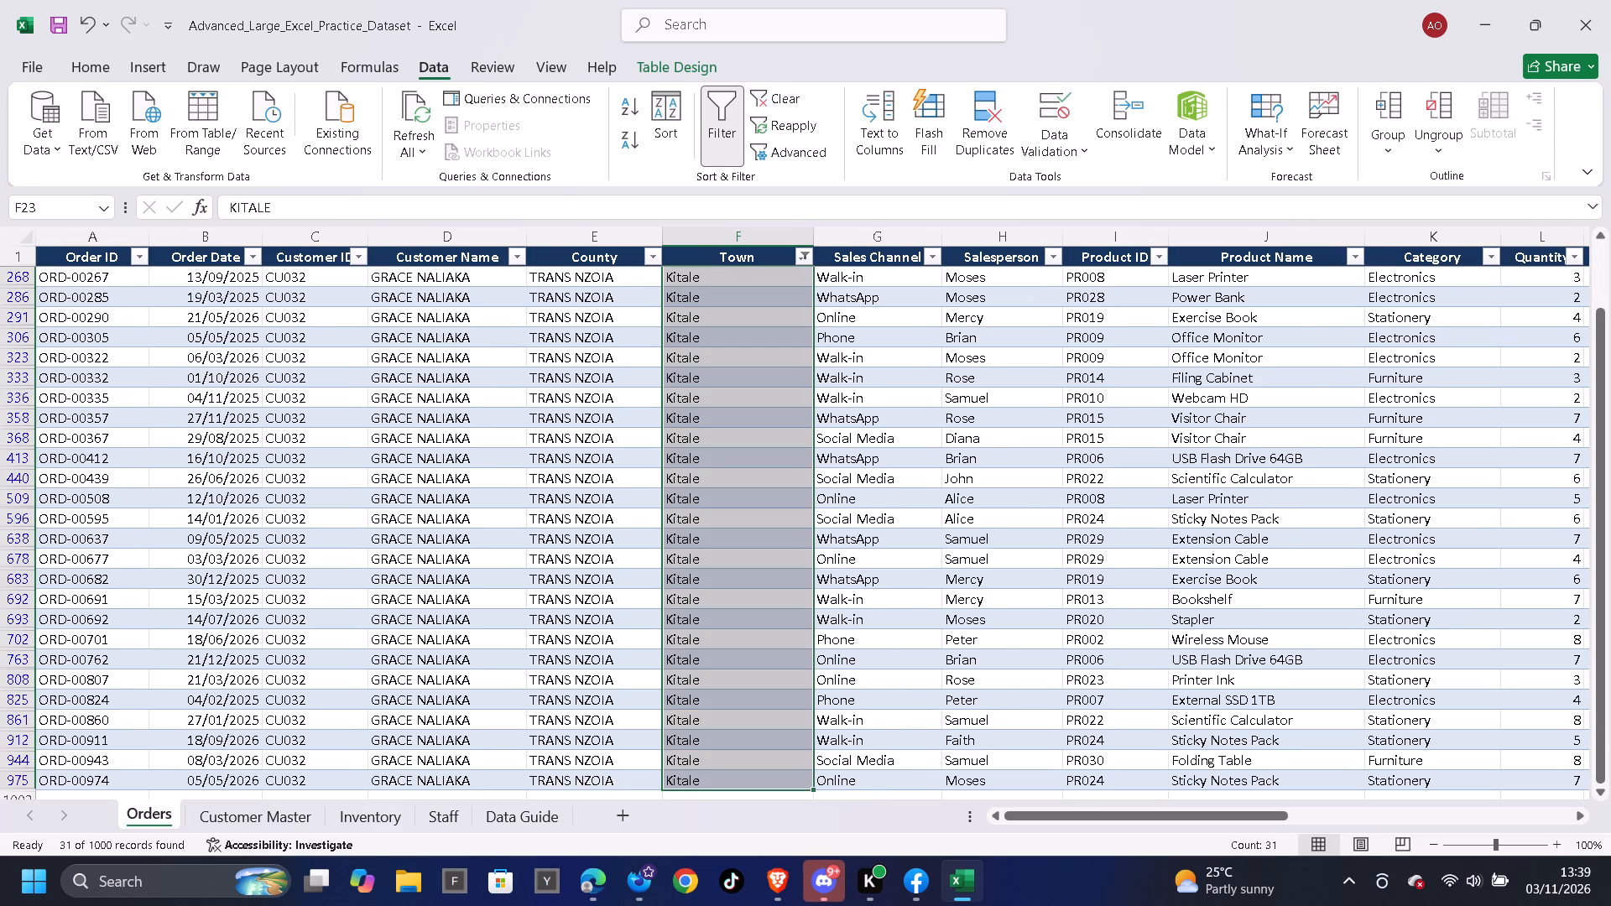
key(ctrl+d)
Clear the Town column filter and filter the column to only Likoni.
click(784, 99)
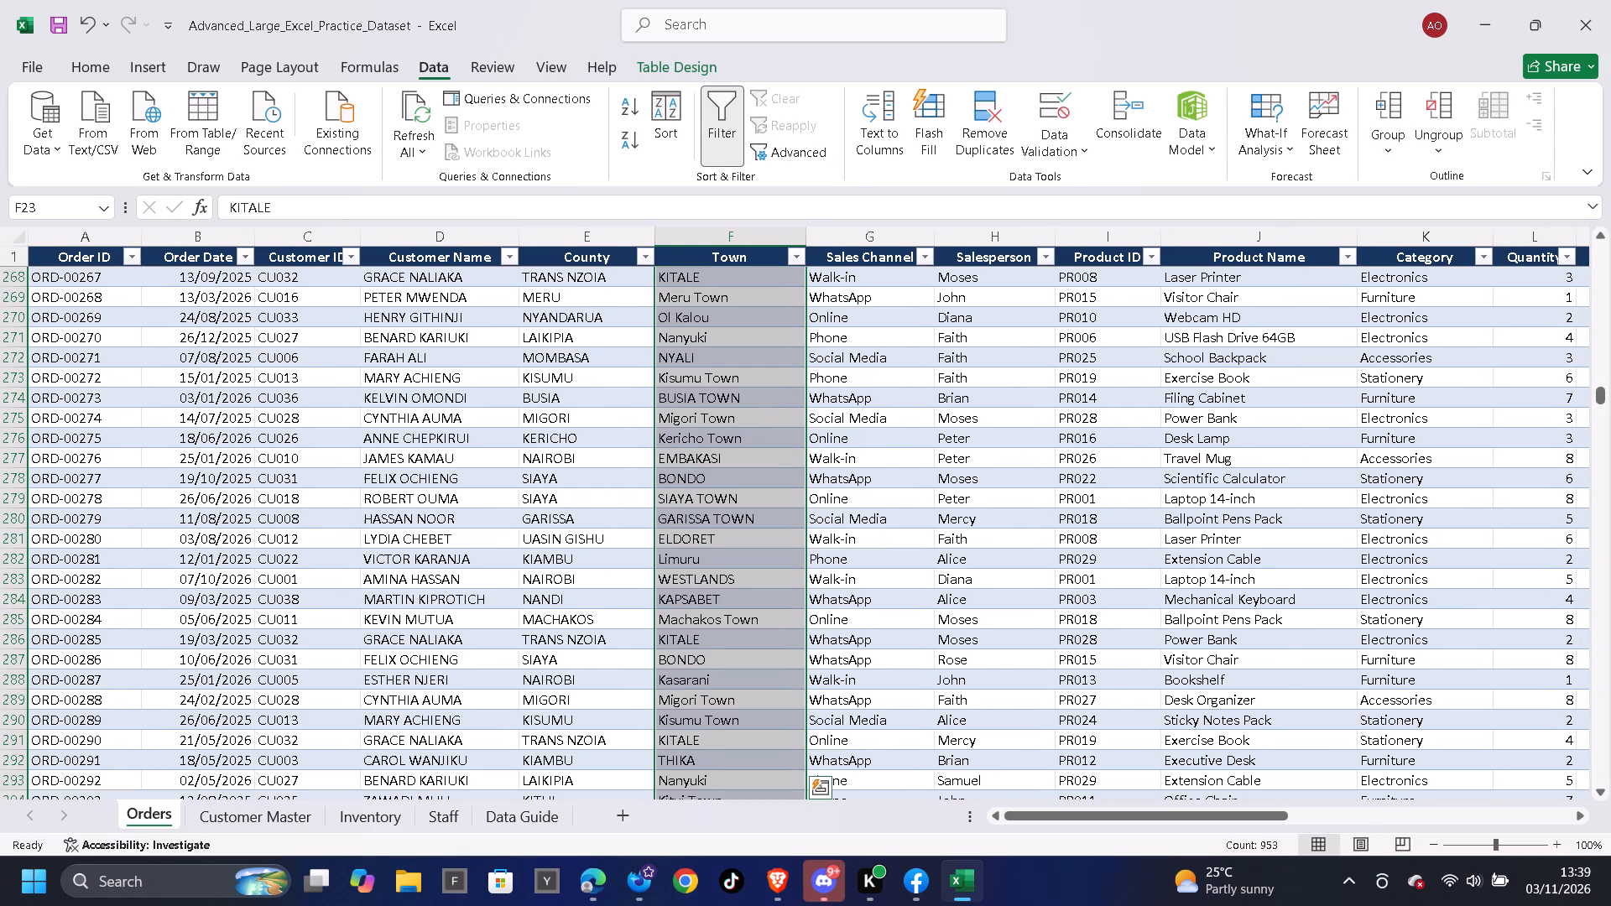
click(795, 258)
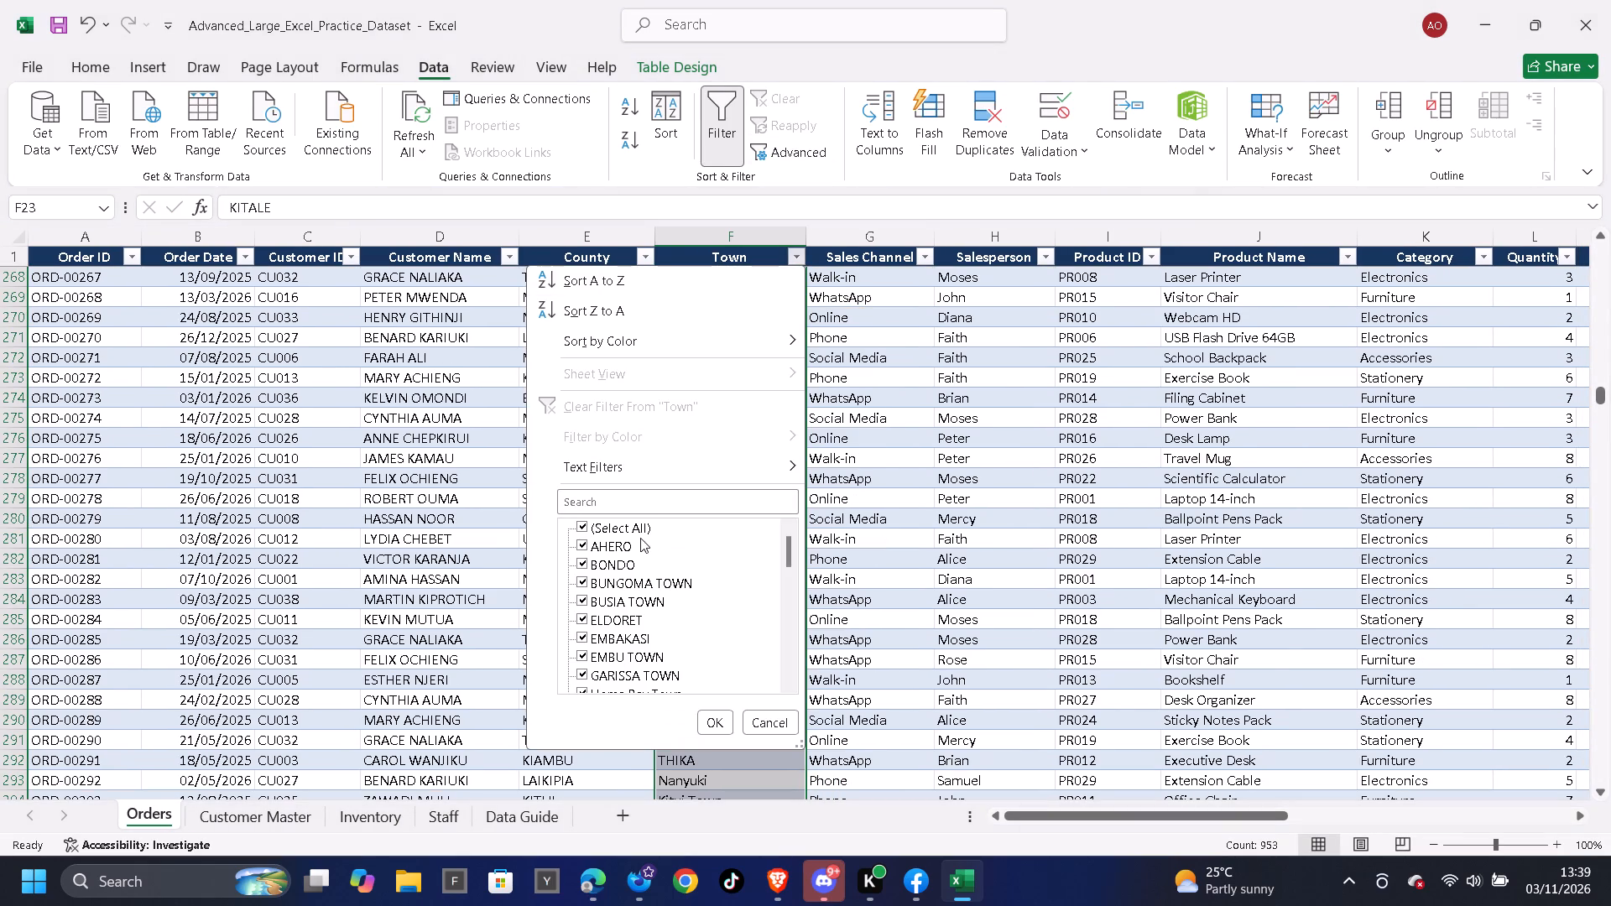
click(633, 527)
scroll(670, 578, down, 11)
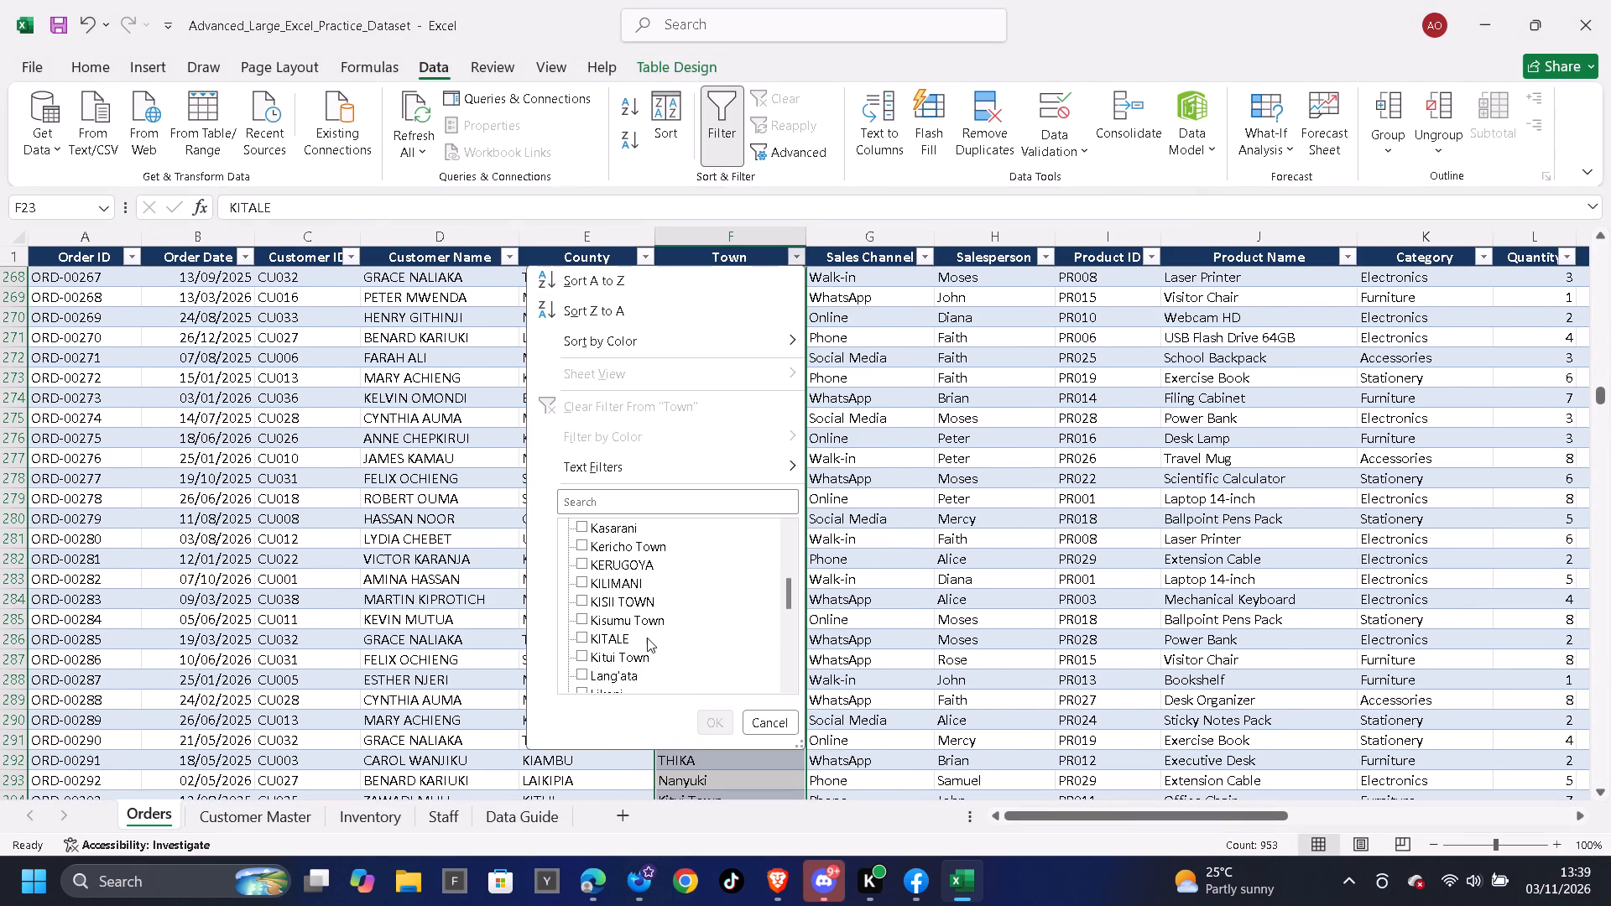
scroll(644, 641, down, 2)
click(613, 580)
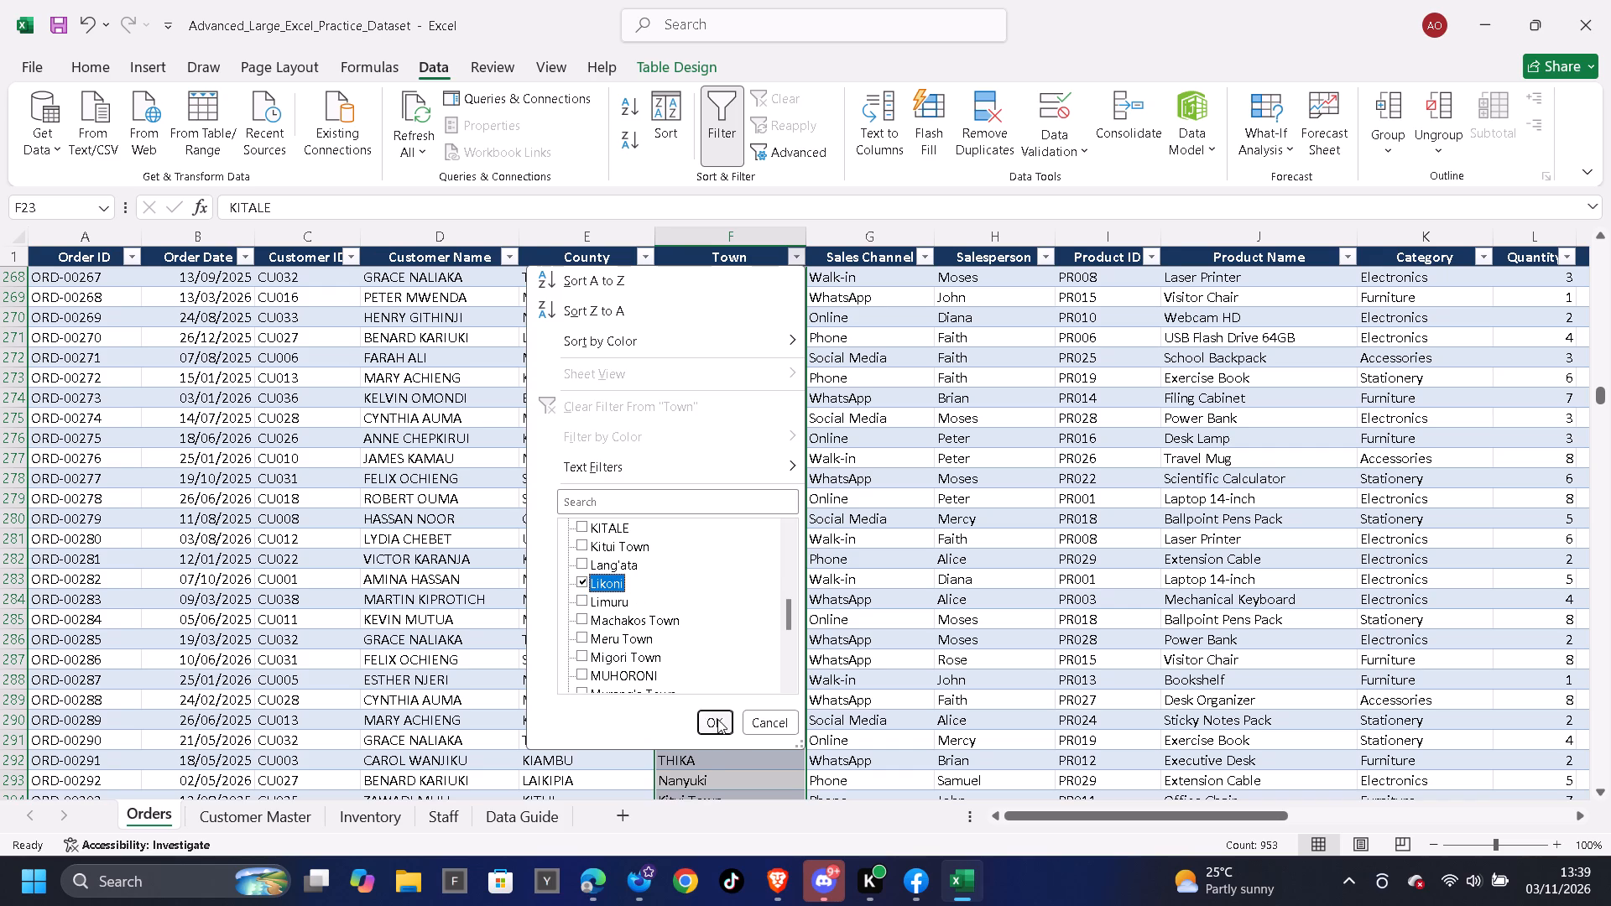
click(717, 719)
Enter LIKONI in the first filtered Town cell and fill it down the remaining visible rows.
click(702, 254)
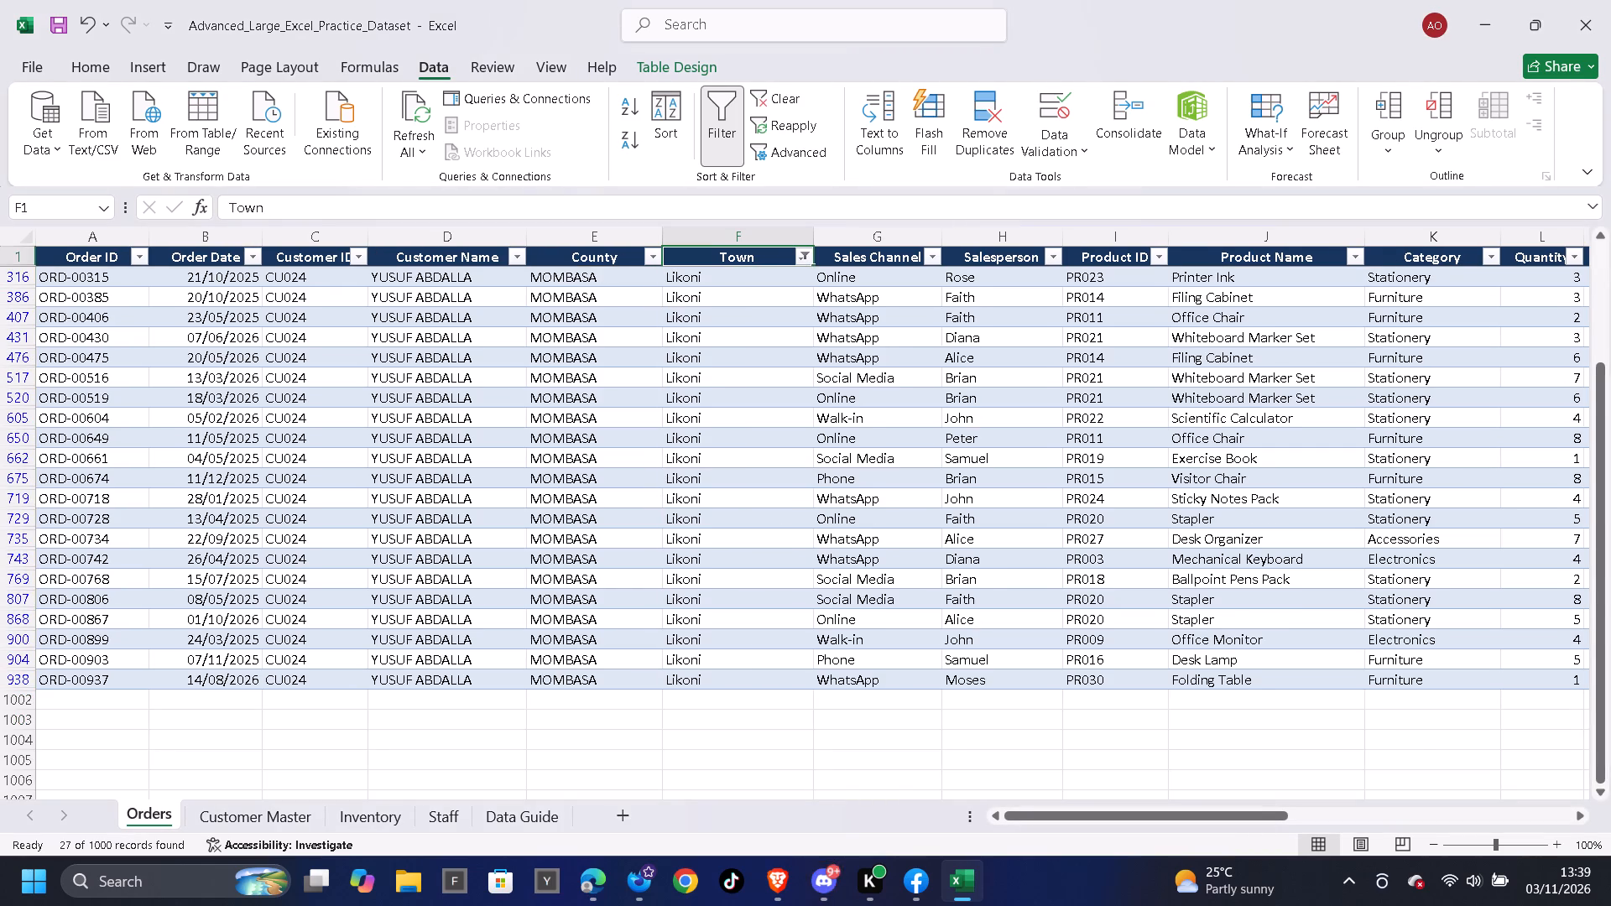
key(Down)
key(Up)
key(Down)
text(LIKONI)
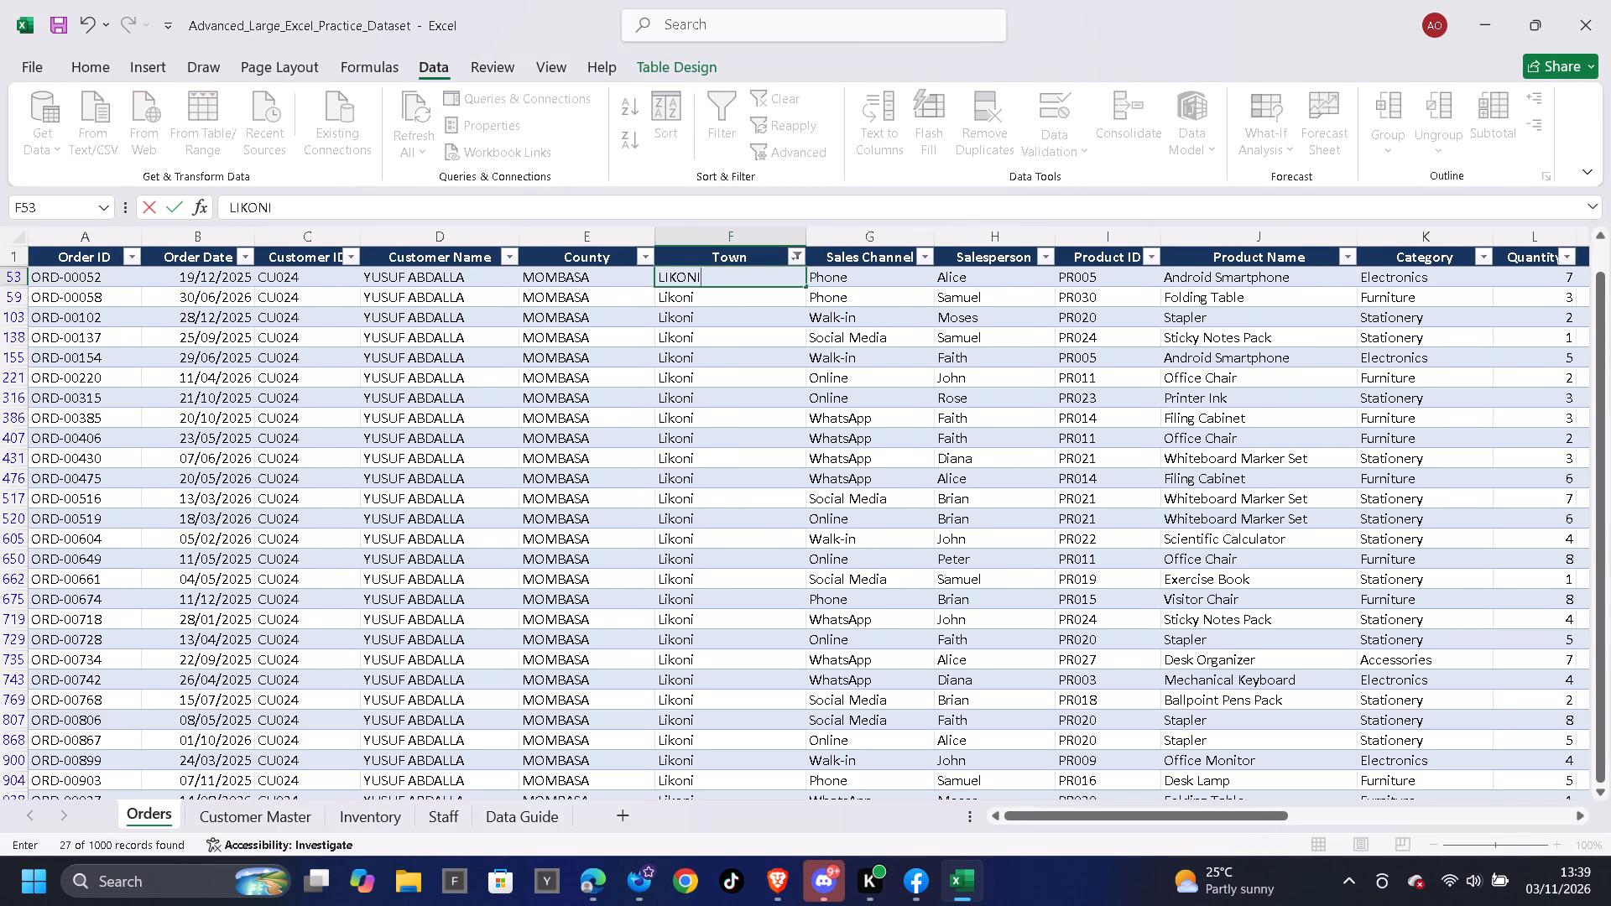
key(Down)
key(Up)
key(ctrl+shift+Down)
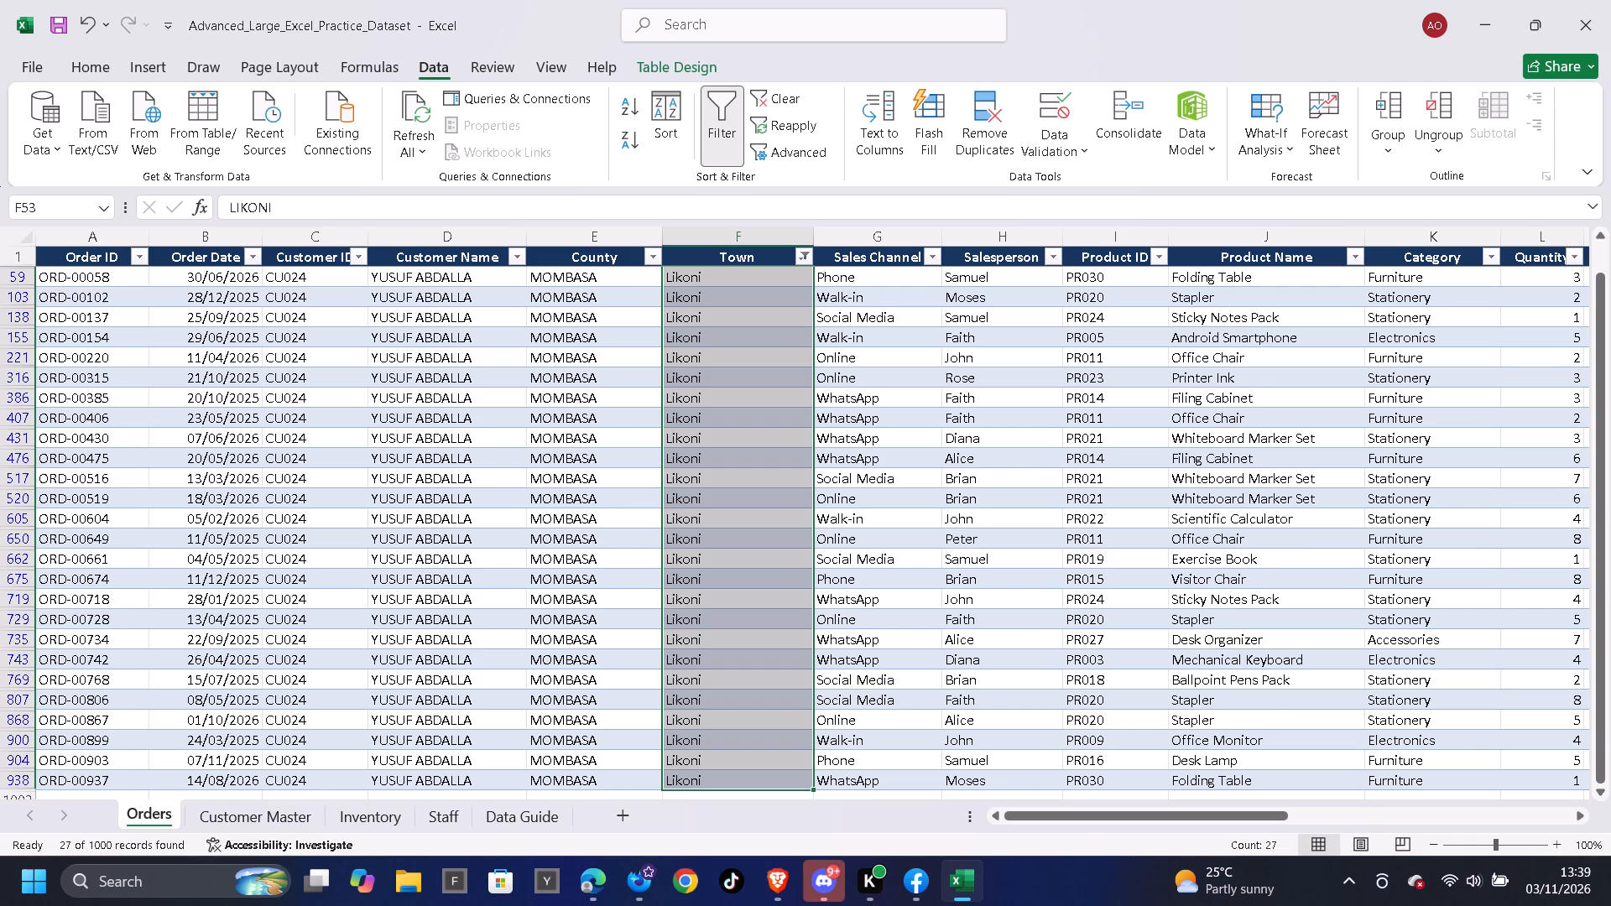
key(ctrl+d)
Clear the Town column filter and filter the column to only Kasarani.
click(791, 92)
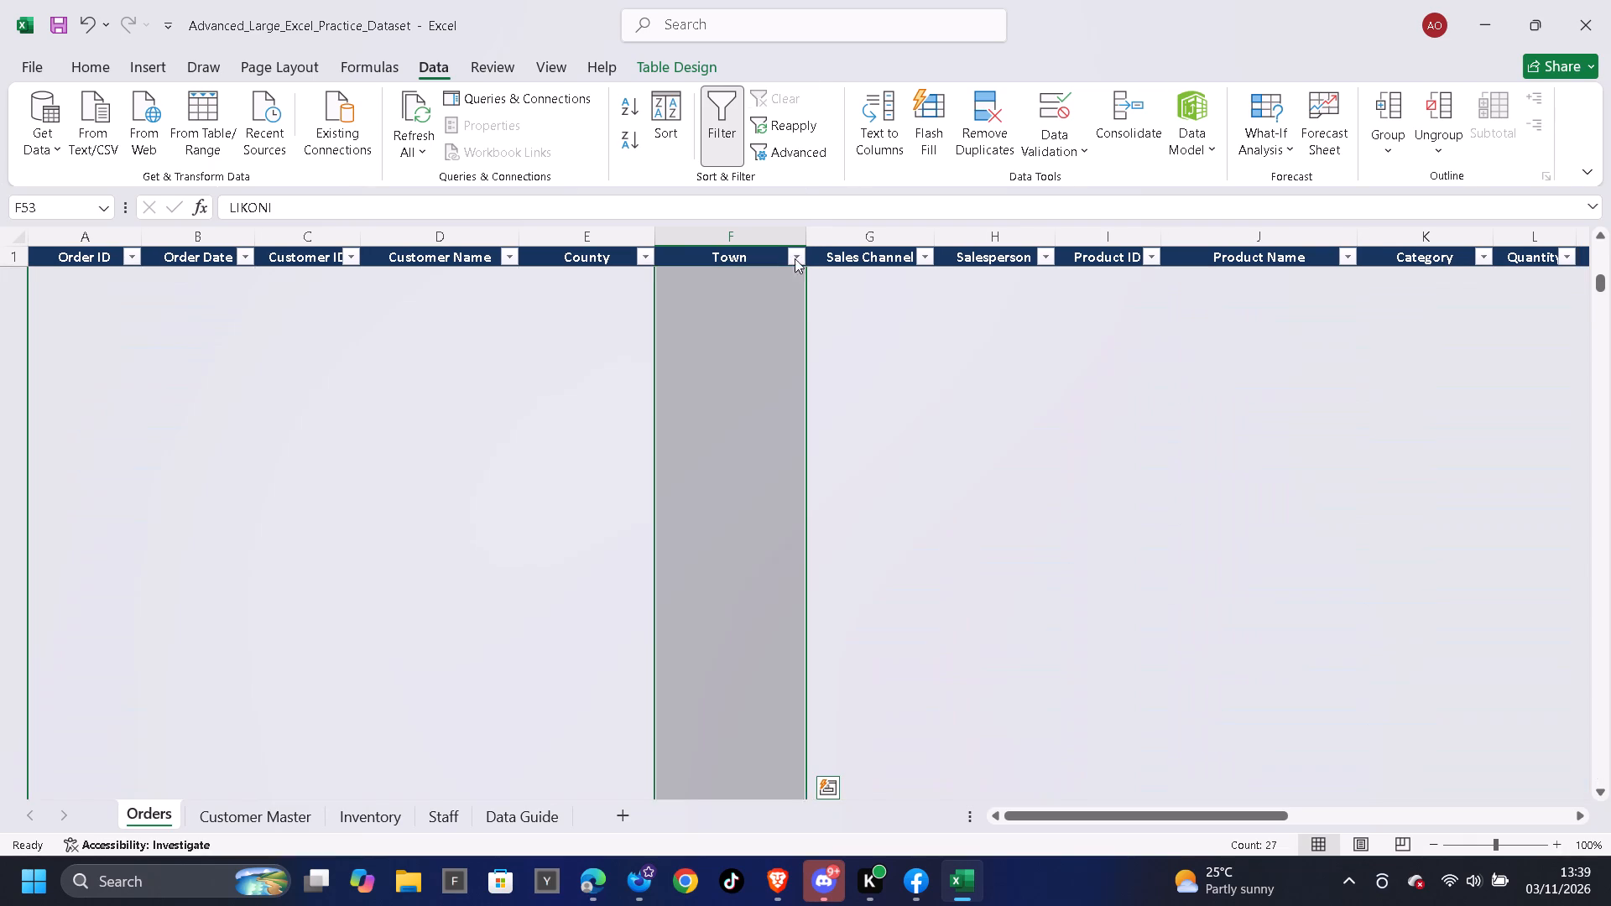
click(793, 253)
click(633, 528)
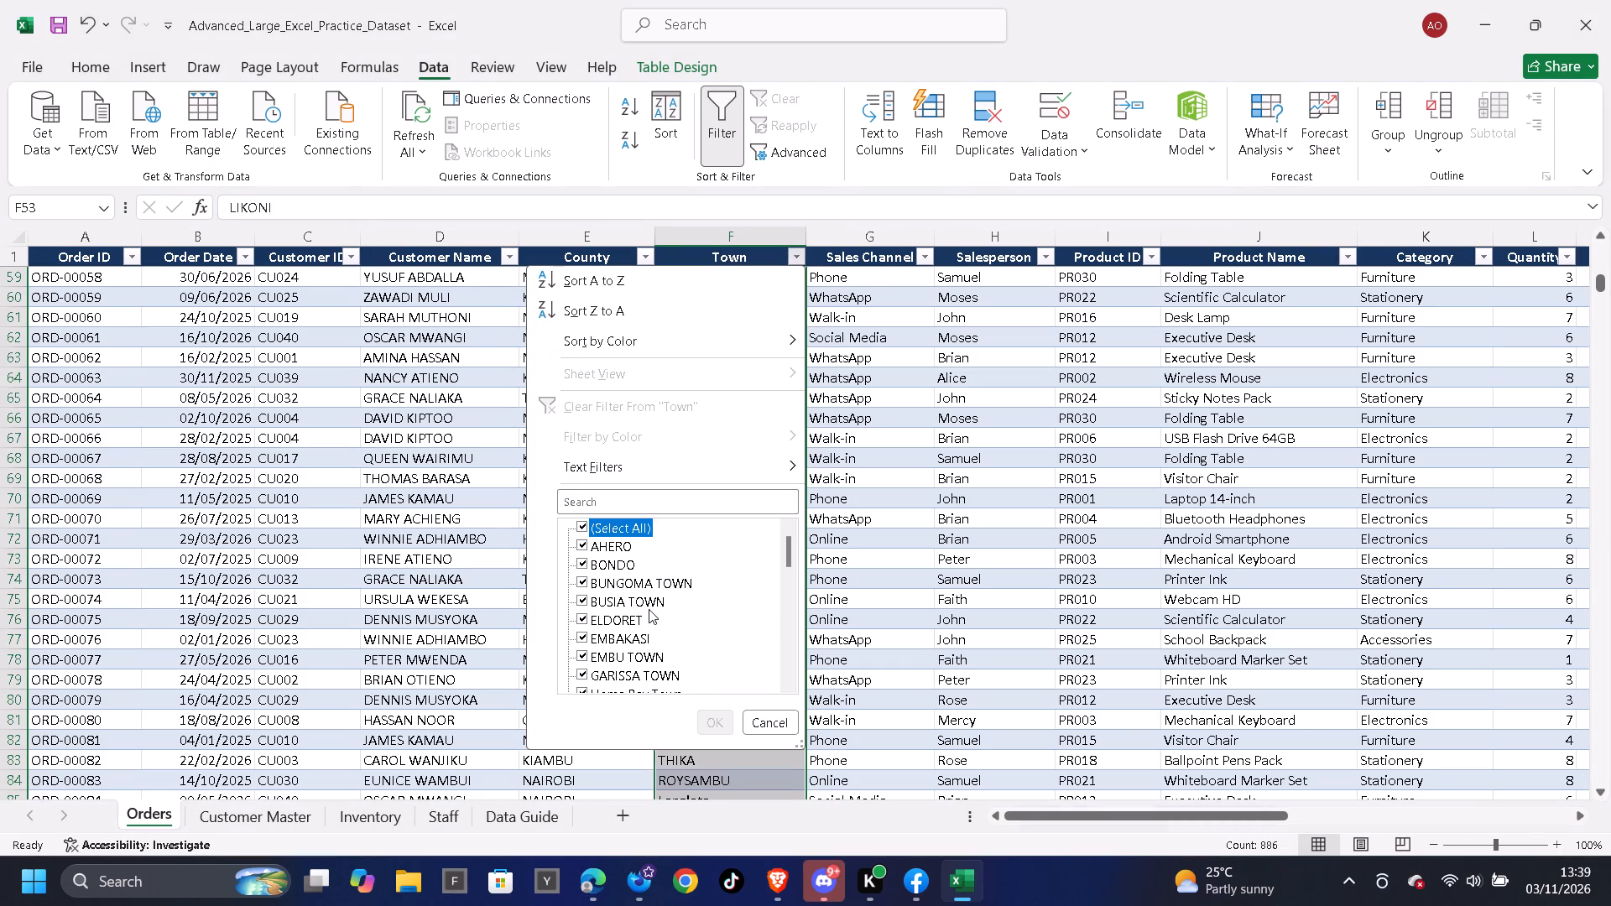
scroll(648, 609, down, 6)
click(626, 581)
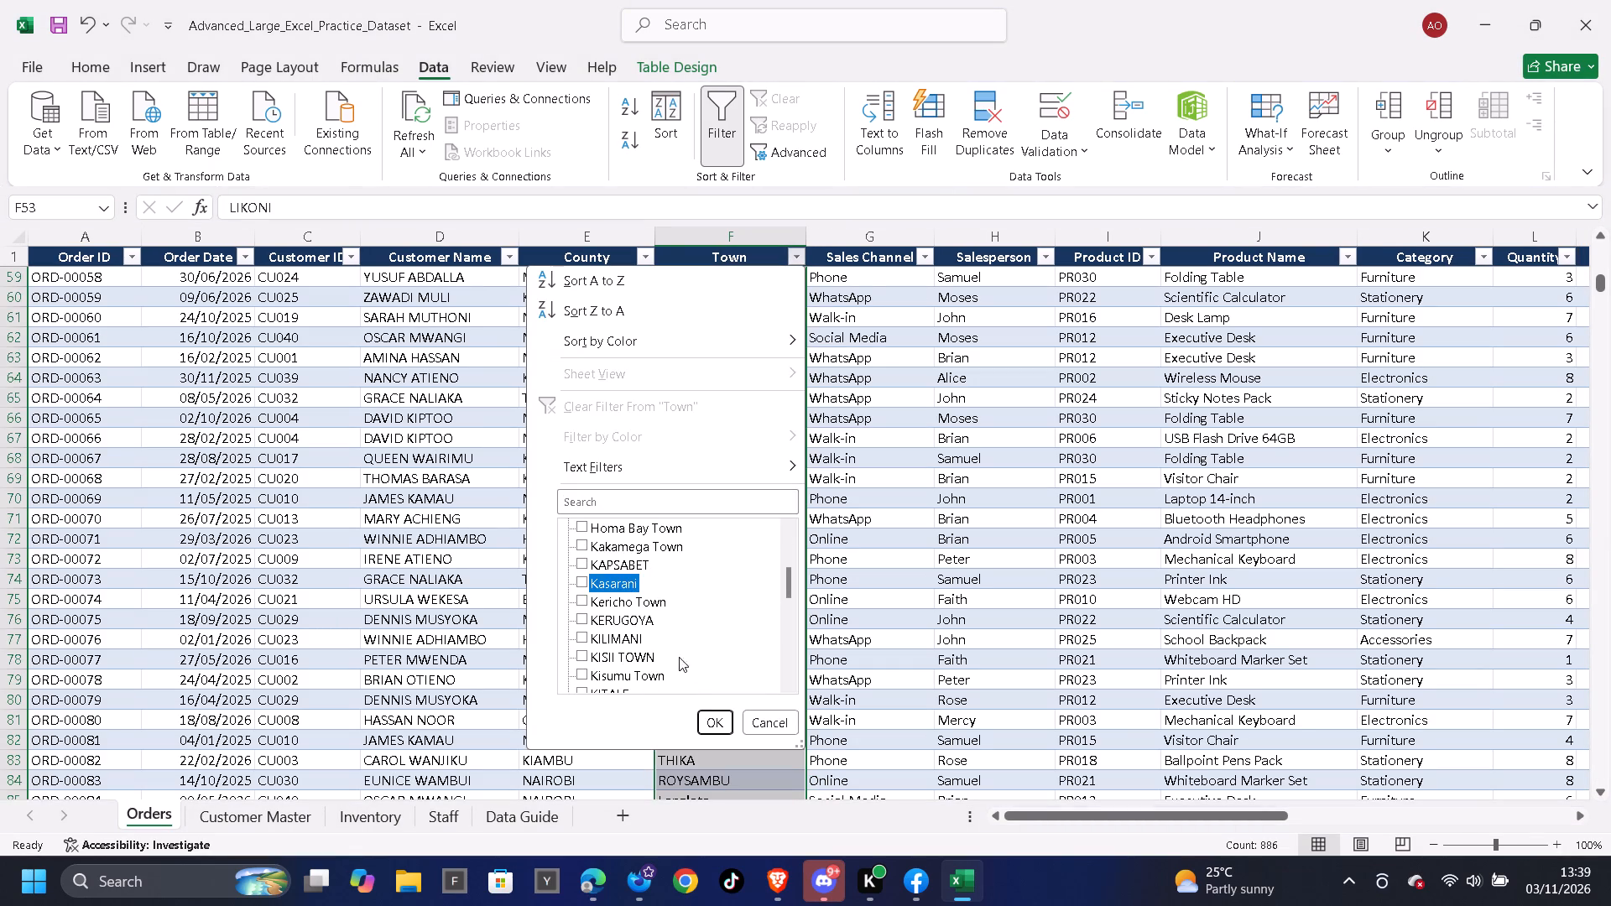
click(714, 721)
Enter KASARANI in the first filtered Town cell and fill it down the remaining visible rows.
click(722, 255)
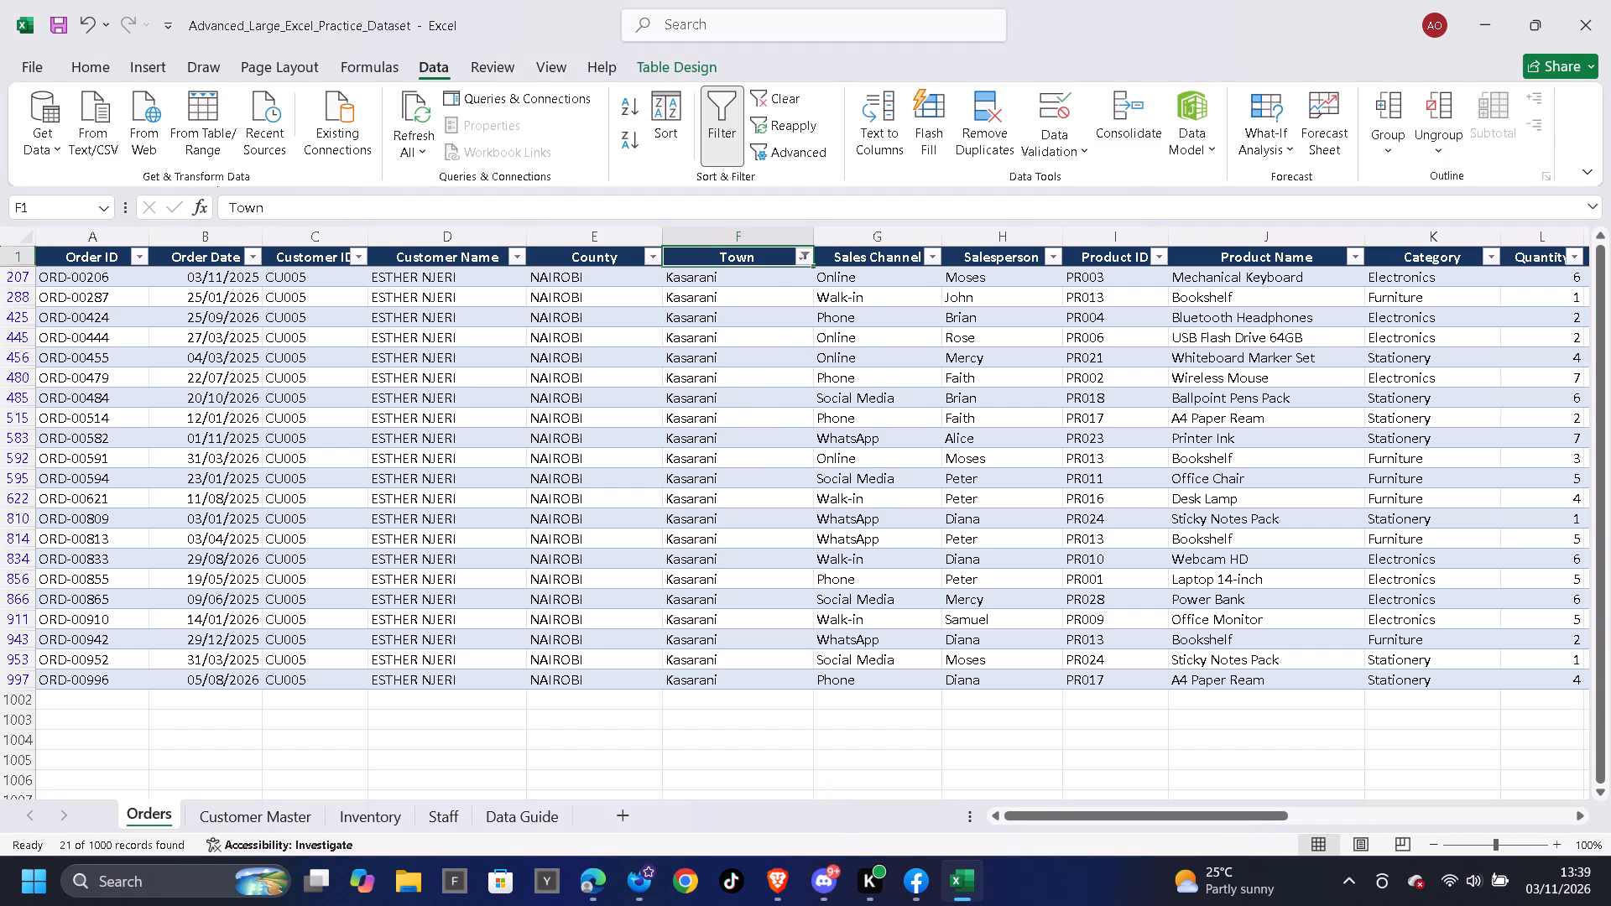
key(Down)
key(Up)
key(Down)
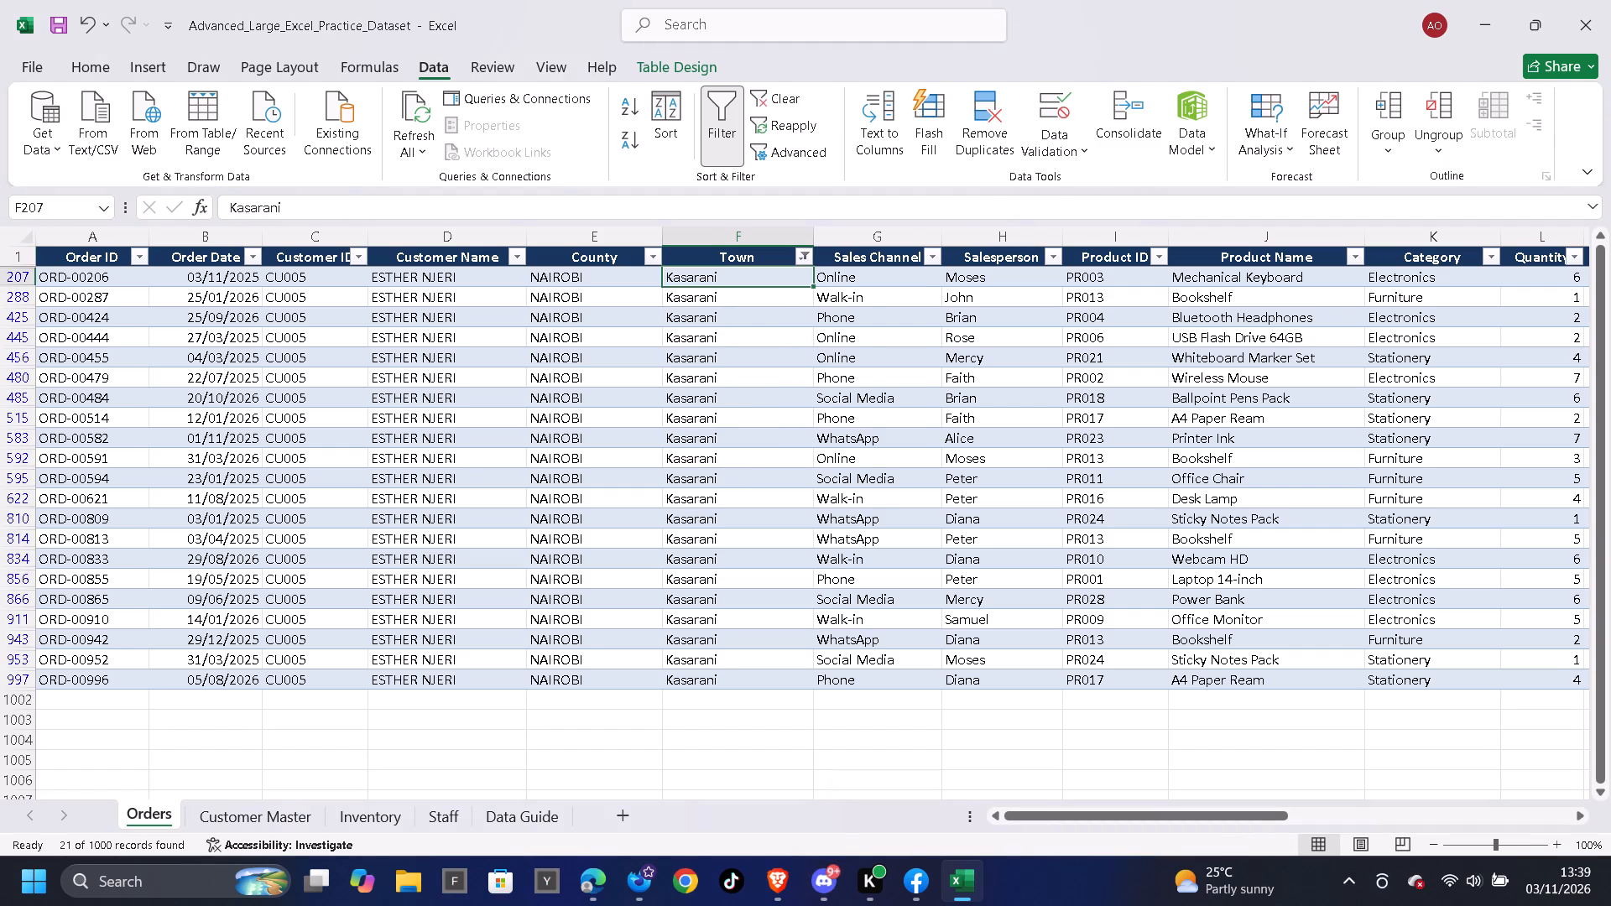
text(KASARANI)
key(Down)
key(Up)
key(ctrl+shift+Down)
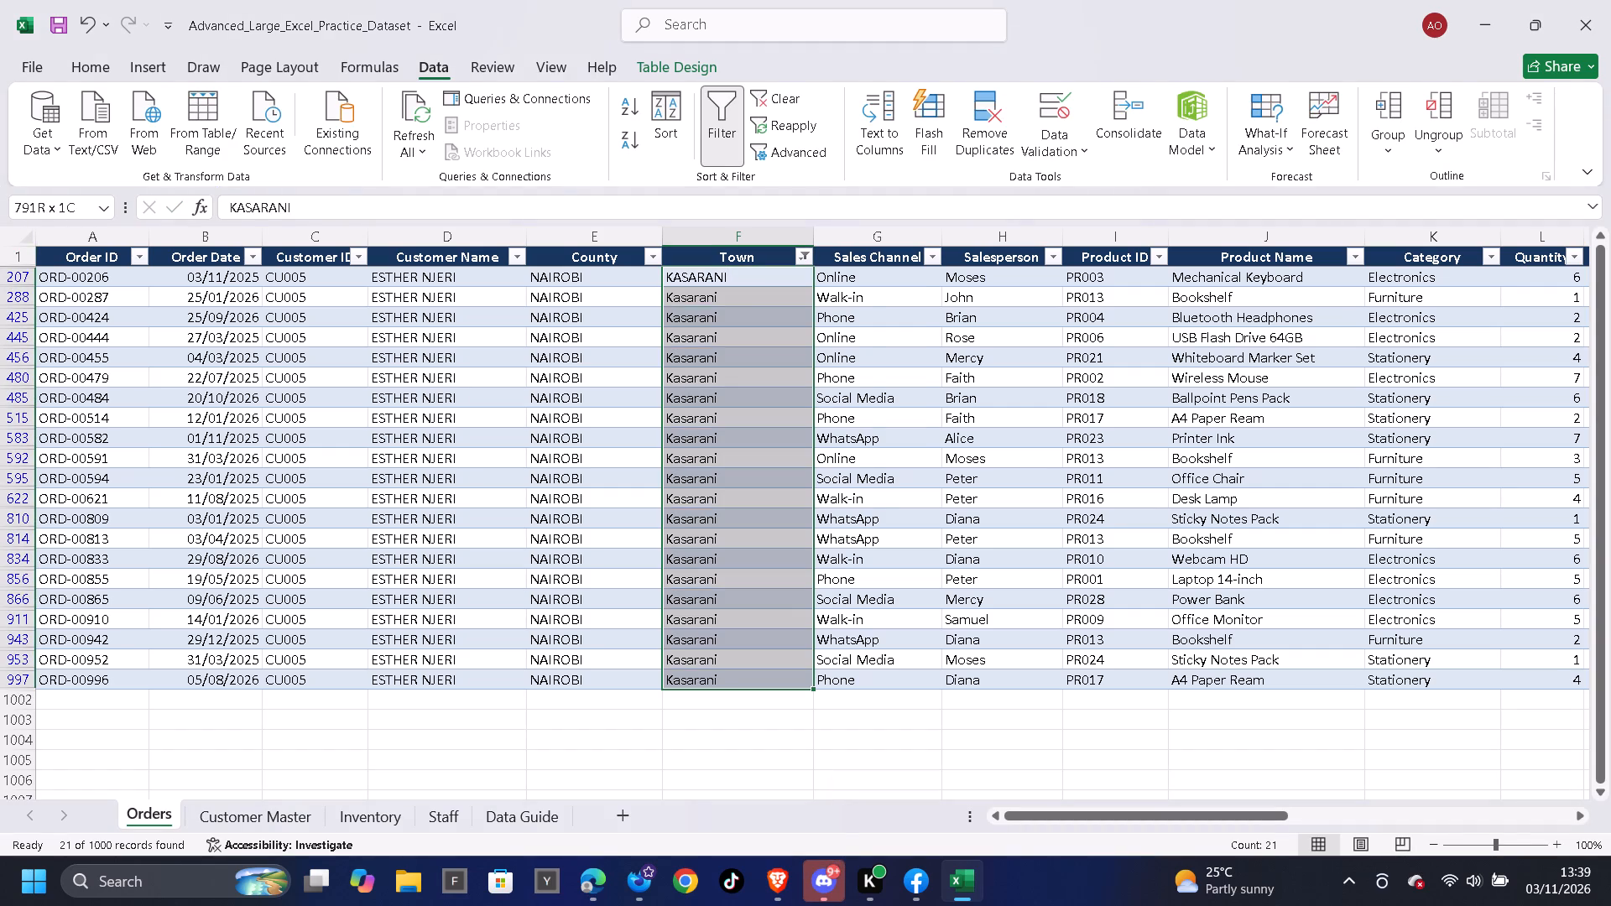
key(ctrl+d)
Clear the Town column filter and filter the column to only Limuru.
click(793, 105)
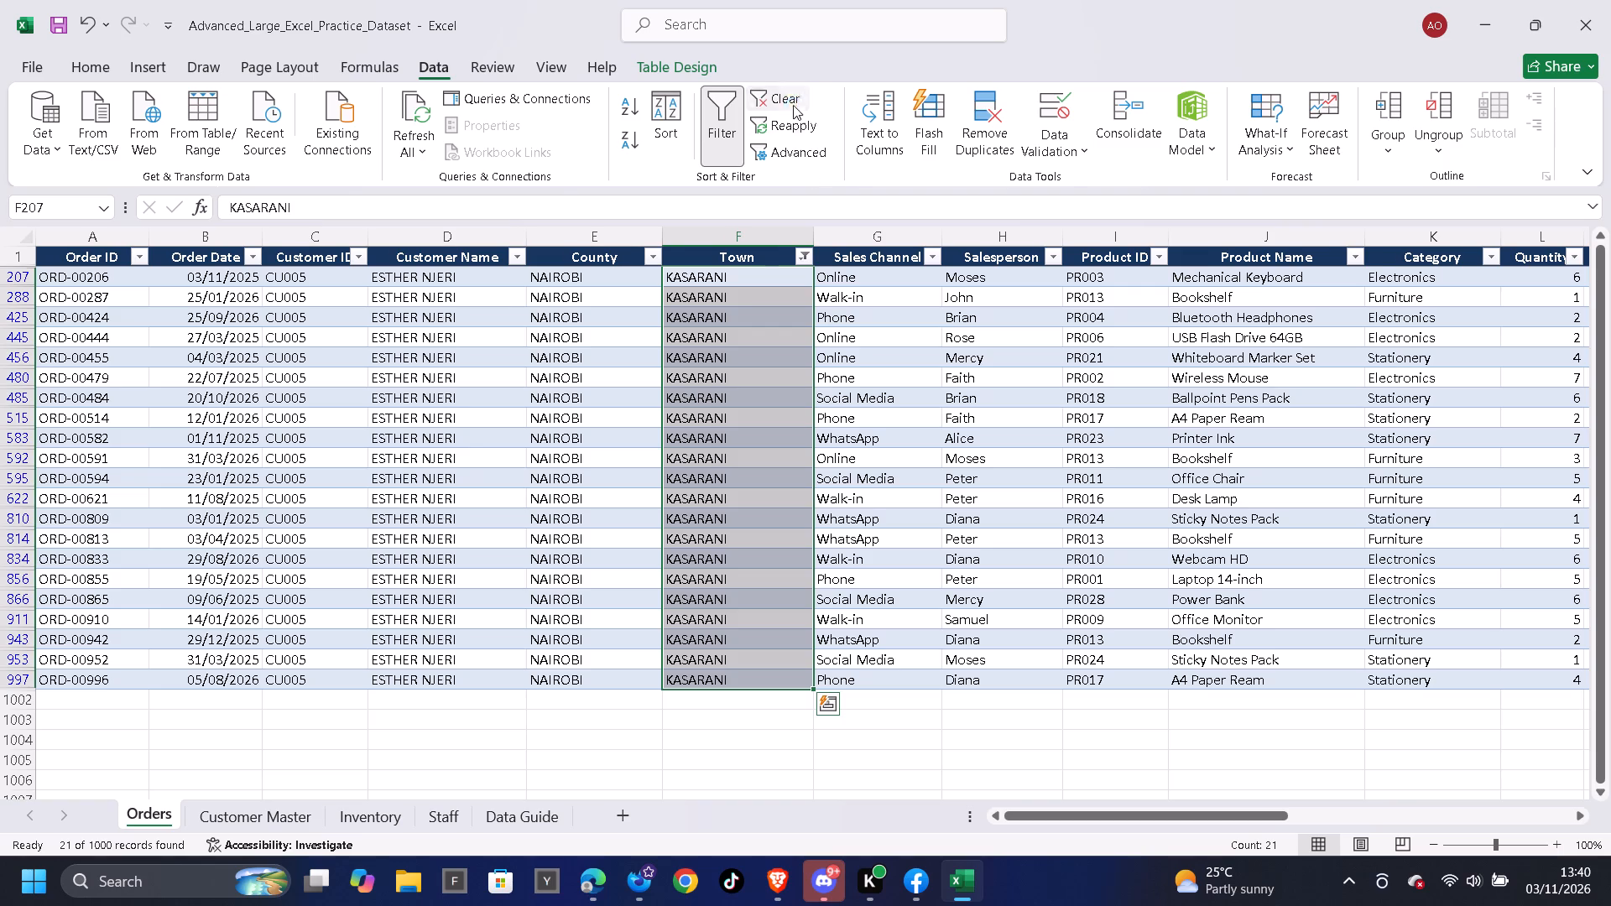
click(794, 261)
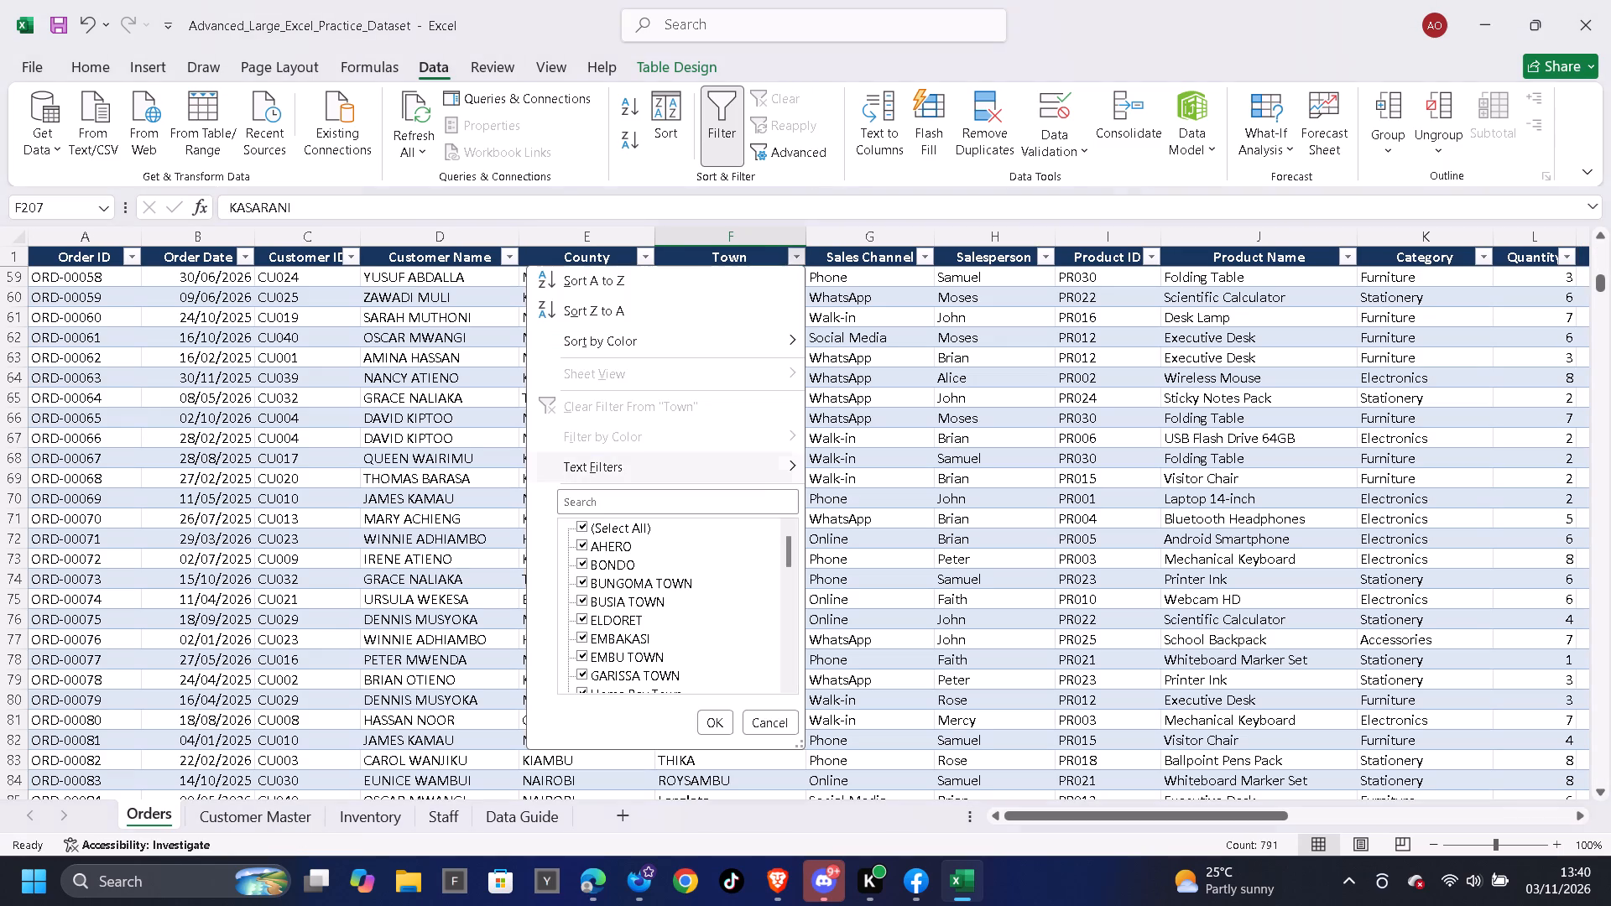
click(625, 526)
scroll(646, 561, down, 9)
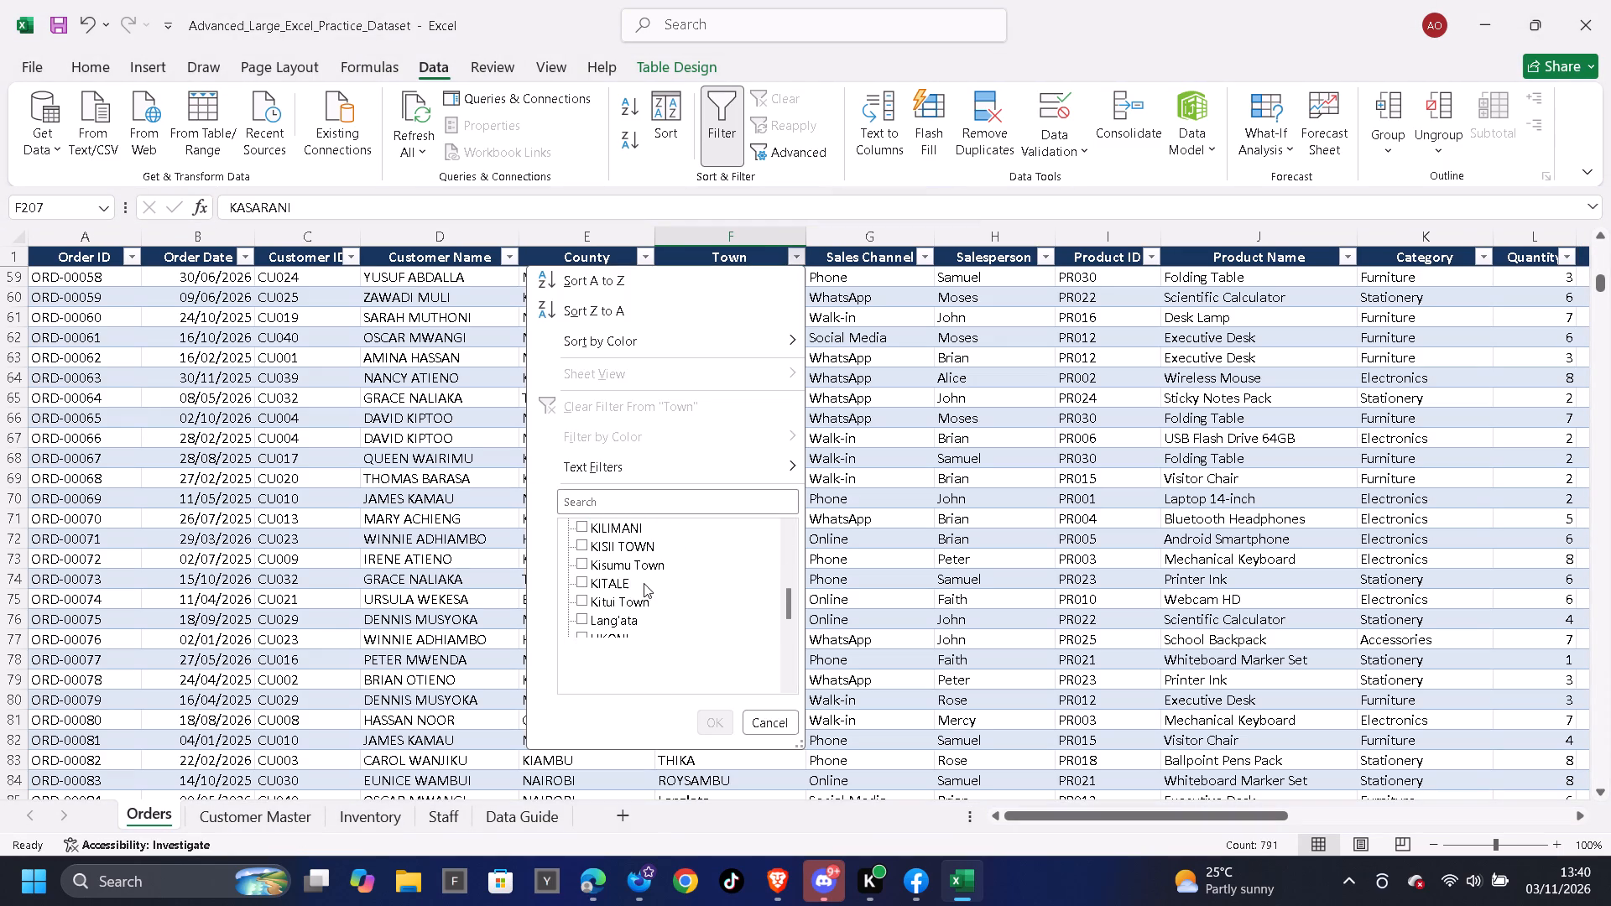
click(629, 658)
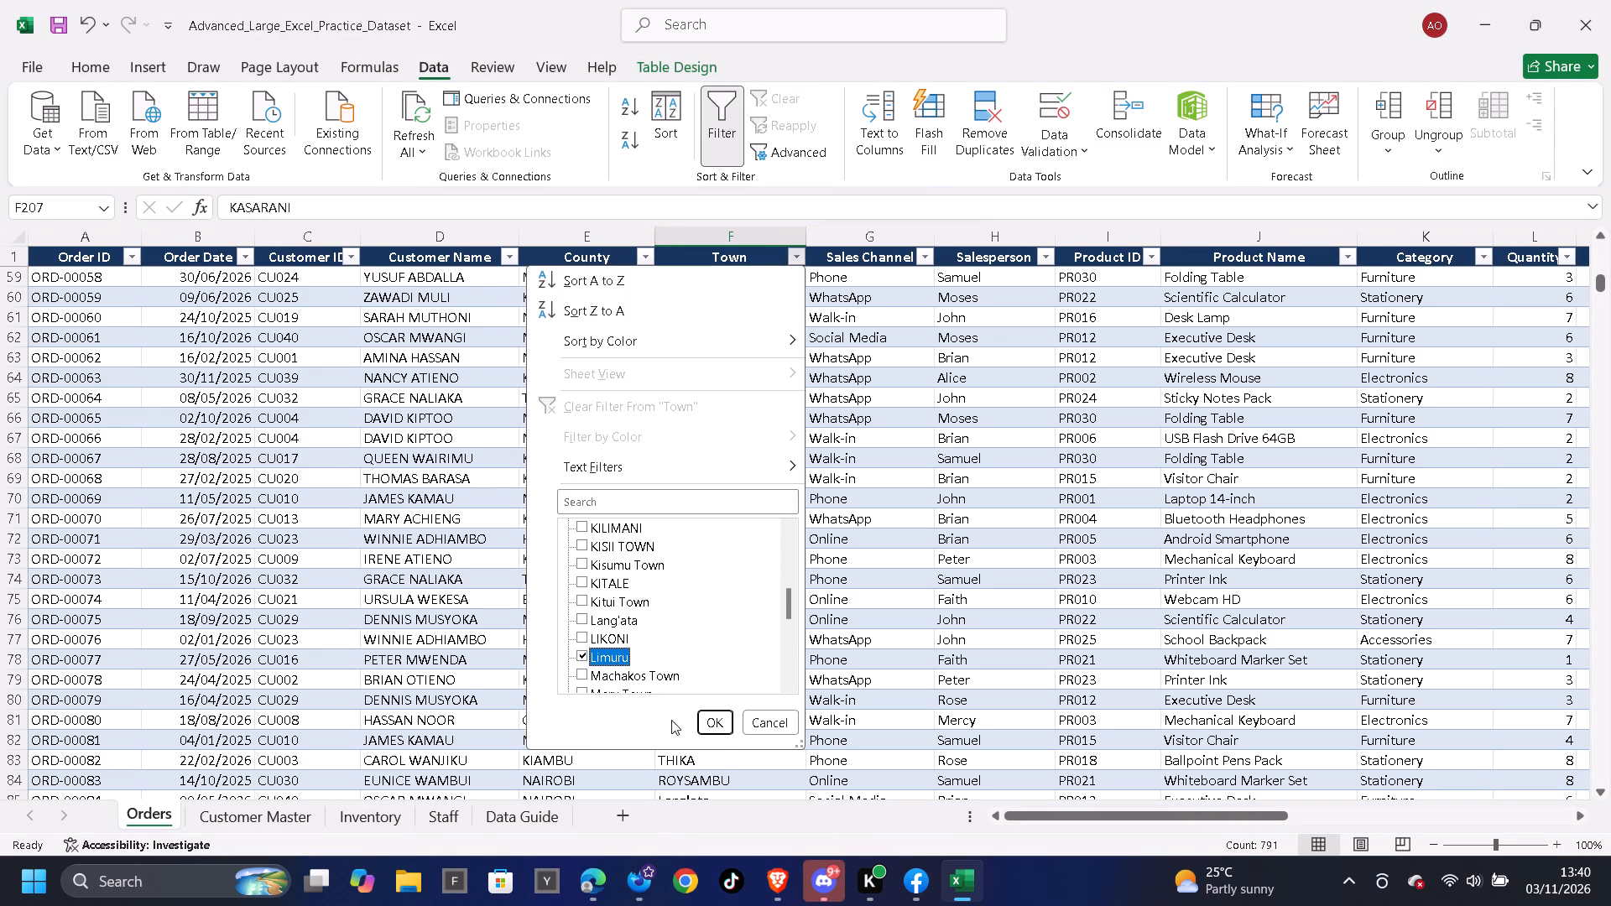
click(719, 725)
Enter LIMURU in the first filtered Town cell and fill it down the remaining visible rows.
click(722, 253)
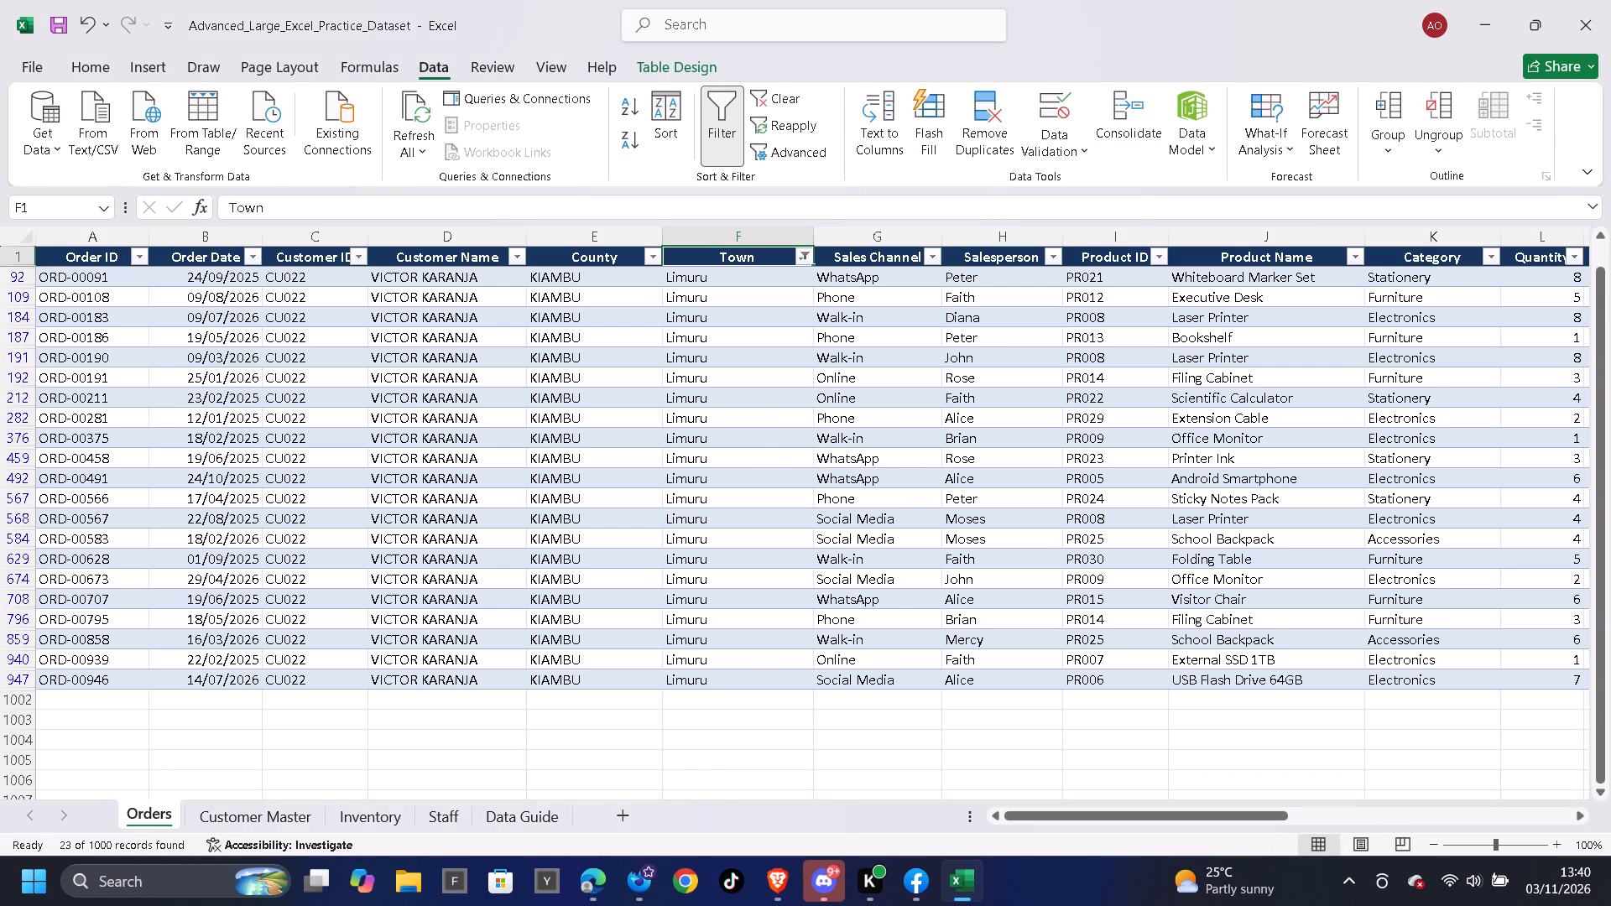
key(Down)
key(Up)
key(Down)
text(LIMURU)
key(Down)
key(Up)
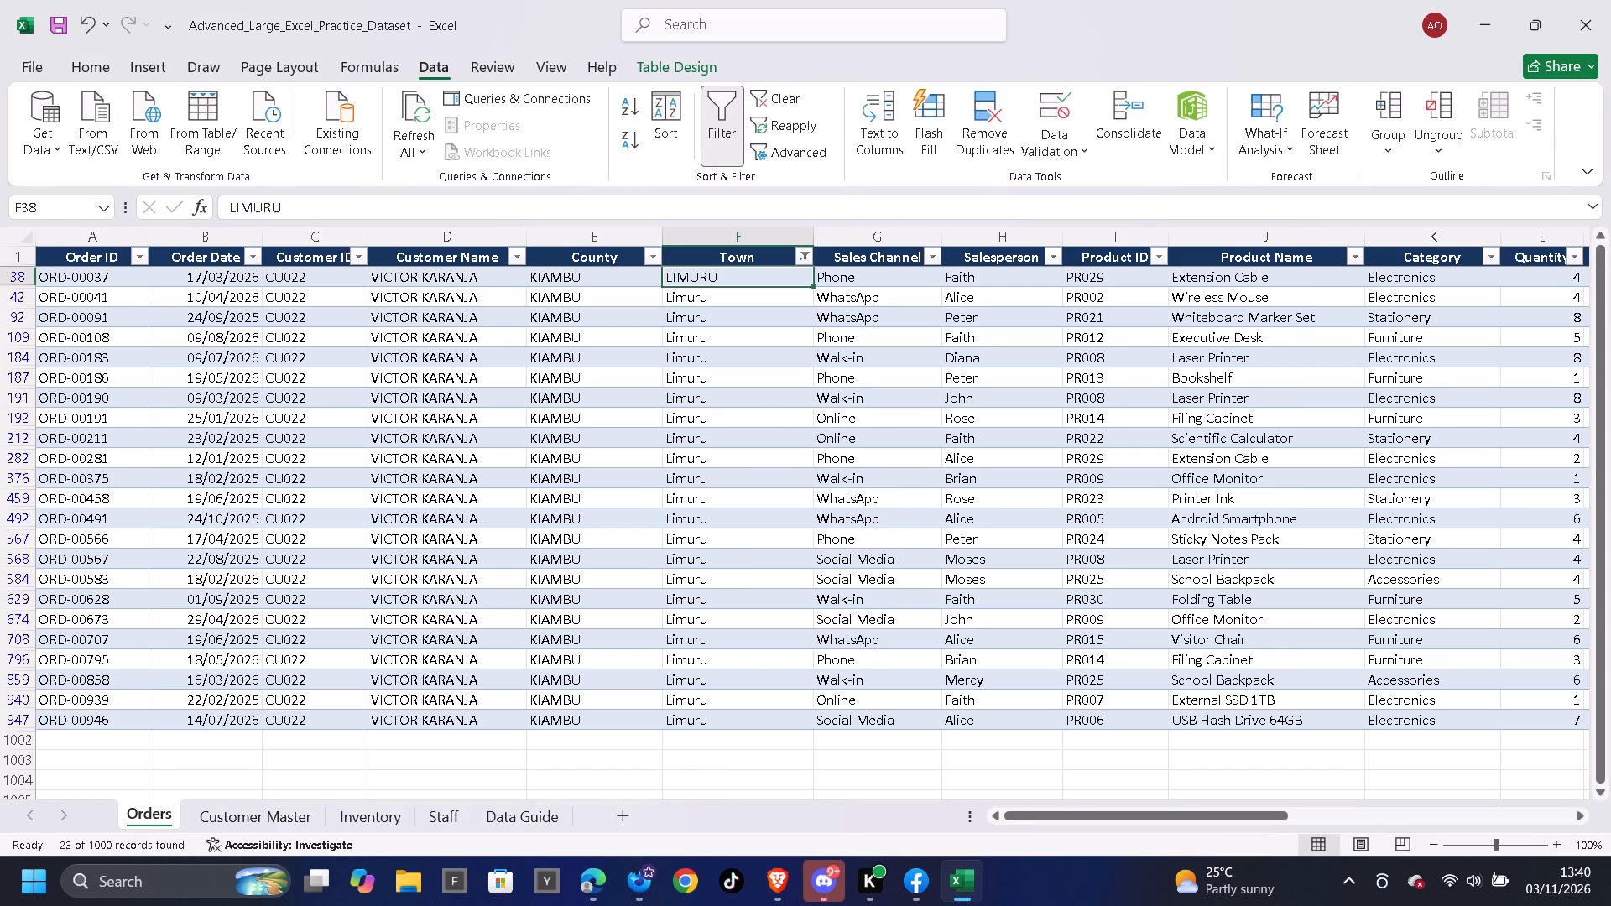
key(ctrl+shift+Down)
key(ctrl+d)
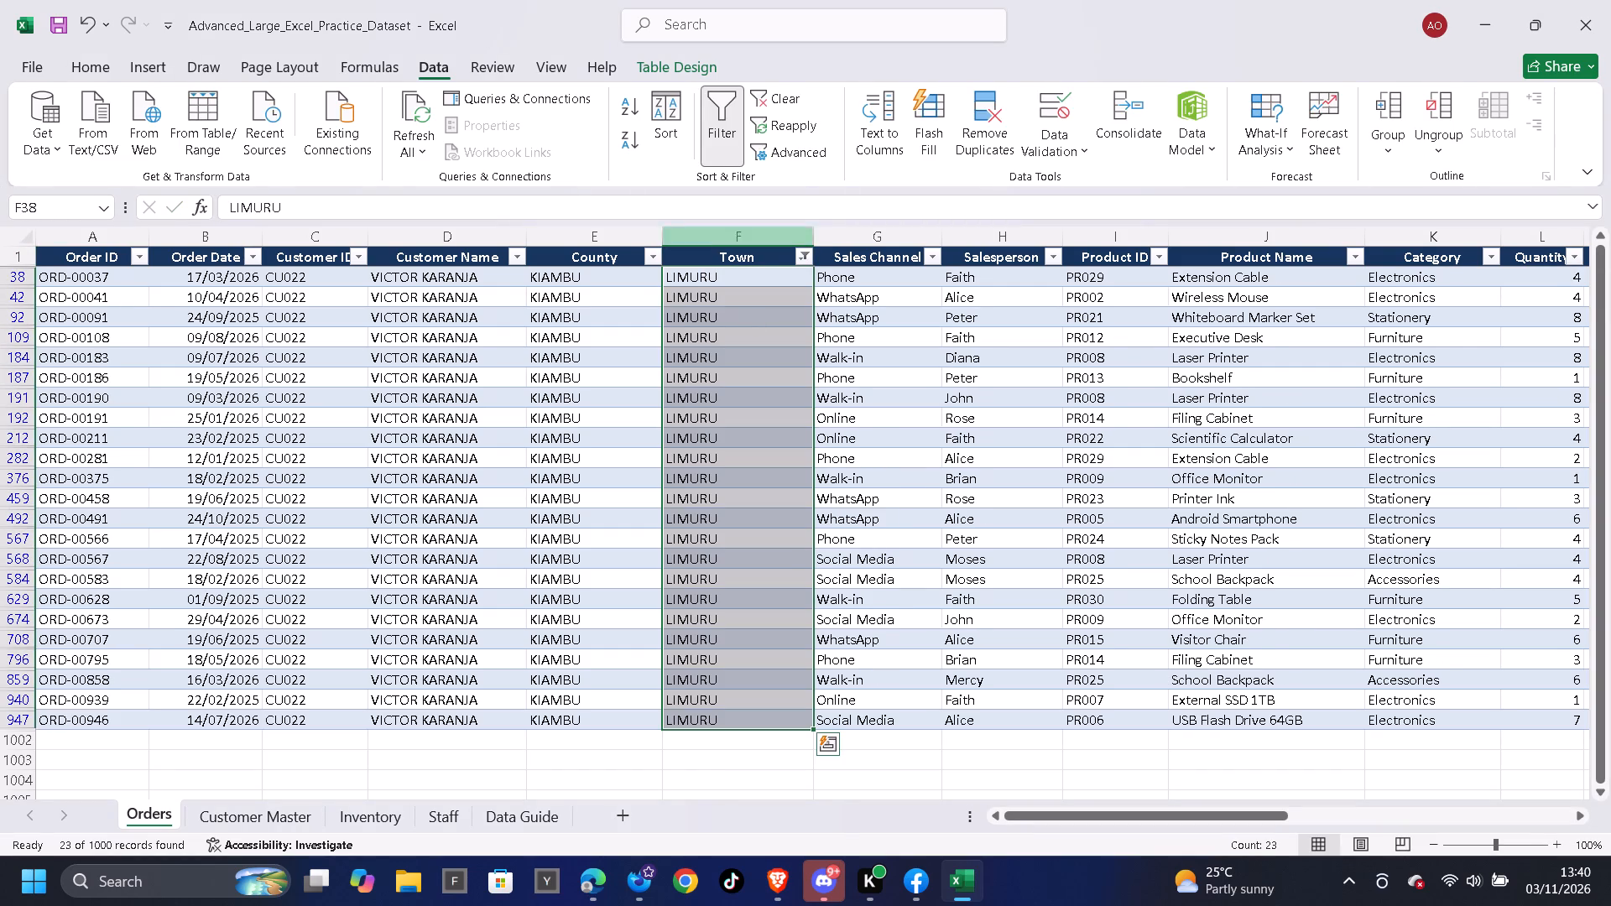
Clear the Town column filter and filter the column to only Meru Town.
click(795, 102)
click(803, 251)
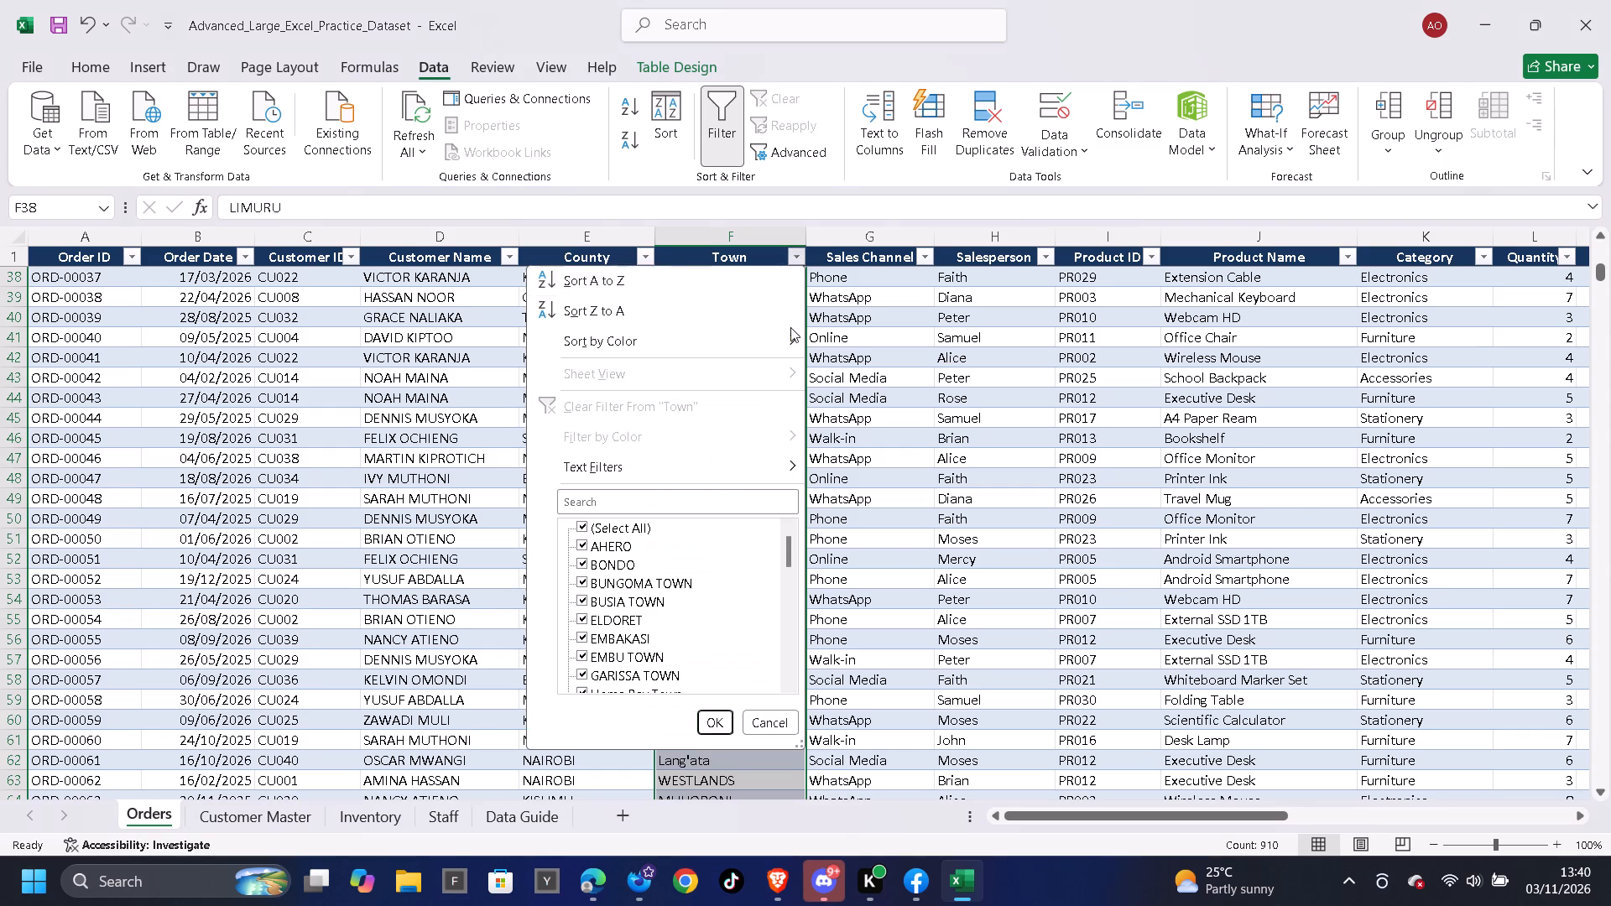
click(639, 524)
scroll(648, 570, down, 15)
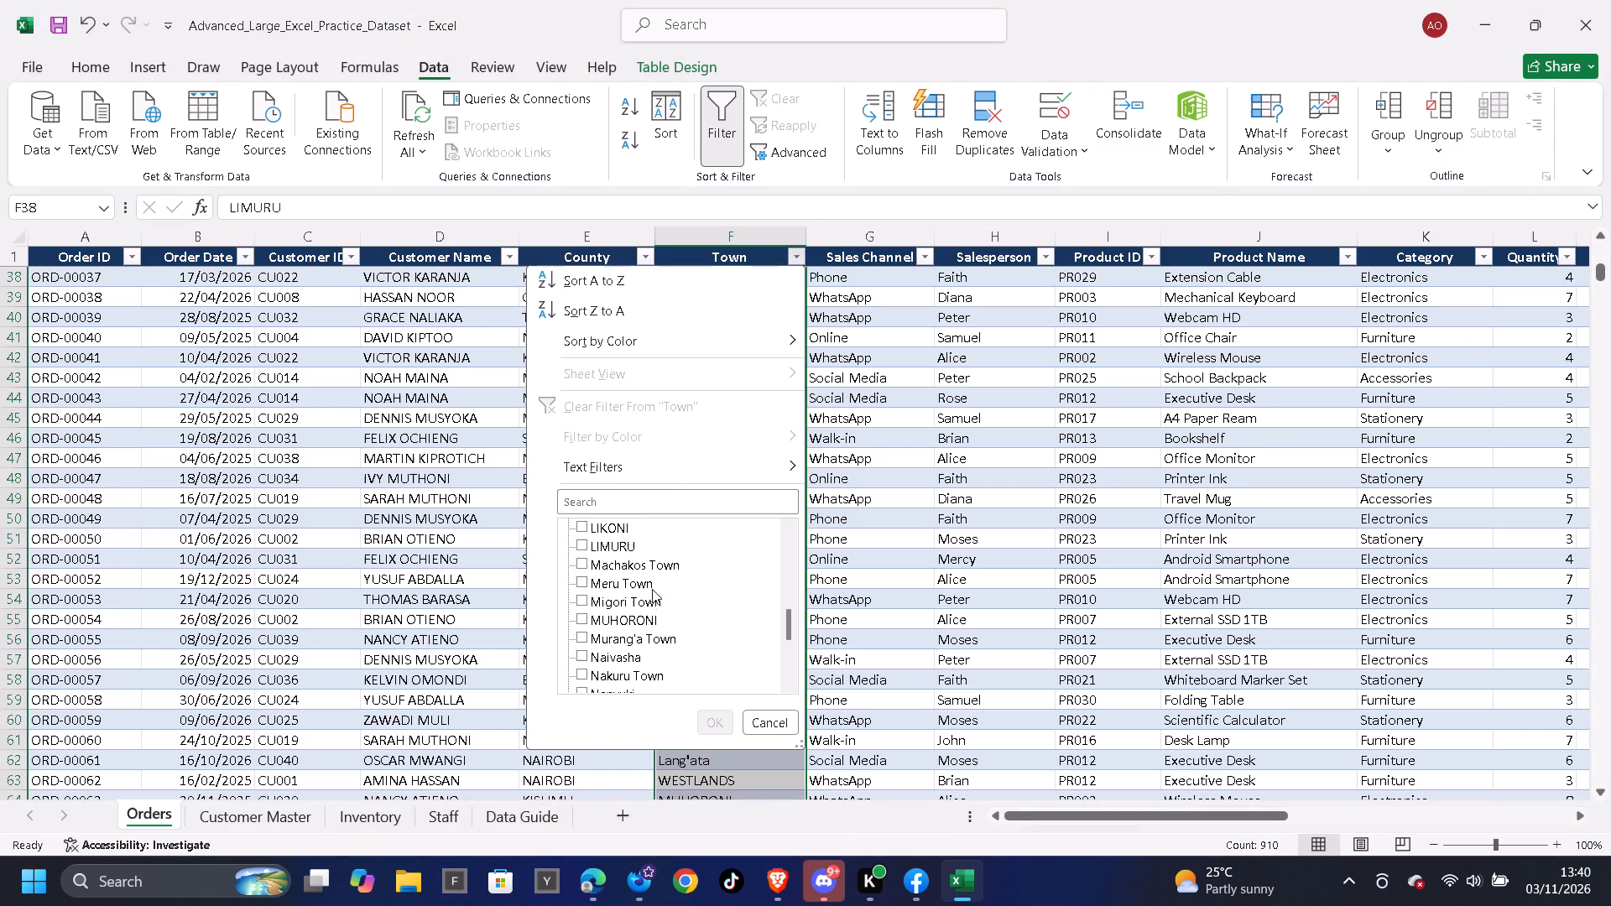
click(648, 586)
click(708, 727)
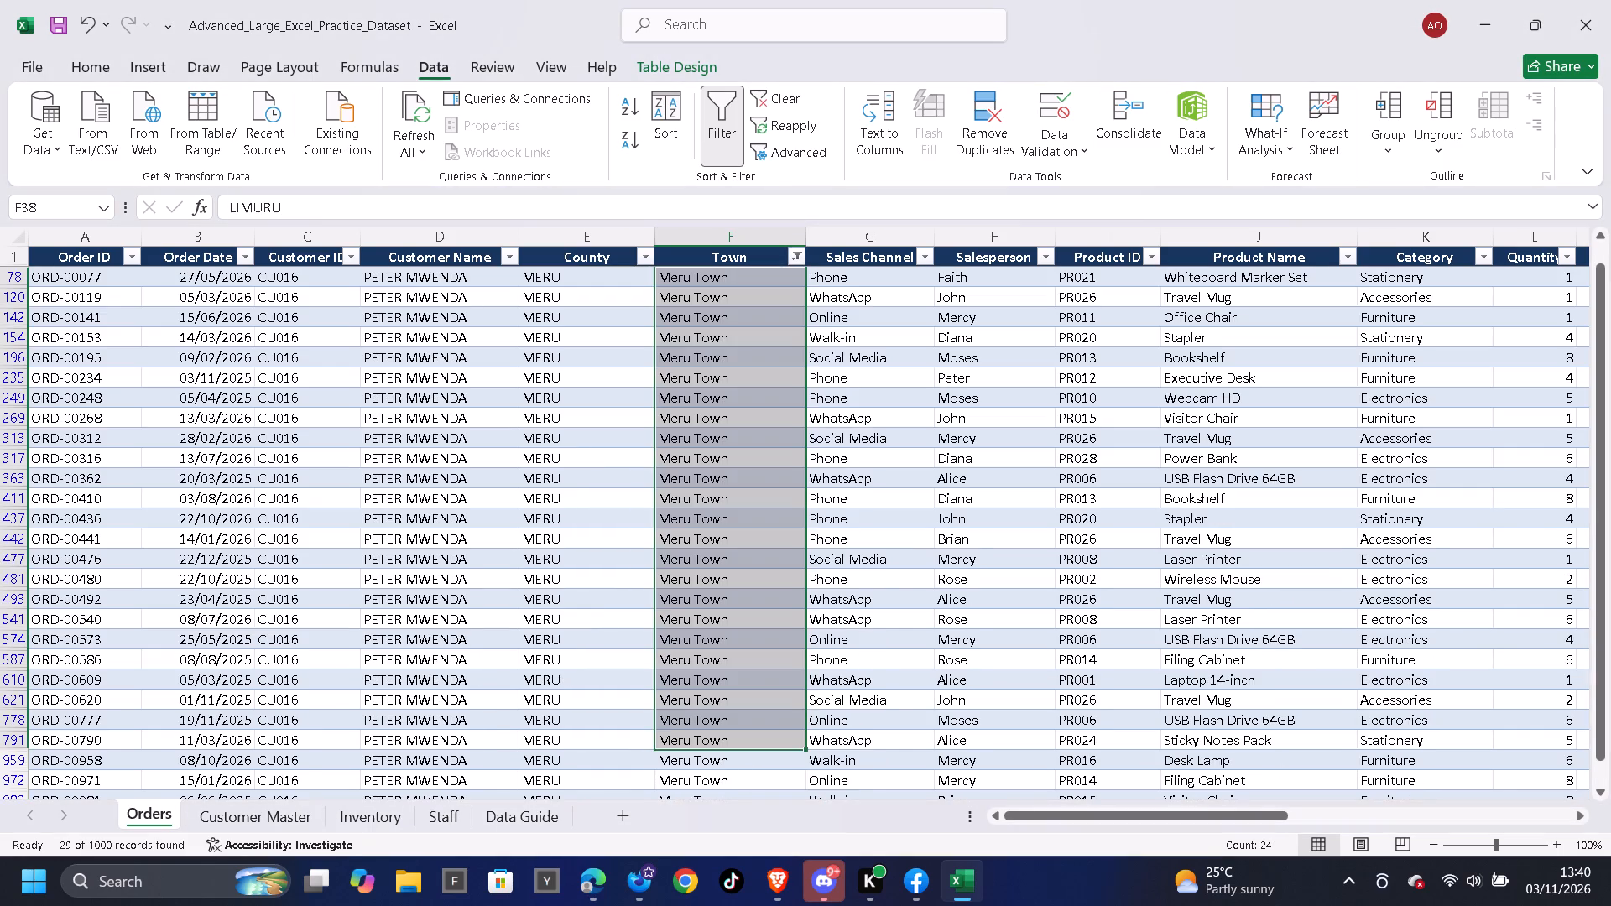
Enter MERU TOWN in the first filtered Town cell and fill it down the remaining visible rows.
click(721, 258)
key(Down)
key(Up)
key(Down)
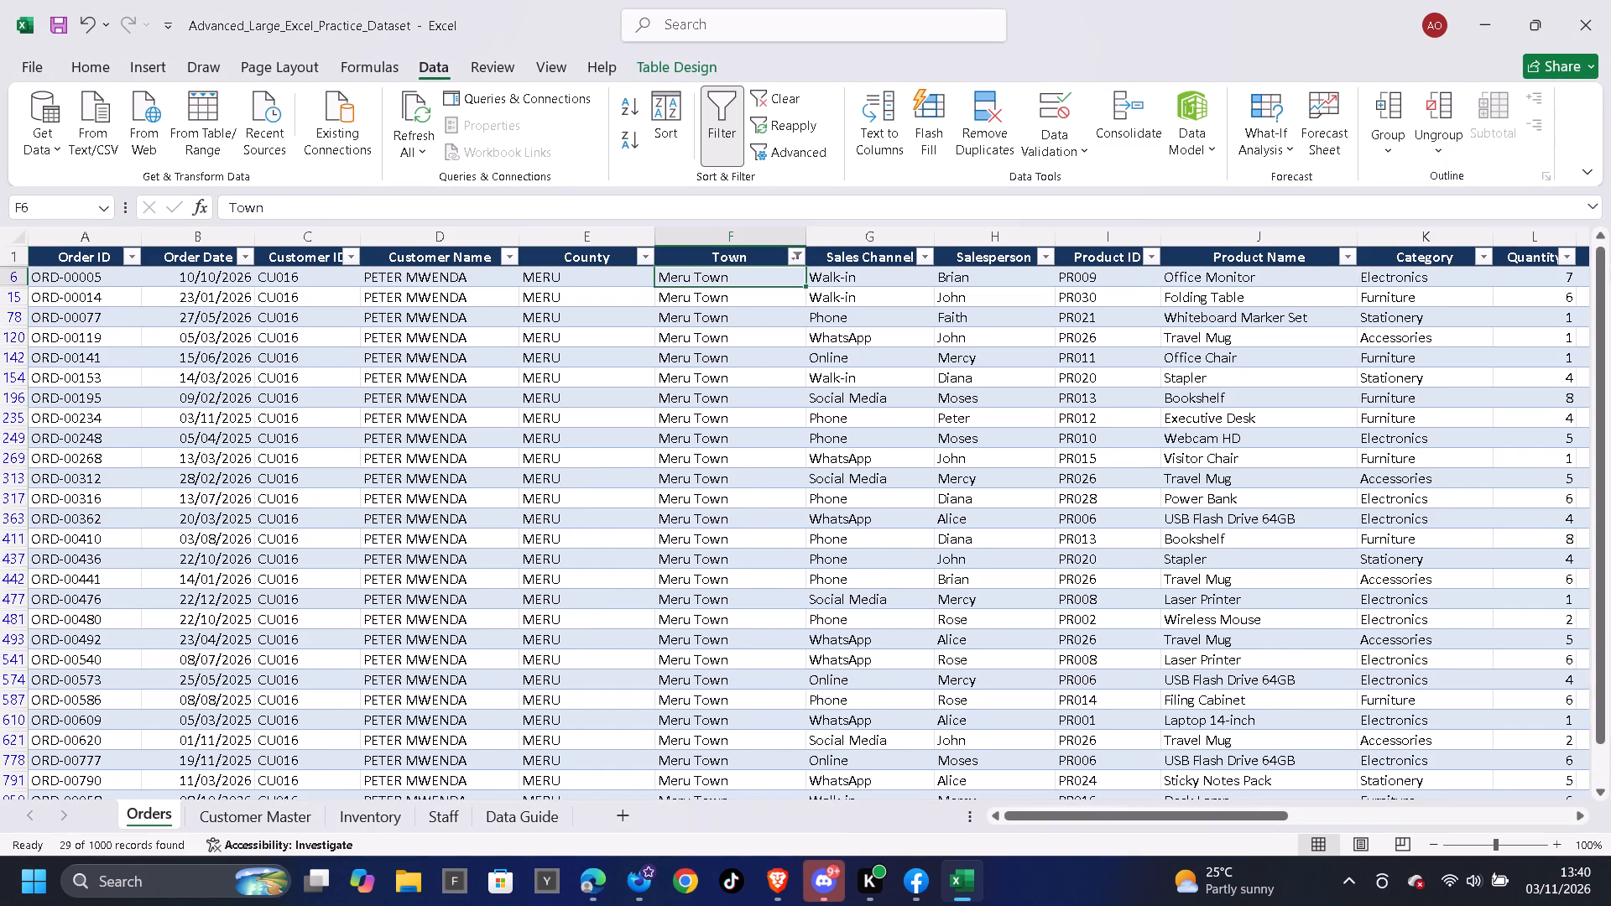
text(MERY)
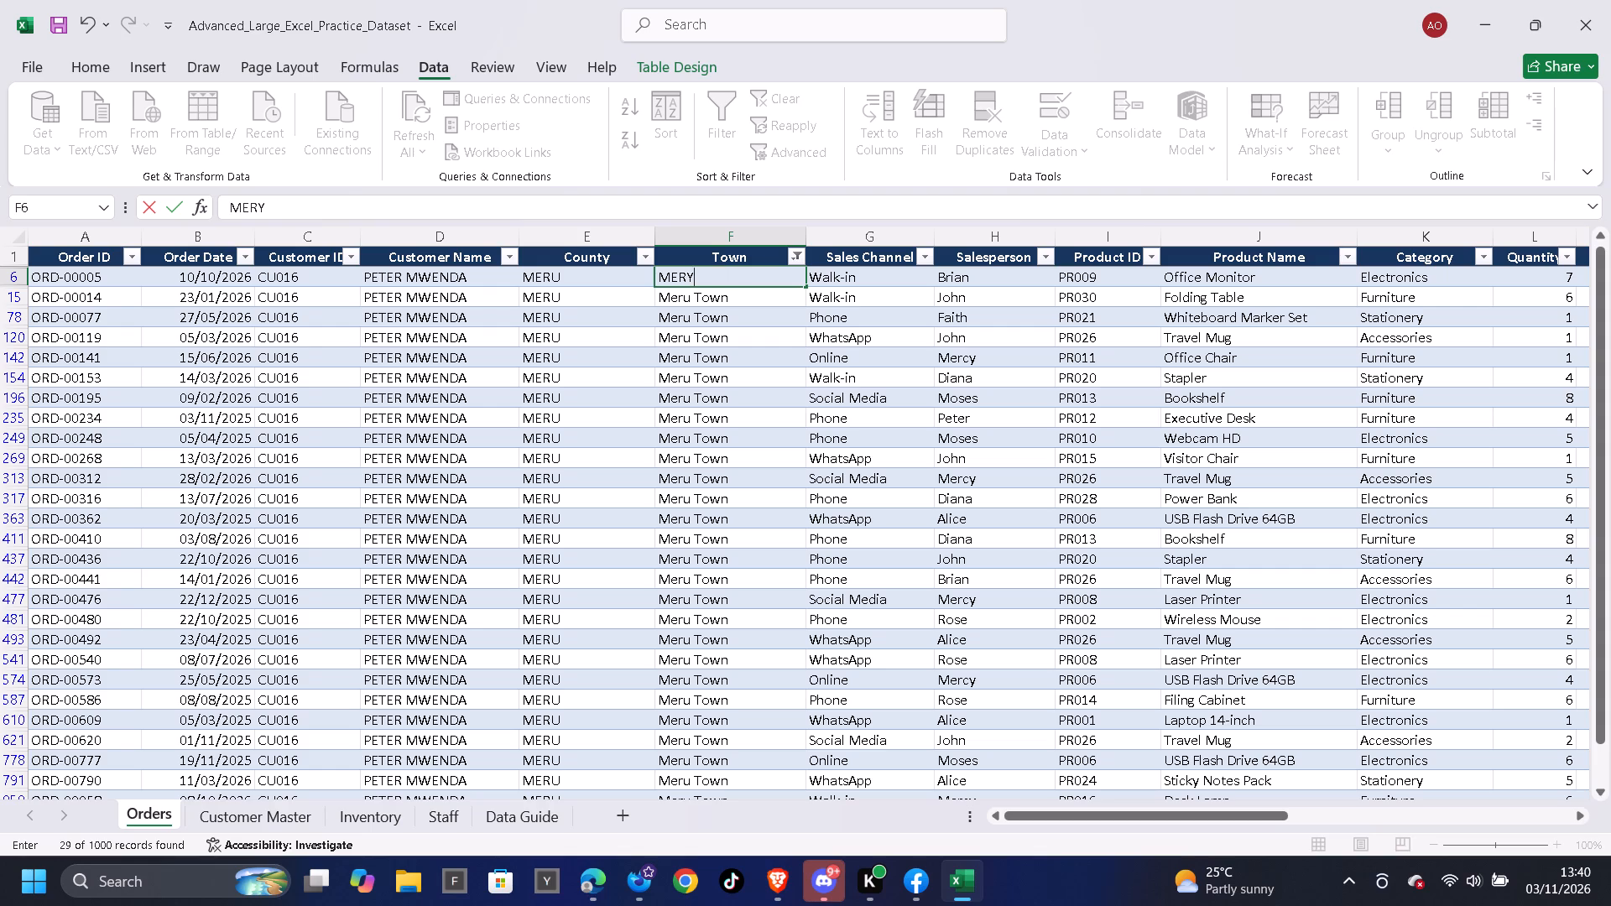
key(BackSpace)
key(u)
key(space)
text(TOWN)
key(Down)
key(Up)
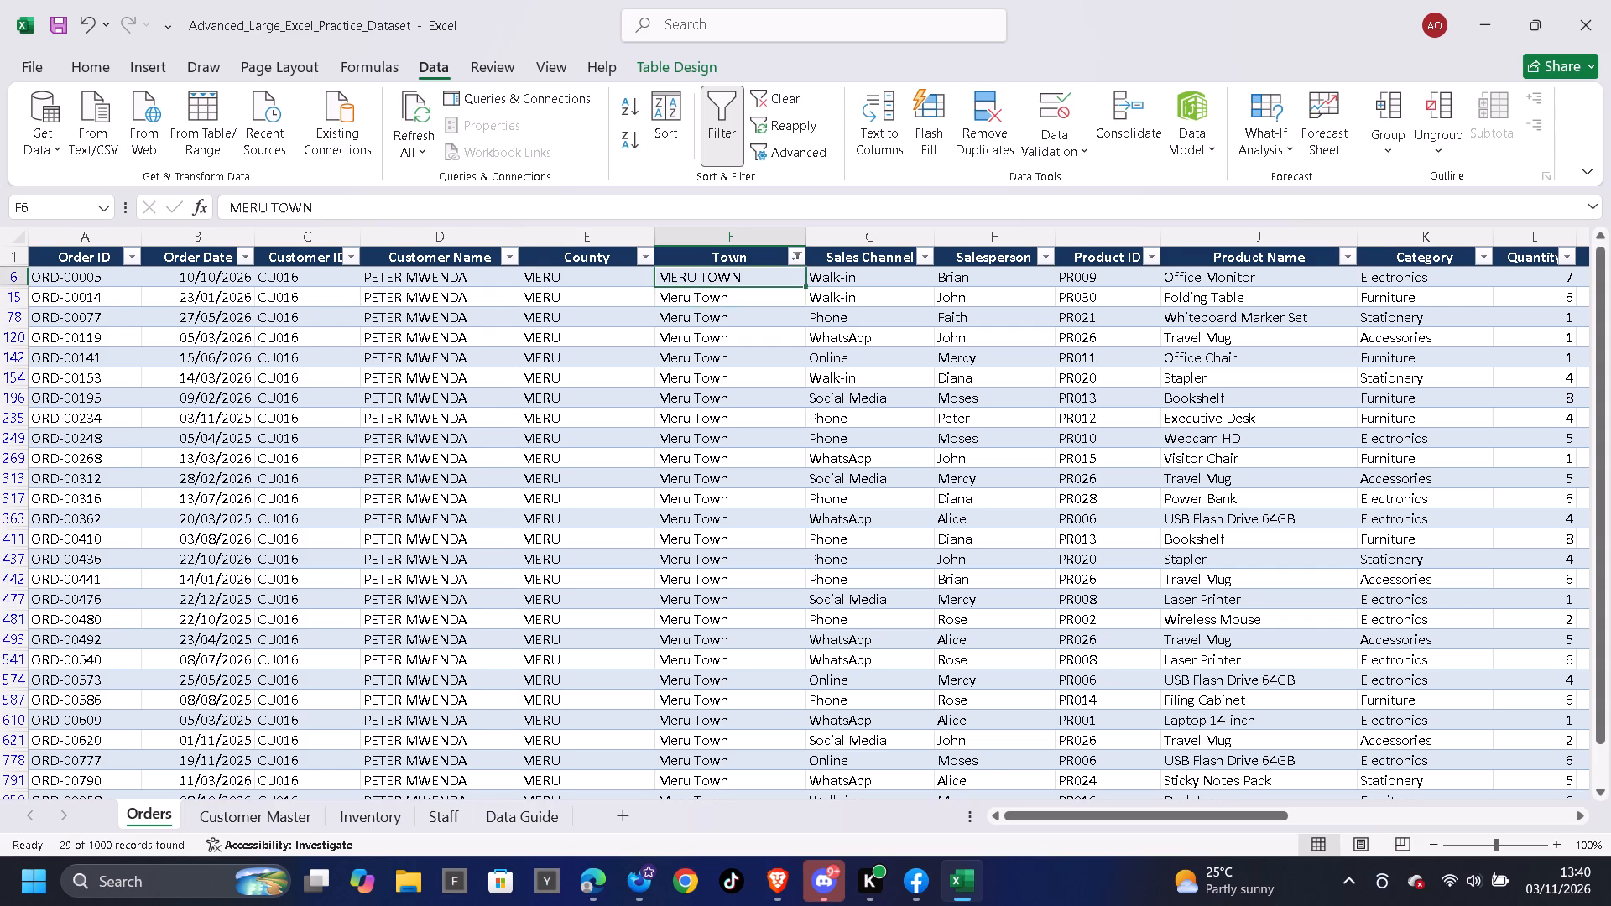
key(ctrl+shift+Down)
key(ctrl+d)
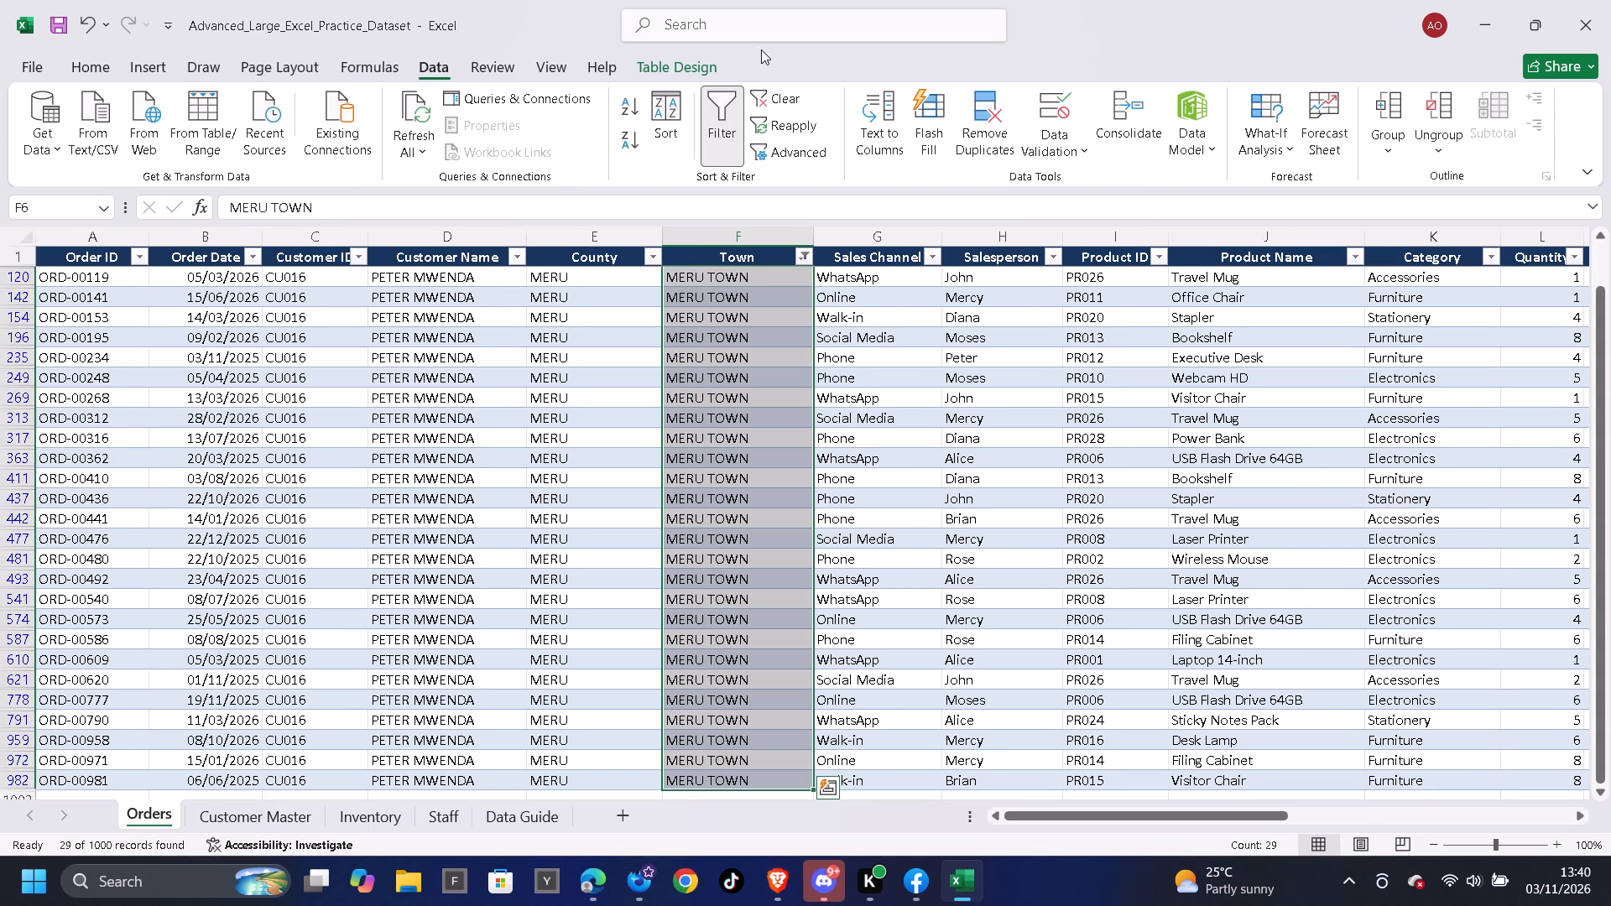
Clear the Town column filter and filter the column to only Kericho Town.
click(793, 102)
click(792, 256)
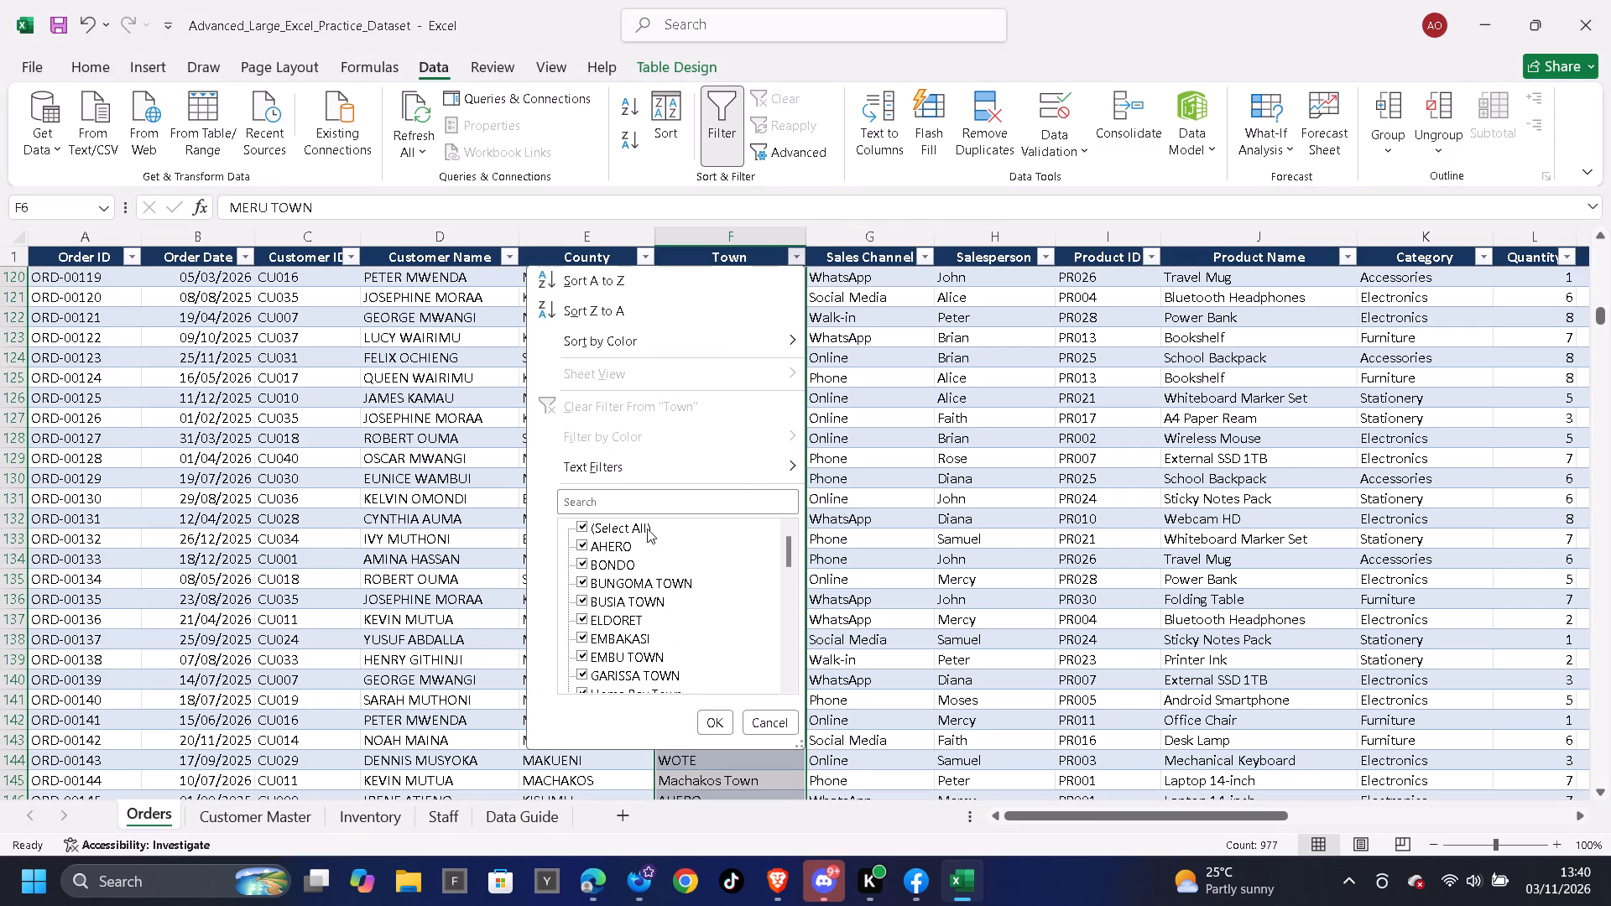
click(644, 526)
scroll(646, 558, down, 7)
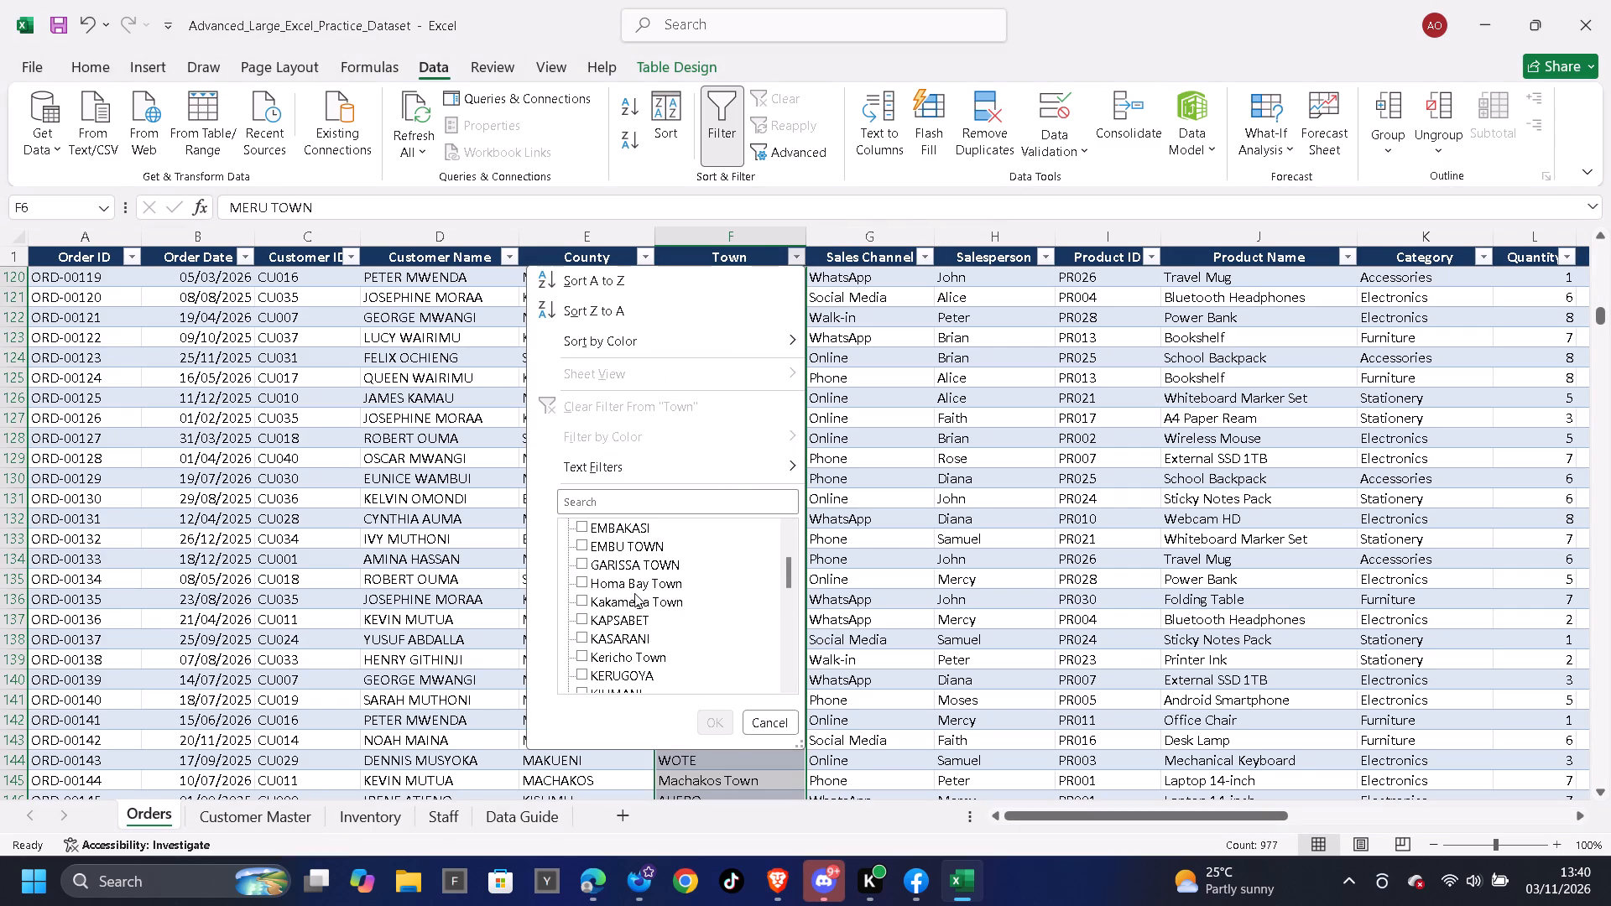
click(634, 593)
click(722, 726)
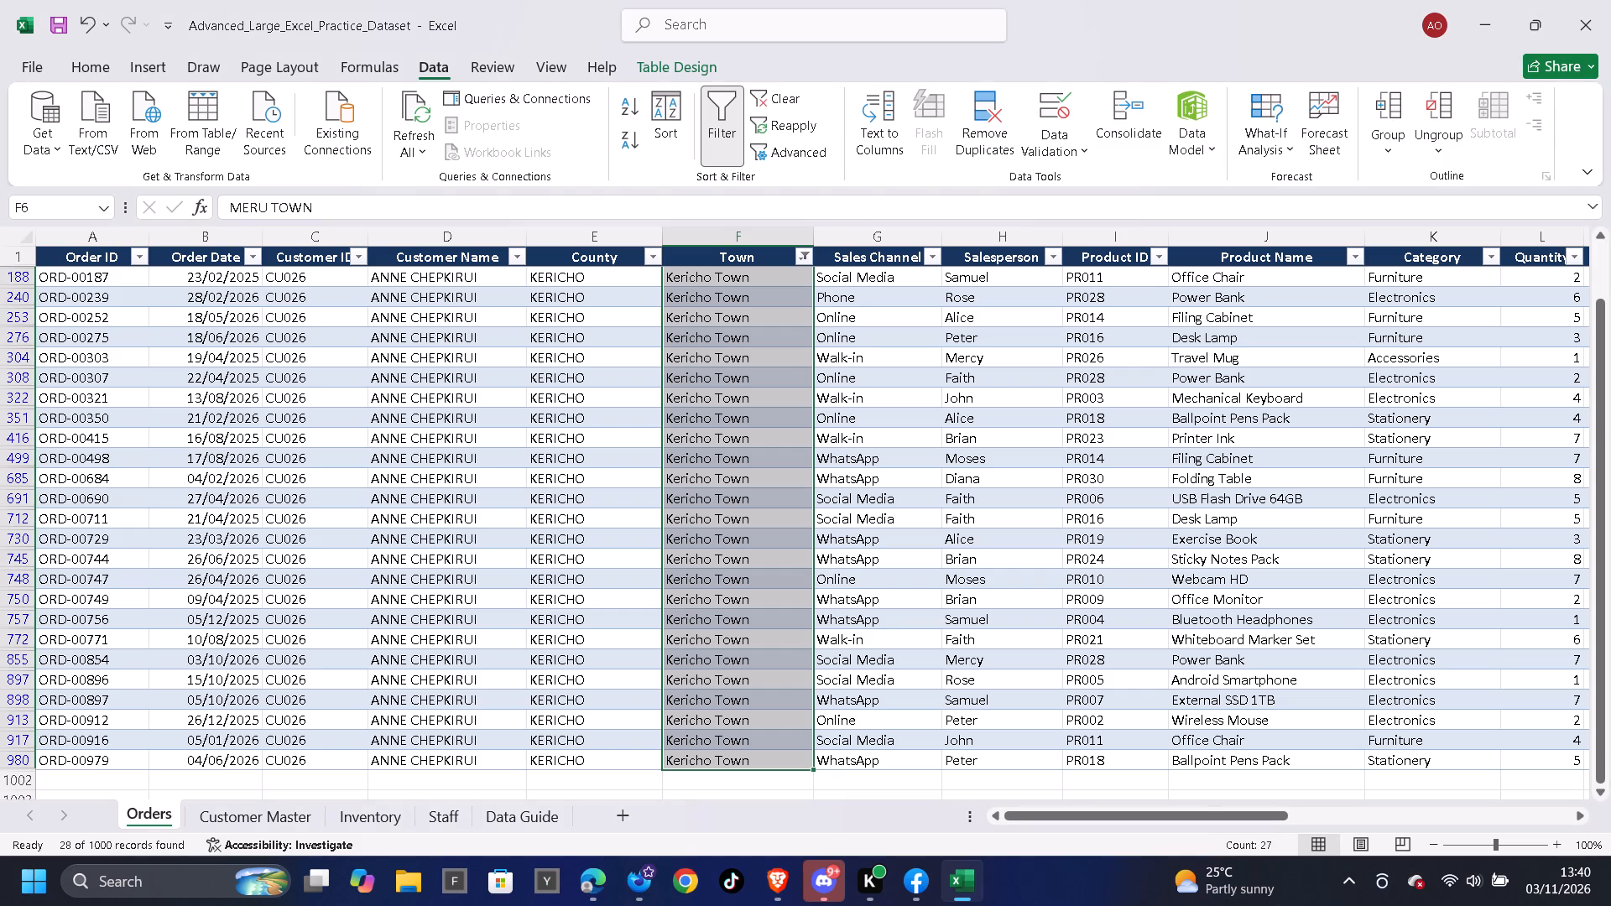
Enter KERICHO TOWN in the first filtered Town cell and fill it down the remaining visible rows.
click(733, 259)
key(Down)
key(Up)
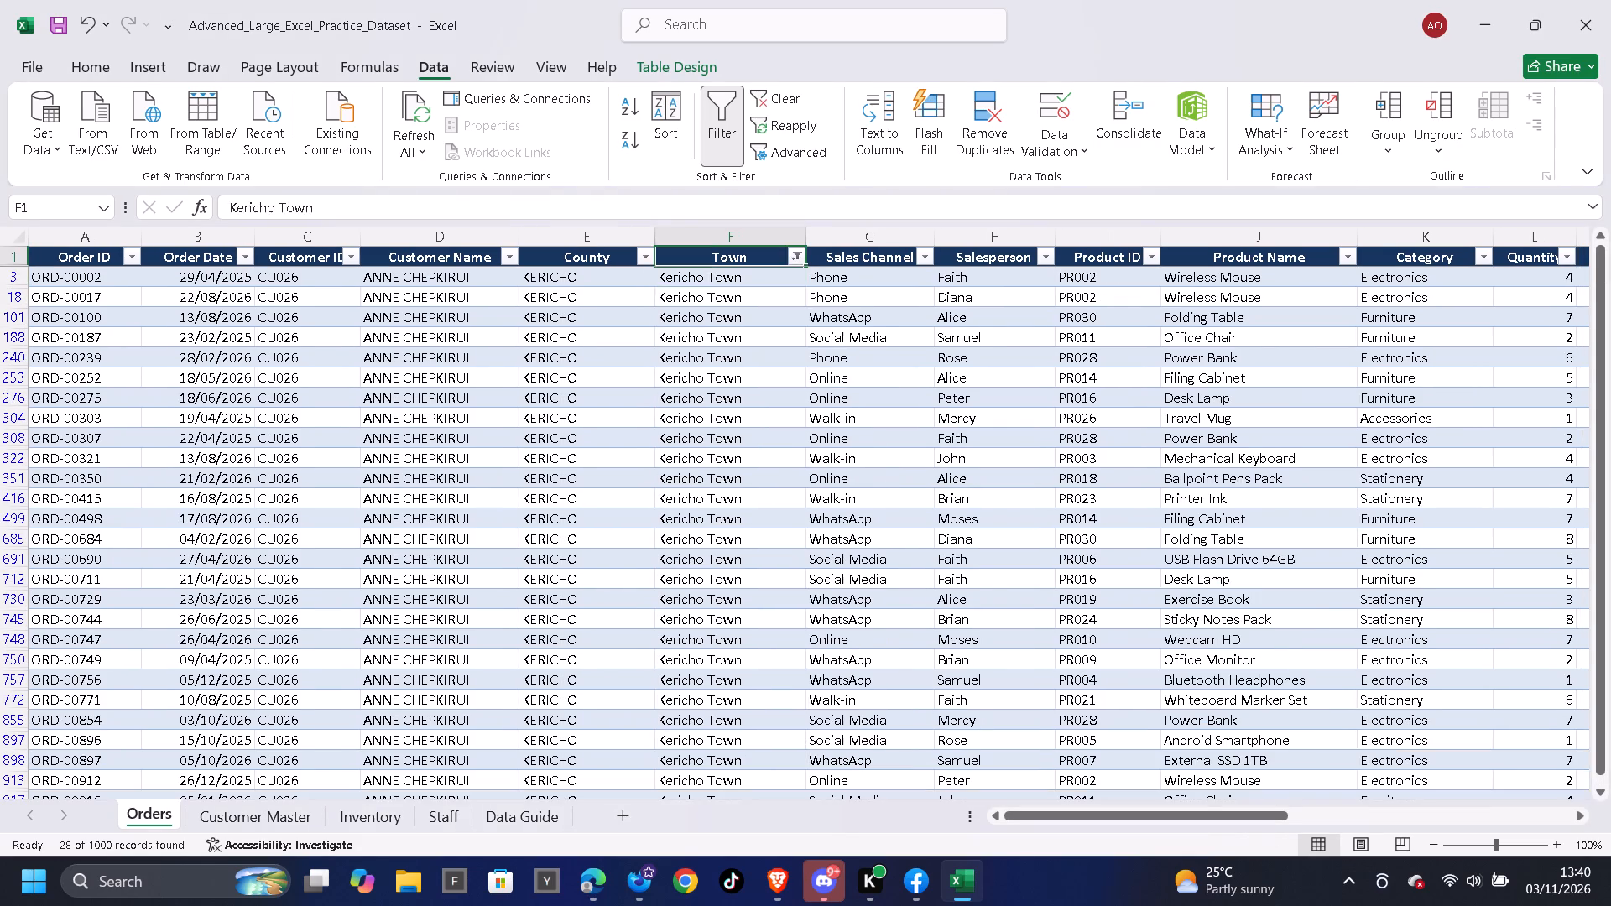
key(Down)
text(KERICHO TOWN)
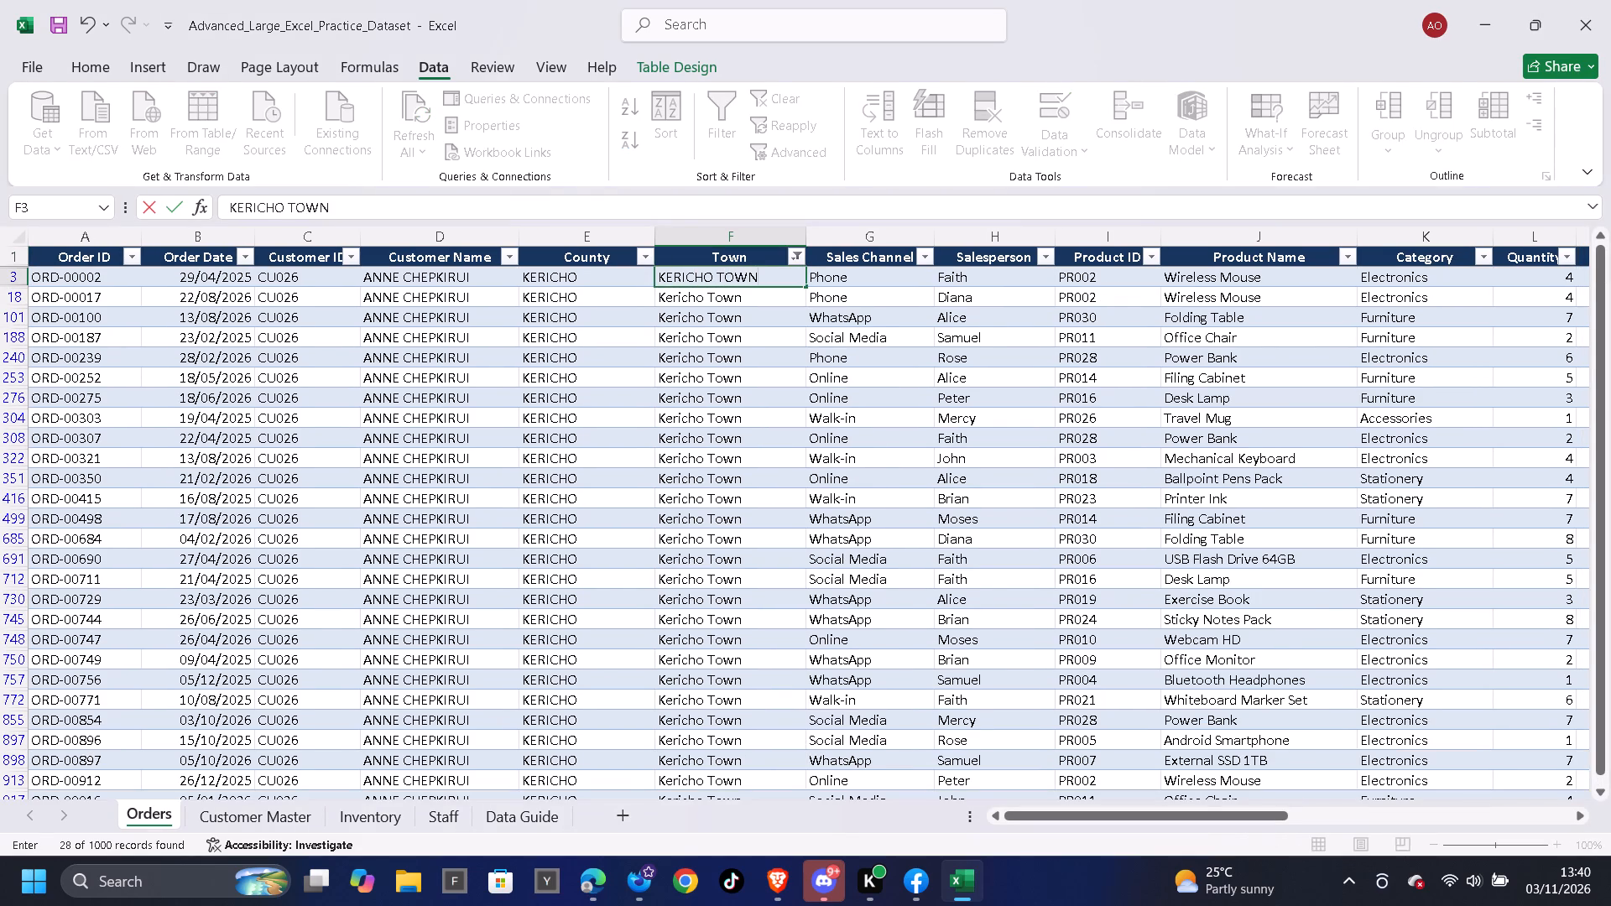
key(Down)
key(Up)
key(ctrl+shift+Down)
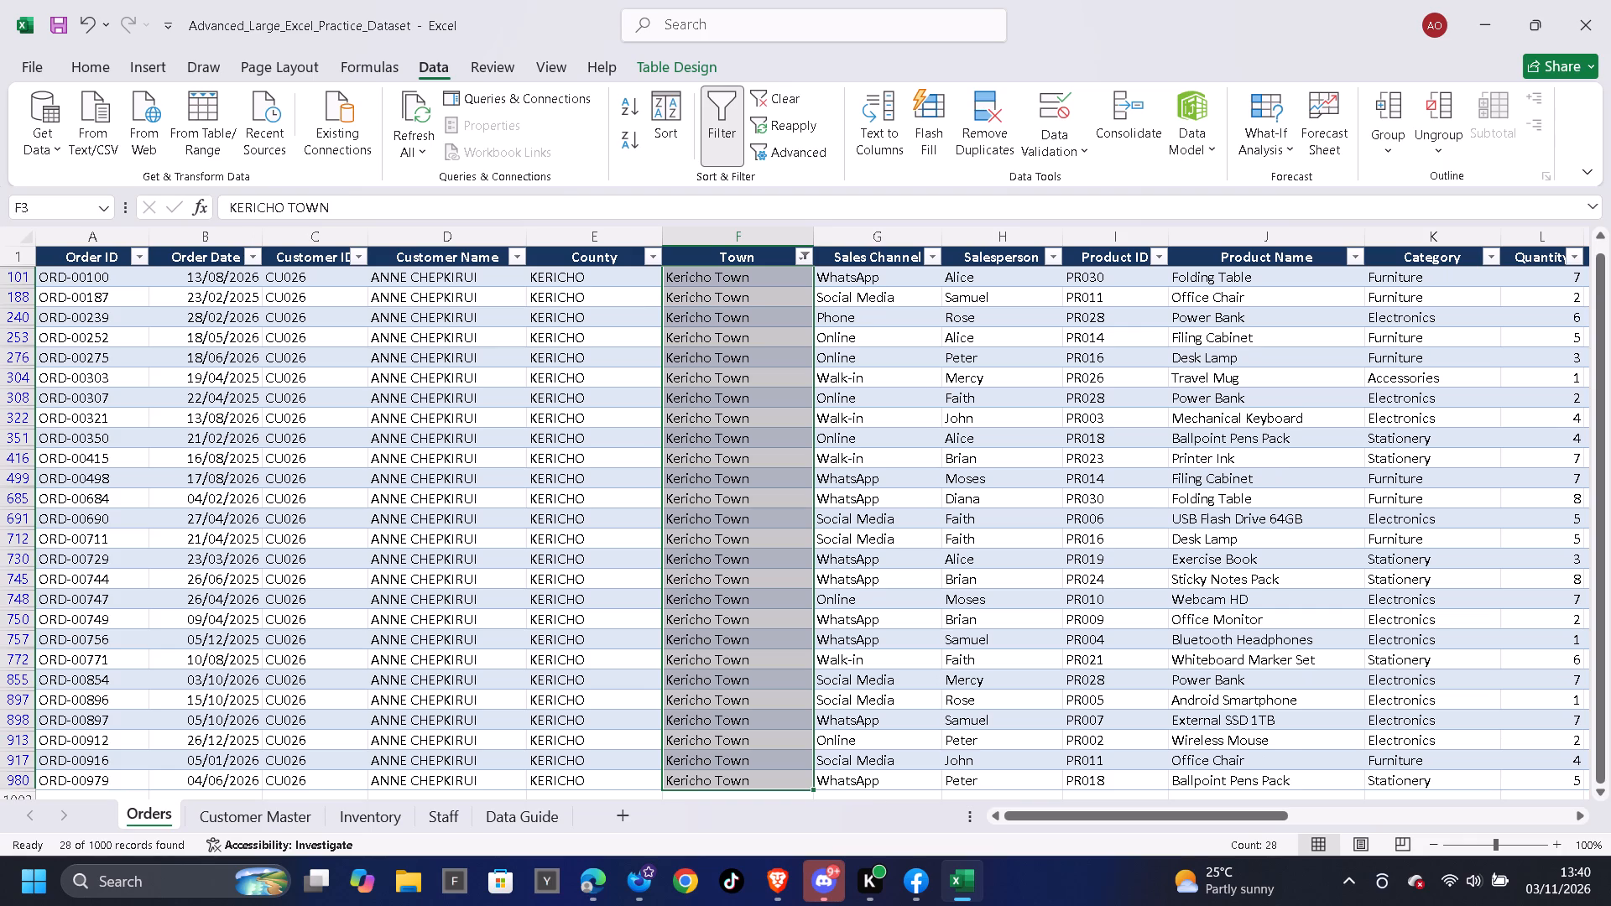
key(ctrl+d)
Clear the Town column filter and filter the column to only Kakamega Town.
click(792, 102)
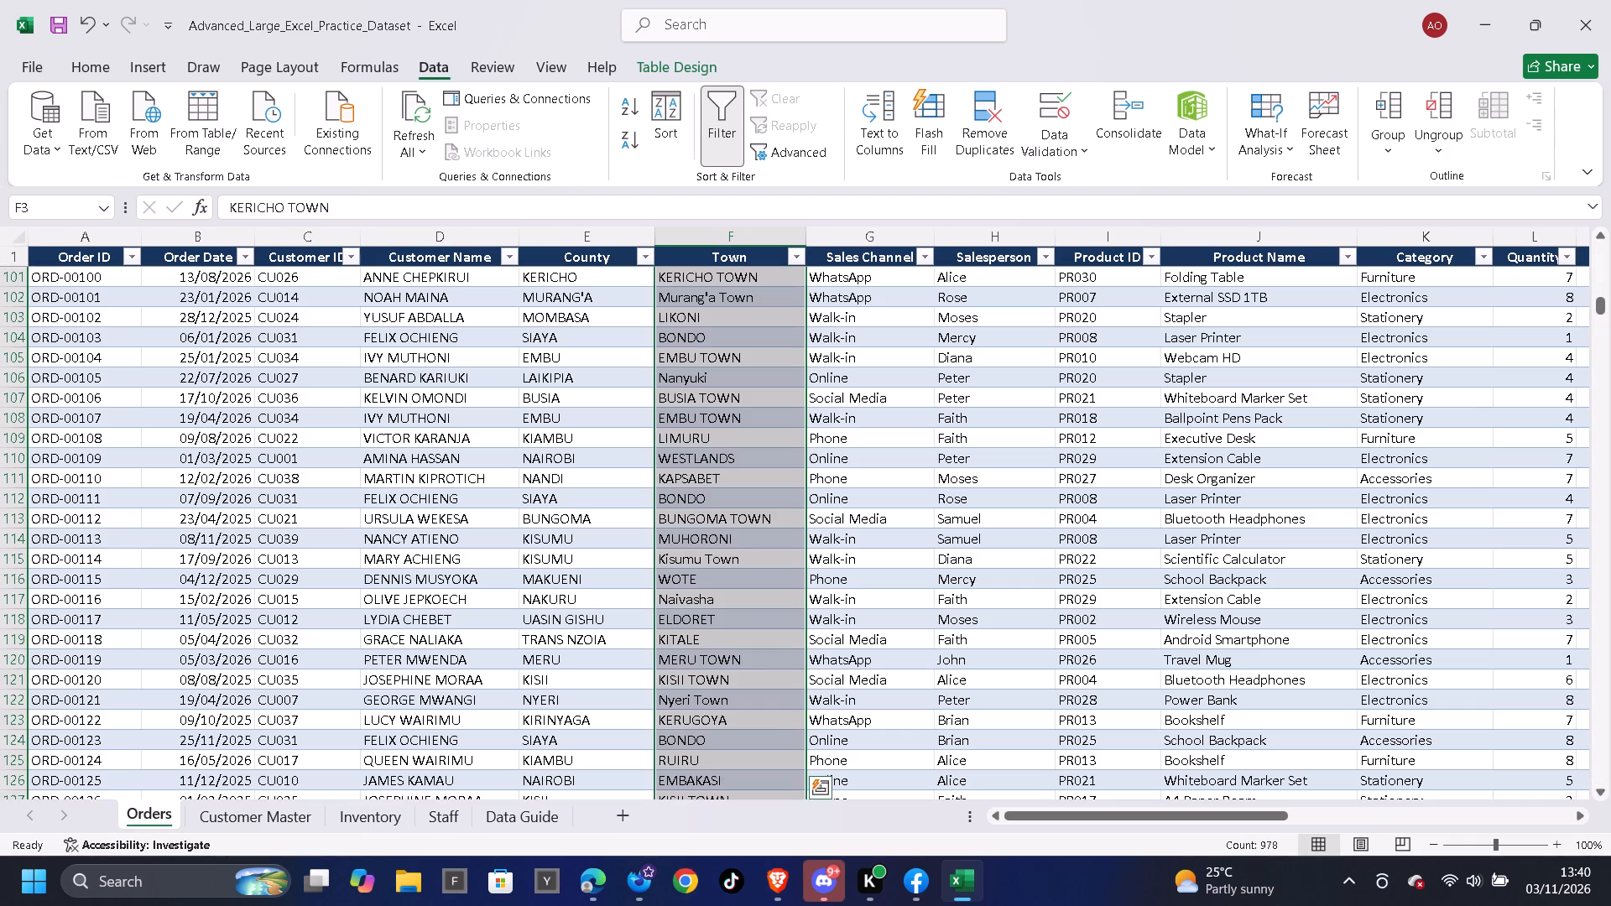
click(796, 256)
click(640, 530)
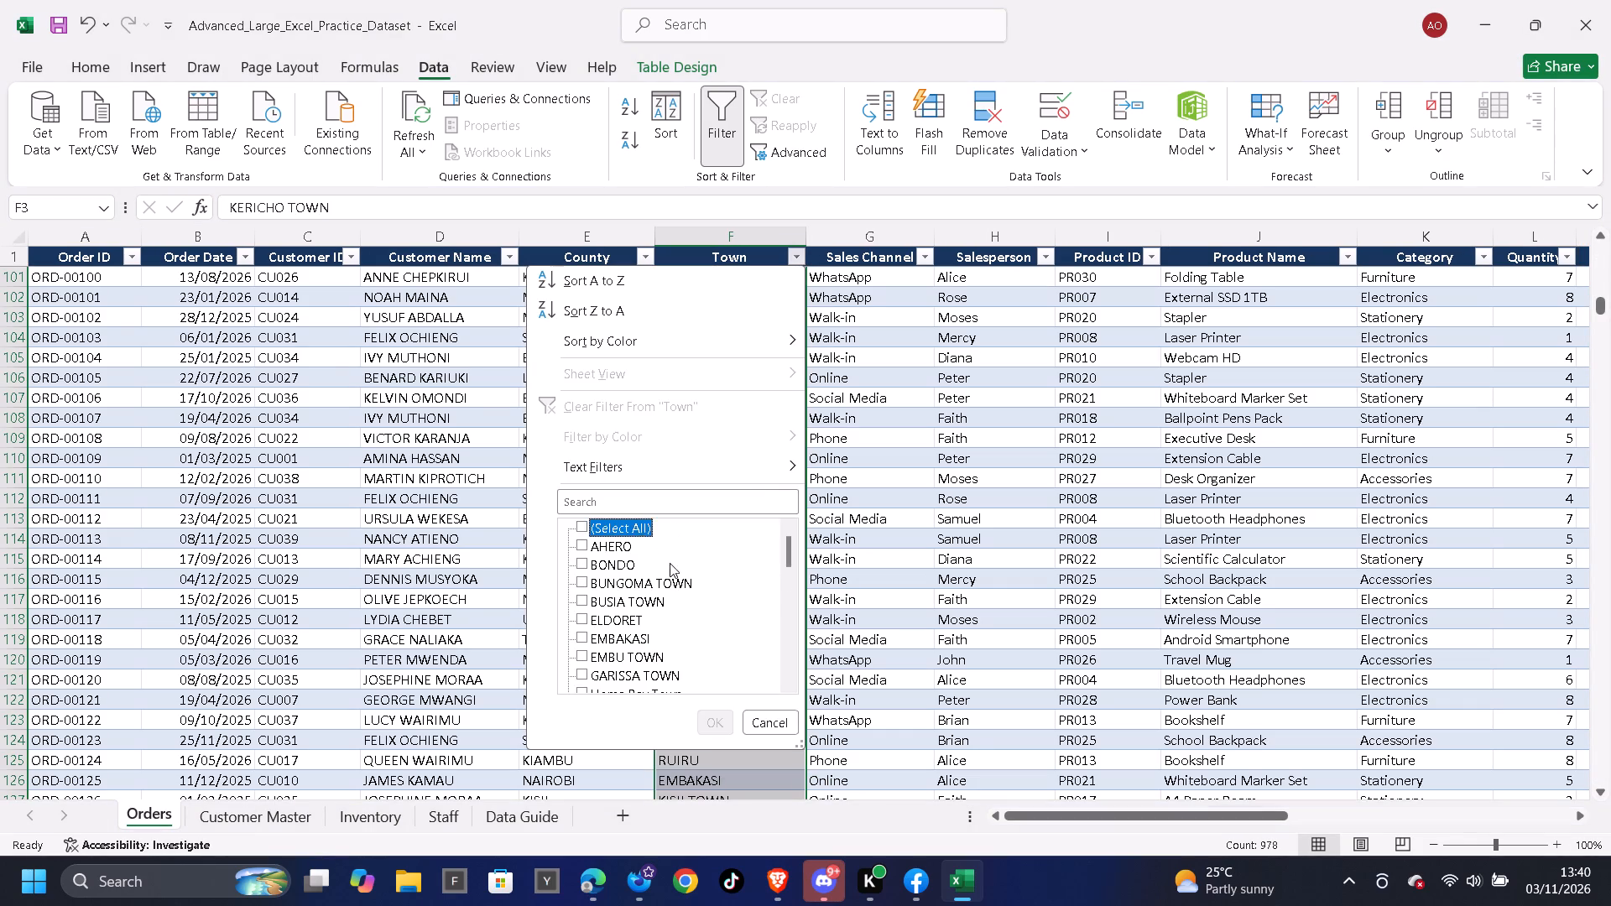
scroll(670, 563, down, 7)
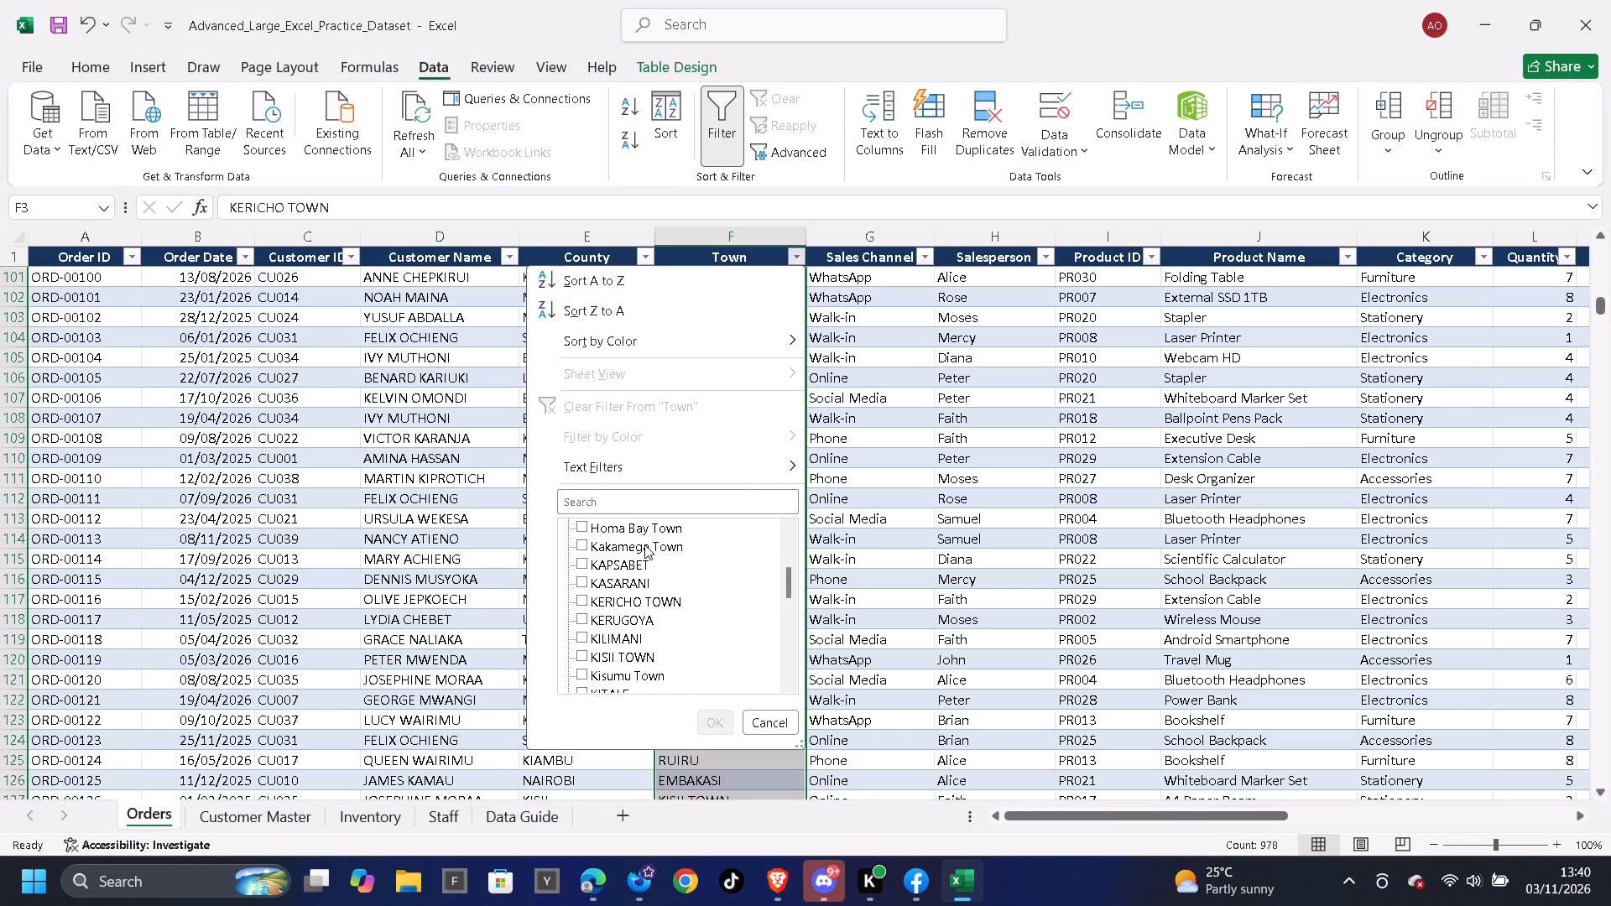
click(644, 544)
click(711, 715)
Enter KAKAMEGA TOWN in the first filtered Town cell and fill it down the remaining visible rows.
click(707, 253)
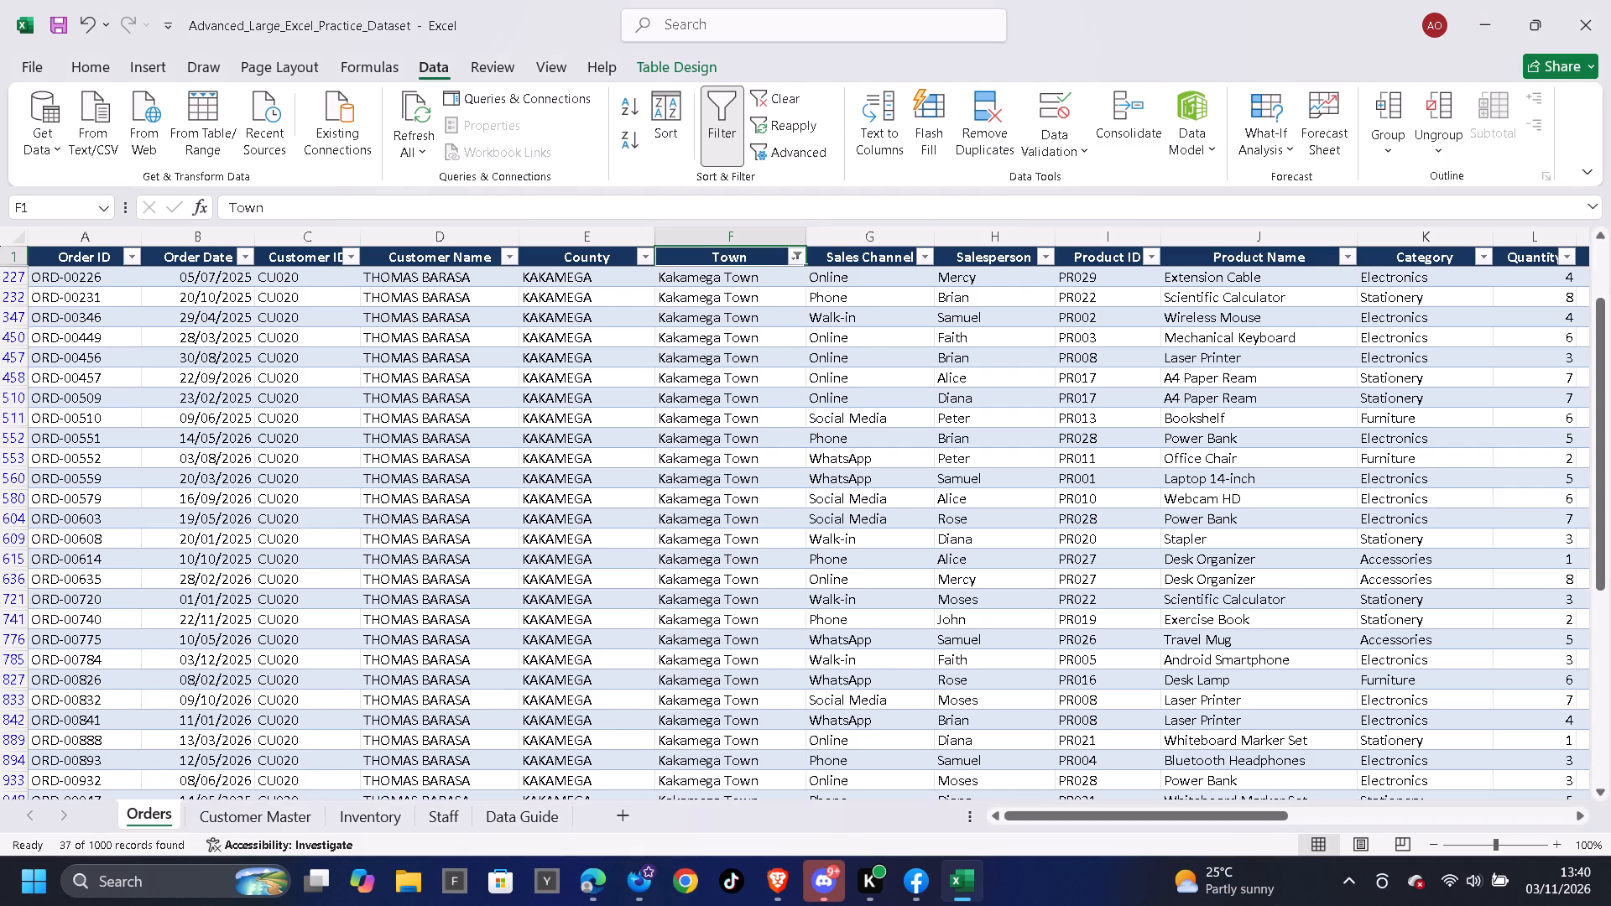
key(Down)
key(Up)
key(Down)
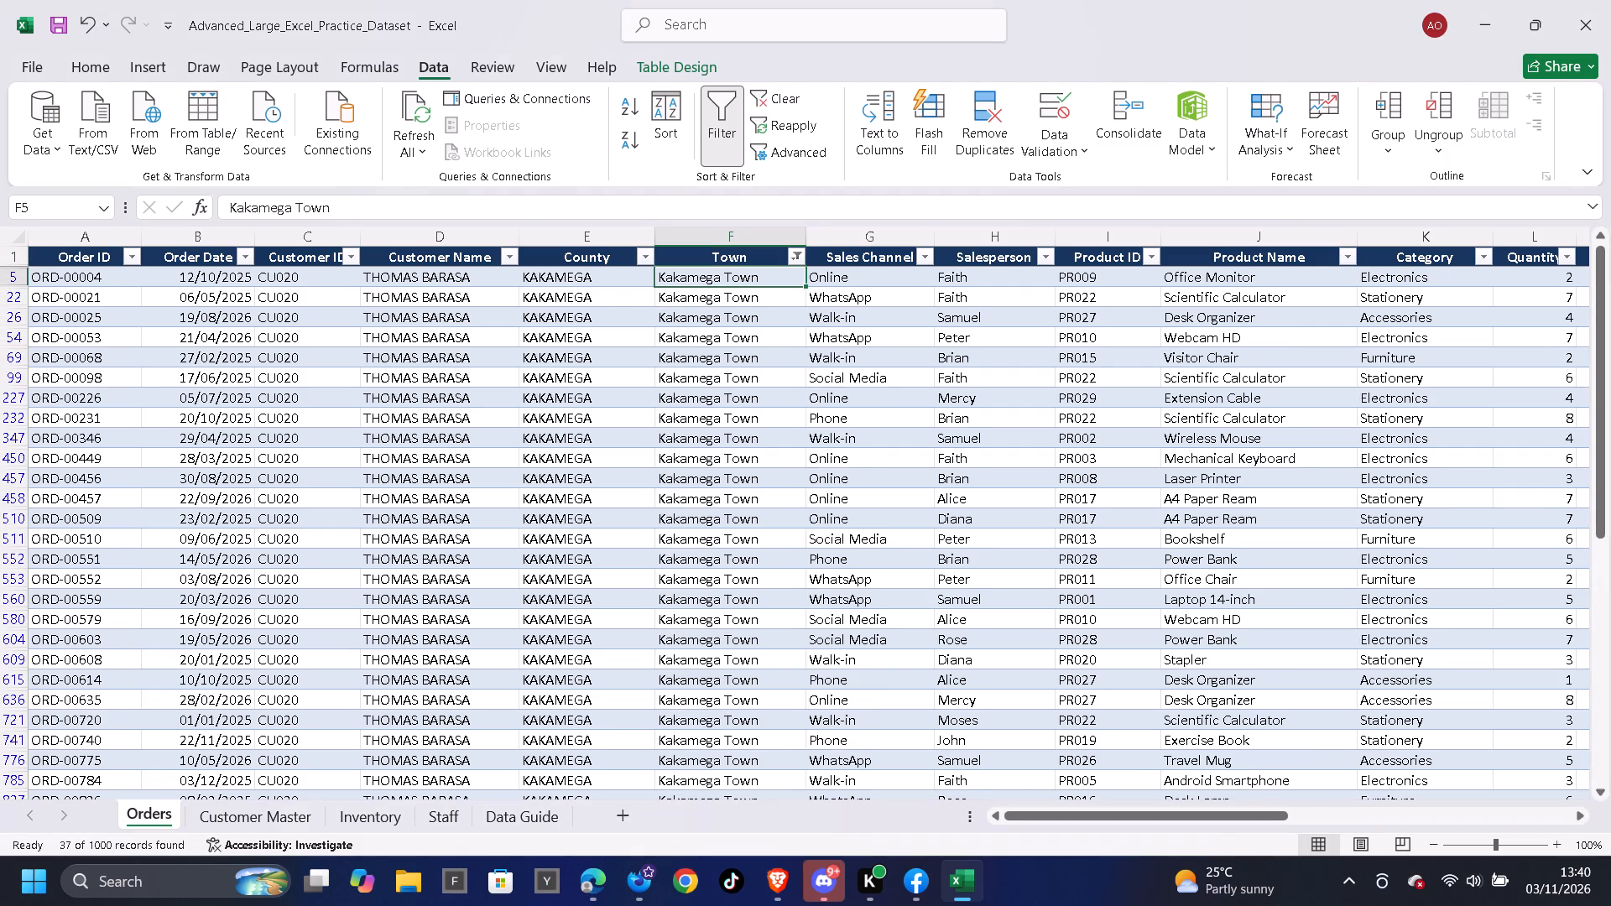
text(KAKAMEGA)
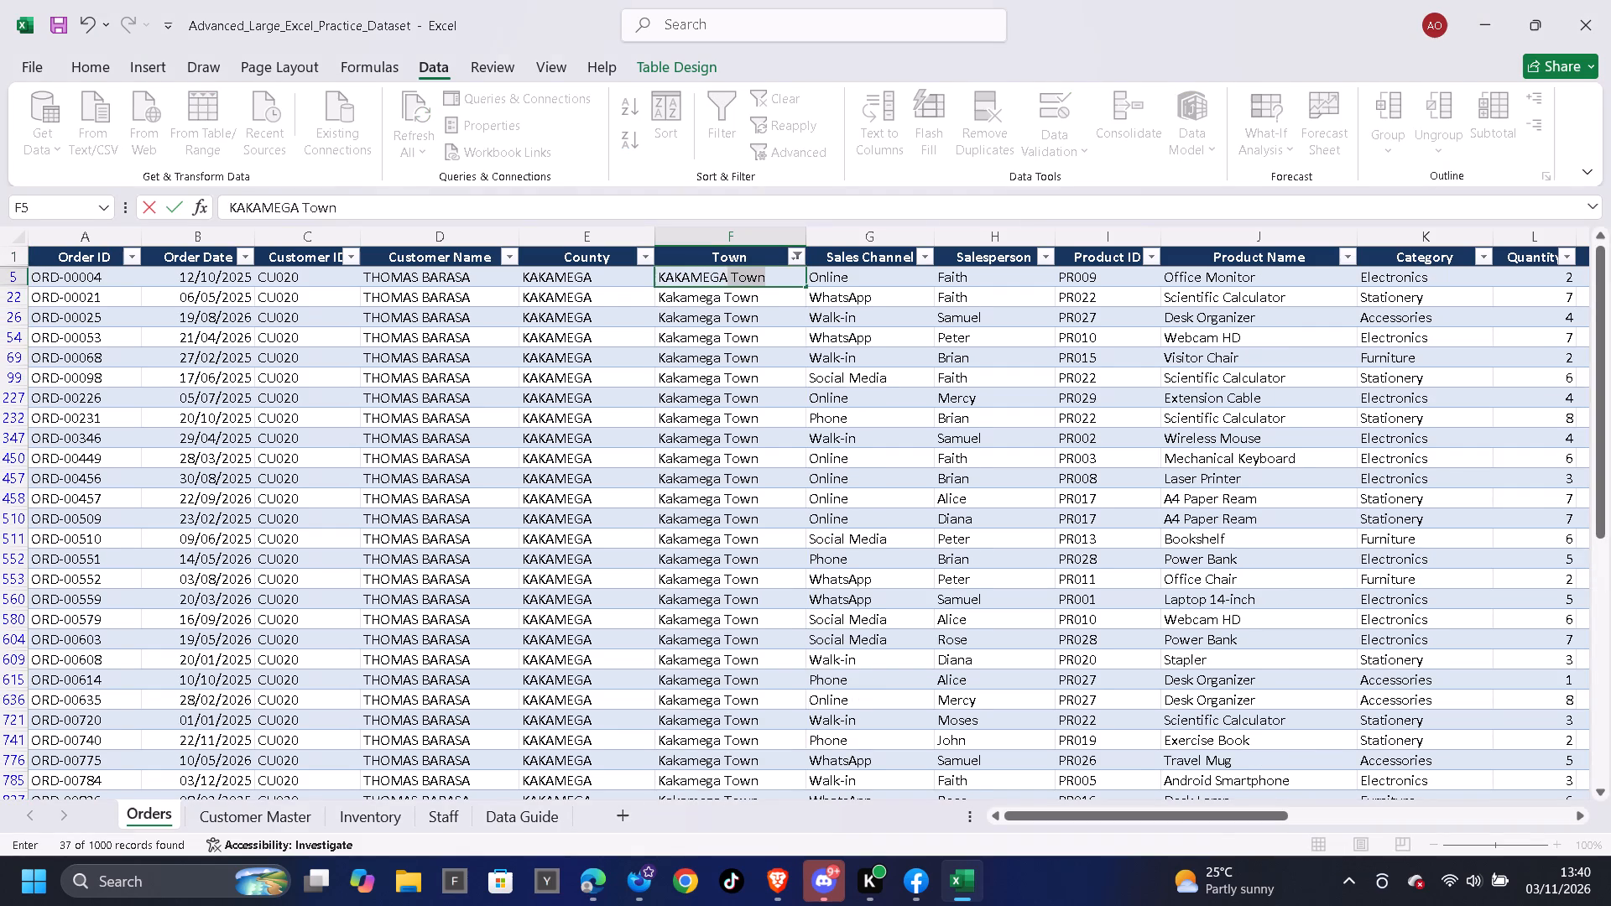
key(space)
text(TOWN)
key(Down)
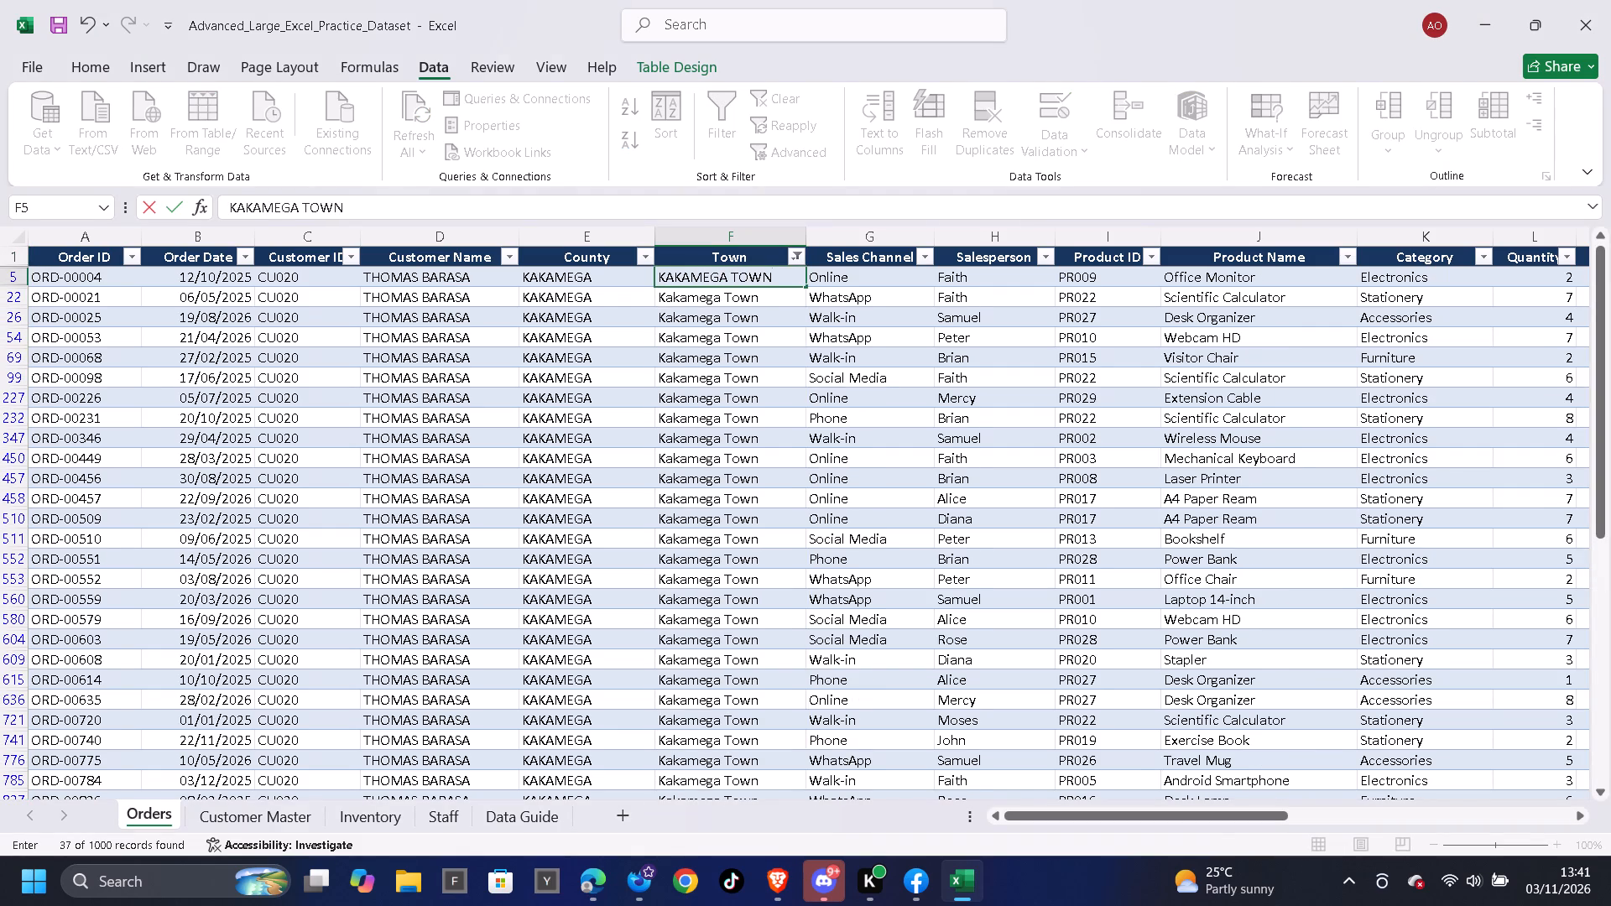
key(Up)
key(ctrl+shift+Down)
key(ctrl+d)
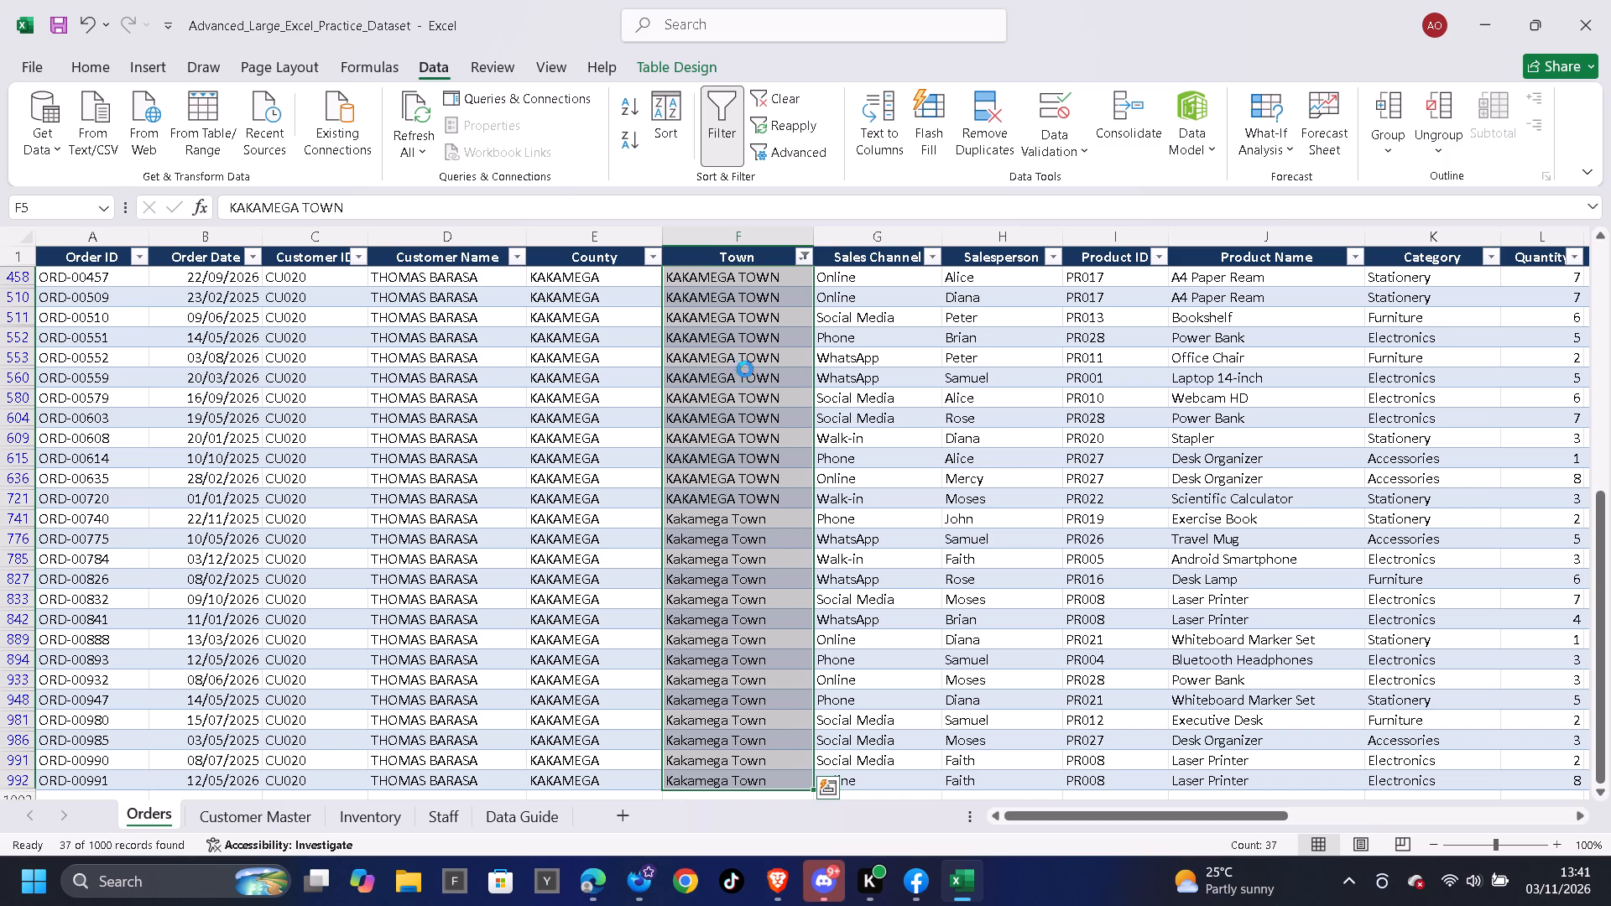
Clear the Town column filter and filter the column to only Kisumu Town.
click(783, 100)
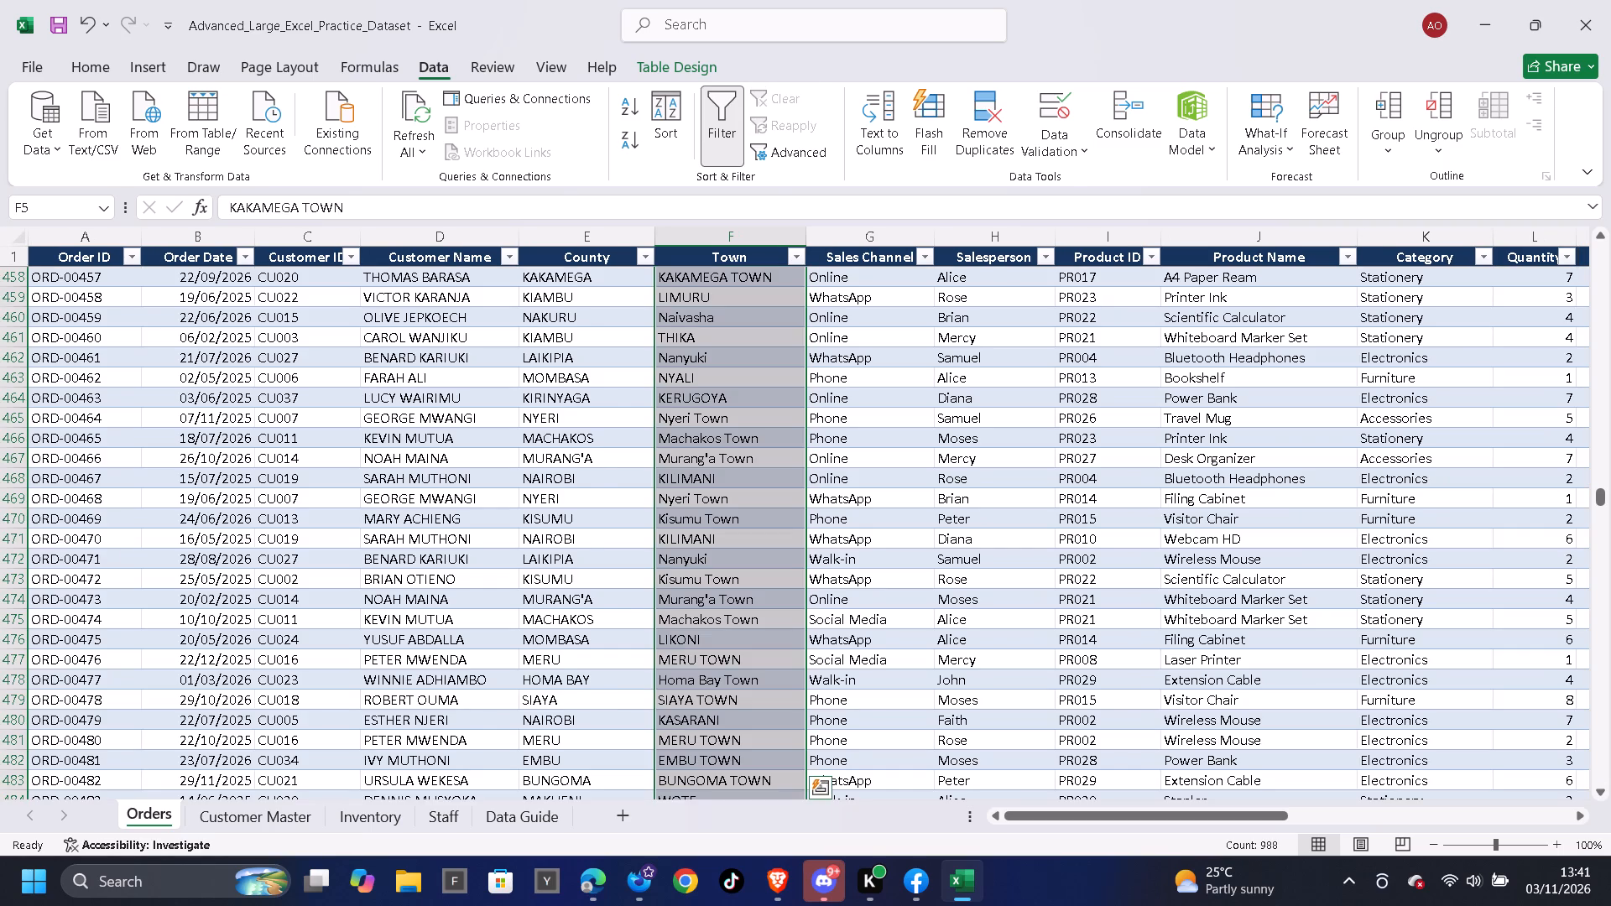
click(798, 255)
click(641, 527)
scroll(656, 600, down, 3)
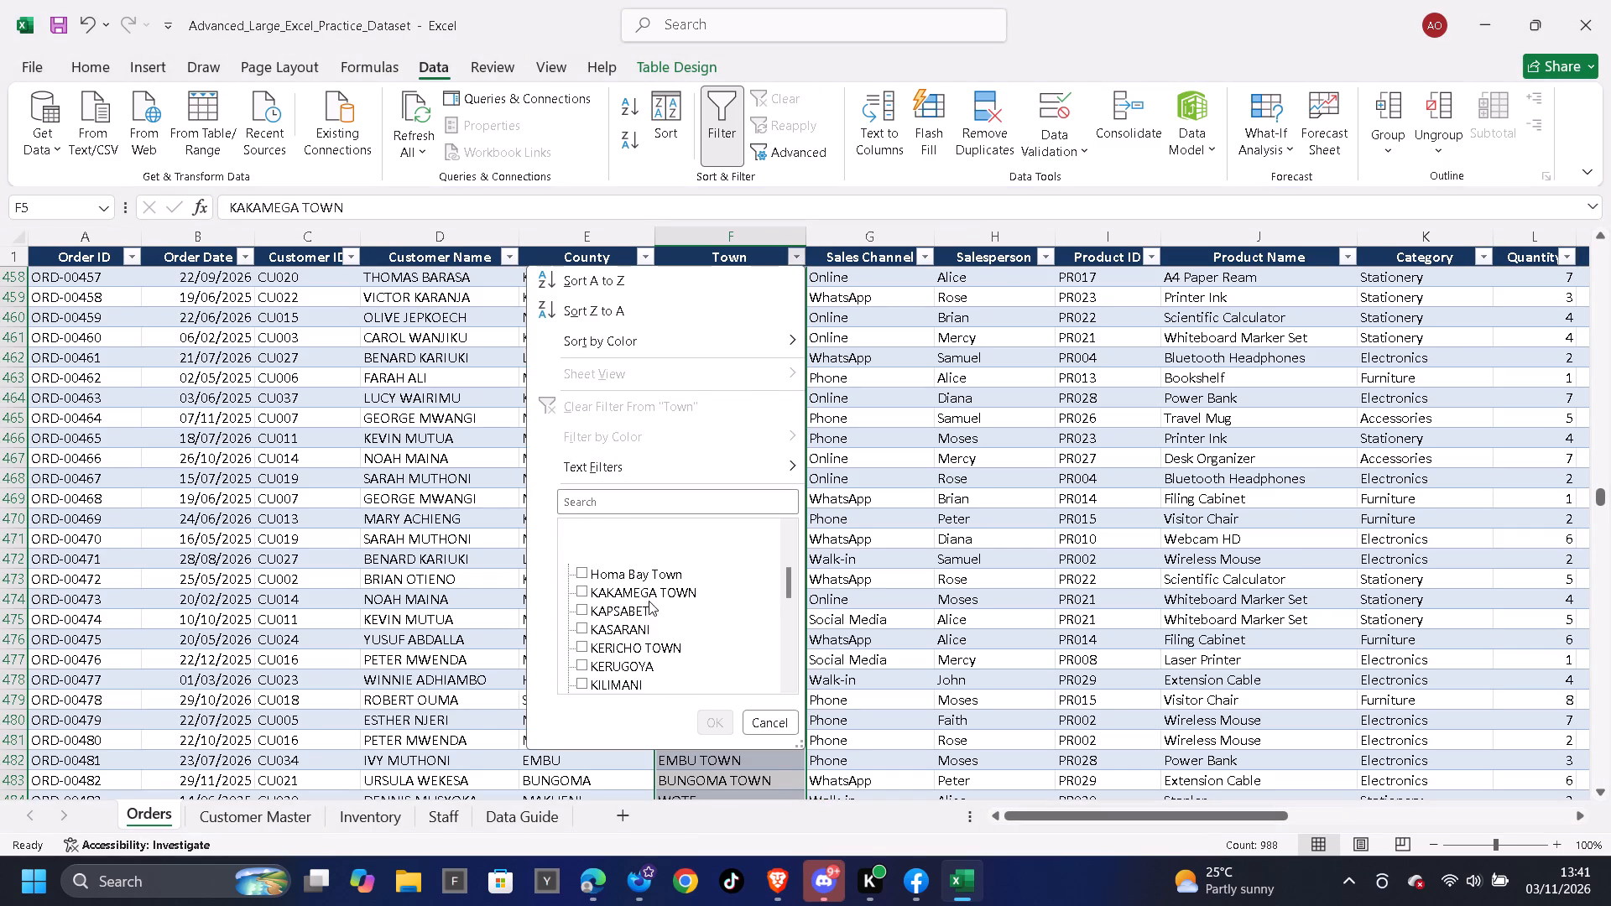
scroll(633, 578, down, 4)
click(649, 620)
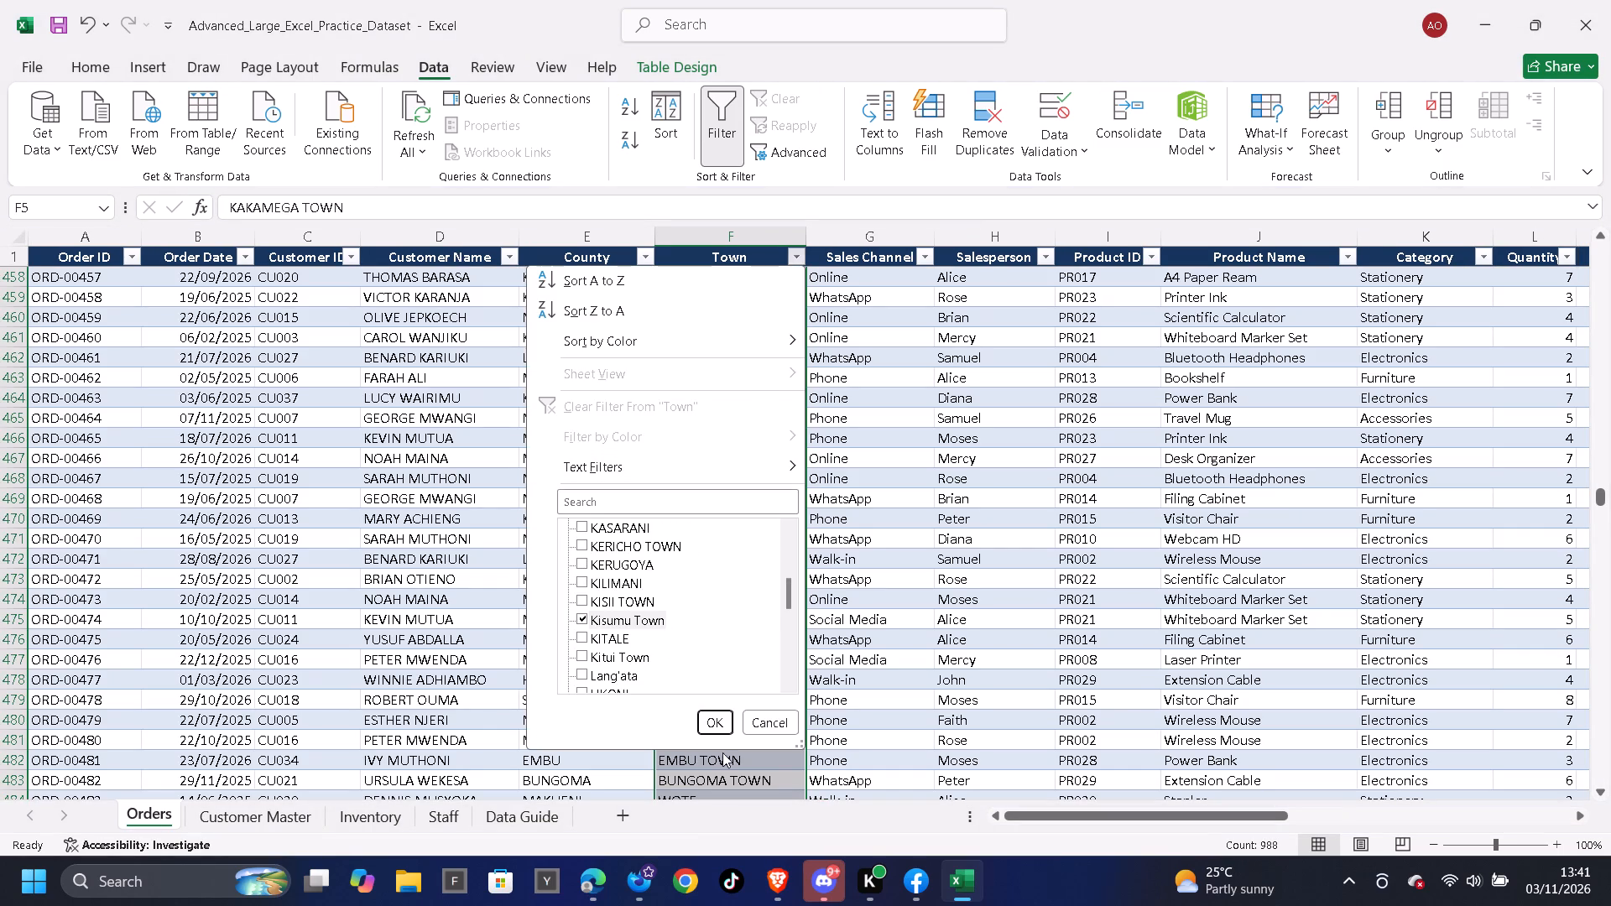
click(701, 721)
Enter KISUMU TOWN in the first filtered Town cell and fill it down the remaining visible rows.
click(731, 258)
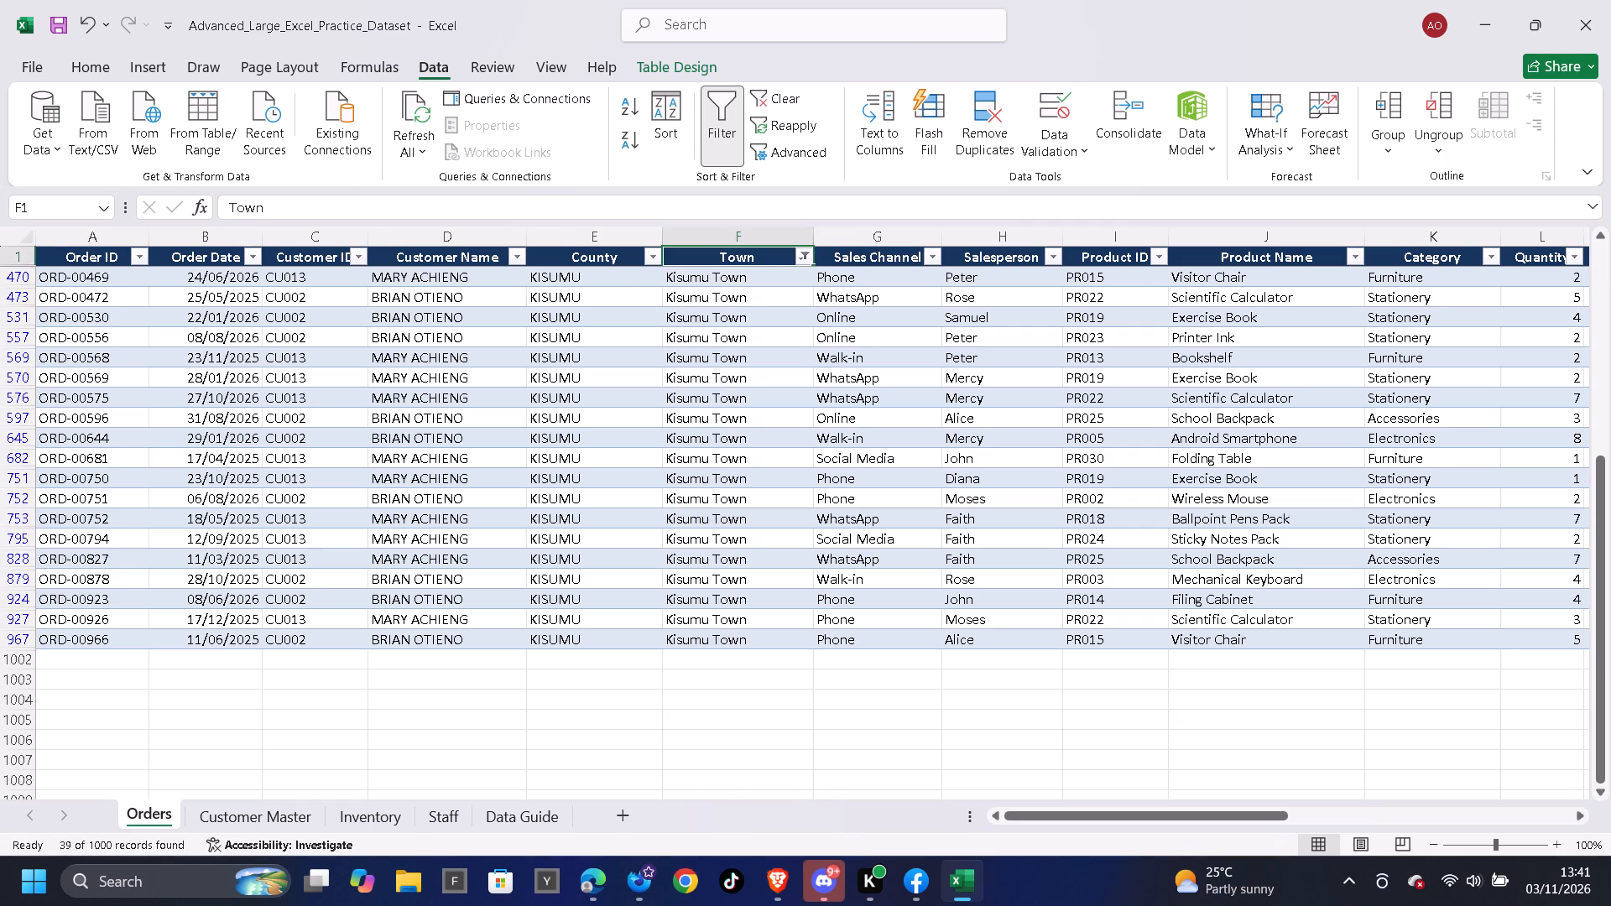
key(Down)
key(Up)
key(Down)
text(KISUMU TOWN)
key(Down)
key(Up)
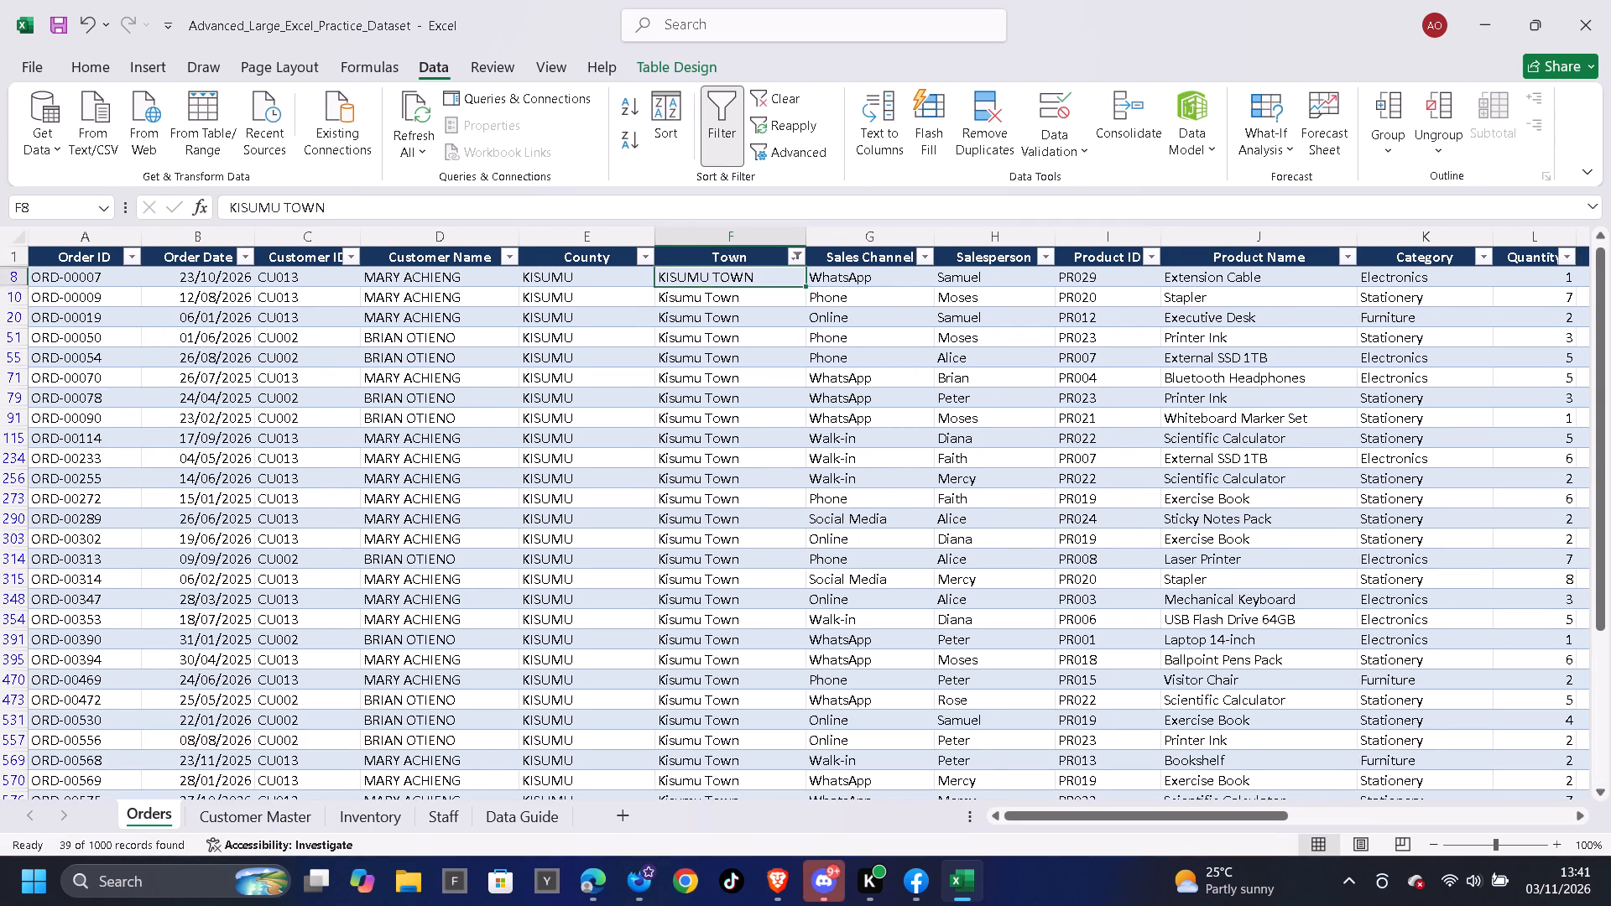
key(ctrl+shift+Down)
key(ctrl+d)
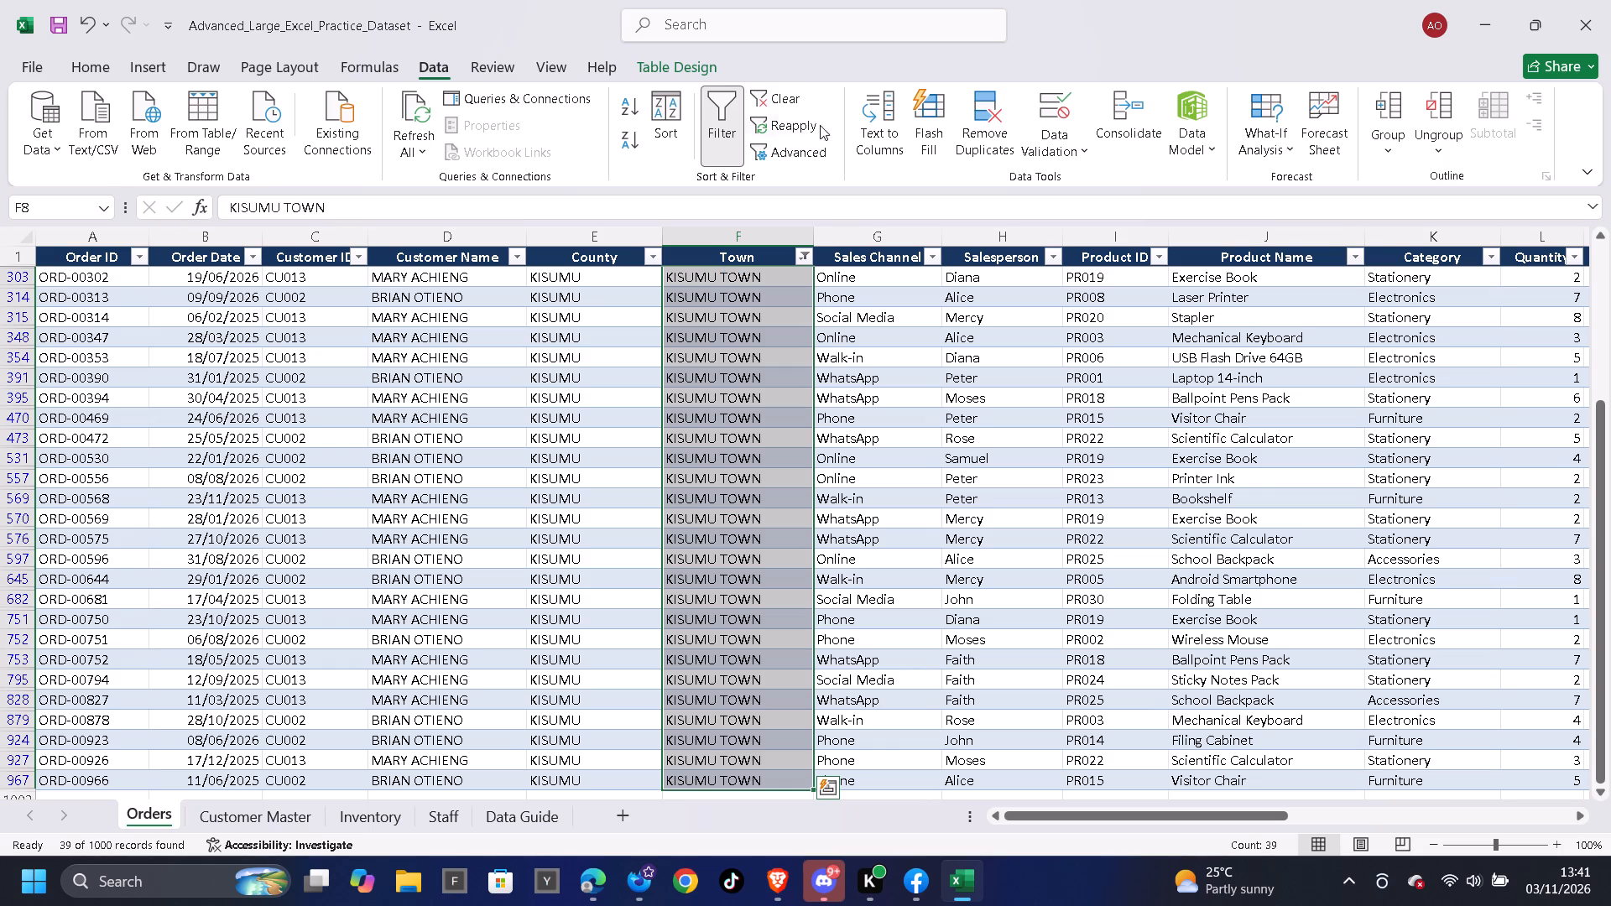
Clear the Town column filter and filter the column to only Kitui Town.
click(795, 100)
click(795, 251)
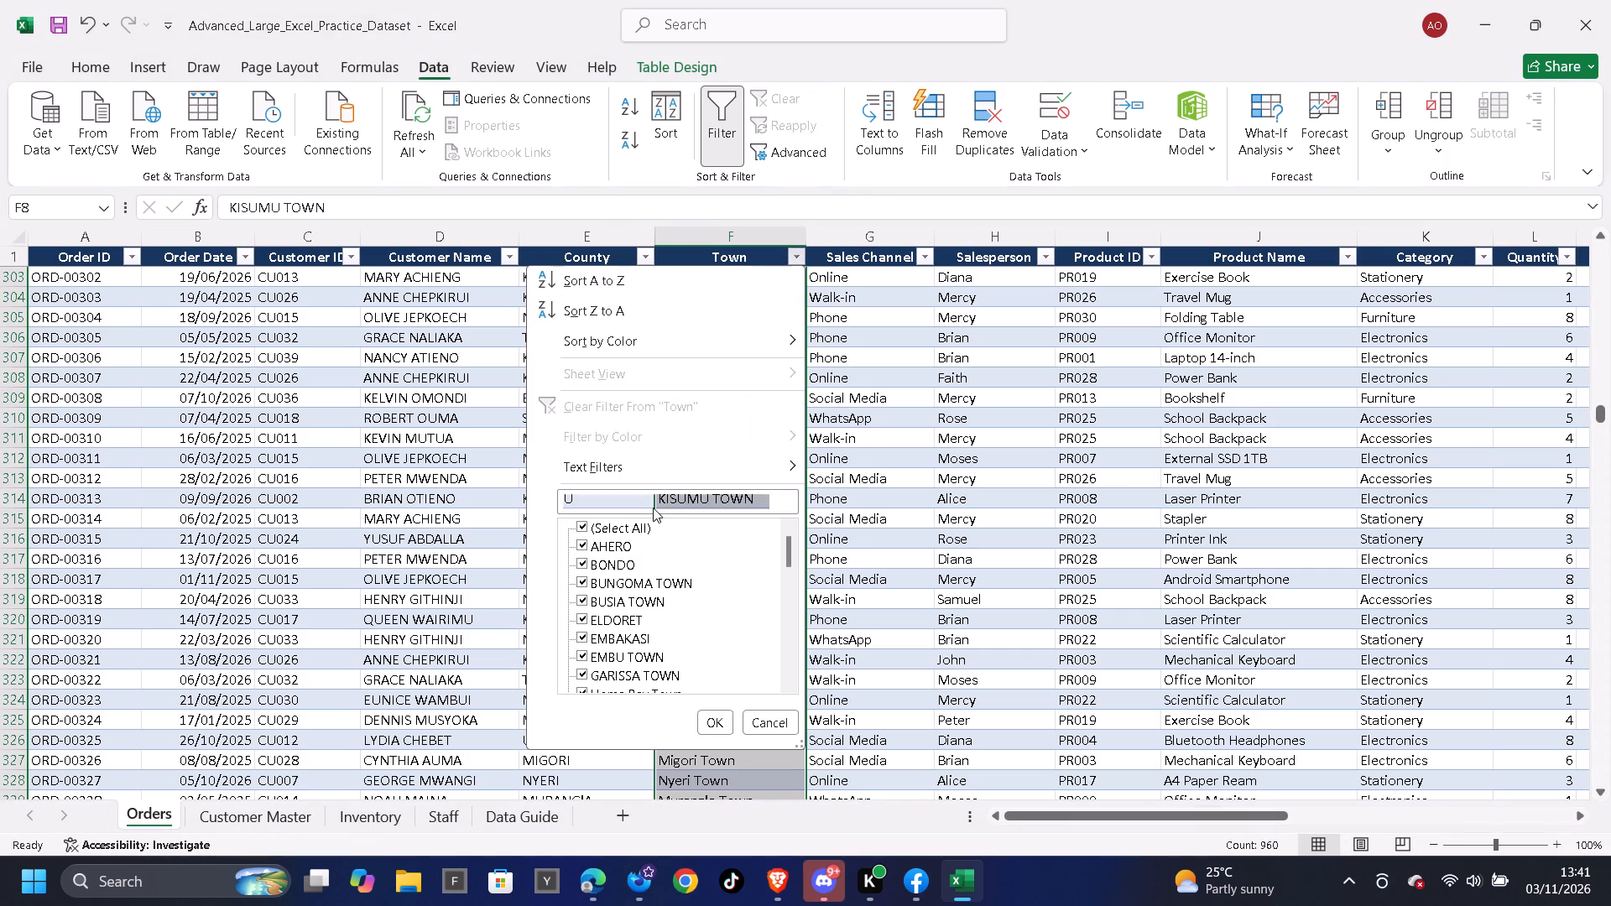
click(629, 534)
scroll(658, 585, down, 9)
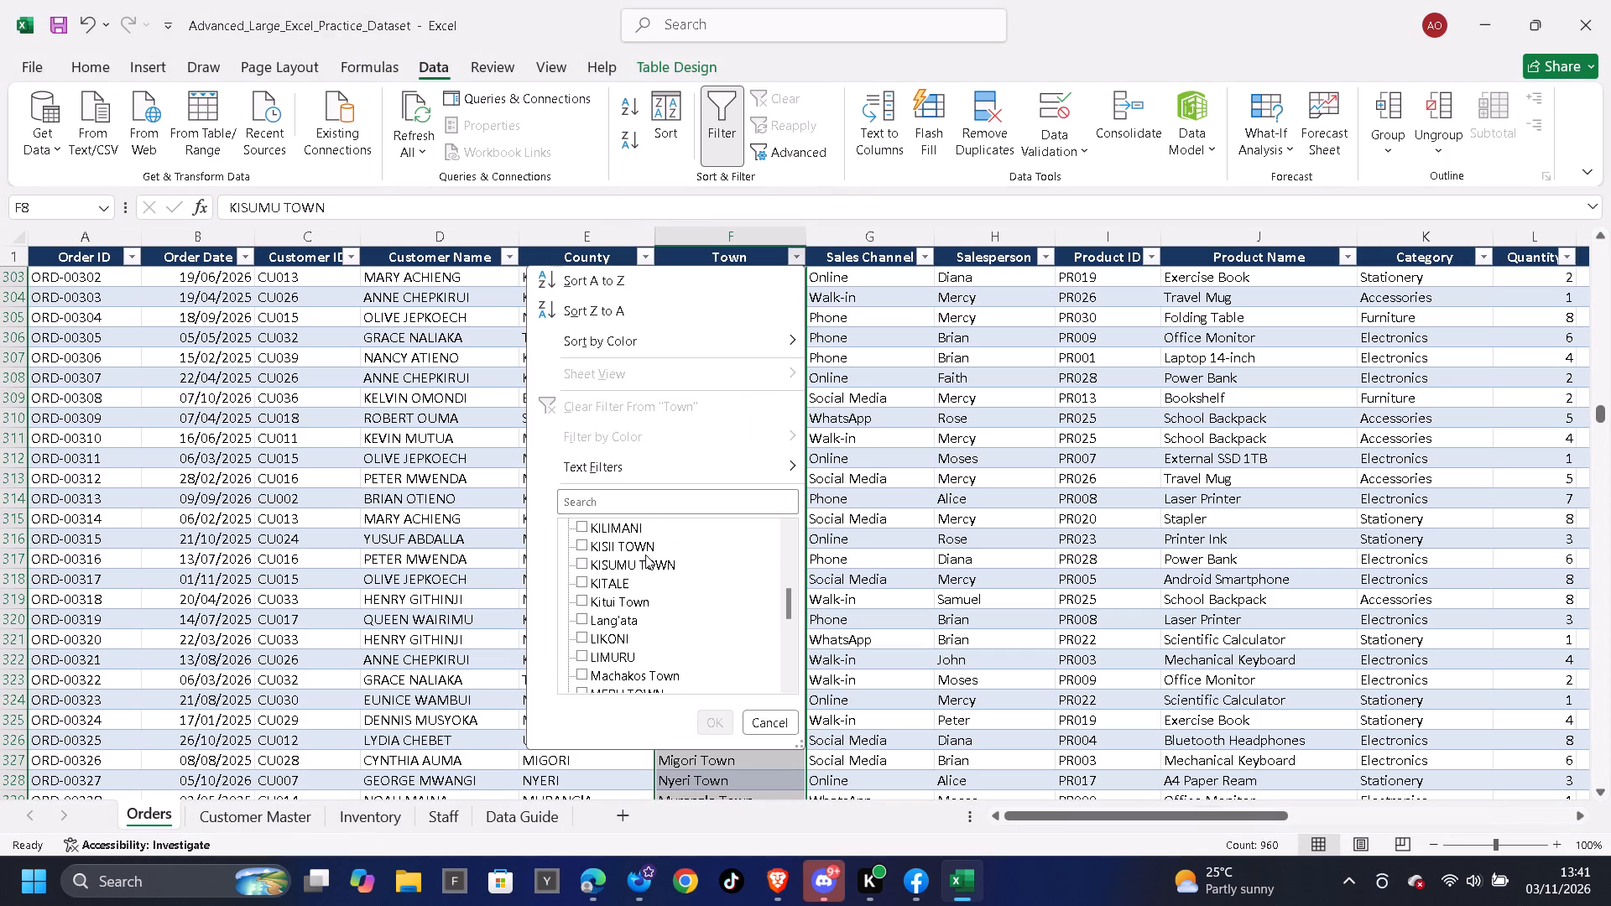
click(631, 601)
click(719, 714)
Enter KITUI TOWN in the first filtered Town cell and fill it down the remaining visible rows.
click(723, 253)
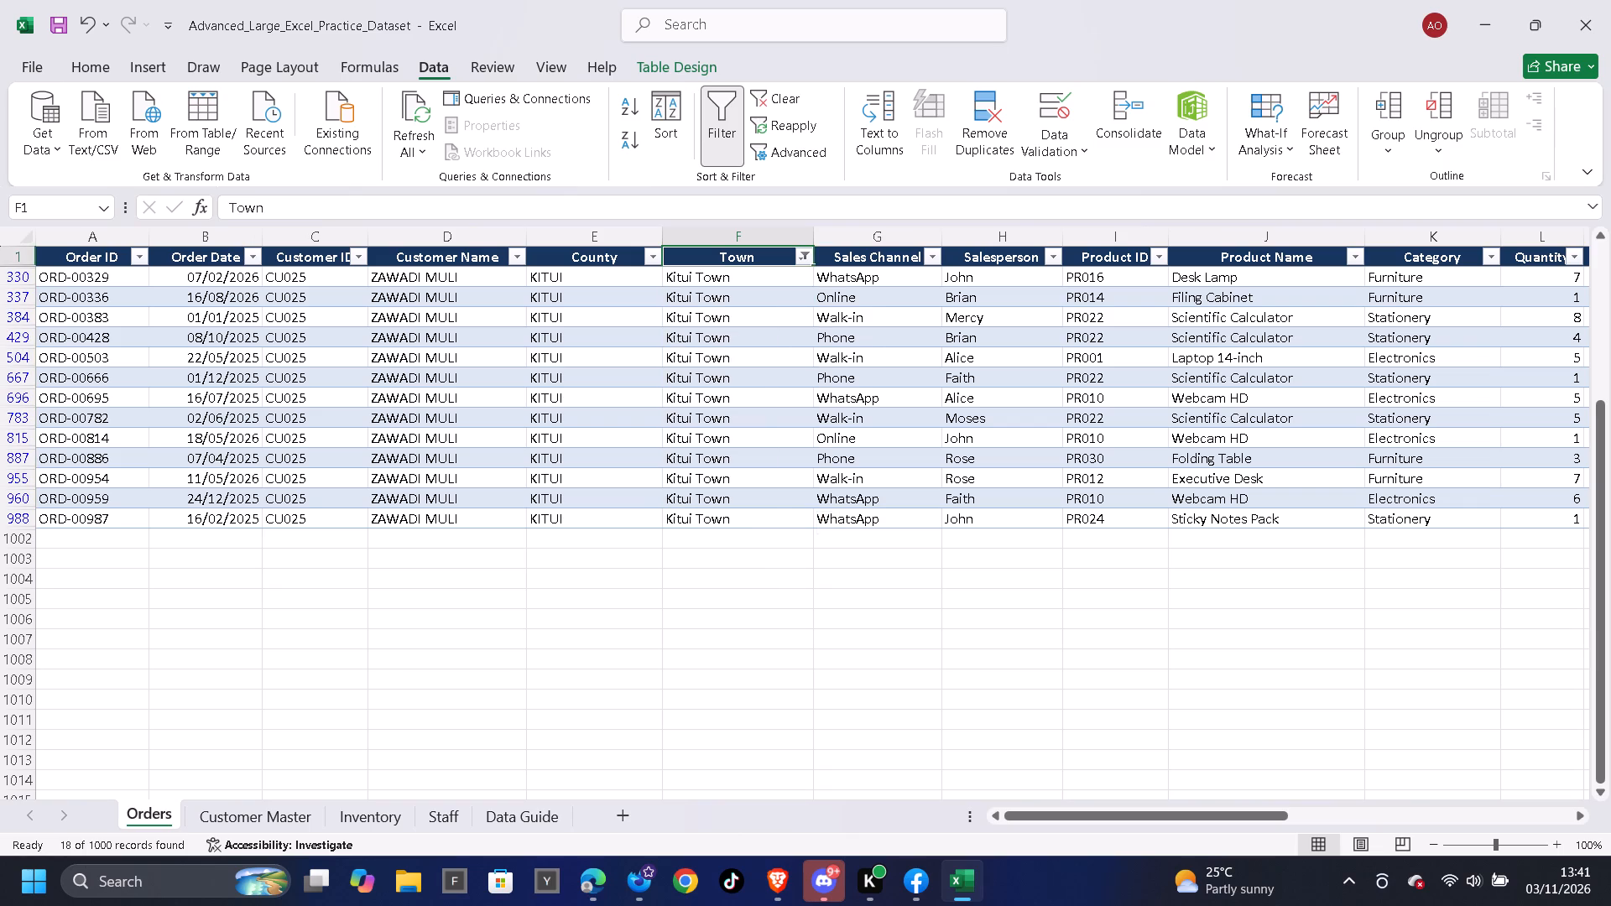
key(Down)
key(Up)
key(Down)
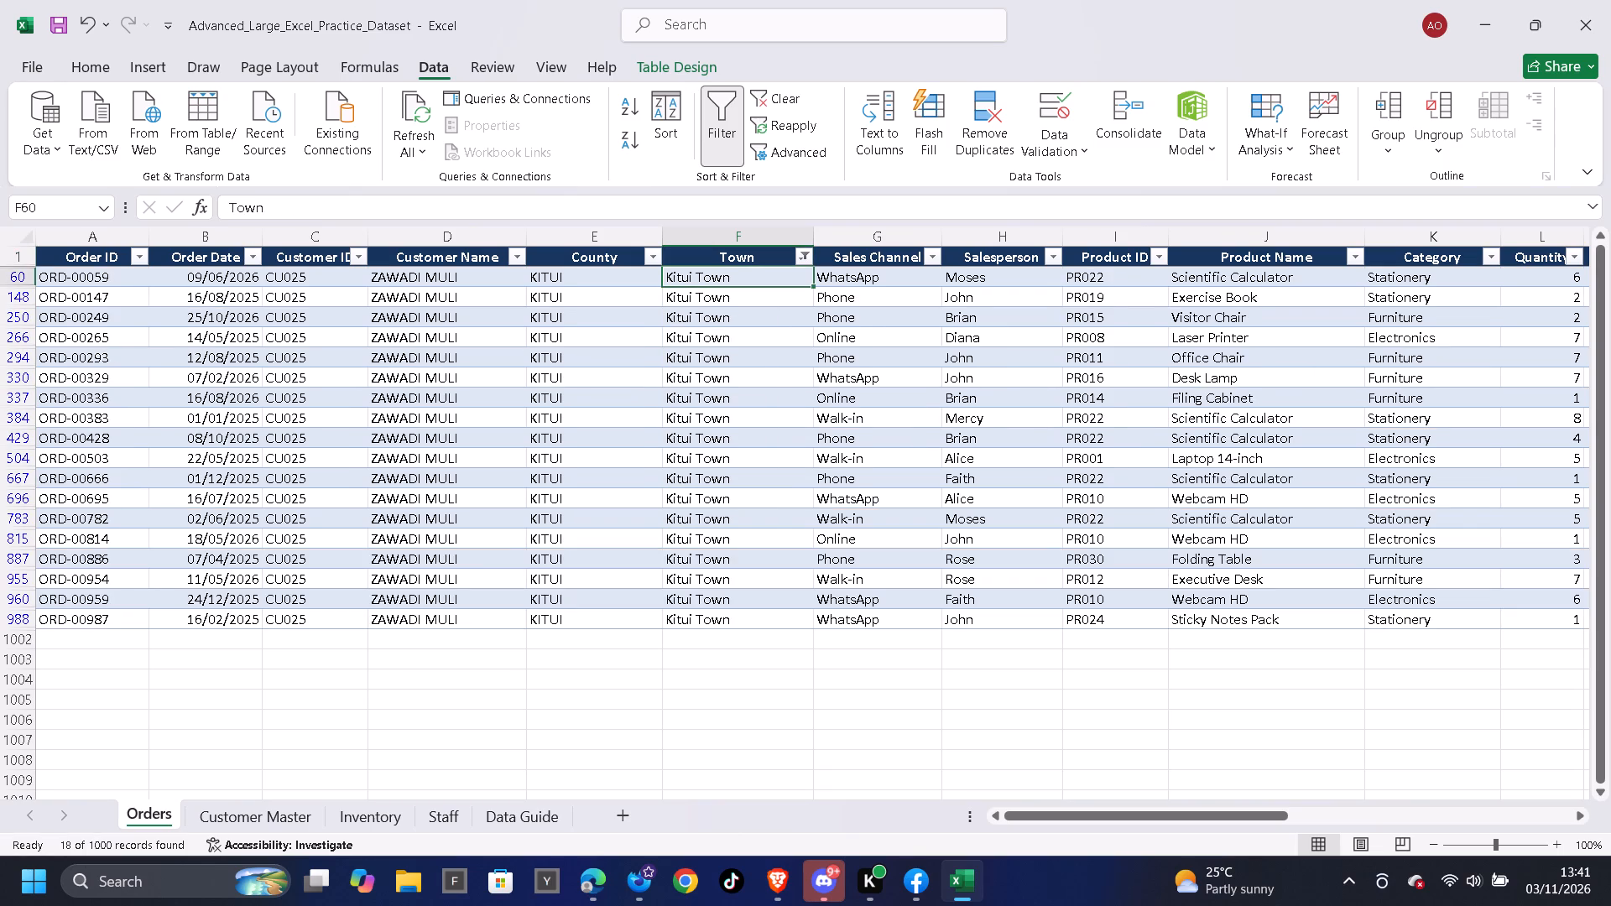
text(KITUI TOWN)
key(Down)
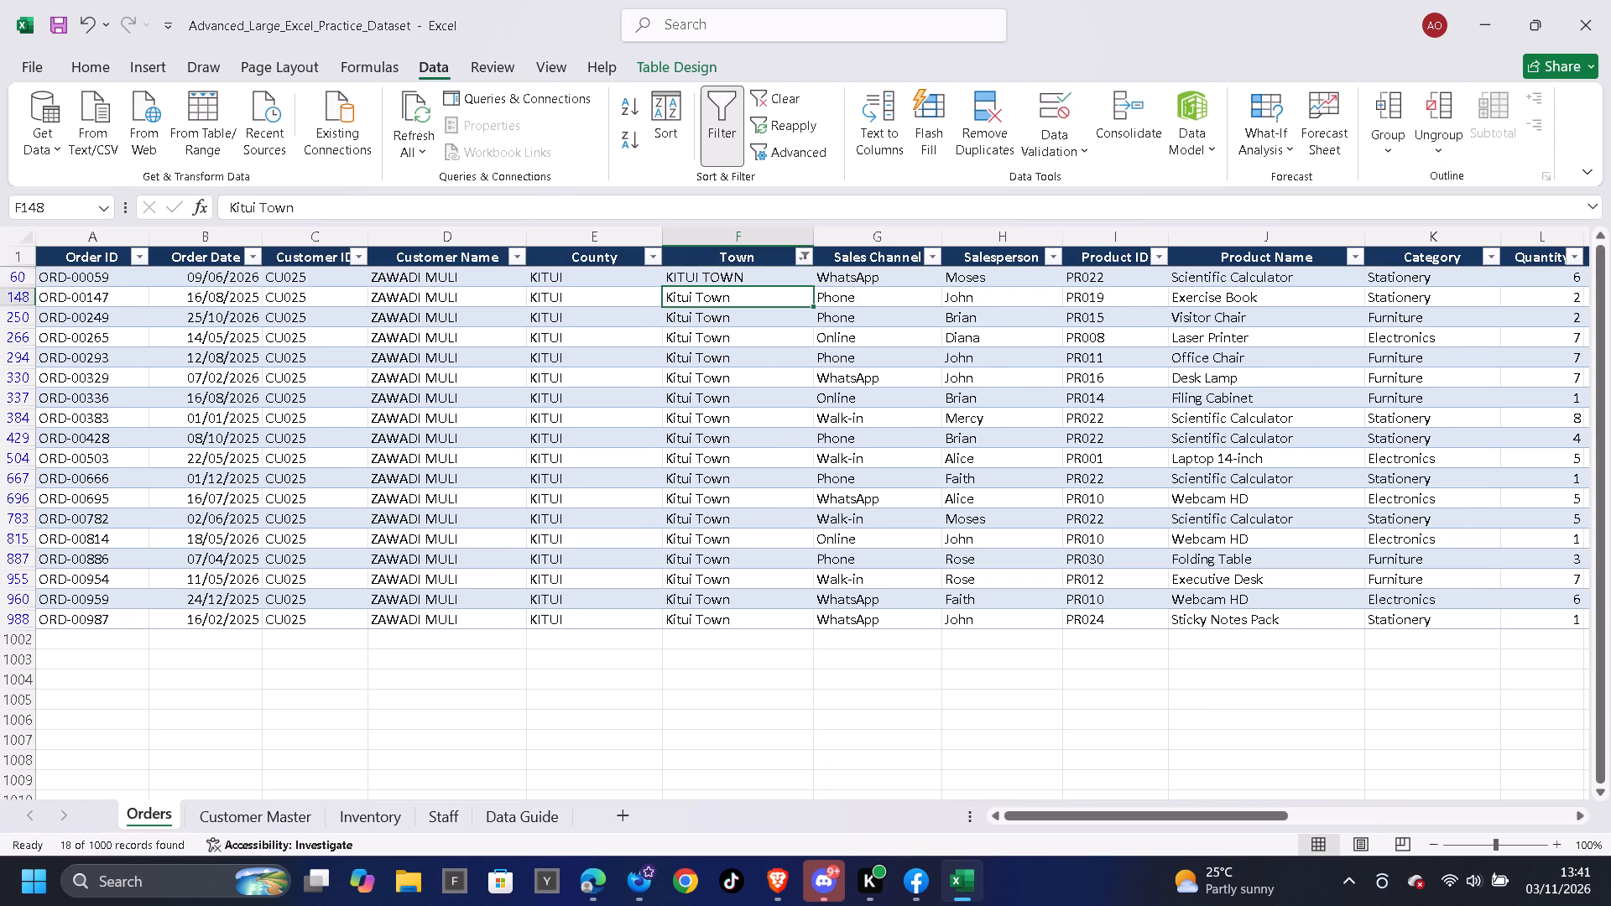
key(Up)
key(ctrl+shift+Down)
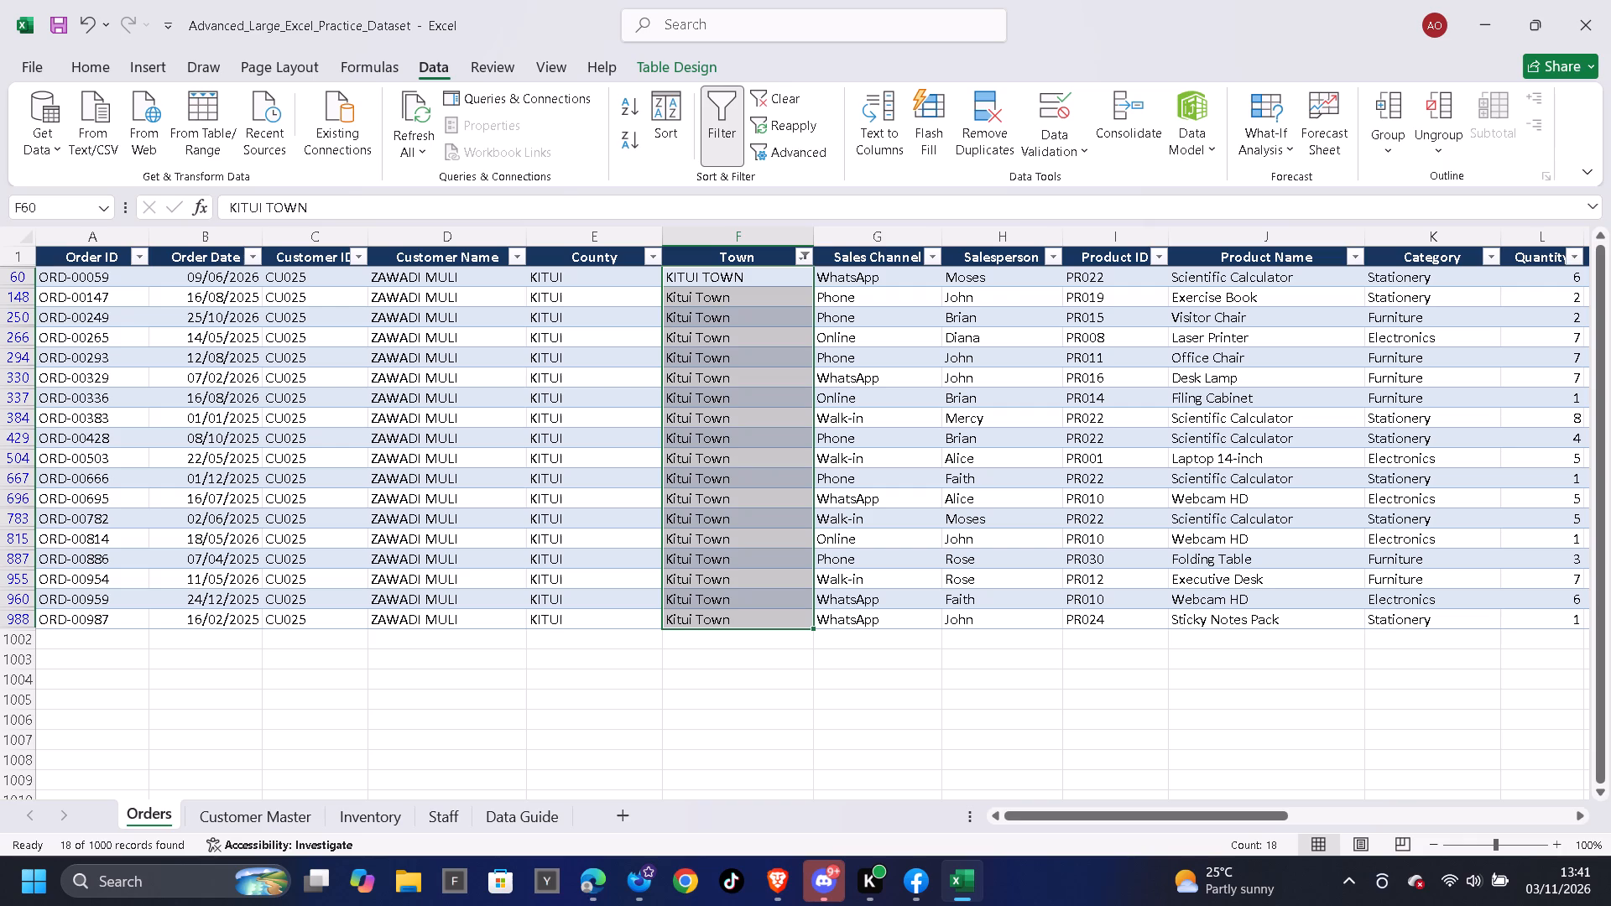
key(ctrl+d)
Clear the Town column filter and filter the column to only Nyeri Town.
click(792, 101)
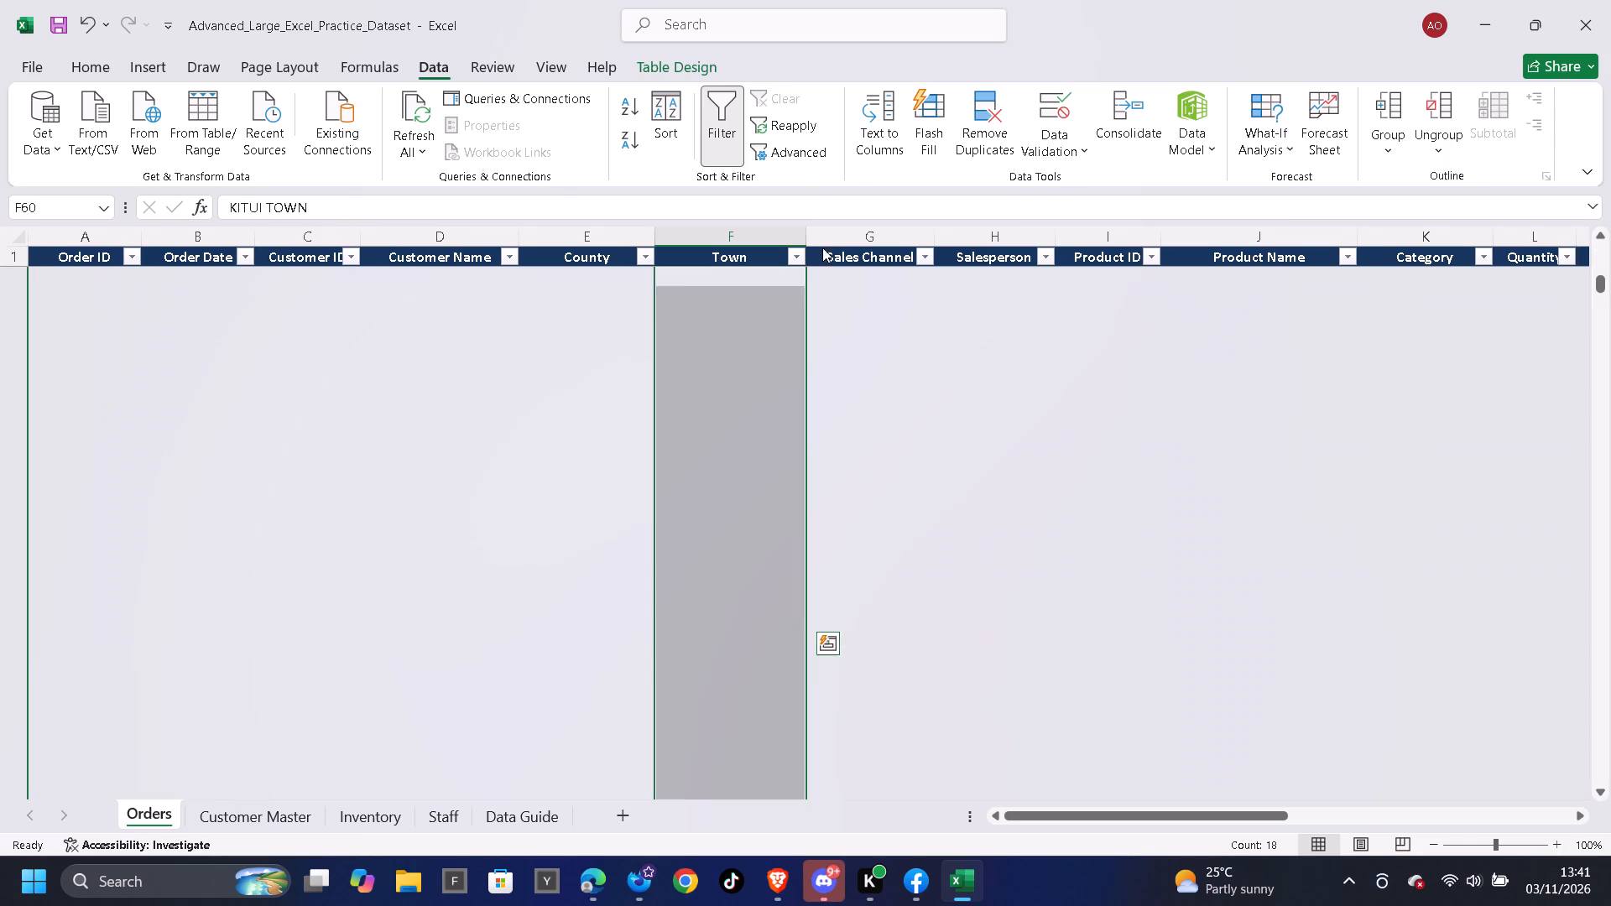
click(796, 258)
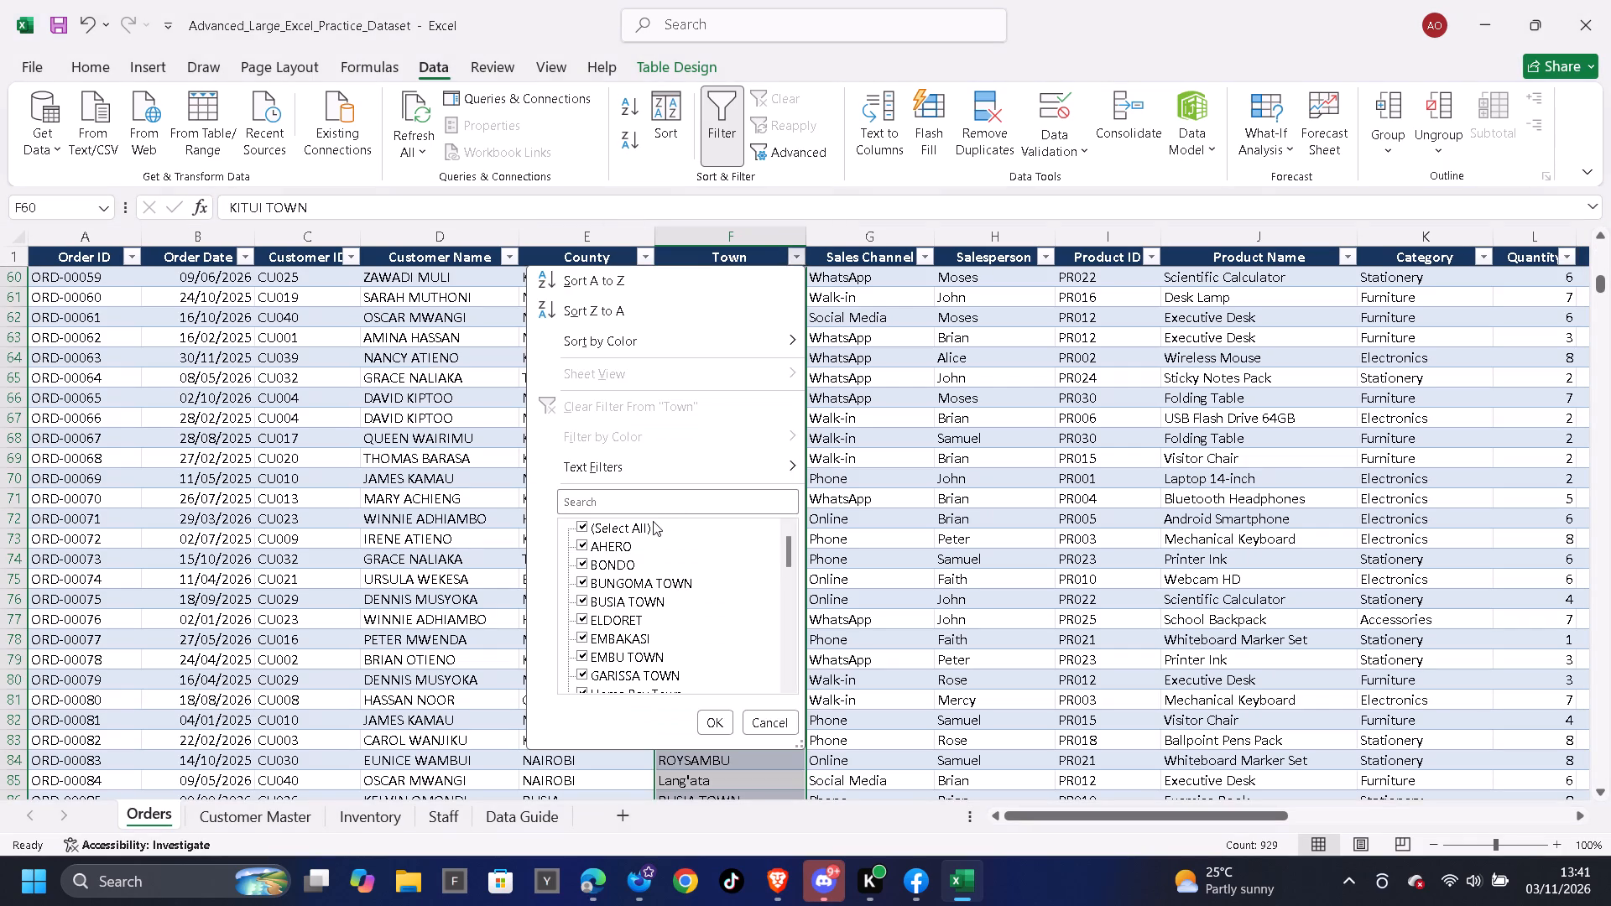
click(647, 519)
drag(790, 547, 797, 670)
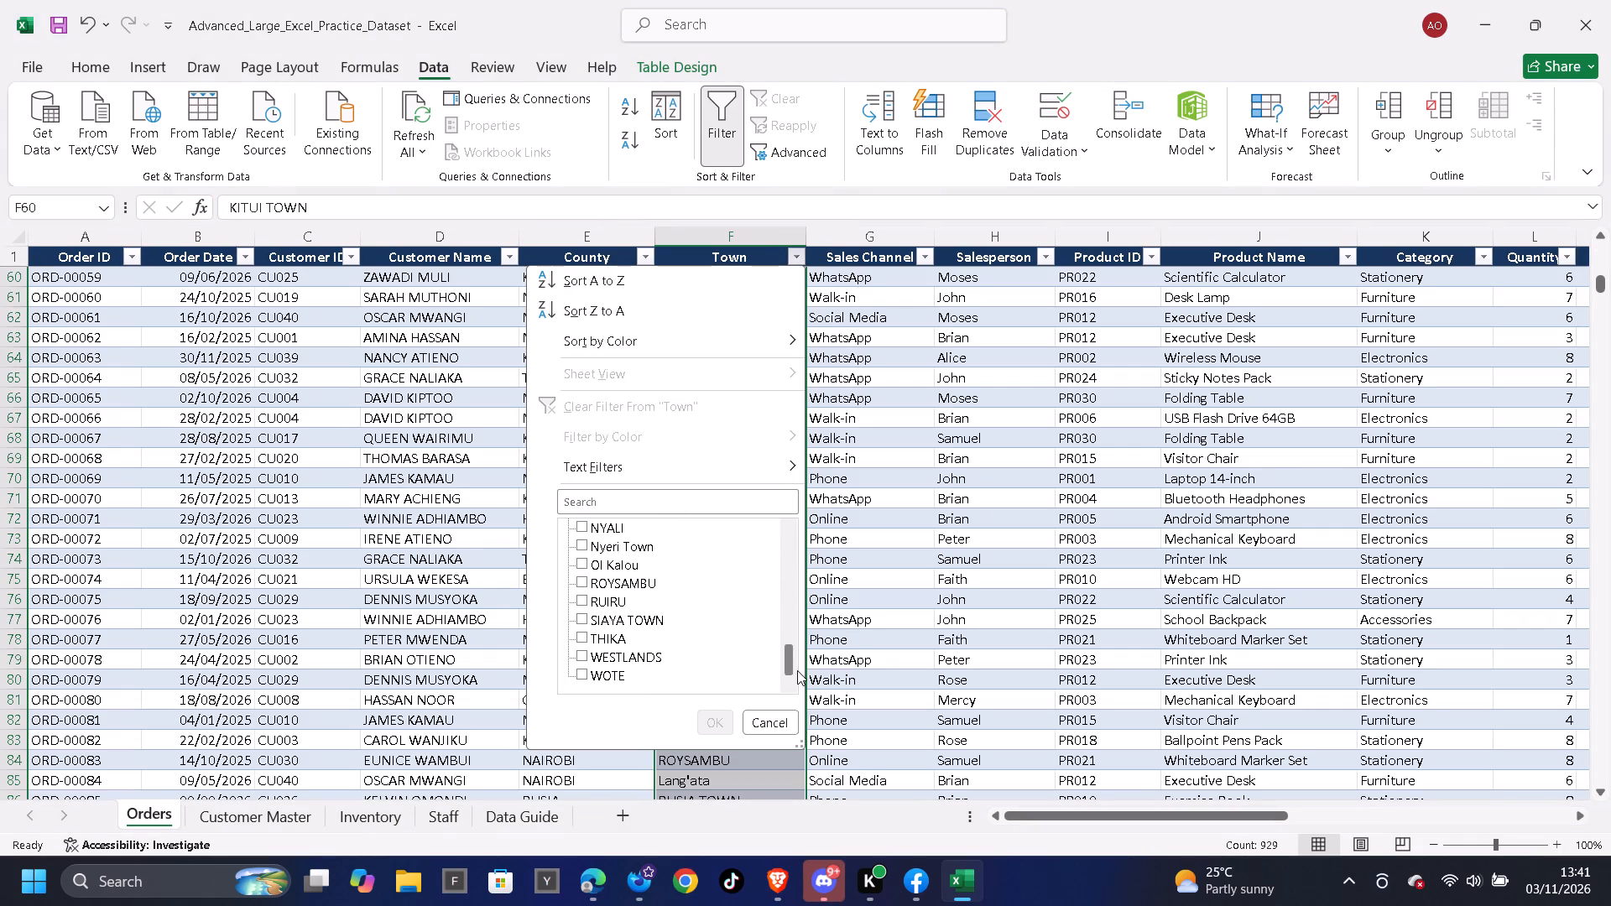
drag(797, 670, 797, 692)
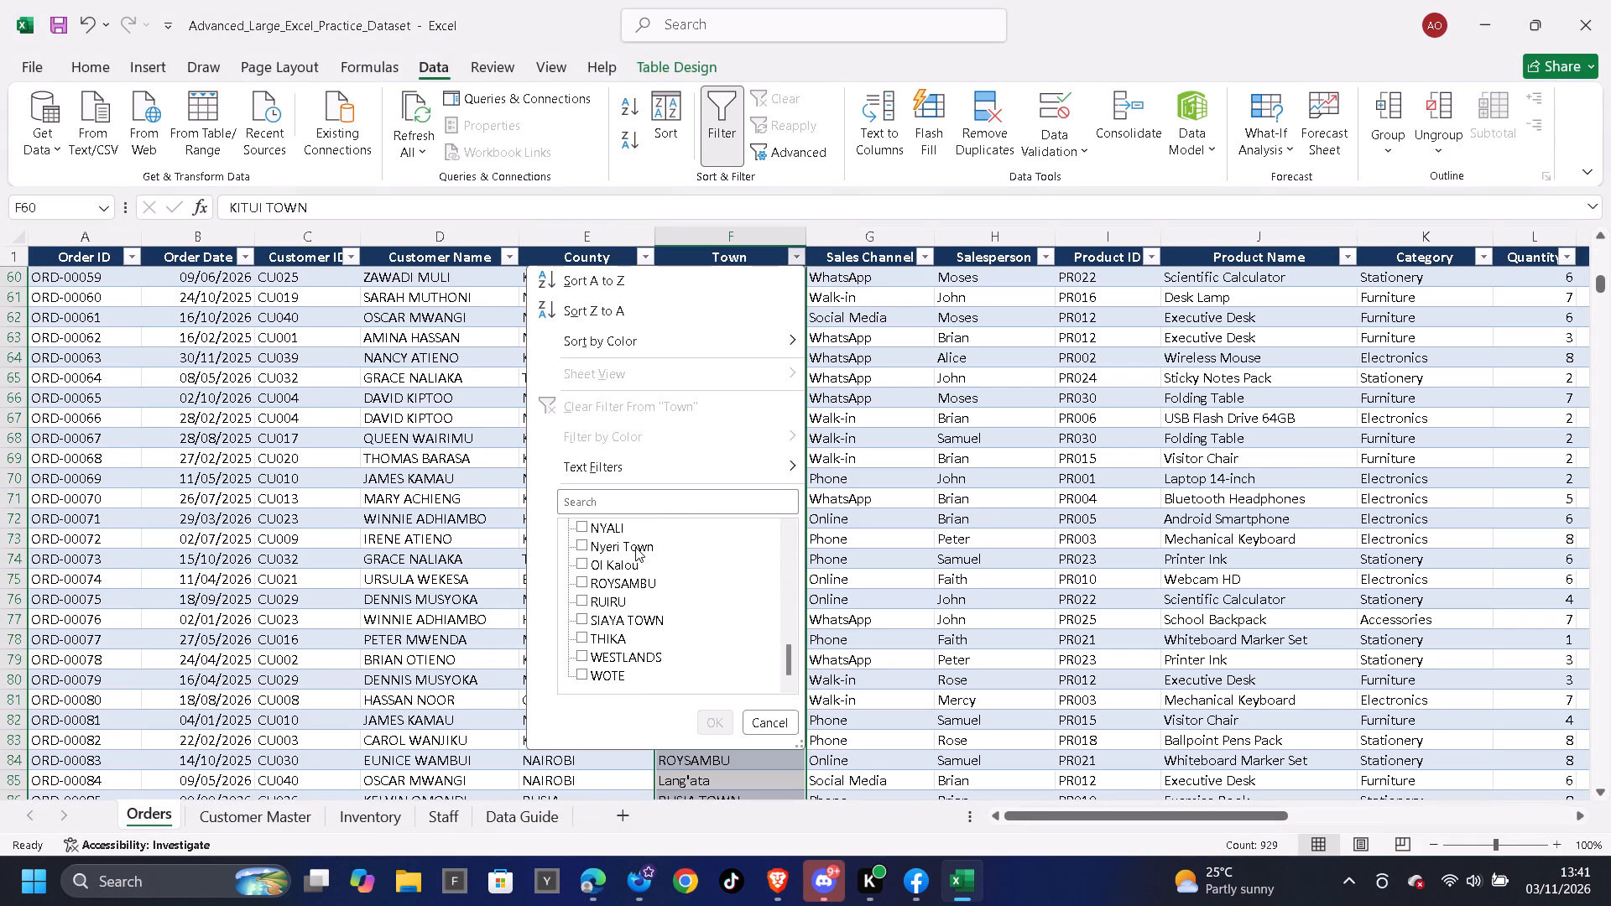
click(635, 547)
click(706, 717)
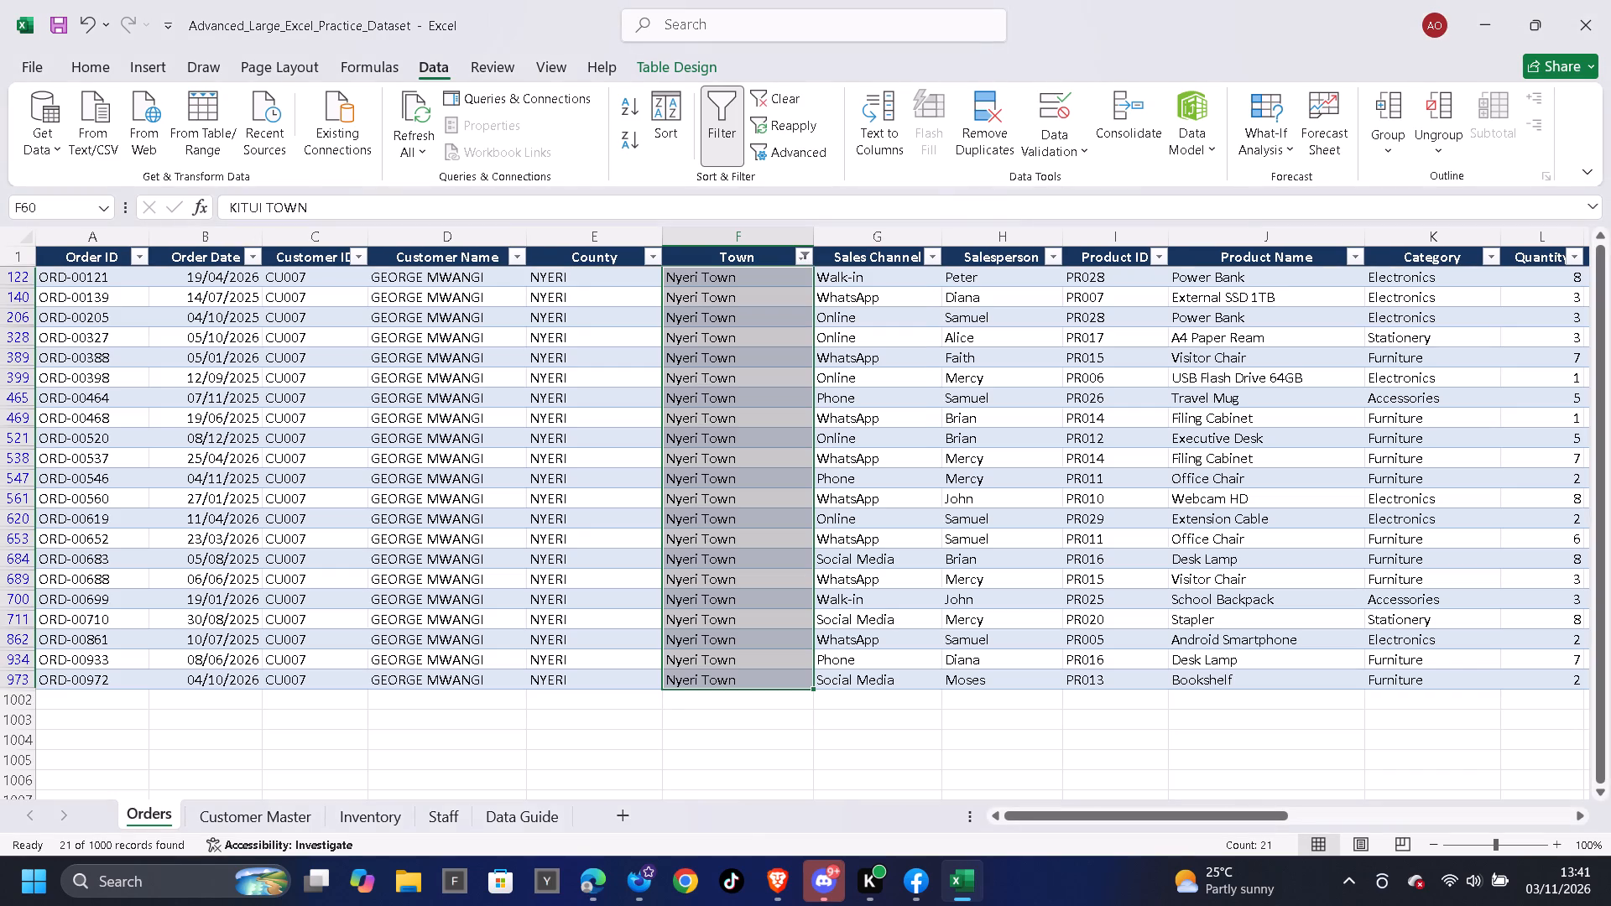
Enter NYERI TOWN in the first filtered Town cell and fill it down the remaining visible rows.
click(724, 257)
key(Down)
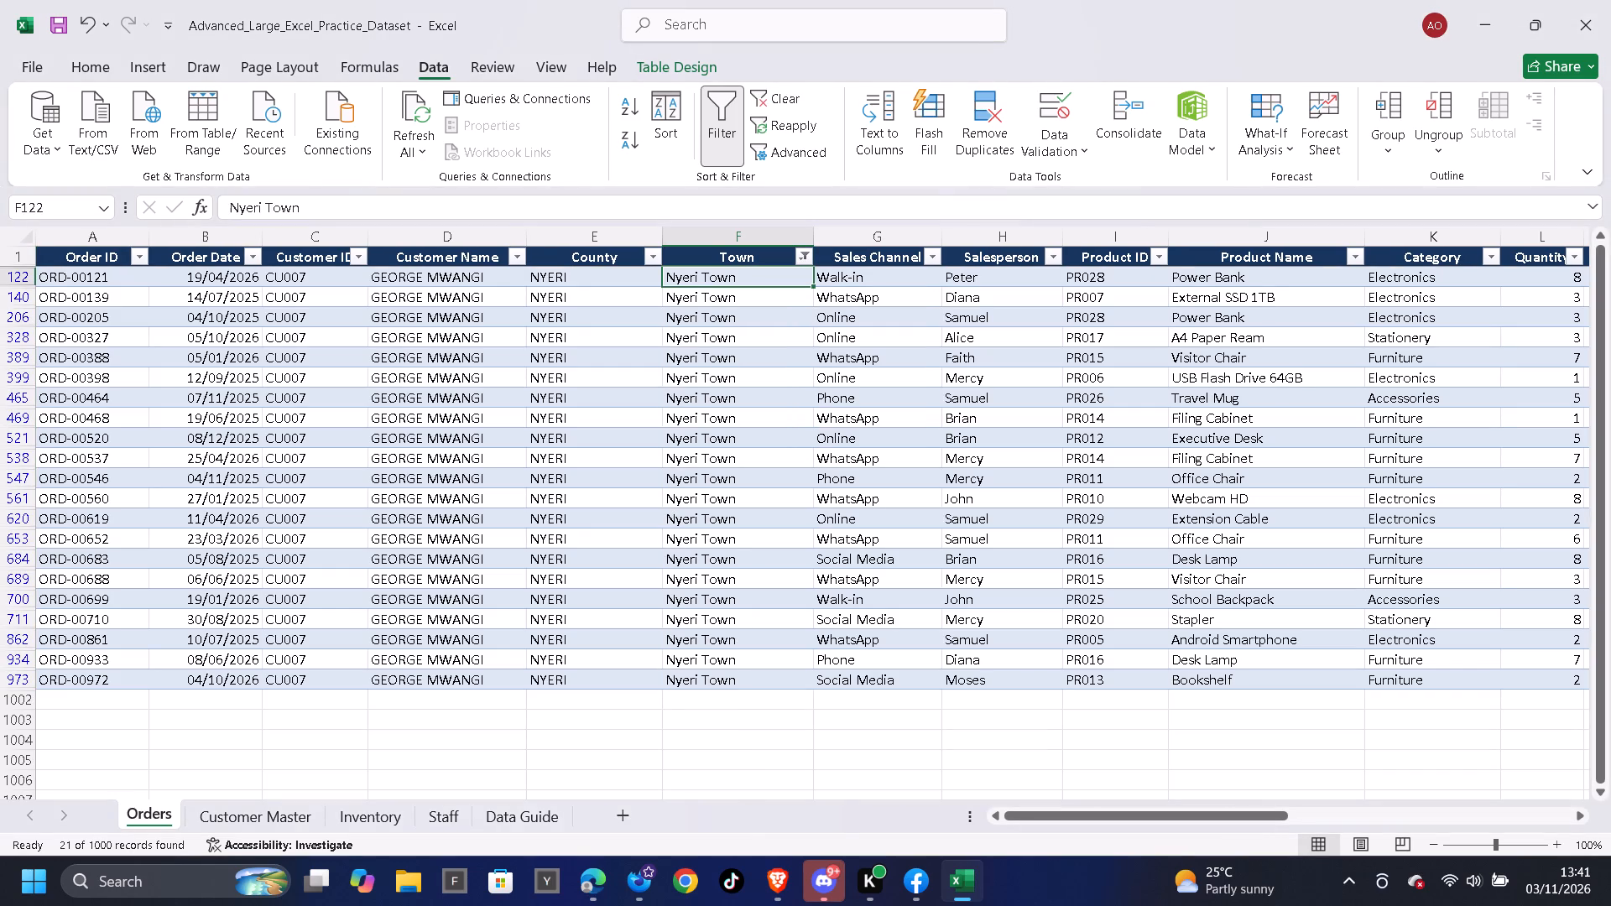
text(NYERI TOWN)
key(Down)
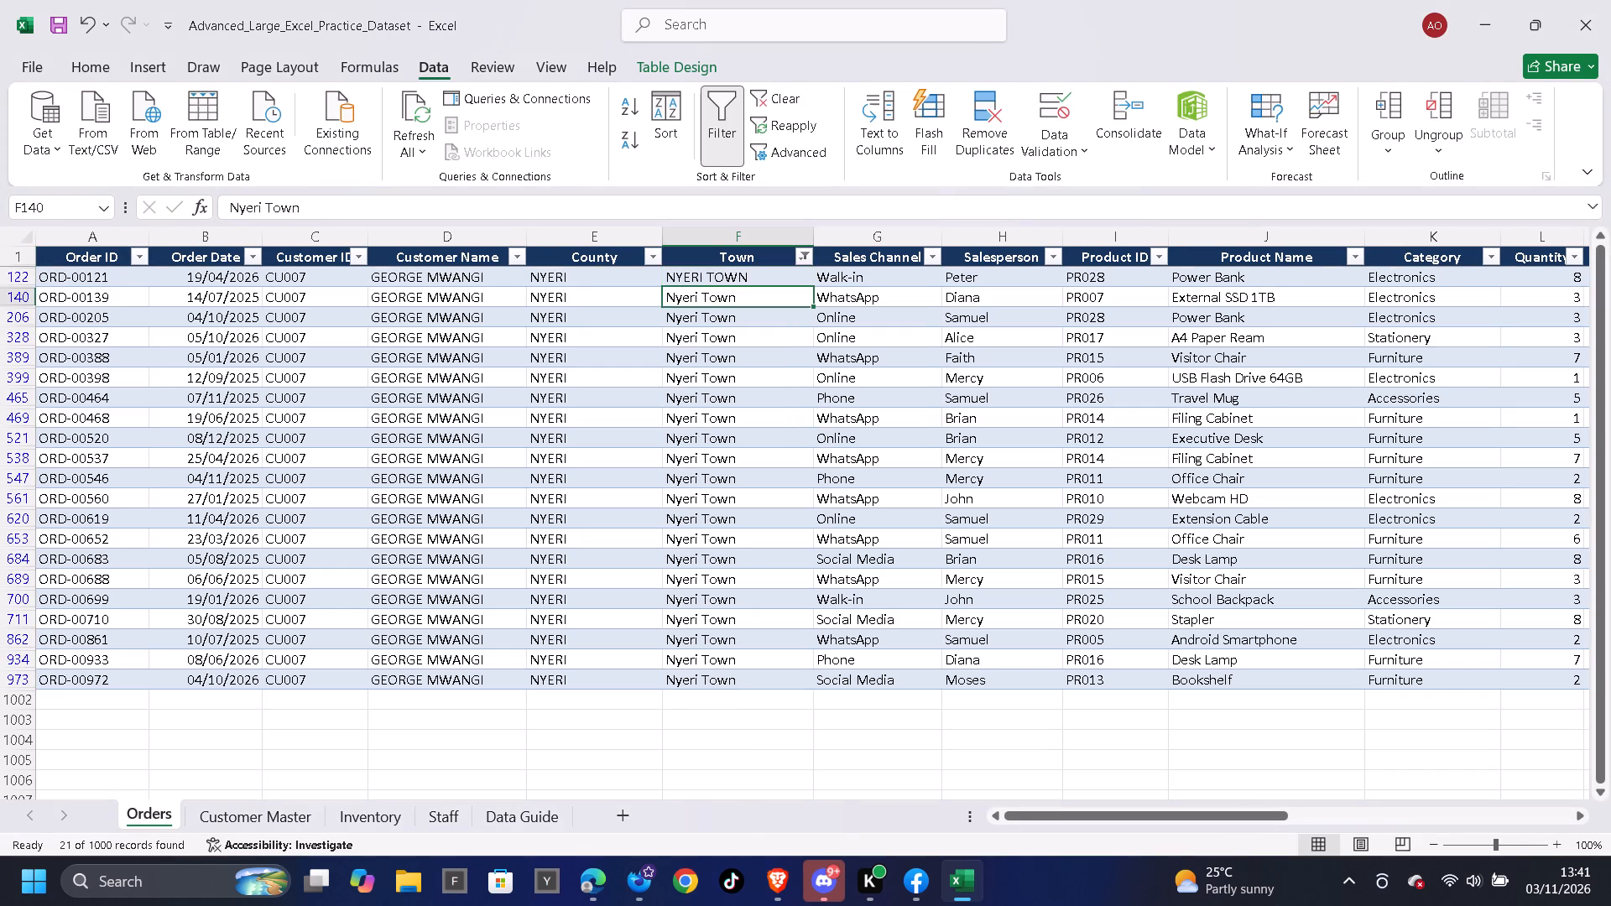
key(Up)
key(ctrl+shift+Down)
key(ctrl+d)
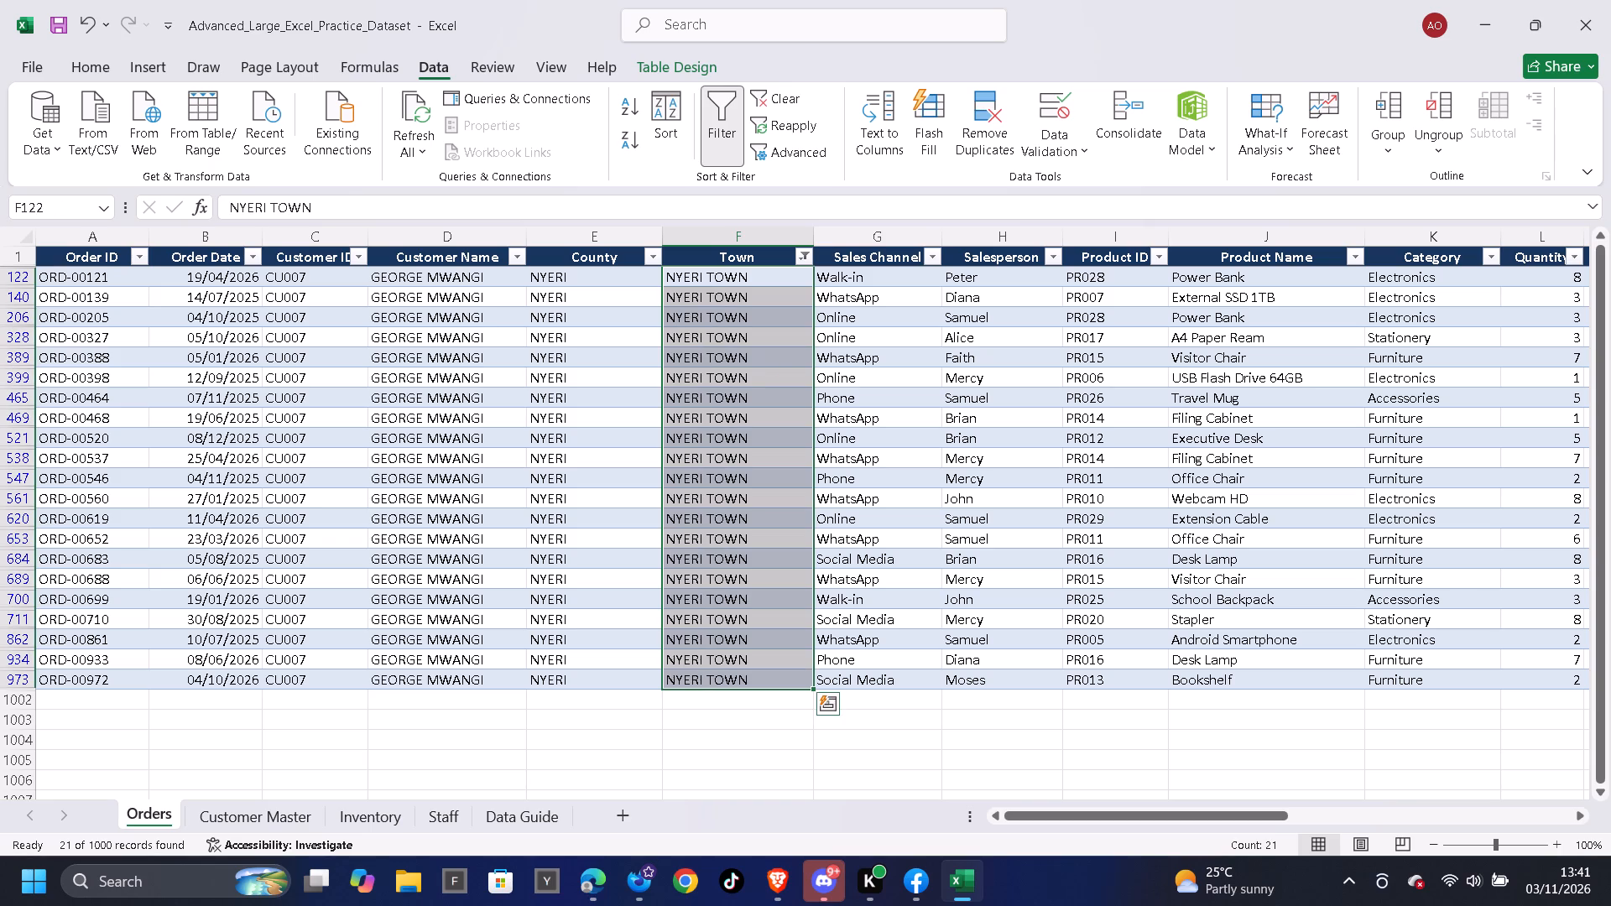
Clear the Town column filter and filter the column to only Naivasha.
click(785, 104)
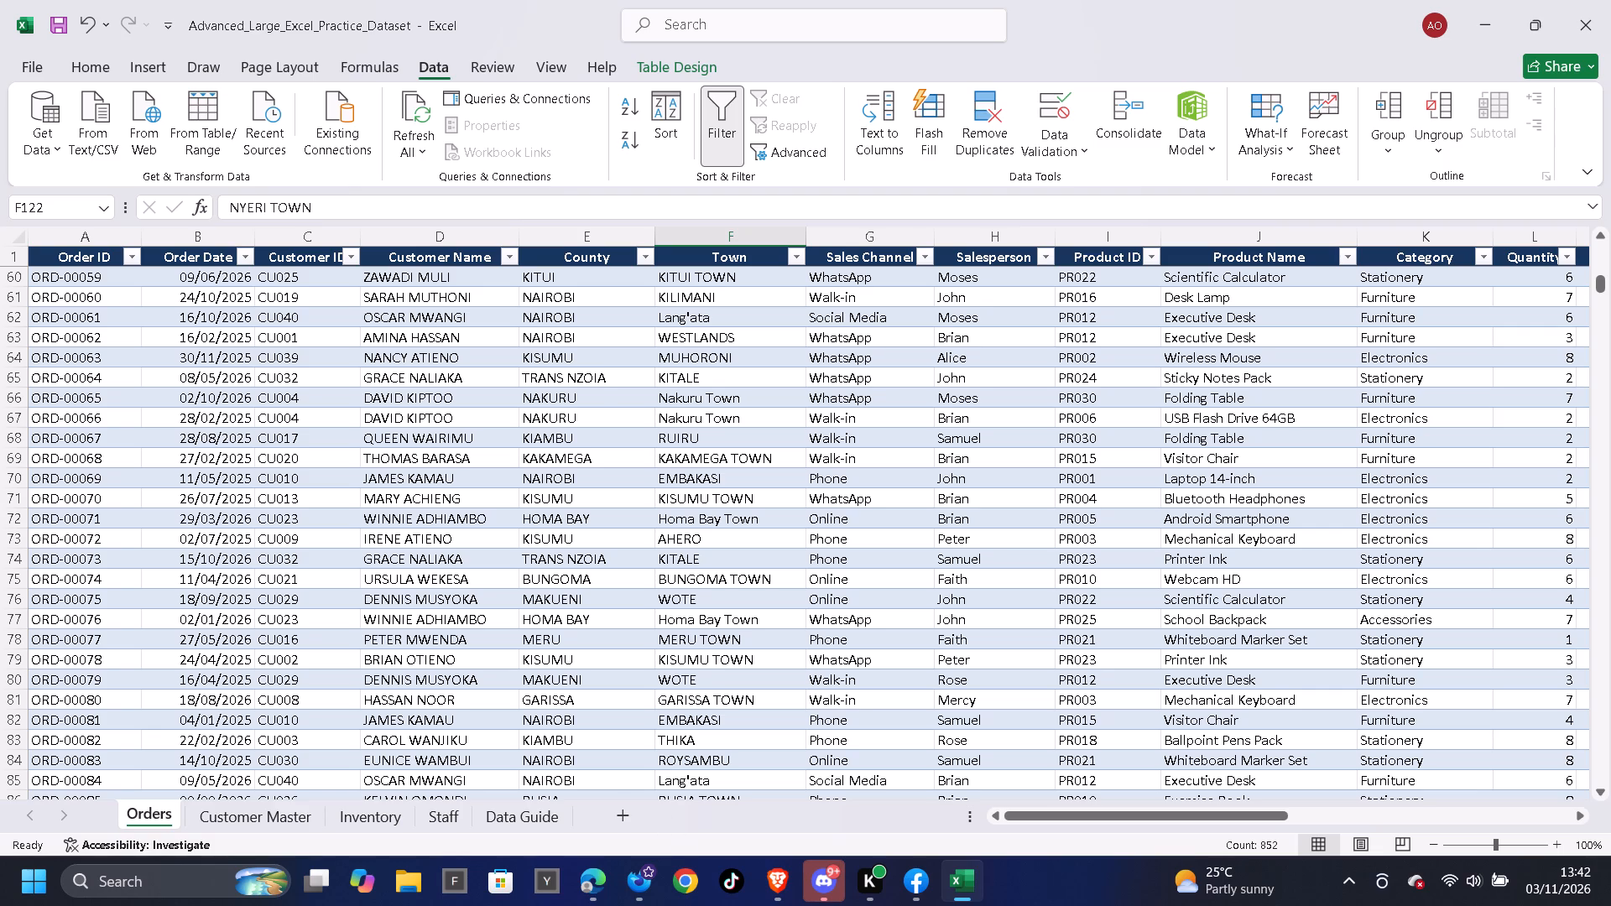
click(642, 254)
click(738, 322)
click(790, 257)
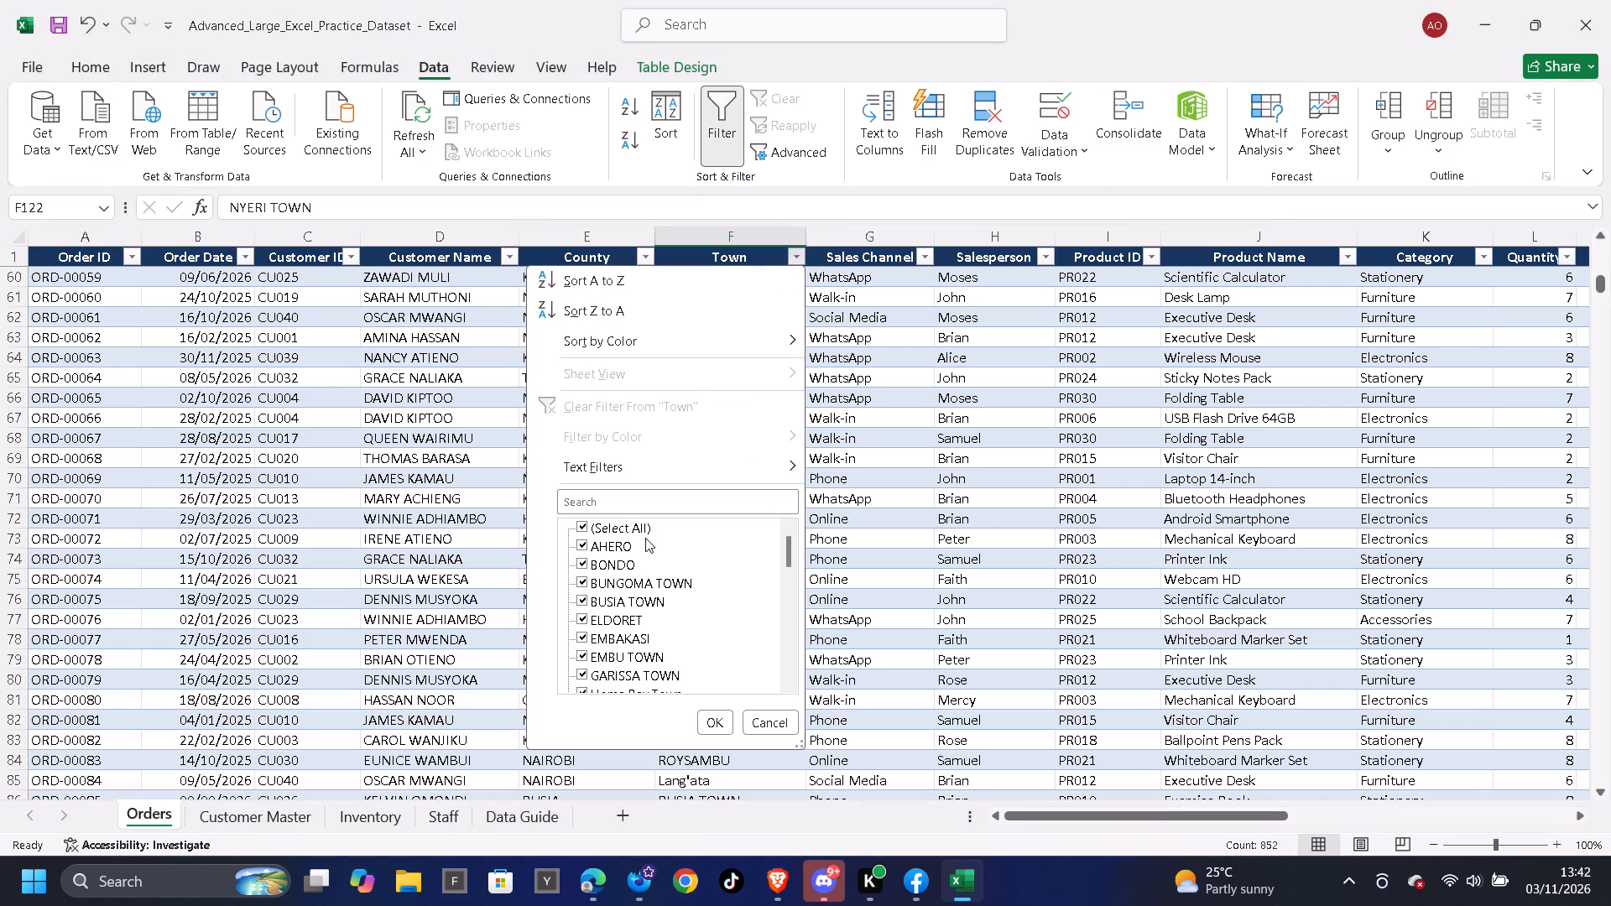
click(638, 528)
scroll(664, 594, down, 8)
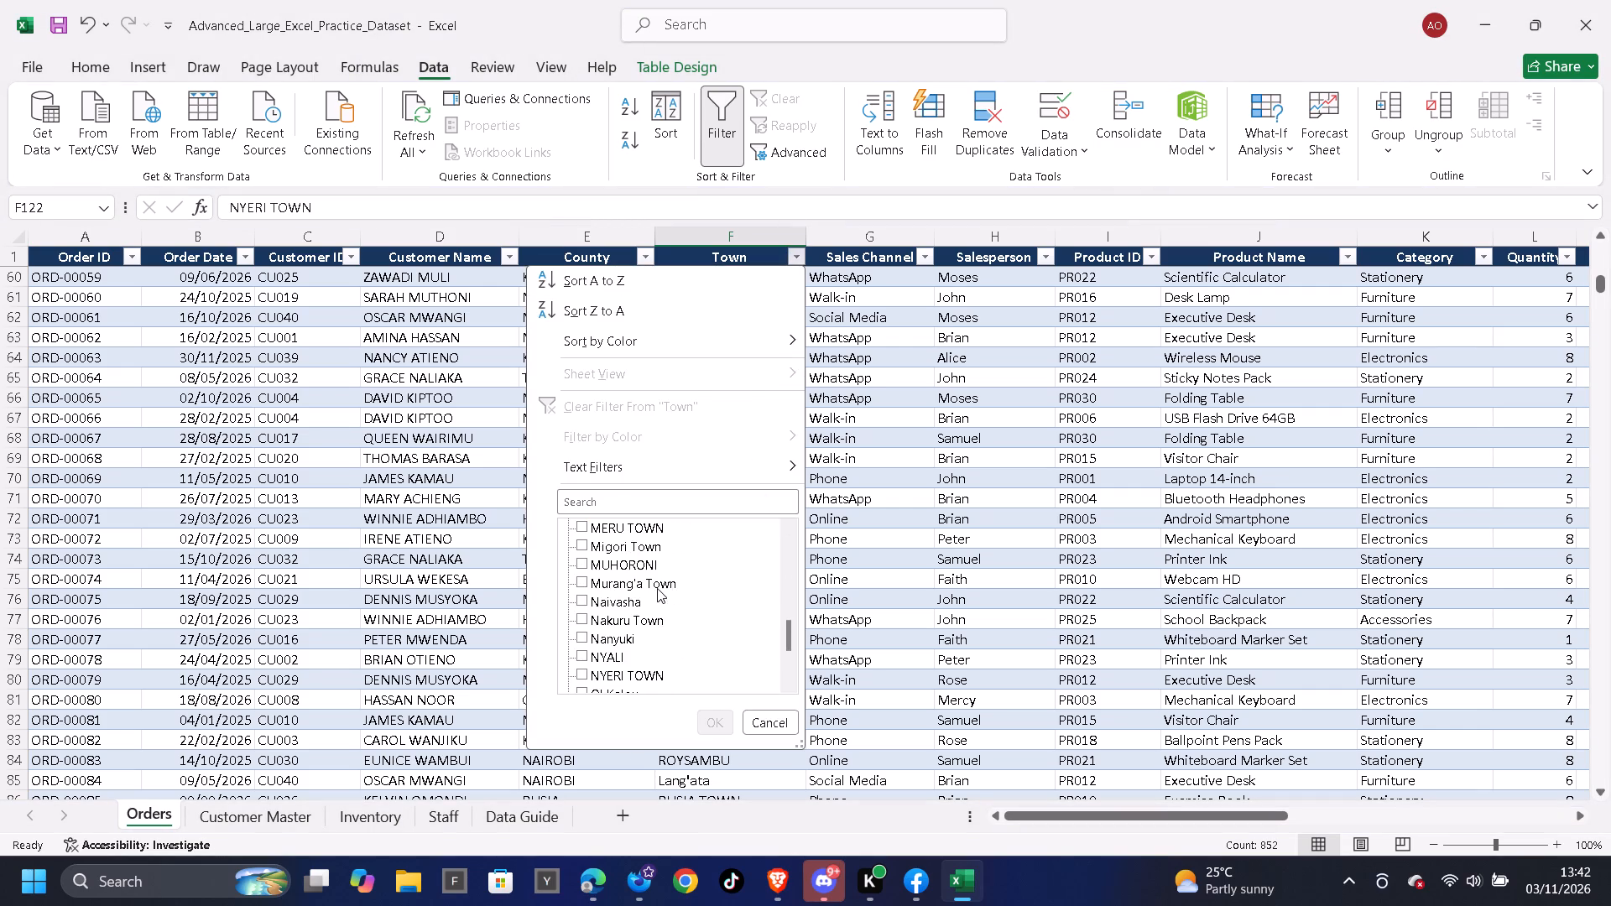
scroll(655, 588, down, 1)
scroll(654, 588, up, 1)
click(636, 602)
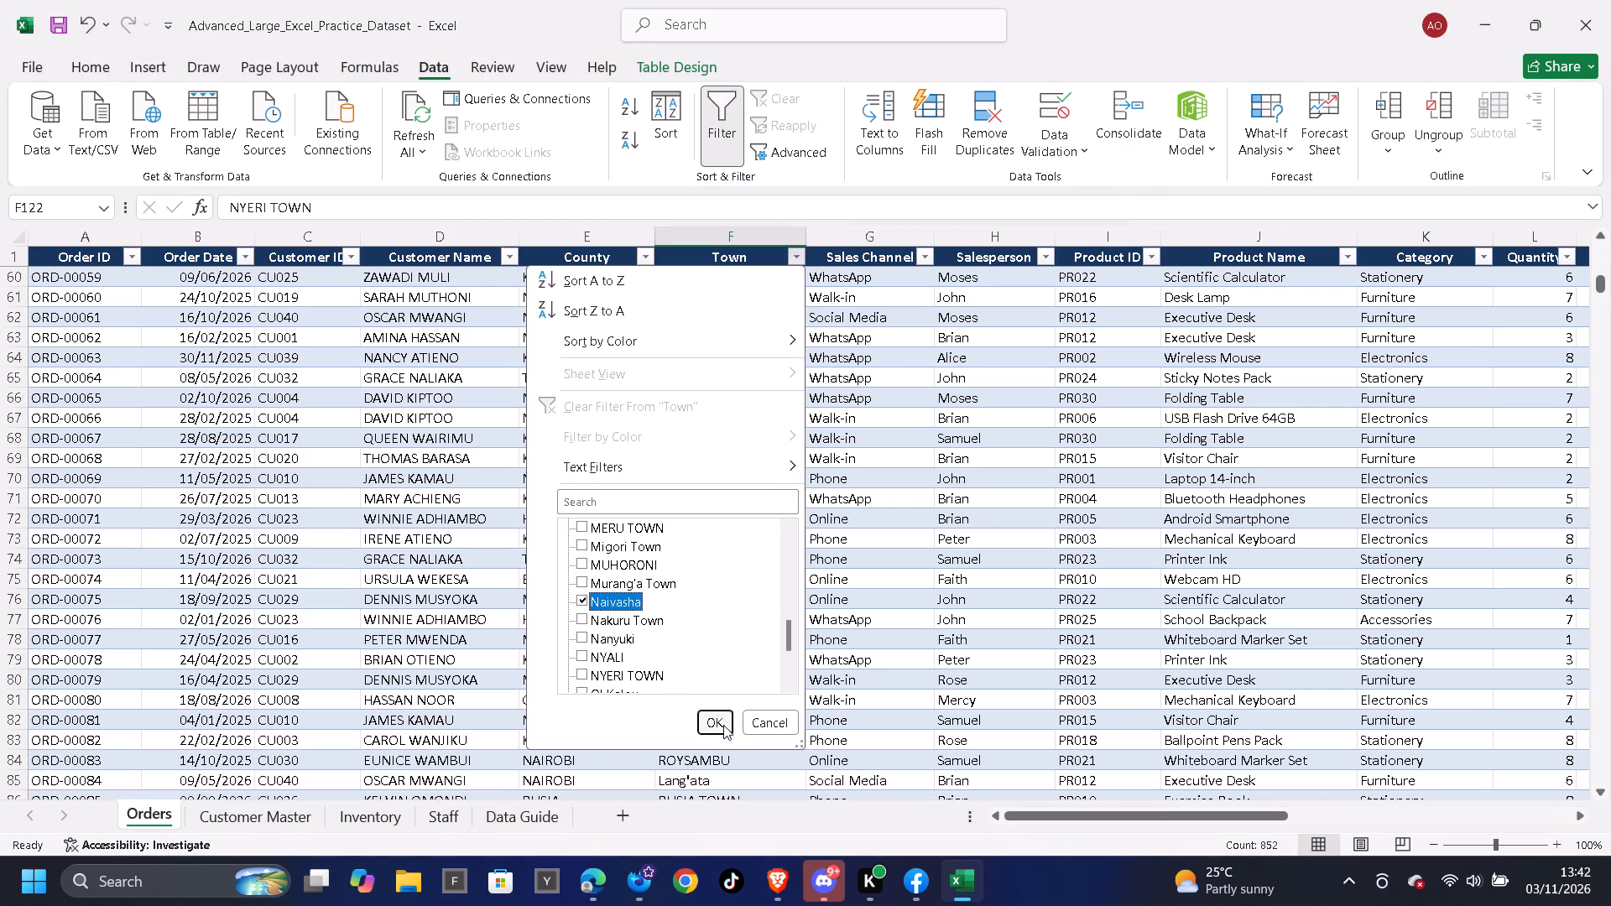
click(721, 722)
Enter NAIVASHA in the first filtered Town cell and fill it down the remaining visible rows.
click(743, 260)
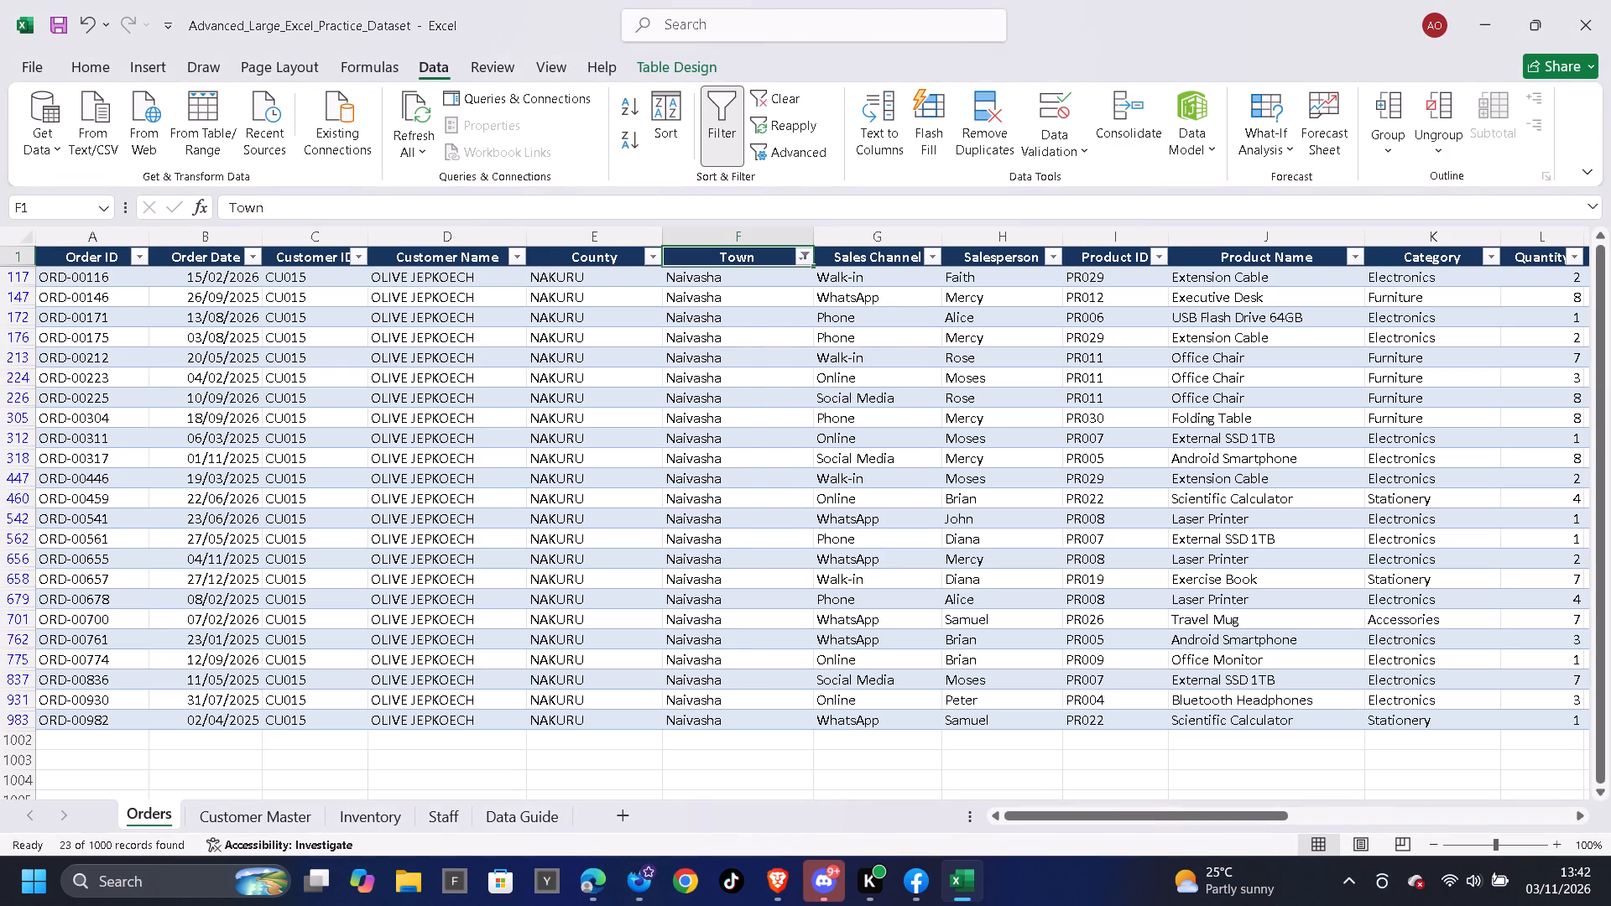
key(Down)
key(Up)
key(Down)
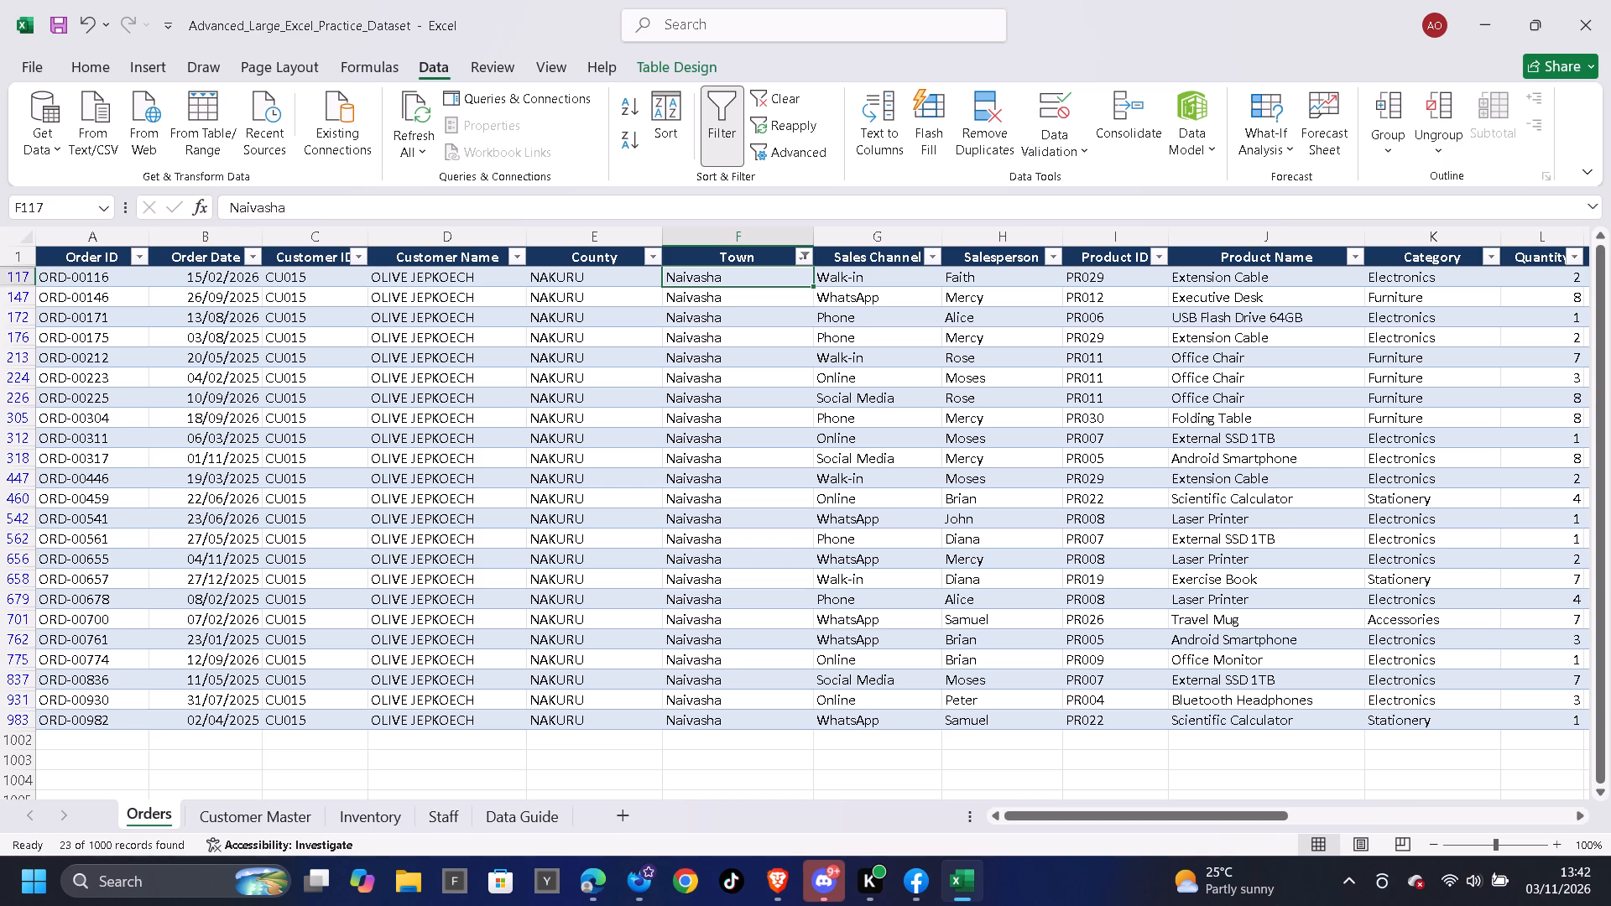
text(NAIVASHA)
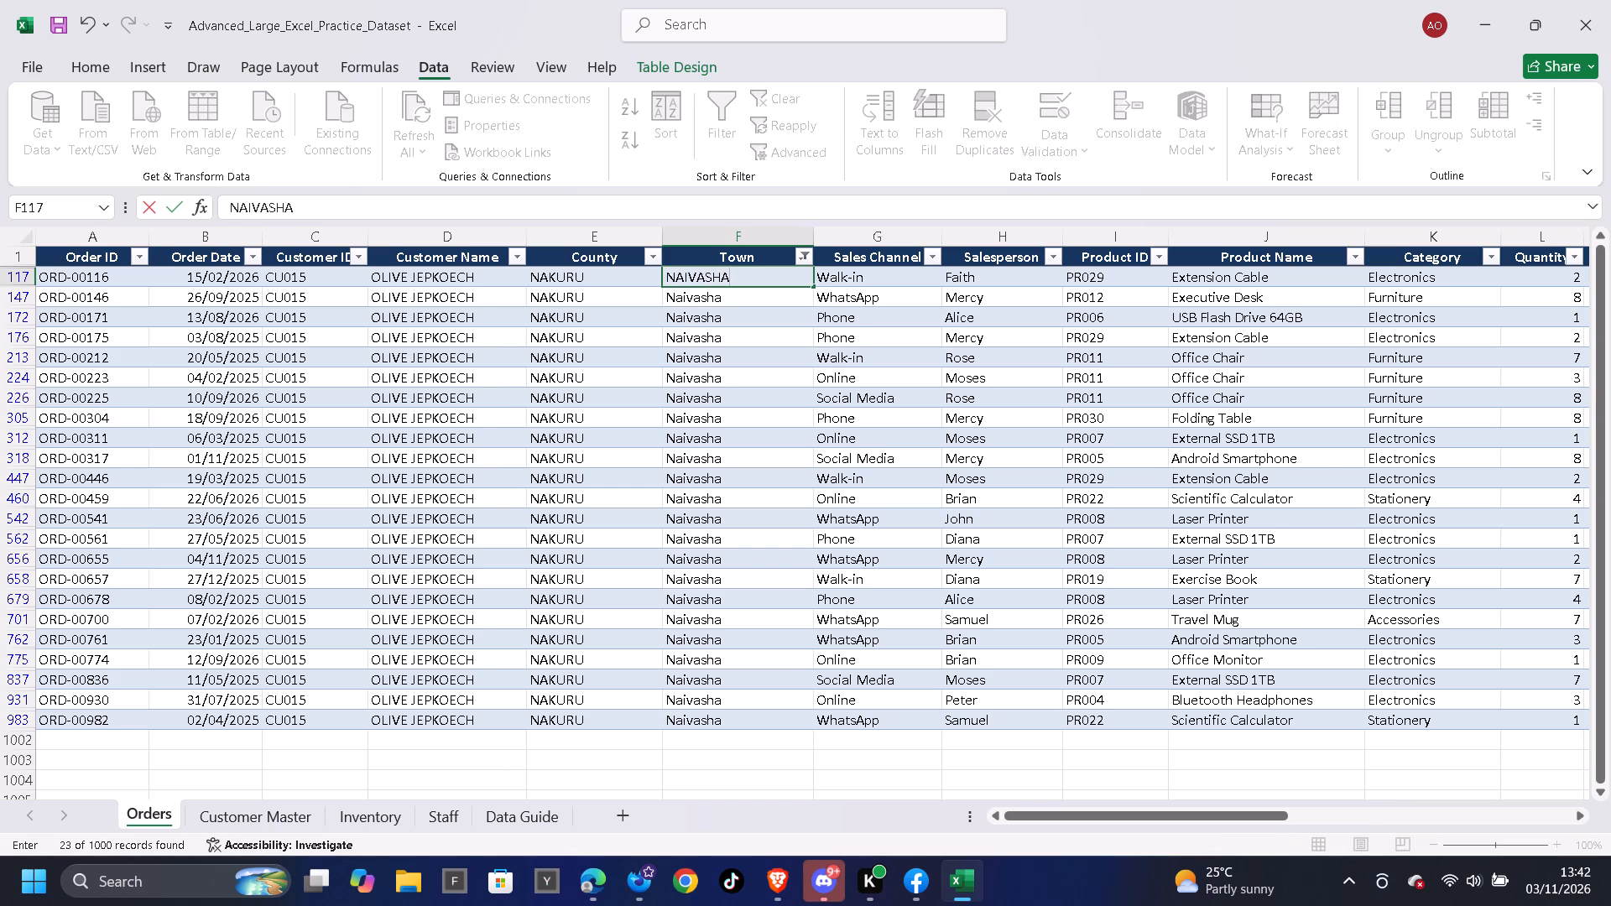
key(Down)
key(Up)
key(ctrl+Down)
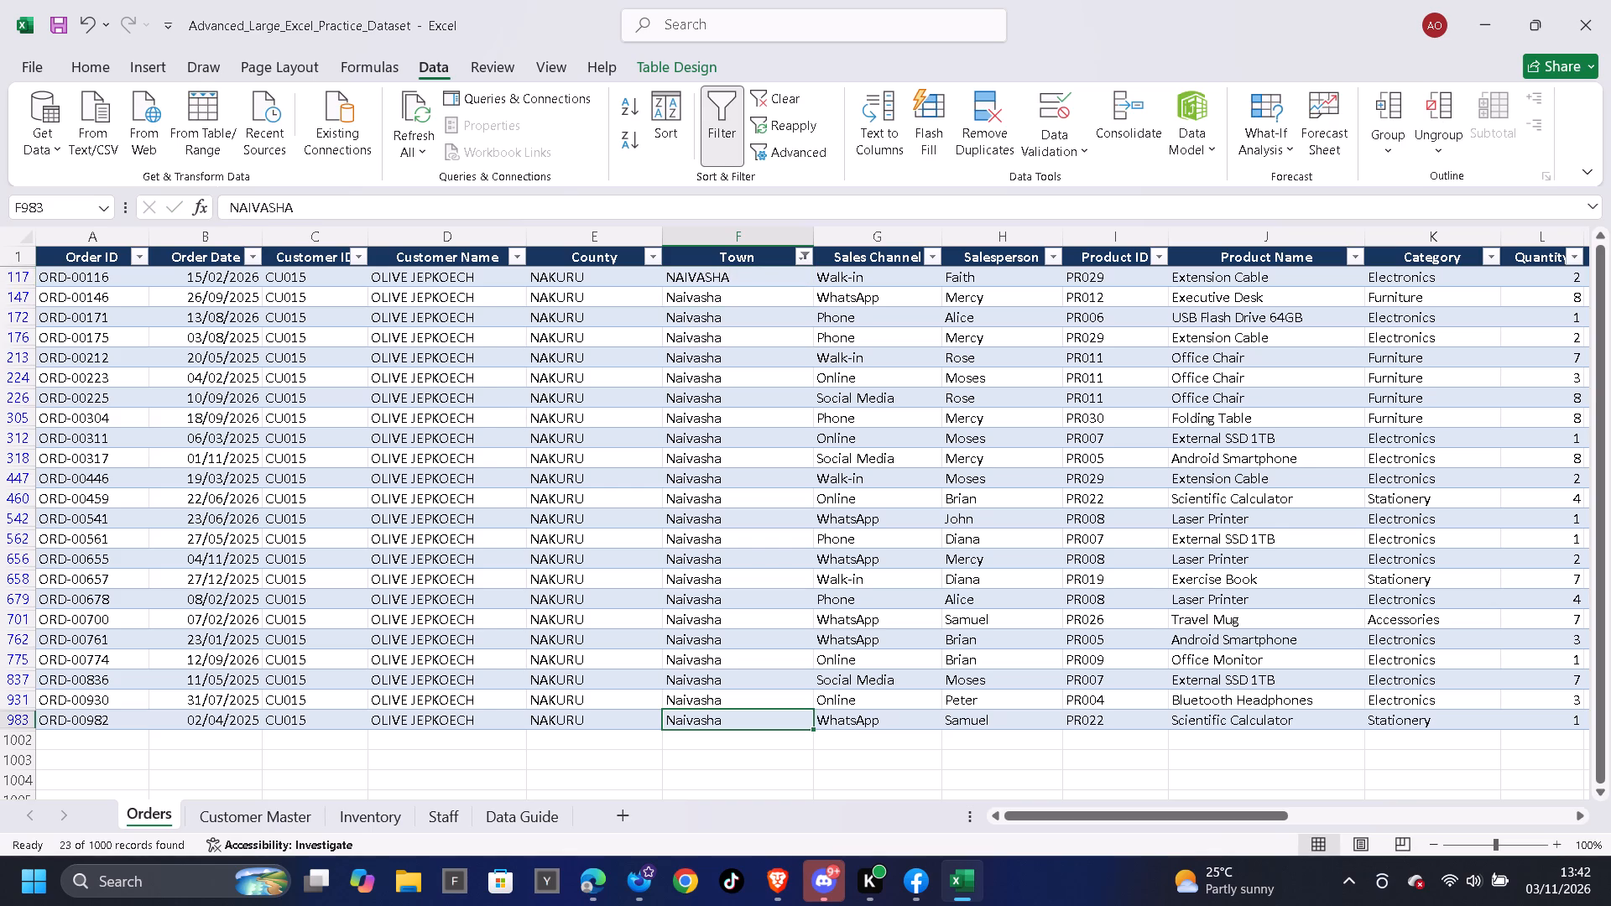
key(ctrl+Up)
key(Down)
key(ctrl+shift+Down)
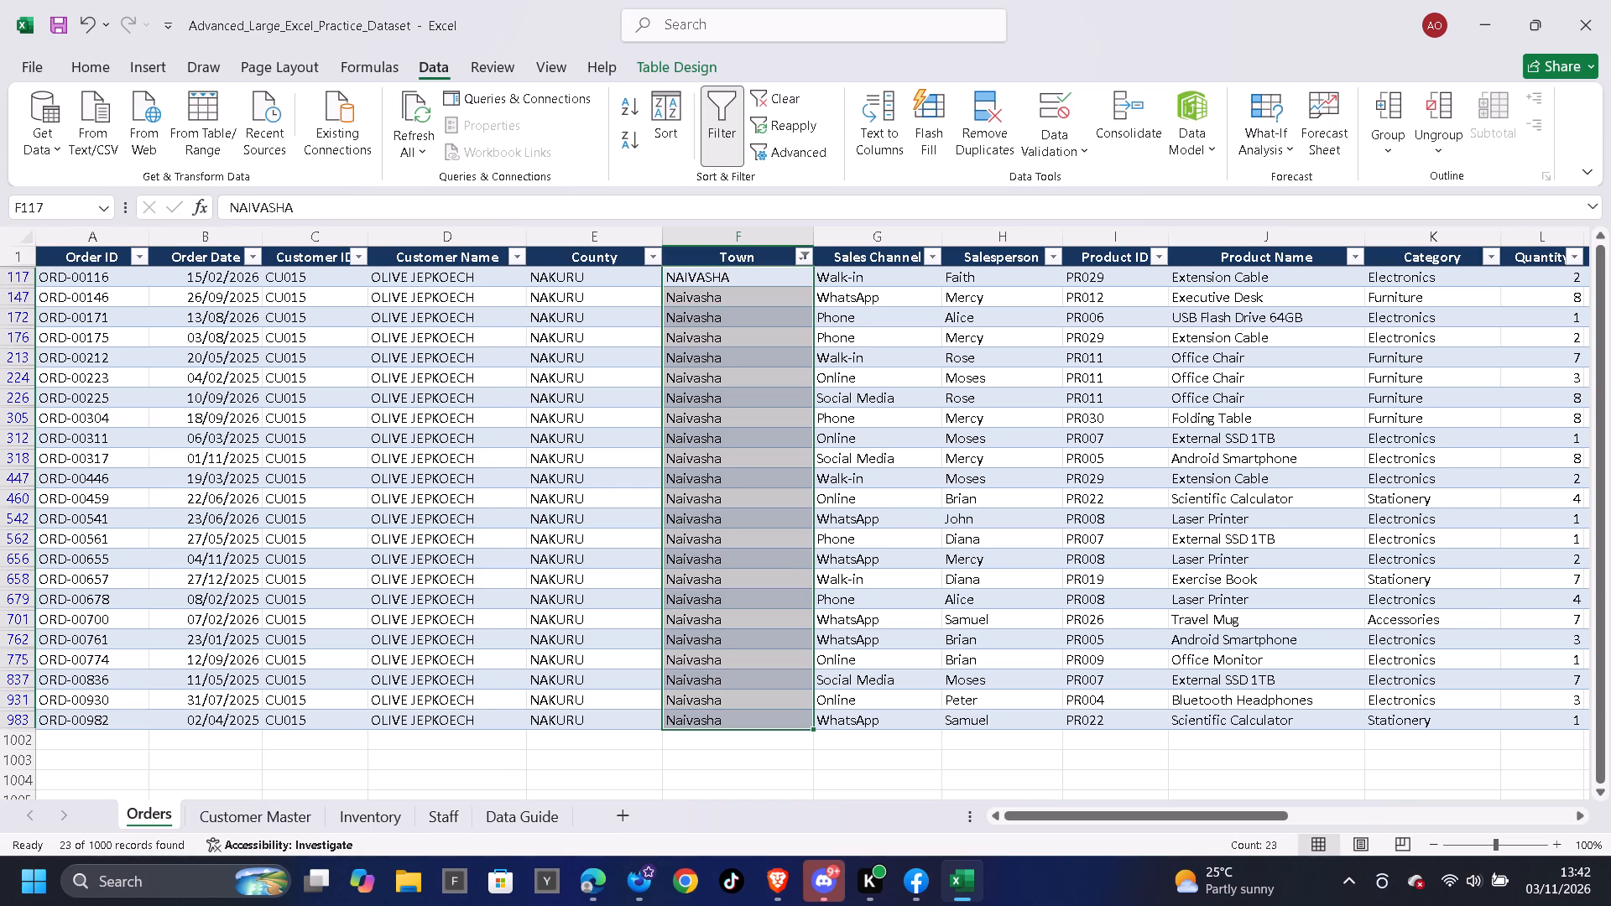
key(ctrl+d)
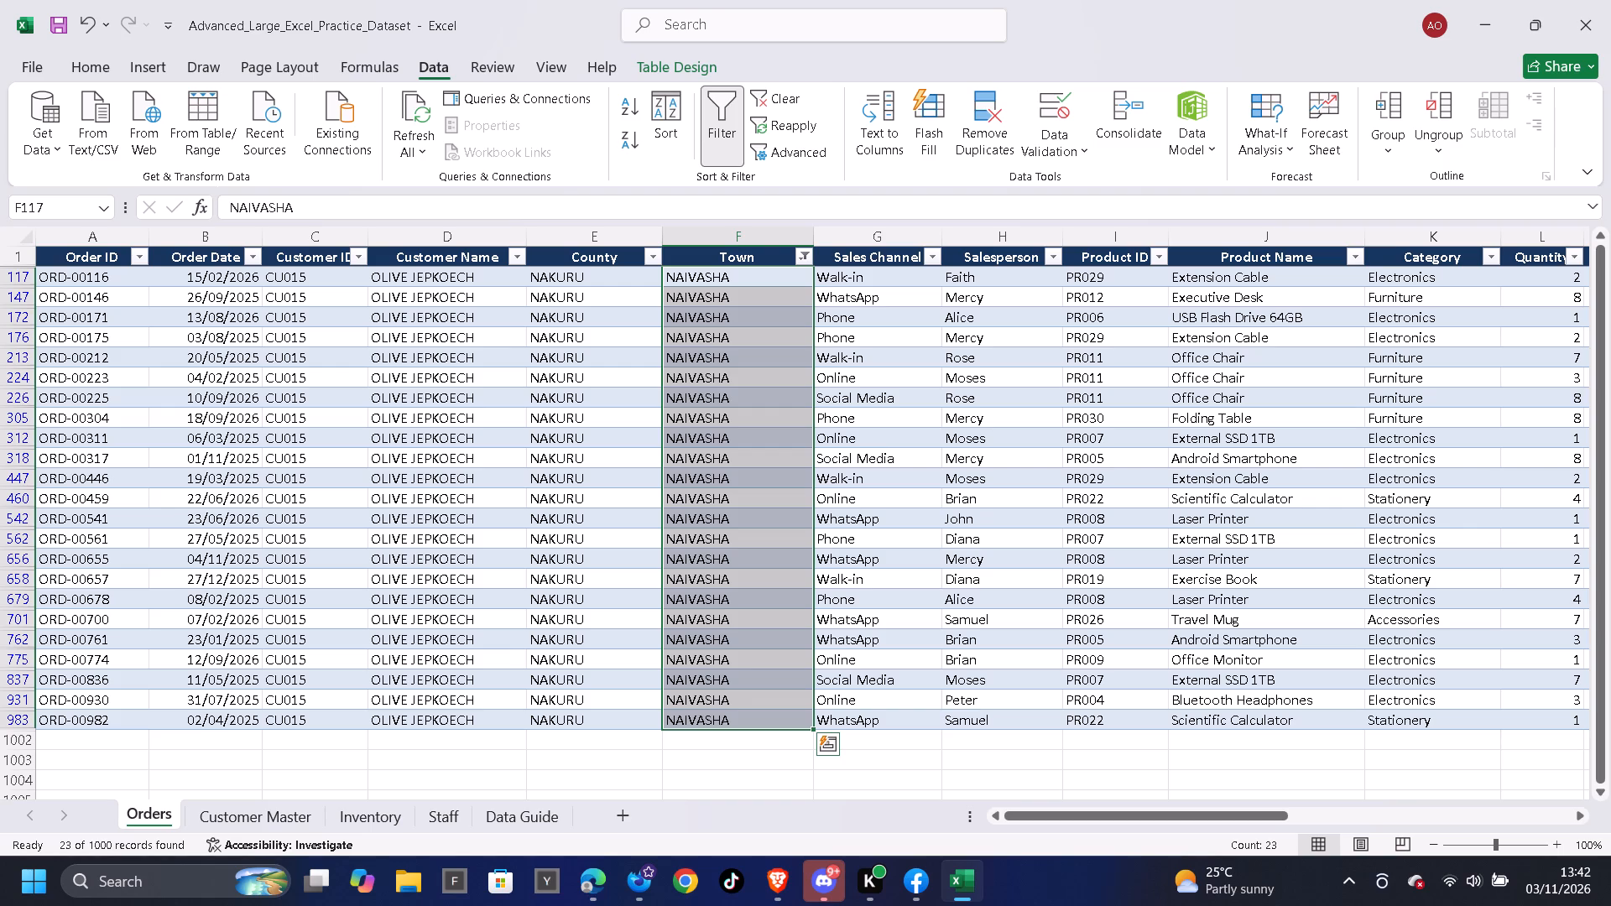
Clear the Town column filter and filter the column to only Ol Kalou.
click(798, 102)
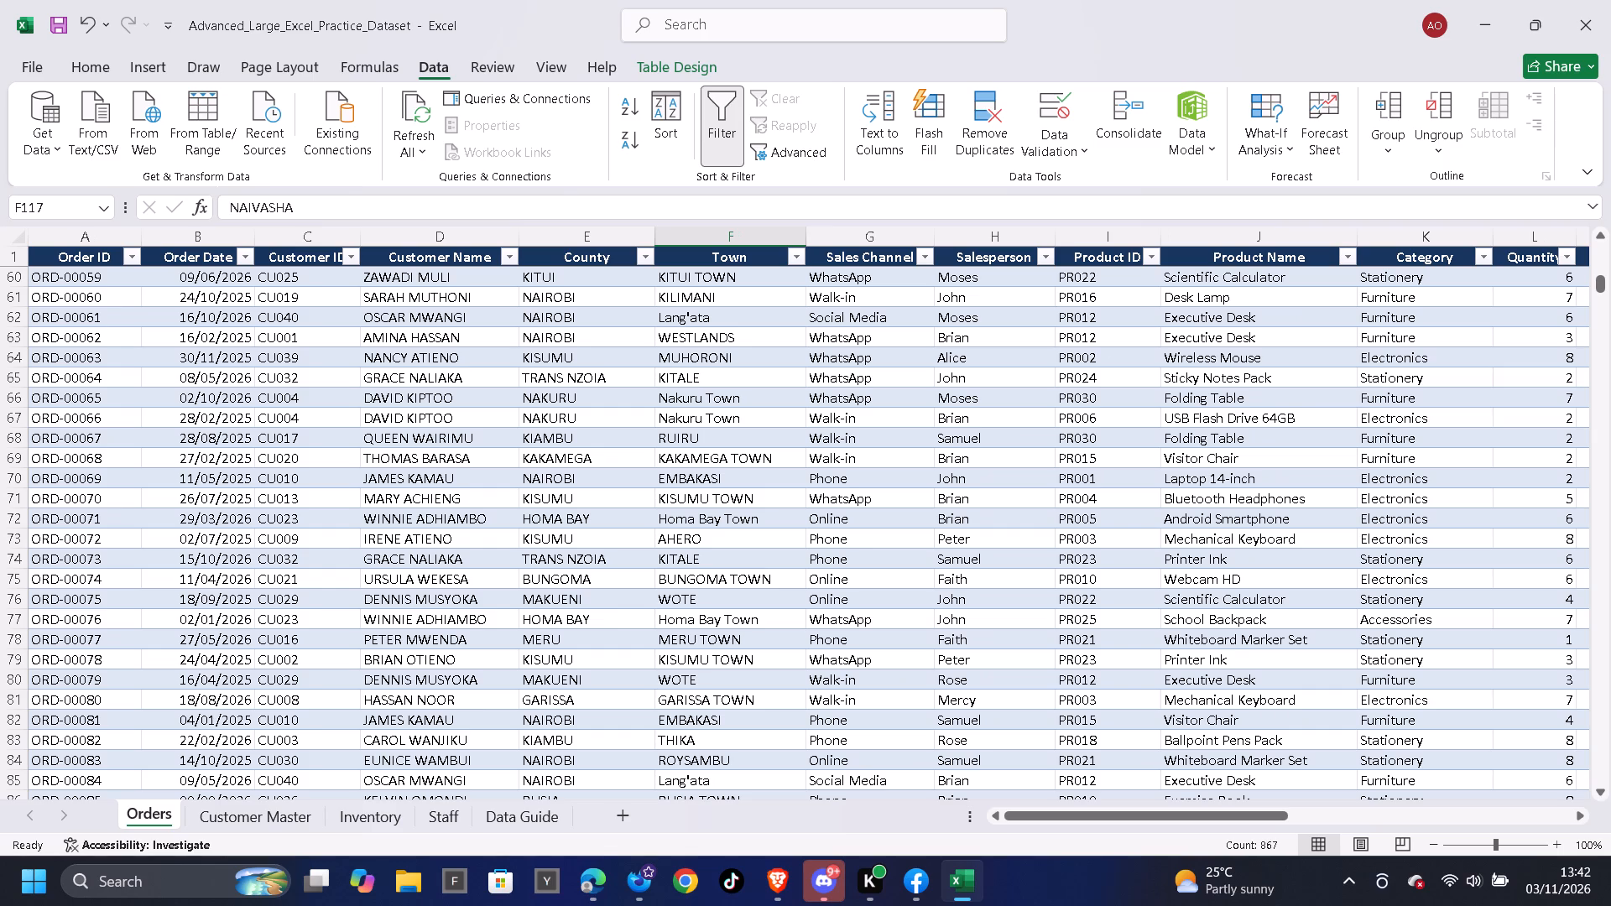
click(796, 254)
click(624, 528)
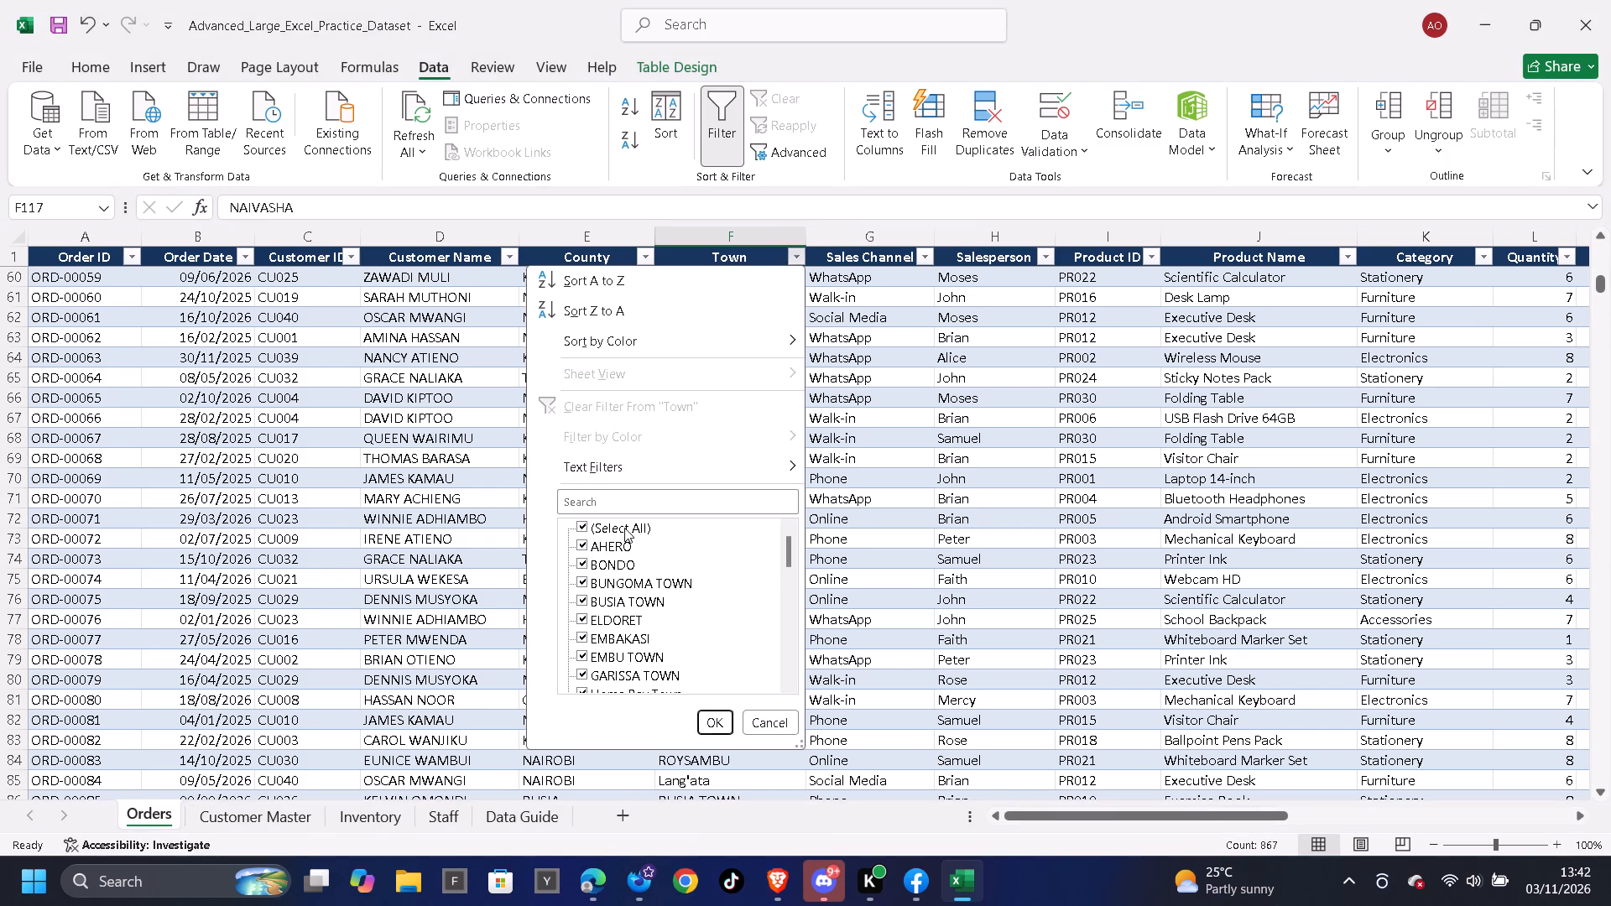
scroll(726, 559, down, 20)
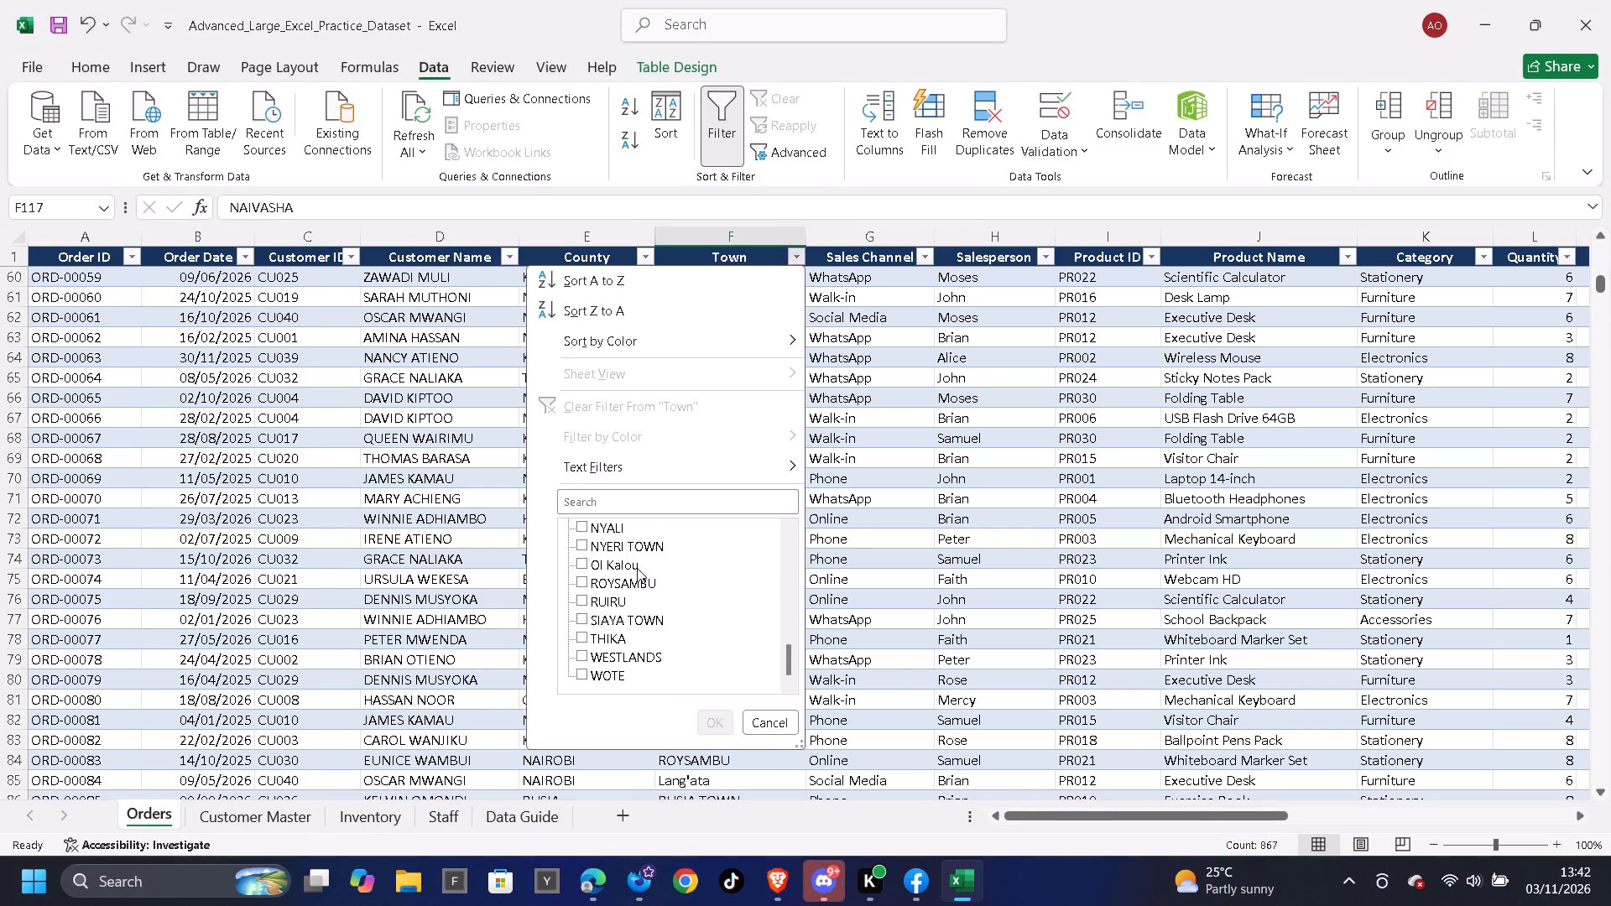
click(635, 565)
click(715, 716)
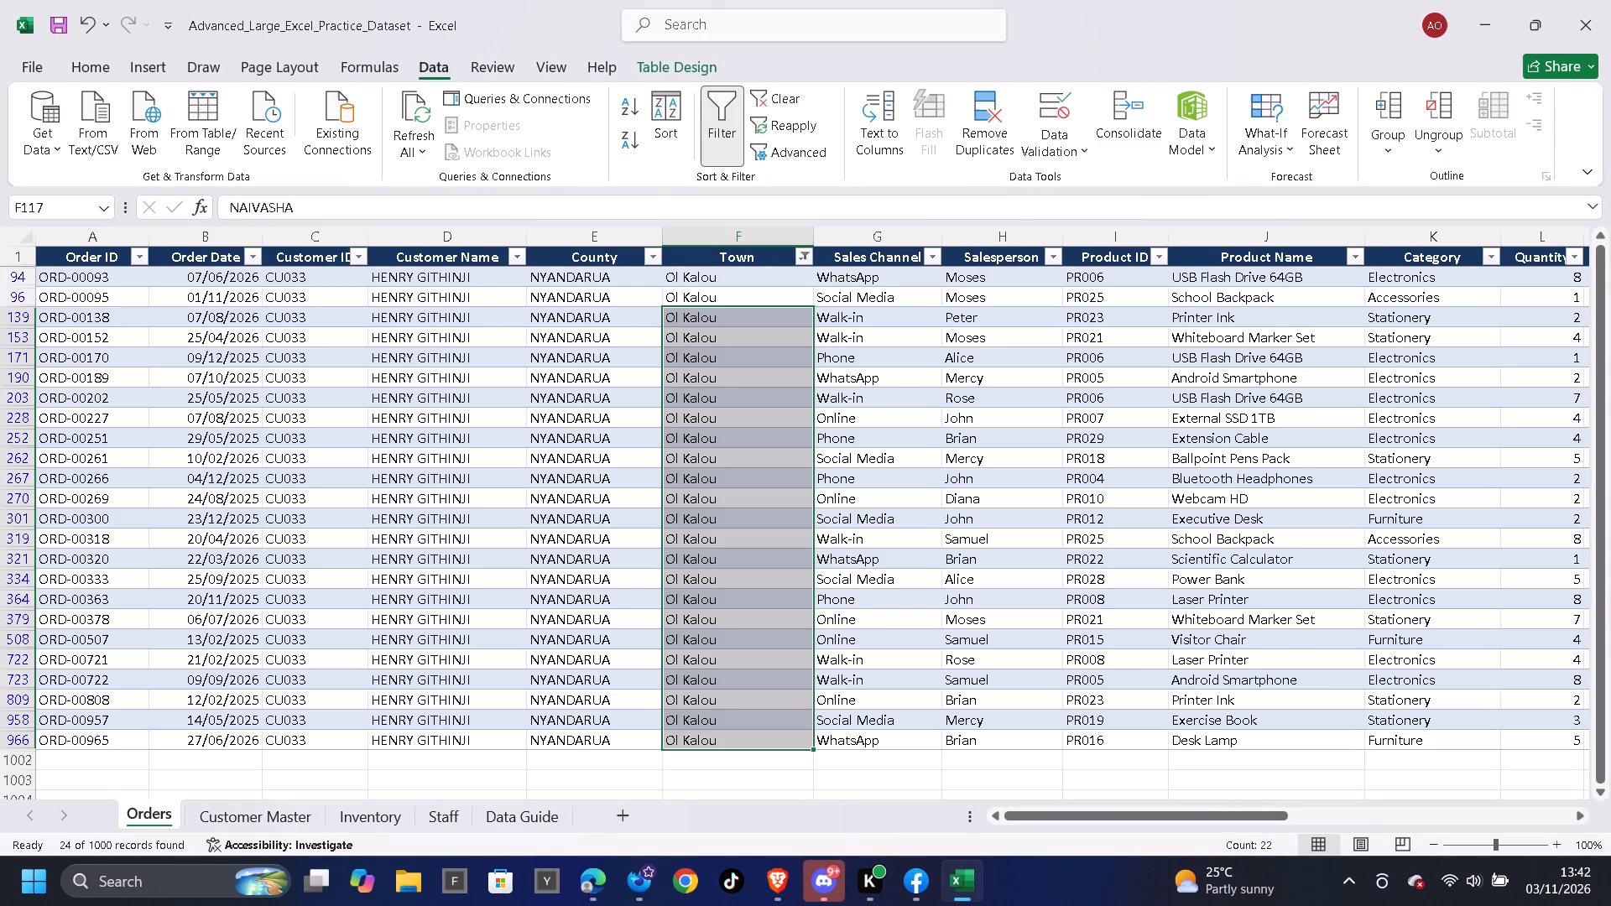
Select the Town header cell above the filtered Ol Kalou rows.
click(719, 255)
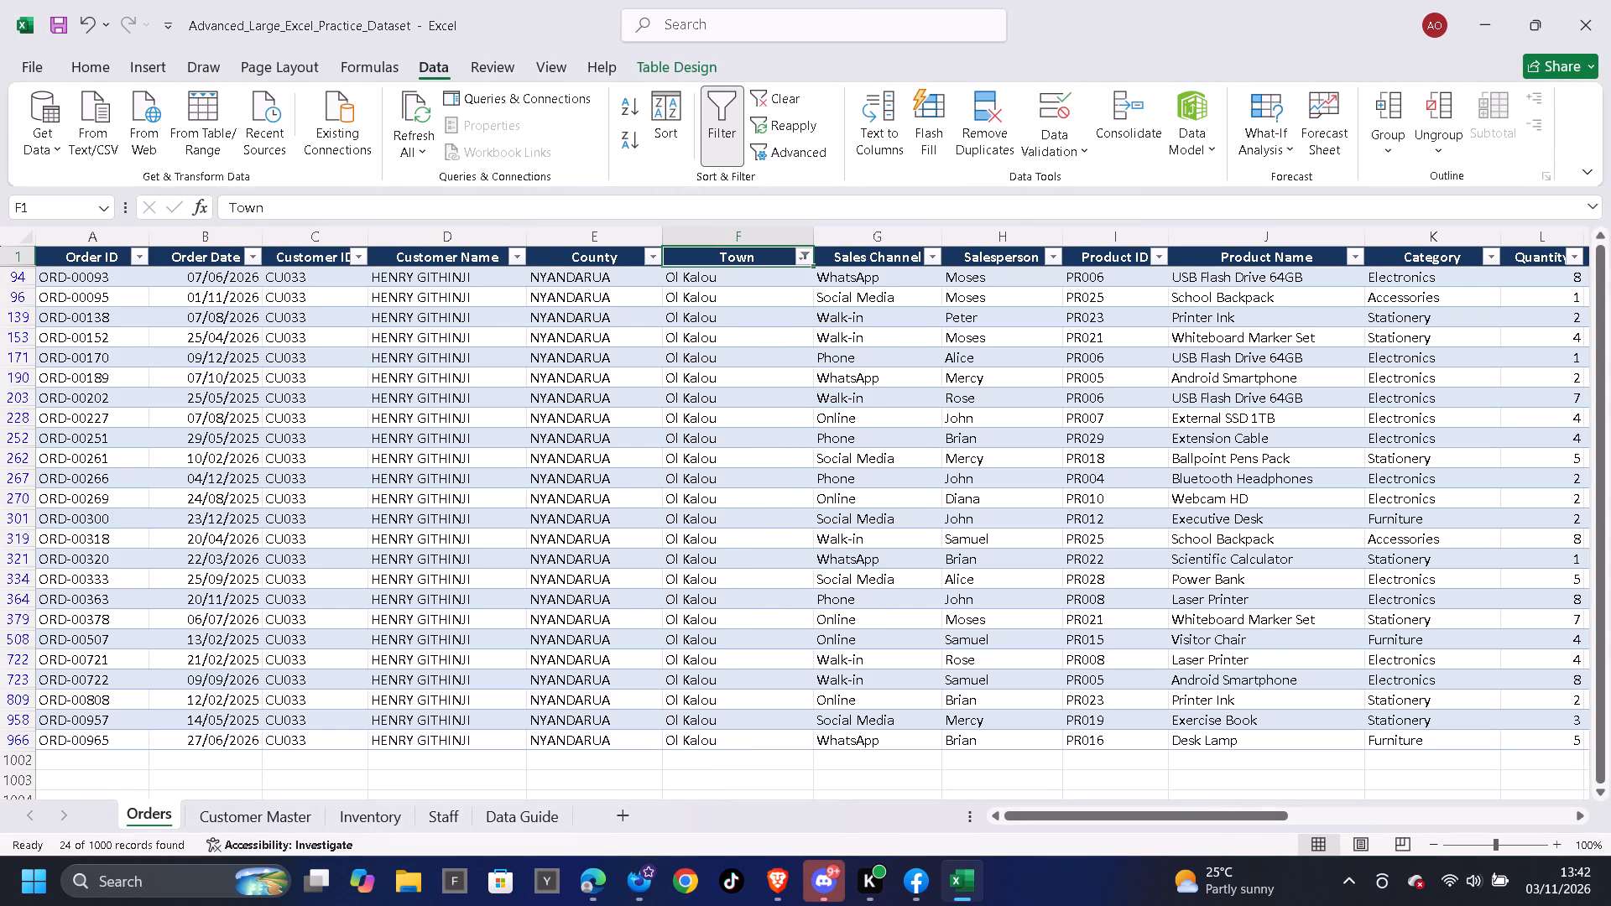
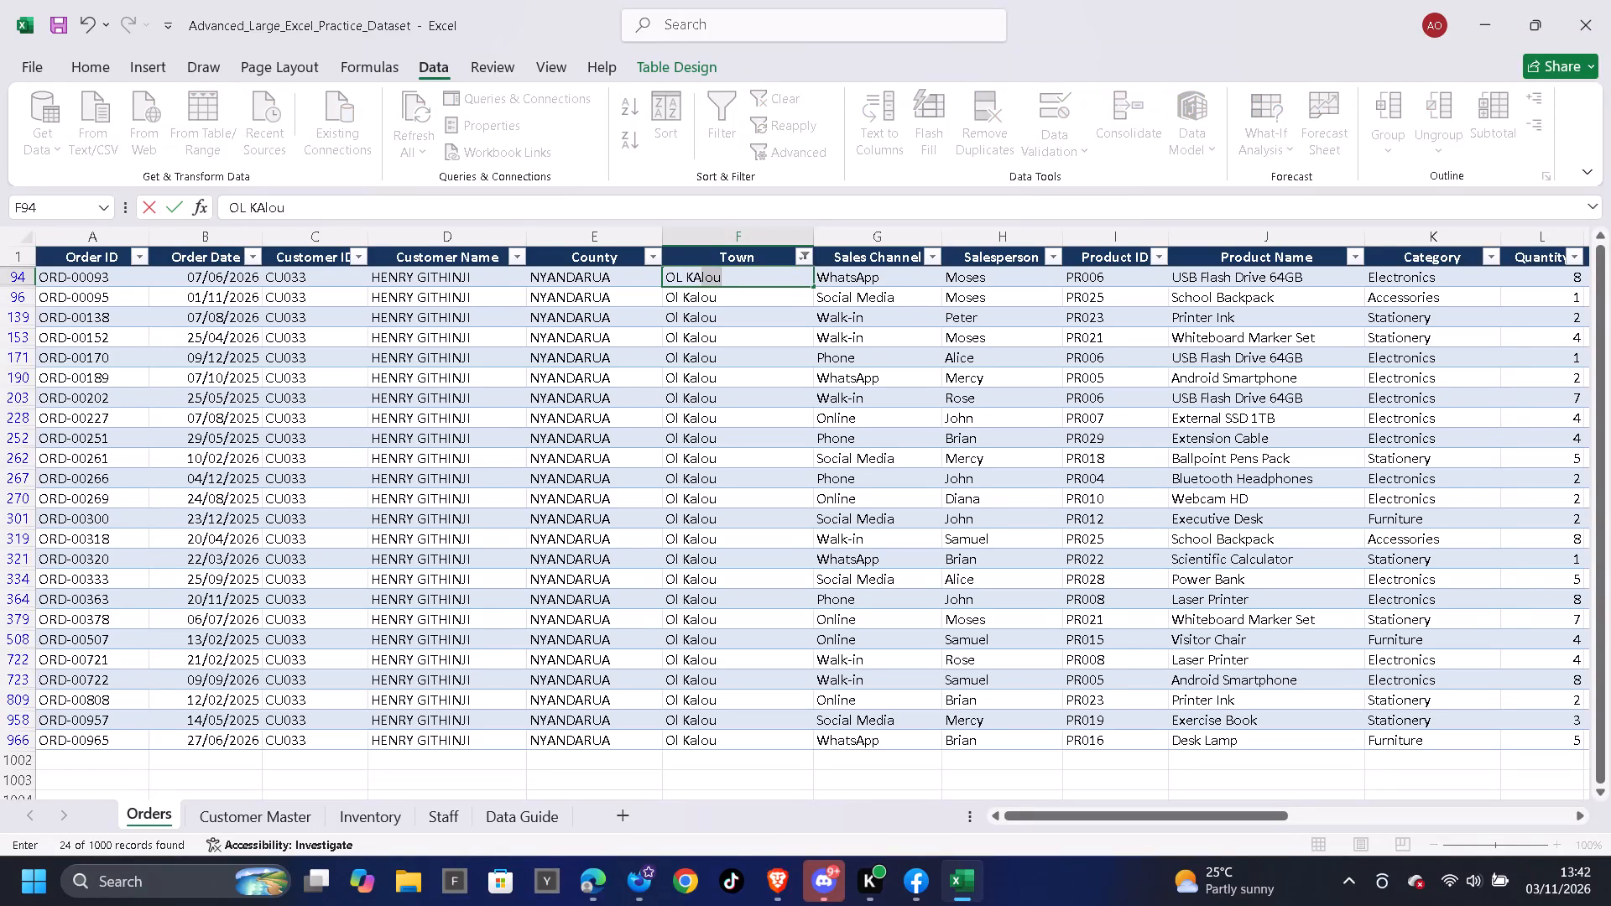
Complete OL KALOU in the first filtered Town cell and fill it down the remaining visible rows.
text(LOU)
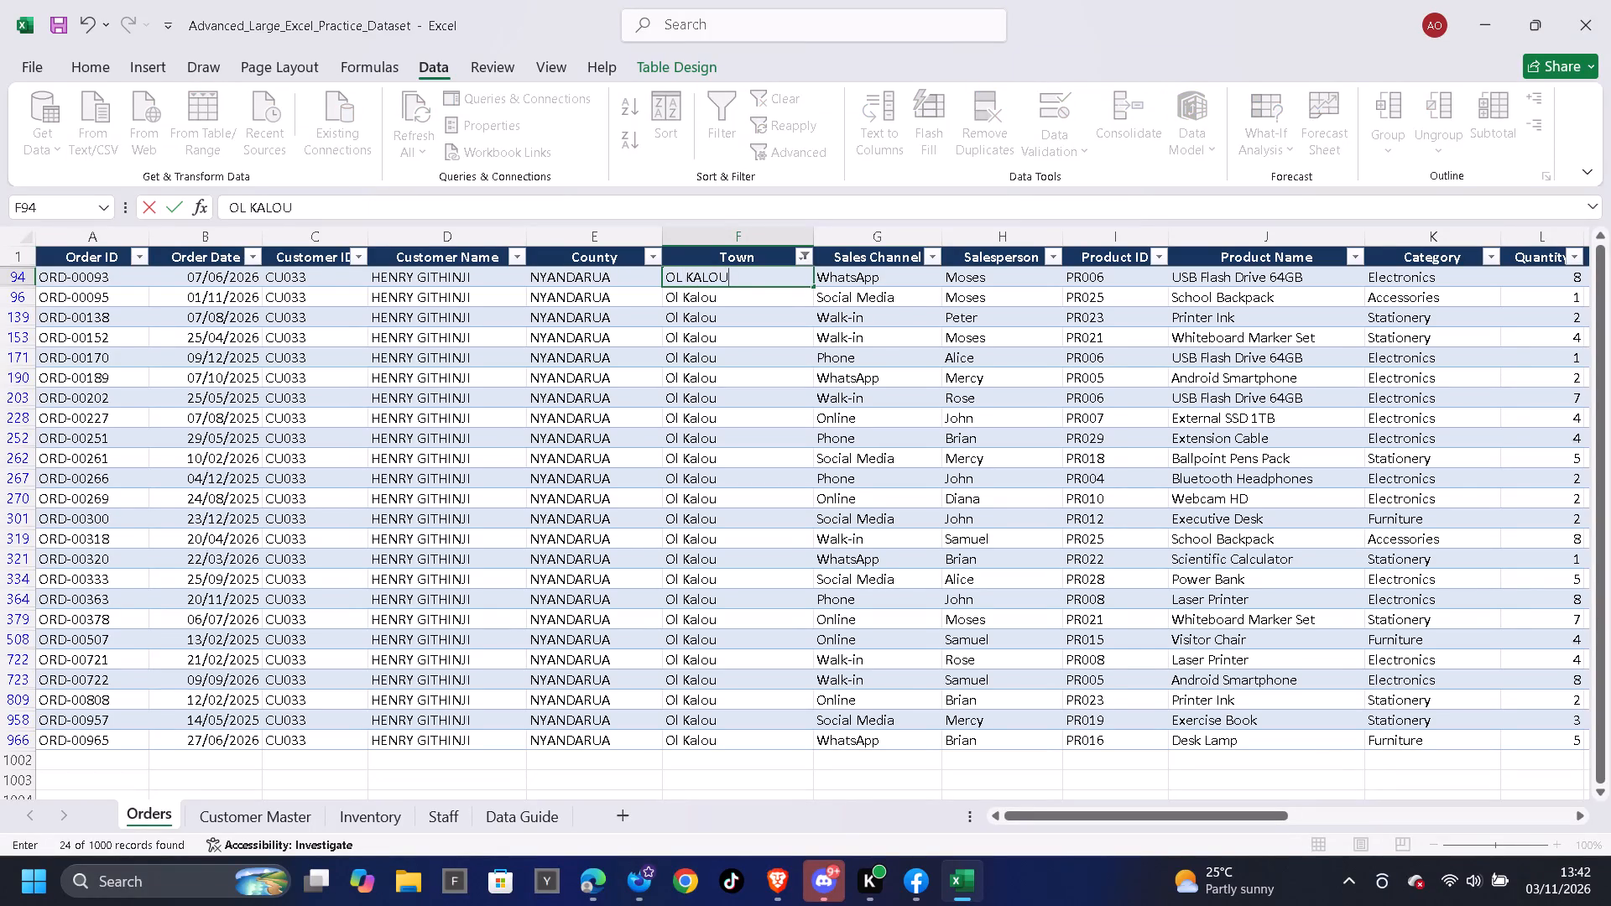
key(Down)
key(Up)
key(ctrl+shift+Down)
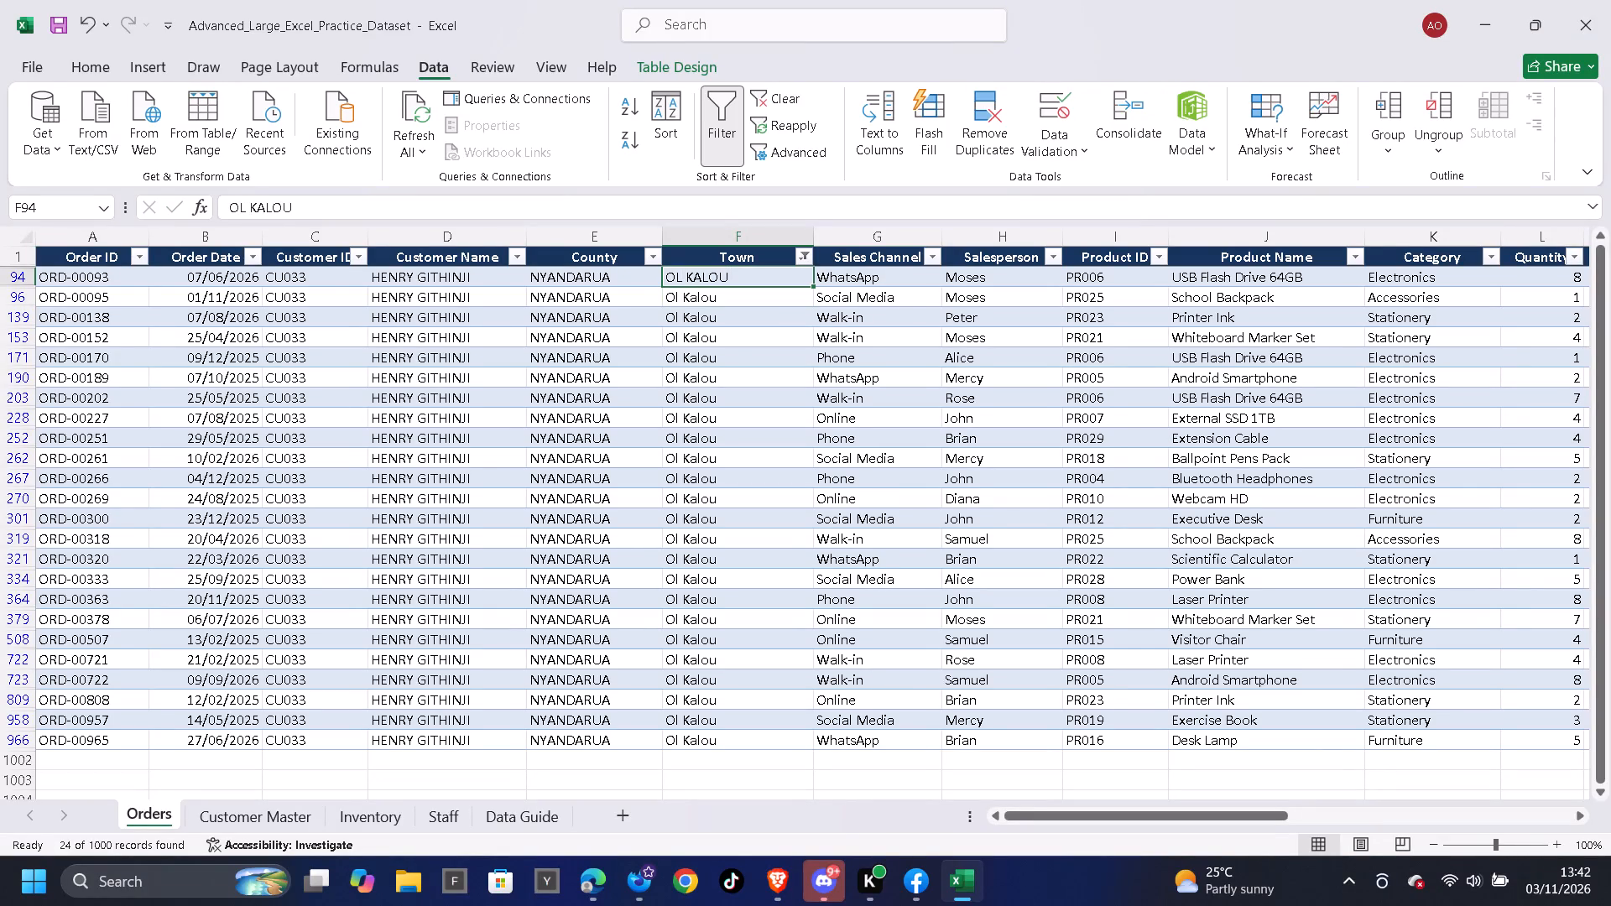
key(ctrl+d)
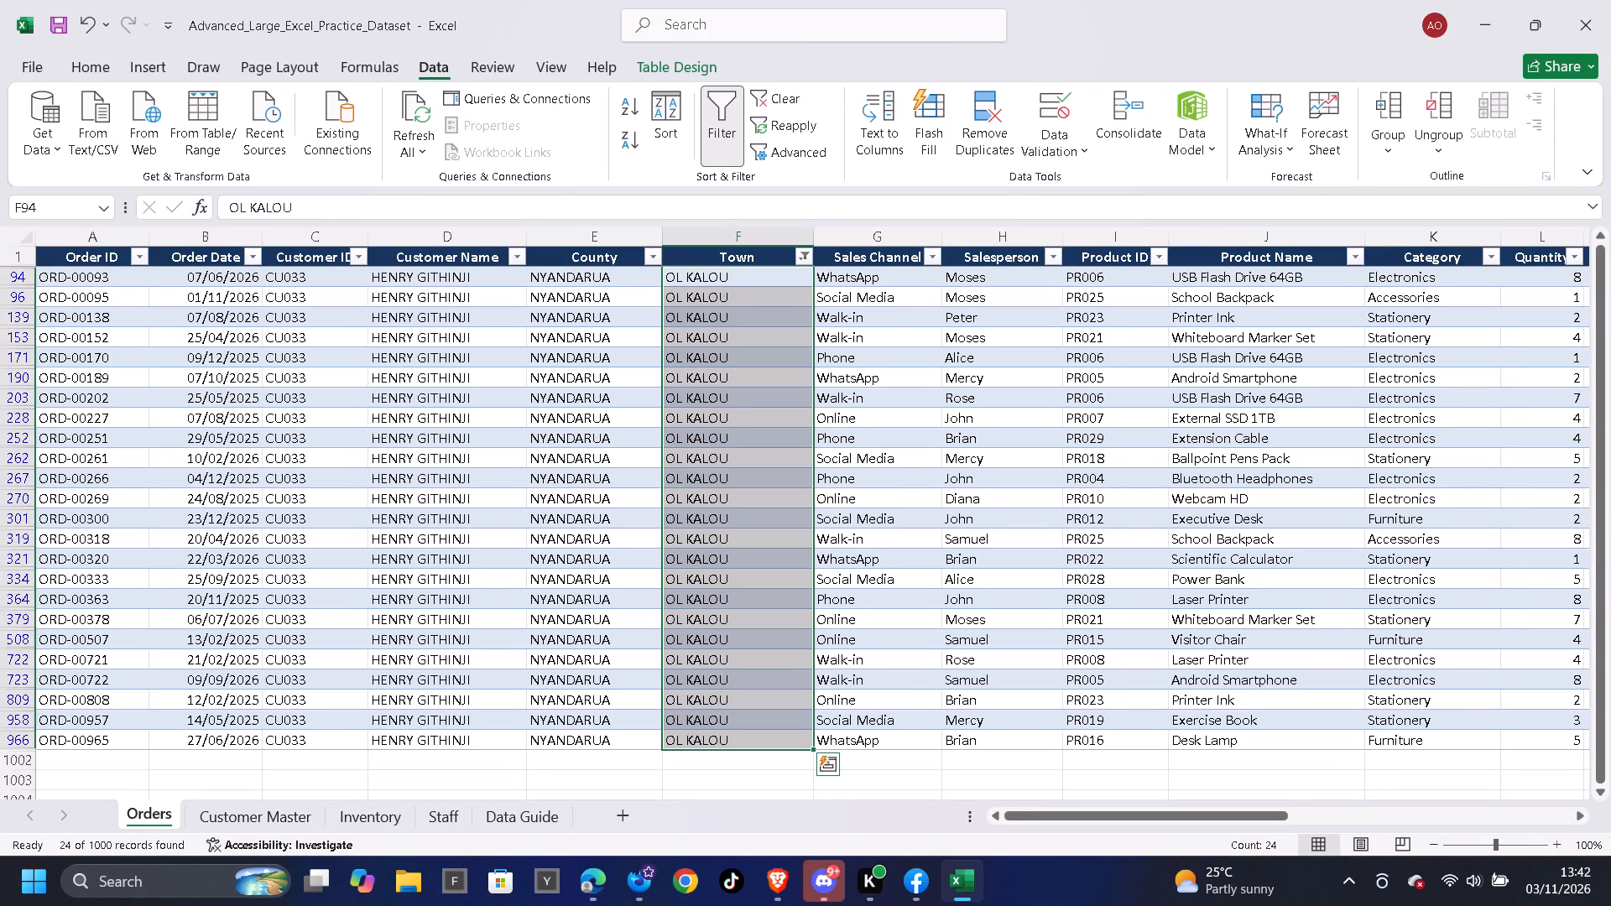
Clear the Town column filter and filter the column to only Lang'ata.
click(790, 102)
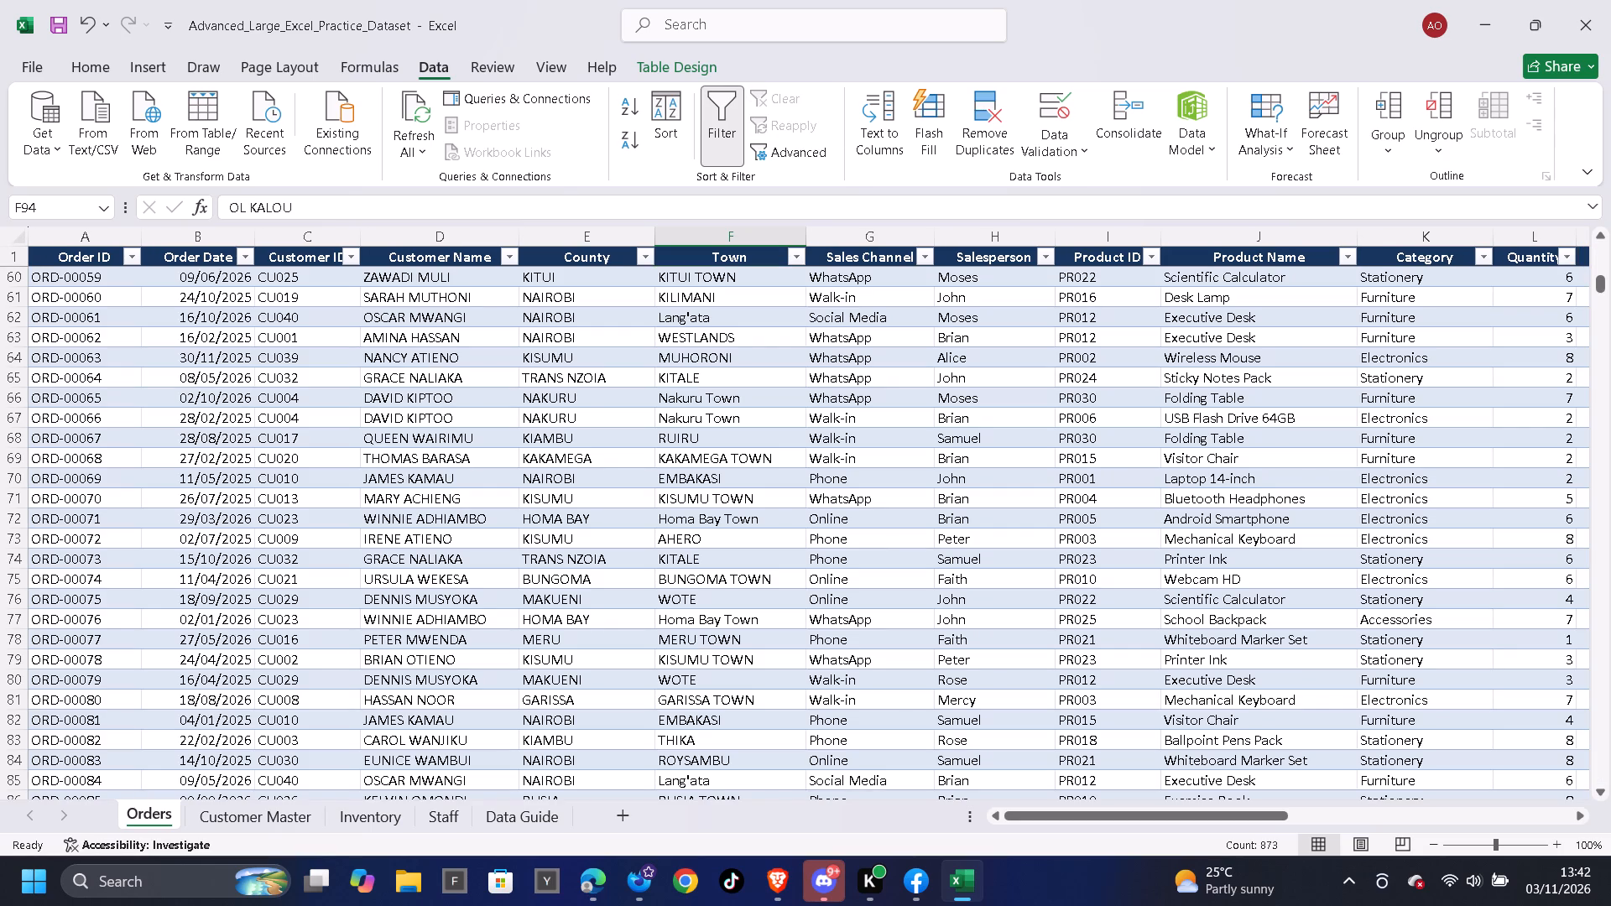
click(790, 259)
click(622, 523)
scroll(658, 572, down, 5)
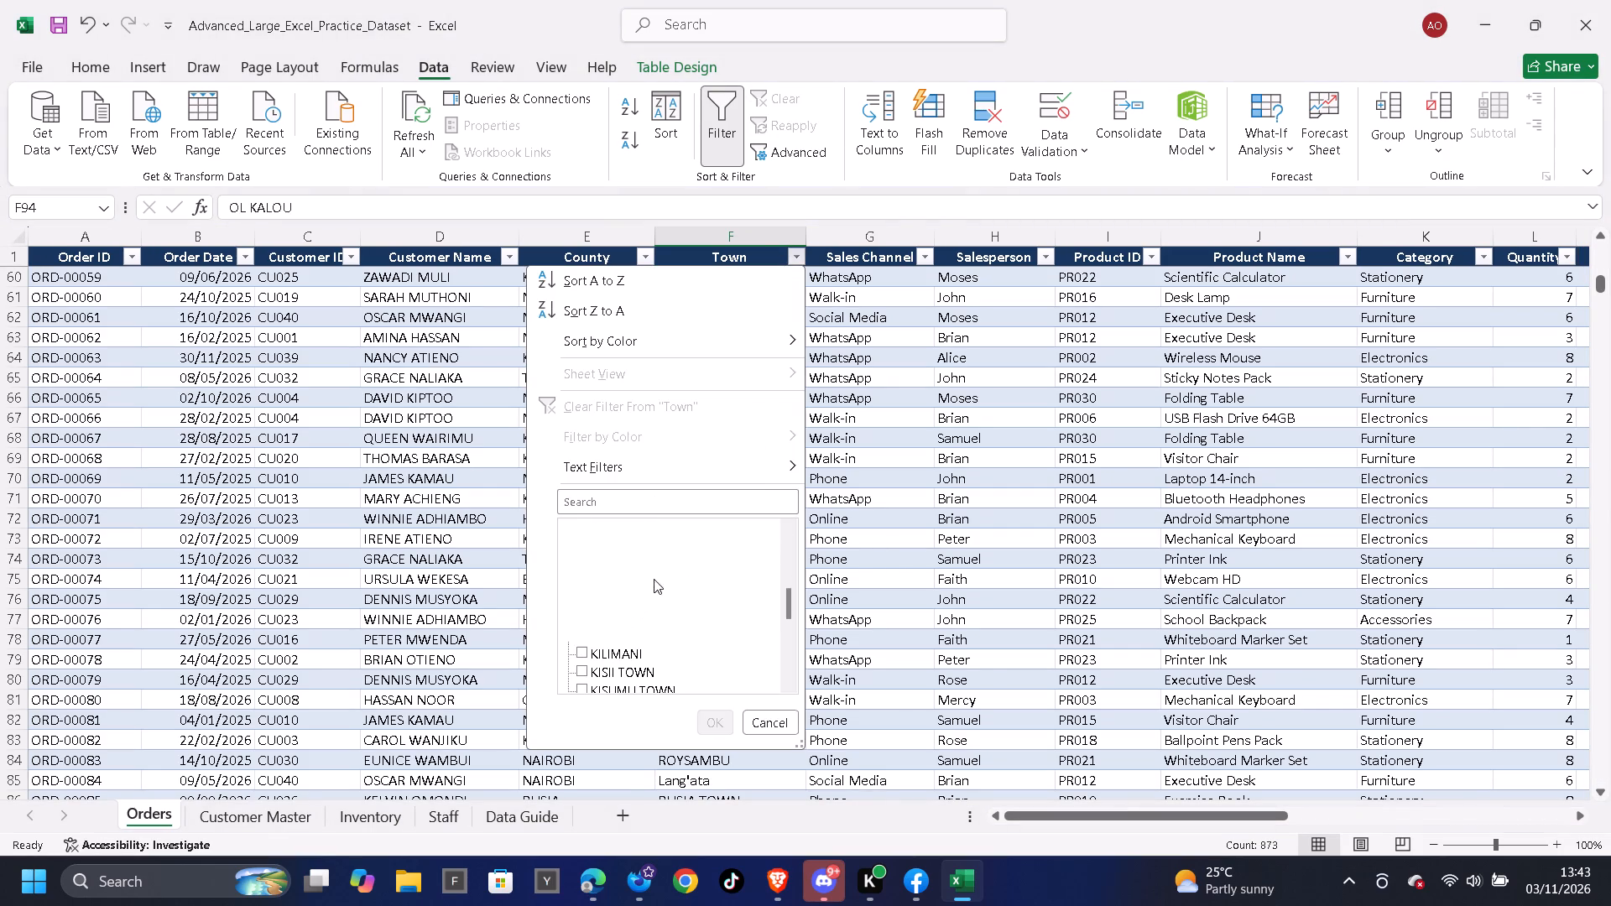
scroll(633, 593, down, 6)
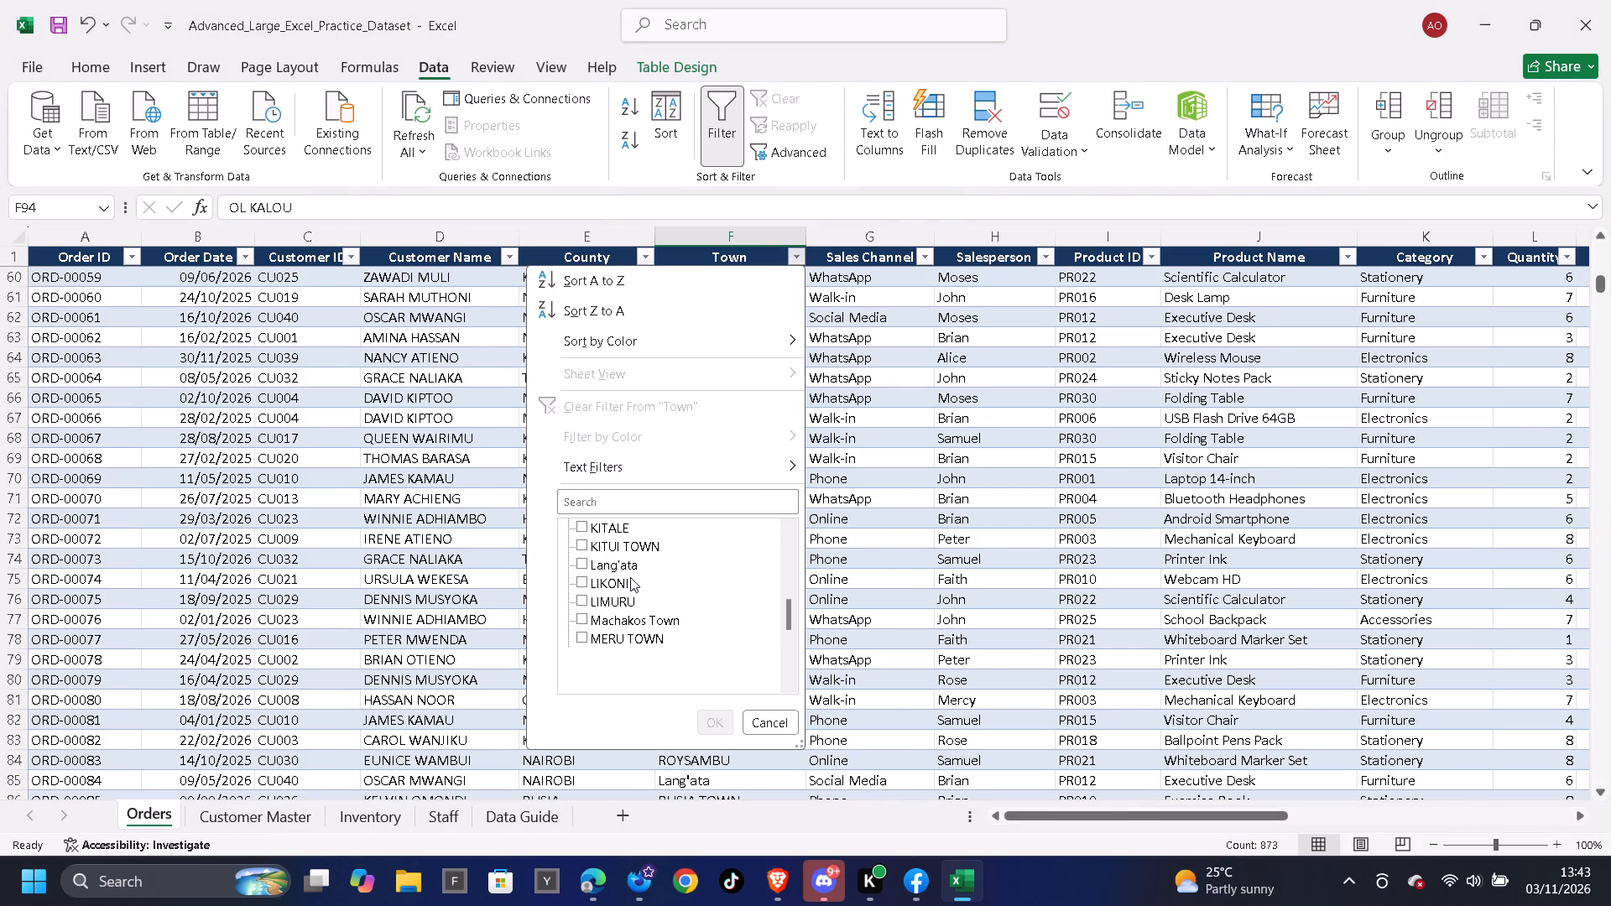
click(626, 566)
click(719, 716)
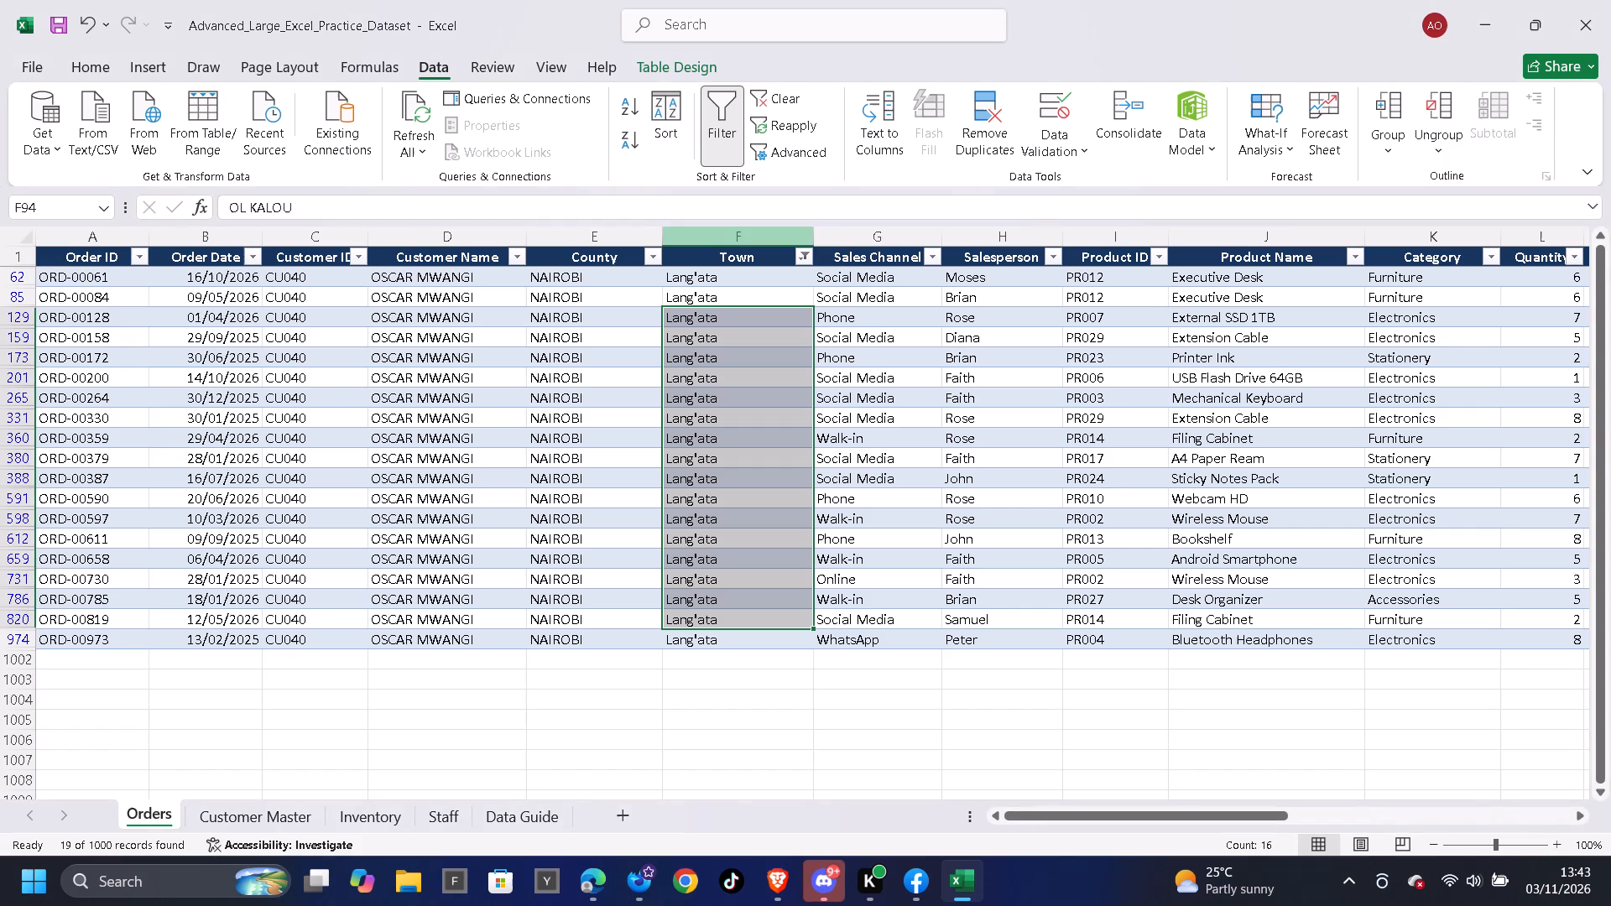
Enter LANG'ATA in the first filtered Town cell and fill it down the remaining visible rows.
click(740, 255)
key(Down)
key(Up)
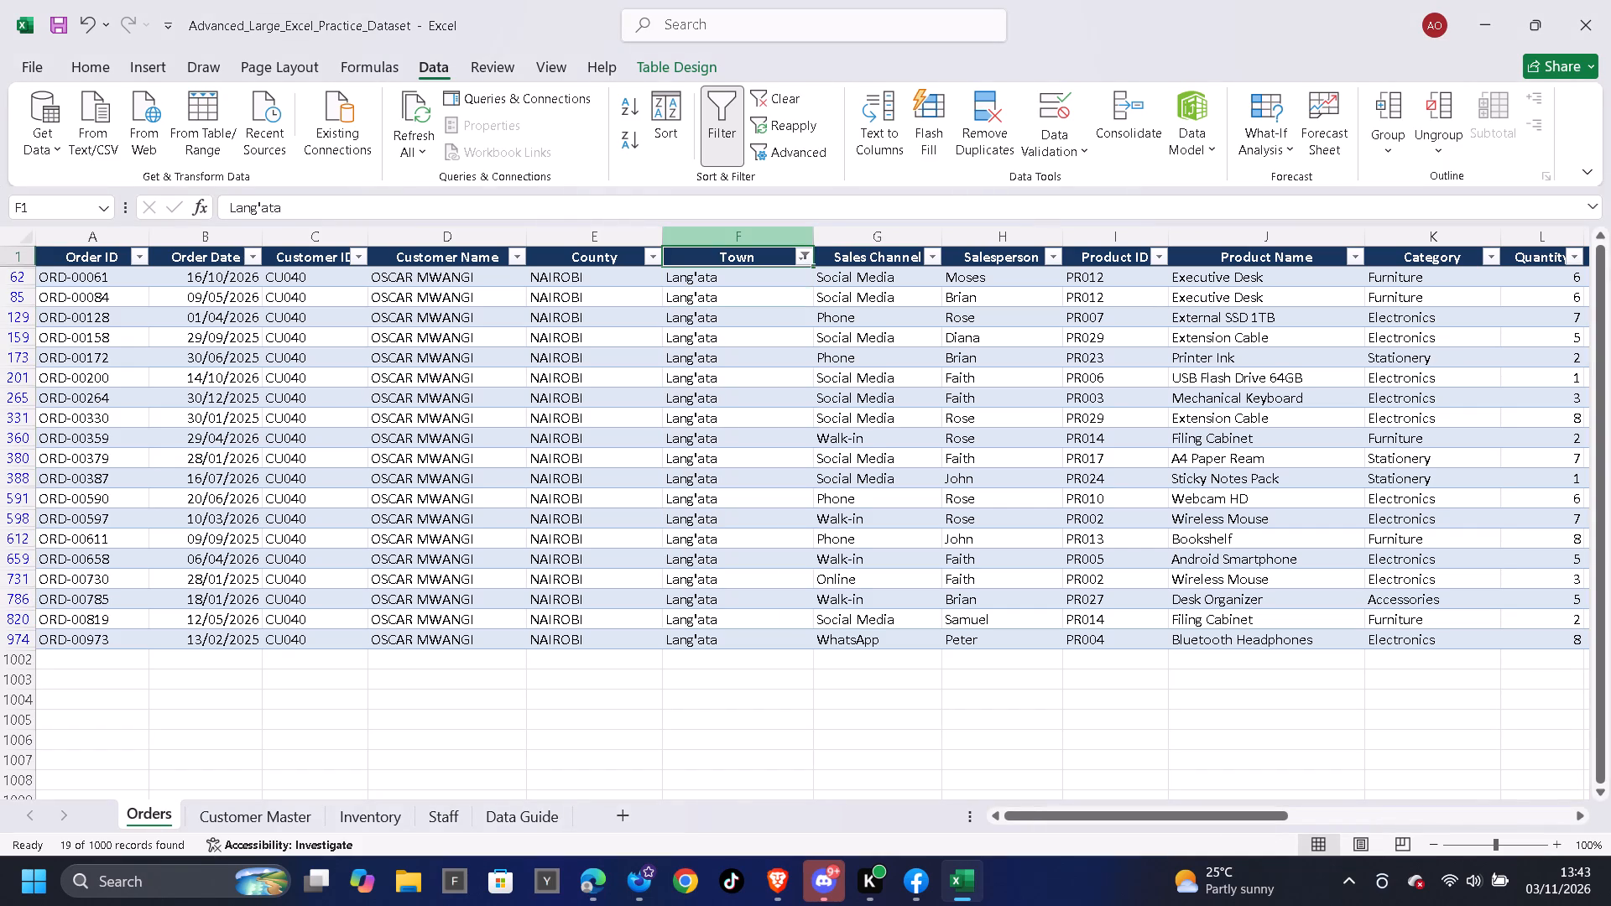
key(Down)
text(LANG)
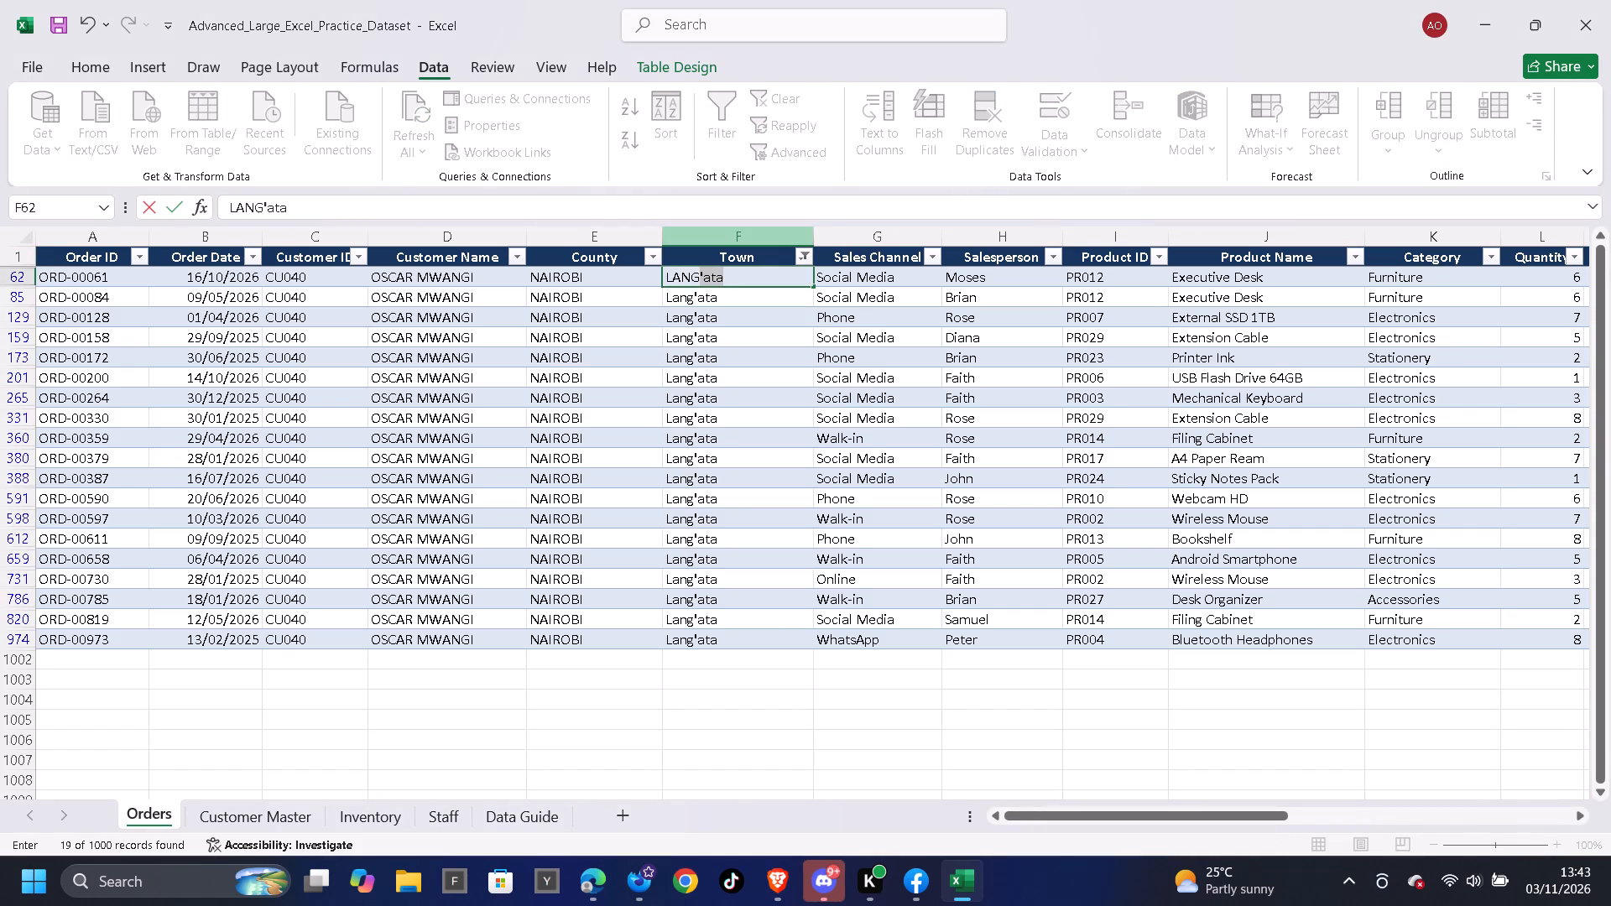
text(''ATA)
key(BackSpace)
key(BackSpace)
key(BackSpace)
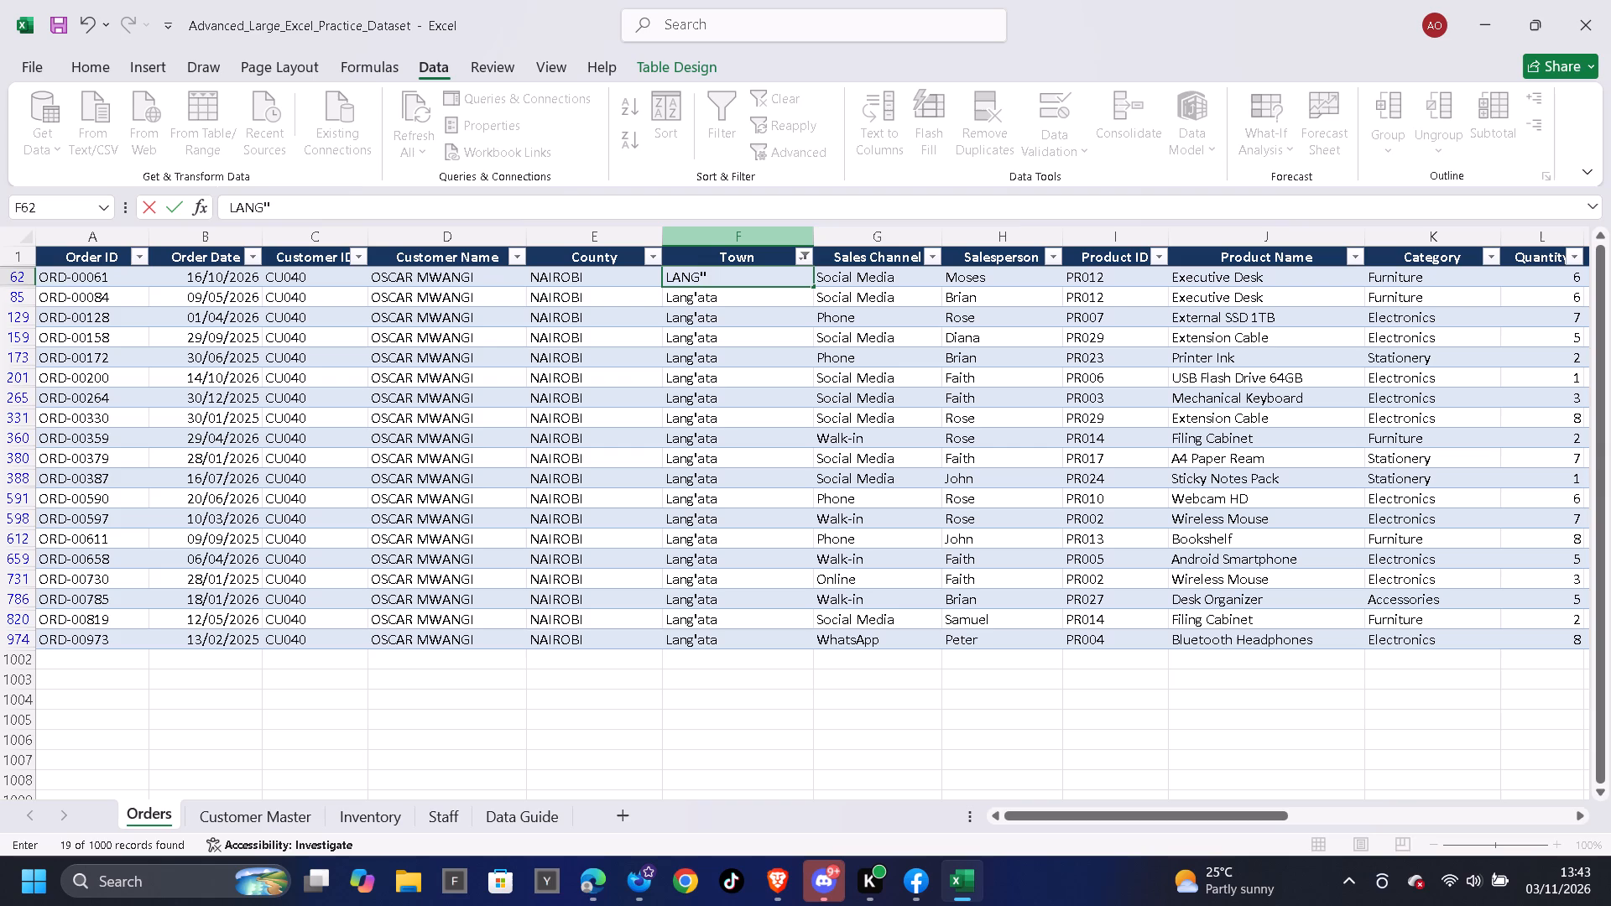
key(BackSpace)
key(apostrophe)
key(BackSpace)
key(shift+quotedbl)
key(BackSpace)
key(BackSpace)
key(apostrophe)
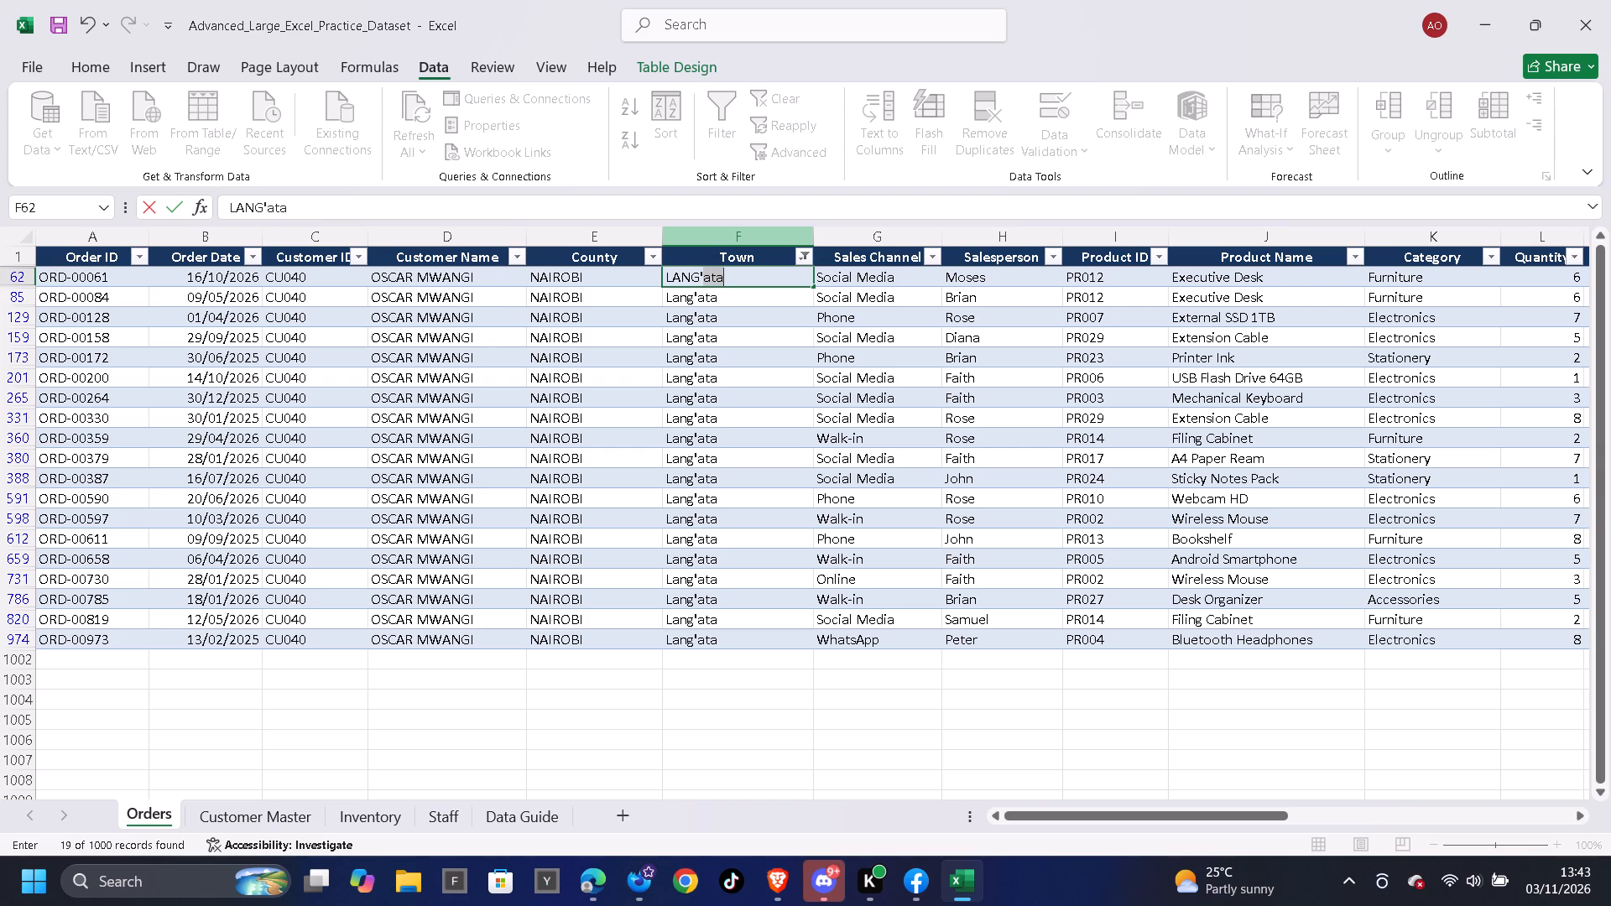
text(ATA)
key(Down)
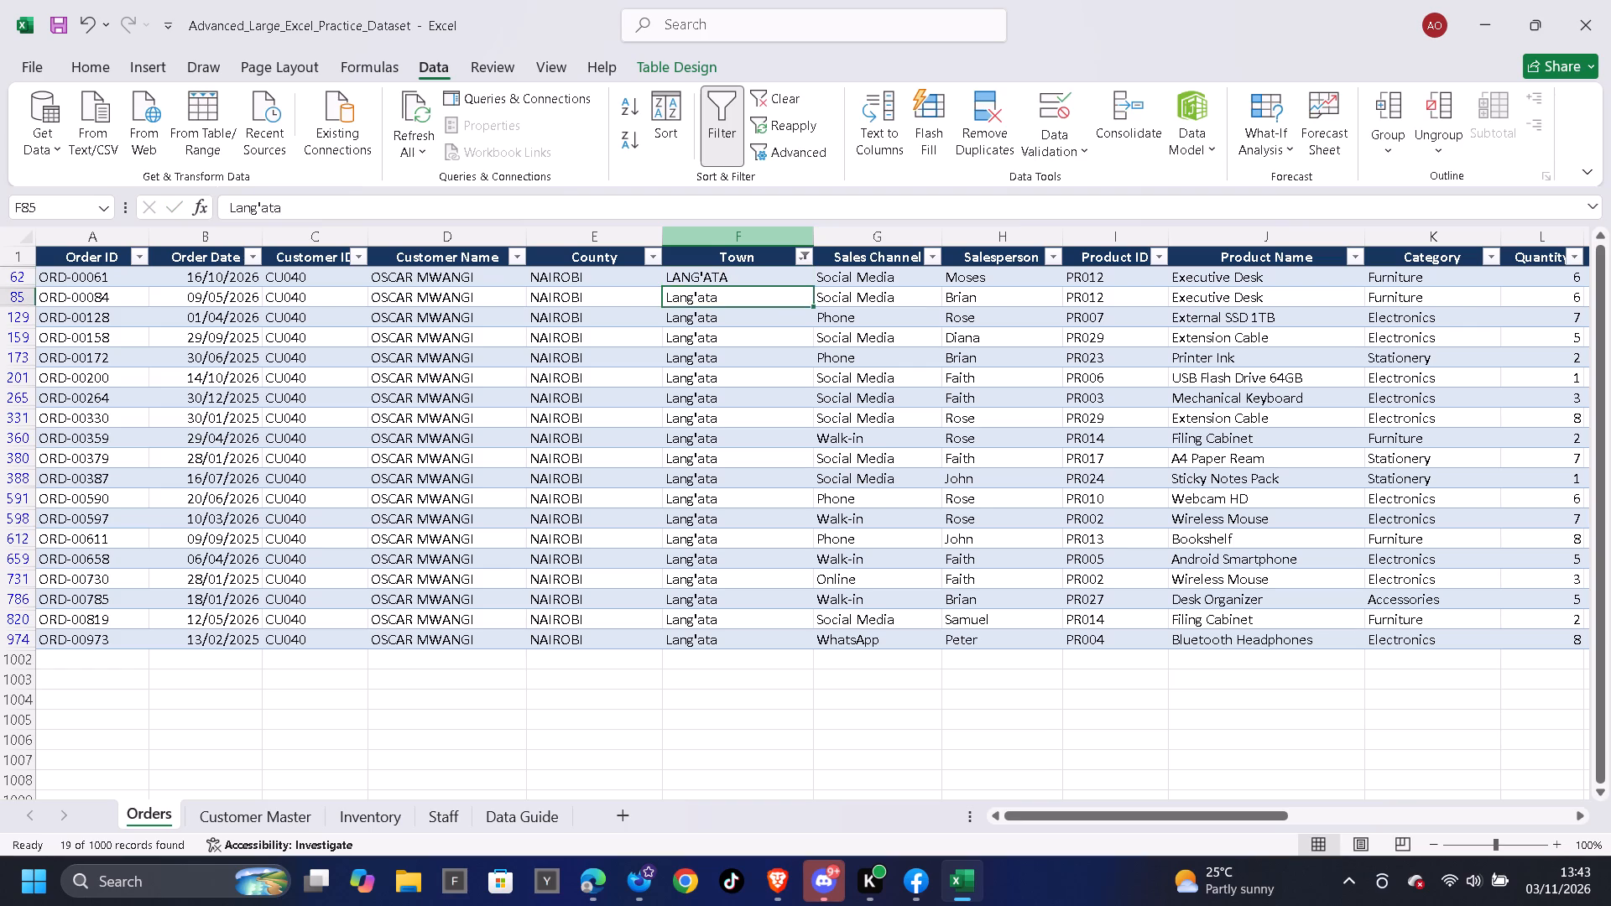
key(Up)
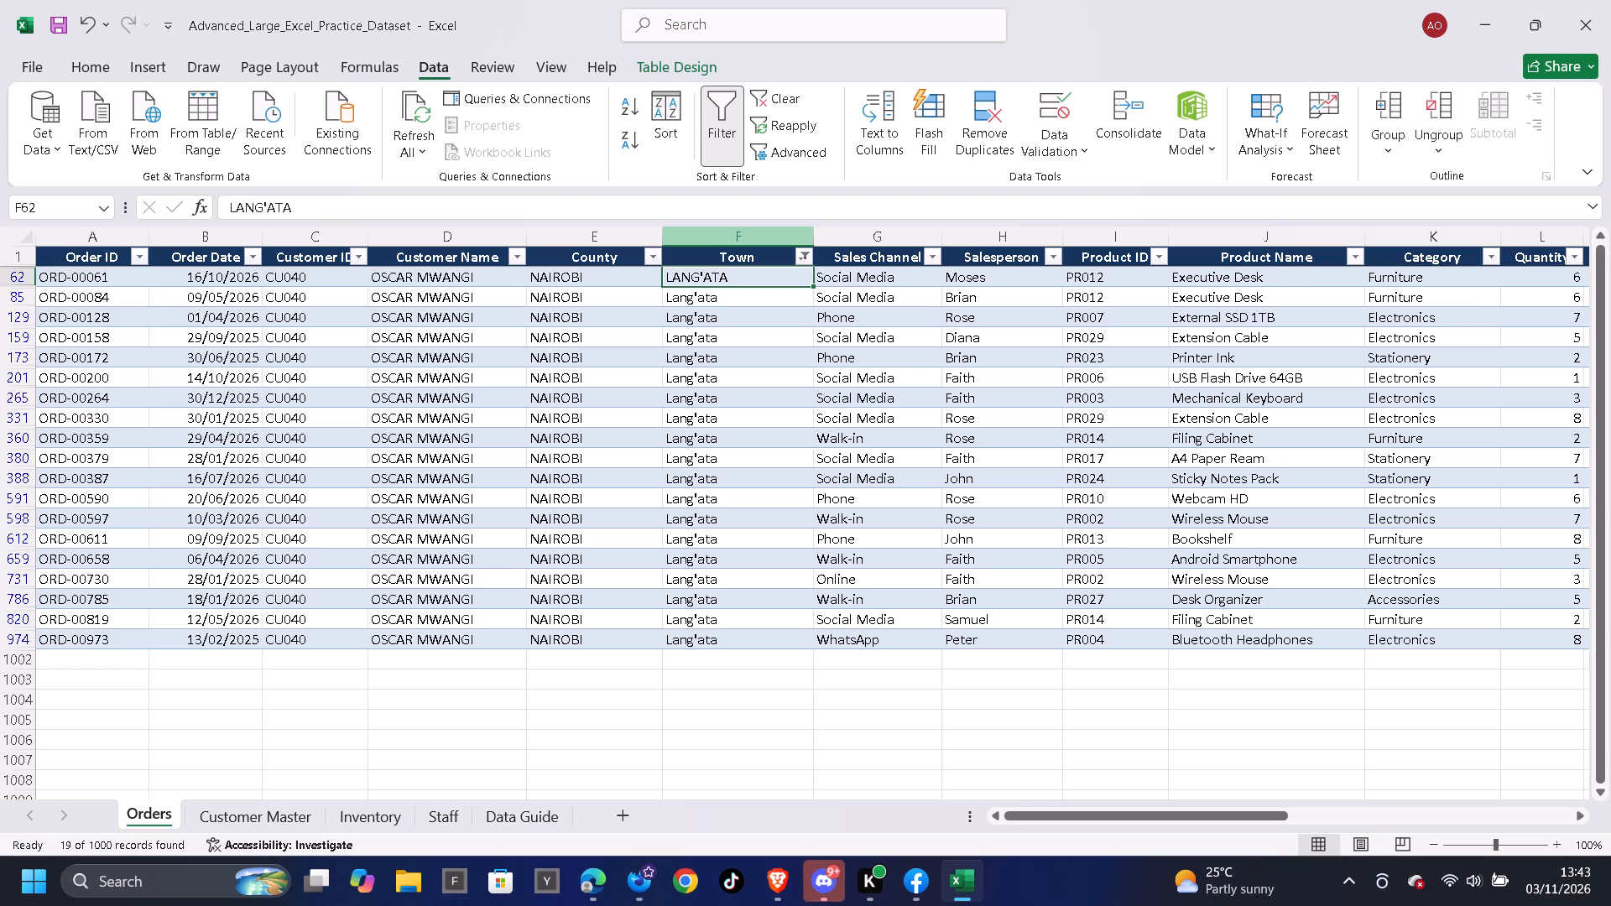
key(ctrl+shift+Down)
key(ctrl+d)
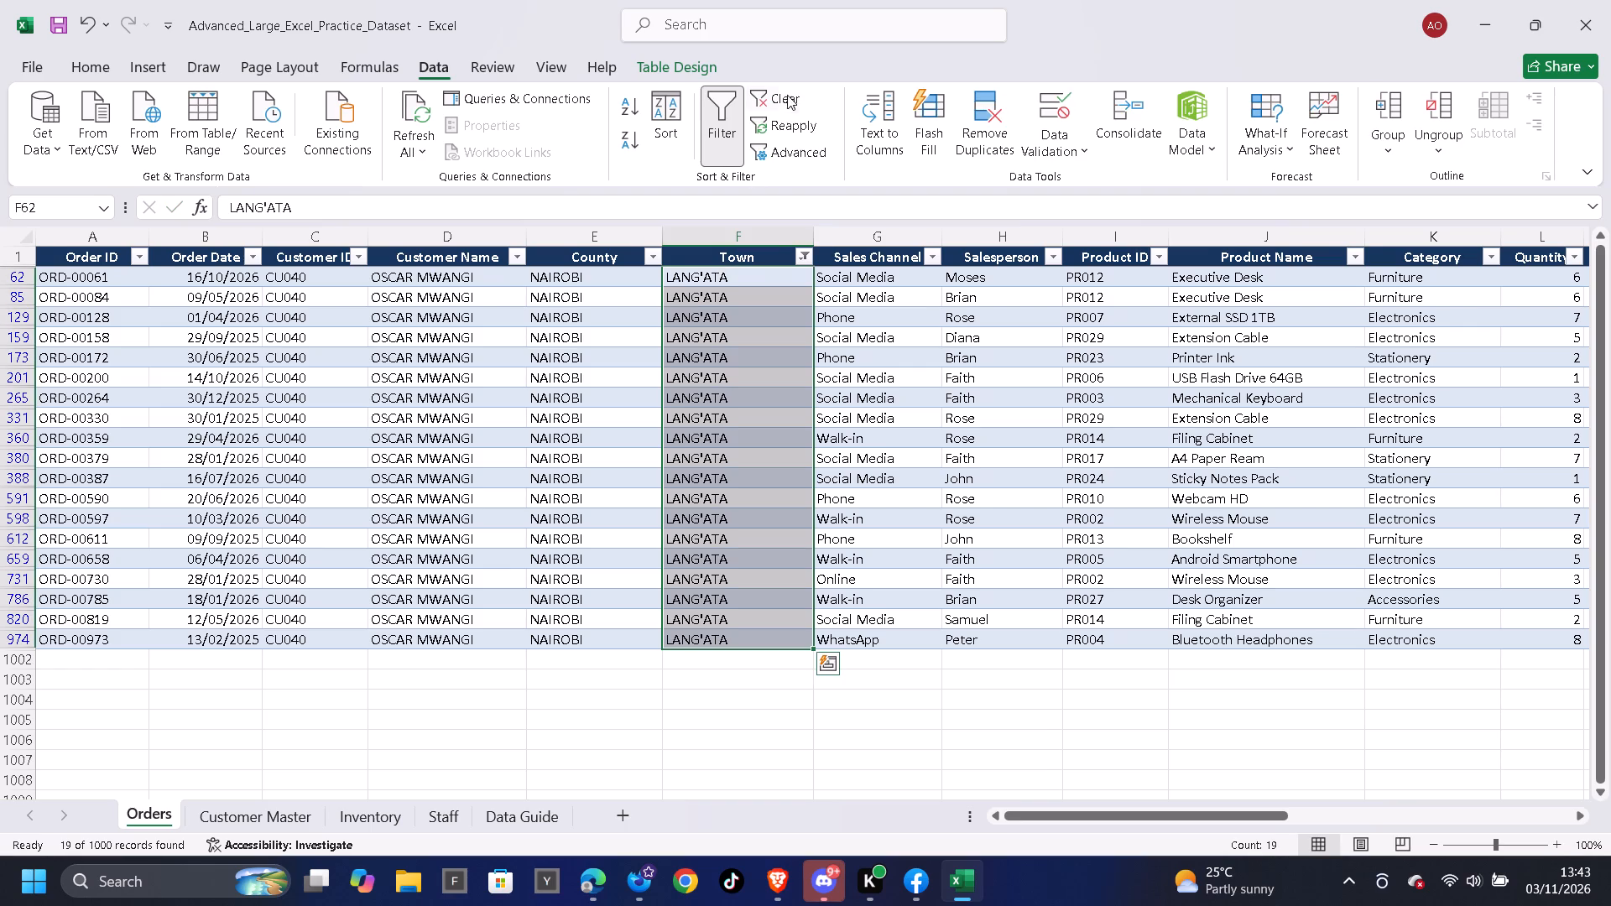
Clear the Town column filter and filter the column to only Nanyuki.
click(788, 96)
click(797, 251)
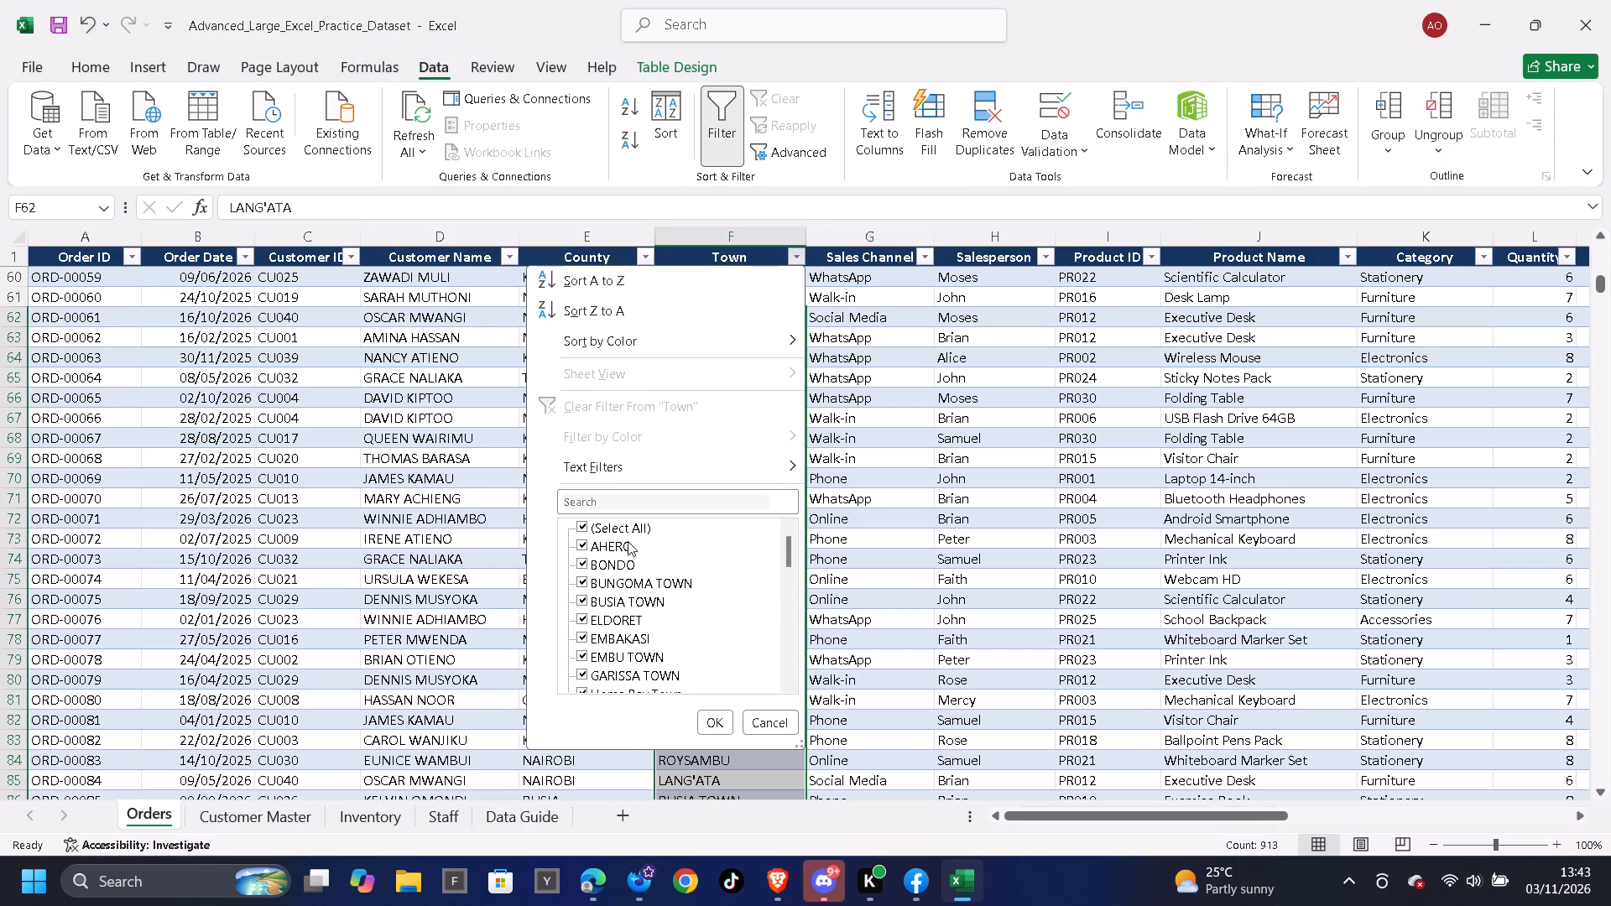
click(630, 526)
scroll(646, 586, down, 9)
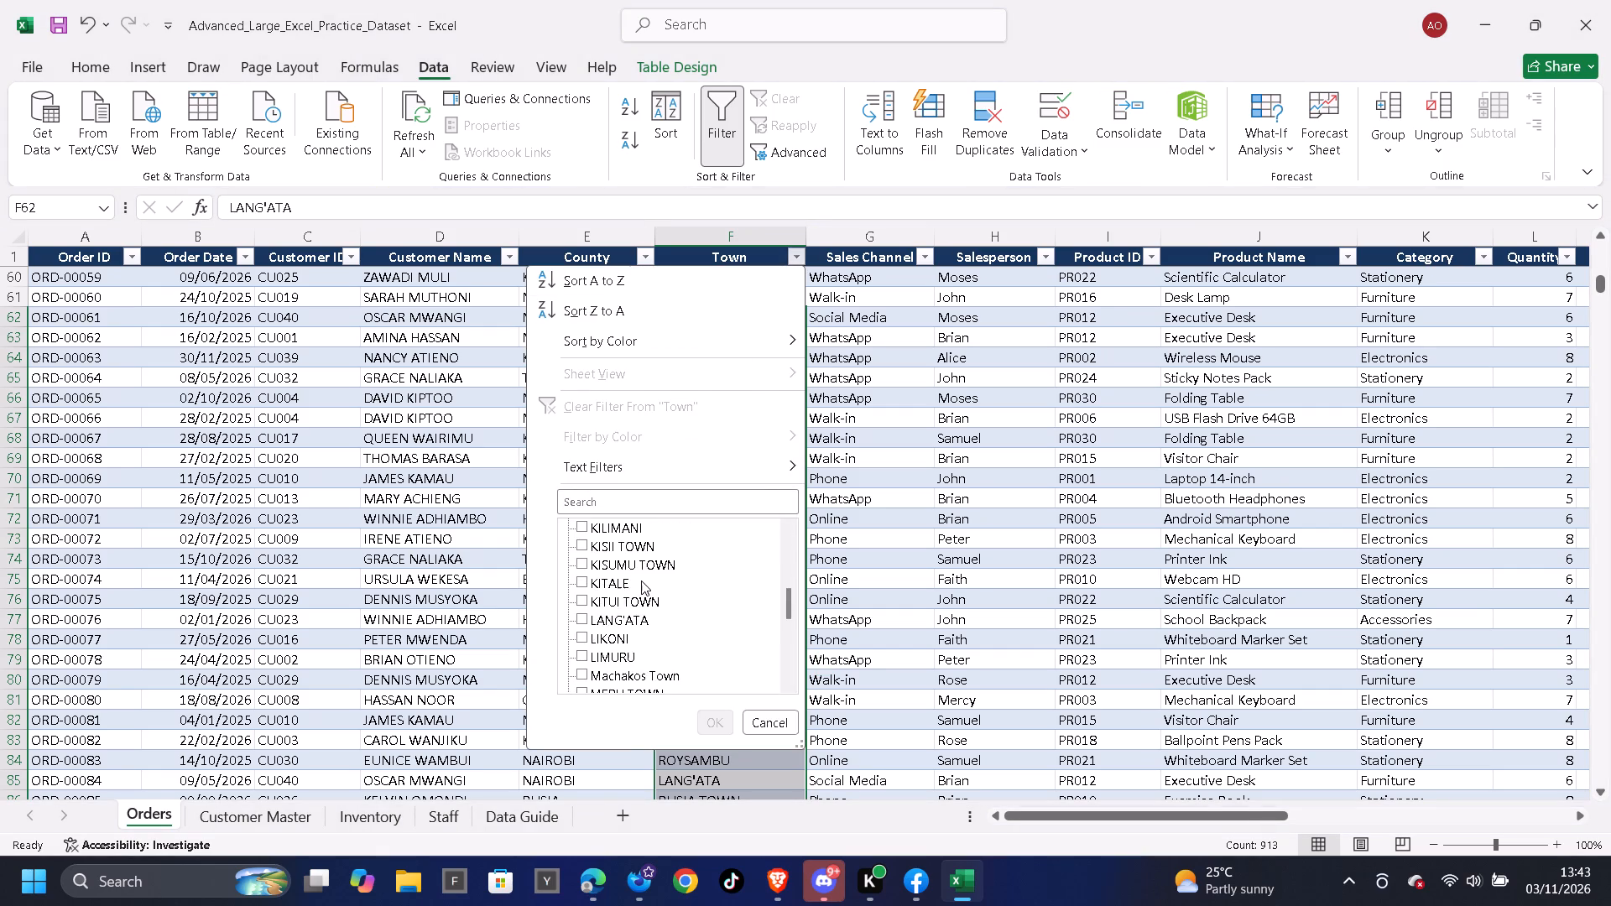
scroll(639, 579, down, 4)
click(623, 584)
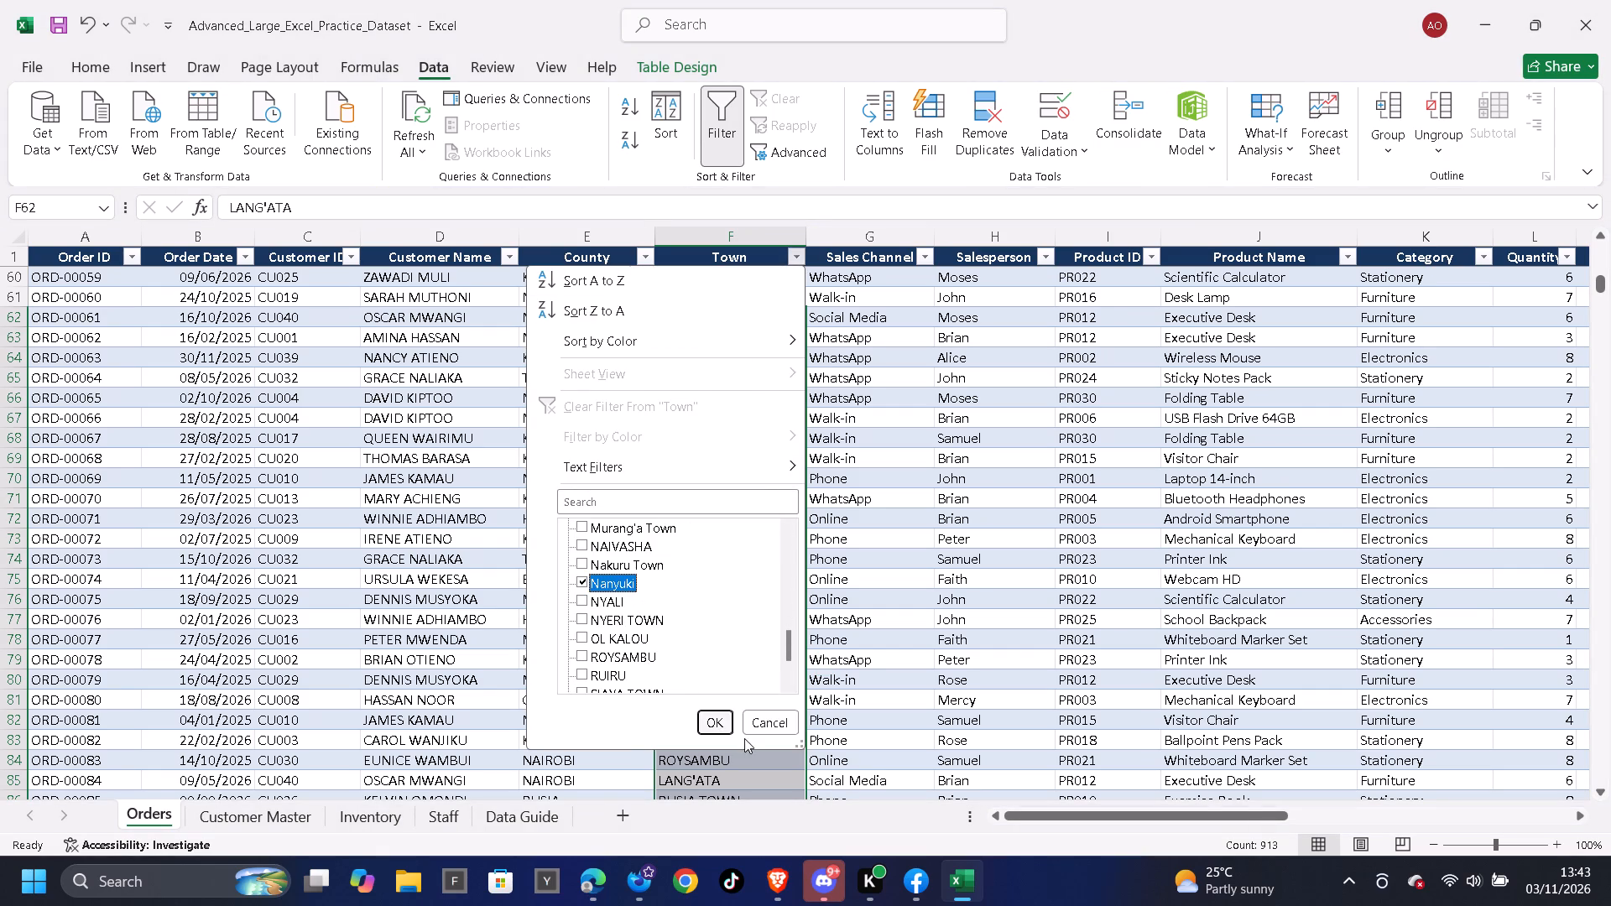
click(722, 726)
Enter NANYUKI in the first filtered Town cell and fill it down the remaining visible rows.
click(738, 253)
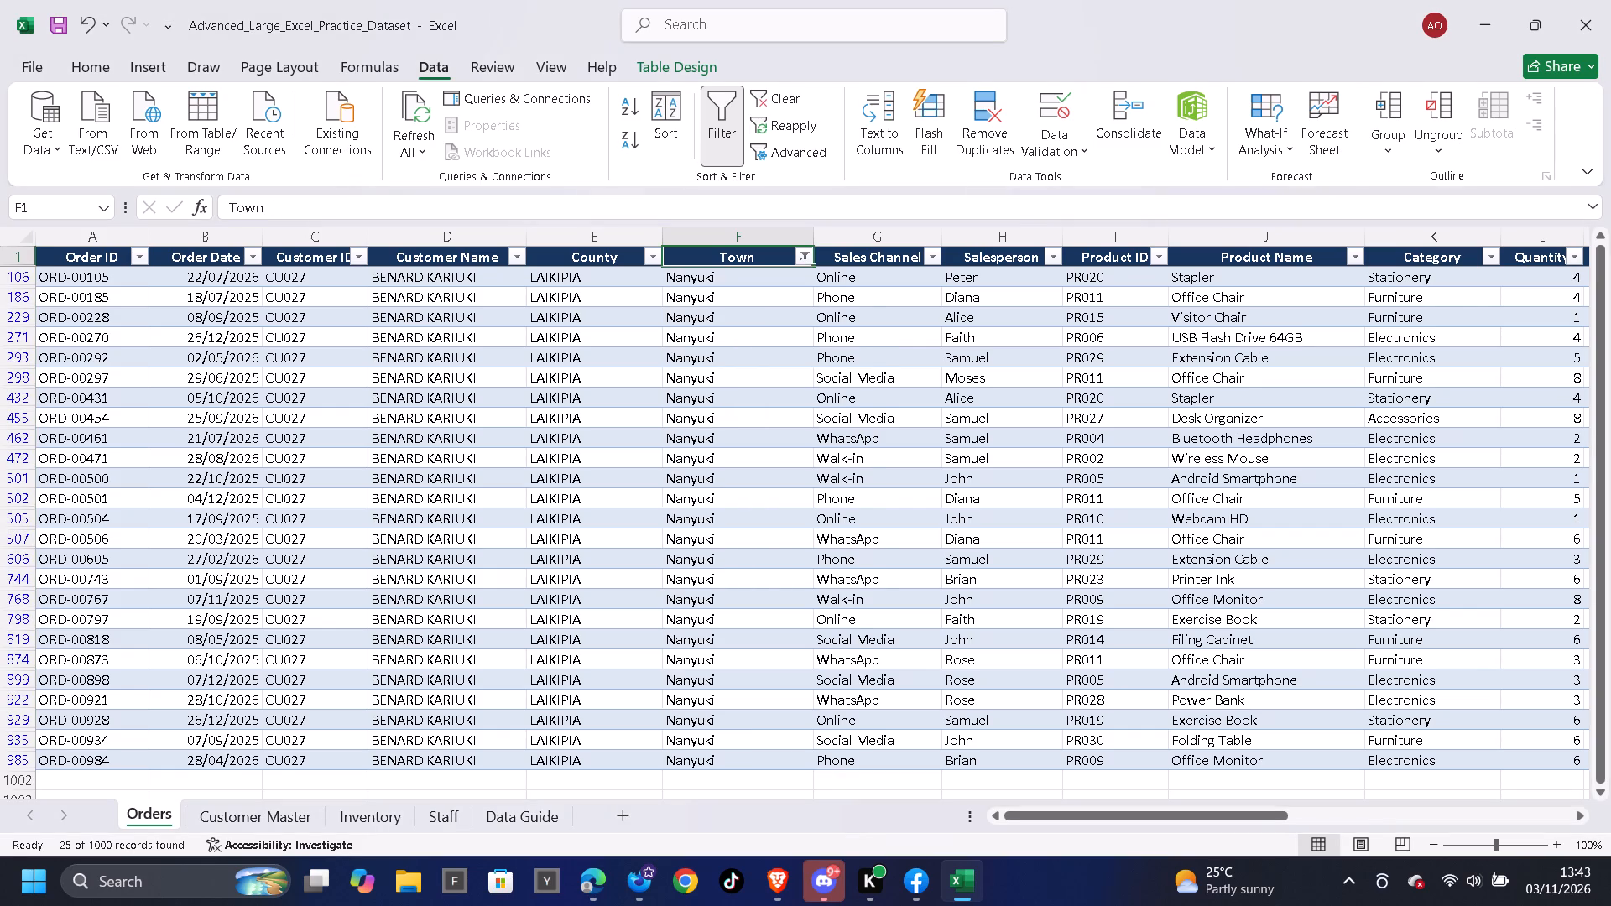
key(Down)
key(Up)
key(Down)
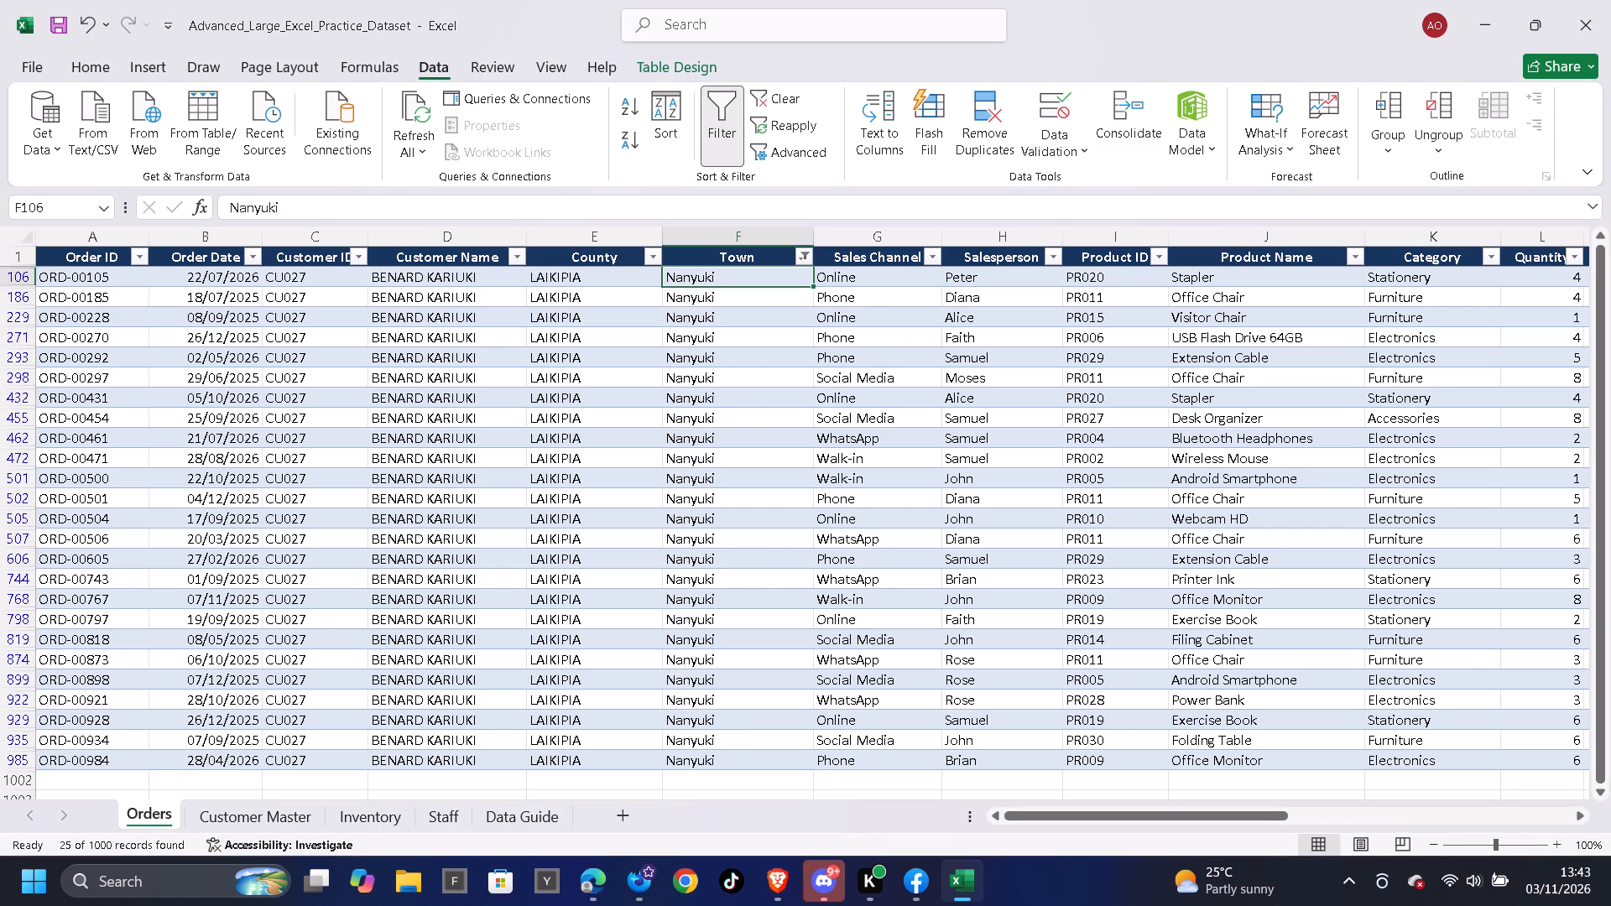
text(NANYUKI)
key(Down)
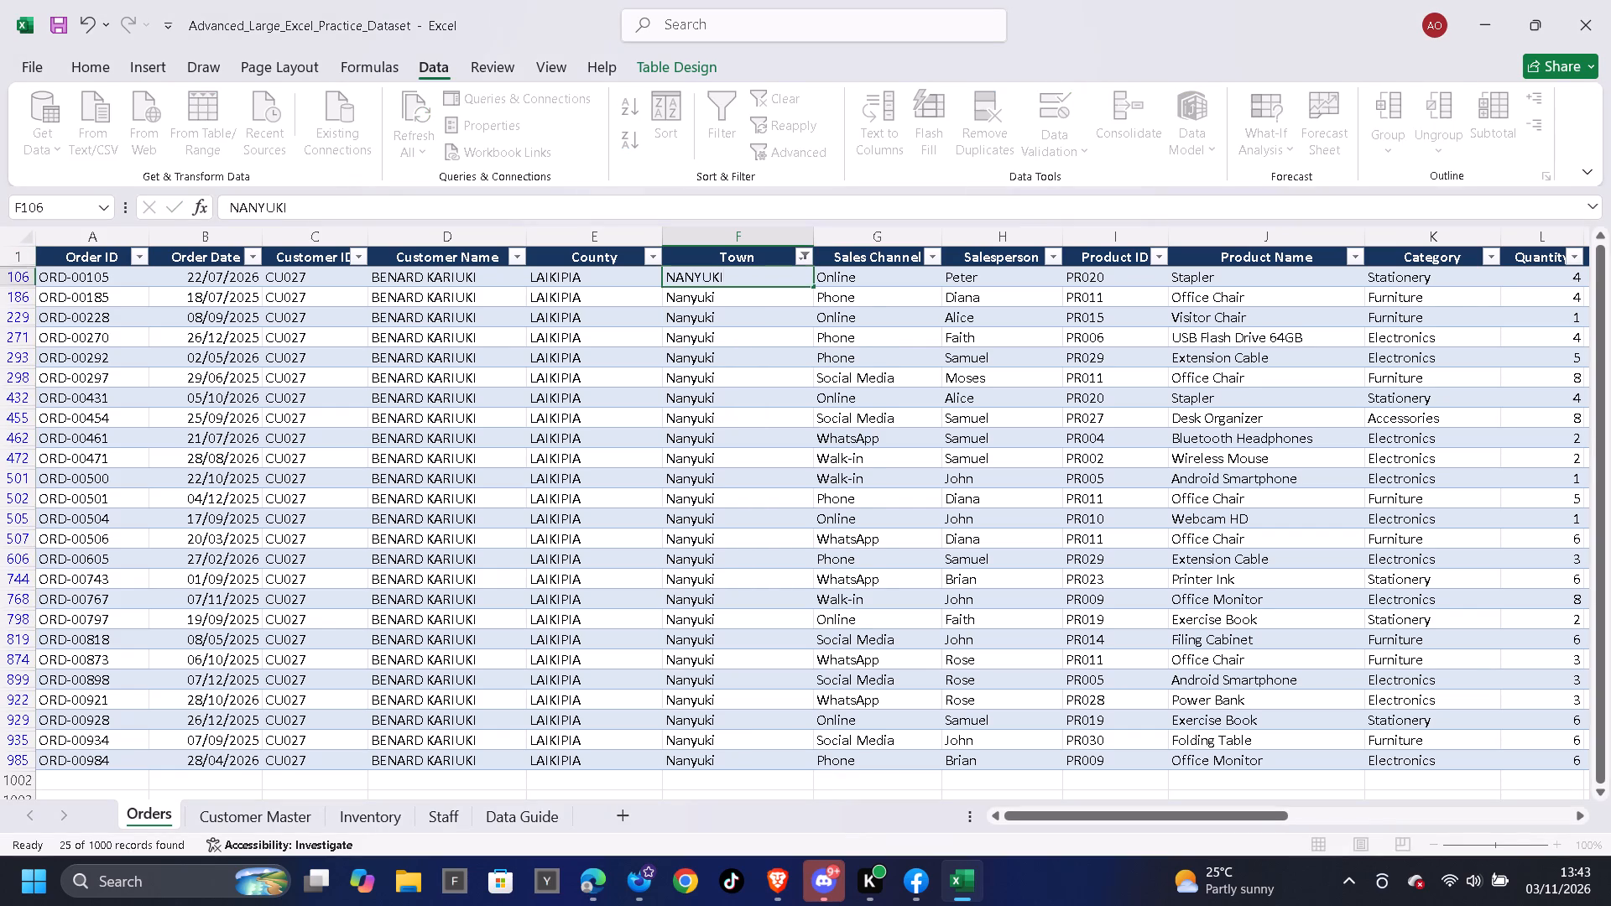
key(Up)
key(ctrl+shift+Down)
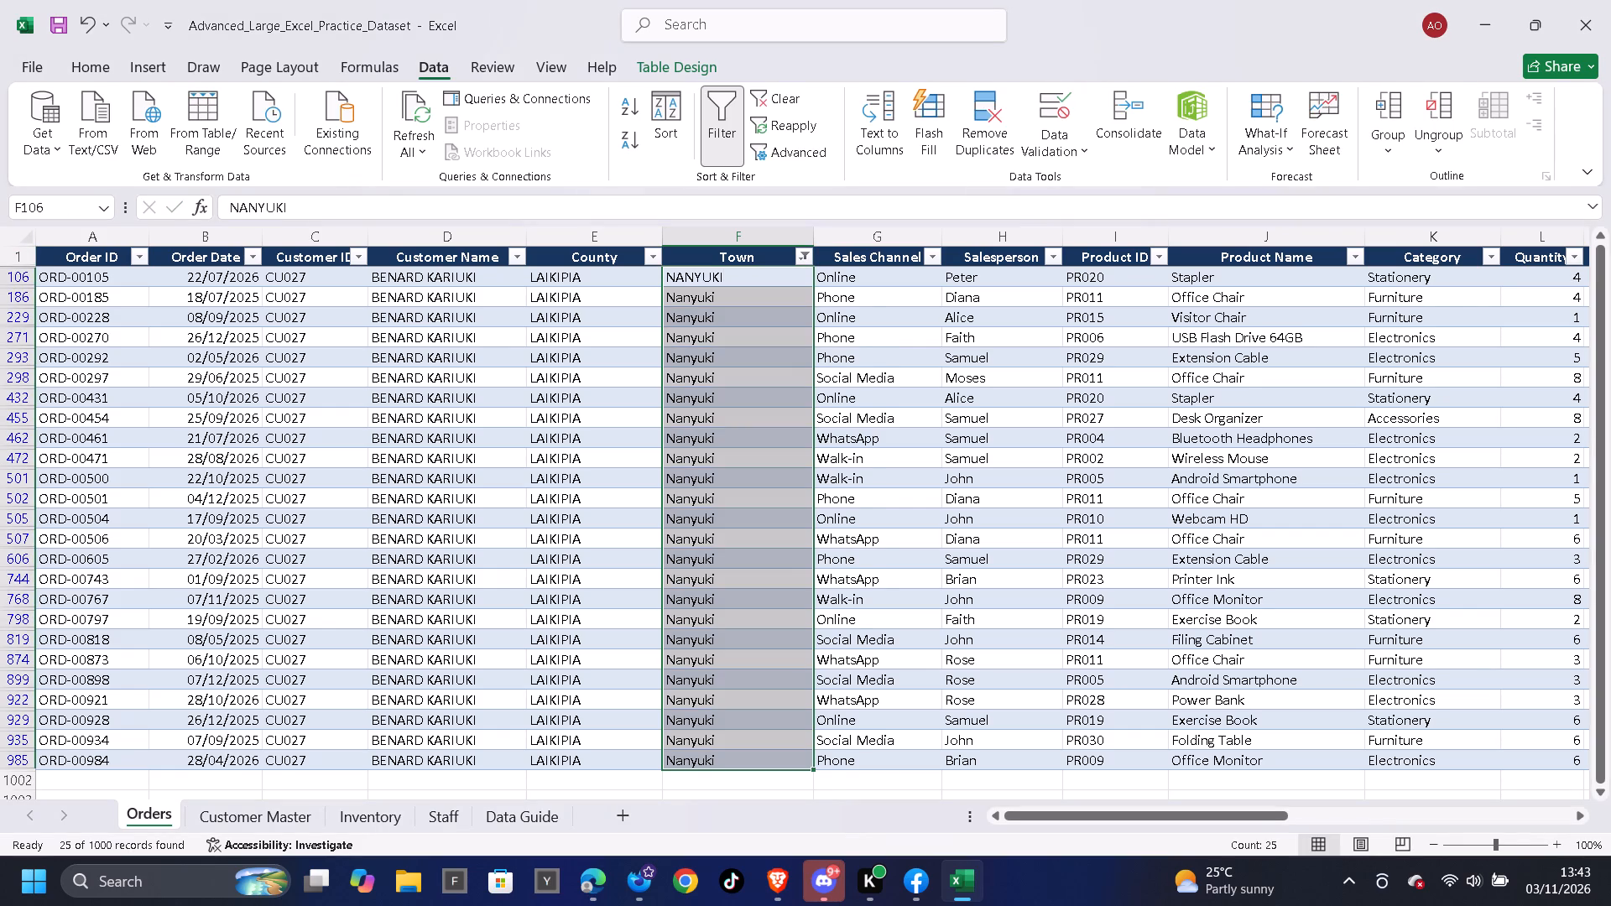
key(ctrl+d)
Clear the Town column filter and filter the column to only Machakos Town.
click(790, 102)
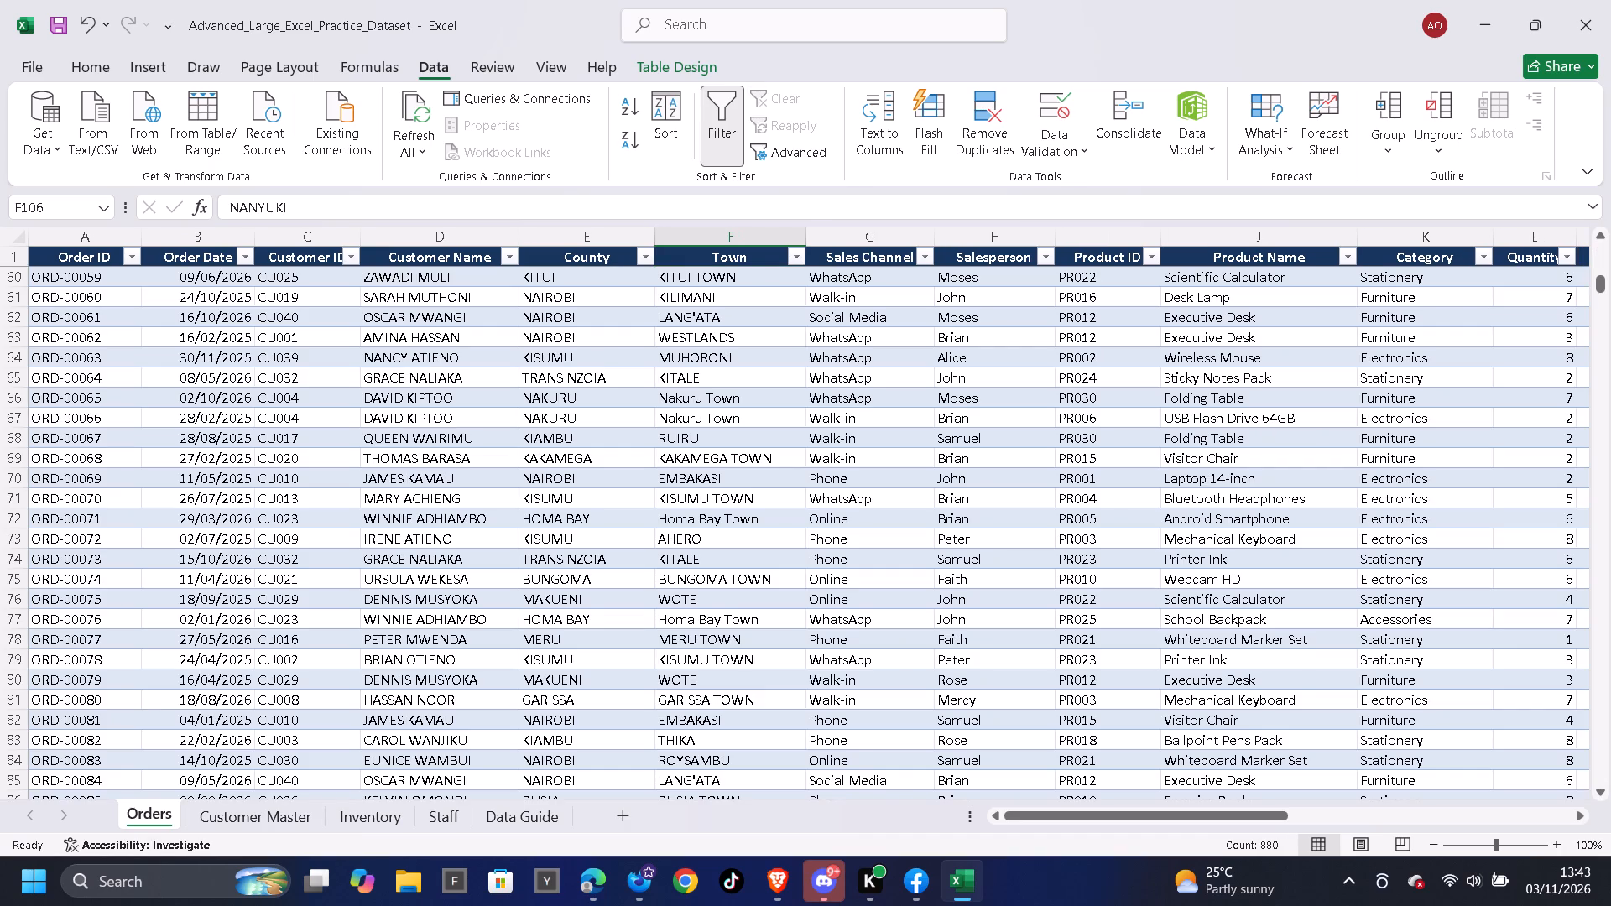
click(797, 260)
click(628, 519)
scroll(664, 593, down, 2)
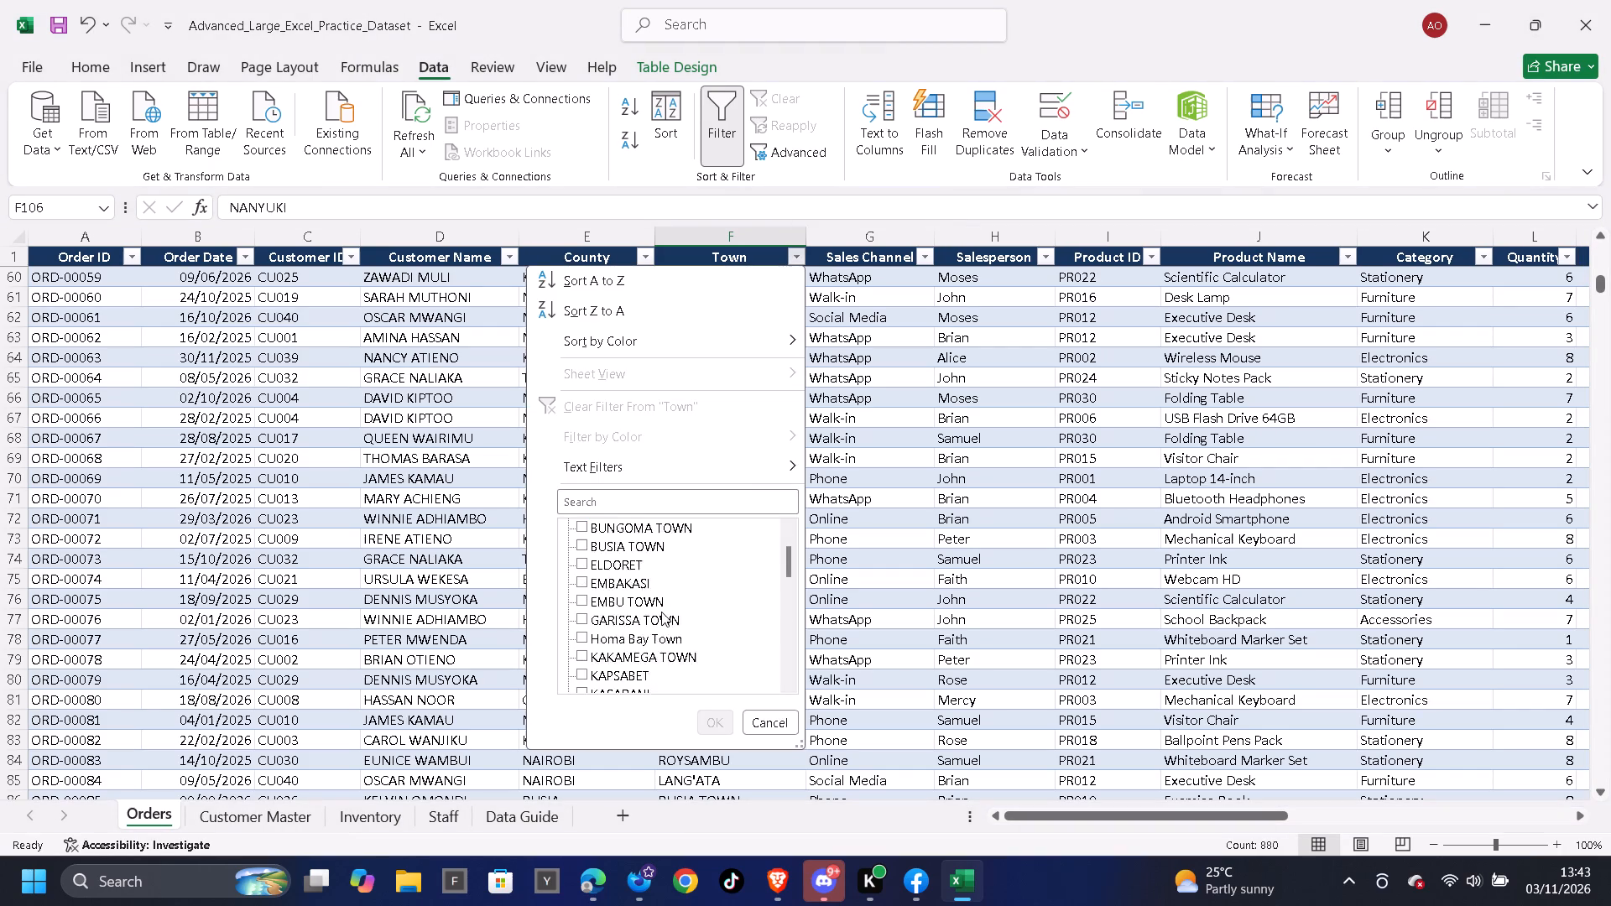
scroll(661, 612, down, 9)
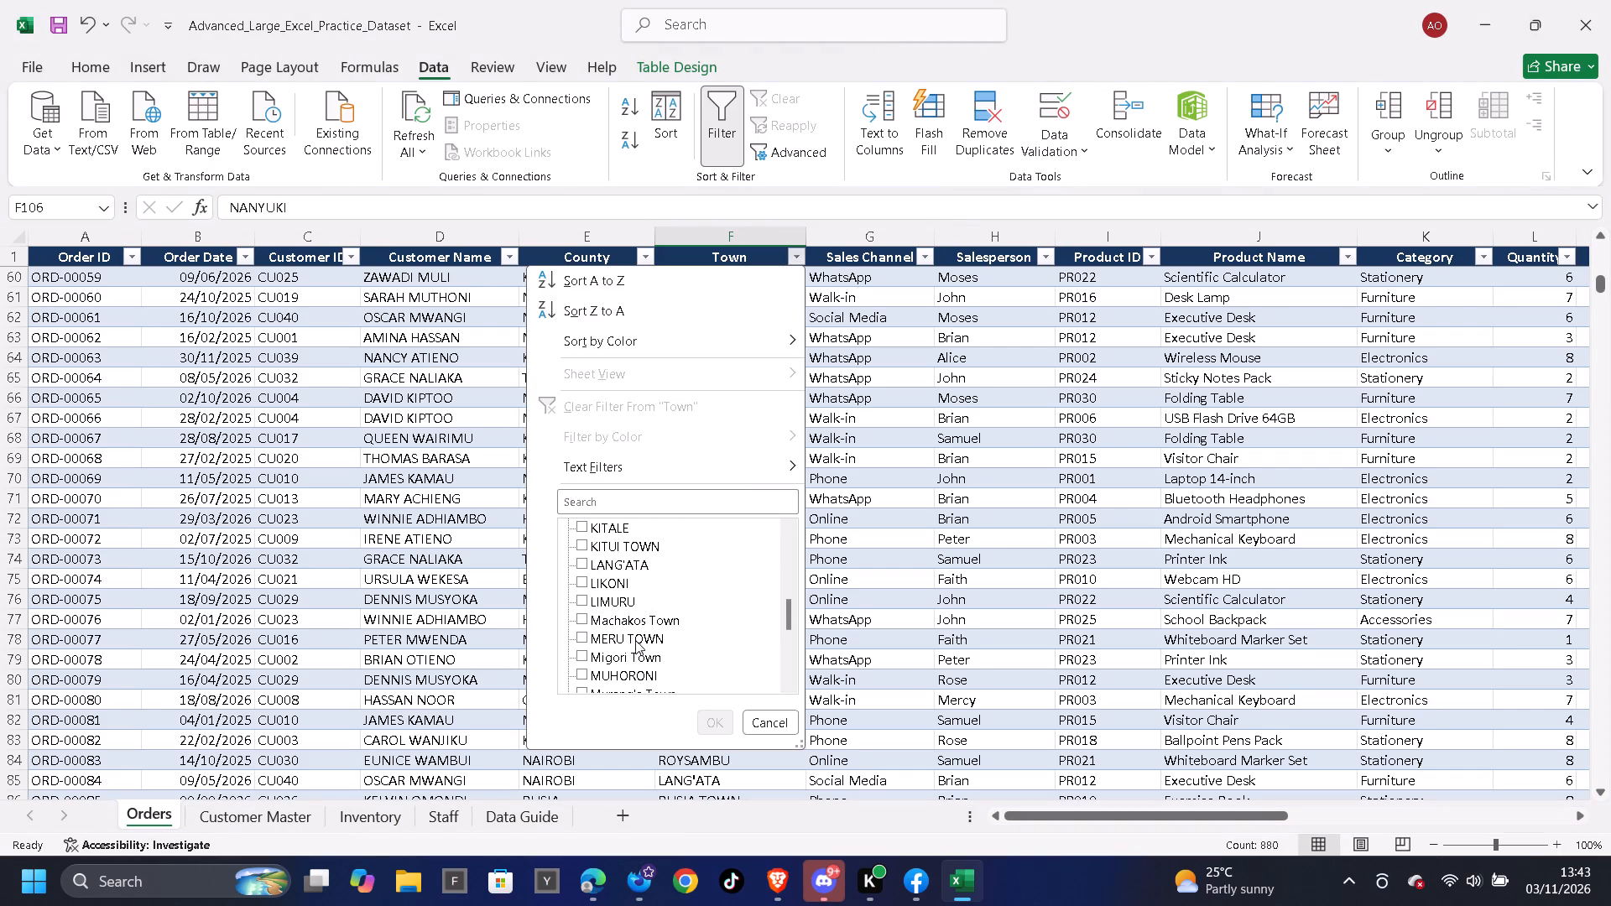
click(632, 615)
click(717, 723)
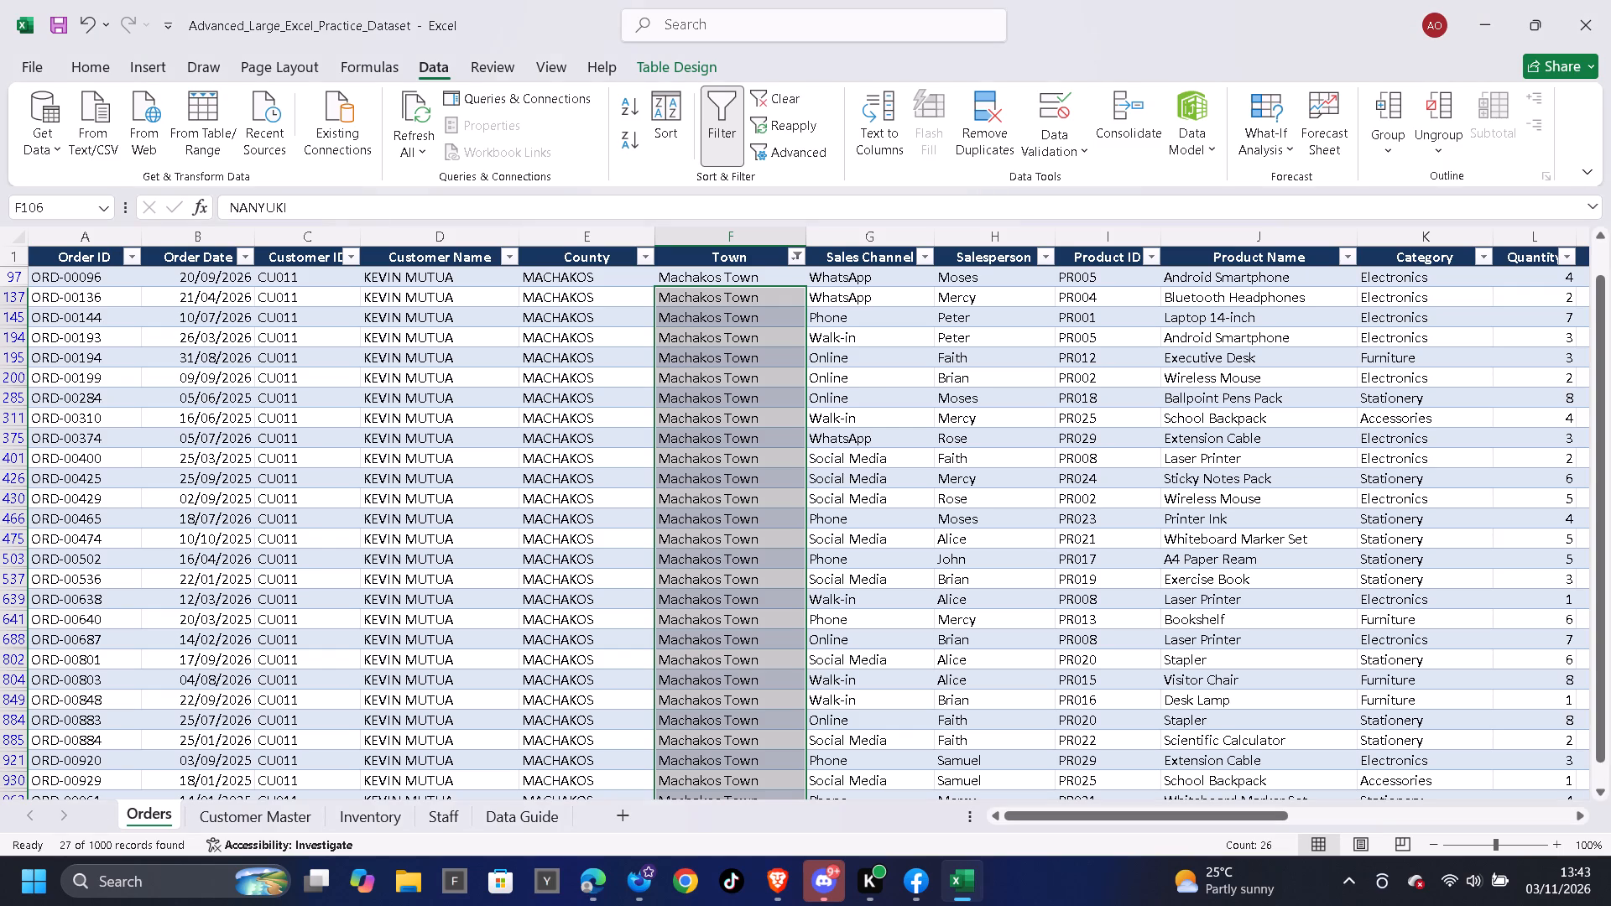
Enter MACHAKOS TOWN in the first filtered Town cell and fill it down the remaining visible rows.
click(740, 255)
key(Down)
key(Up)
key(Down)
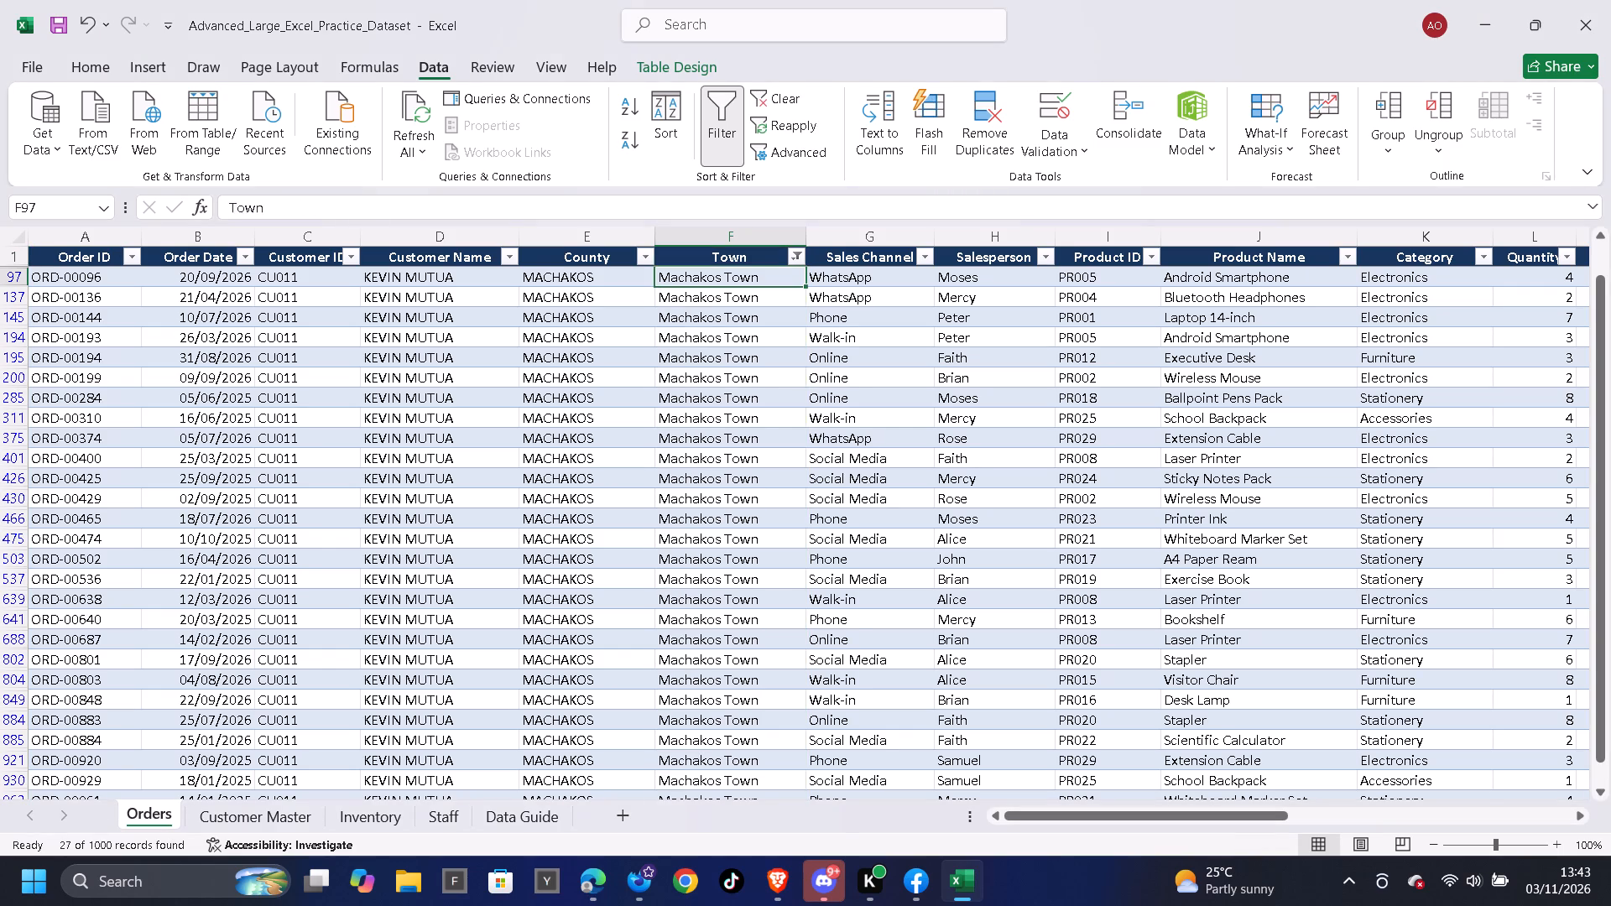
text(MACHAKOS TOWN)
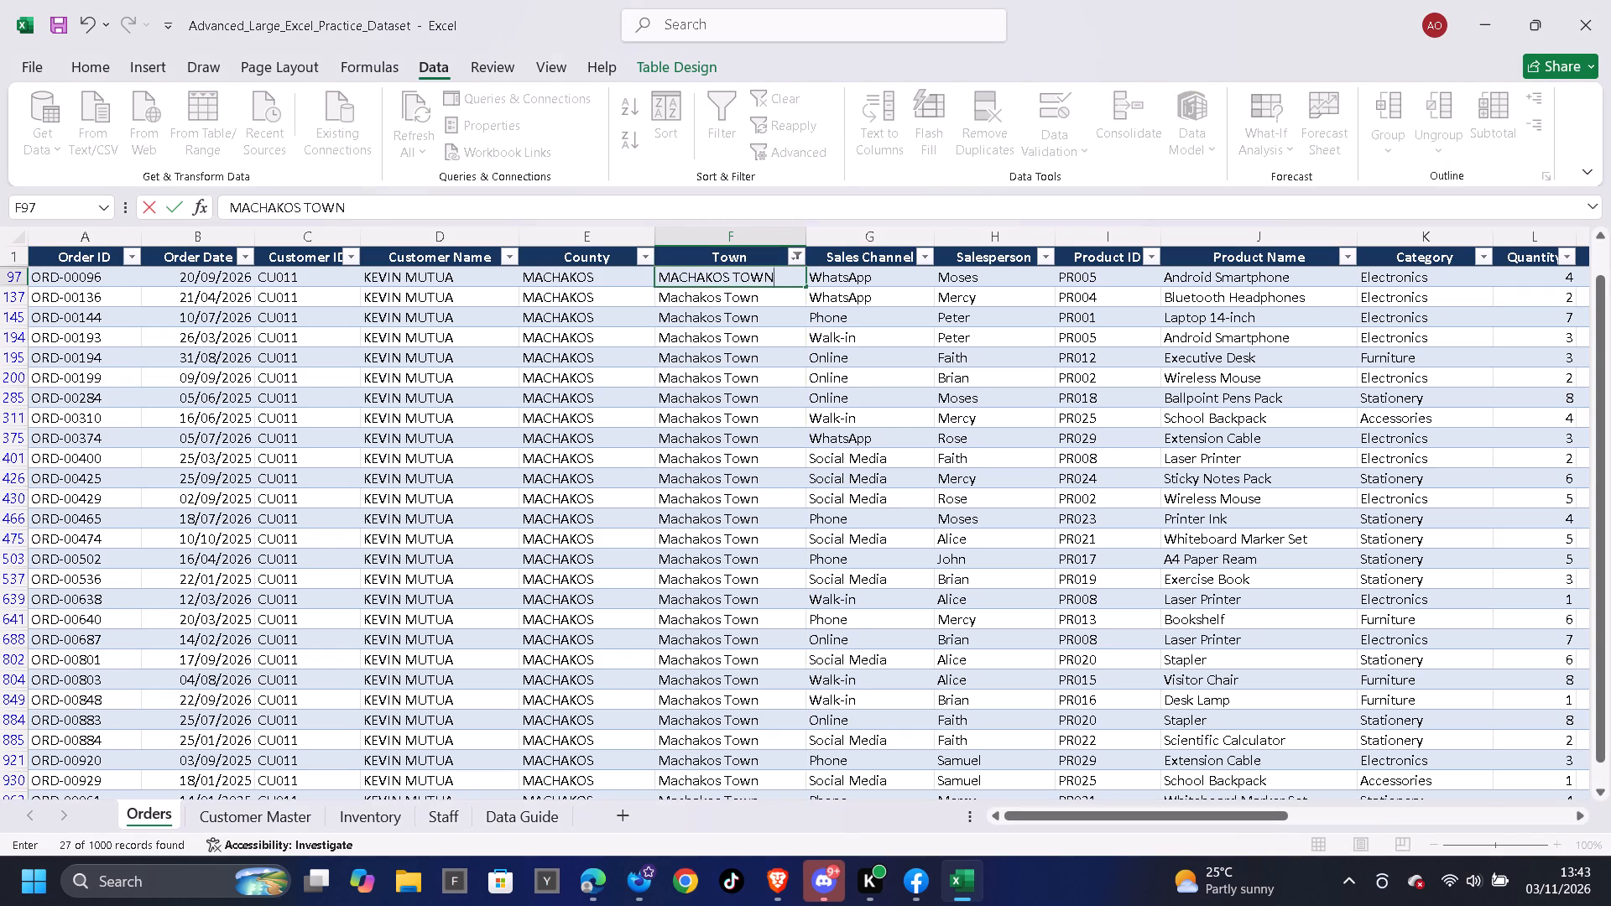
key(Down)
key(Up)
key(ctrl+shift+Down)
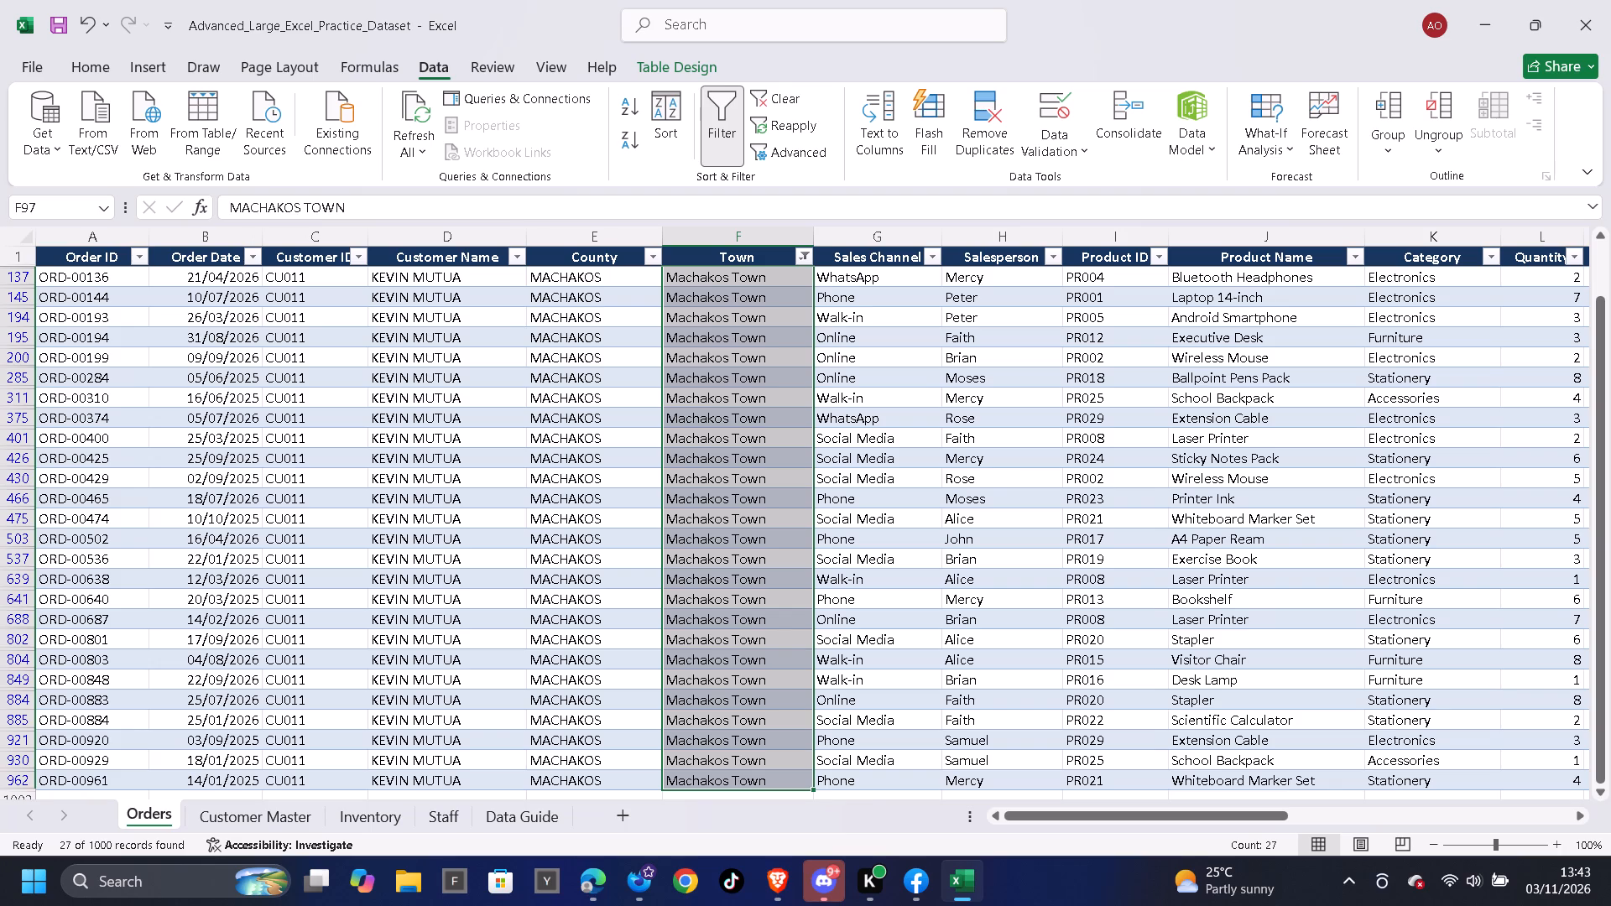
key(ctrl+d)
Clear the Town column filter and filter the column to only Migori Town.
click(779, 99)
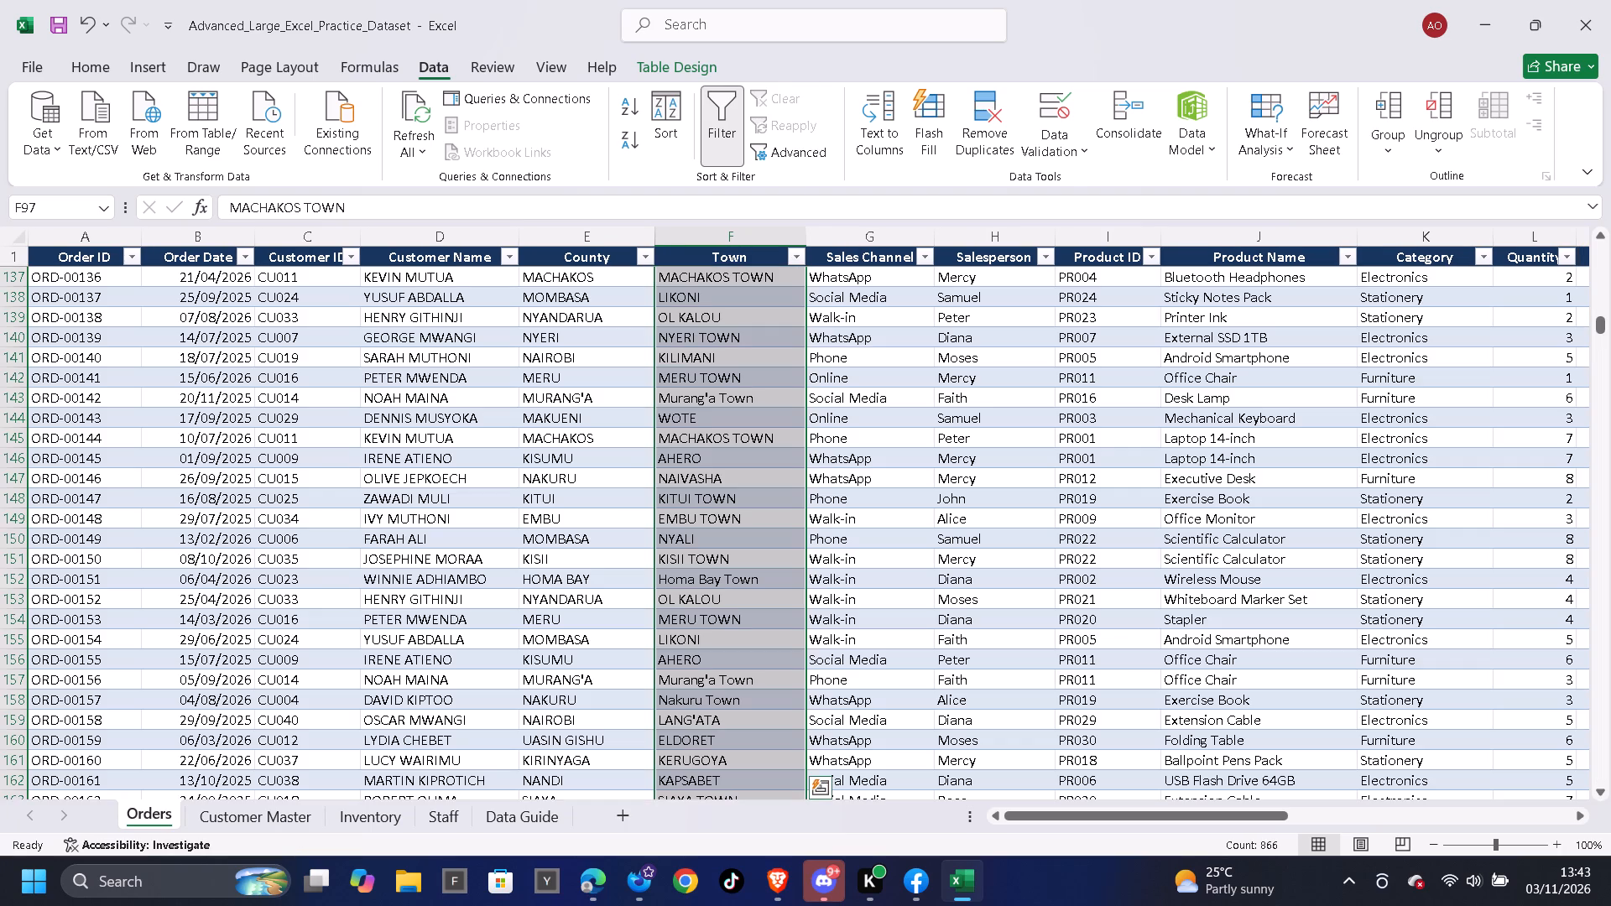
click(801, 263)
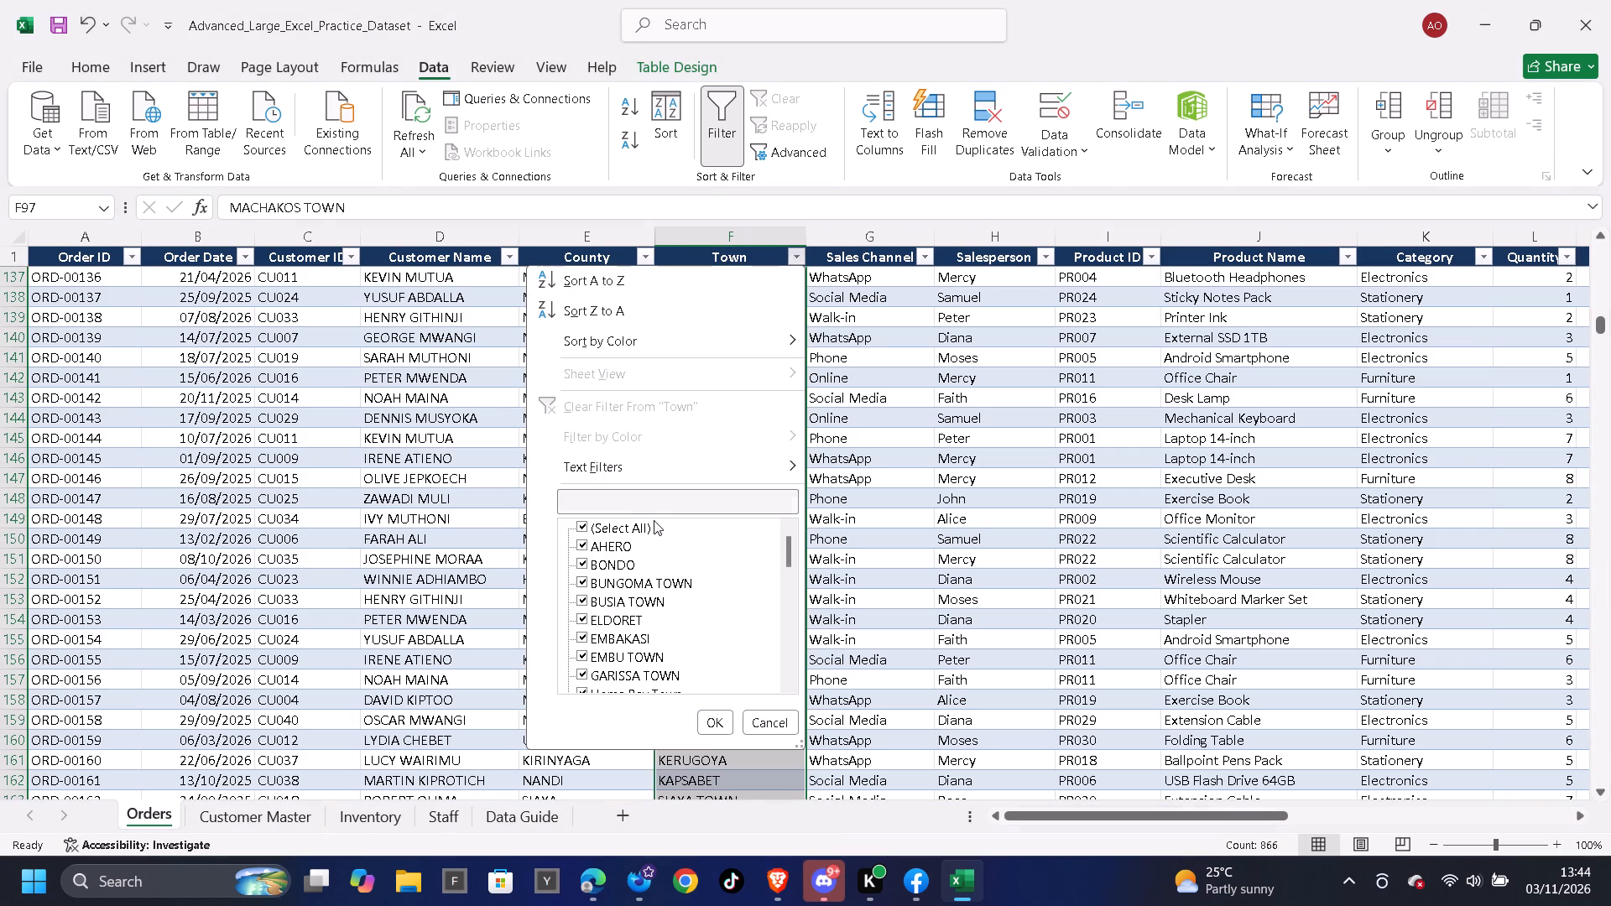
click(641, 534)
scroll(654, 557, down, 10)
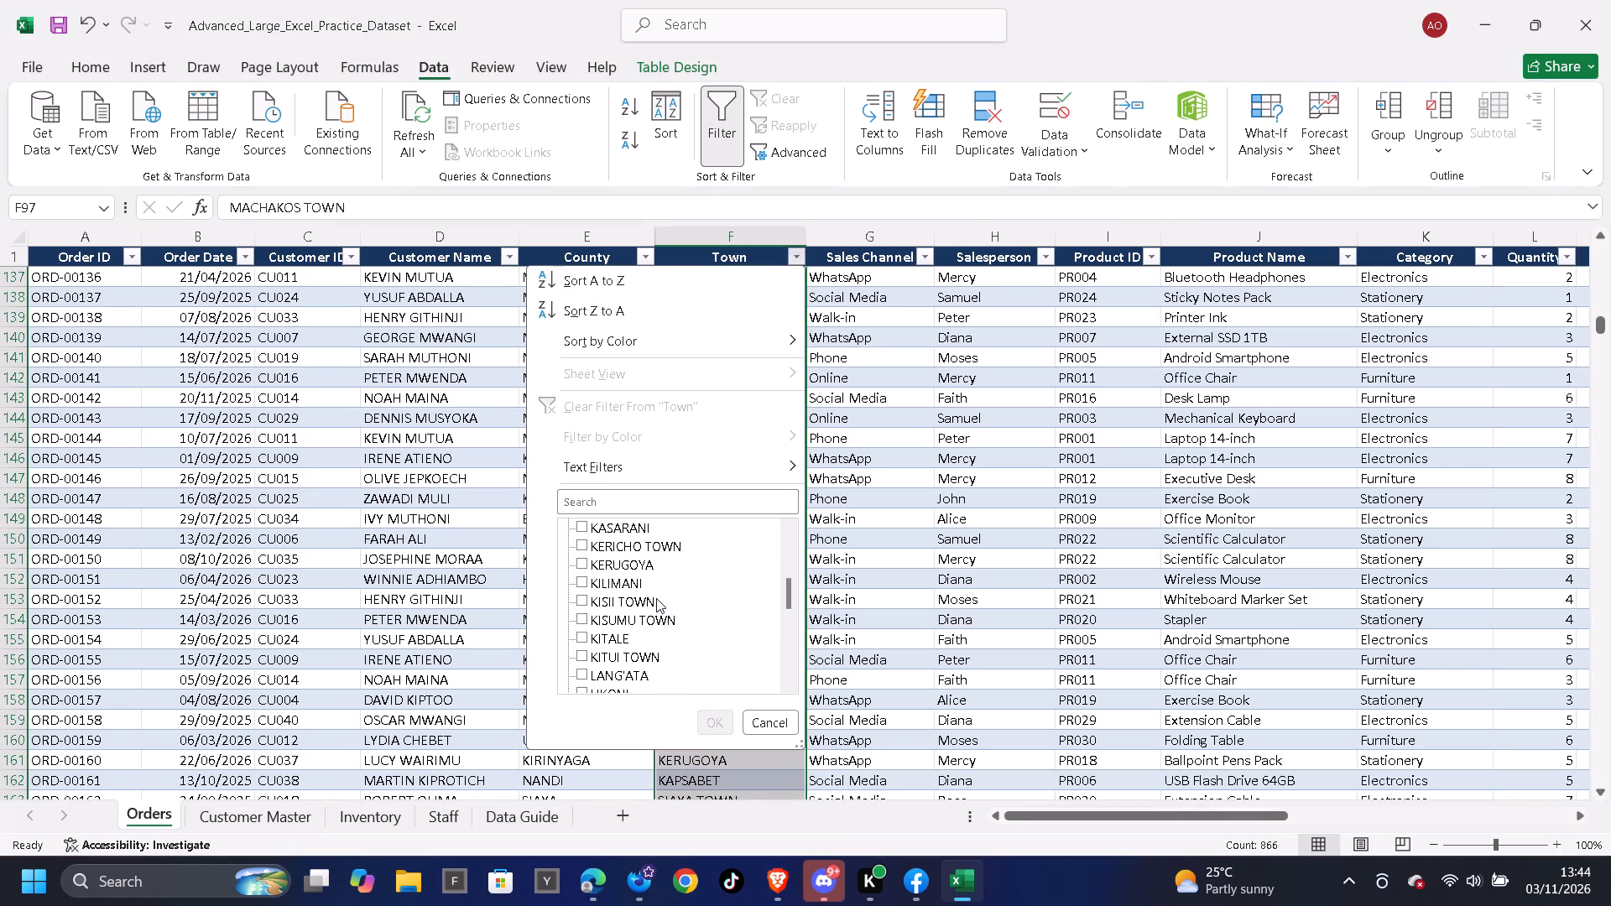
scroll(656, 600, down, 5)
scroll(661, 614, up, 2)
click(644, 601)
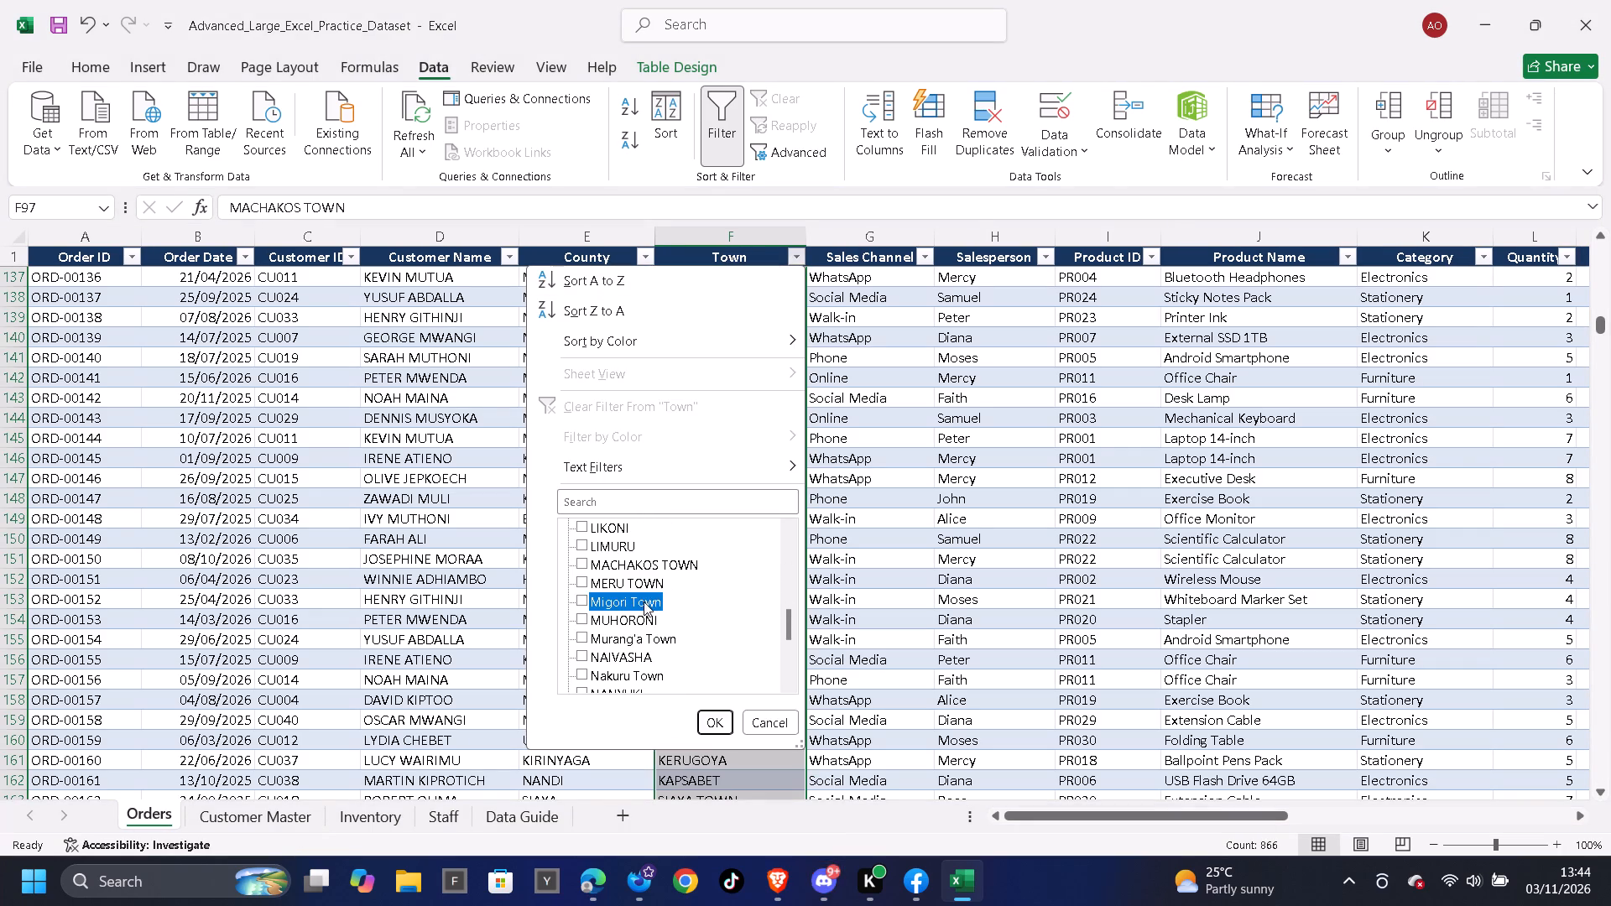
click(712, 716)
Enter MIGORI TOWN in the first filtered Town cell and fill it down the remaining visible rows.
scroll(725, 438, up, 1)
click(718, 253)
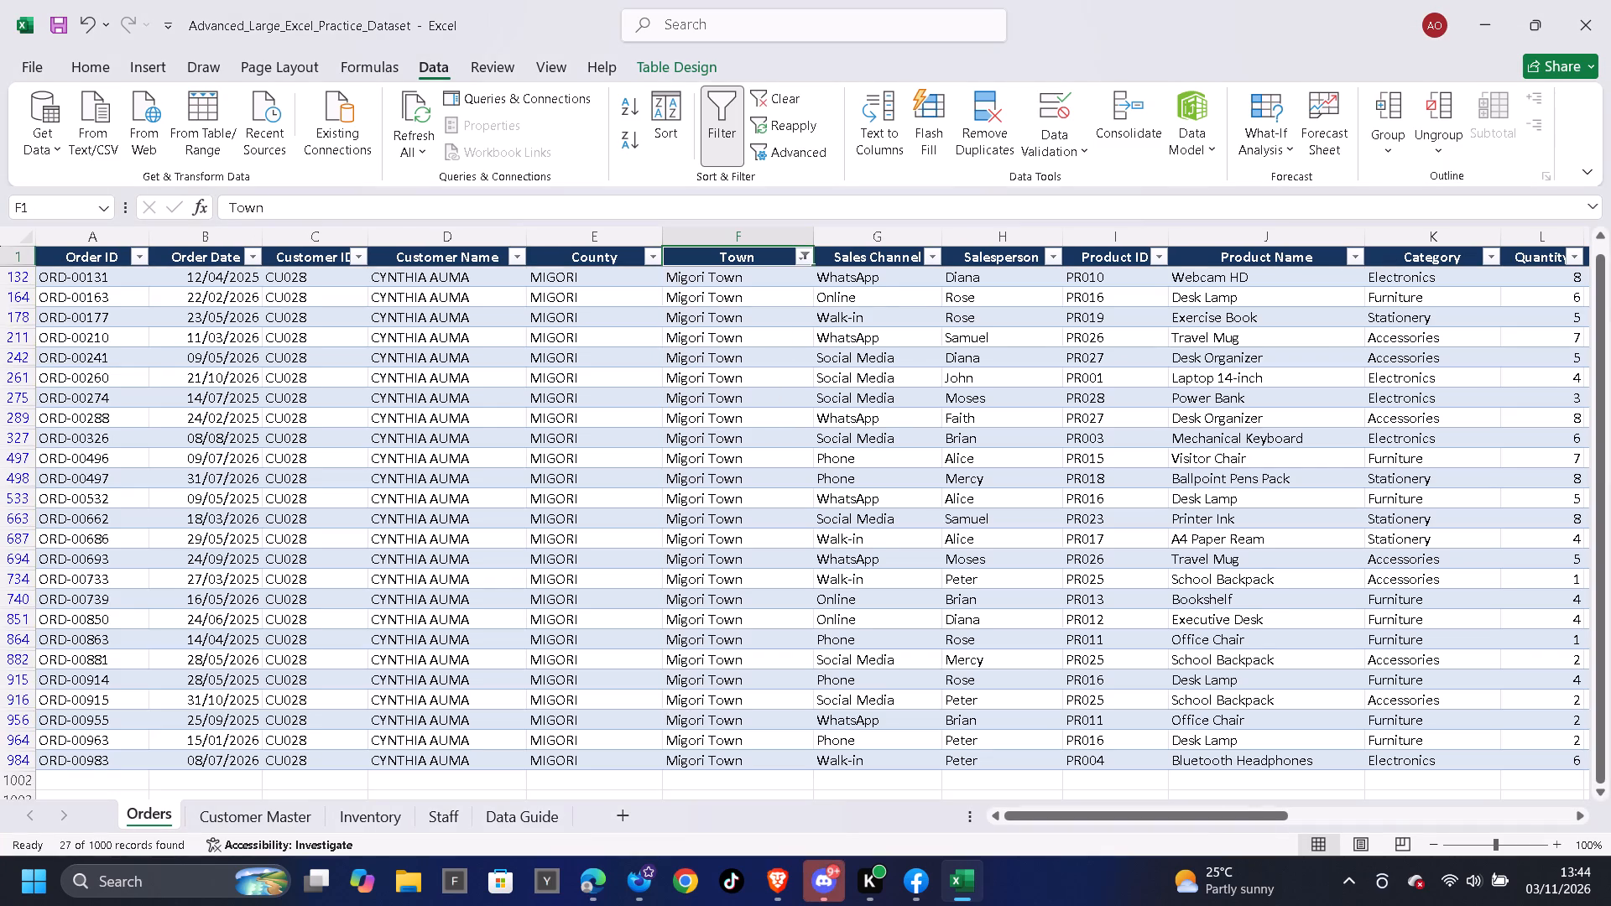
key(Down)
key(Up)
key(Down)
text(MIGORI TOWN)
key(Down)
key(Up)
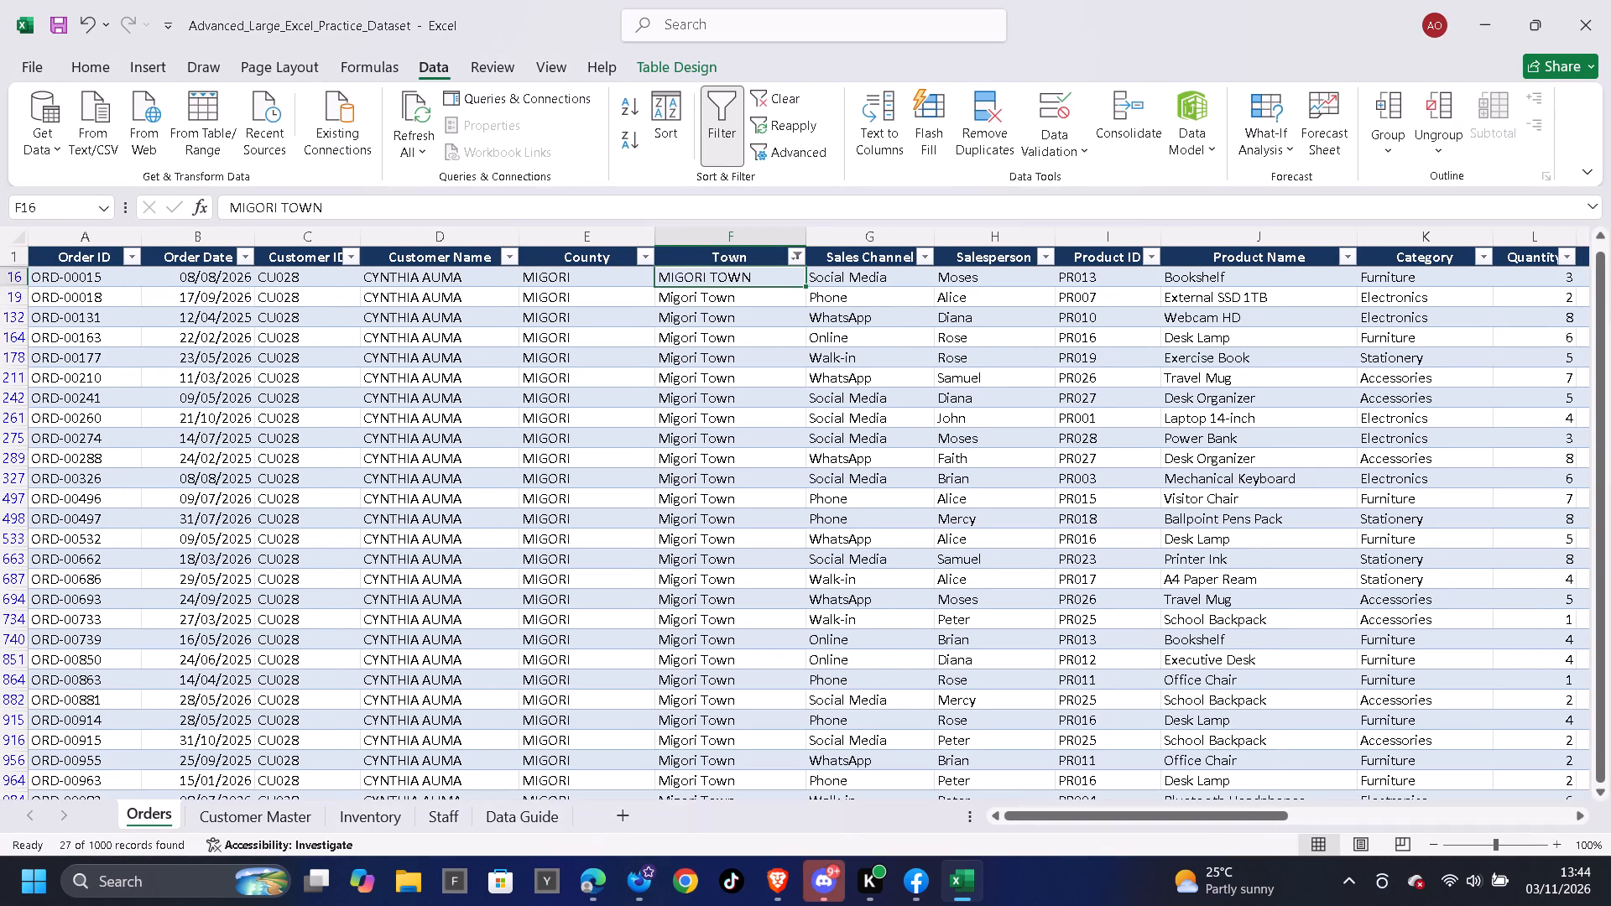
key(ctrl+shift+Down)
key(ctrl+d)
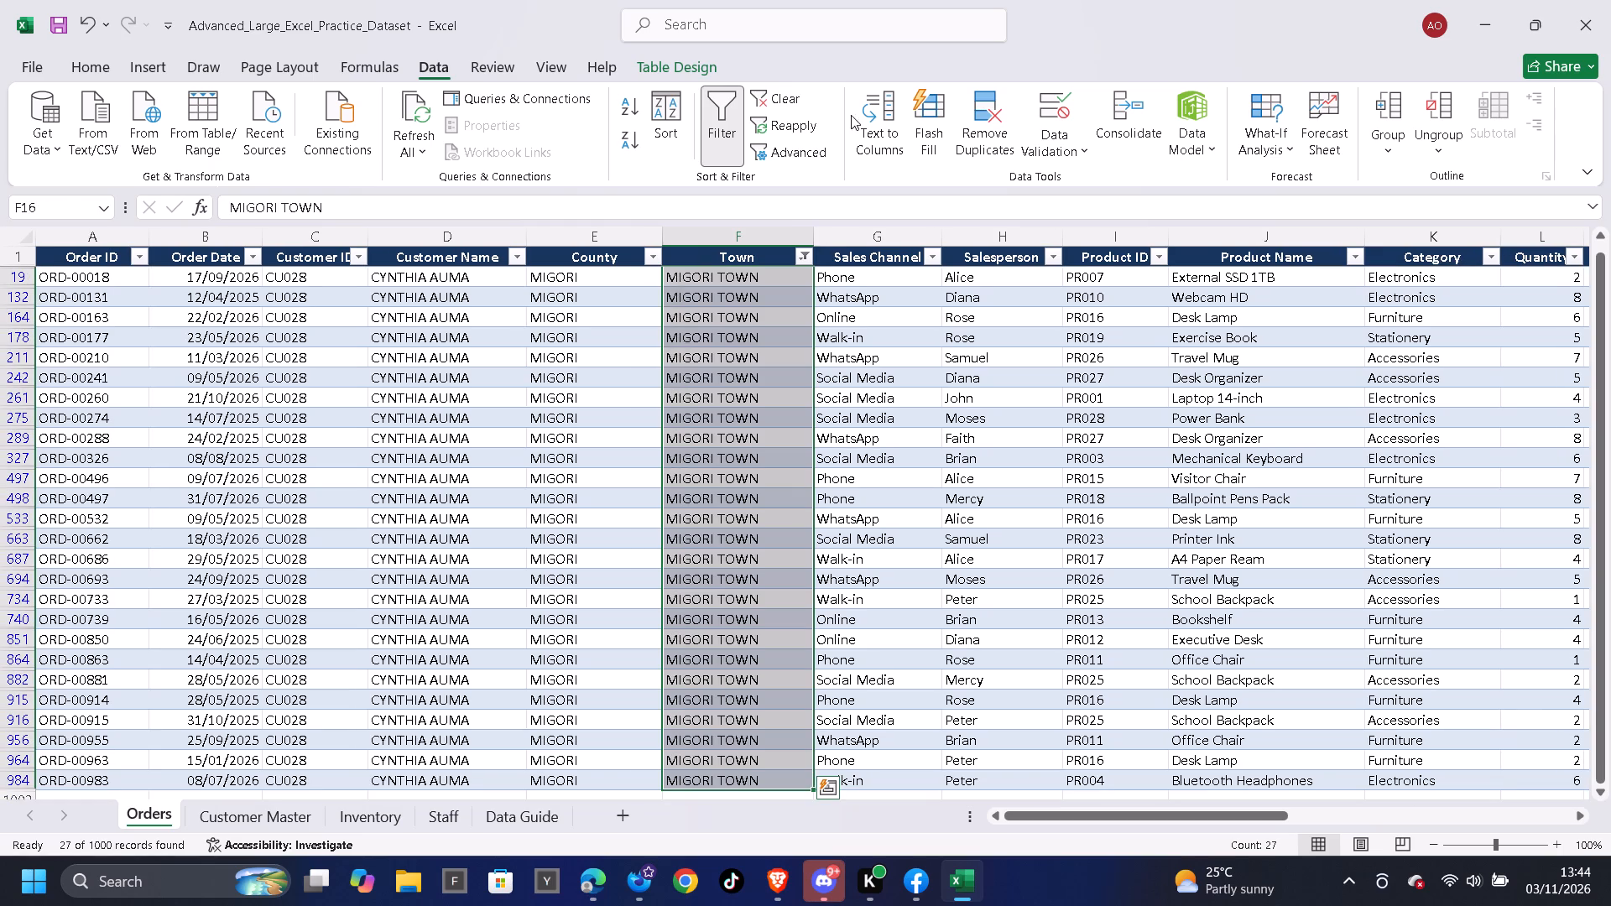
Clear the Town column filter and filter the column to only Homa Bay Town.
click(800, 102)
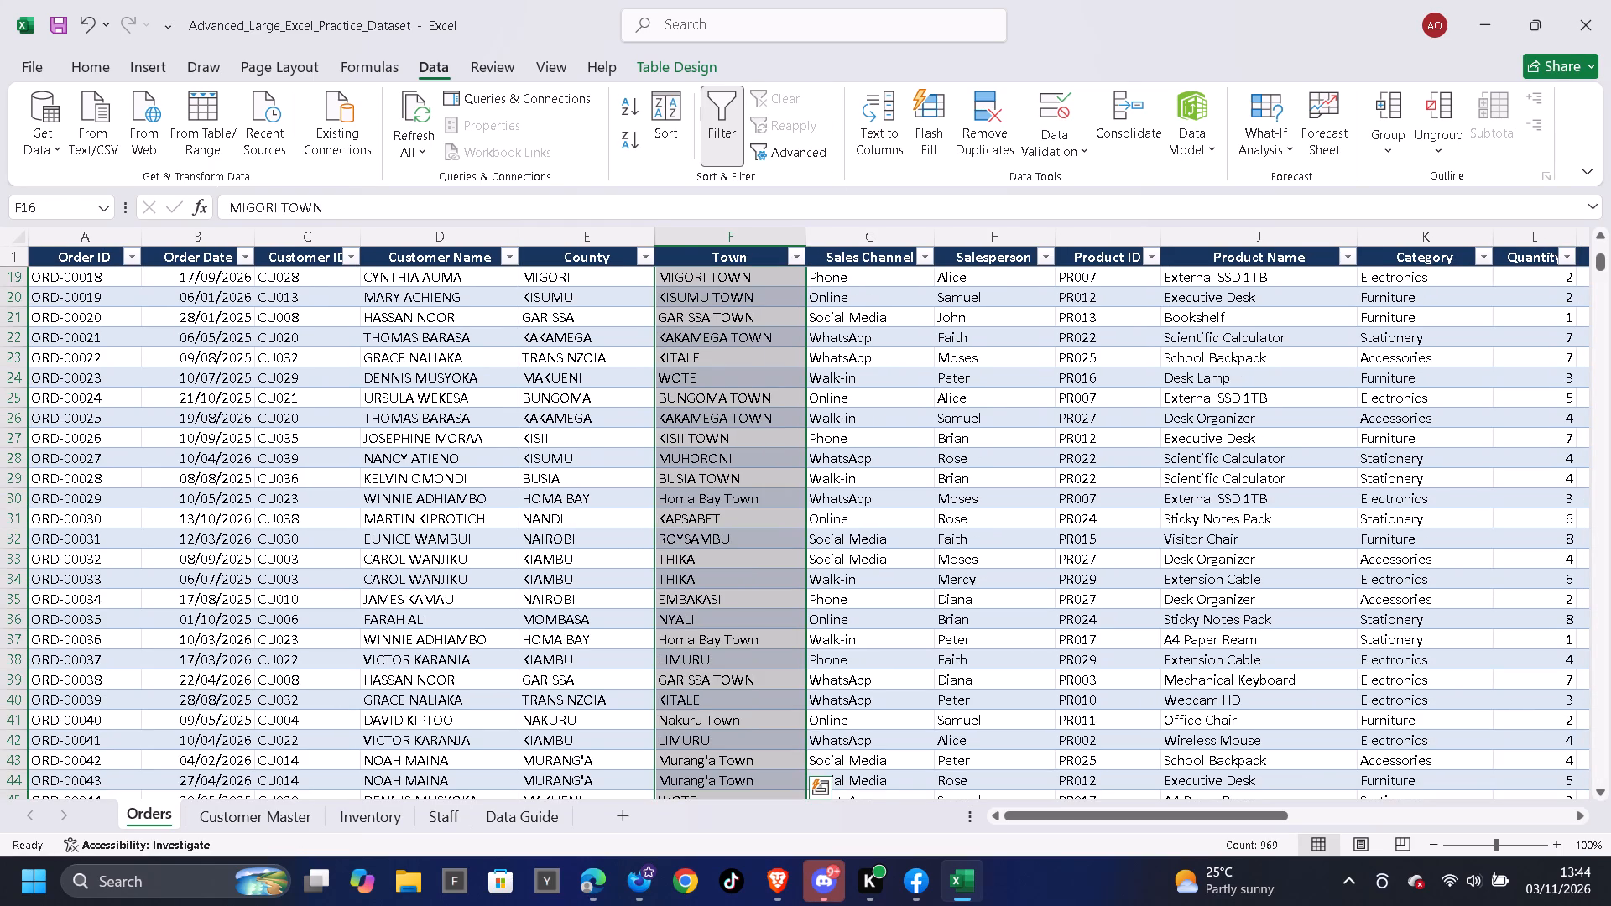
click(796, 258)
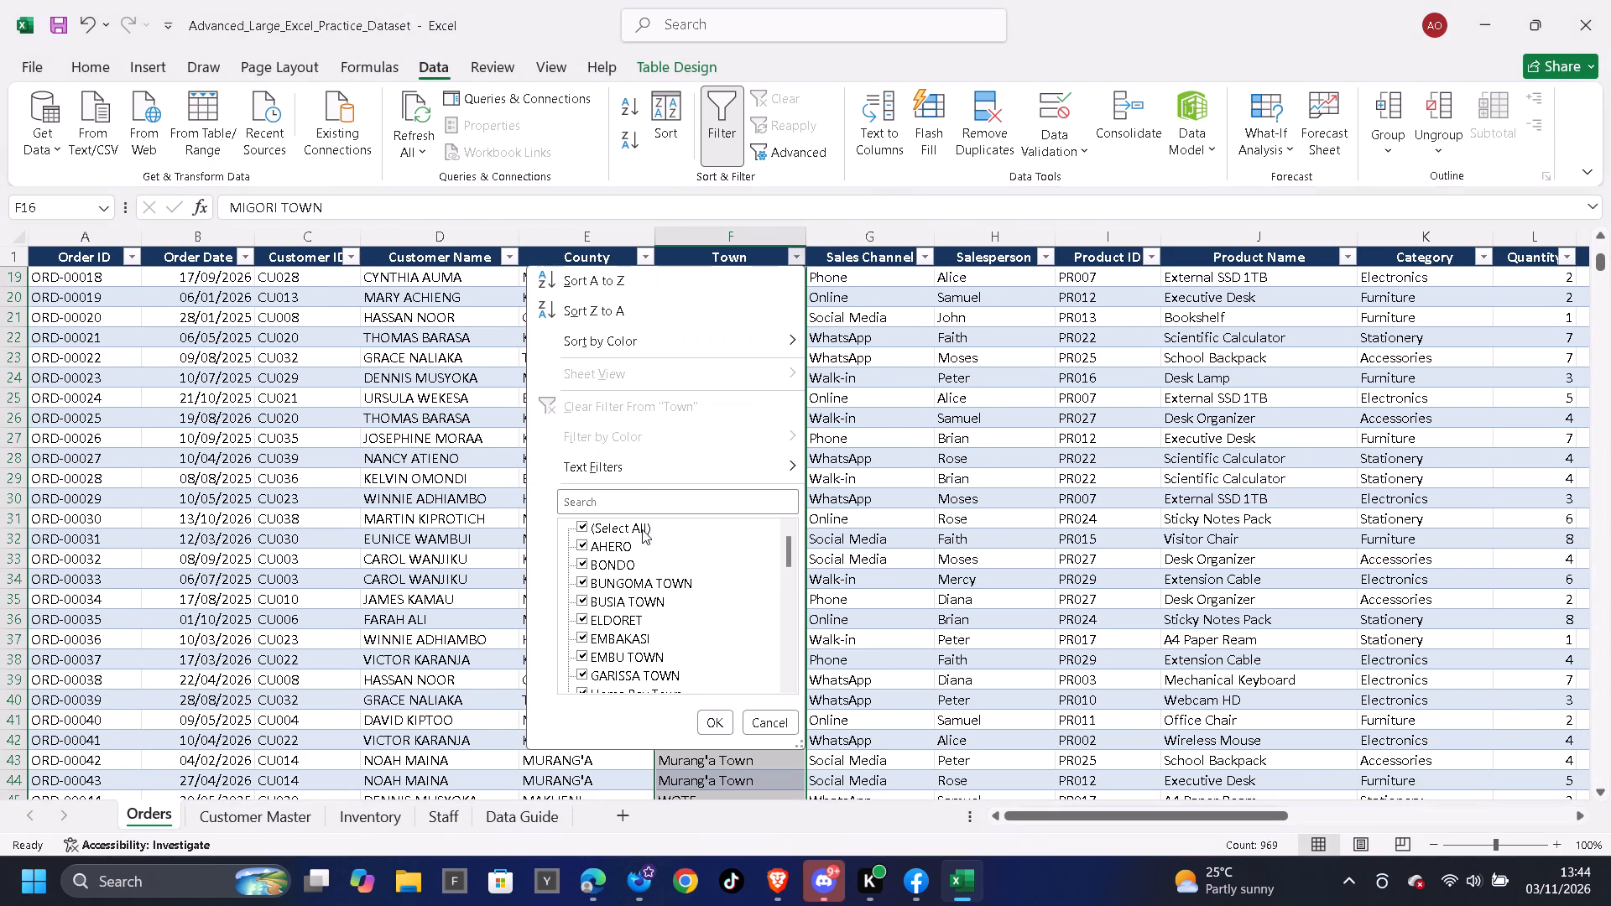
click(639, 525)
scroll(644, 583, down, 10)
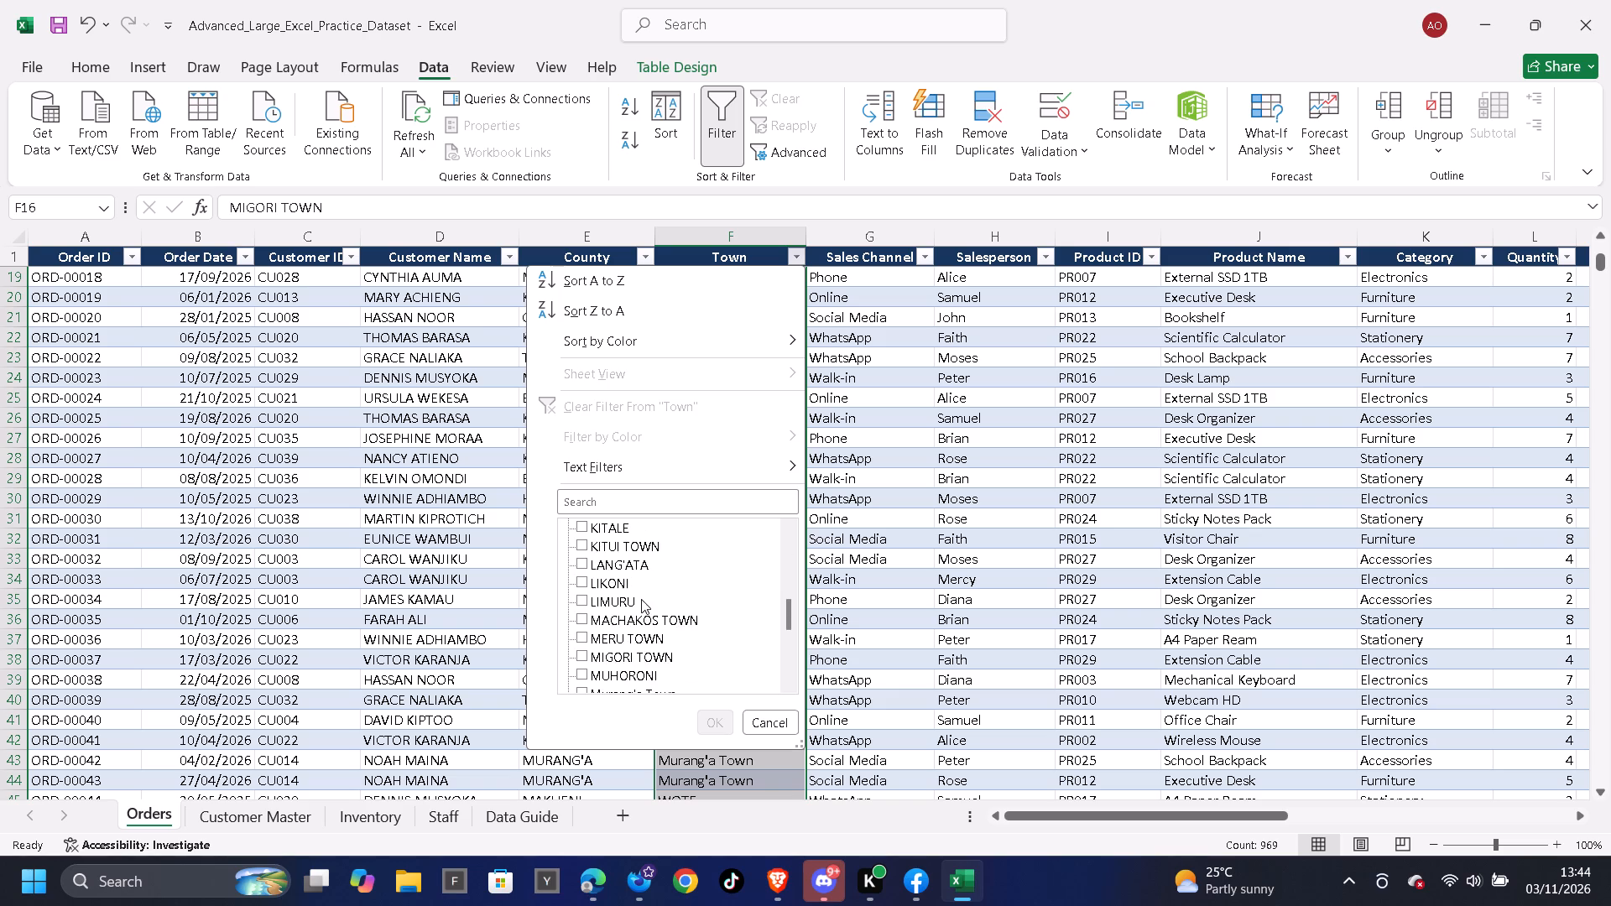
scroll(641, 598, down, 4)
scroll(637, 586, up, 1)
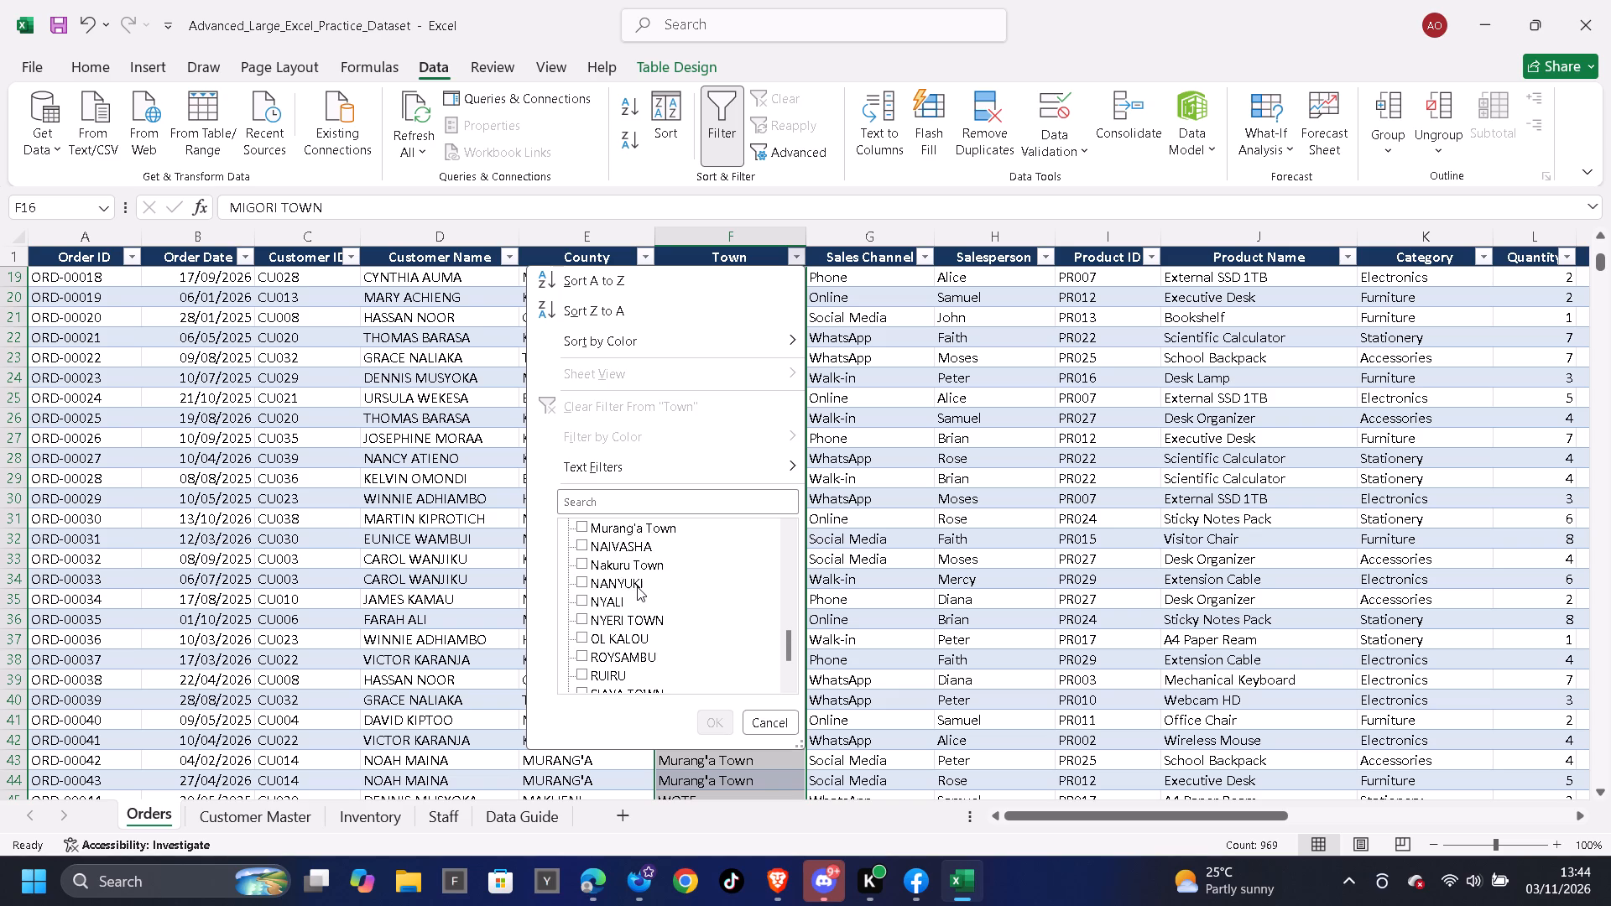
scroll(637, 586, up, 1)
scroll(635, 586, down, 8)
scroll(644, 637, up, 4)
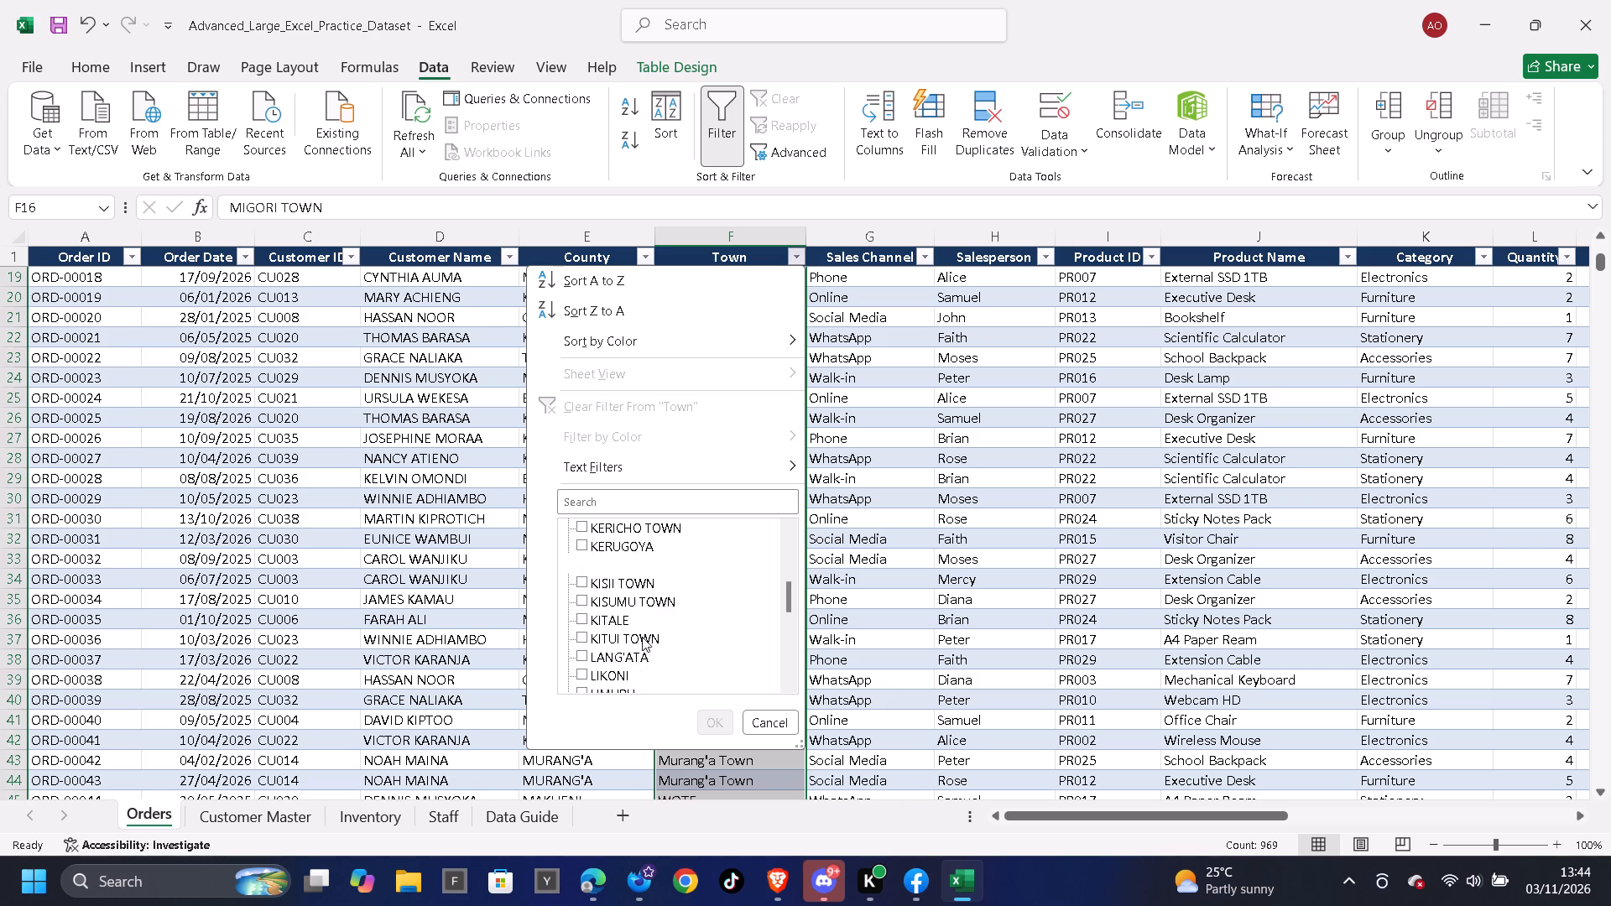
scroll(642, 637, up, 10)
scroll(633, 631, down, 3)
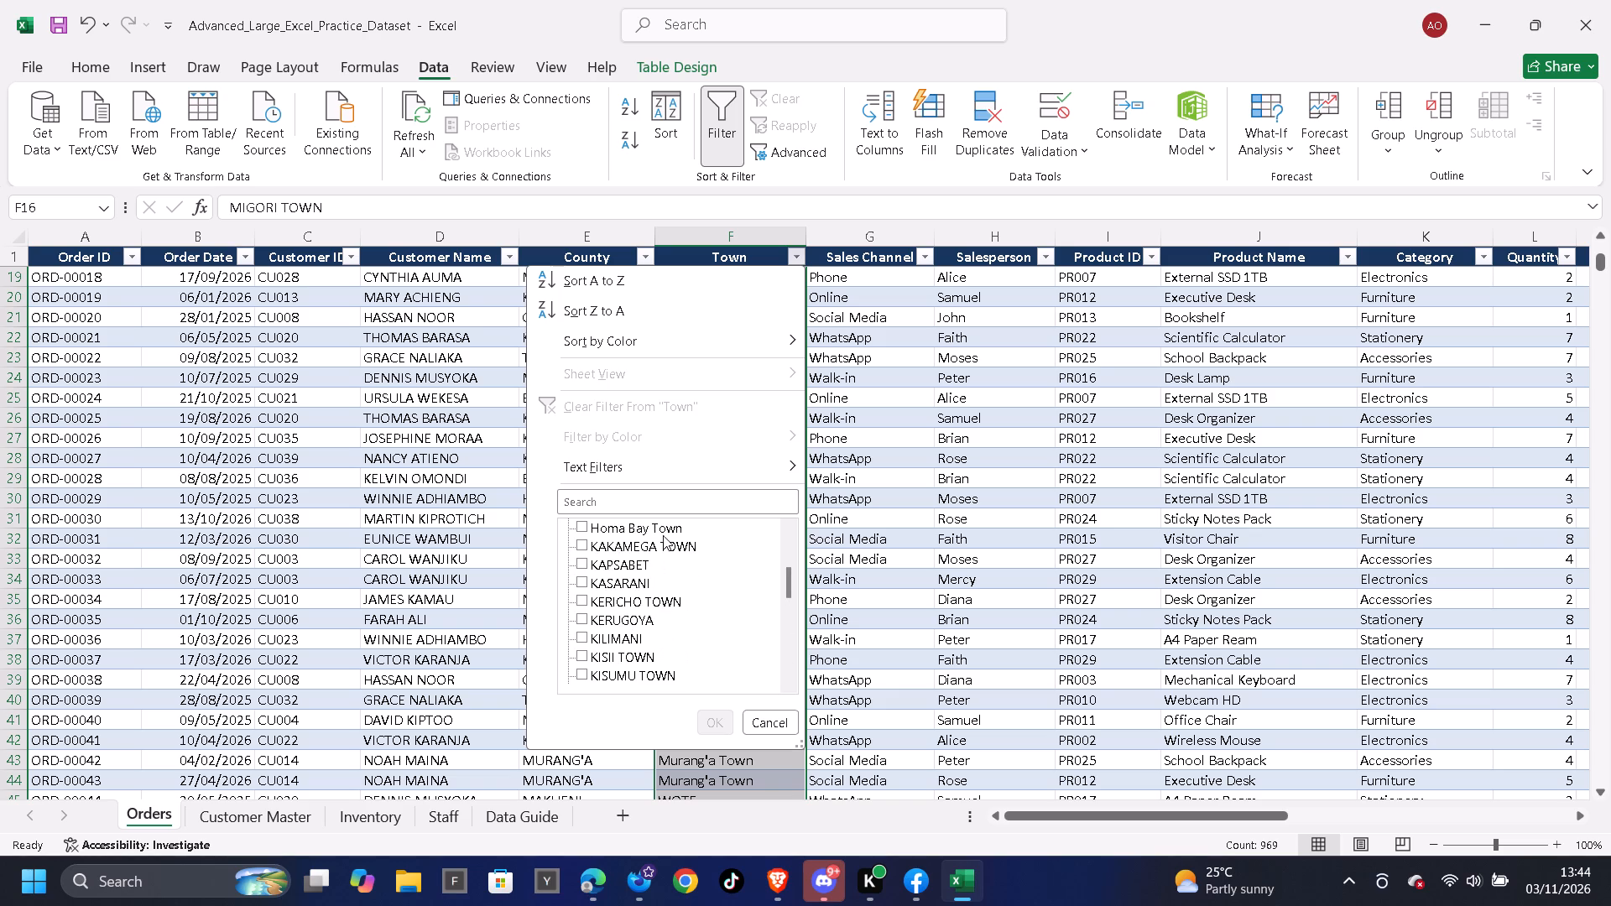
click(661, 525)
click(704, 713)
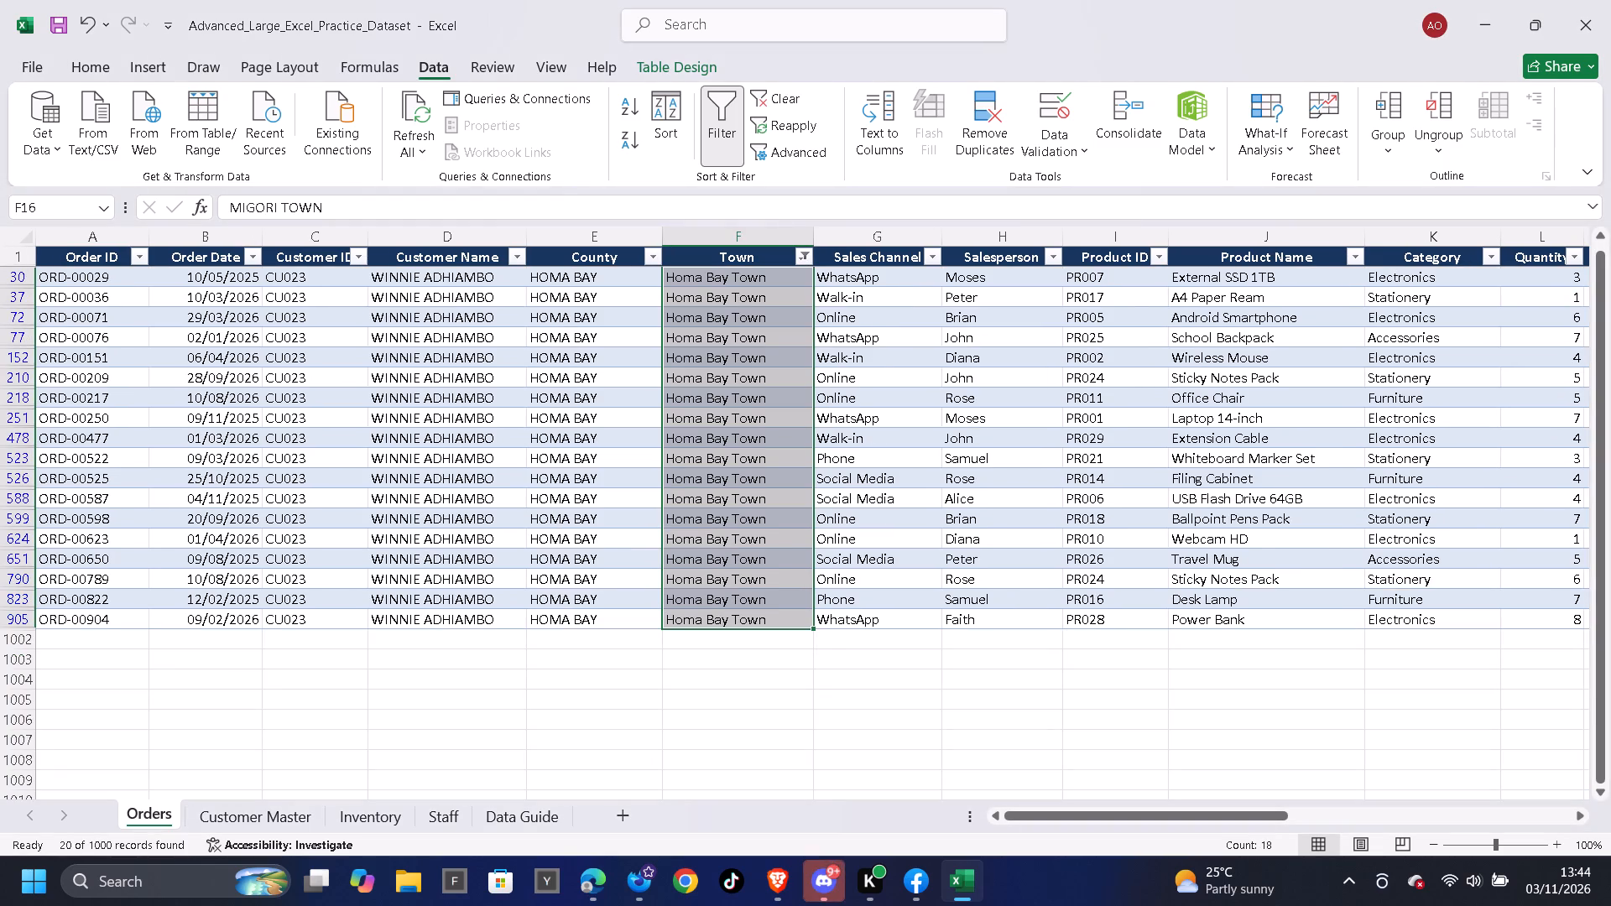
Enter HOMA BAY TOWN in the first filtered Town cell and fill it down the remaining visible rows.
click(712, 249)
click(718, 261)
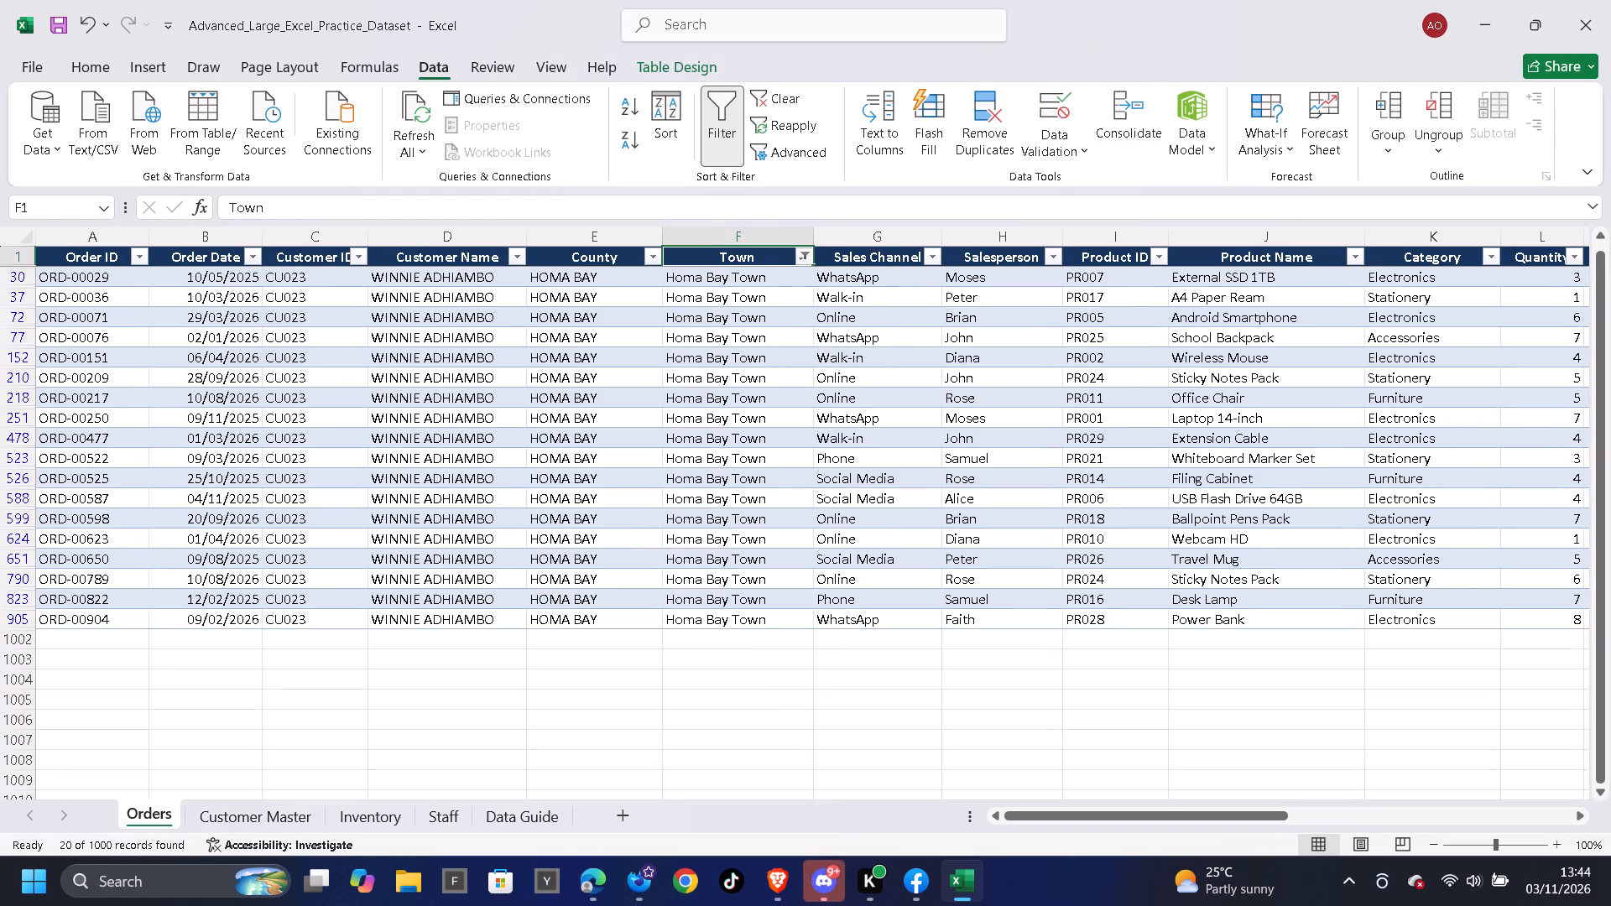
key(Down)
text(HOMA BAY TOWN)
key(Down)
key(Up)
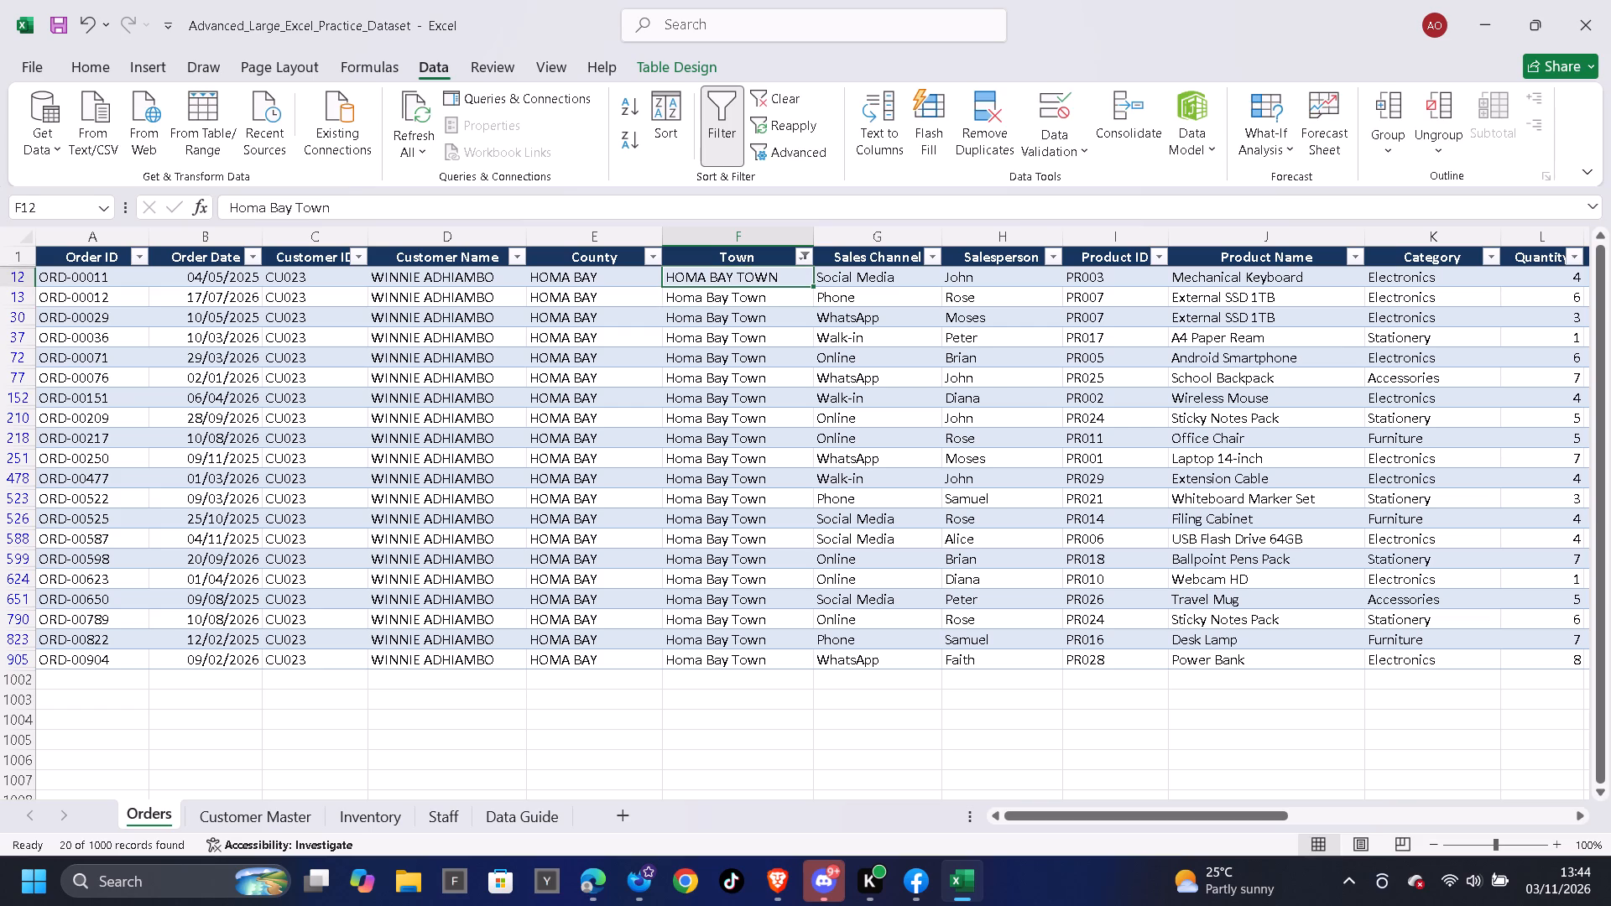
key(ctrl+shift+Down)
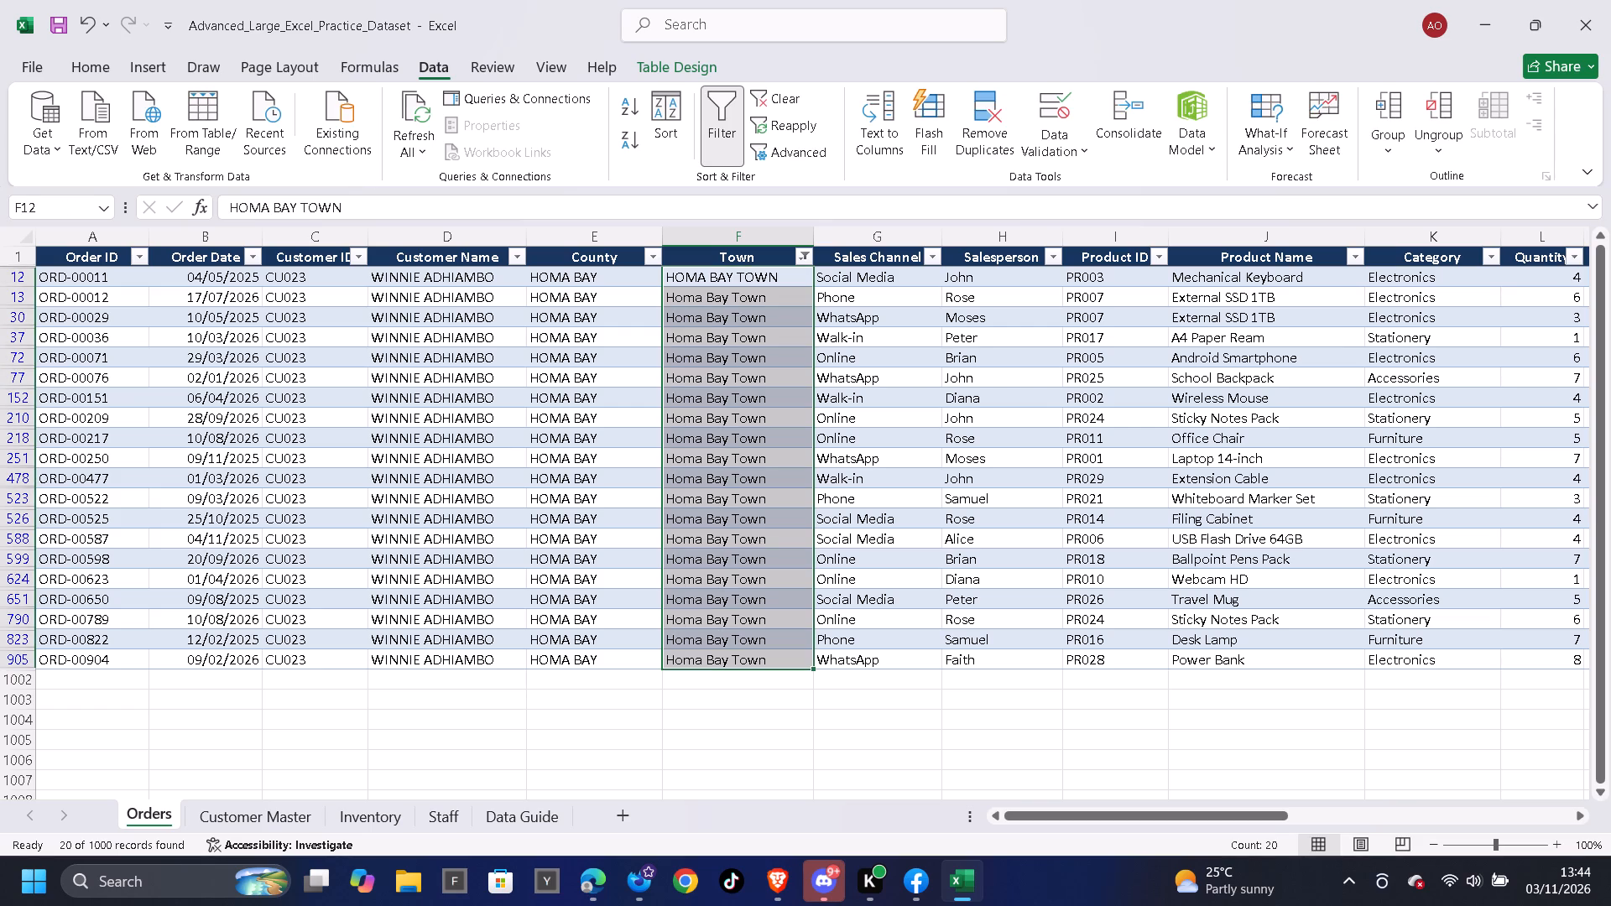
key(ctrl+d)
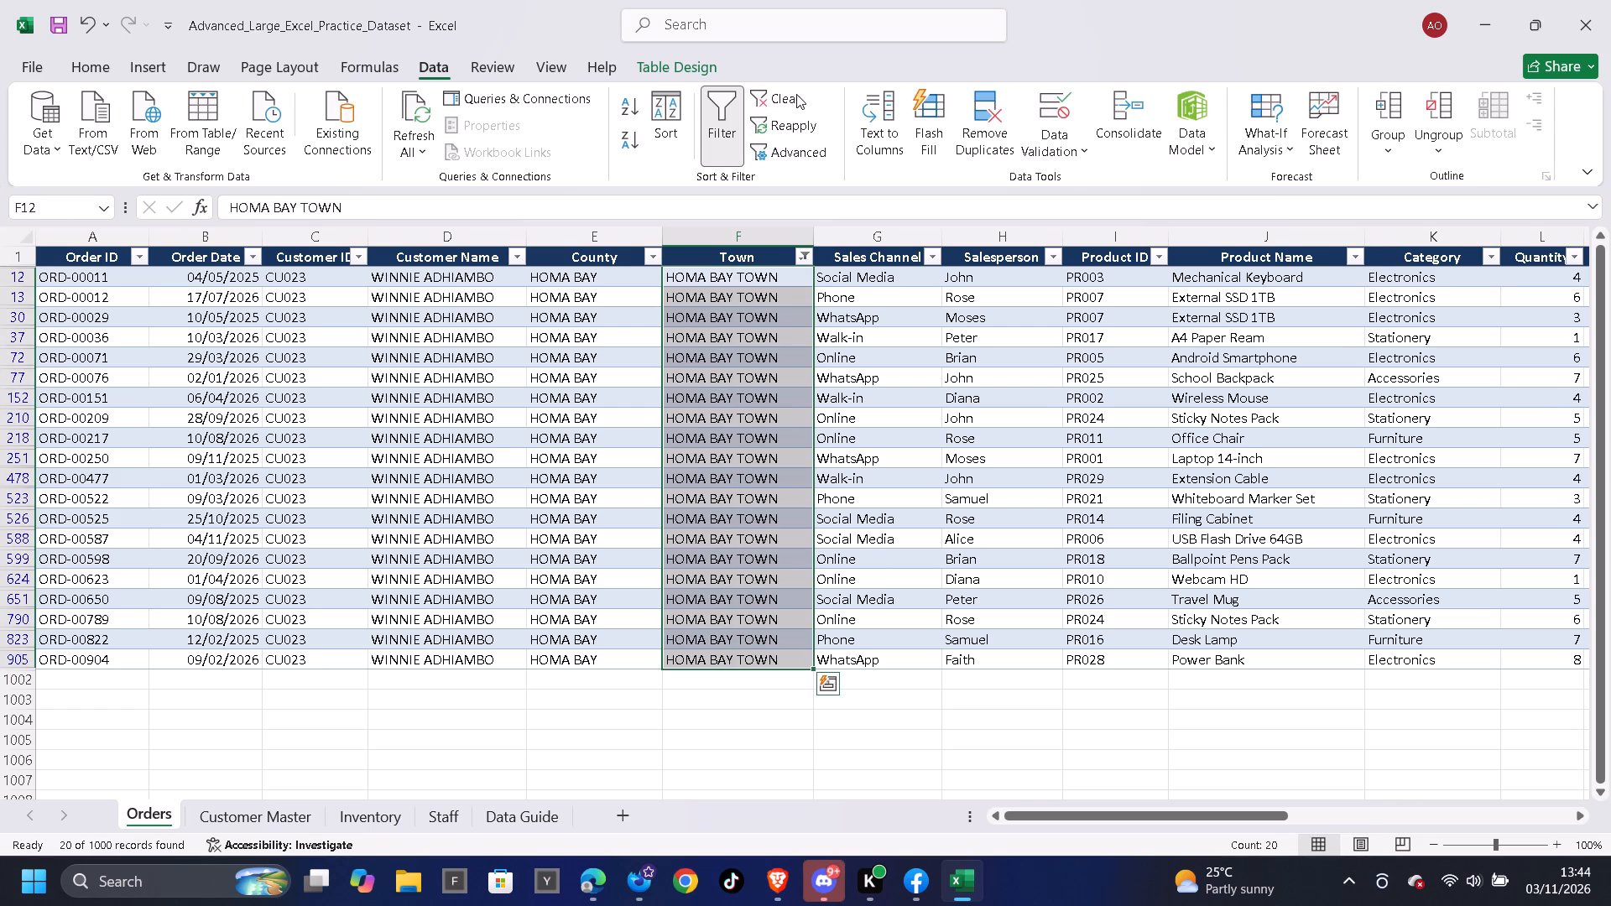
Clear the Town column filter and filter the column to only Murang'a Town.
click(798, 94)
click(795, 253)
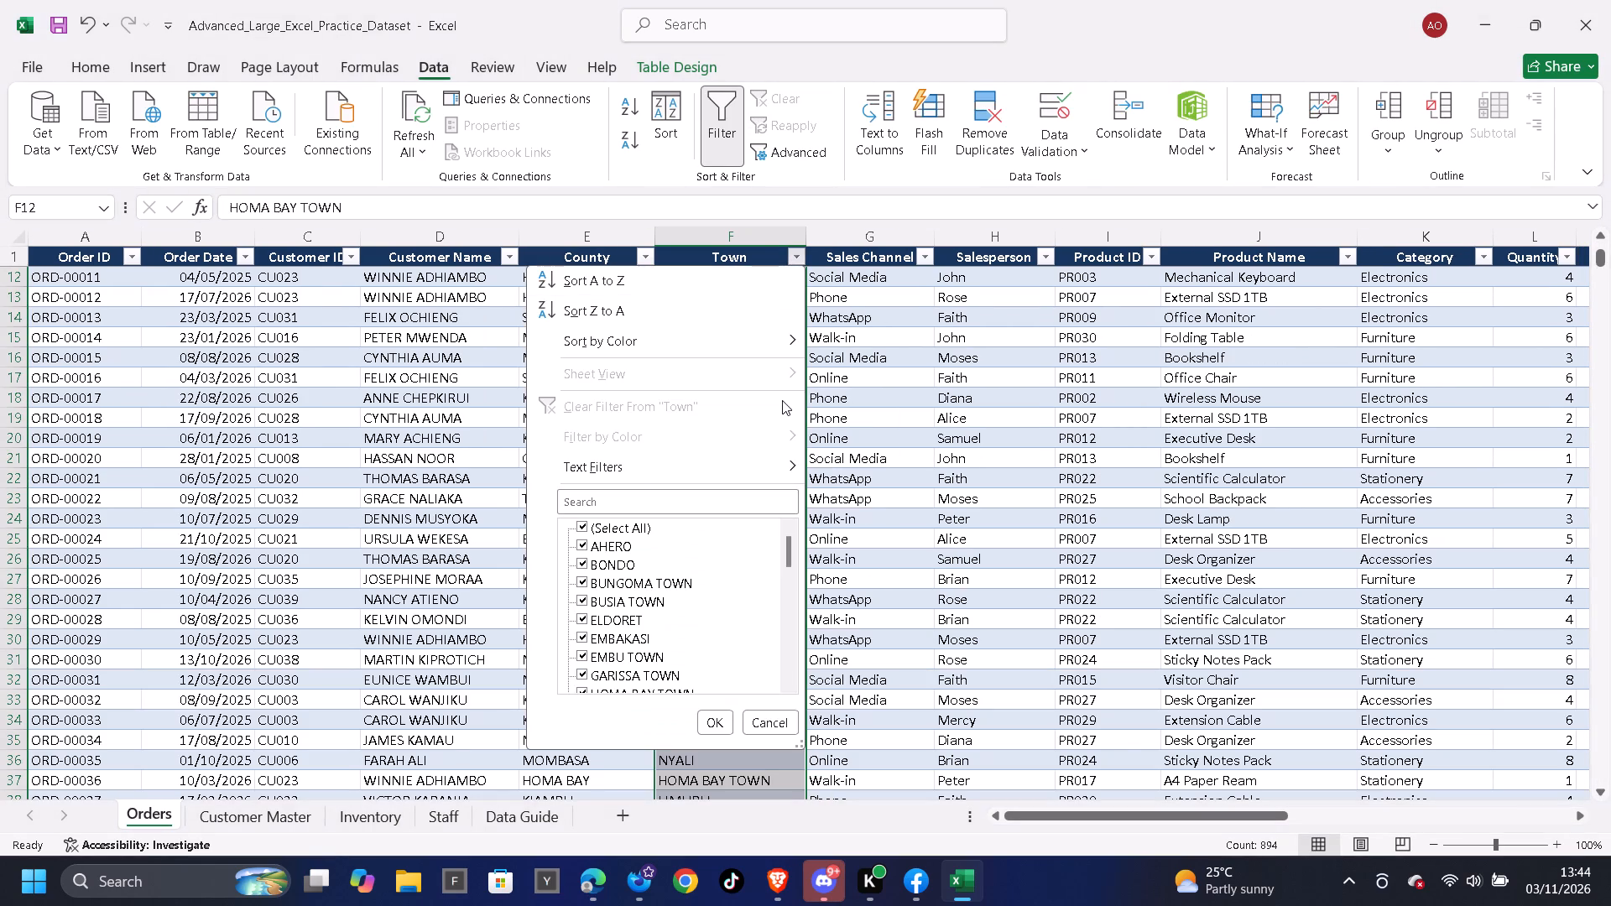
click(642, 532)
scroll(658, 563, down, 3)
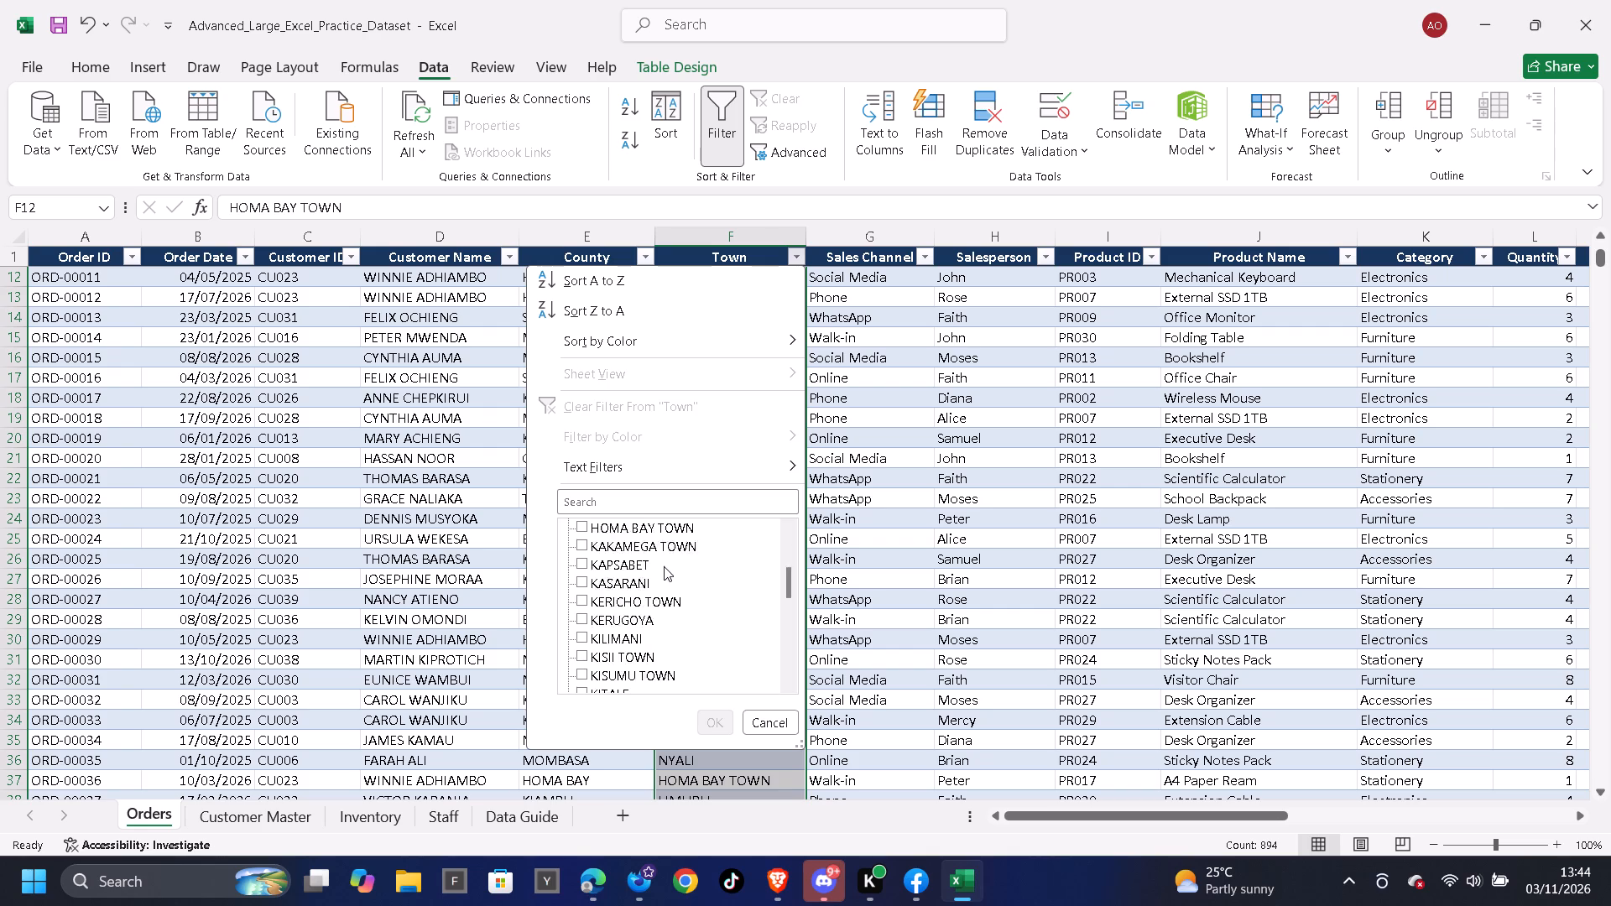
scroll(664, 566, down, 8)
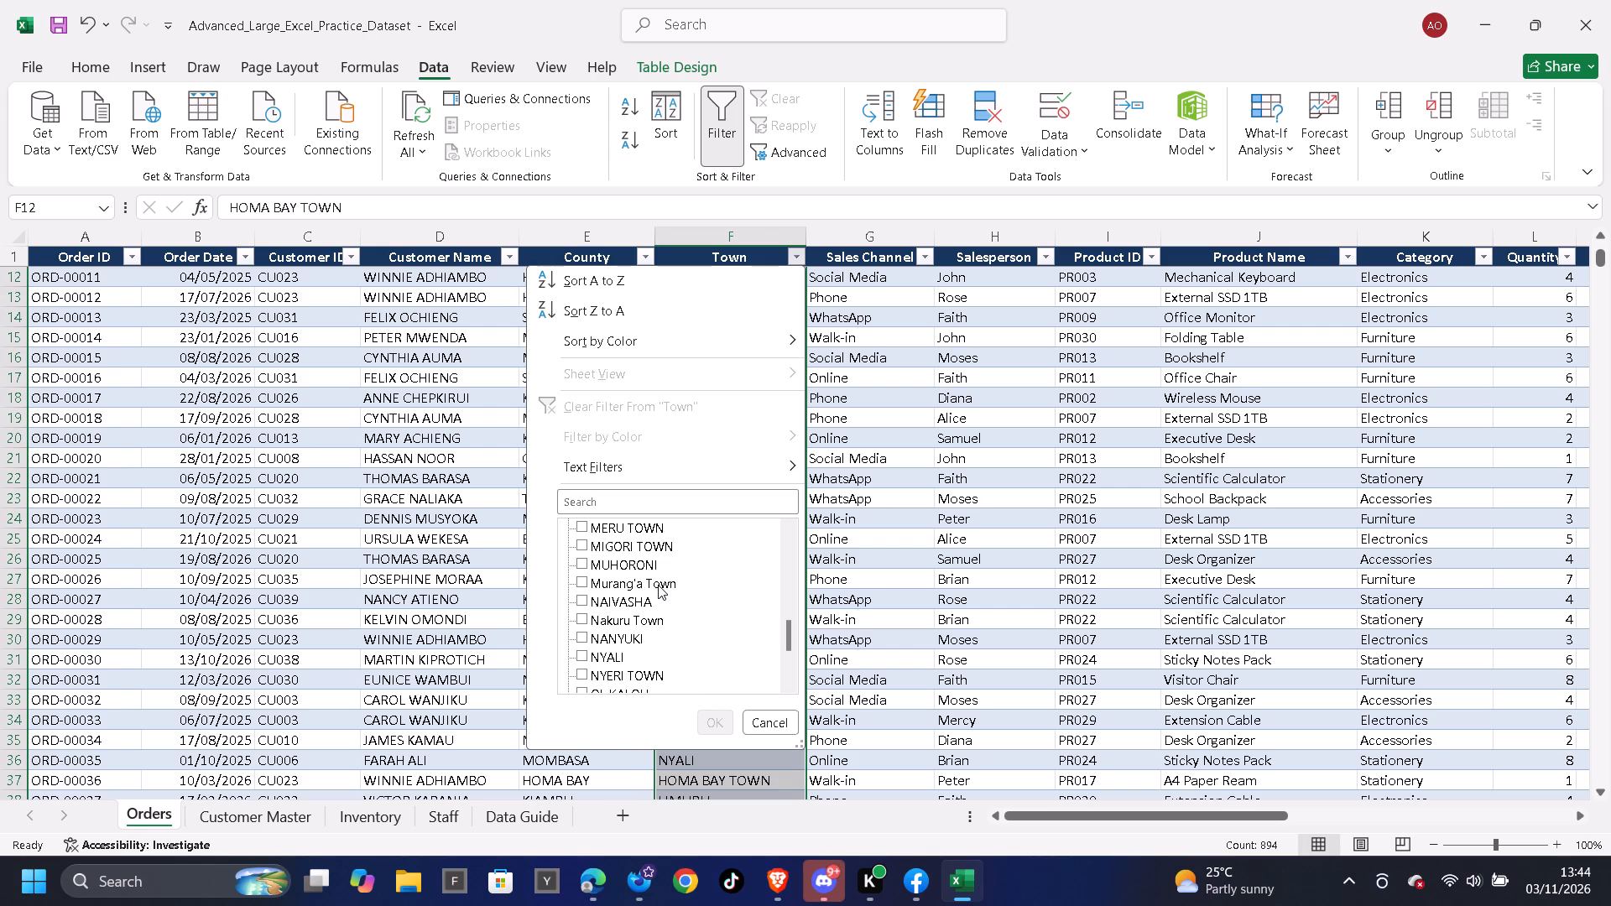
click(658, 584)
click(704, 714)
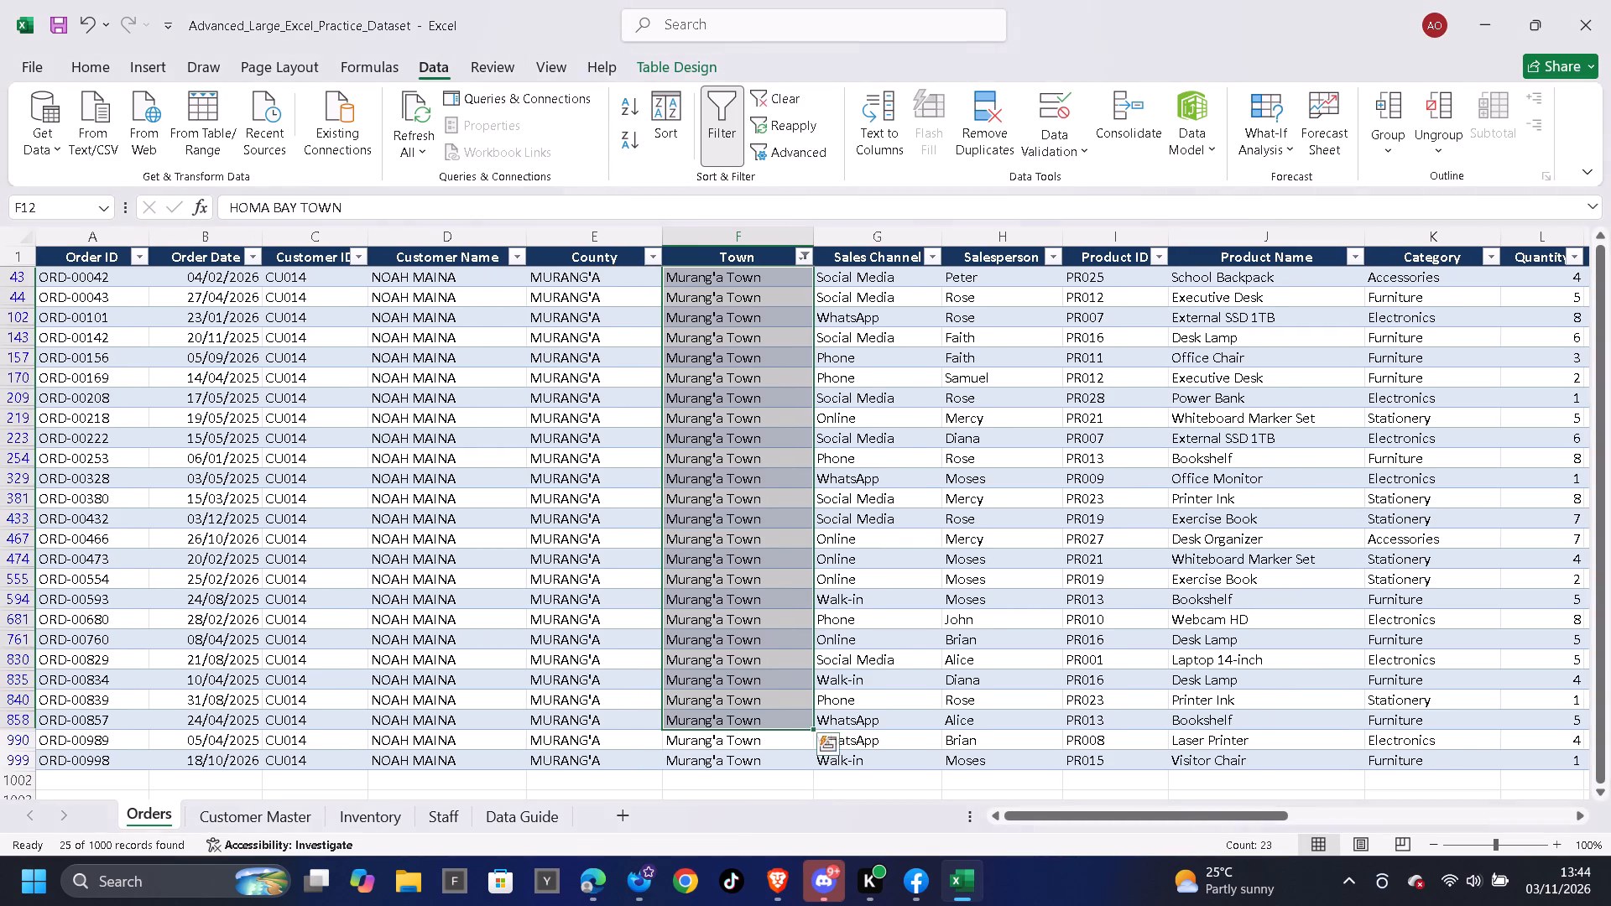
Enter MURANG'A TOWN in the first filtered Town cell and fill it down the remaining visible rows.
click(728, 255)
key(Down)
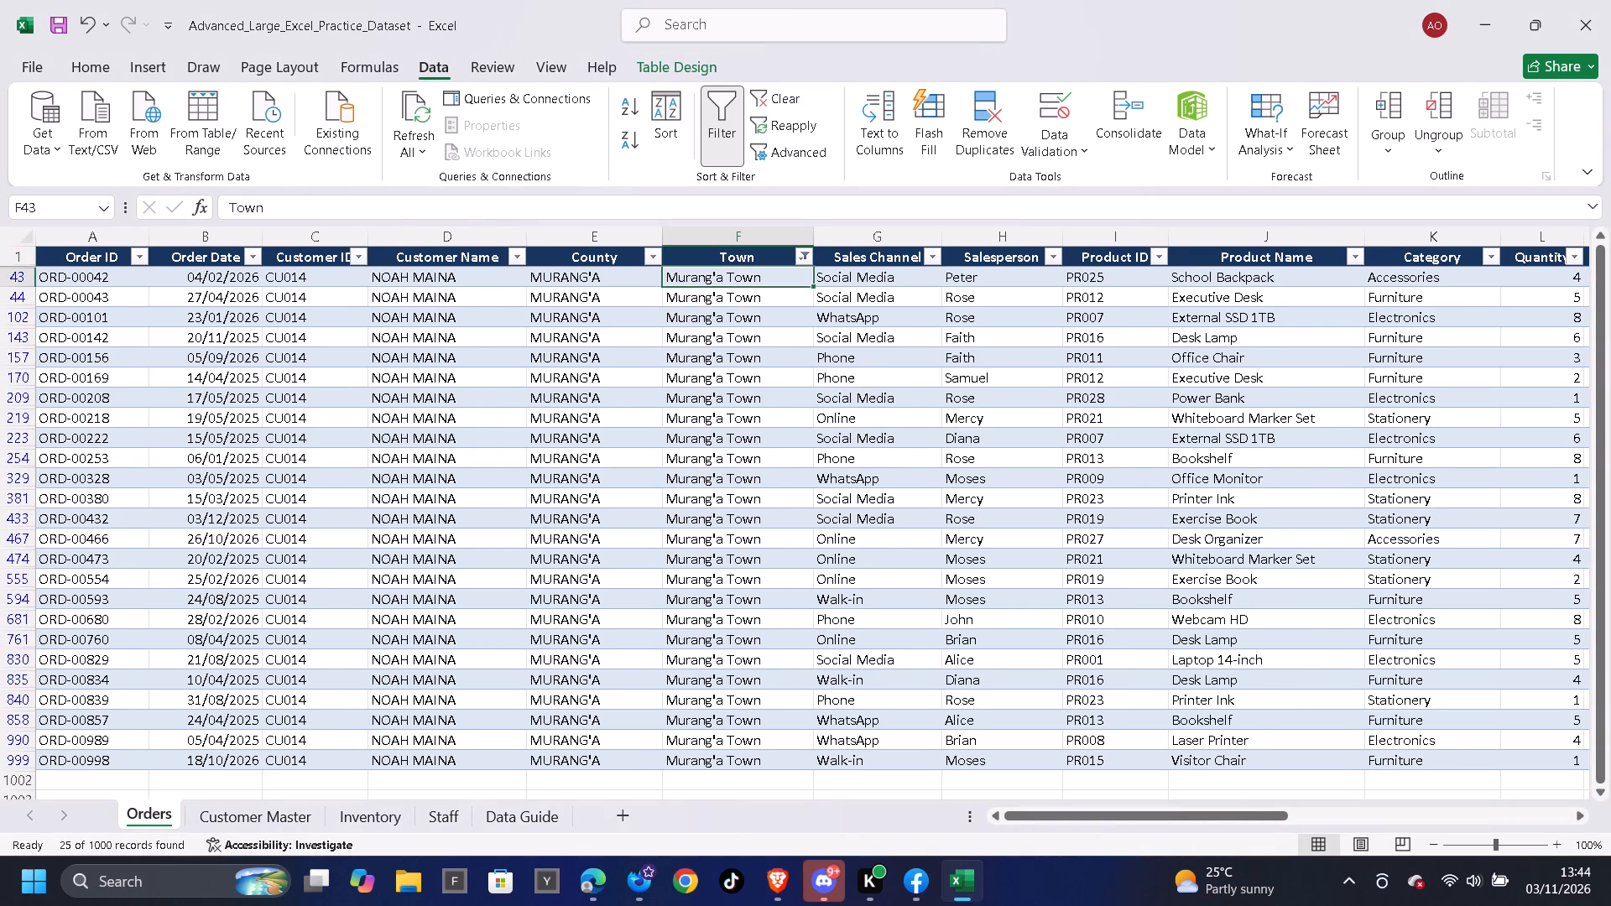
key(Up)
key(Down)
text(MURANG)
text('A TOWN)
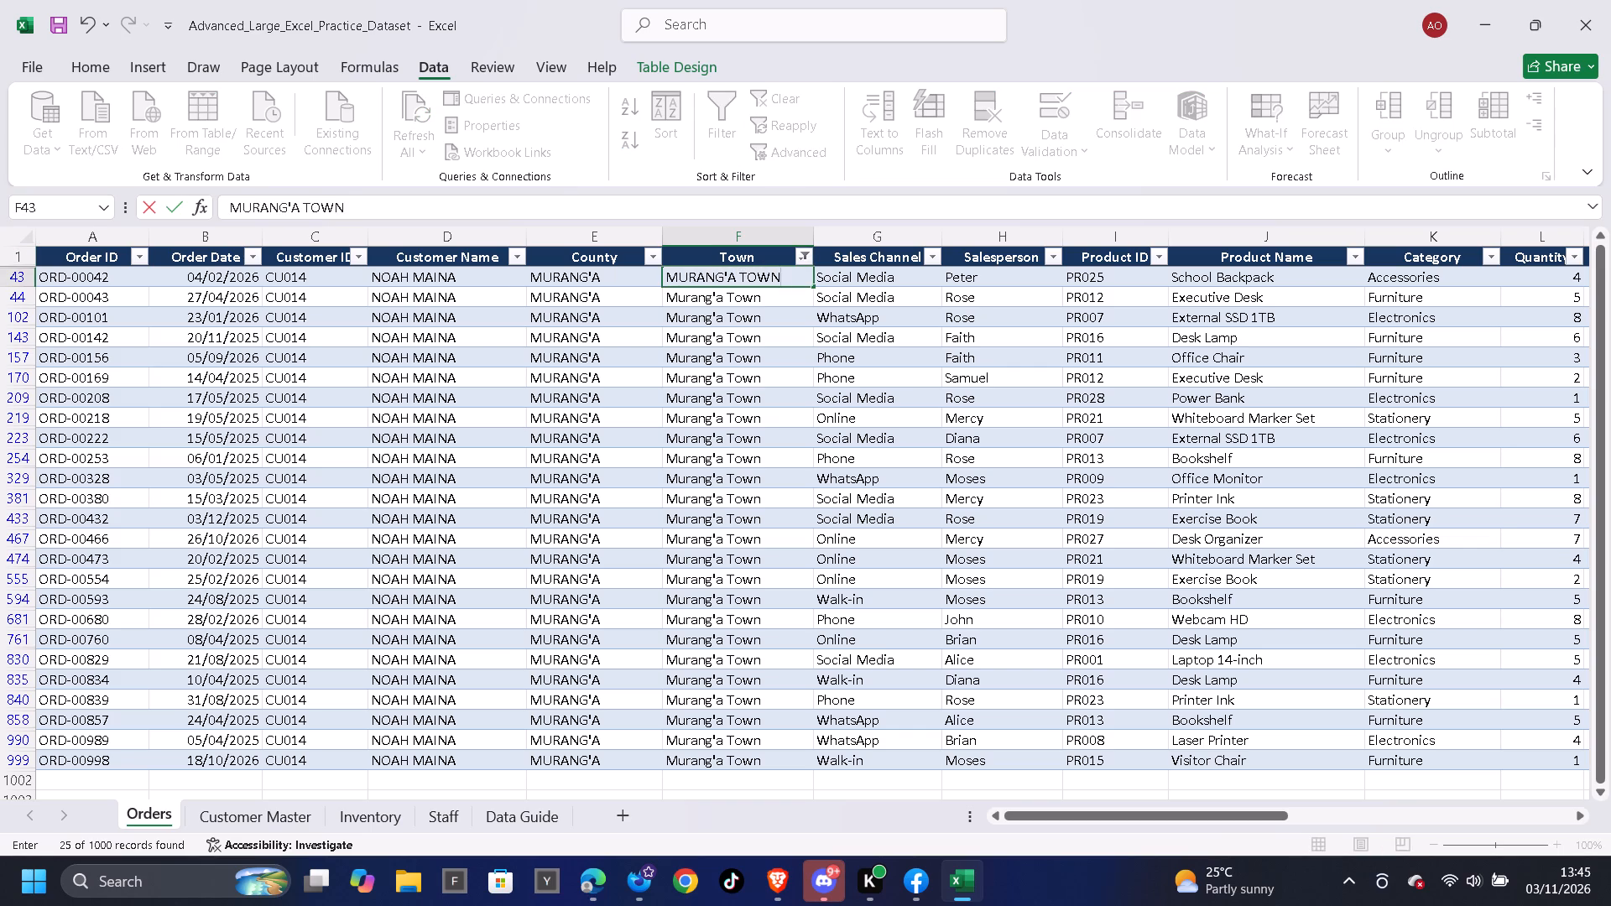
key(Down)
key(Up)
key(ctrl+shift+Down)
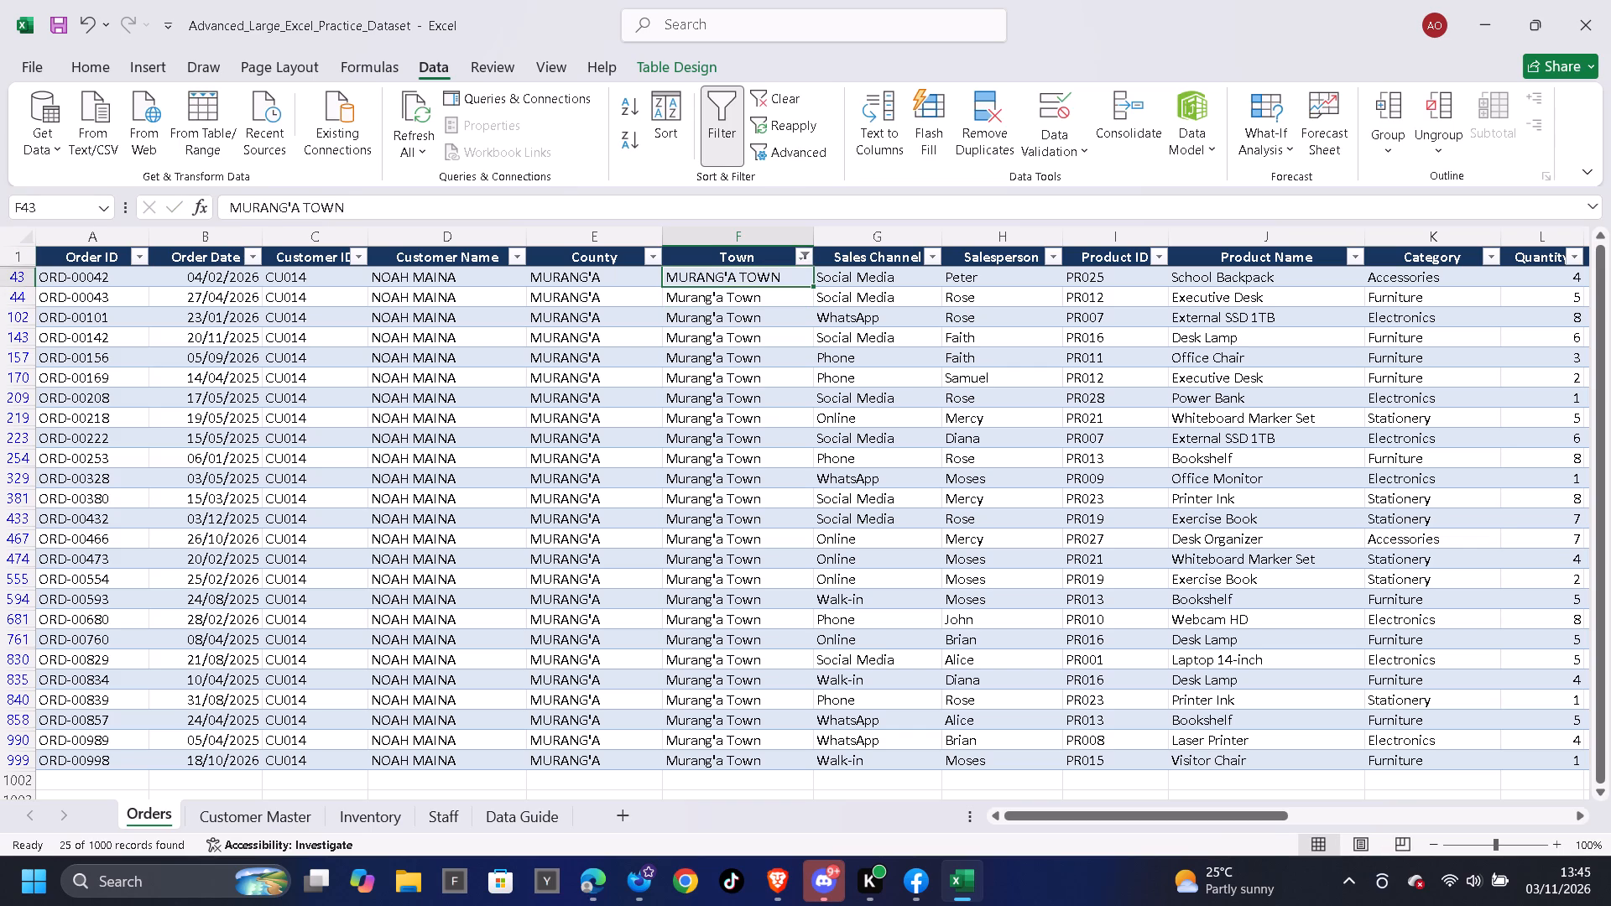
key(ctrl+d)
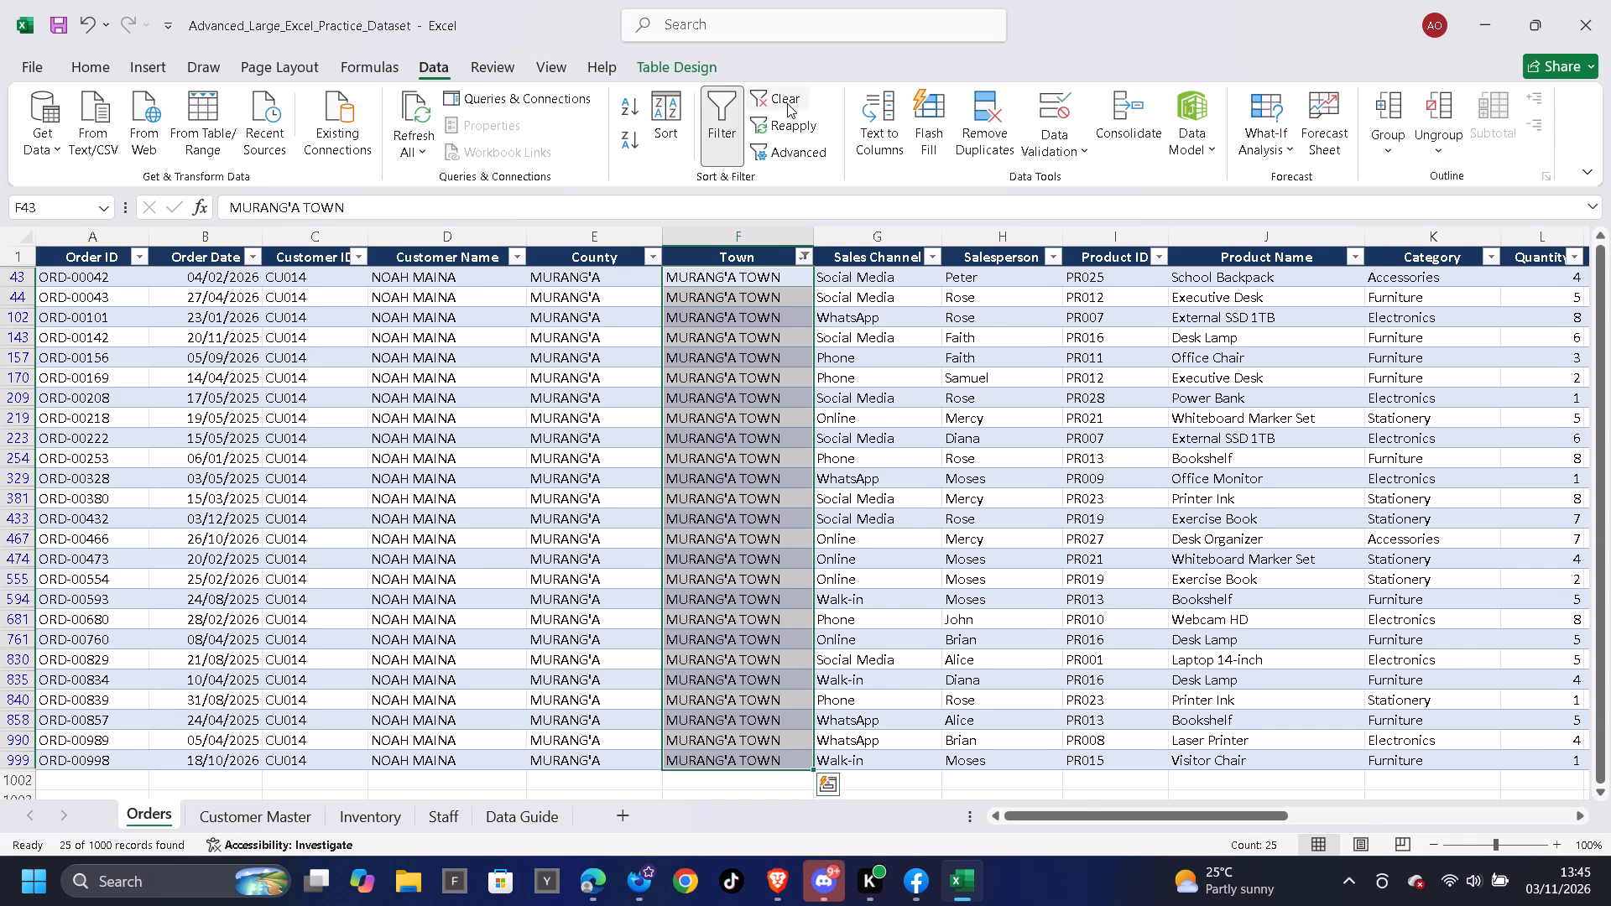
Clear the Town column filter and filter the column to only Nakuru Town.
click(788, 103)
click(792, 251)
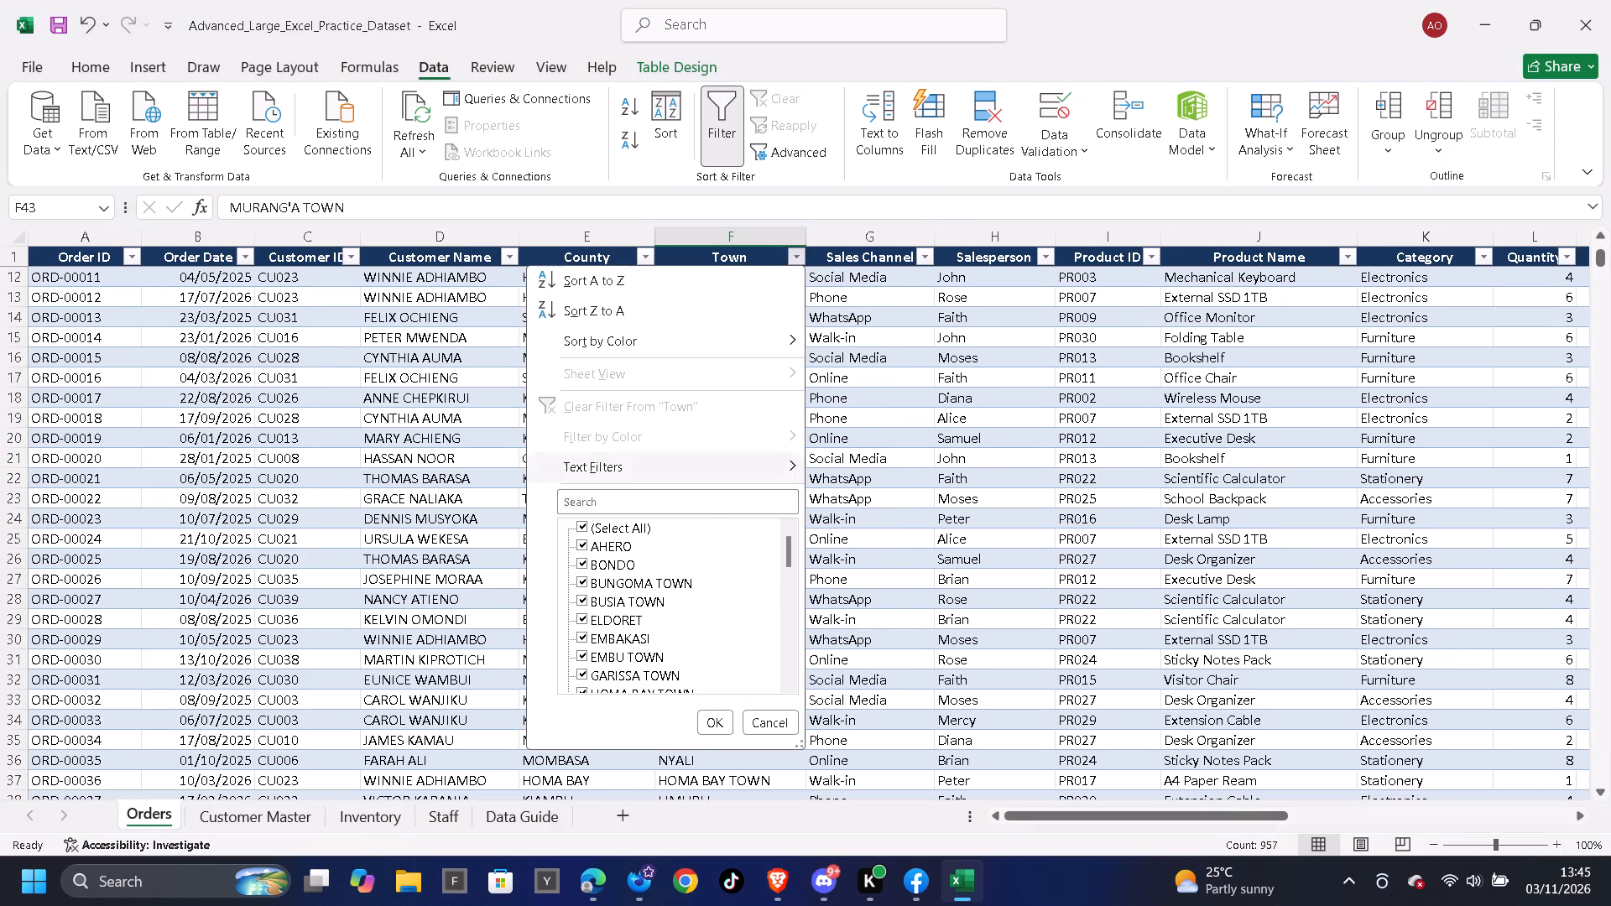
click(618, 517)
click(628, 524)
scroll(672, 573, down, 3)
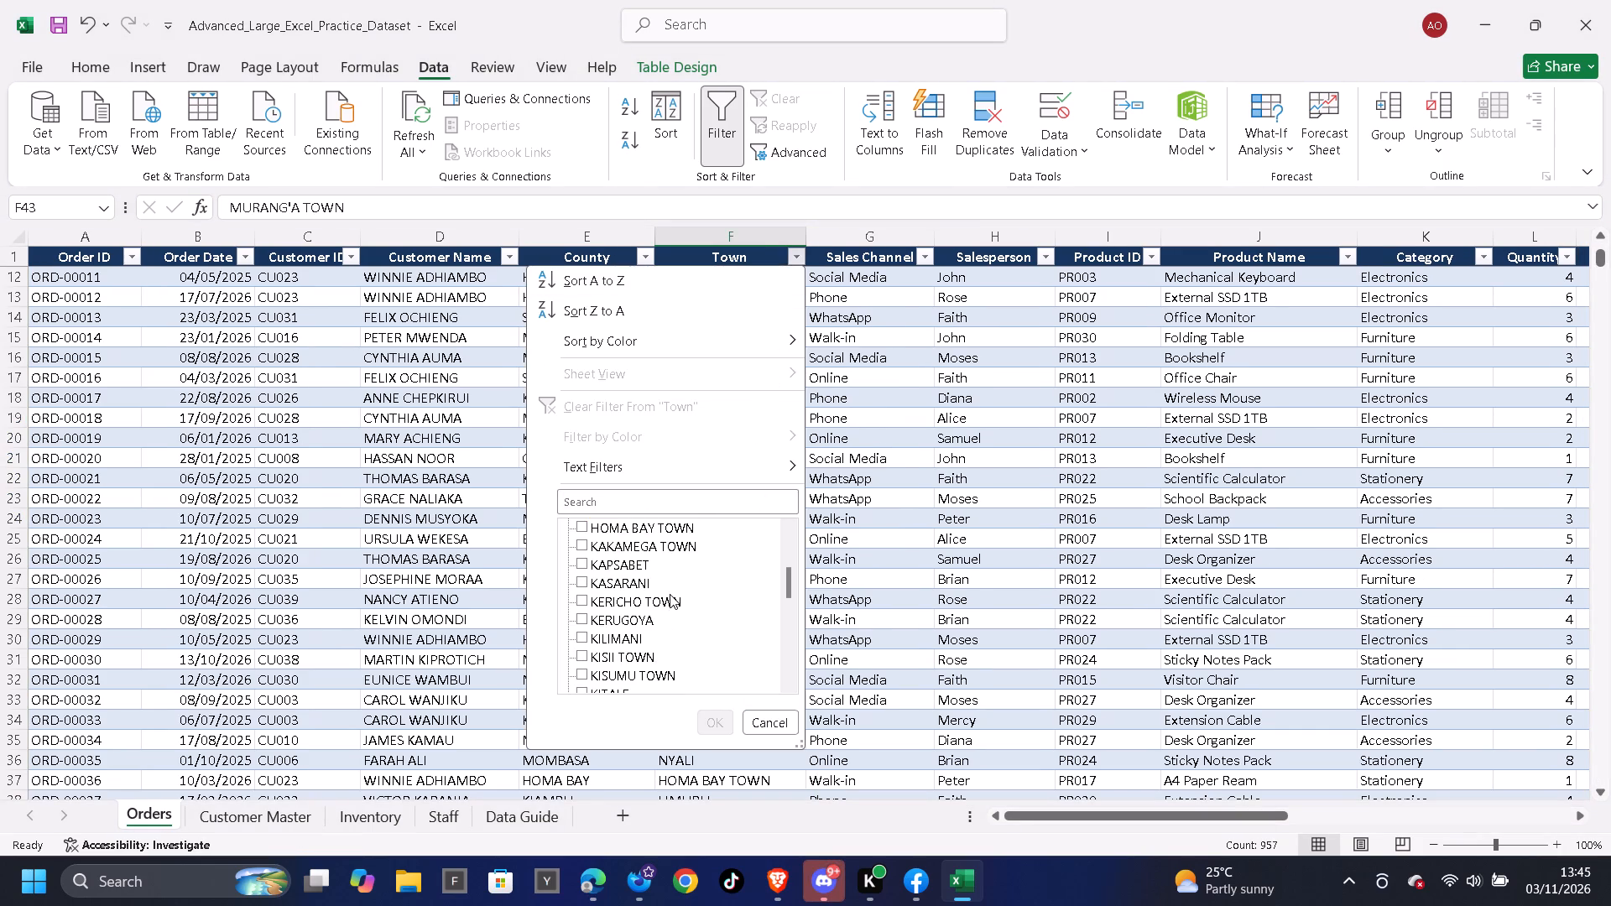
scroll(670, 573, down, 10)
scroll(676, 653, up, 1)
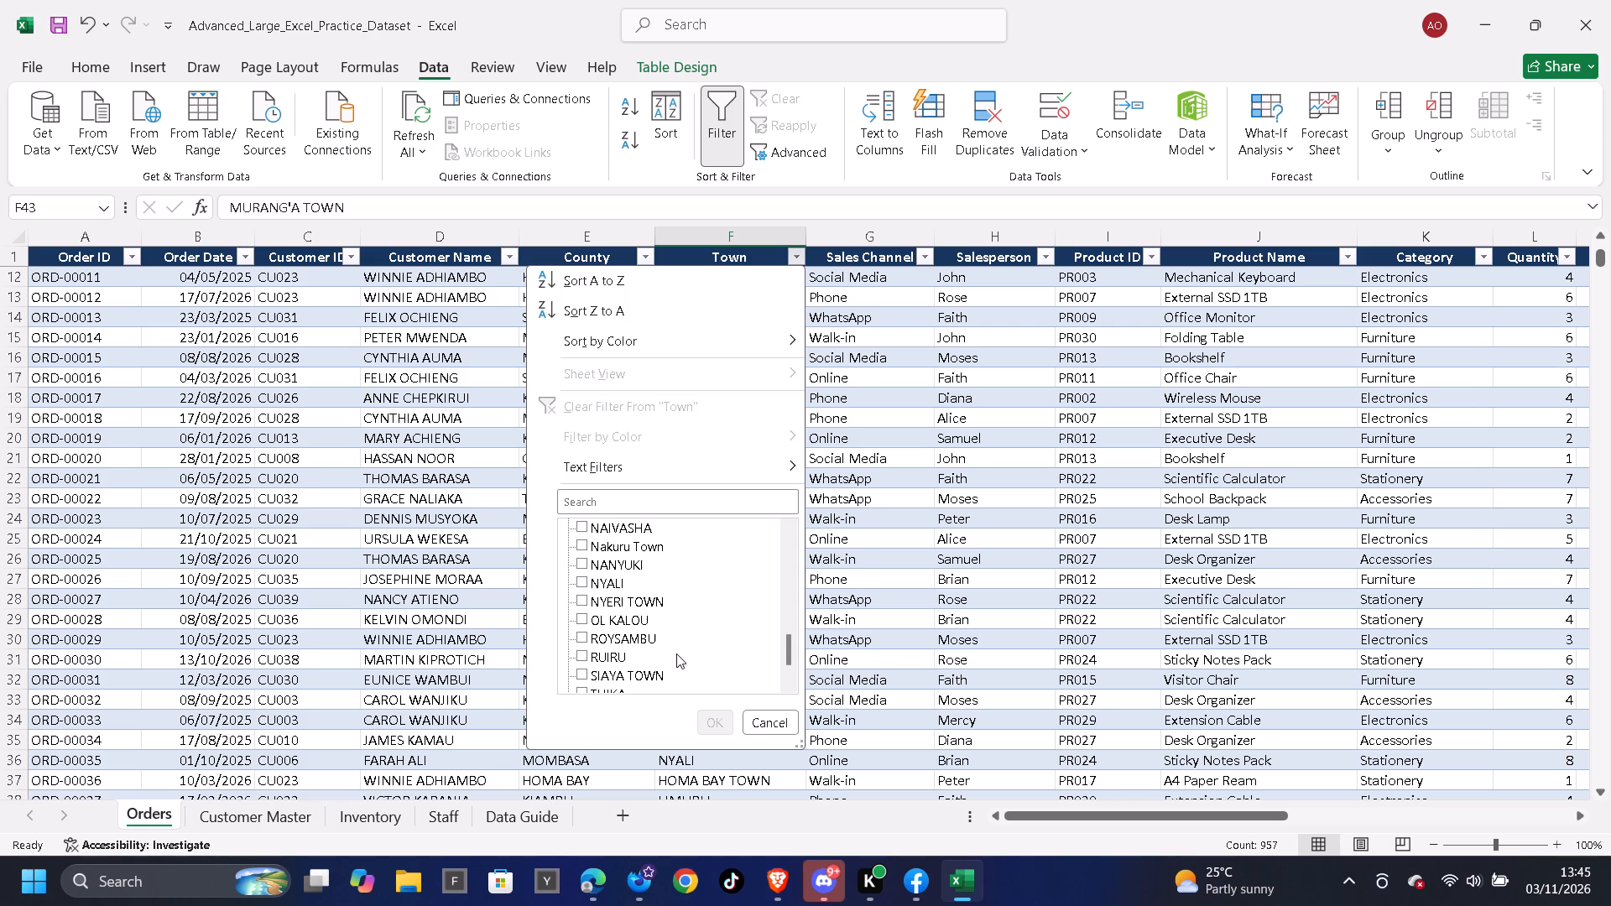
scroll(676, 653, up, 2)
click(657, 659)
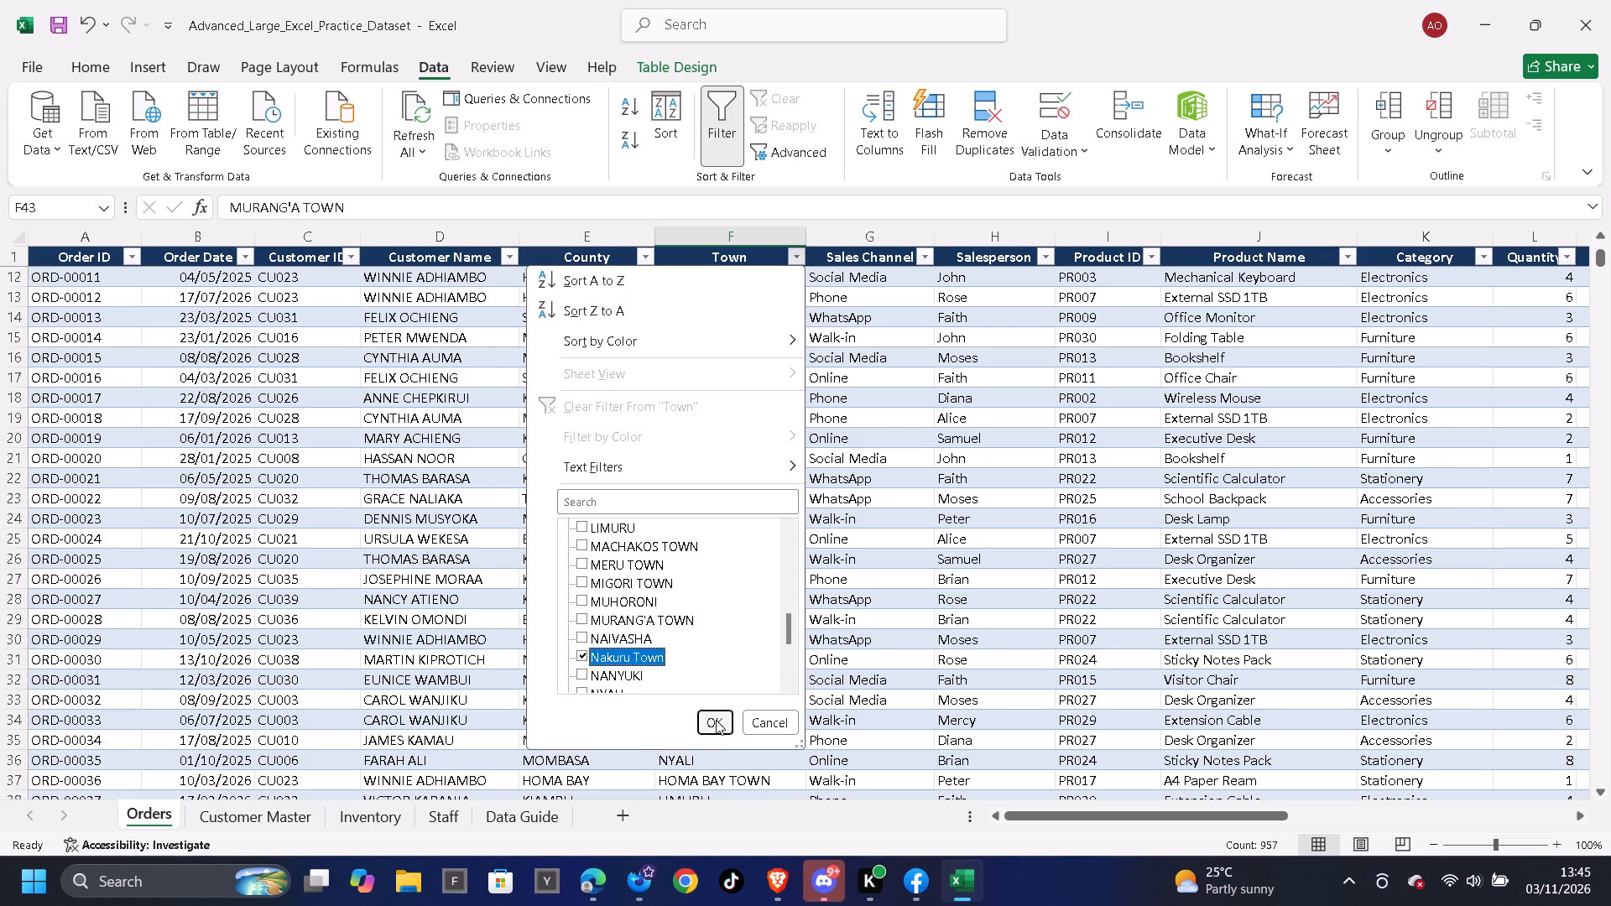
click(716, 720)
Enter NAKURU TOWN in the first filtered Town cell and fill it down the remaining visible rows.
click(742, 262)
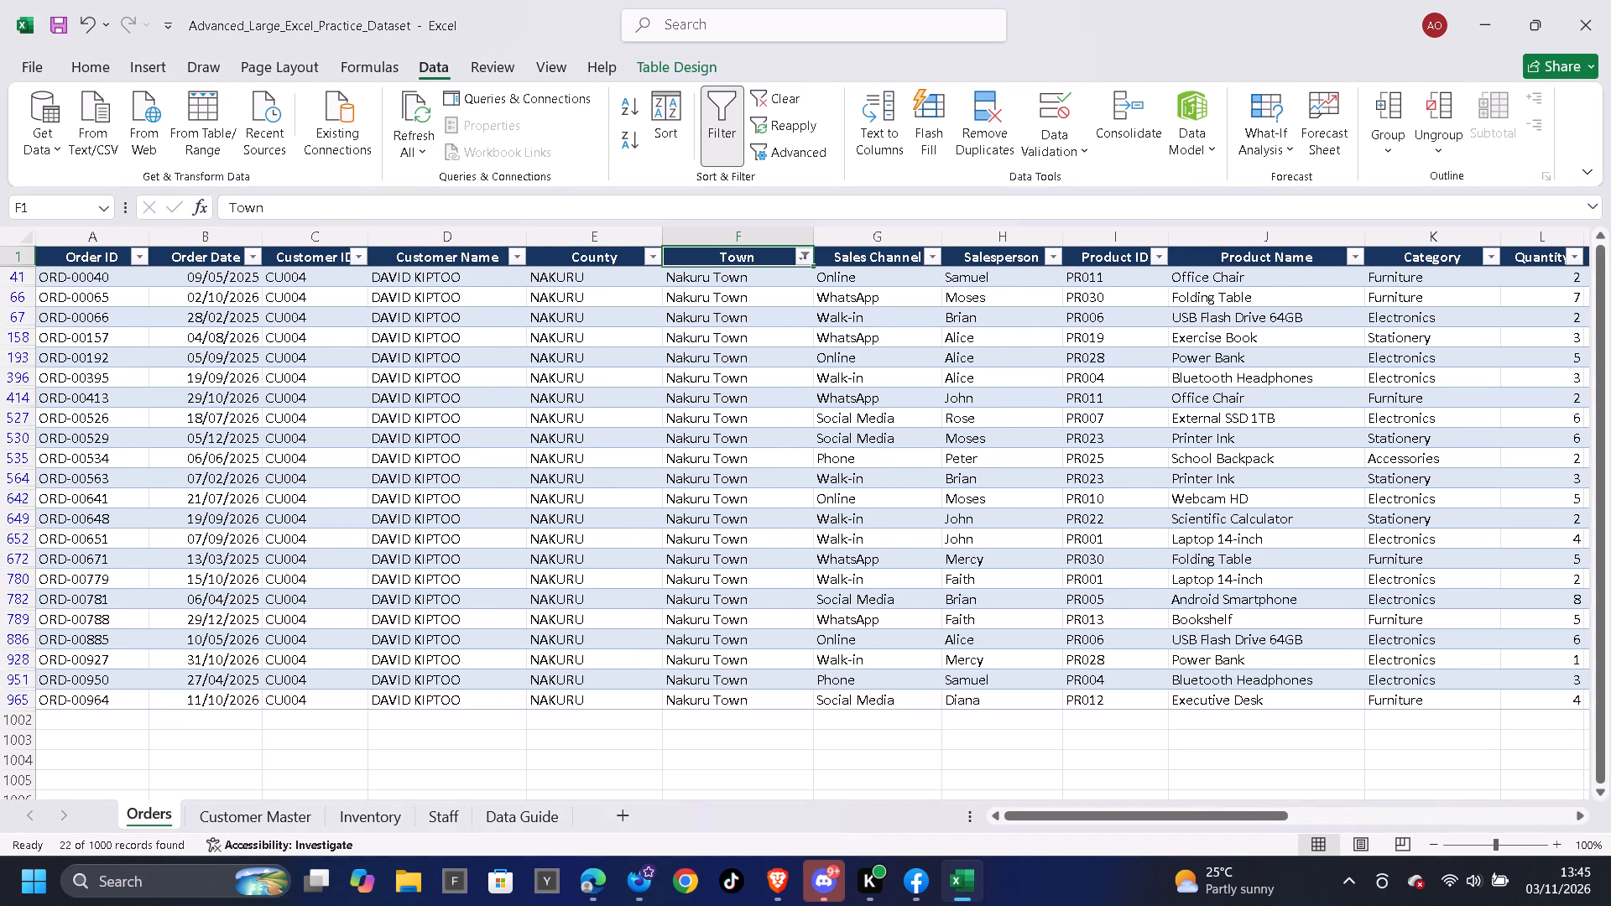
key(Down)
key(Up)
key(Down)
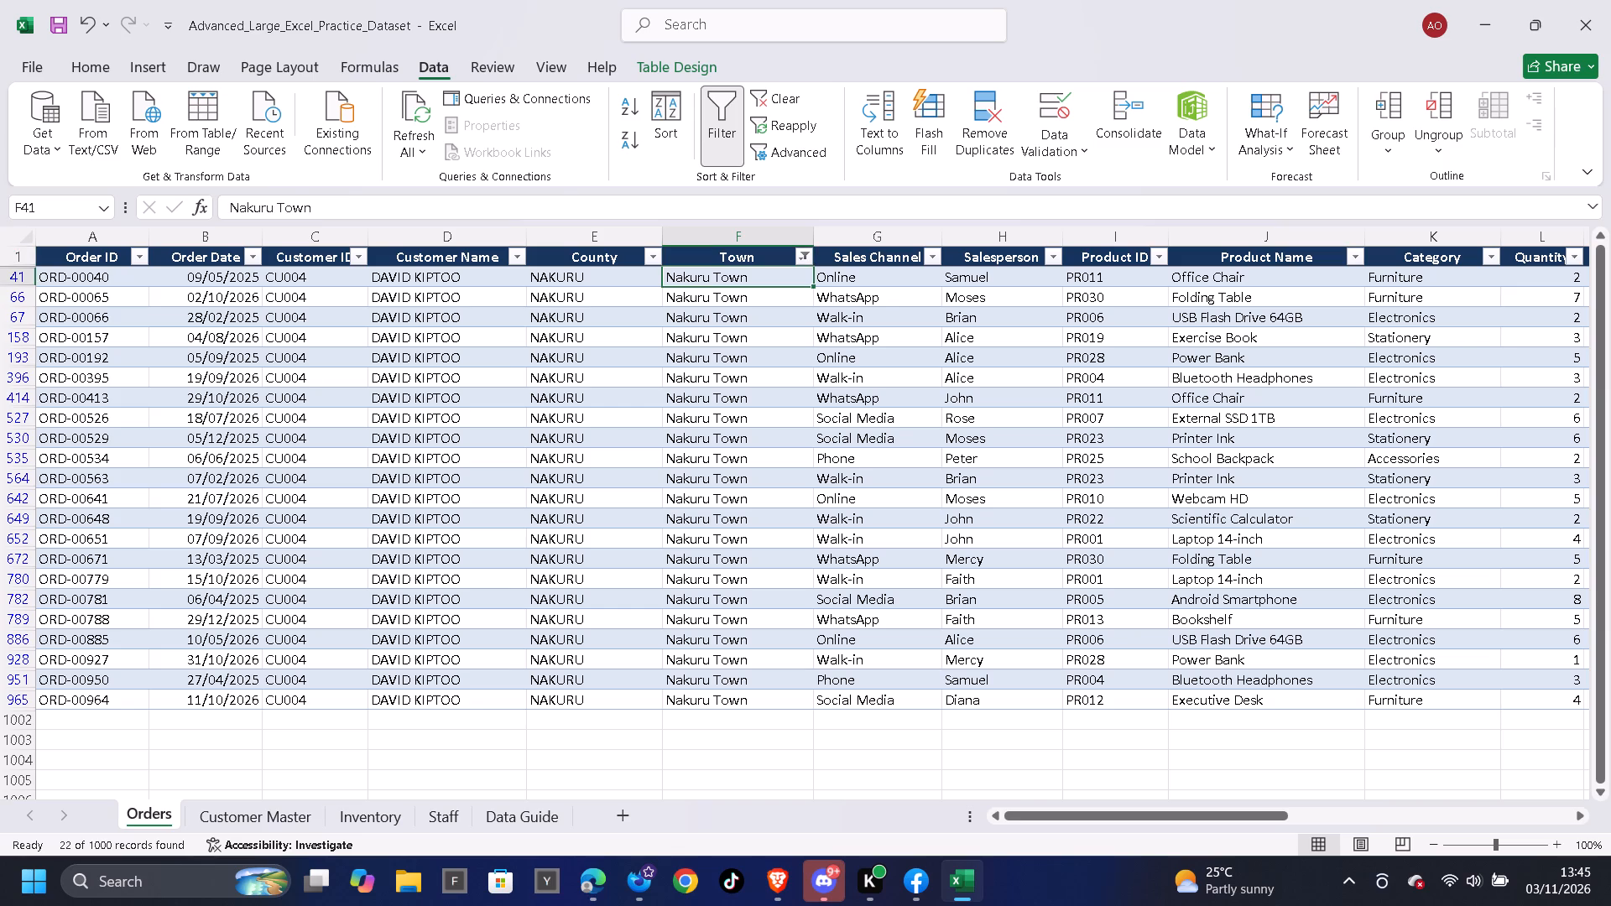
text(NAKURU TOWN)
key(Down)
key(Up)
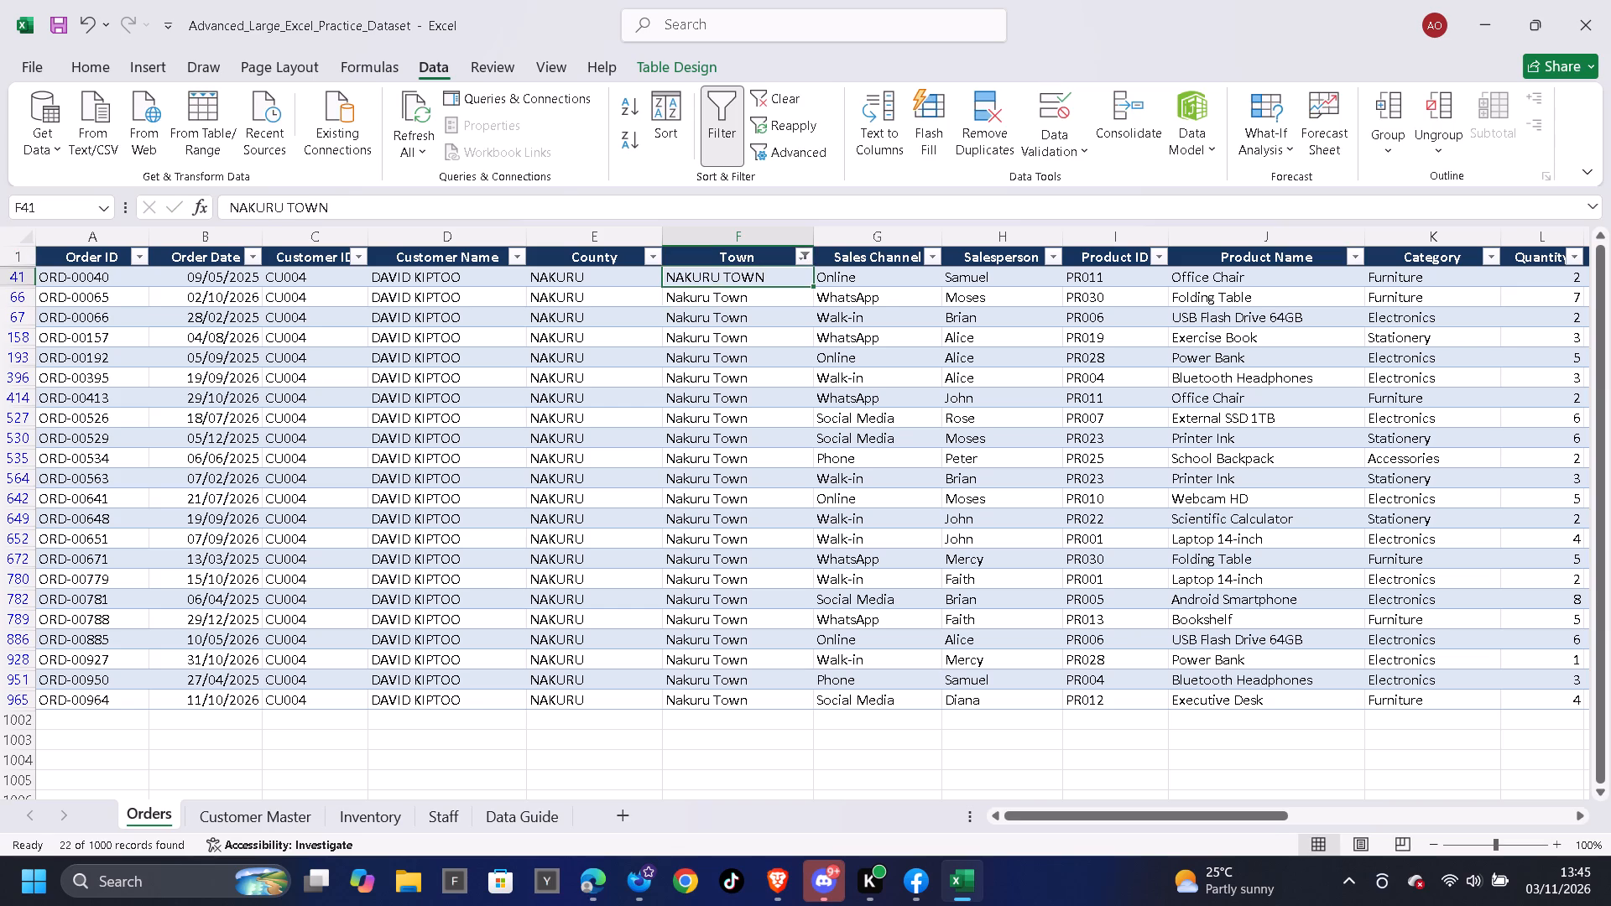
key(ctrl+shift+Down)
key(ctrl+d)
Clear the Town column filter so that all rows of the Orders sheet are shown.
click(783, 91)
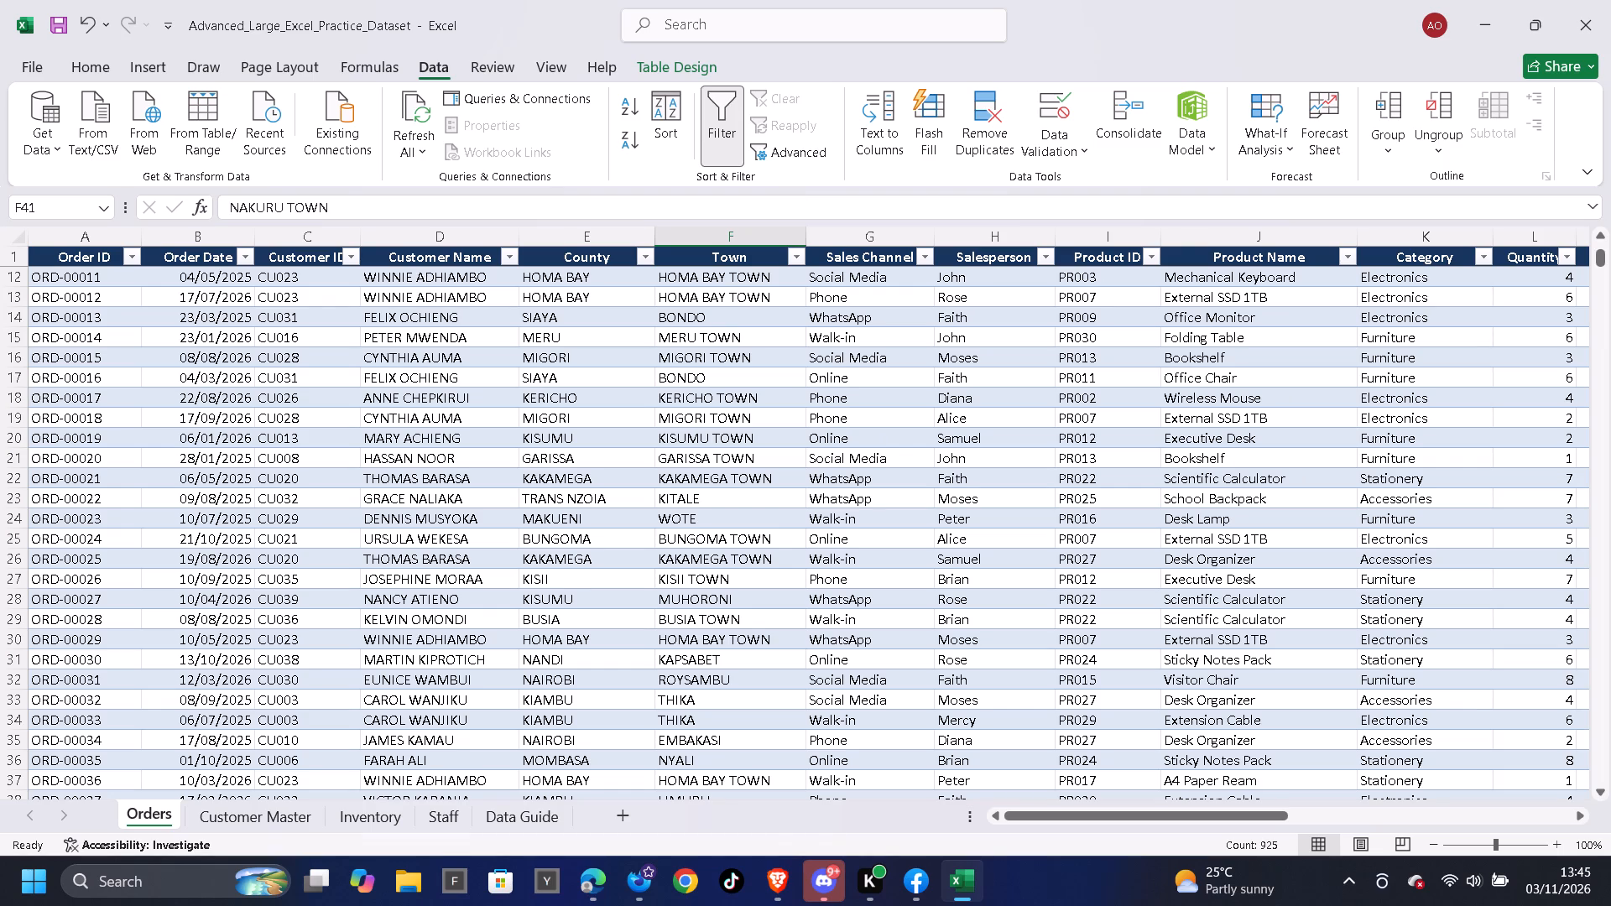
Examine the upper rows of the Orders sheet to check the capitalisation of the customer name, county and town values.
scroll(756, 507, up, 3)
scroll(785, 598, down, 2)
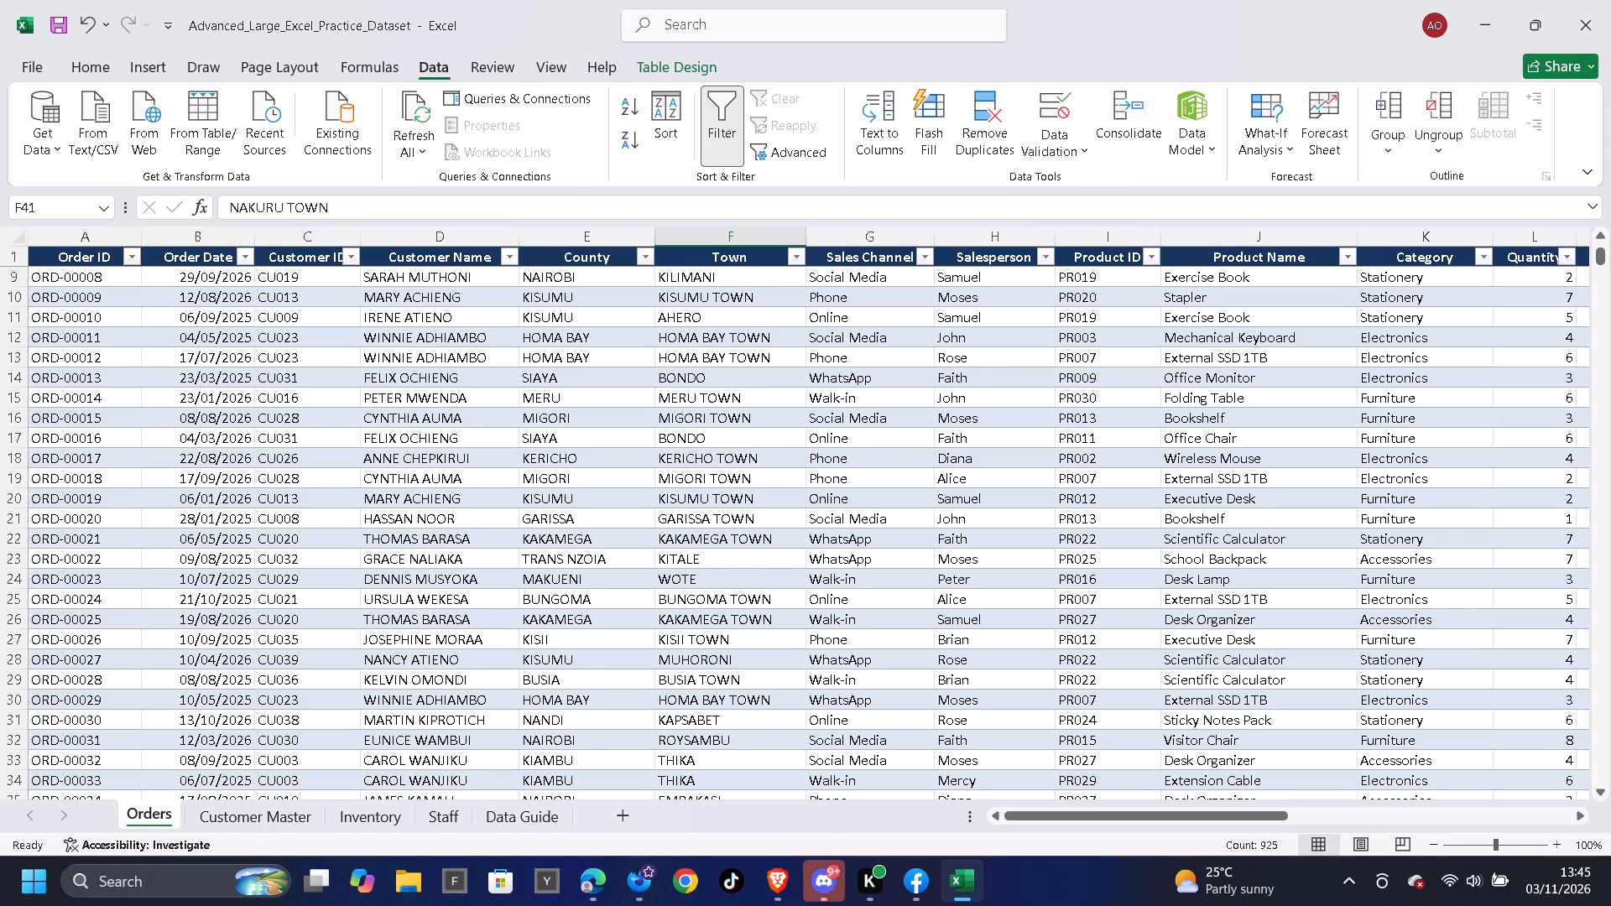
scroll(701, 388, up, 3)
scroll(754, 290, down, 4)
scroll(840, 770, up, 9)
scroll(764, 453, up, 2)
scroll(761, 475, down, 1)
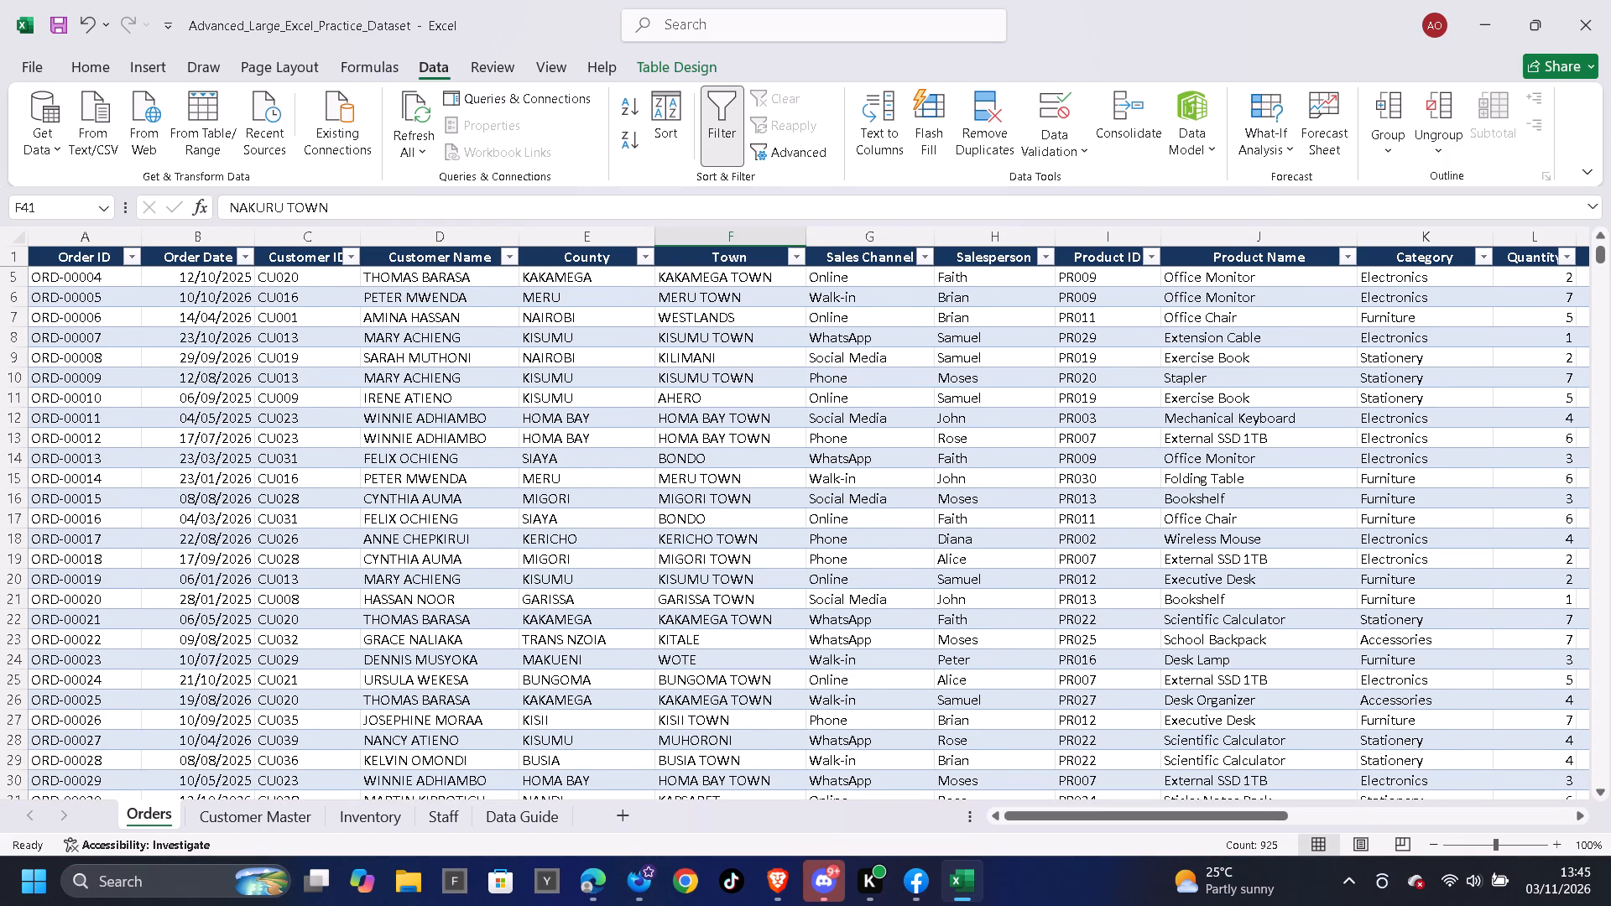
Save the workbook under its existing name.
click(60, 35)
key(ctrl+s)
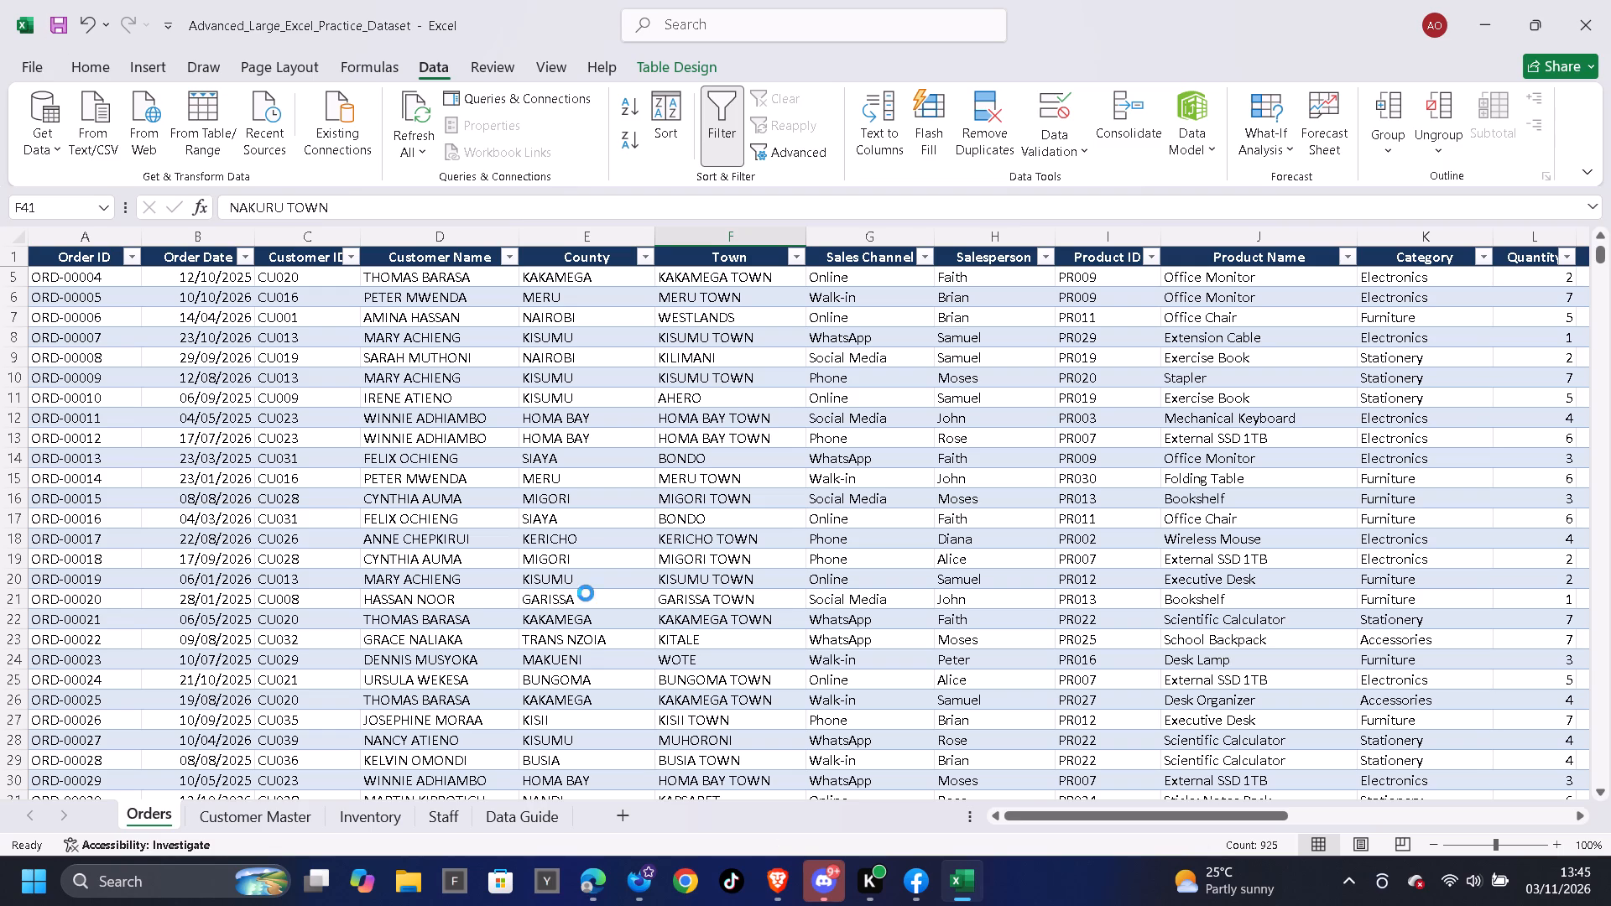